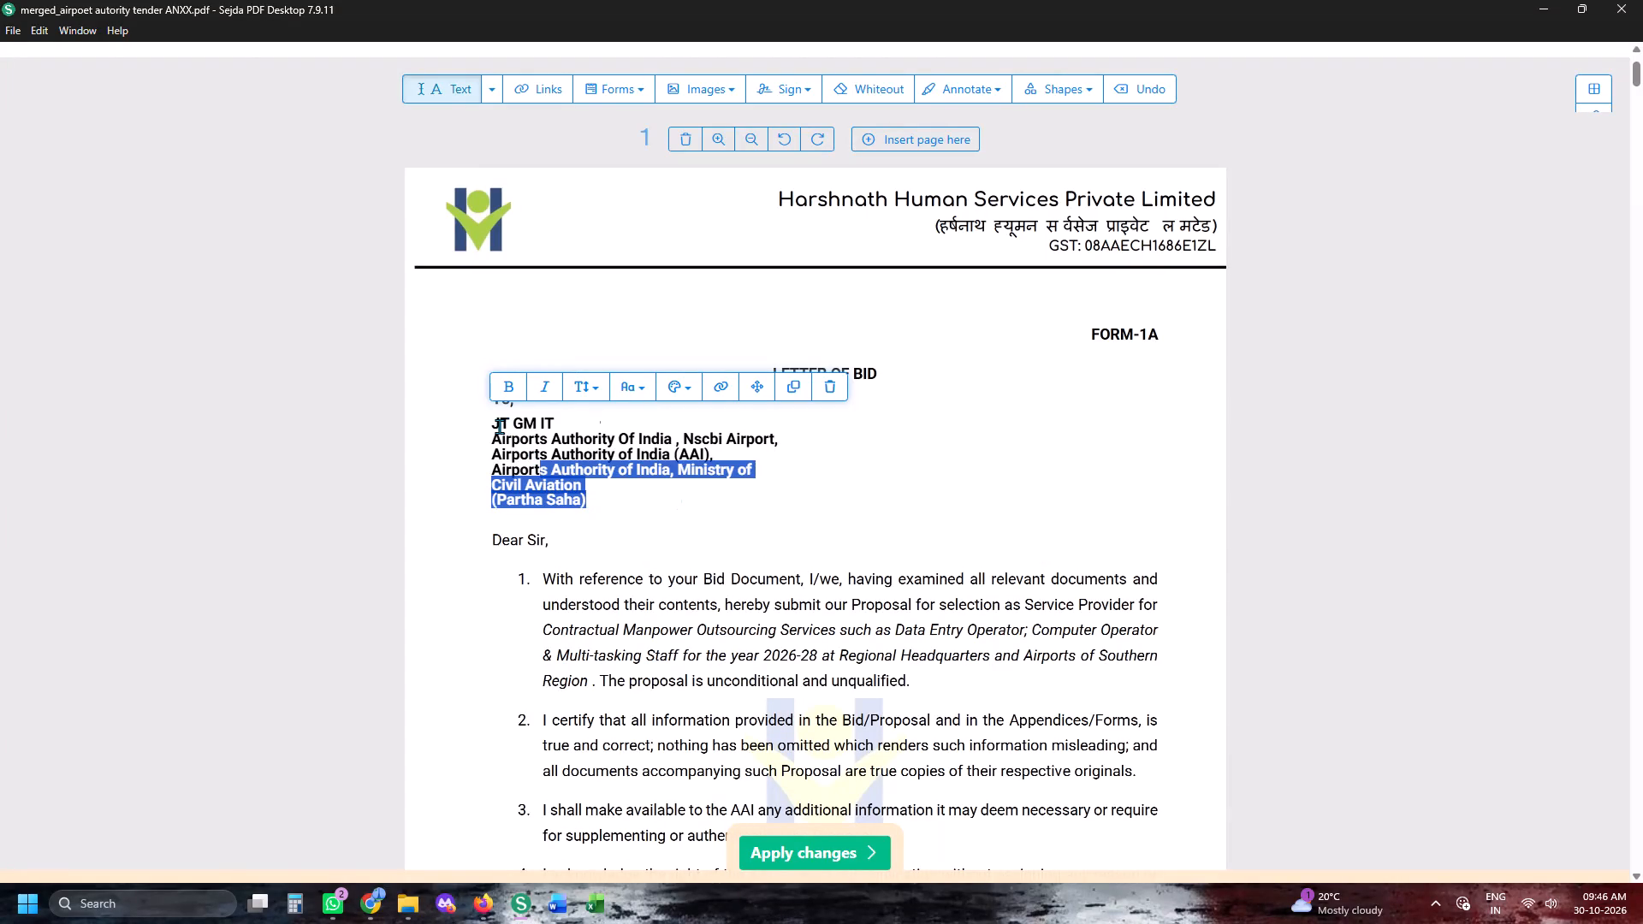
# Replace the FORM-1A addressee block with the copied SM, RHQ WR address, breaking lines after "(AAI)," and after the second "Airports Authority of India,".
pyautogui.press('Delete')
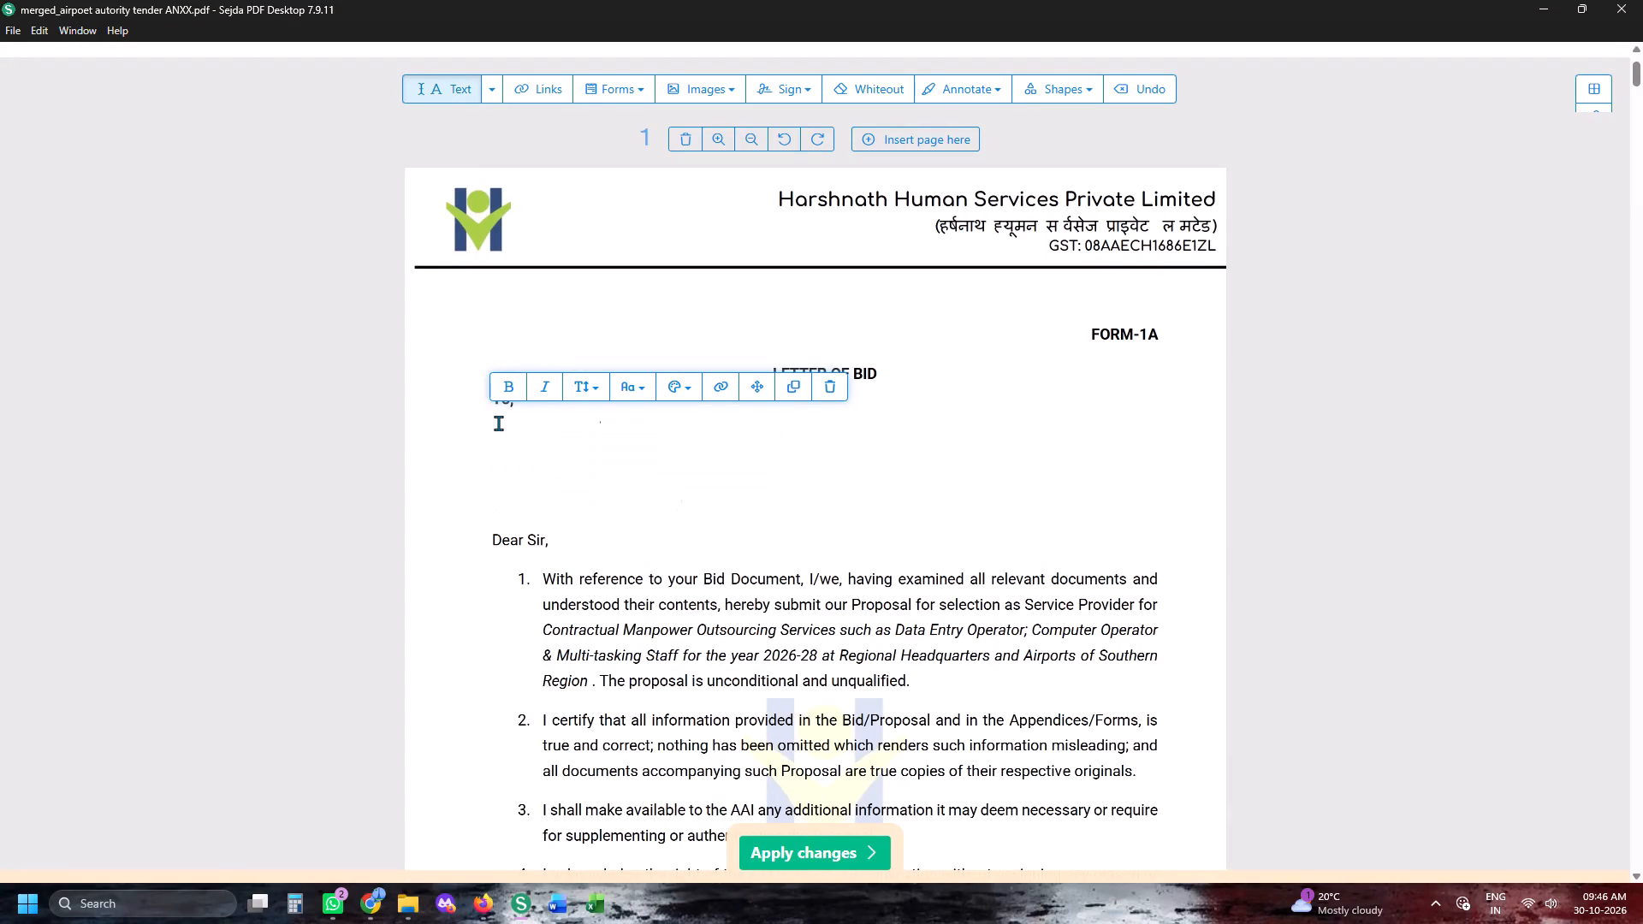
pyautogui.hotkey('ctrl', 'v')
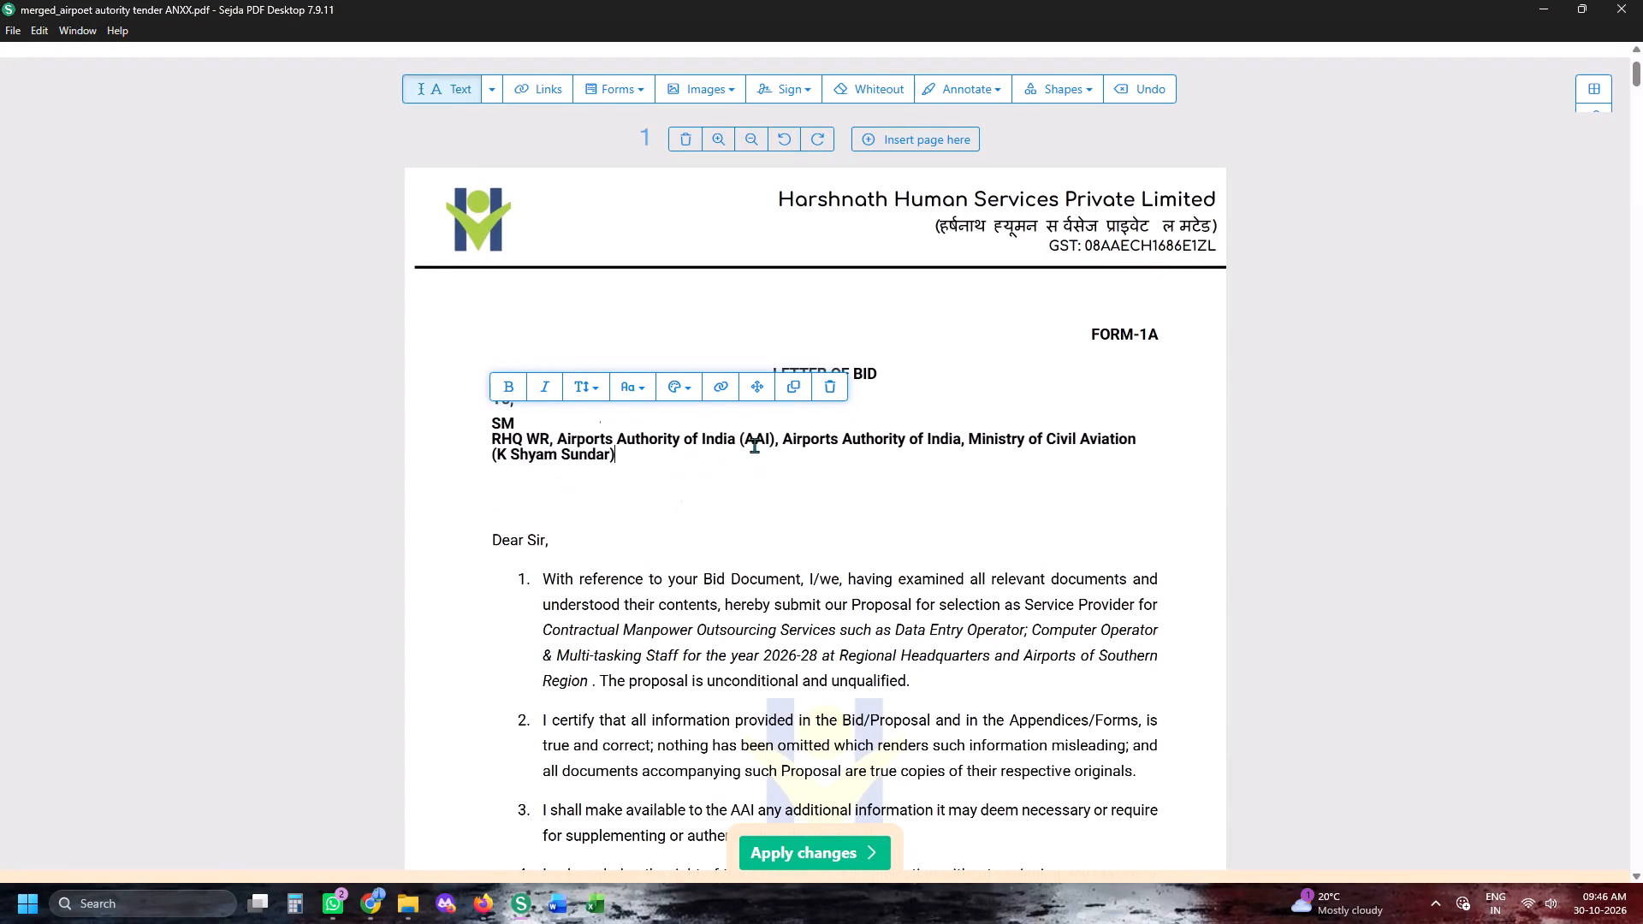
pyautogui.click(783, 437)
pyautogui.press('Return')
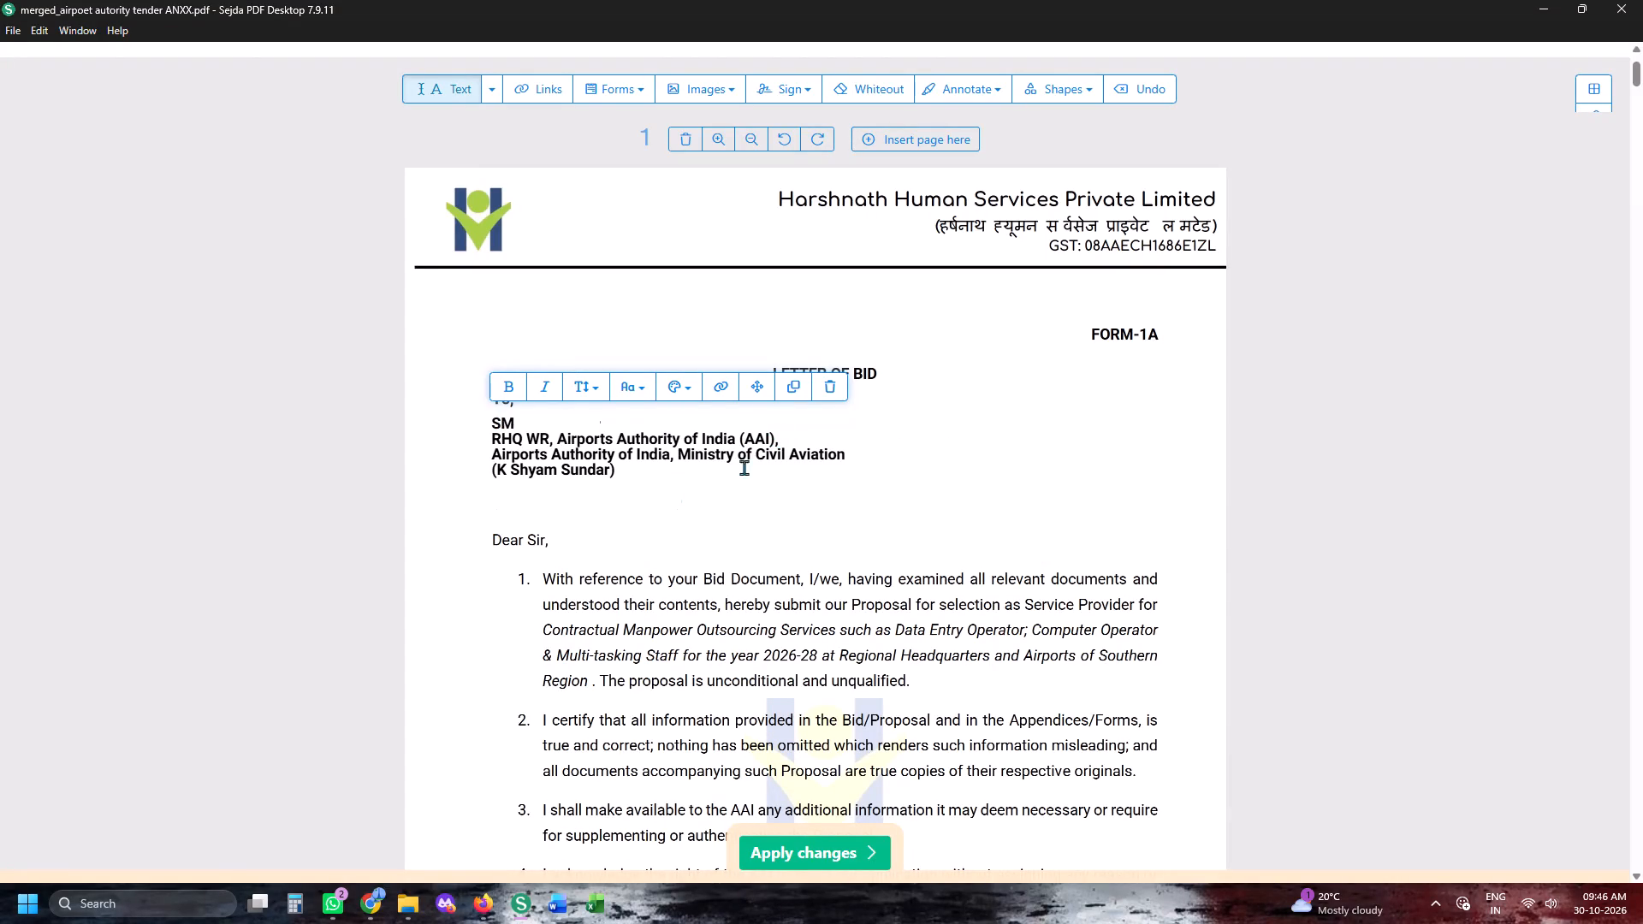
pyautogui.click(679, 459)
pyautogui.press('Return')
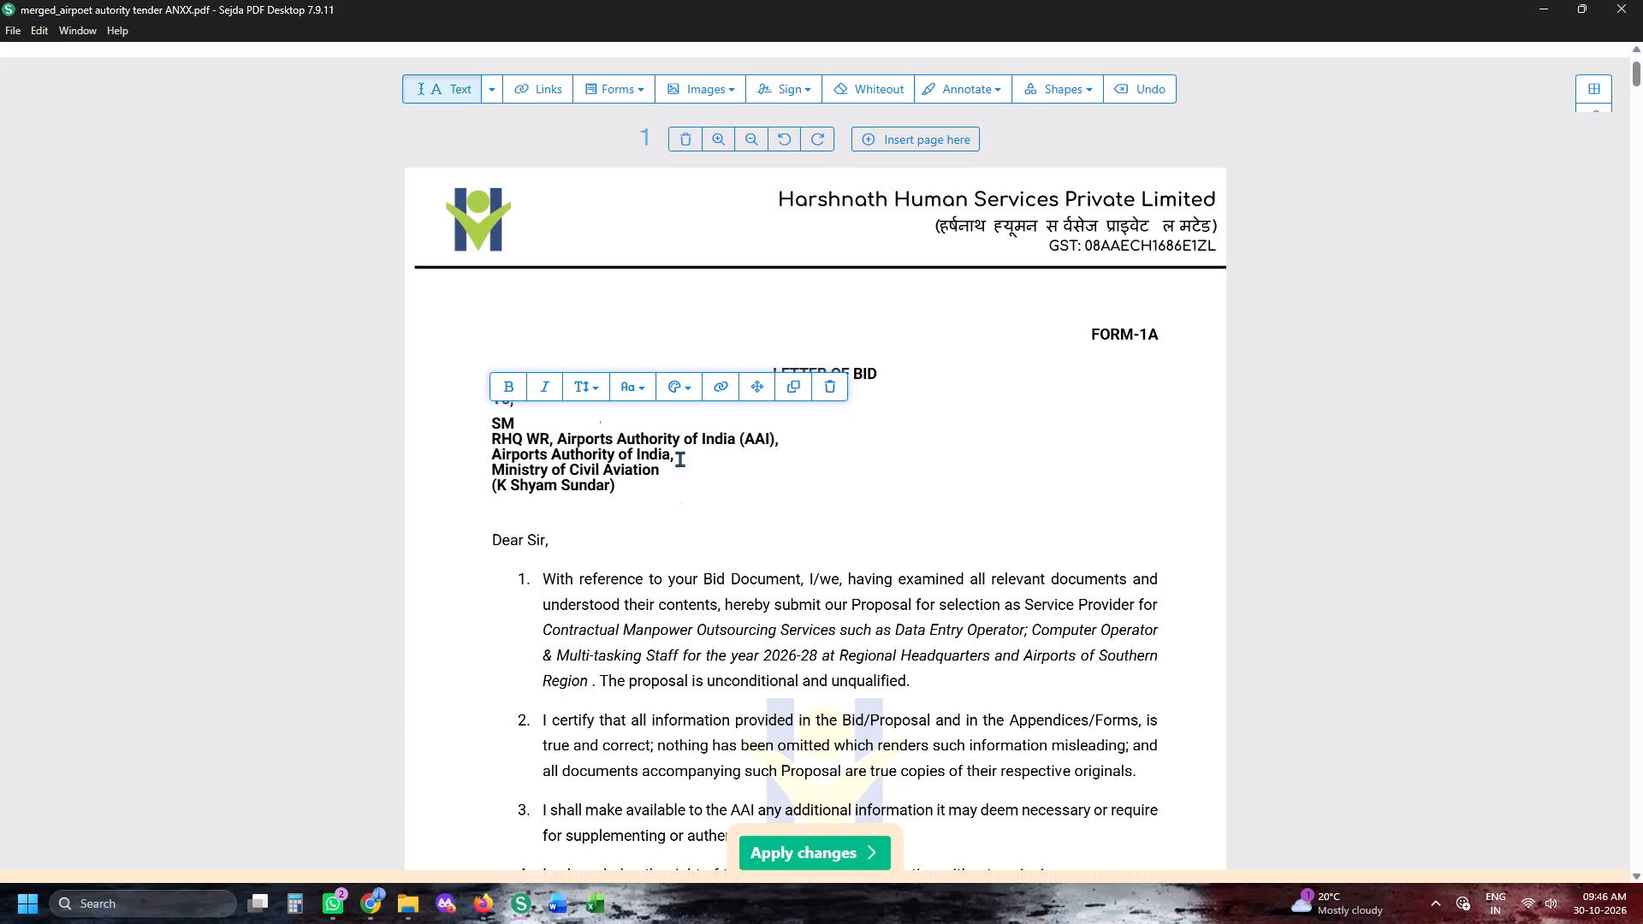
# Compare the FORM-1A clauses and closing in the bid letter PDF with the ALL ANNEXURES document in Firefox.
pyautogui.hotkey('alt', 'Tab')
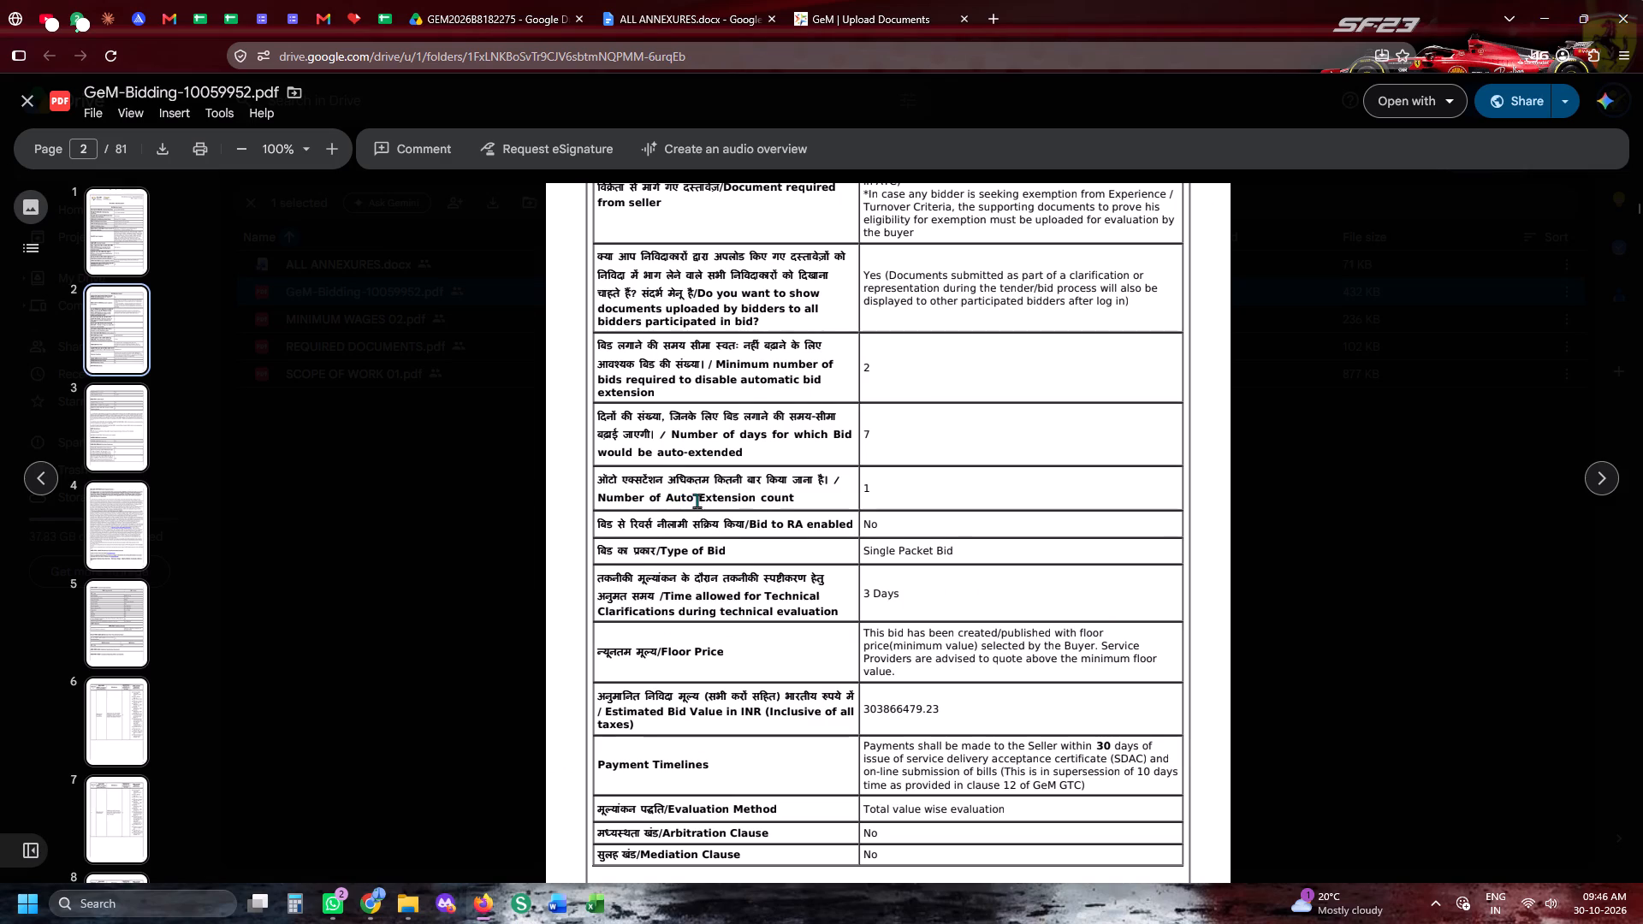
pyautogui.scroll(-4, 939, 508)
pyautogui.click(694, 0)
pyautogui.scroll(5, 854, 467)
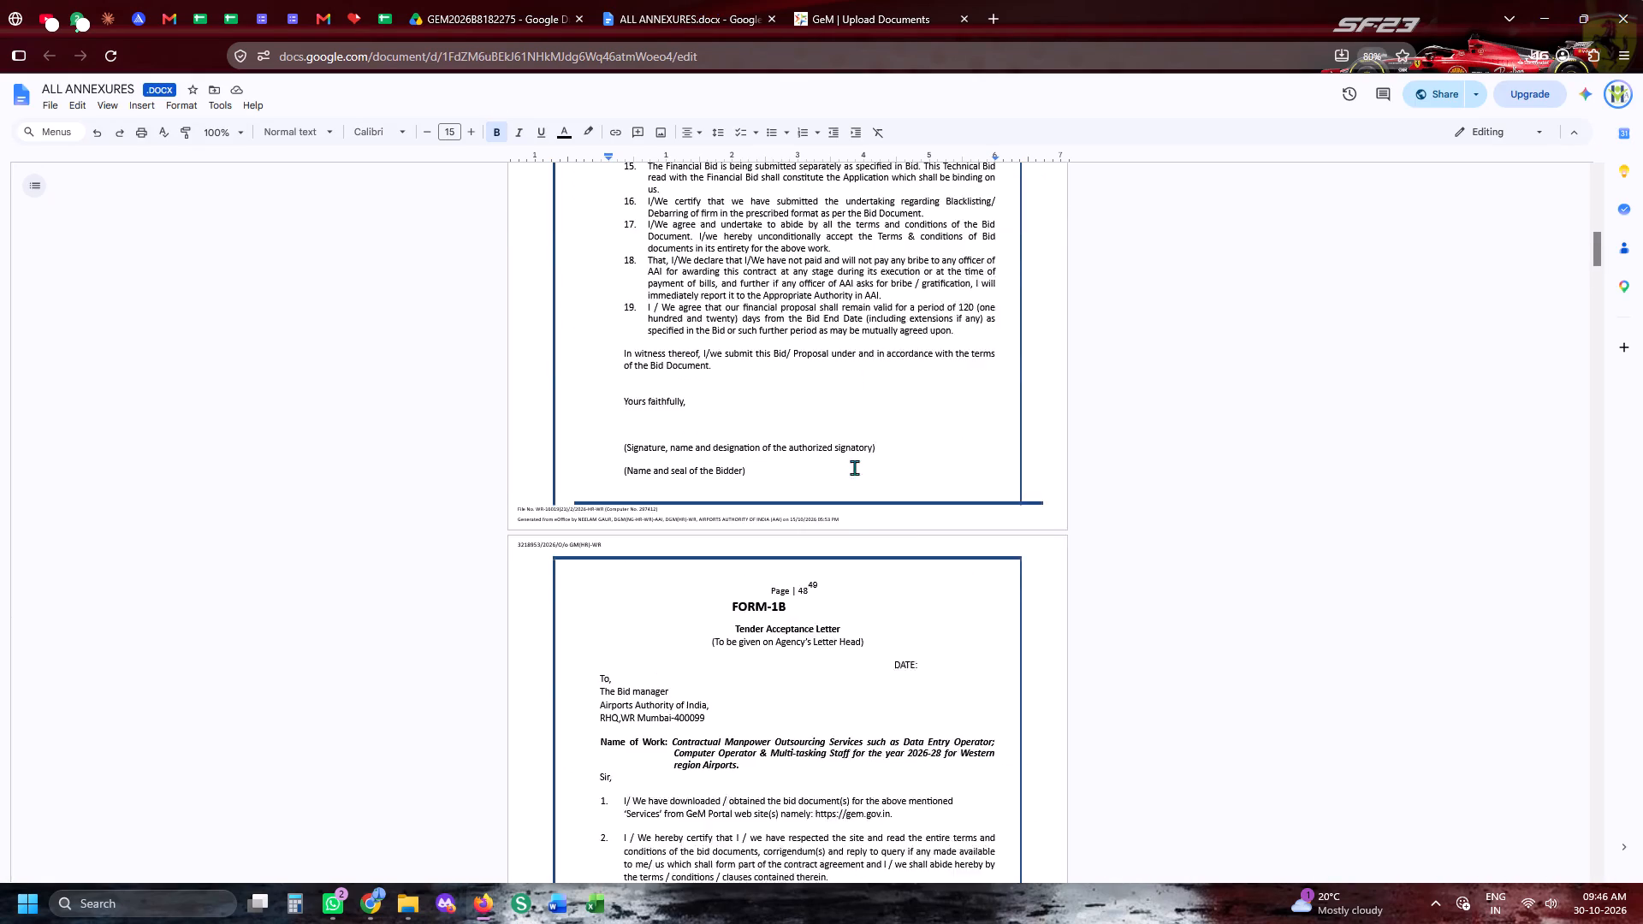
pyautogui.scroll(19, 854, 467)
pyautogui.scroll(-11, 854, 467)
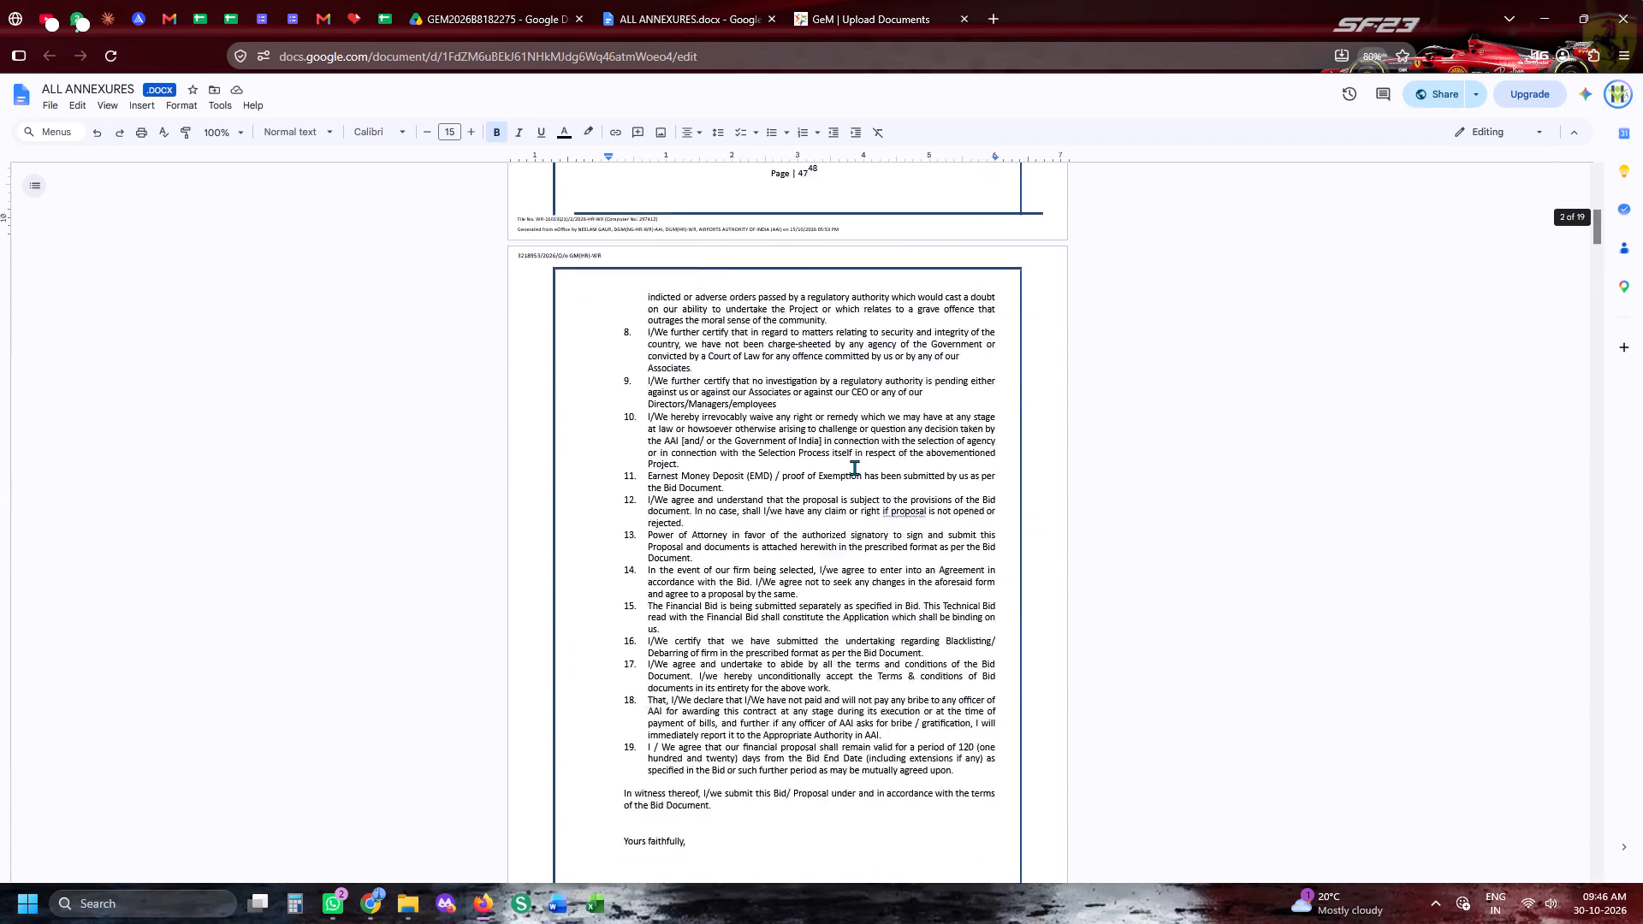
pyautogui.hotkey('alt', 'Tab')
pyautogui.scroll(-9, 829, 511)
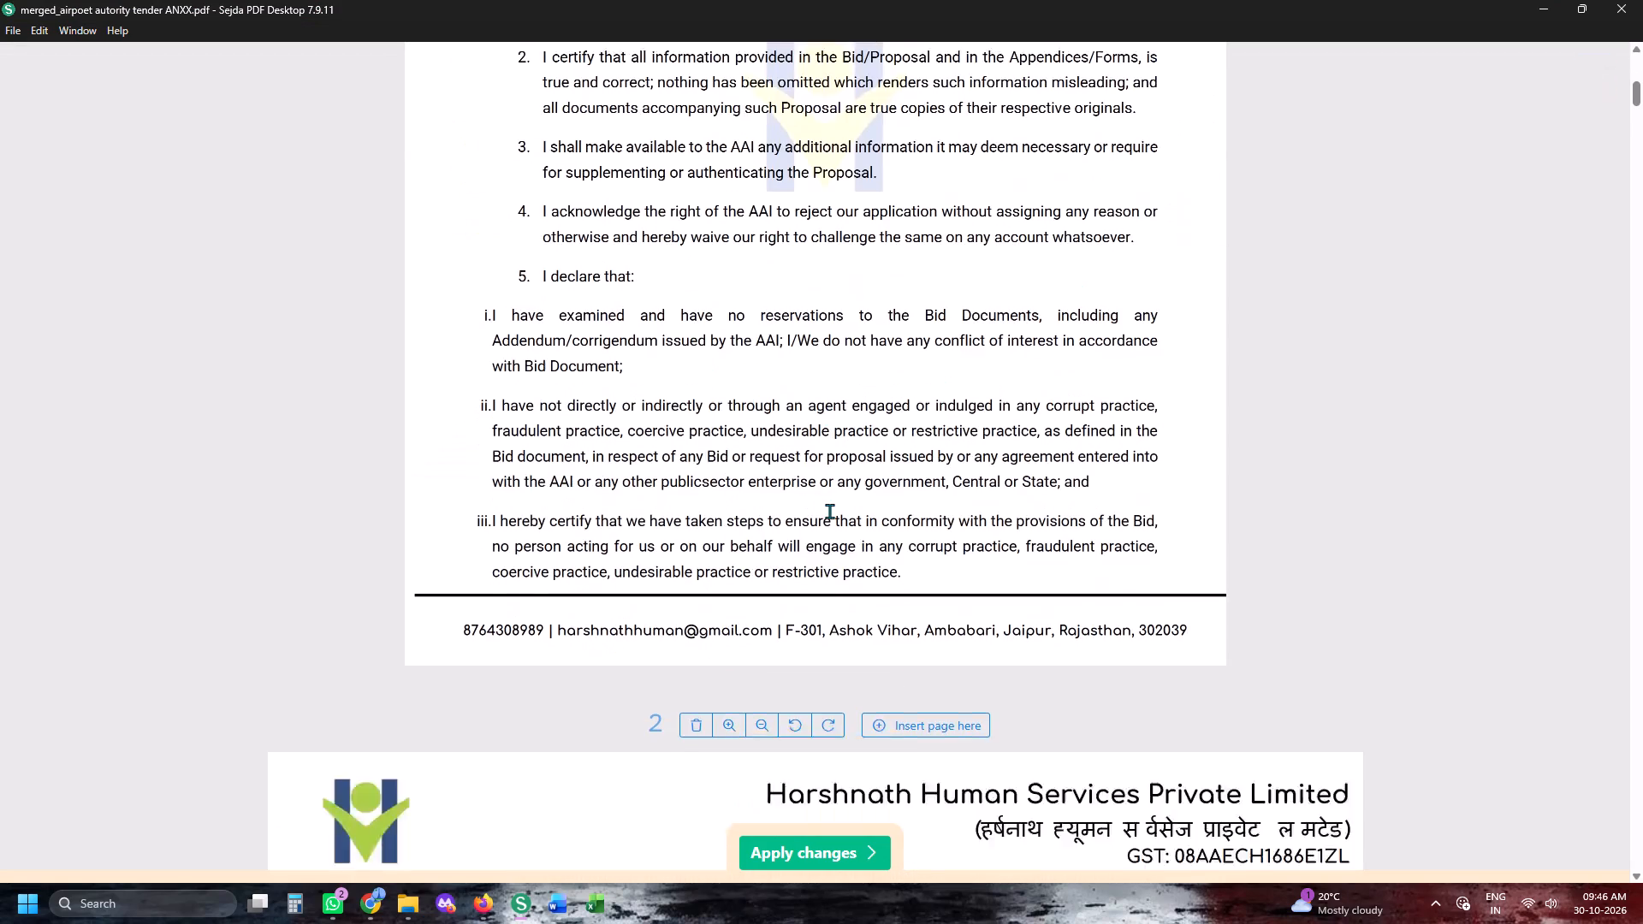
pyautogui.scroll(-14, 829, 511)
pyautogui.scroll(2, 829, 511)
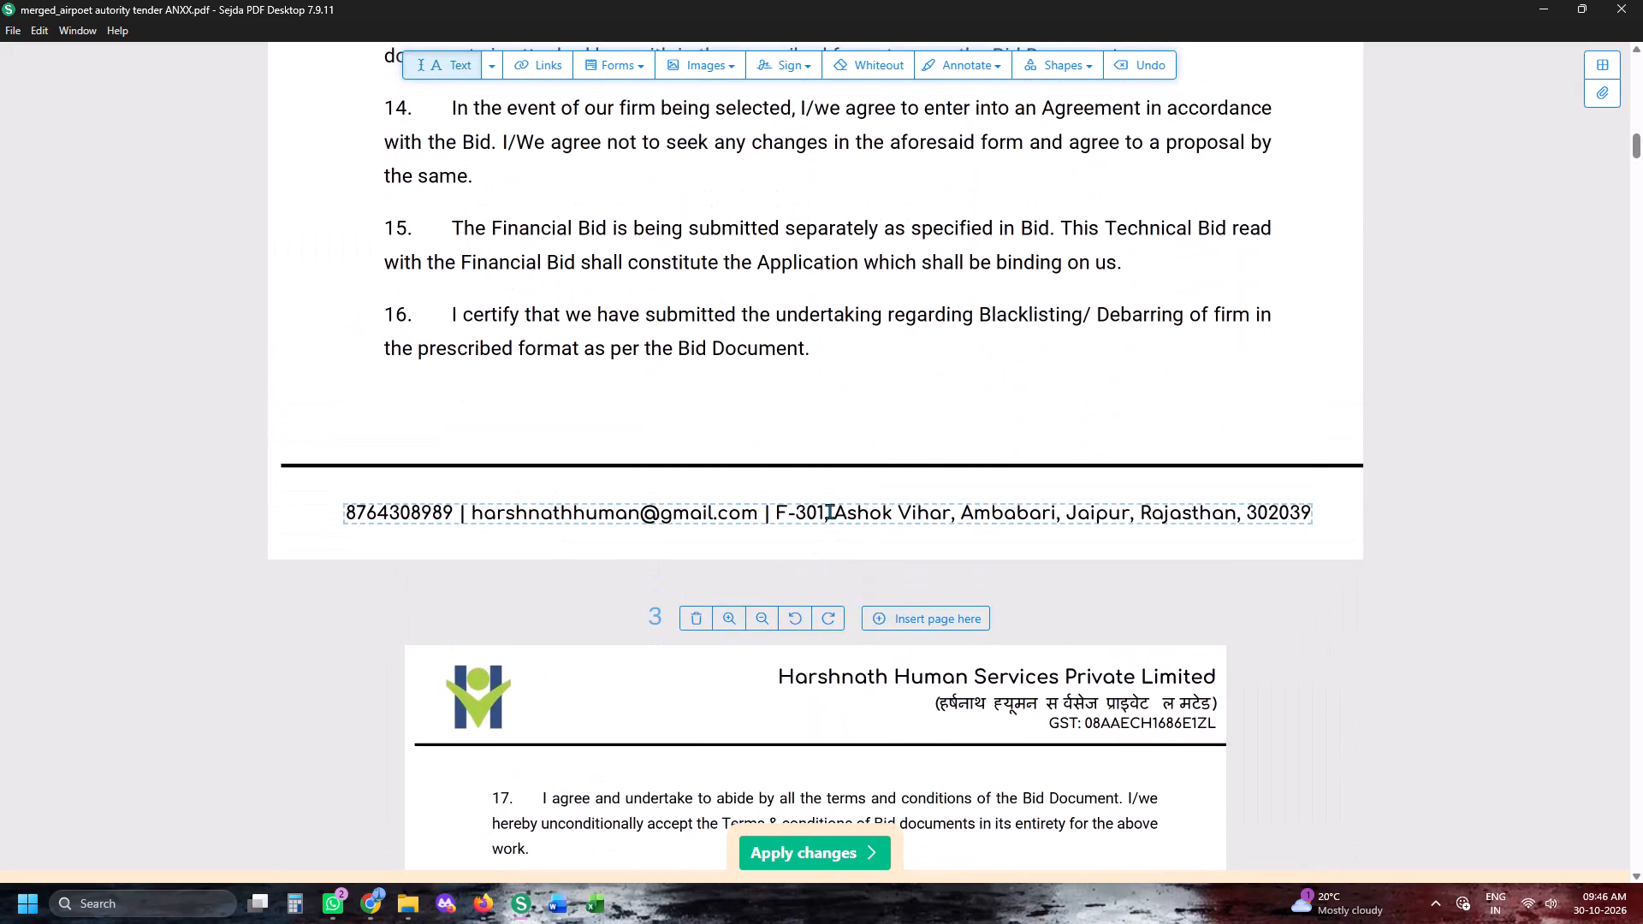
pyautogui.hotkey('alt', 'Tab')
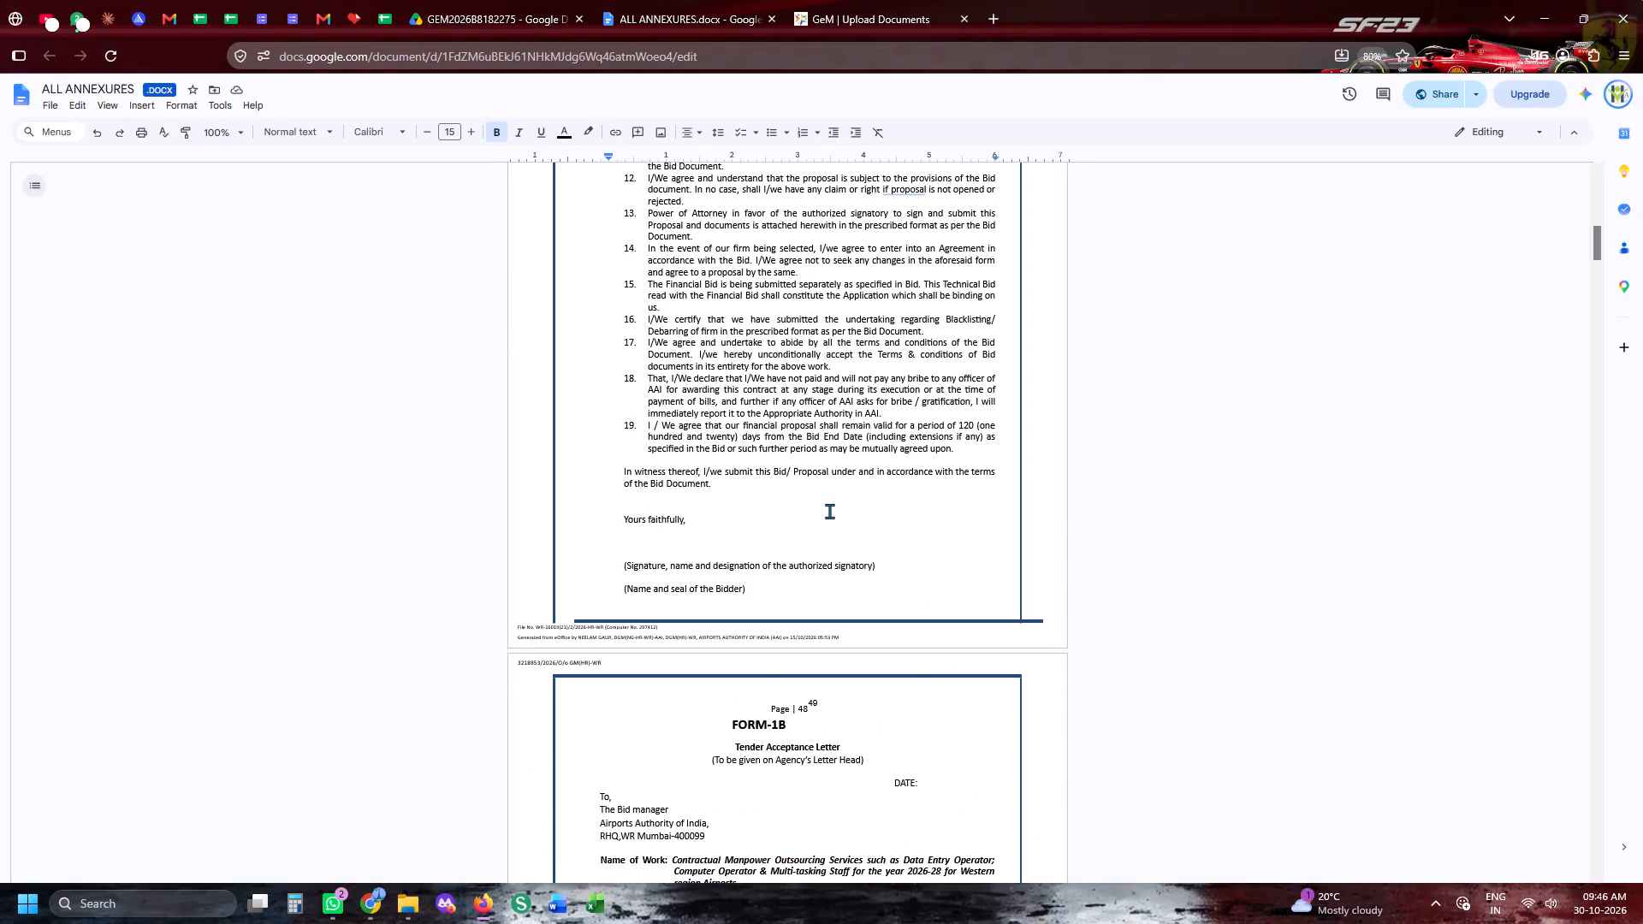
pyautogui.hotkey('alt', 'Tab')
pyautogui.hotkey('alt', 'Tab')
pyautogui.hotkey('alt', 'Tab')
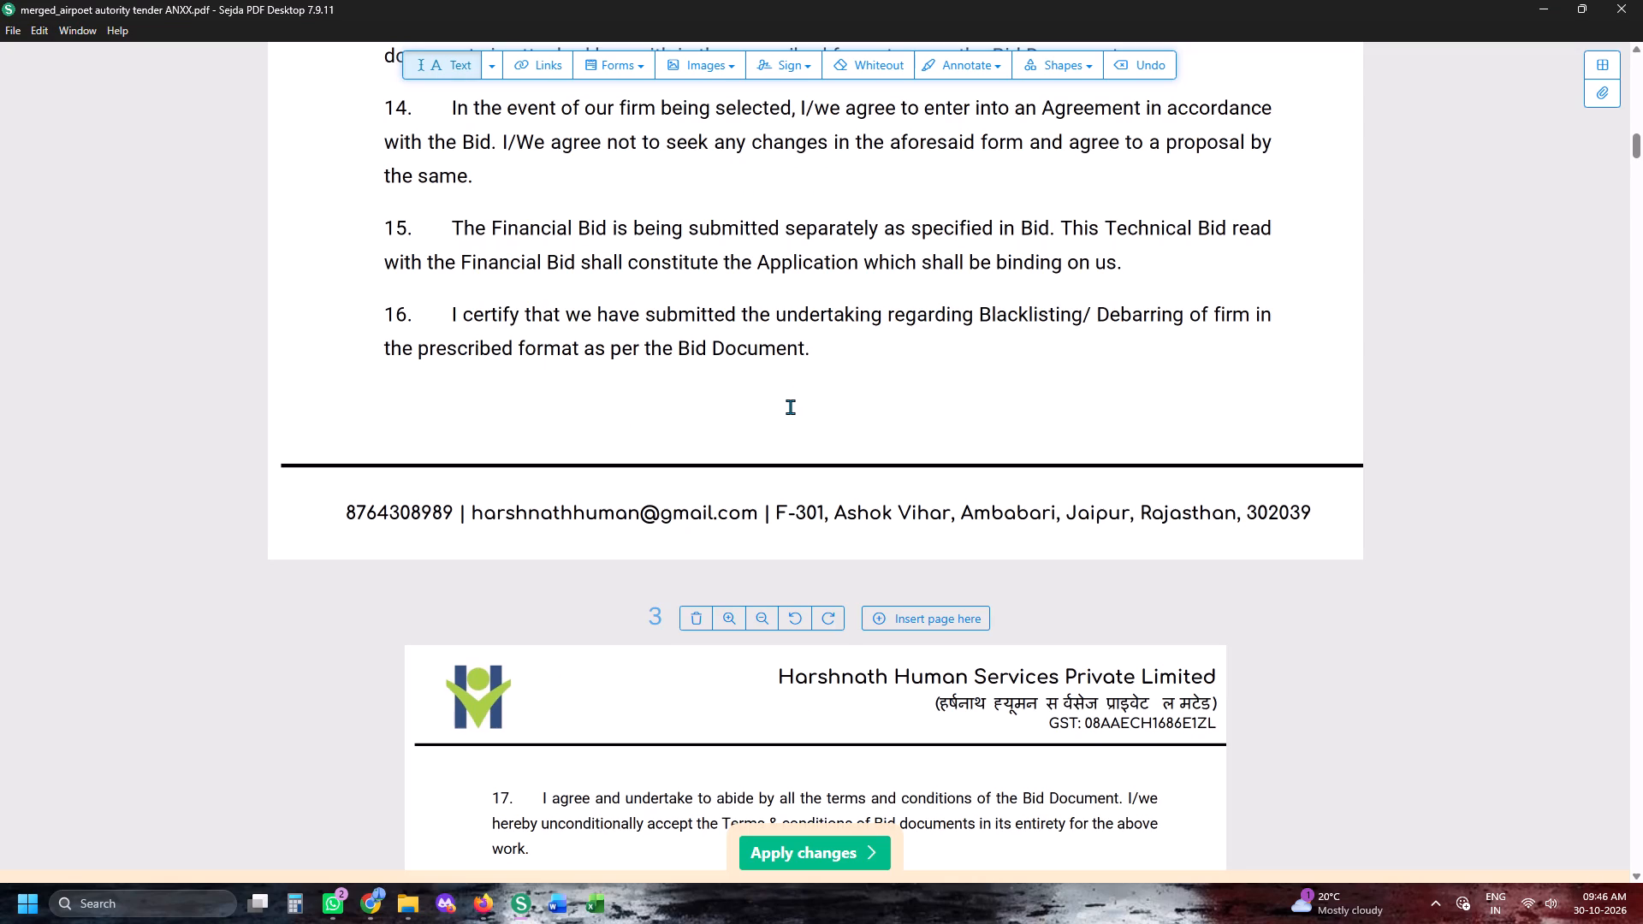
pyautogui.scroll(3, 790, 406)
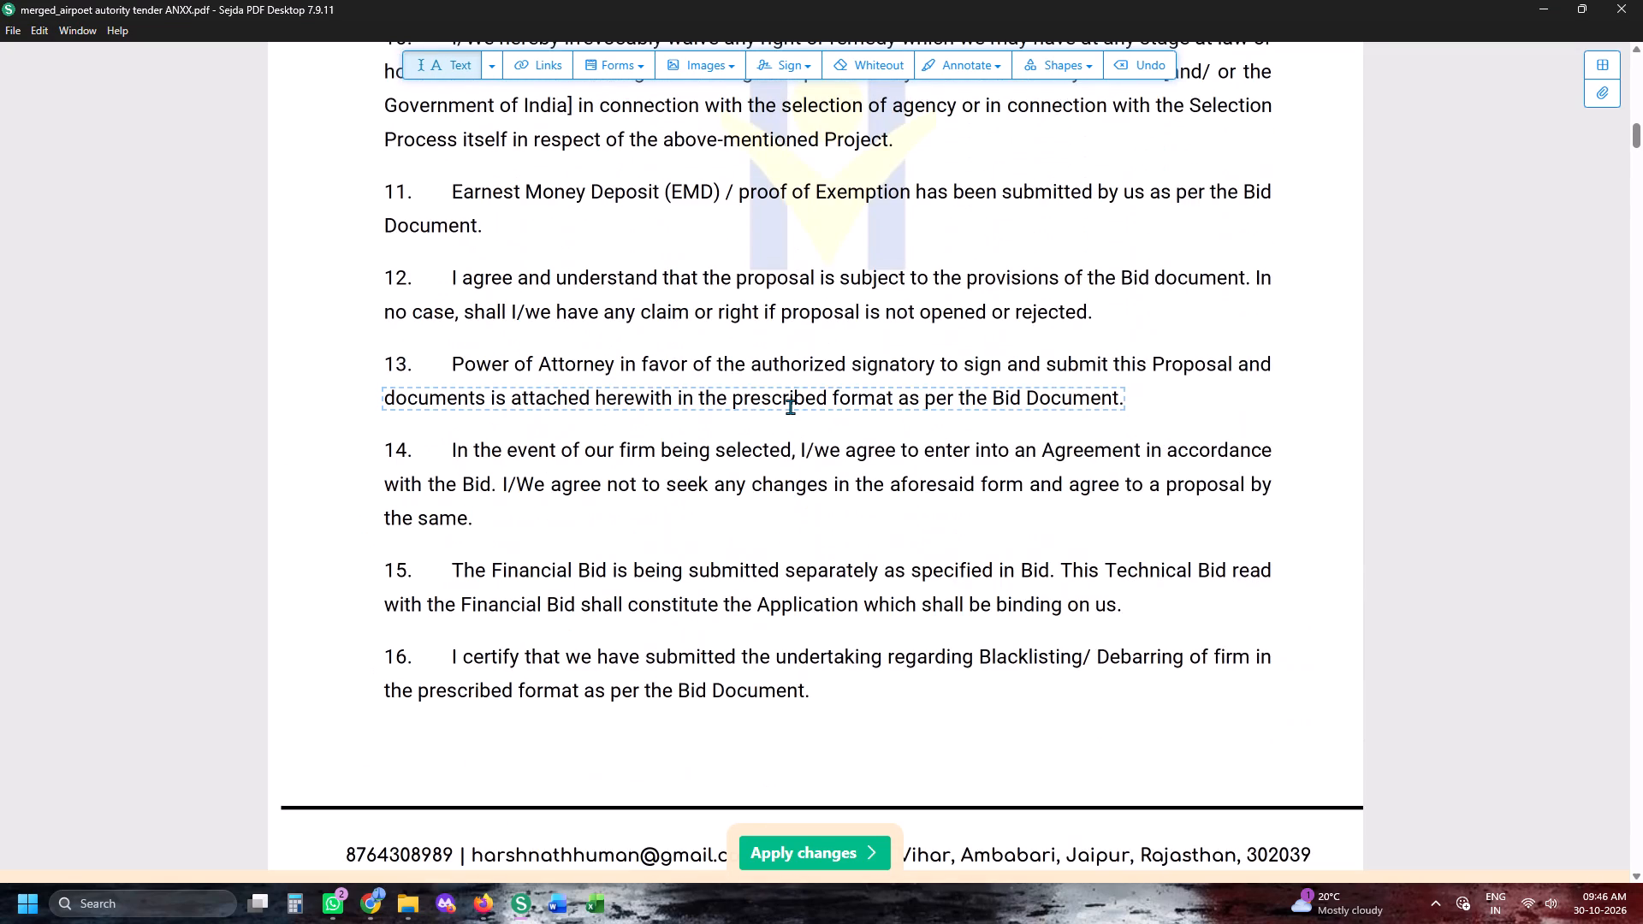
pyautogui.hotkey('alt', 'Tab')
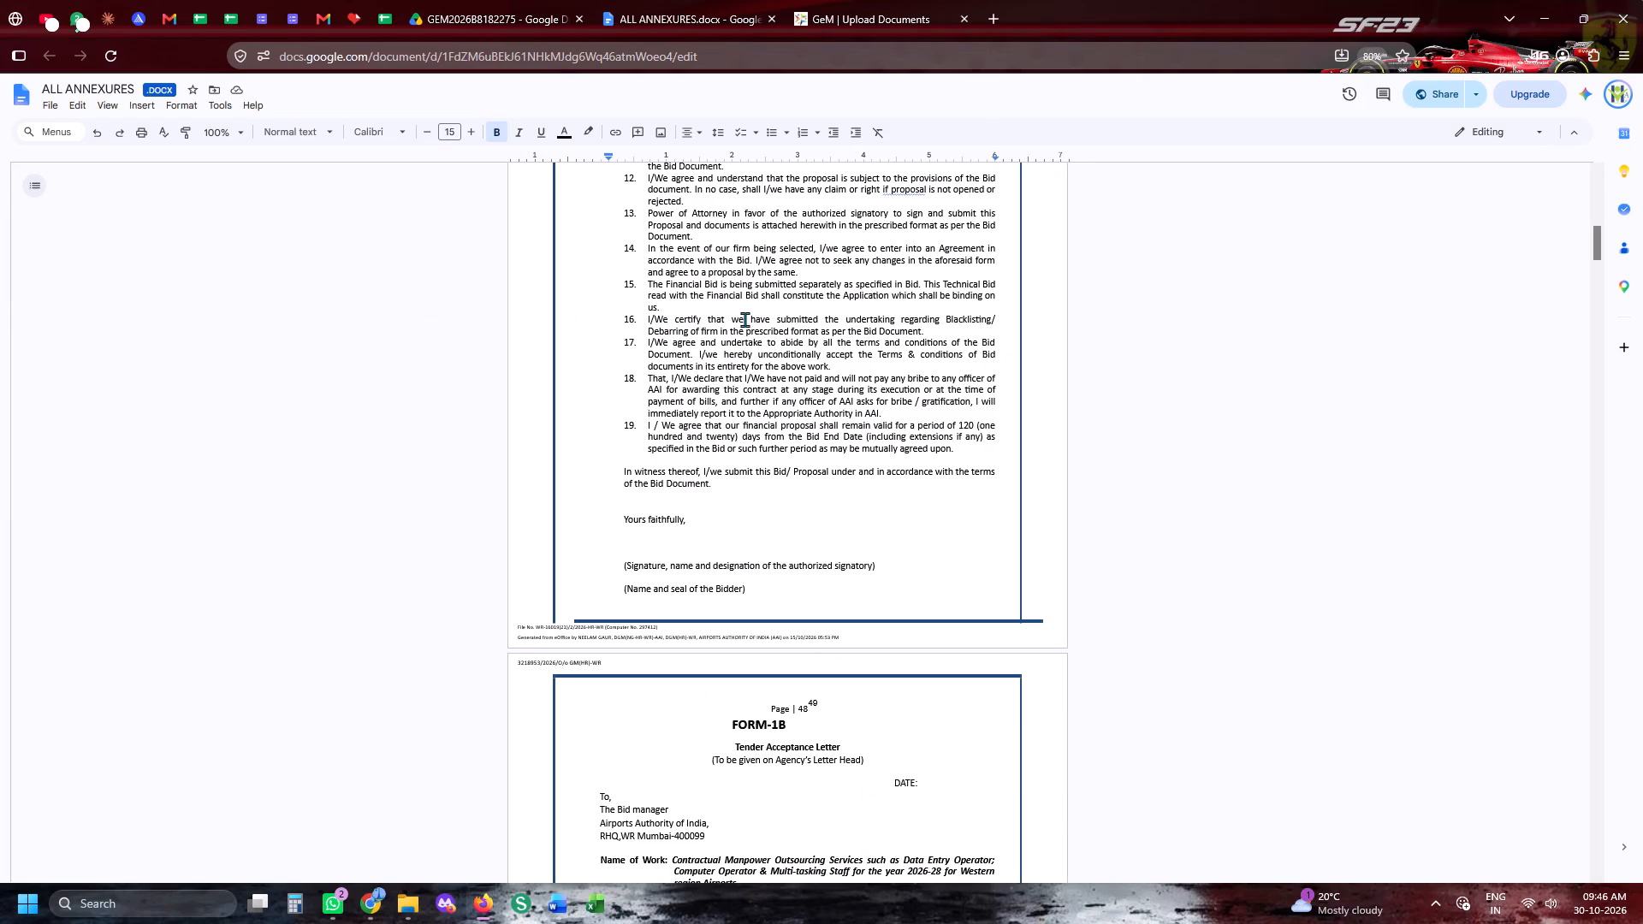
pyautogui.hotkey('alt', 'Tab')
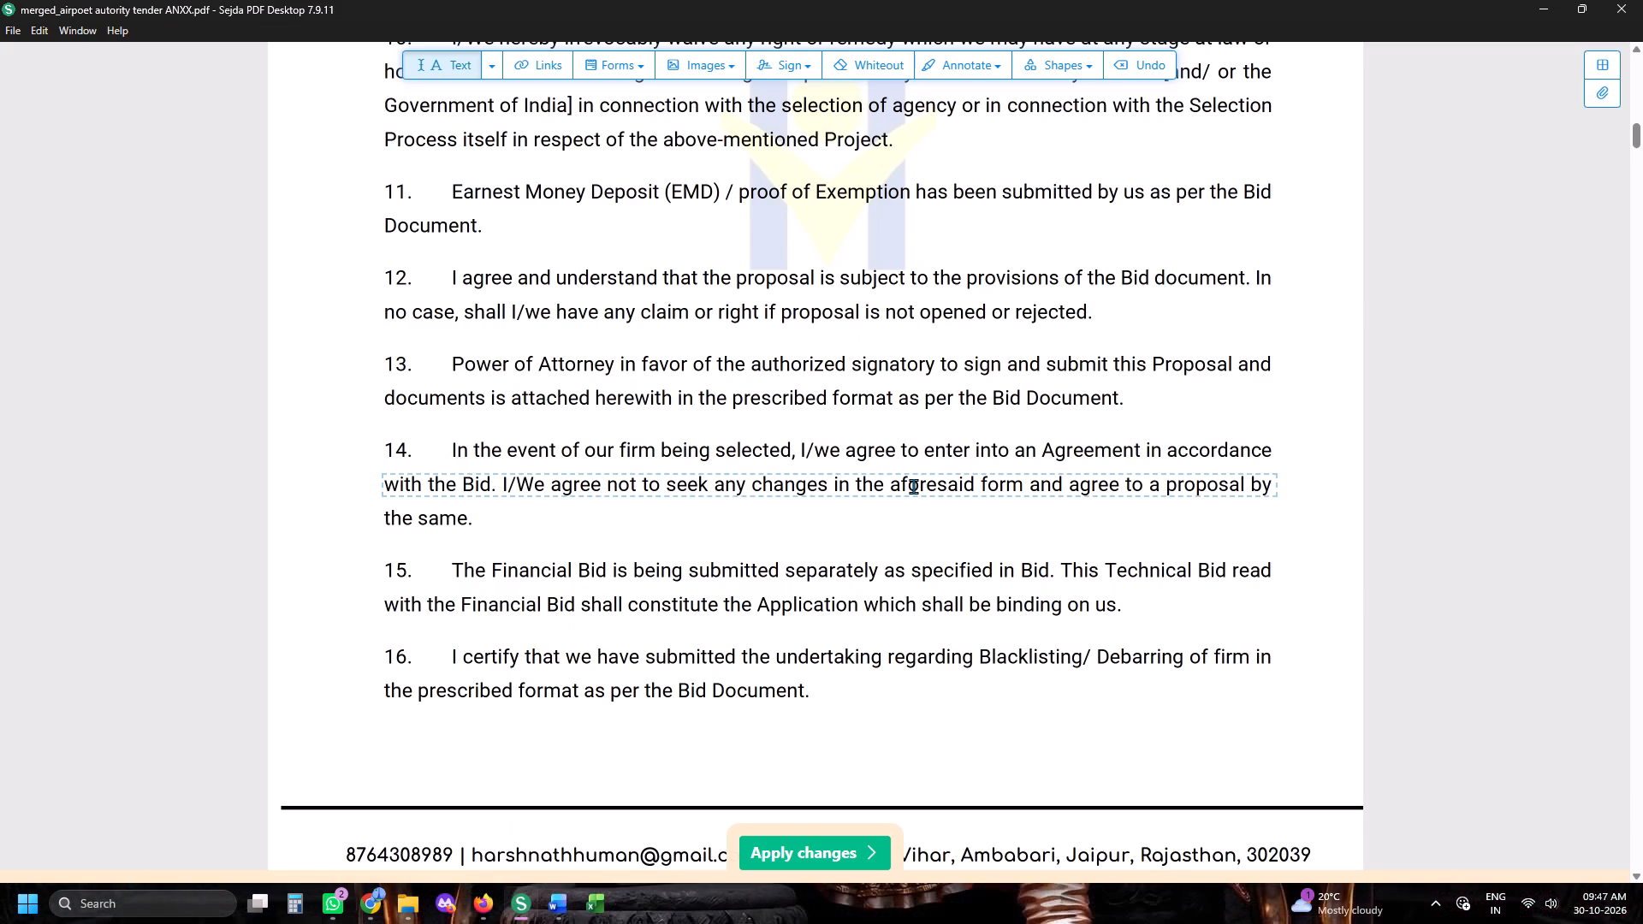
pyautogui.scroll(-7, 913, 486)
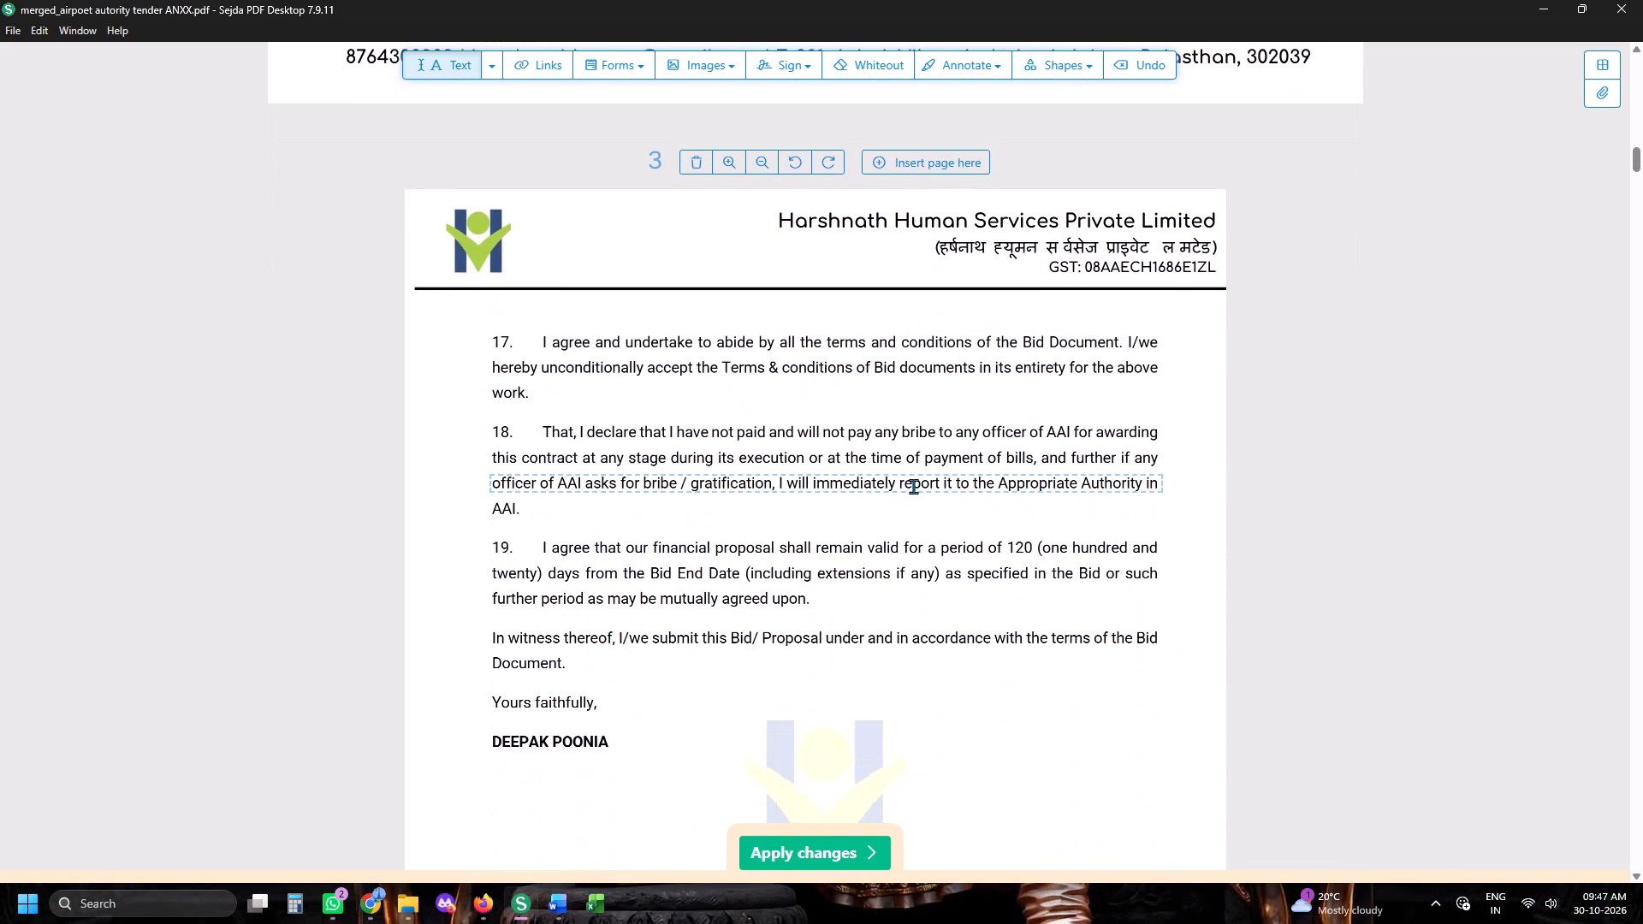
pyautogui.hotkey('alt', 'Tab')
pyautogui.scroll(-2, 823, 496)
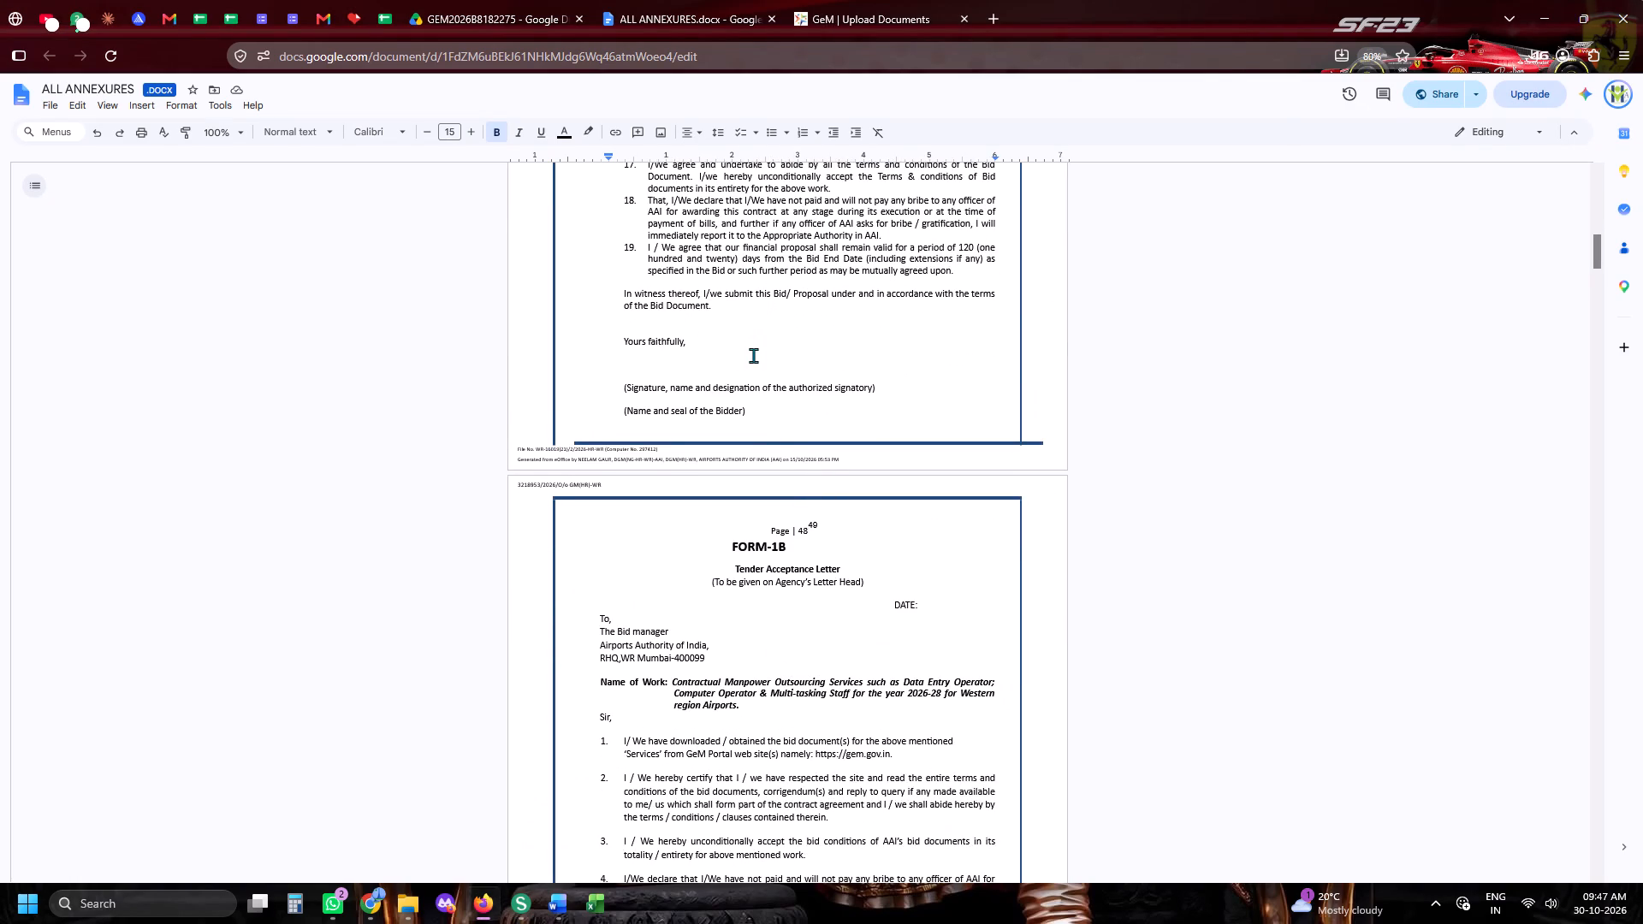
# Copy the three addressee lines beginning "The Bid manager" from FORM-1B in the ALL ANNEXURES document in Firefox.
pyautogui.hotkey('alt', 'Tab')
pyautogui.scroll(-12, 755, 487)
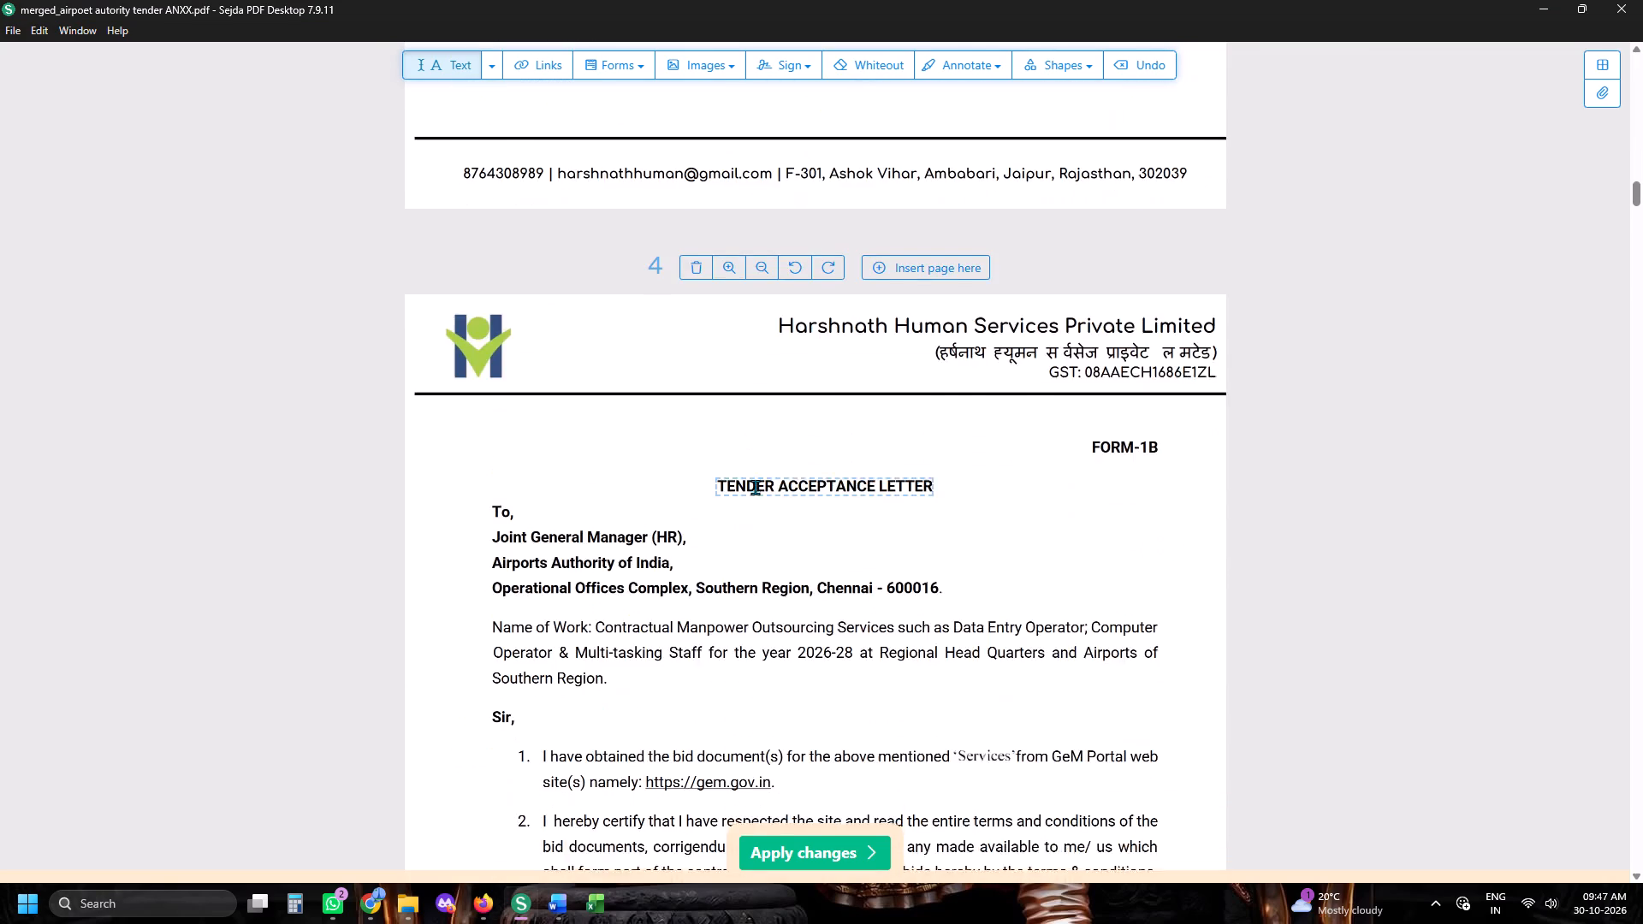
pyautogui.hotkey('alt', 'Tab')
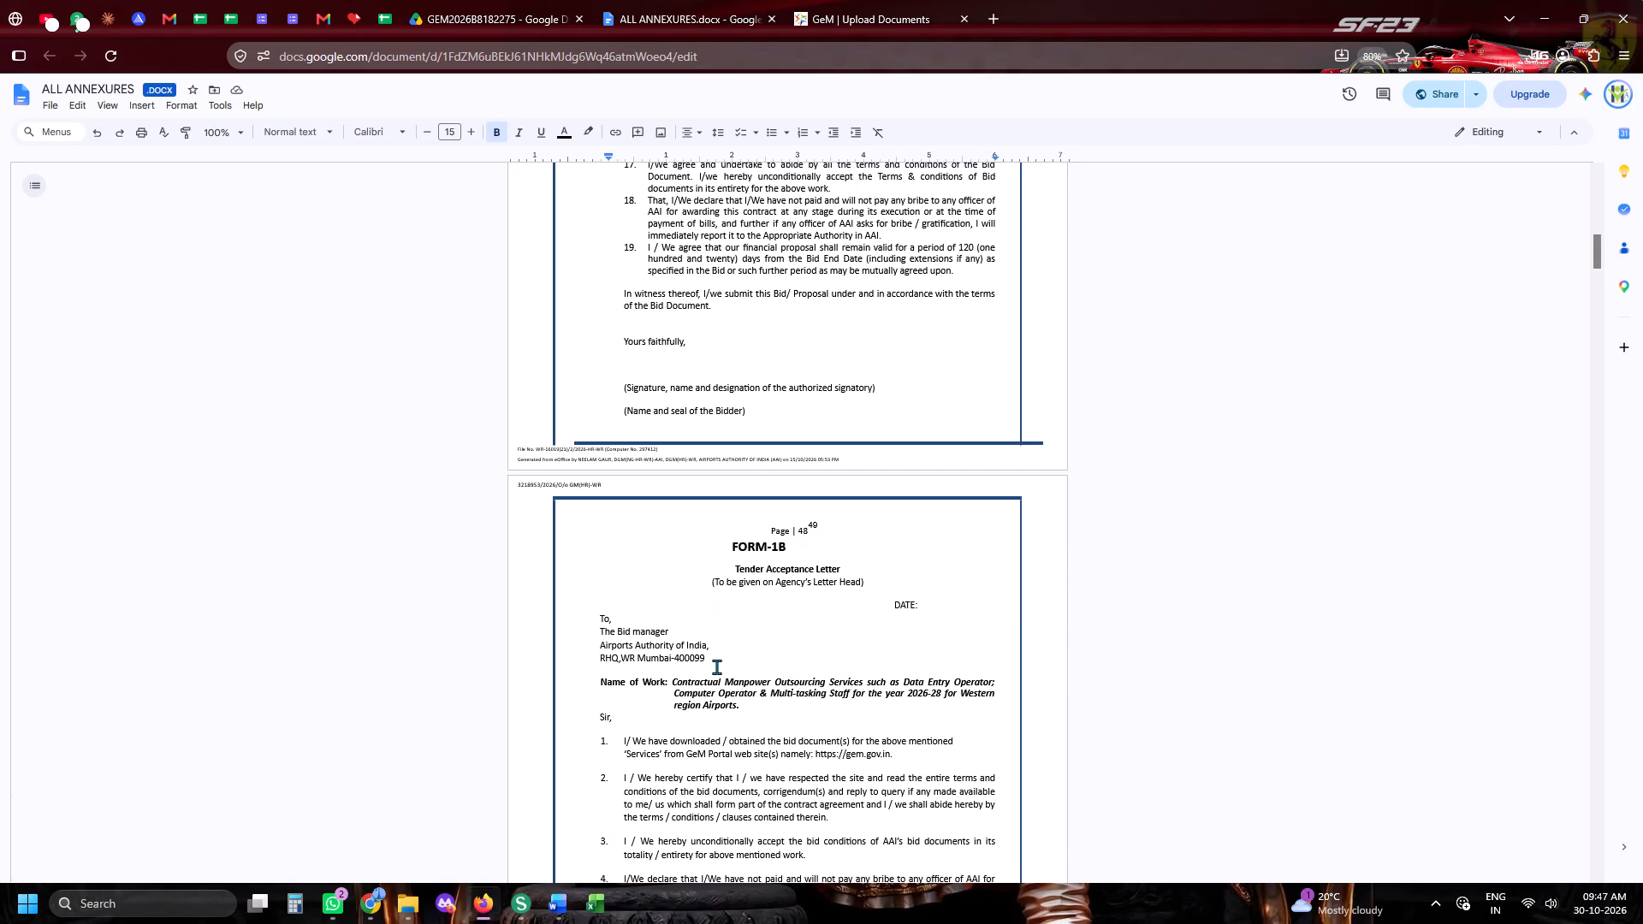
pyautogui.moveTo(704, 659); pyautogui.dragTo(608, 632)
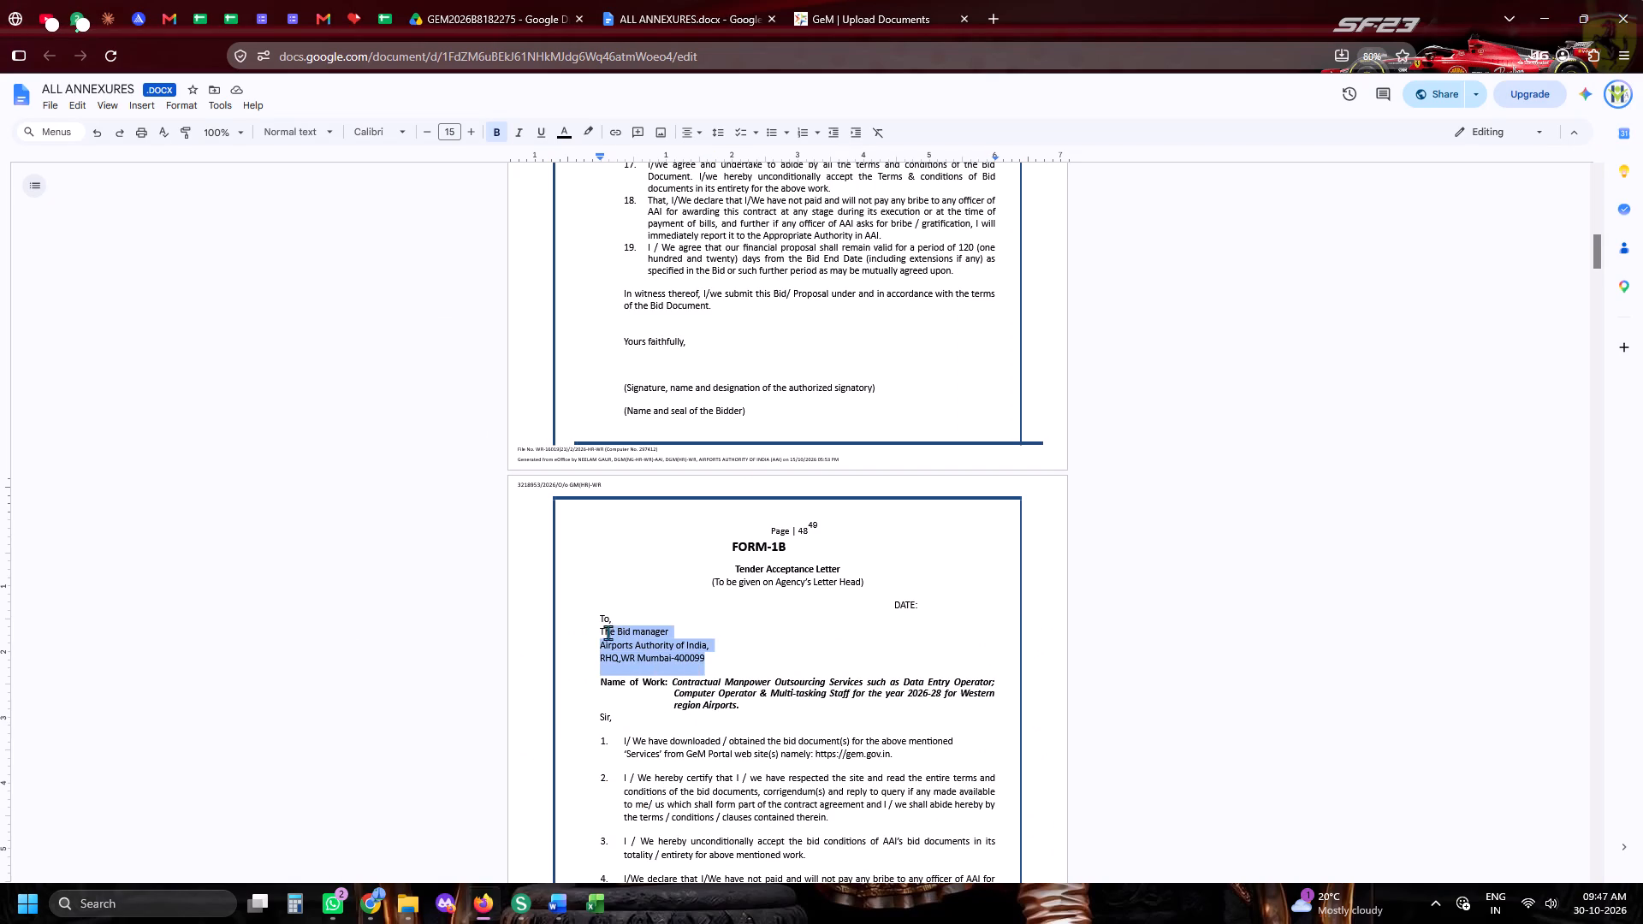
pyautogui.moveTo(608, 632); pyautogui.dragTo(599, 631)
pyautogui.hotkey('ctrl', 'c')
pyautogui.hotkey('ctrl', 'c')
pyautogui.hotkey('ctrl', 'c')
pyautogui.hotkey('alt', 'Tab')
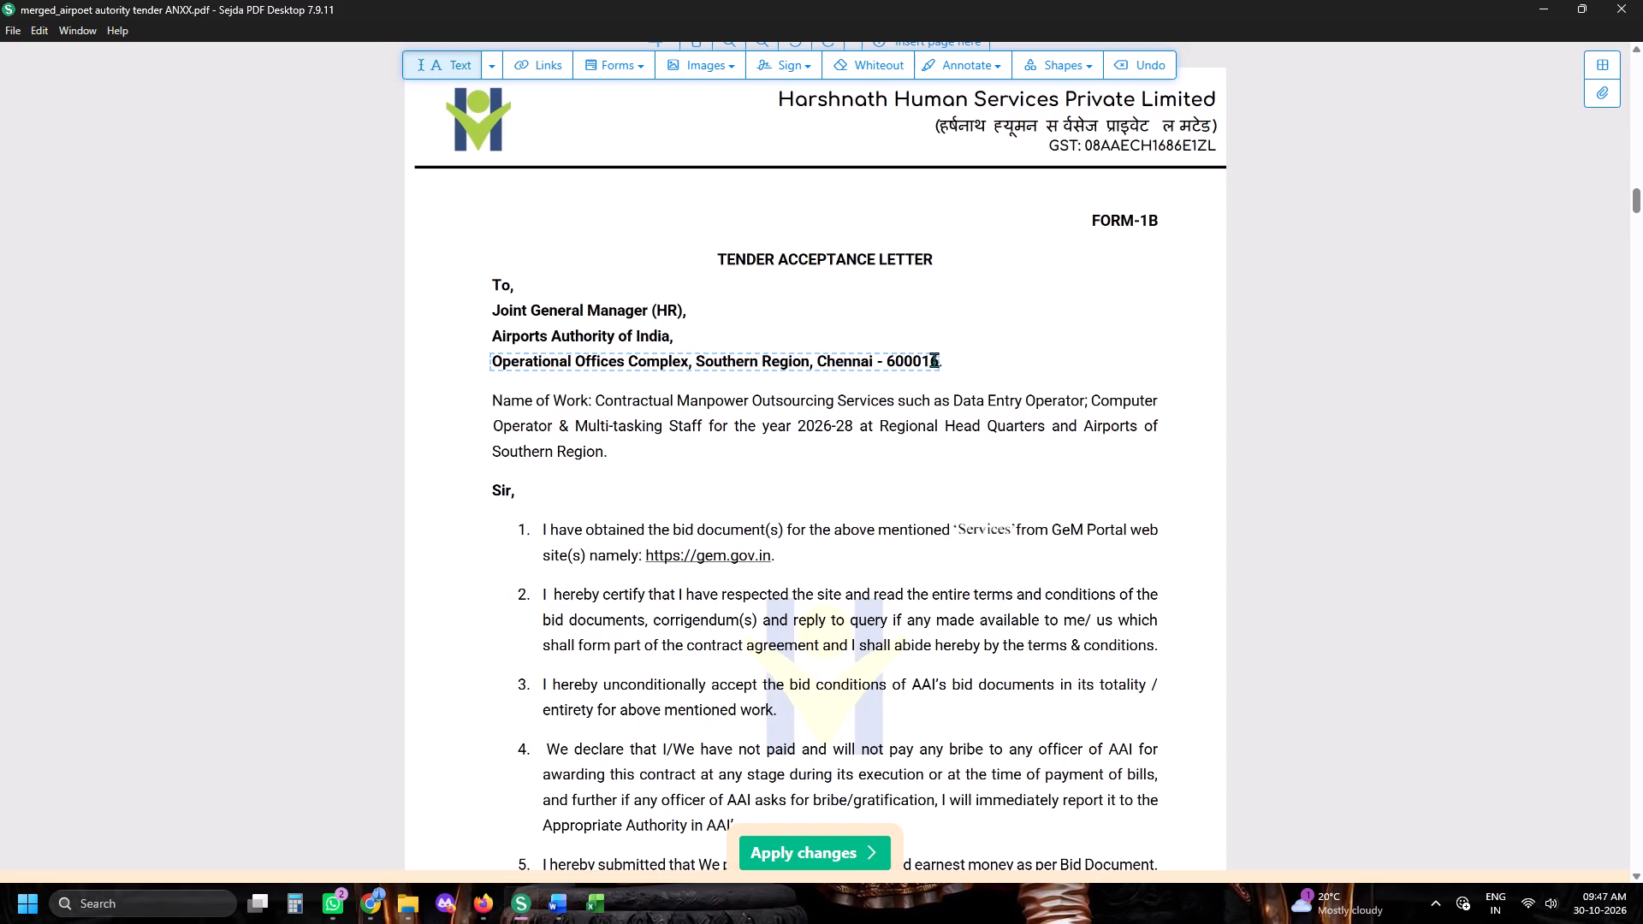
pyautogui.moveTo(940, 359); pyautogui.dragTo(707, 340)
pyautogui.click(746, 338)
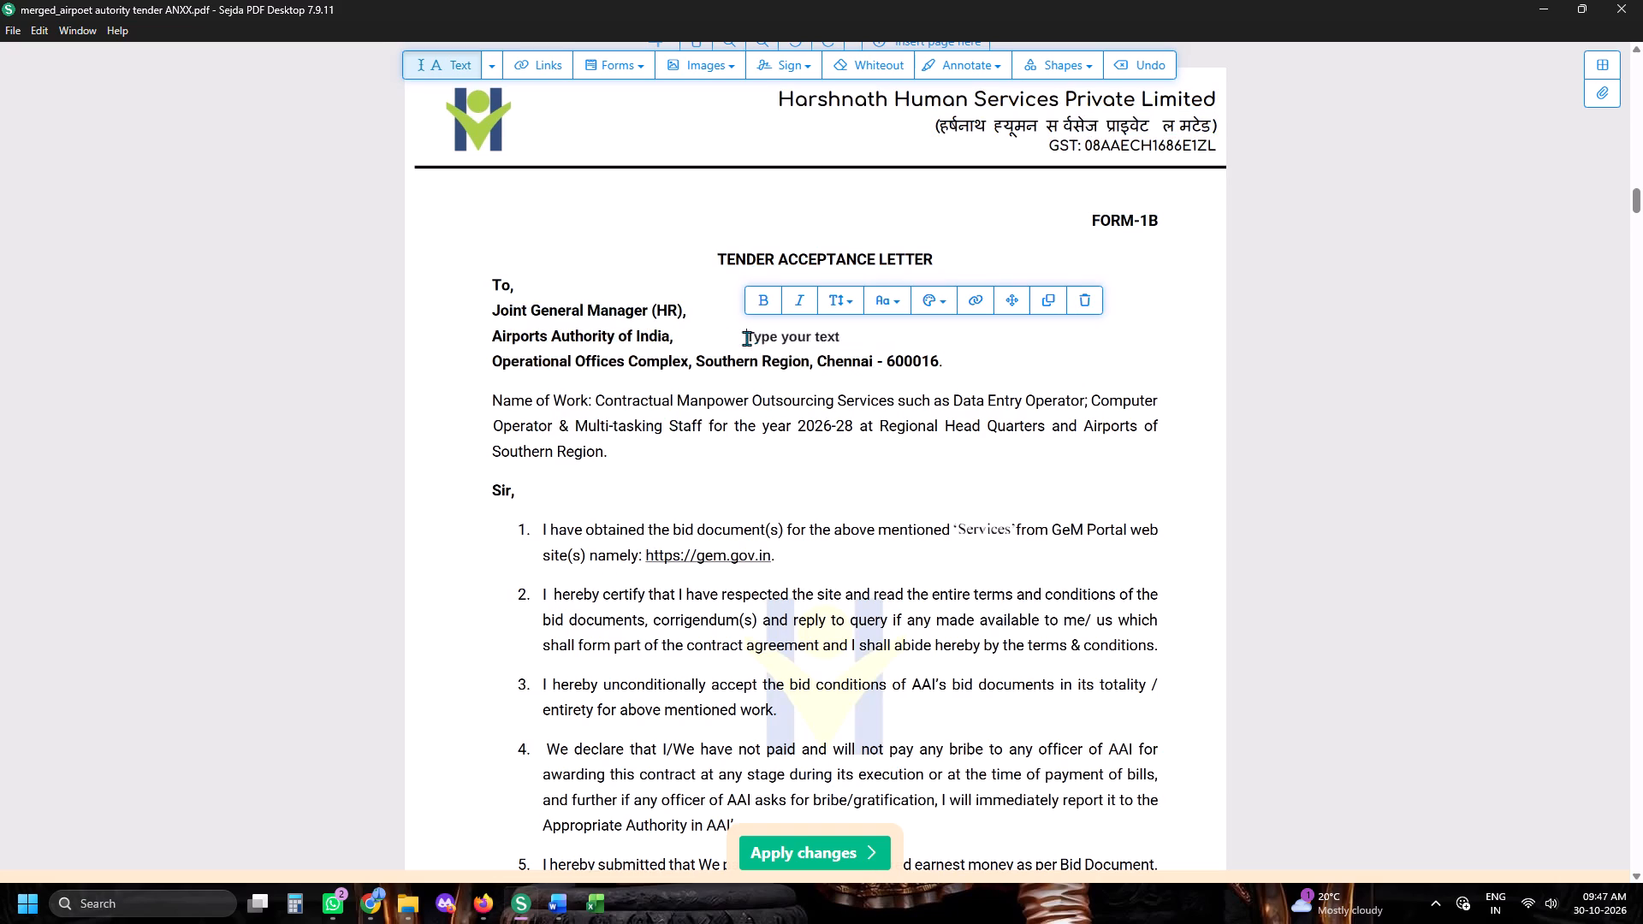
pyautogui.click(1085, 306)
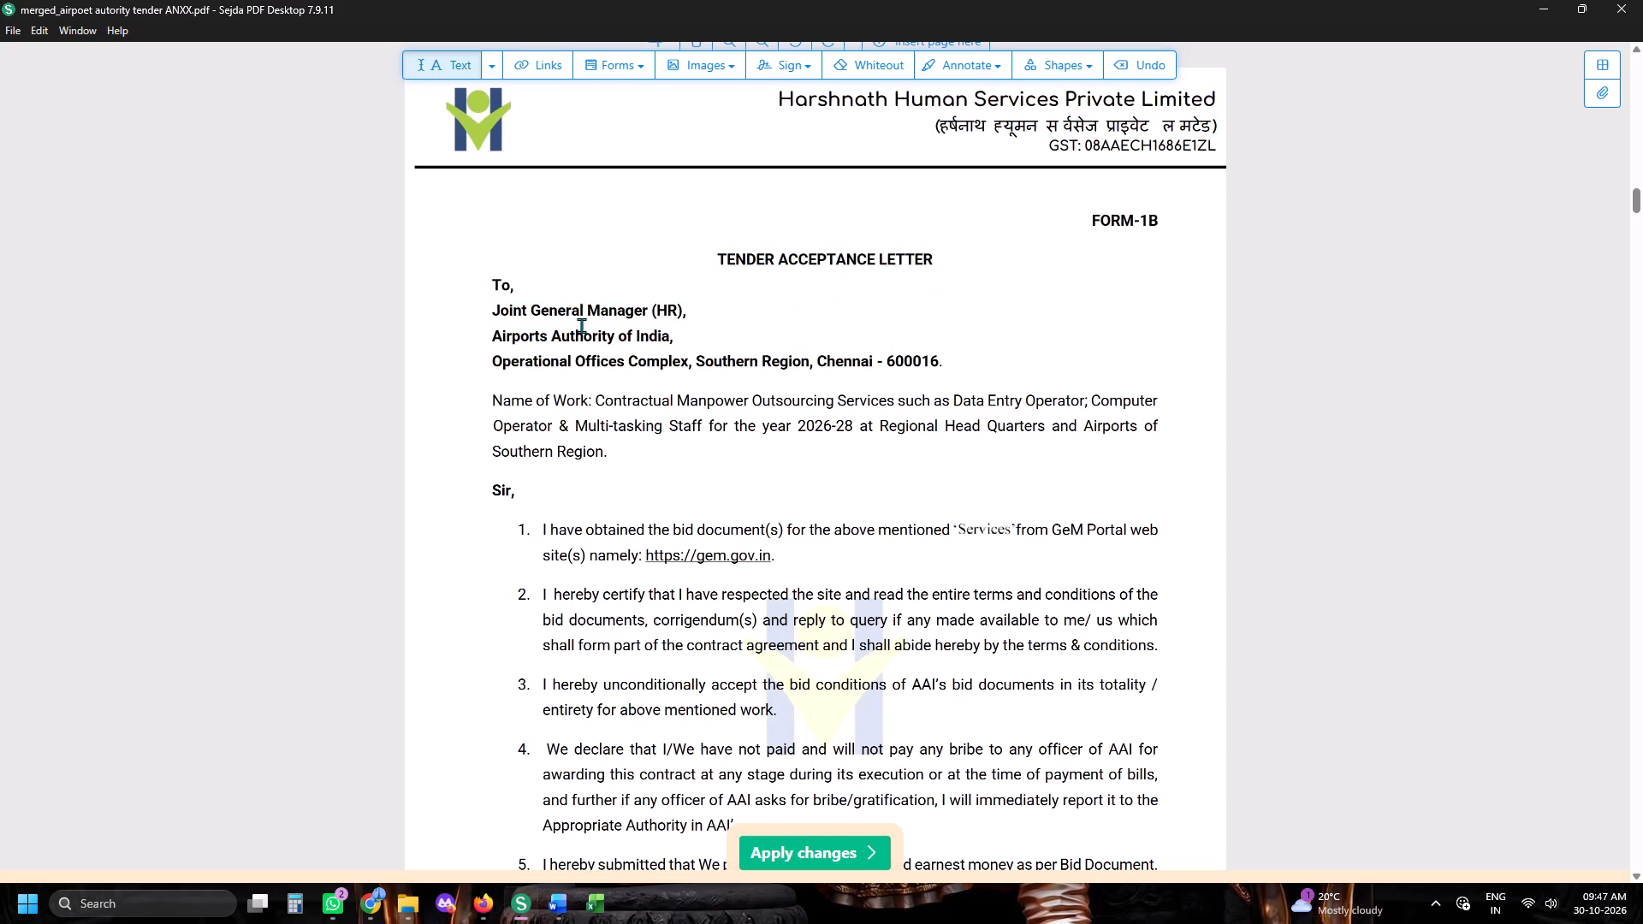
# Delete the "Joint General Manager (HR)," and "Airports Authority of India," lines from the FORM-1B addressee in the PDF.
pyautogui.click(583, 311)
pyautogui.press('End')
pyautogui.press('BackSpace')
pyautogui.press('BackSpace')
pyautogui.press('BackSpace')
pyautogui.press('BackSpace')
pyautogui.press('BackSpace')
pyautogui.press('BackSpace')
pyautogui.press('BackSpace')
pyautogui.press('BackSpace')
pyautogui.press('BackSpace')
pyautogui.press('BackSpace')
pyautogui.press('BackSpace')
pyautogui.press('BackSpace')
pyautogui.press('BackSpace')
pyautogui.press('BackSpace')
pyautogui.press('BackSpace')
pyautogui.press('BackSpace')
pyautogui.press('BackSpace')
pyautogui.press('BackSpace')
pyautogui.press('BackSpace')
pyautogui.press('BackSpace')
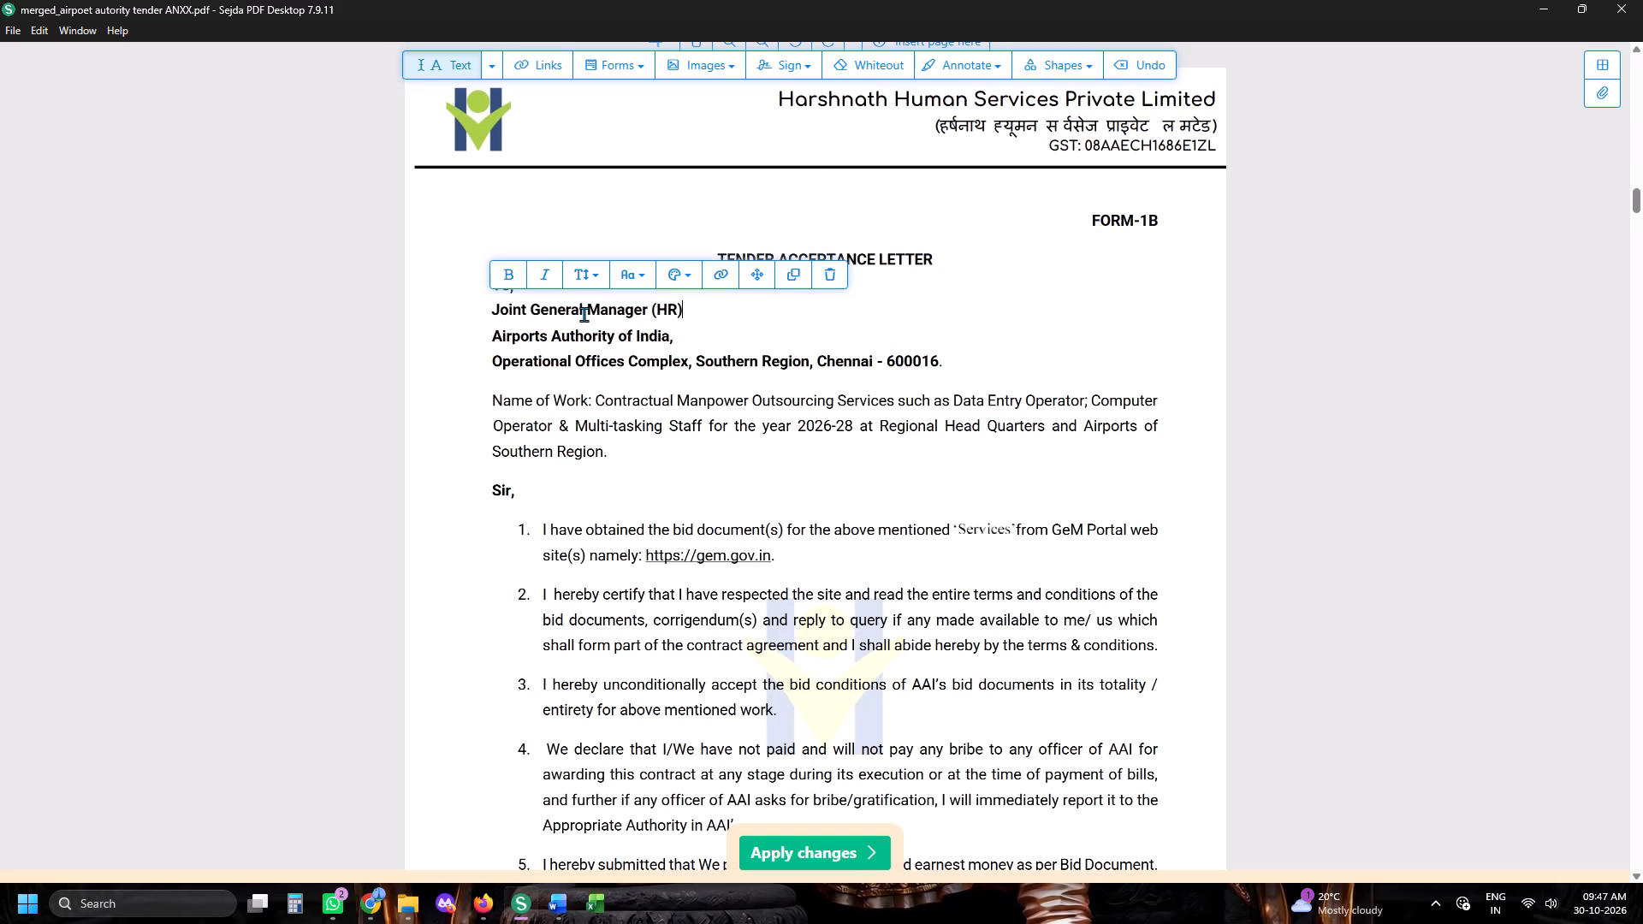
pyautogui.click(579, 333)
pyautogui.press('End')
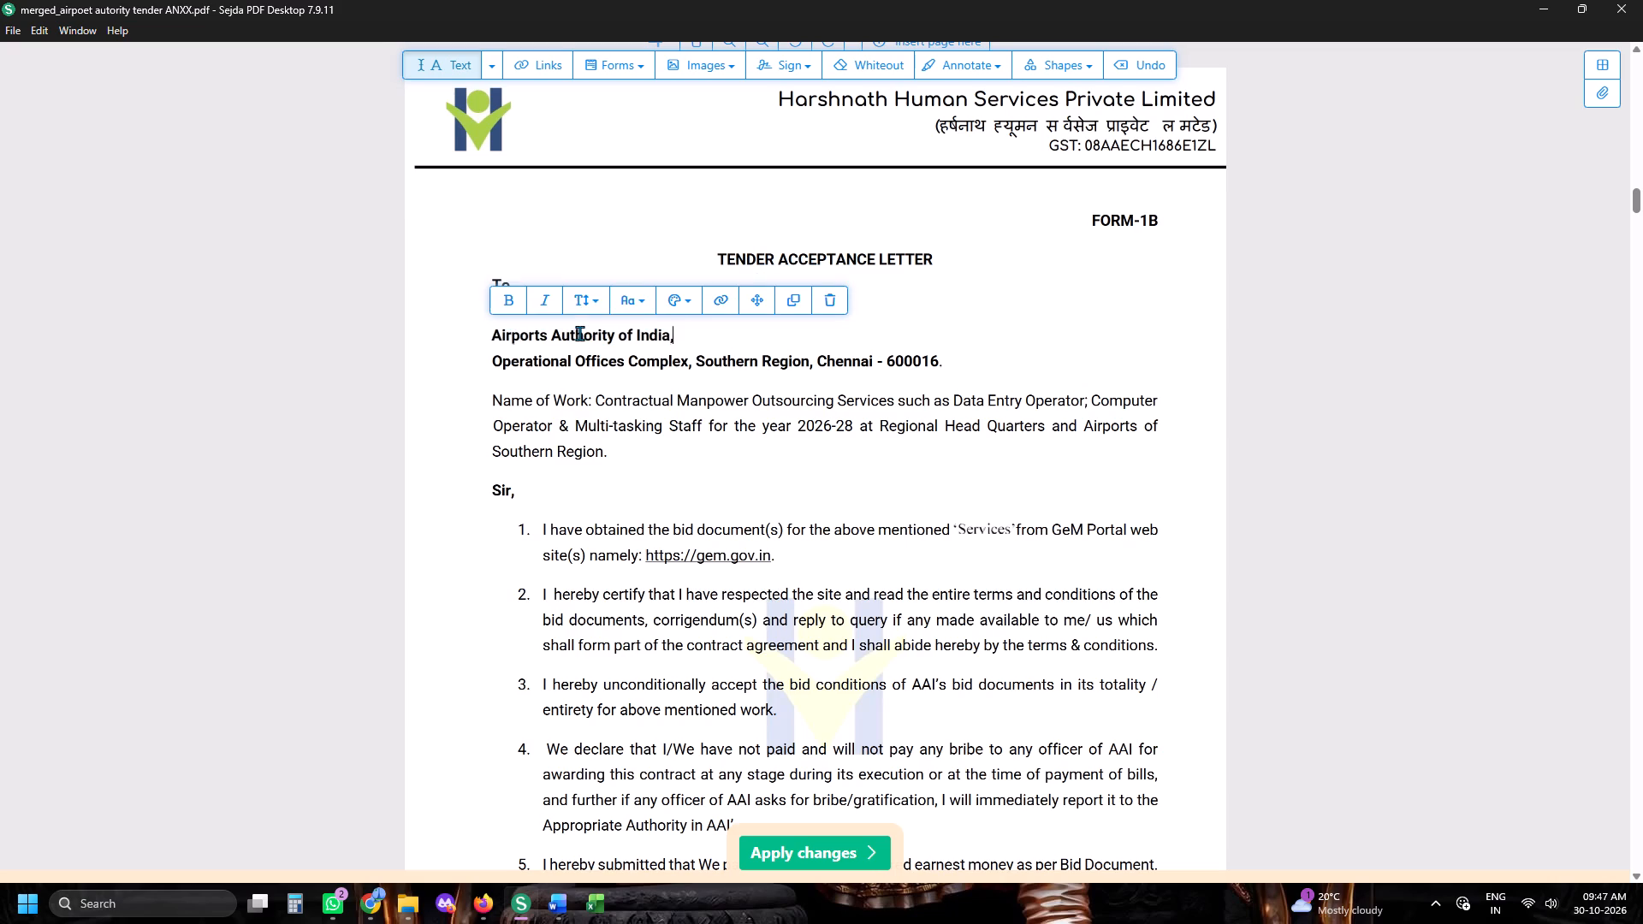
pyautogui.press('BackSpace')
pyautogui.press('BackSpace')
pyautogui.press('BackSpace')
pyautogui.press('BackSpace')
pyautogui.press('BackSpace')
pyautogui.press('BackSpace')
pyautogui.press('BackSpace')
pyautogui.press('BackSpace')
pyautogui.press('BackSpace')
pyautogui.press('BackSpace')
pyautogui.press('BackSpace')
pyautogui.press('BackSpace')
pyautogui.press('BackSpace')
pyautogui.press('BackSpace')
pyautogui.press('BackSpace')
pyautogui.press('BackSpace')
pyautogui.press('BackSpace')
pyautogui.press('BackSpace')
pyautogui.press('BackSpace')
pyautogui.press('BackSpace')
# Replace the Operational Offices Complex line with the copied Bid manager, Airports Authority of India, RHQ,WR Mumbai-400099 address and place it directly beneath "To,".
pyautogui.click(578, 351)
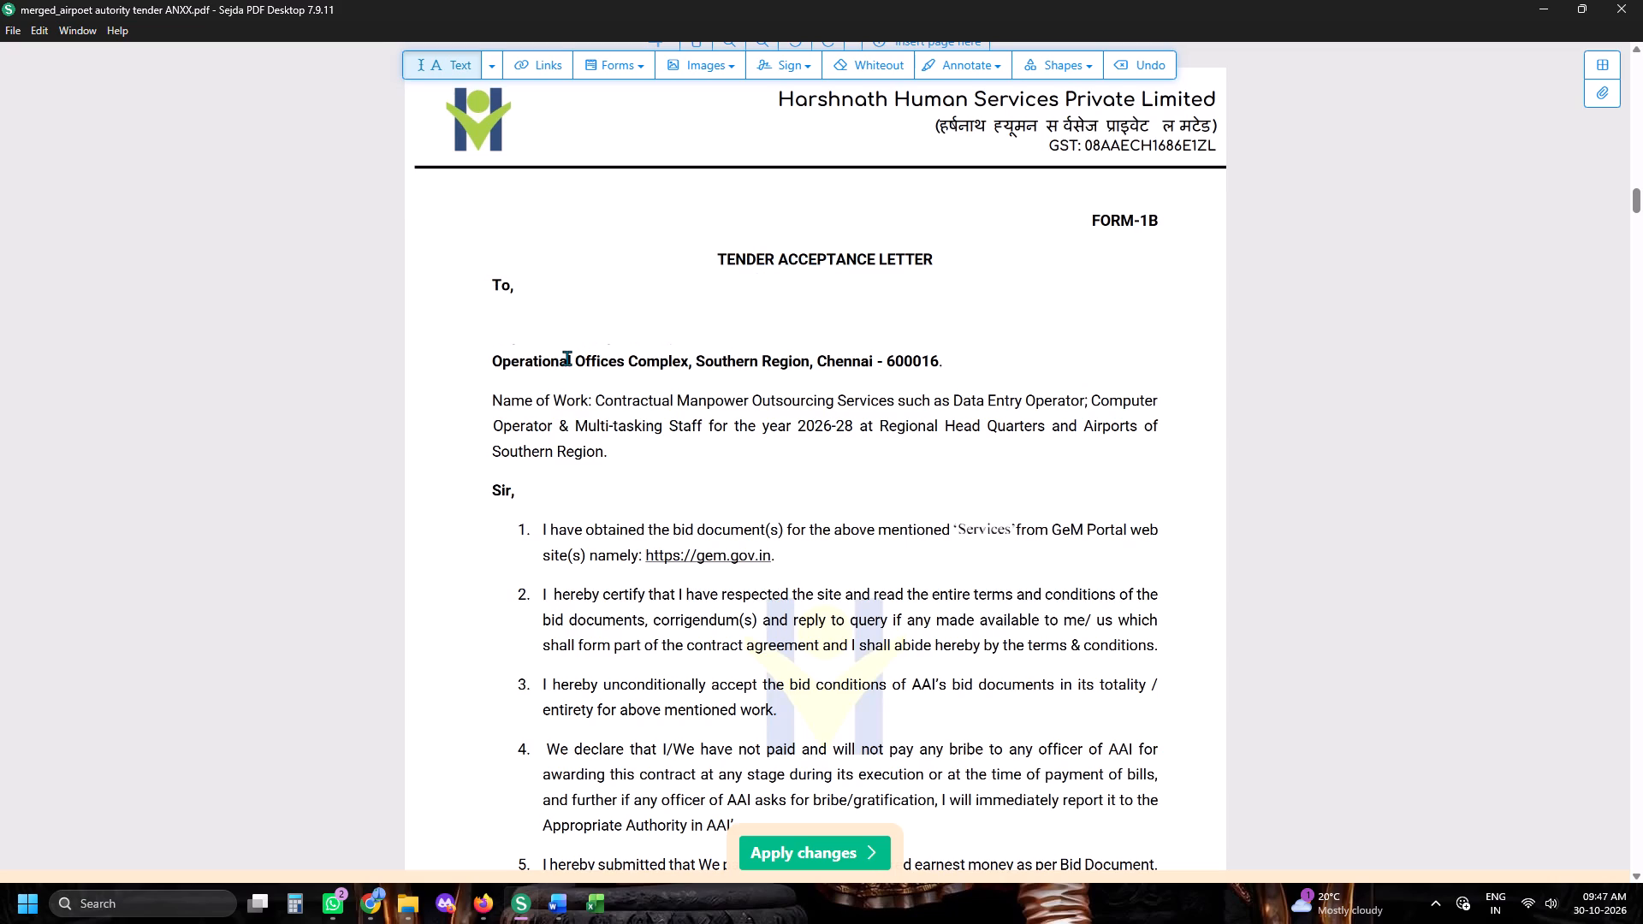
pyautogui.click(566, 358)
pyautogui.press('End')
pyautogui.press('BackSpace')
pyautogui.press('BackSpace')
pyautogui.press('BackSpace')
pyautogui.press('BackSpace')
pyautogui.press('BackSpace')
pyautogui.press('BackSpace')
pyautogui.press('BackSpace')
pyautogui.press('BackSpace')
pyautogui.press('BackSpace')
pyautogui.press('BackSpace')
pyautogui.press('BackSpace')
pyautogui.press('BackSpace')
pyautogui.press('BackSpace')
pyautogui.press('BackSpace')
pyautogui.press('BackSpace')
pyautogui.press('BackSpace')
pyautogui.press('BackSpace')
pyautogui.press('BackSpace')
pyautogui.press('BackSpace')
pyautogui.press('BackSpace')
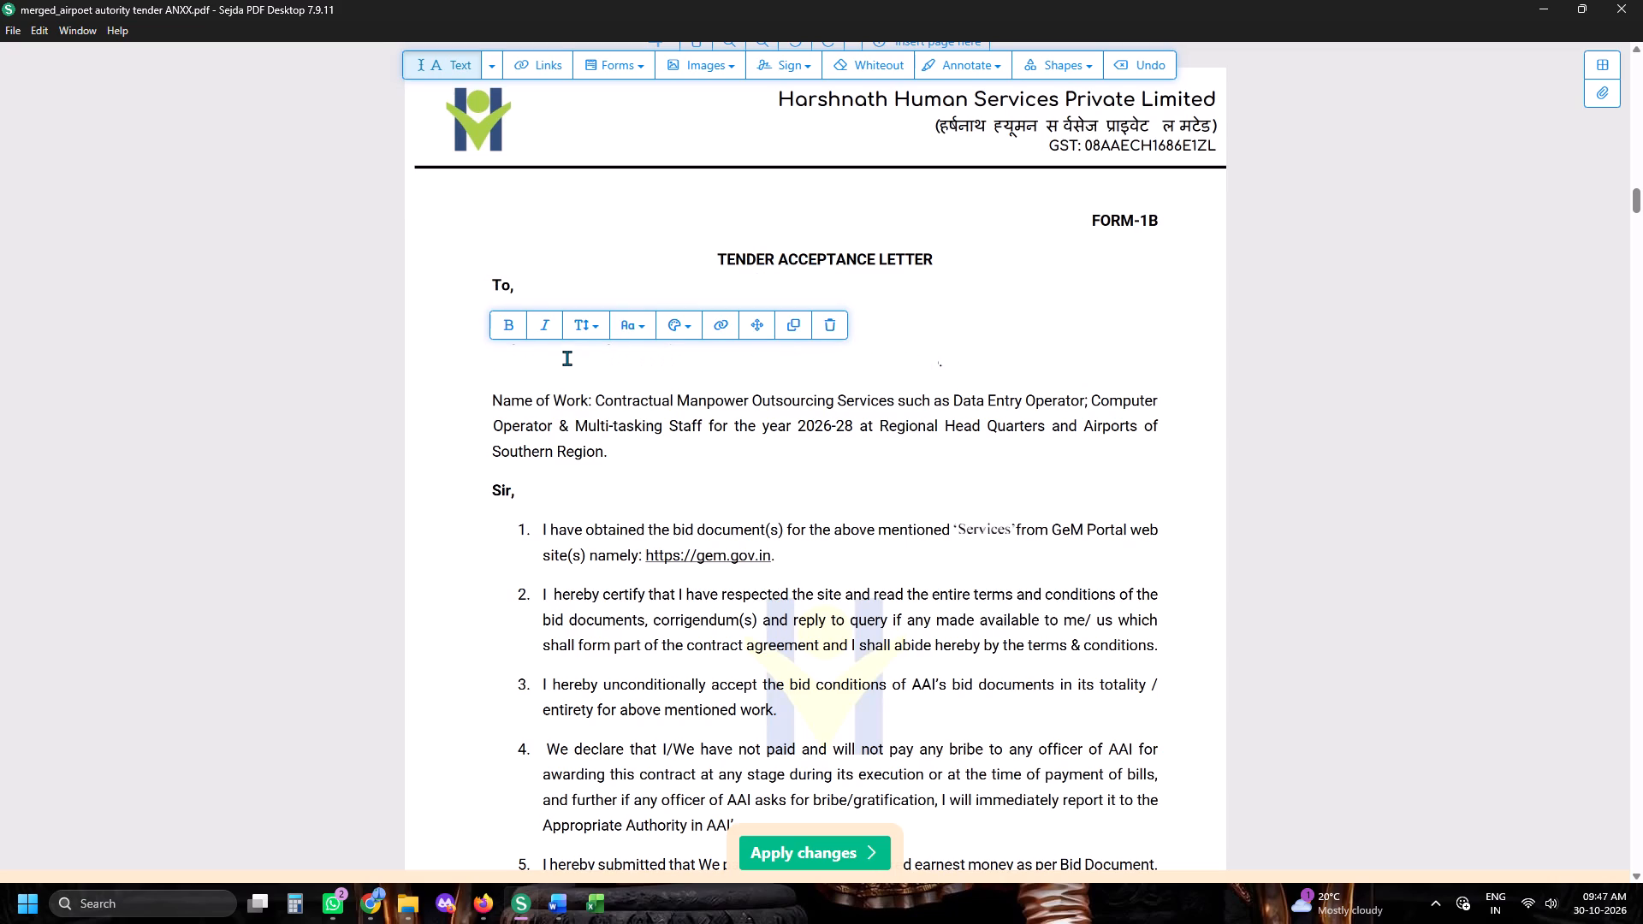
pyautogui.hotkey('ctrl', 'v')
pyautogui.click(915, 356)
pyautogui.moveTo(566, 380); pyautogui.dragTo(566, 362)
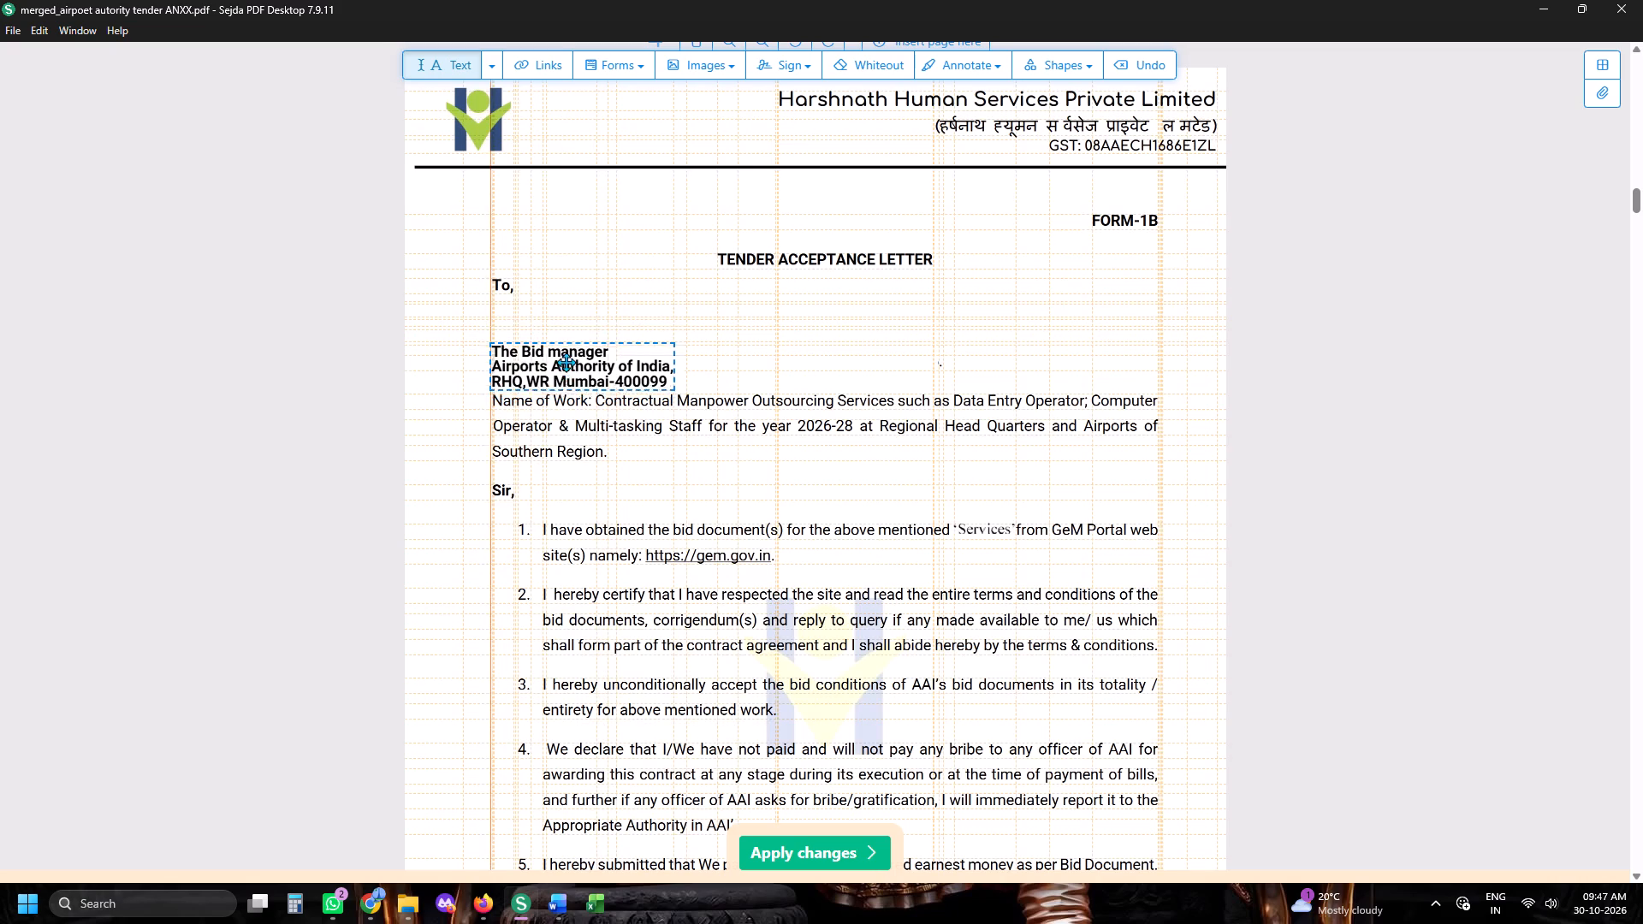
pyautogui.moveTo(566, 362); pyautogui.dragTo(564, 330)
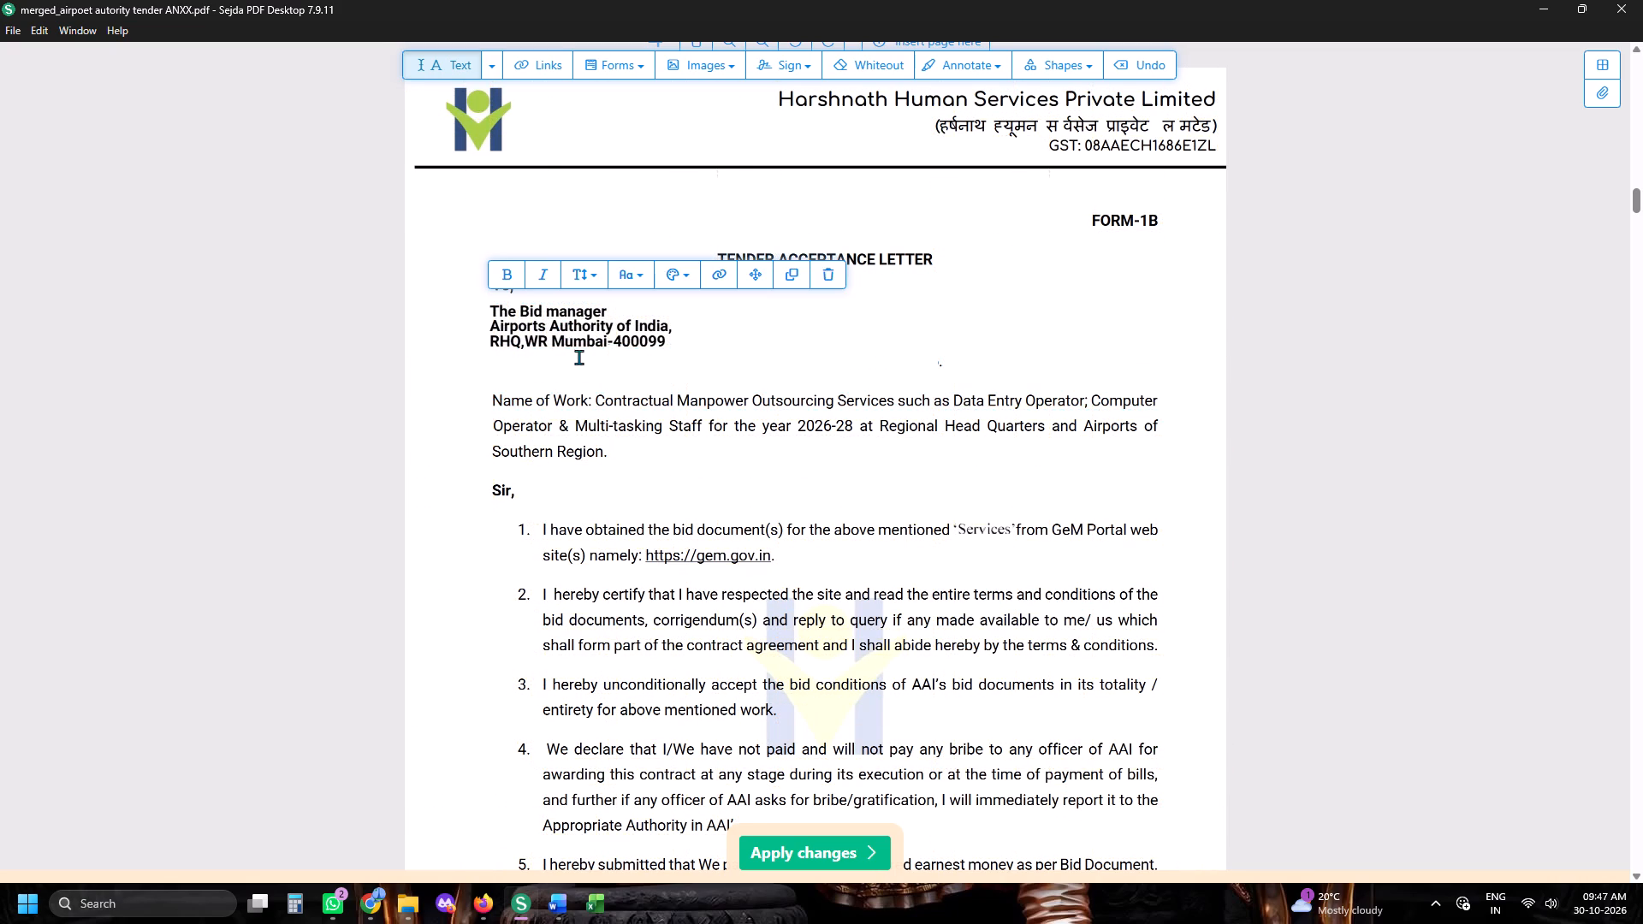
# Insert line breaks after "The Bid manager" and "RHQ," in the FORM-1B address, and shift the block slightly up.
pyautogui.click(612, 315)
pyautogui.press('Return')
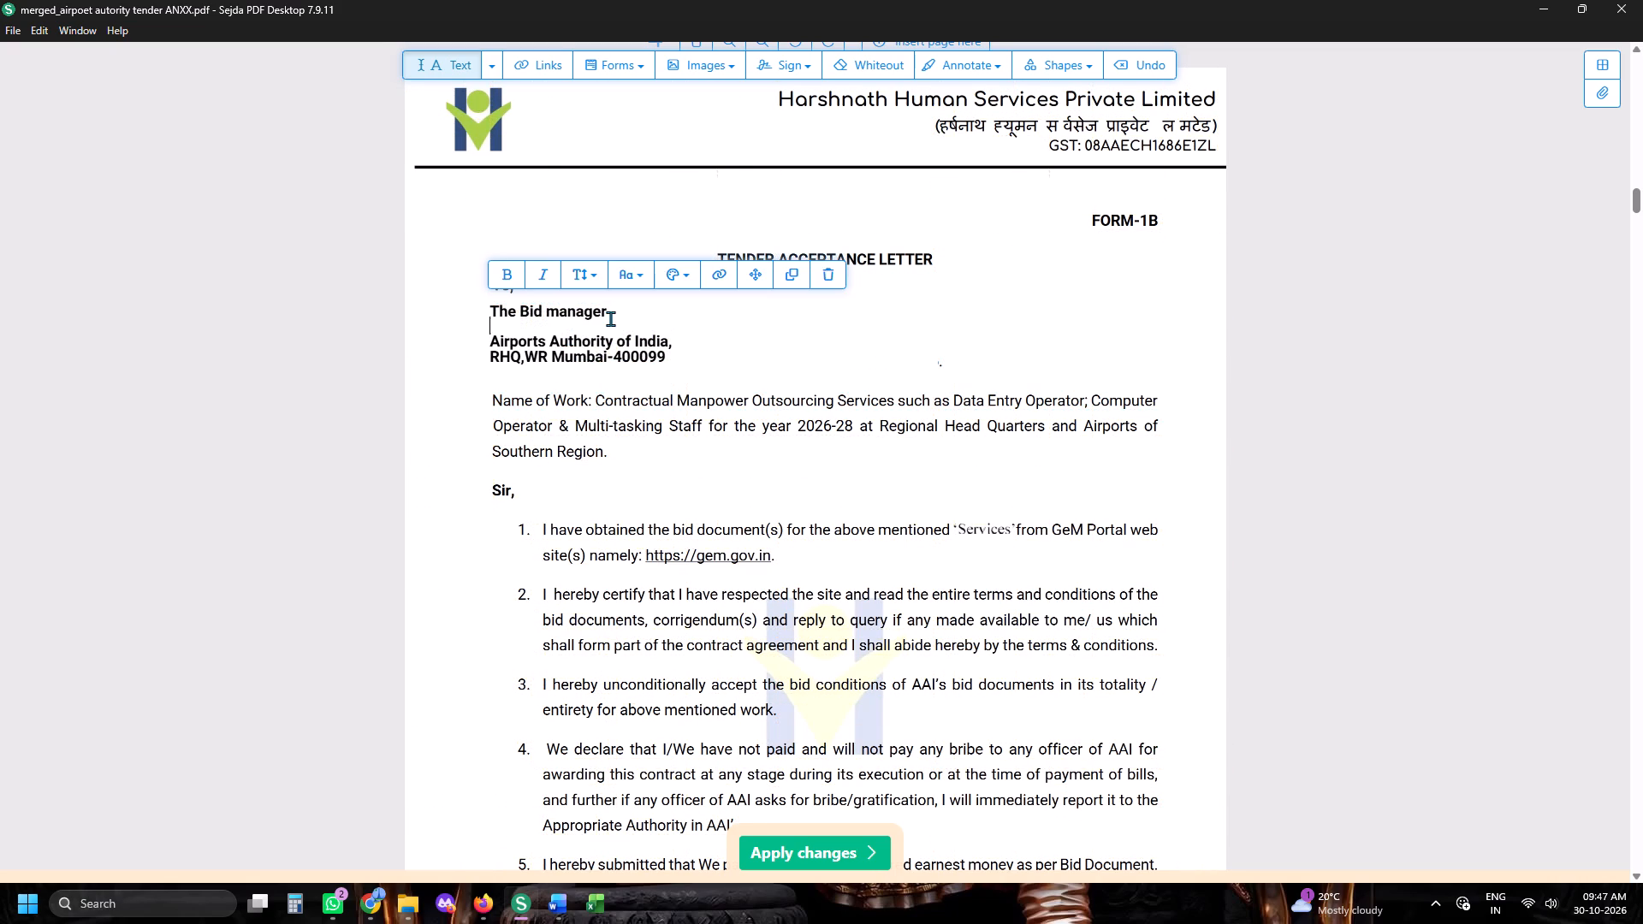
pyautogui.hotkey('alt', 'Tab')
pyautogui.hotkey('alt', 'Tab')
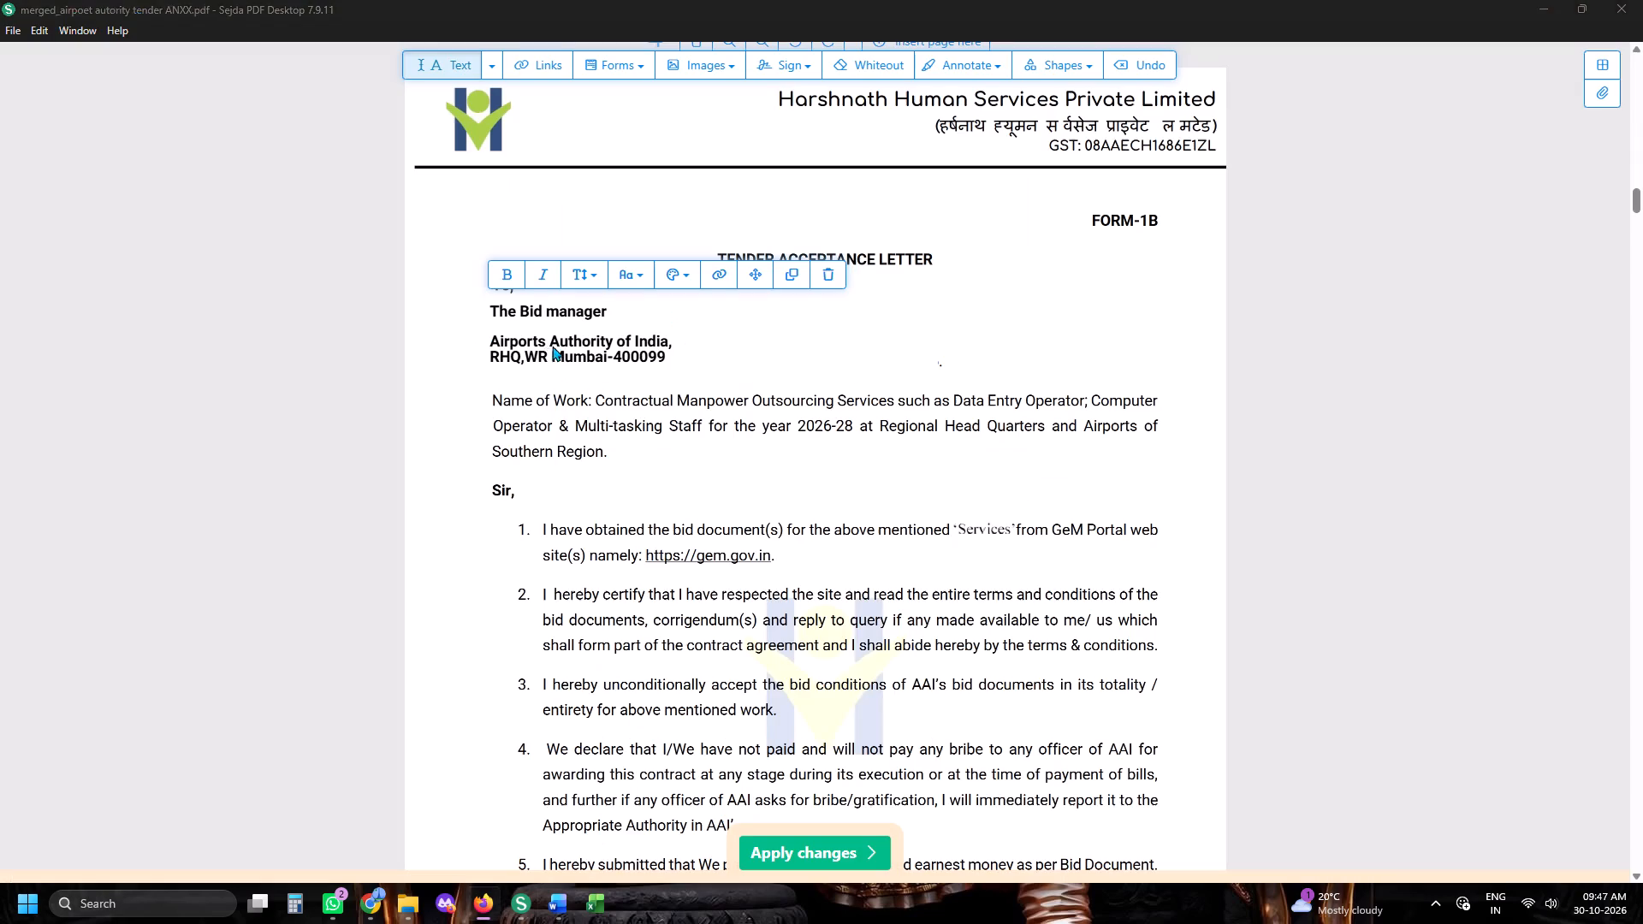
pyautogui.click(525, 358)
pyautogui.press('Return')
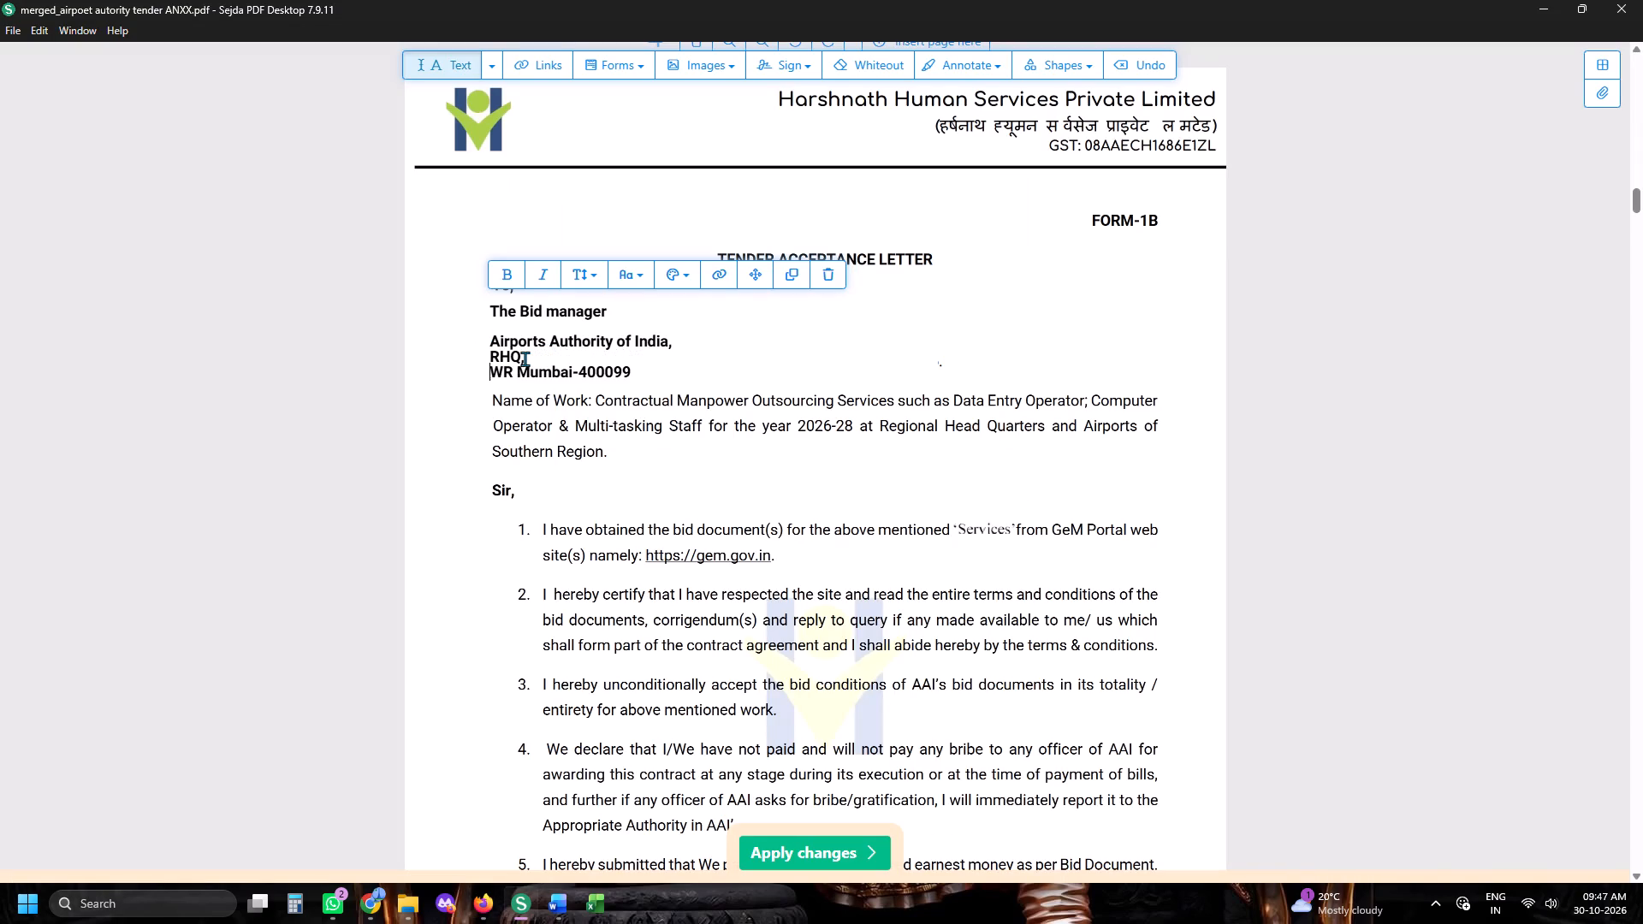
pyautogui.click(727, 367)
pyautogui.click(617, 354)
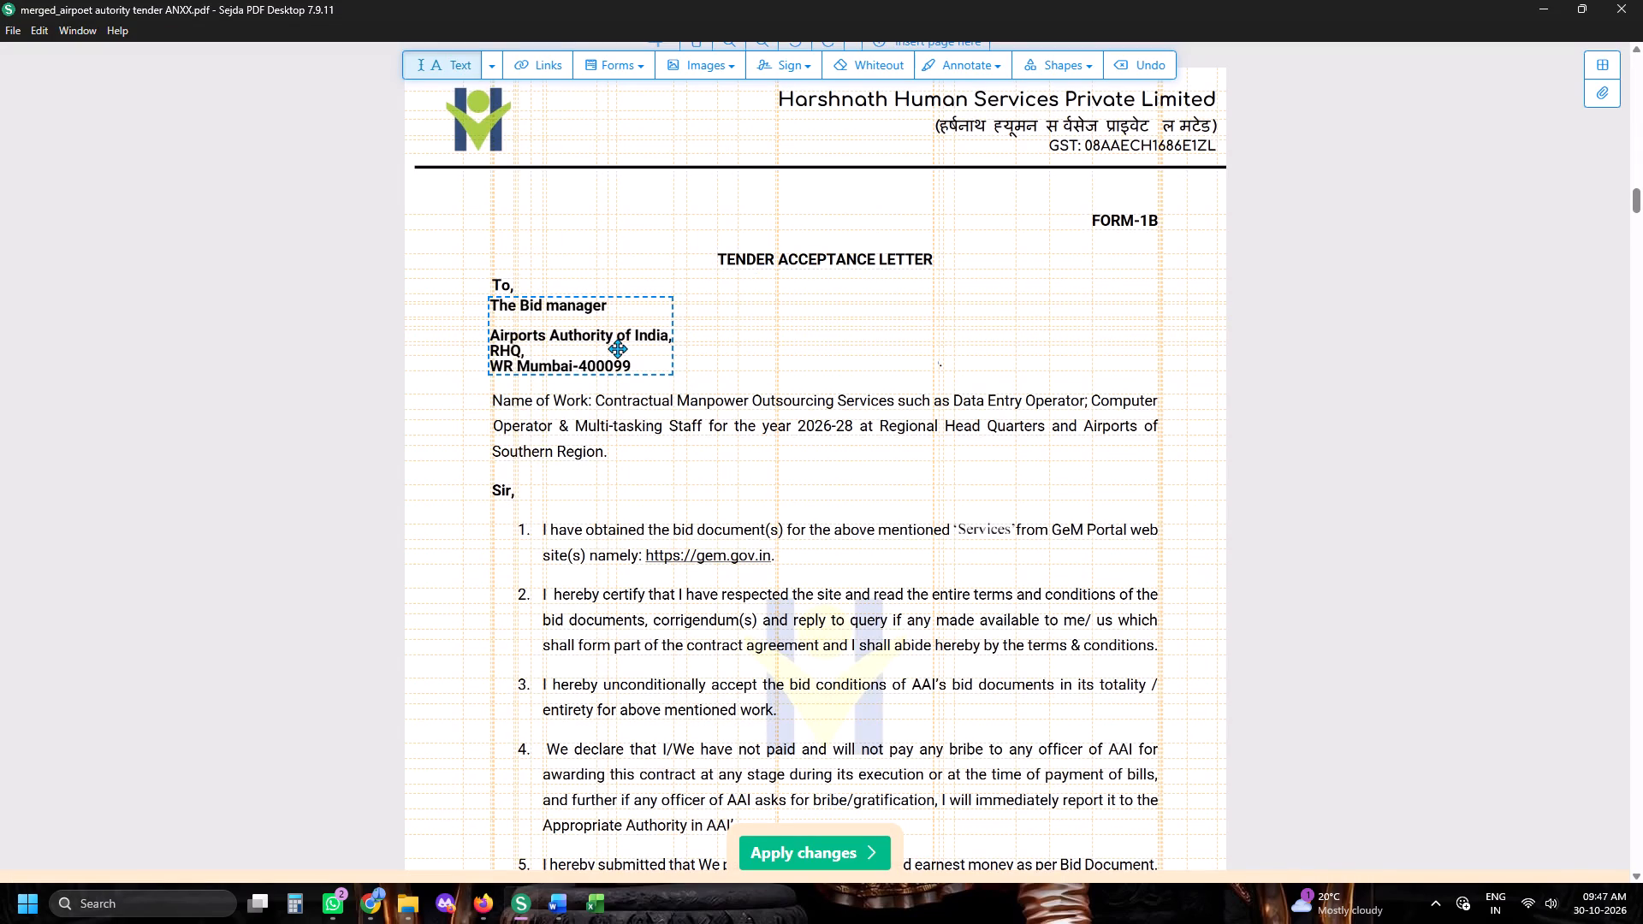
pyautogui.click(486, 338)
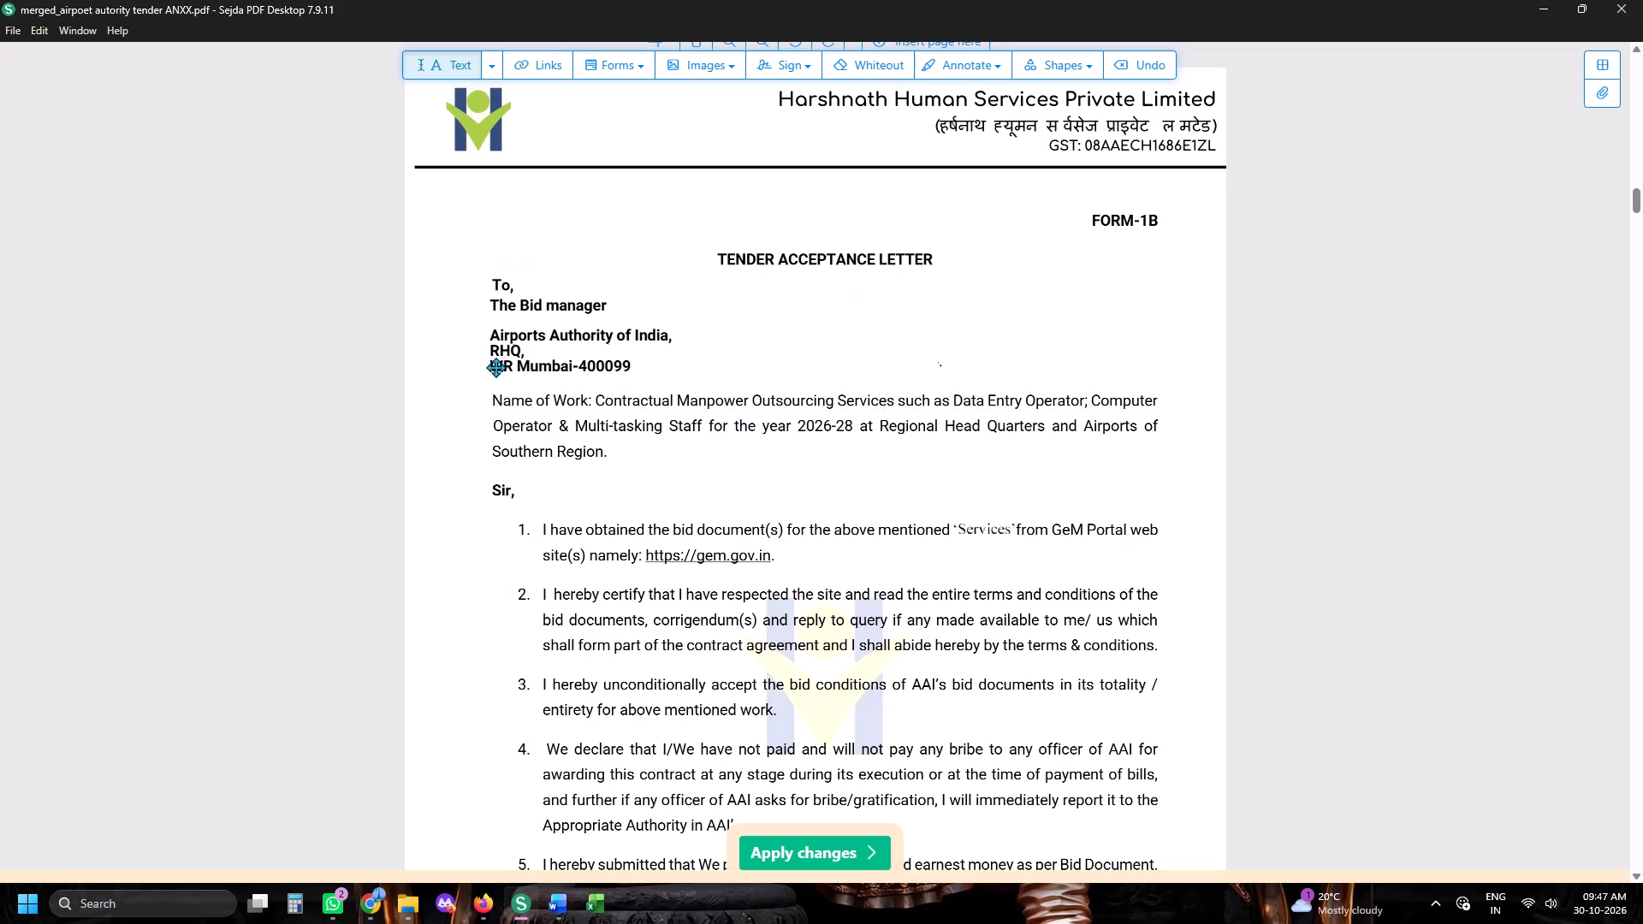
# Close the gap above "Airports Authority of India," in the FORM-1B address and remove its leading space.
pyautogui.click(489, 336)
pyautogui.click(489, 331)
pyautogui.press('BackSpace')
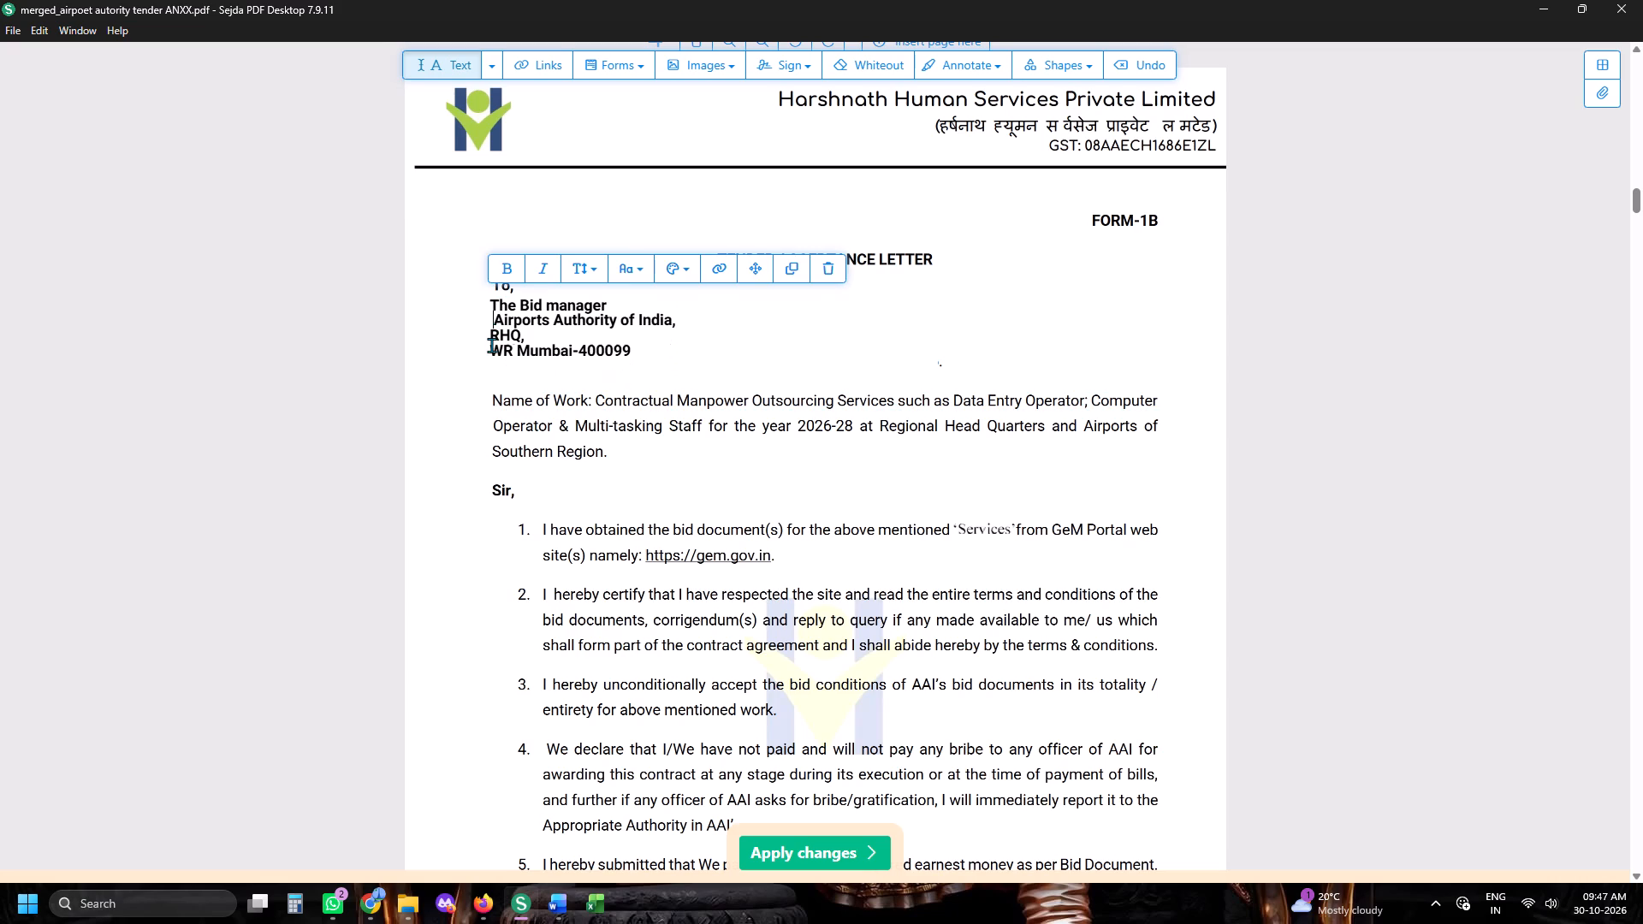
pyautogui.press('Right')
pyautogui.press('Left')
pyautogui.press('BackSpace')
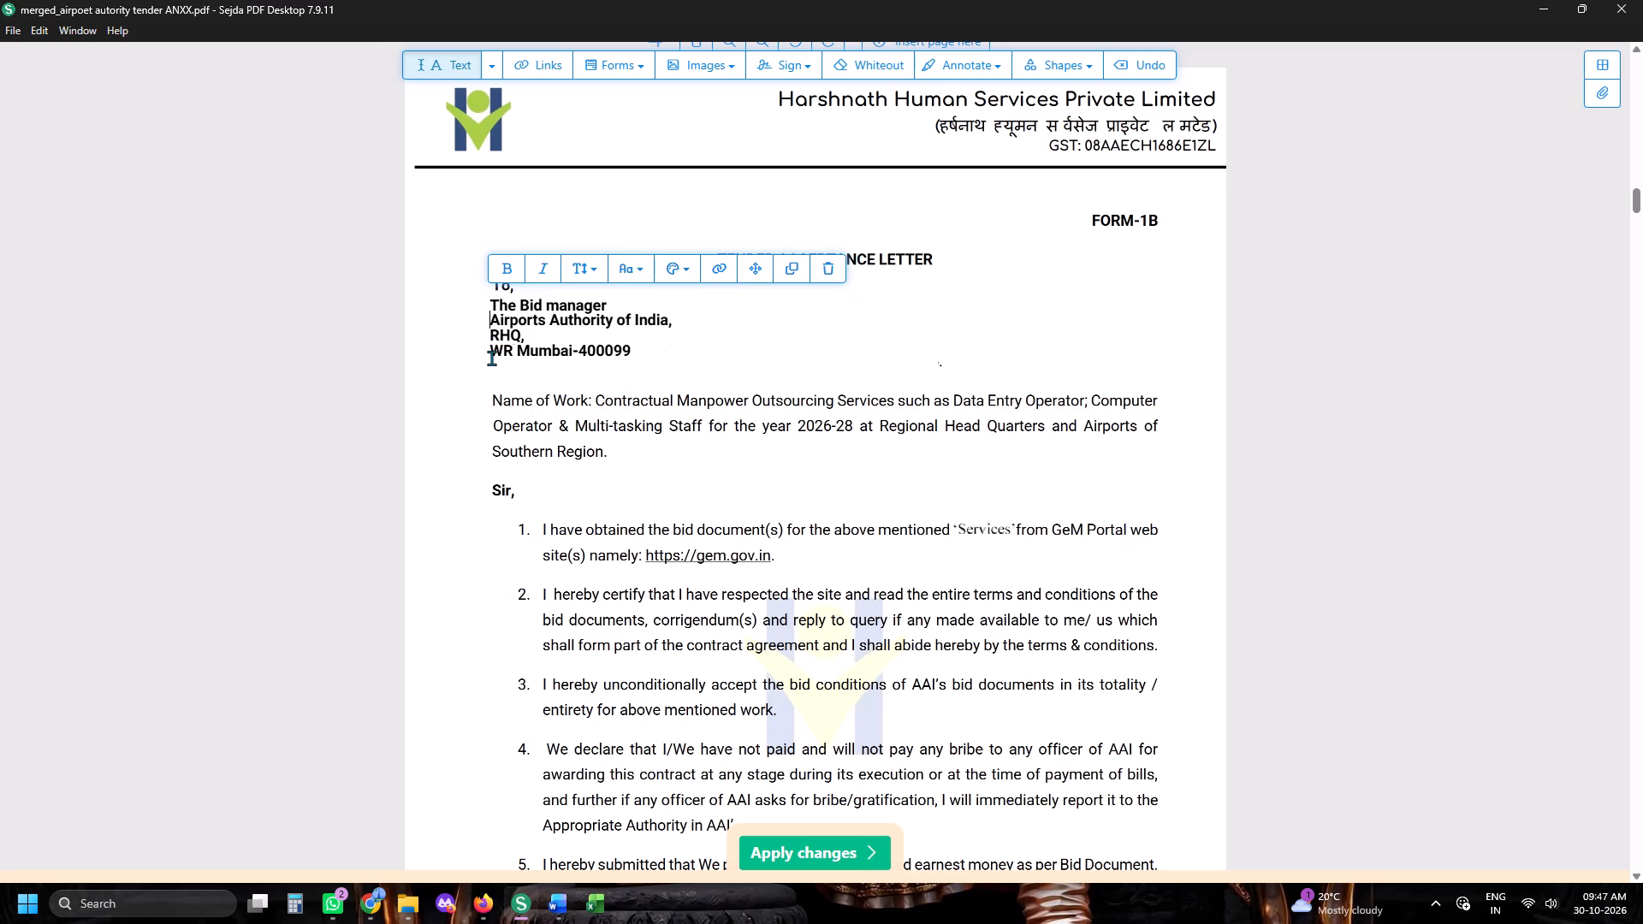
# Copy the Name of Work description from FORM-1B in the ALL ANNEXURES document in Firefox.
pyautogui.hotkey('alt', 'Tab')
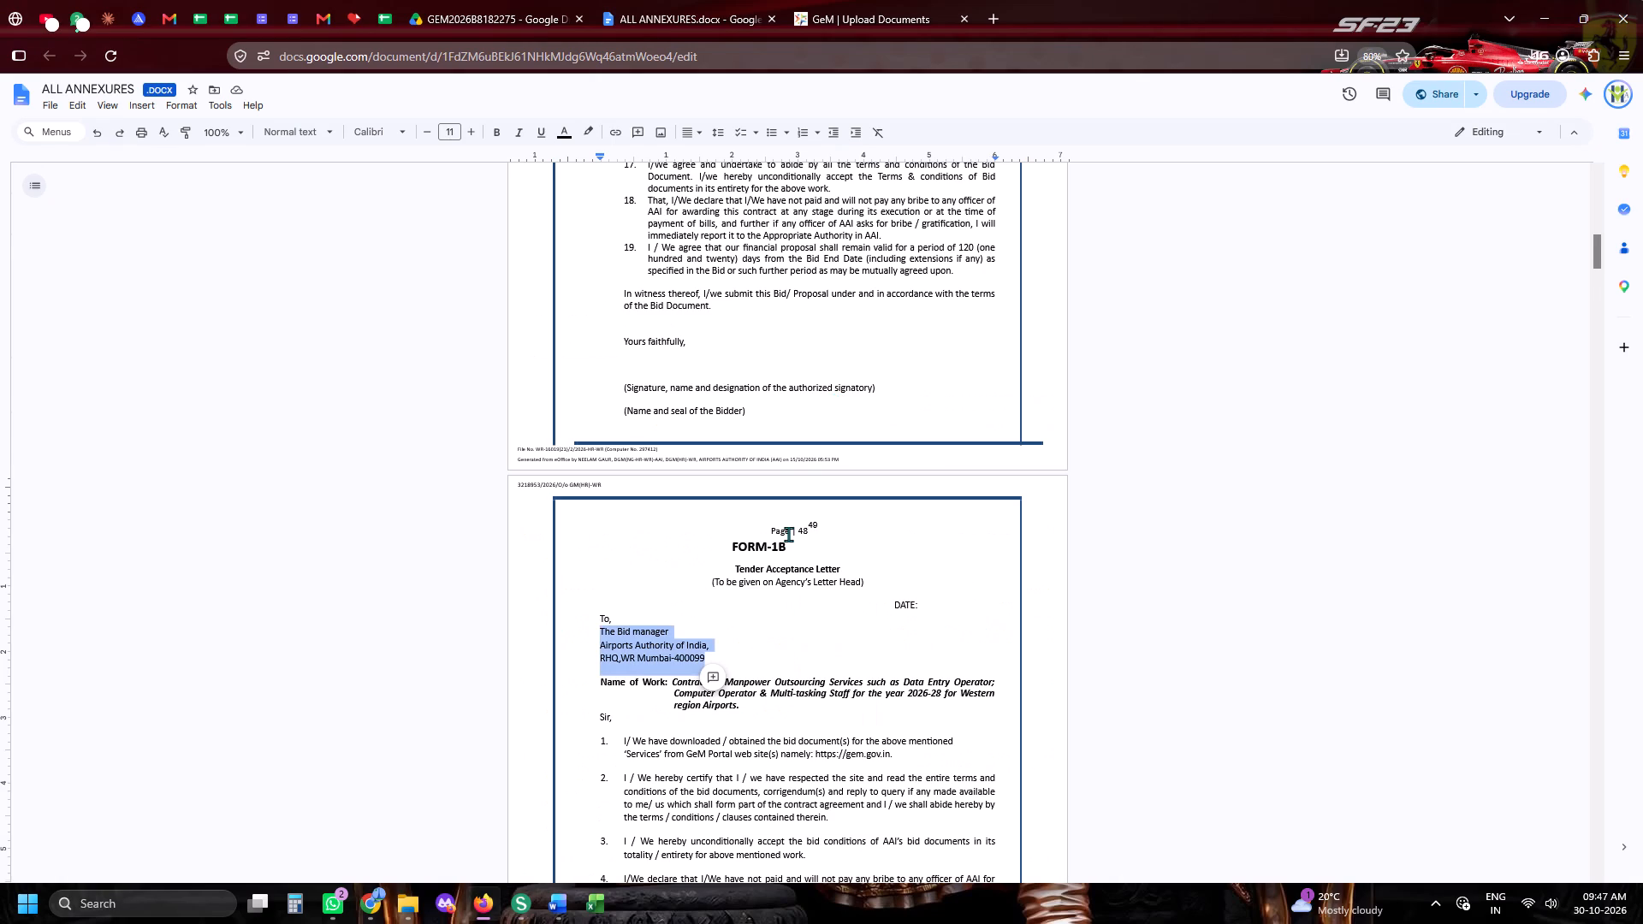
pyautogui.scroll(-4, 788, 534)
pyautogui.click(689, 334)
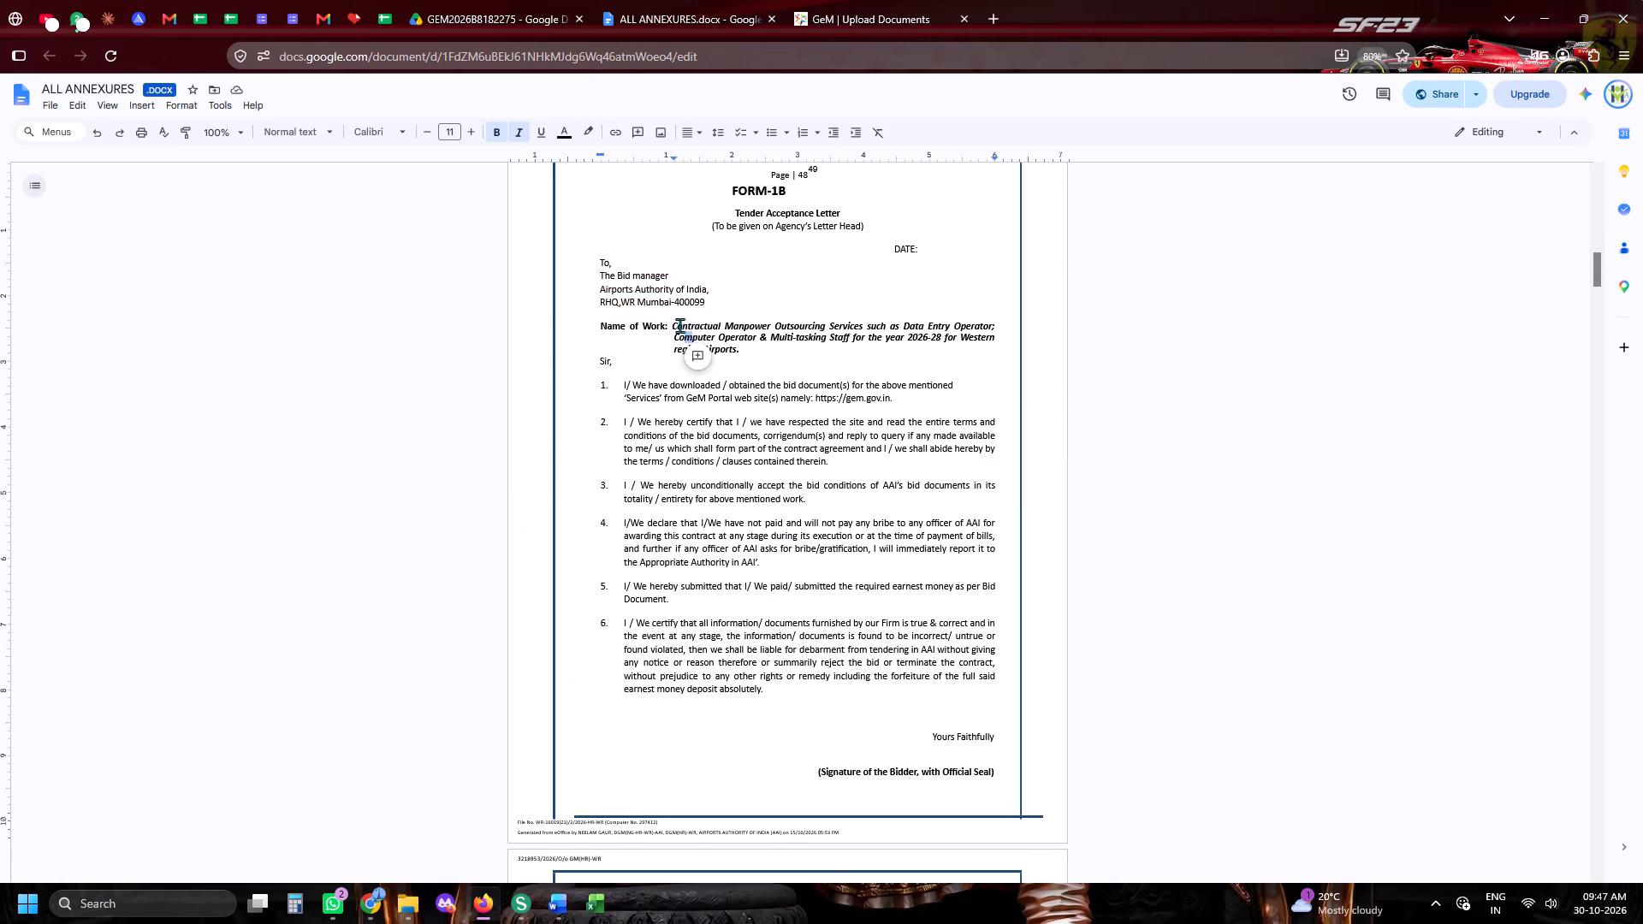
pyautogui.moveTo(675, 325); pyautogui.dragTo(734, 346)
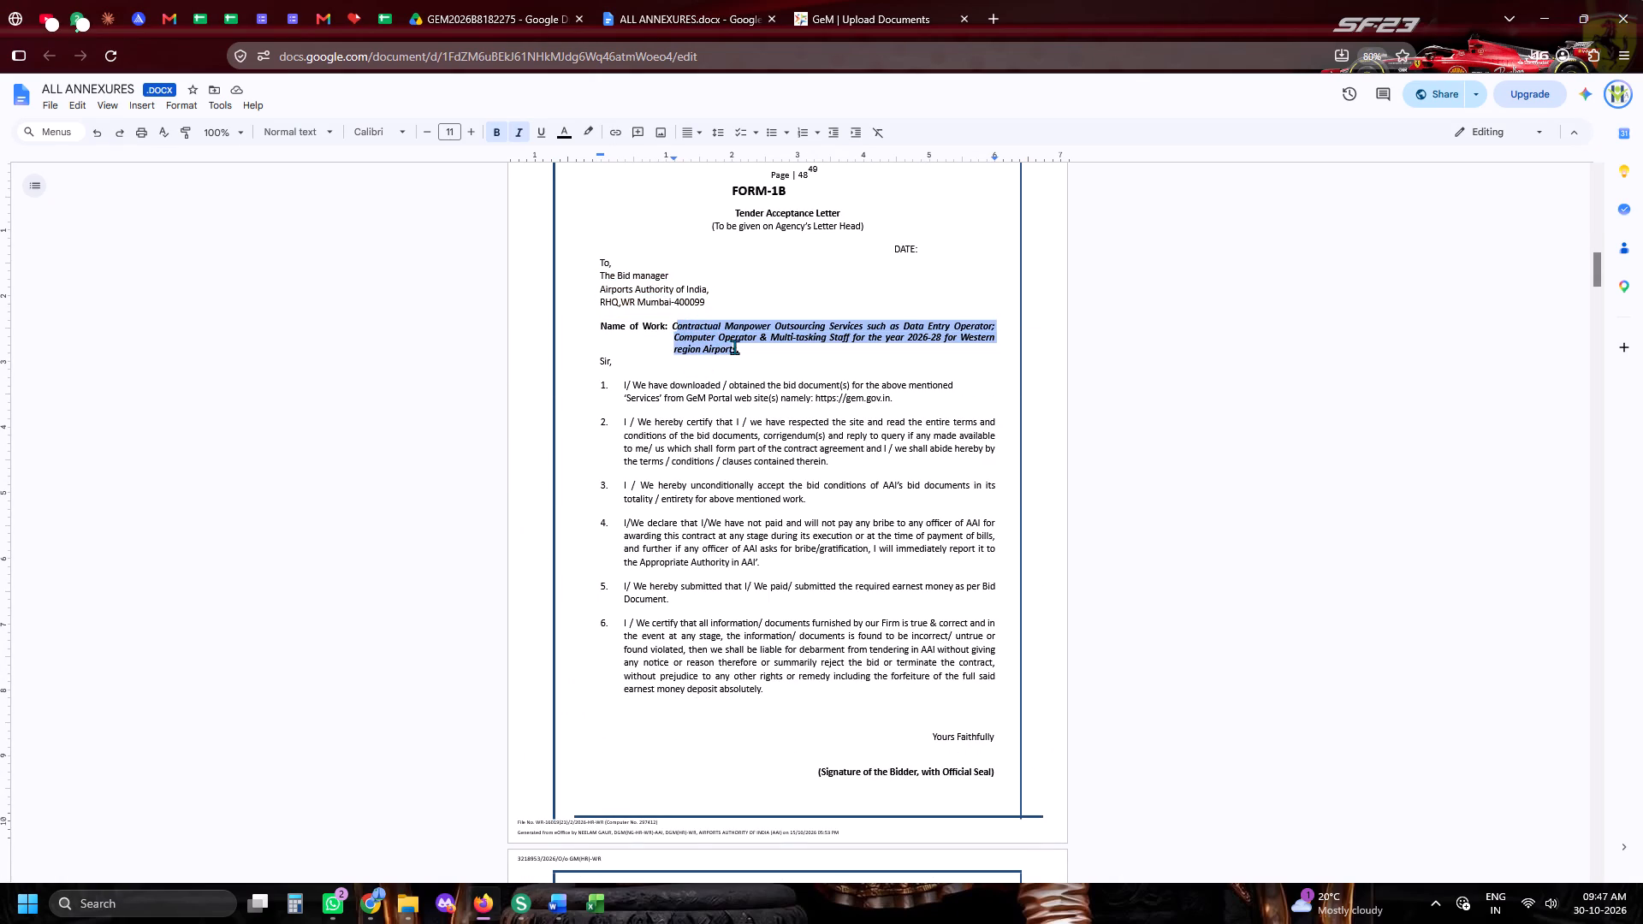
pyautogui.moveTo(734, 346); pyautogui.dragTo(742, 347)
pyautogui.click(739, 348)
pyautogui.moveTo(739, 348); pyautogui.dragTo(682, 335)
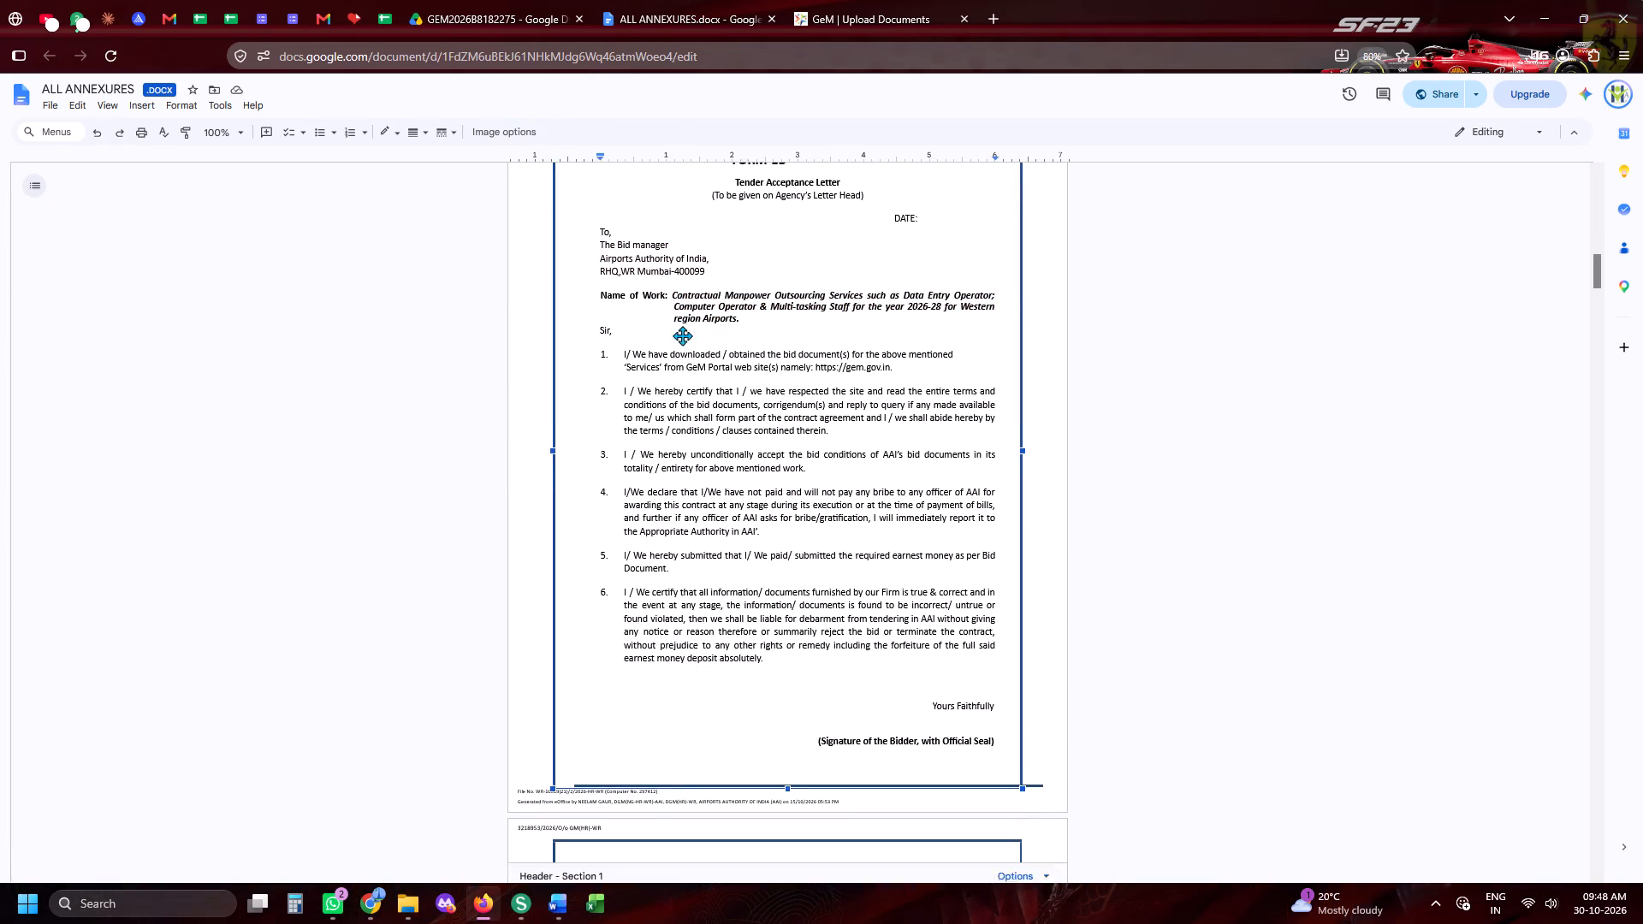
pyautogui.moveTo(682, 335); pyautogui.dragTo(681, 334)
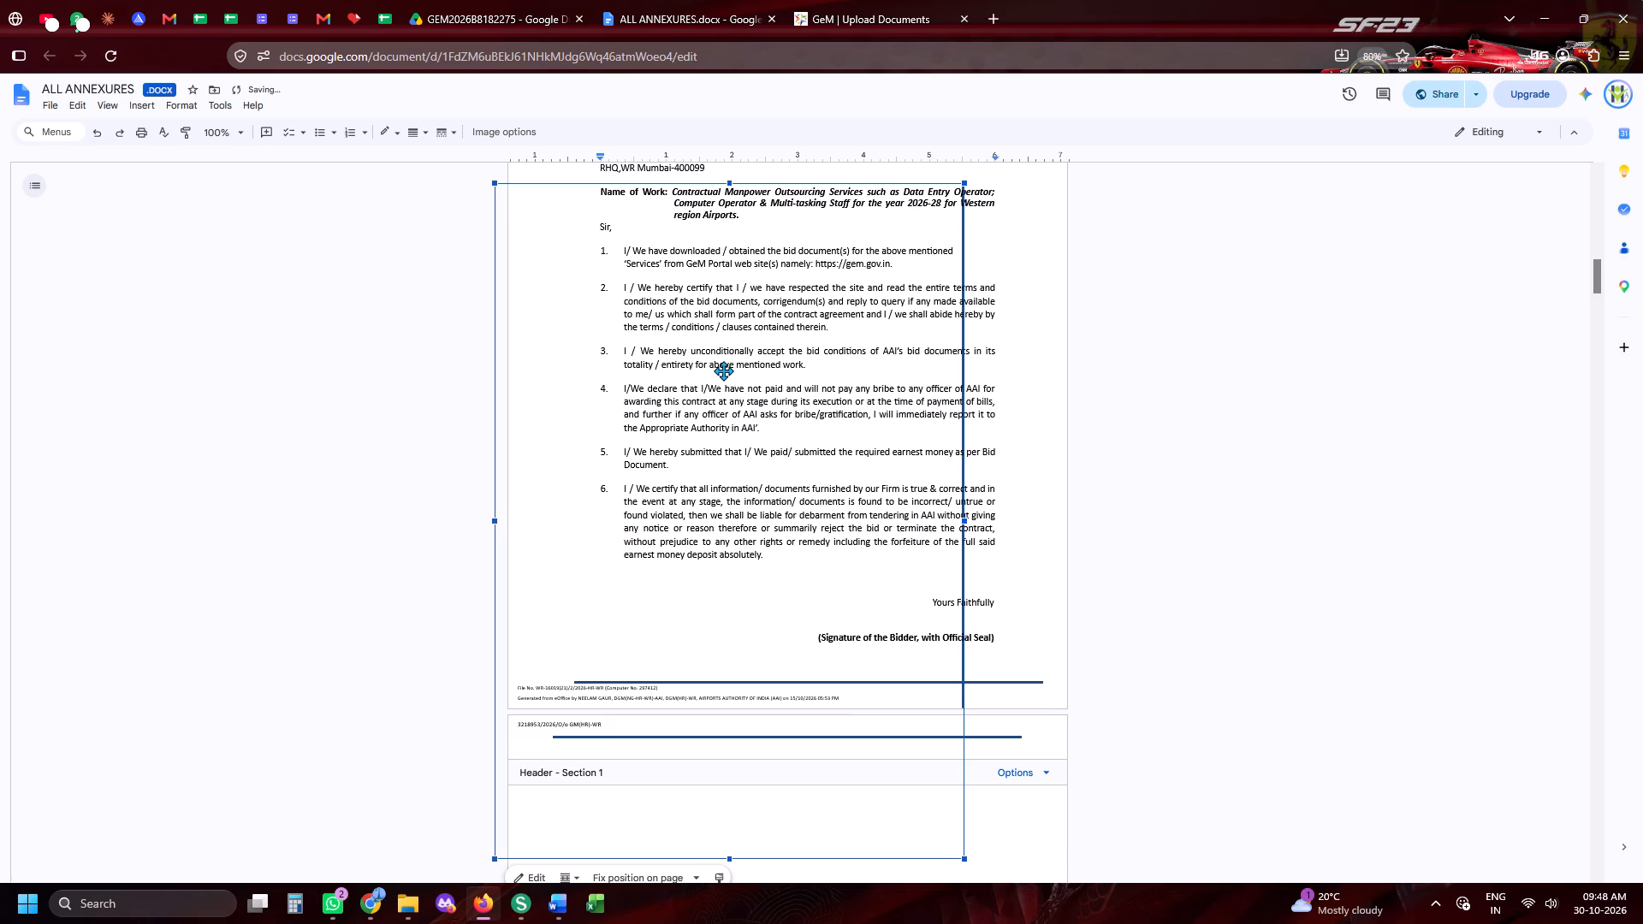
pyautogui.hotkey('ctrl', 'z')
pyautogui.click(677, 342)
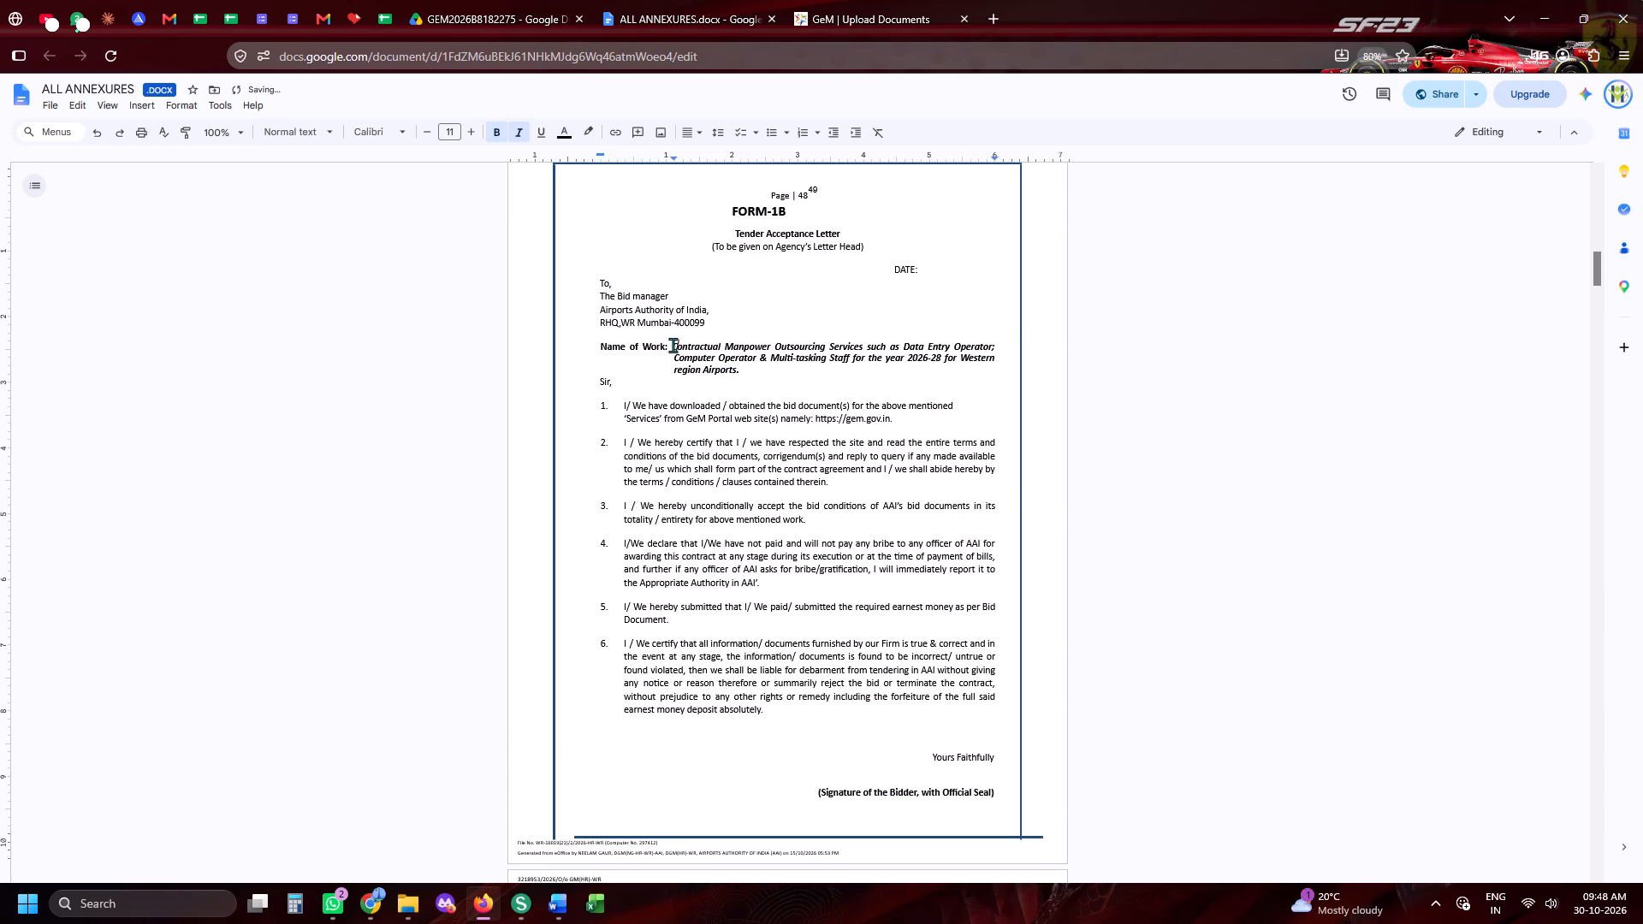
pyautogui.moveTo(672, 344); pyautogui.dragTo(749, 368)
pyautogui.hotkey('ctrl', 'c')
pyautogui.hotkey('ctrl', 'c')
pyautogui.hotkey('ctrl', 'c')
# Compare the FORM-1B Name of Work wording in the PDF with the ALL ANNEXURES document.
pyautogui.hotkey('alt', 'Tab')
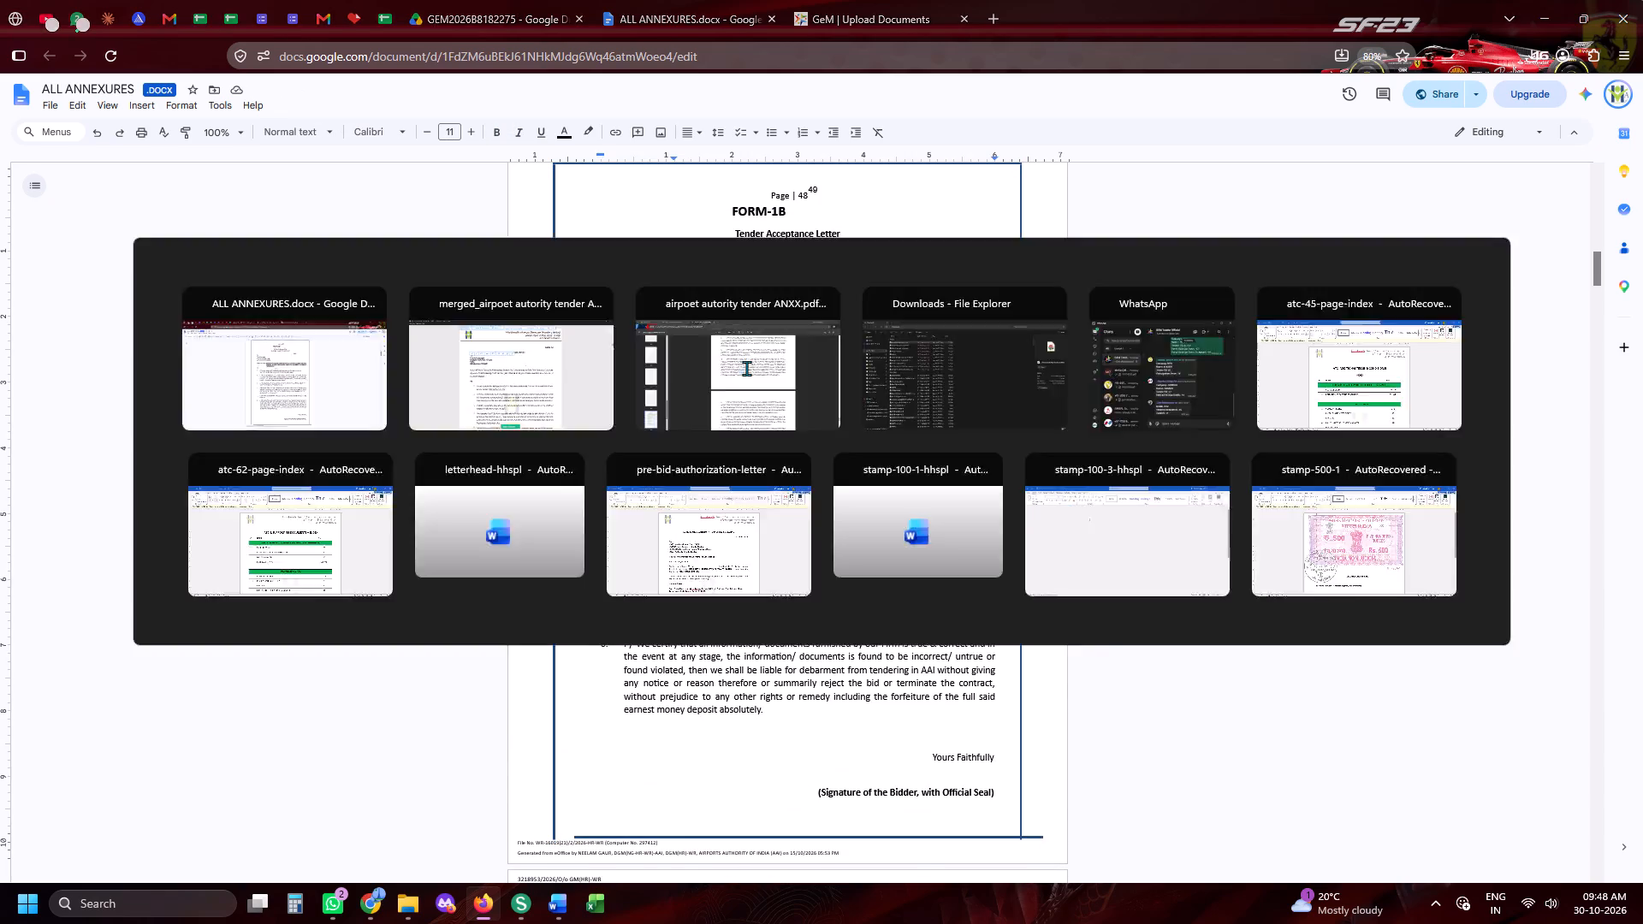
pyautogui.hotkey('alt', 'Tab')
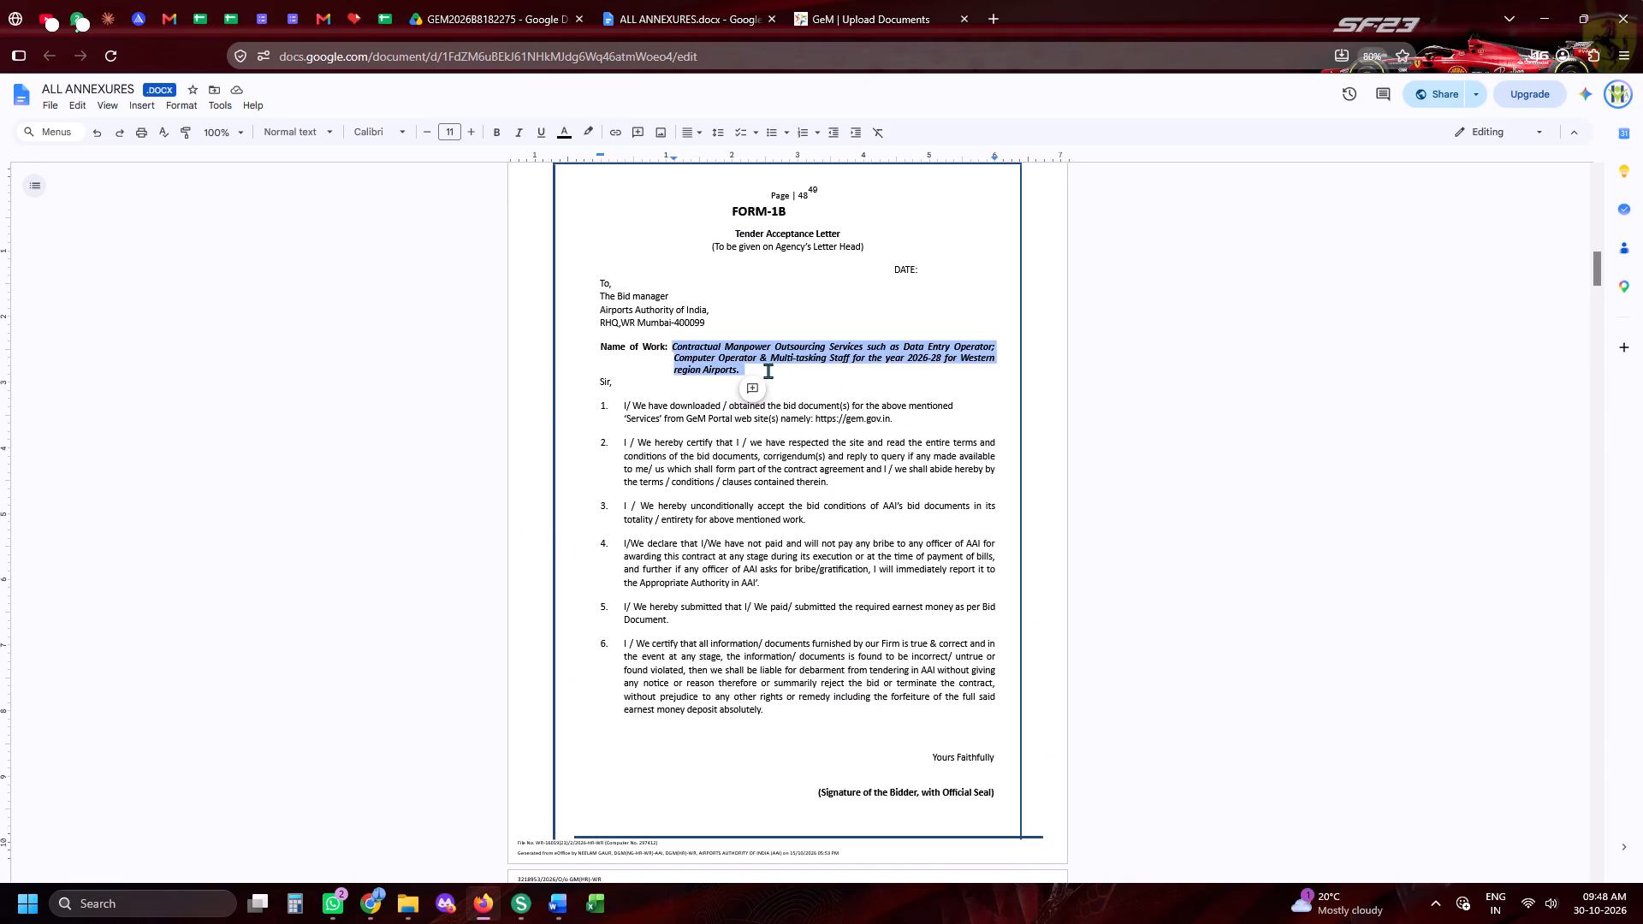
pyautogui.hotkey('alt', 'Tab')
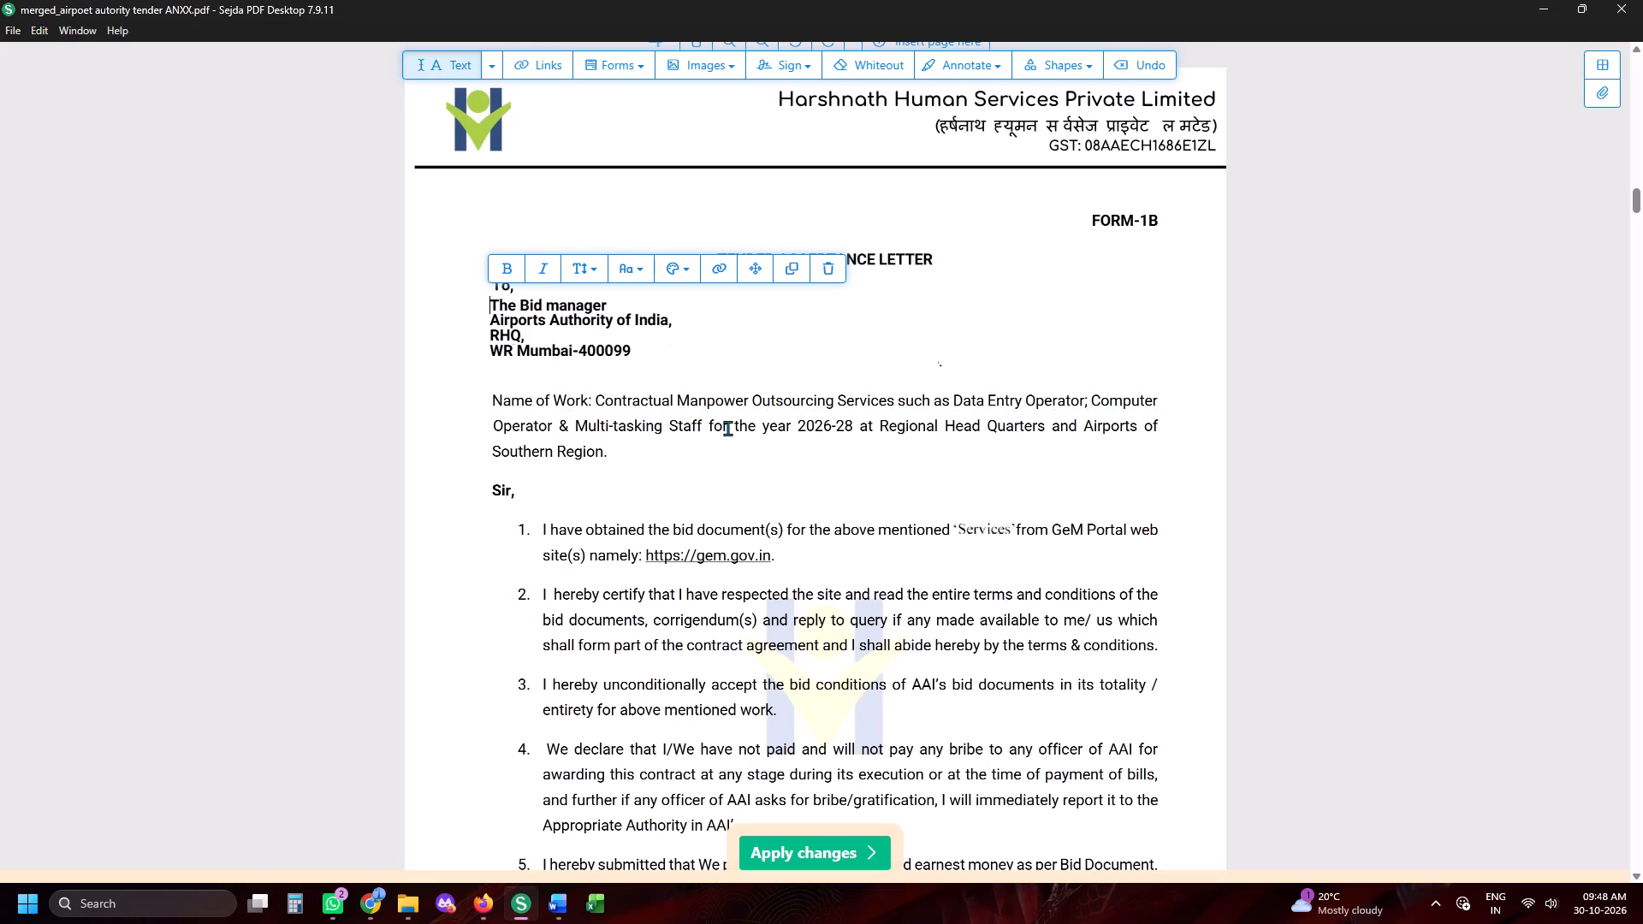
pyautogui.hotkey('alt', 'Tab')
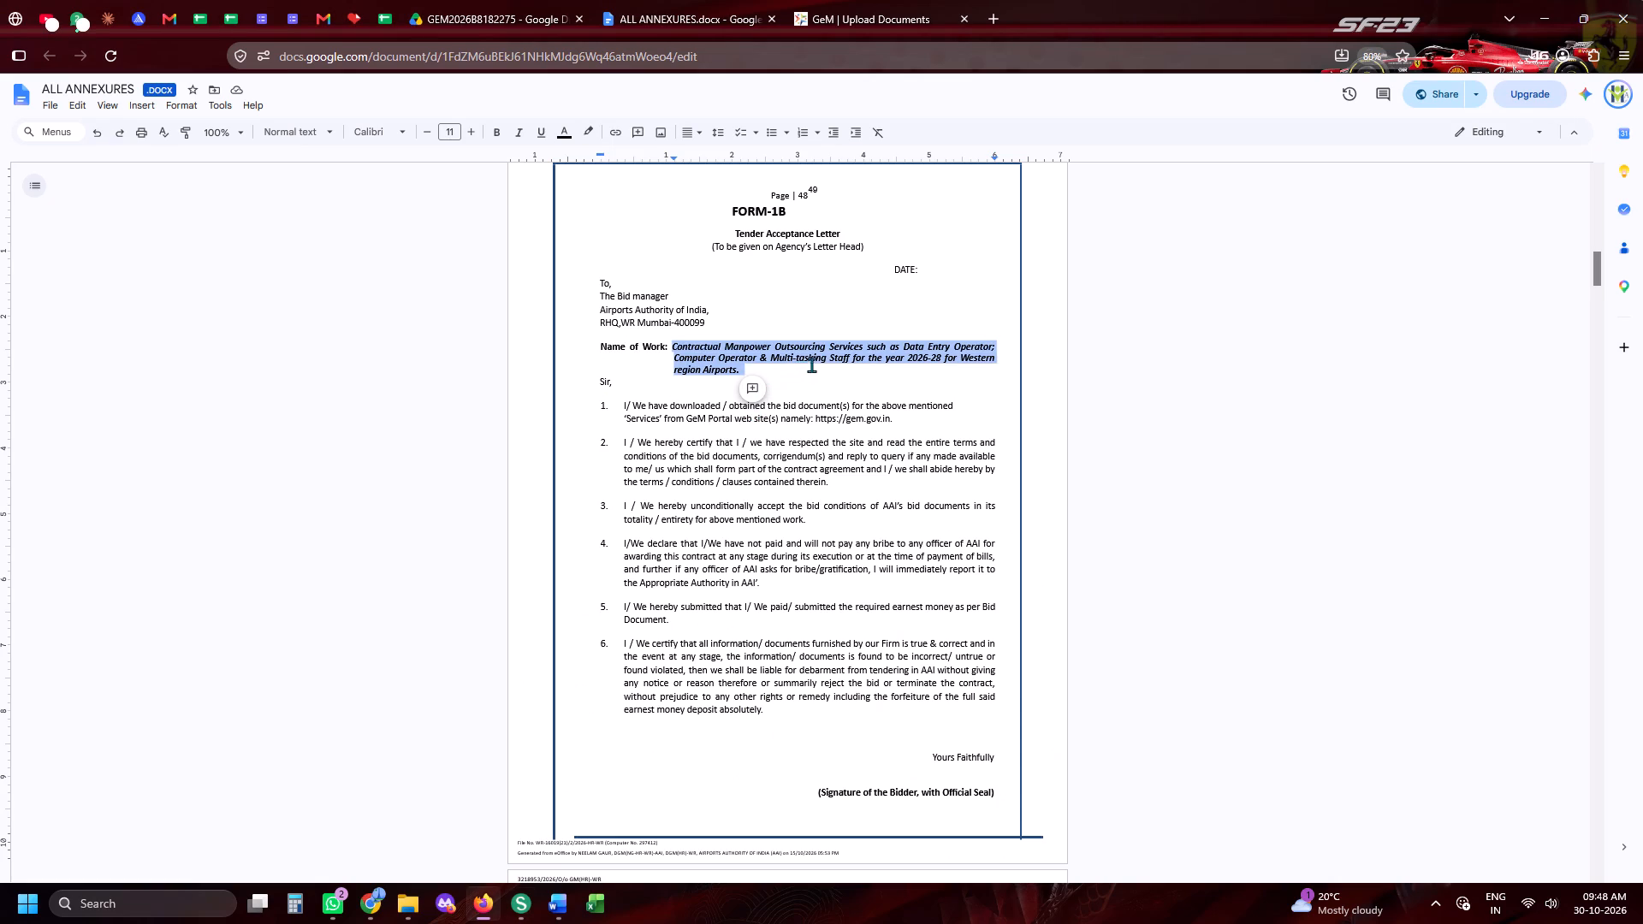
pyautogui.hotkey('alt', 'Tab')
pyautogui.hotkey('alt', 'Tab')
pyautogui.hotkey('alt', 'Tab')
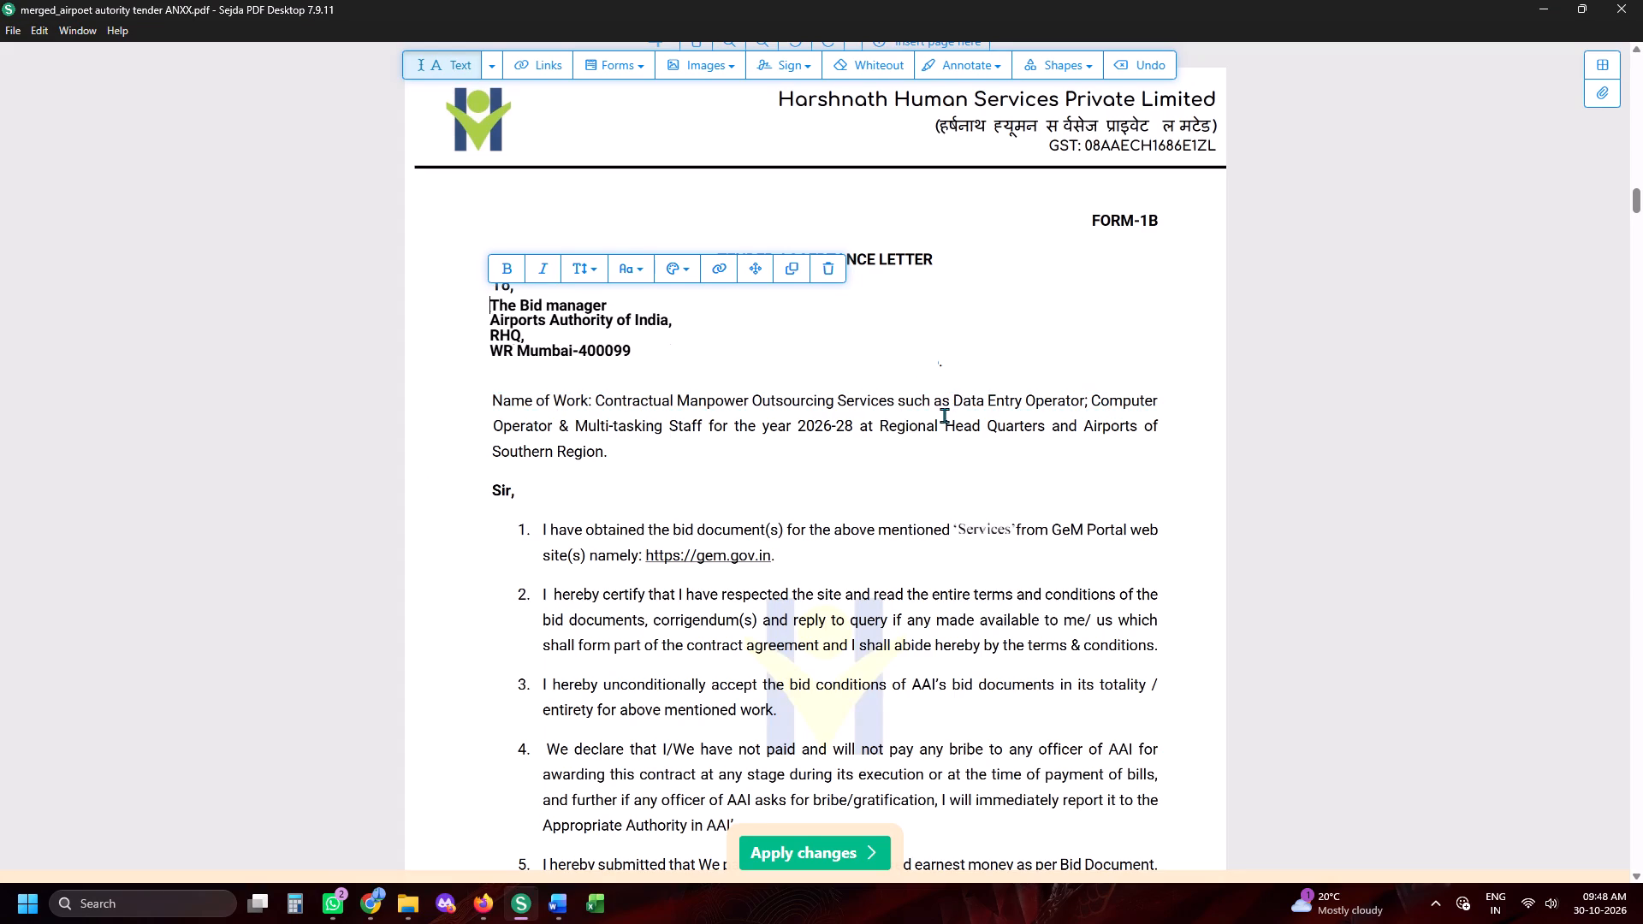
pyautogui.hotkey('alt', 'Tab')
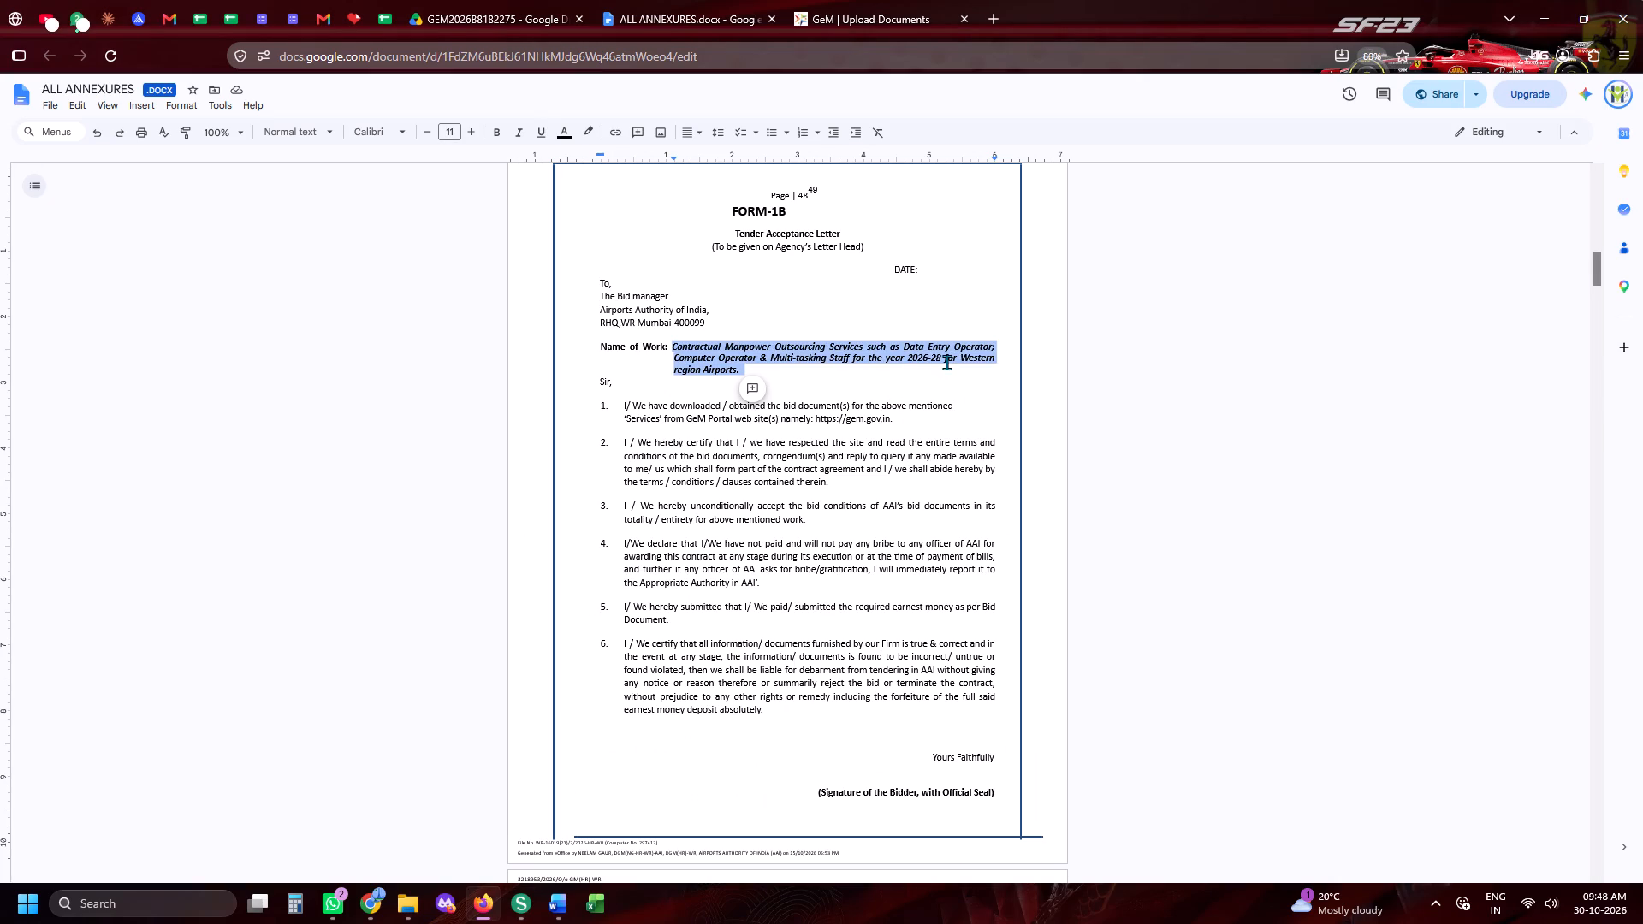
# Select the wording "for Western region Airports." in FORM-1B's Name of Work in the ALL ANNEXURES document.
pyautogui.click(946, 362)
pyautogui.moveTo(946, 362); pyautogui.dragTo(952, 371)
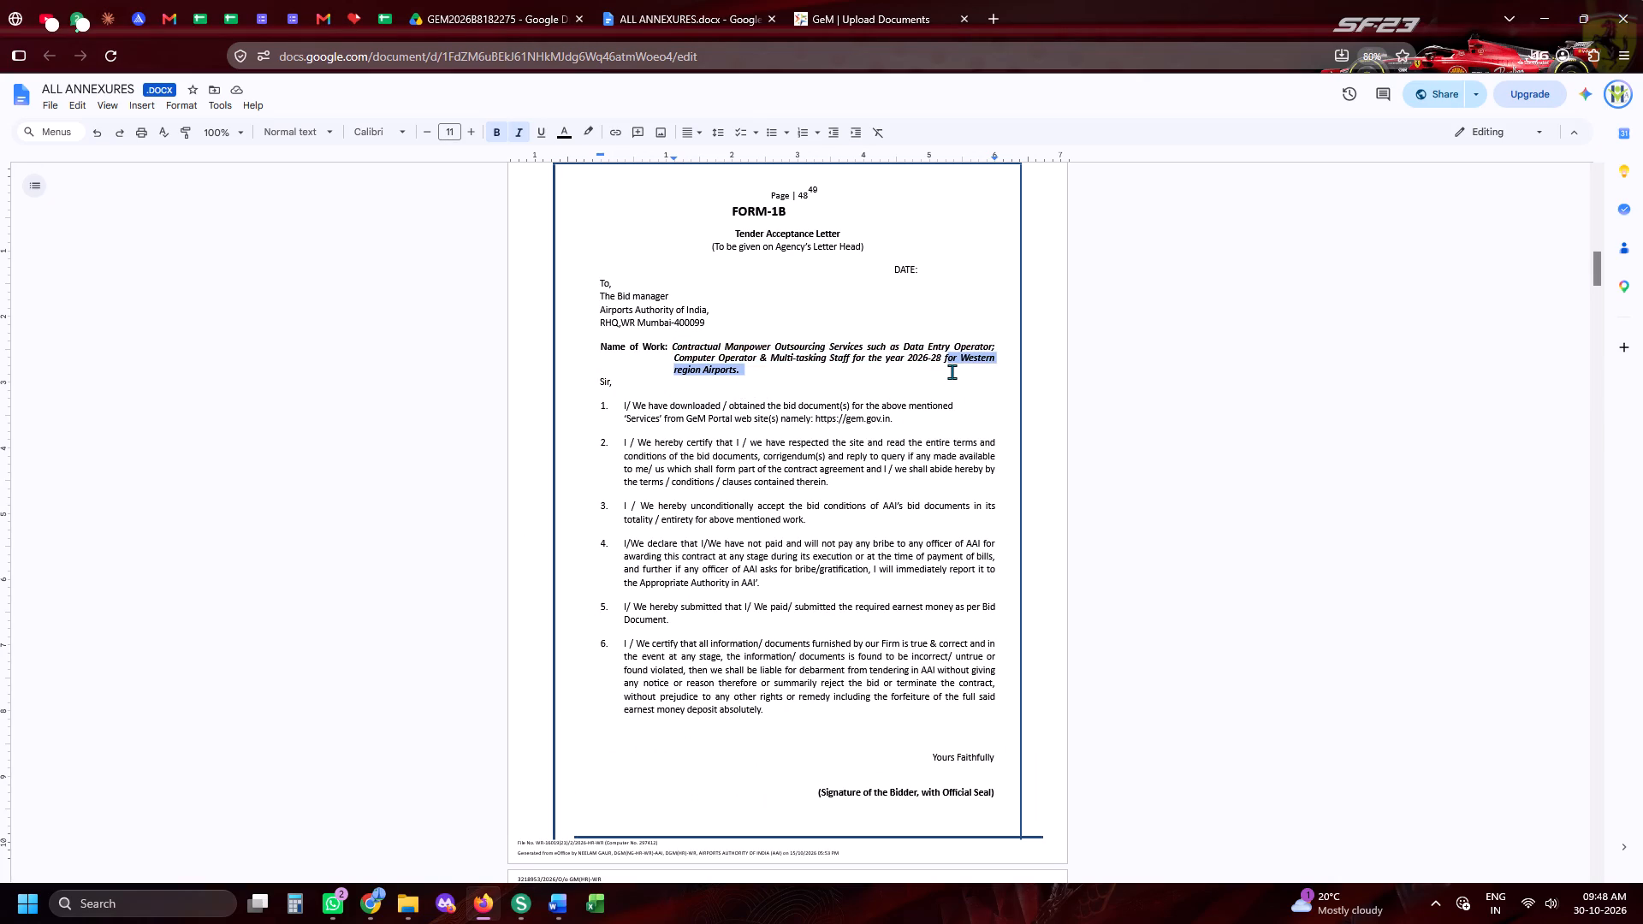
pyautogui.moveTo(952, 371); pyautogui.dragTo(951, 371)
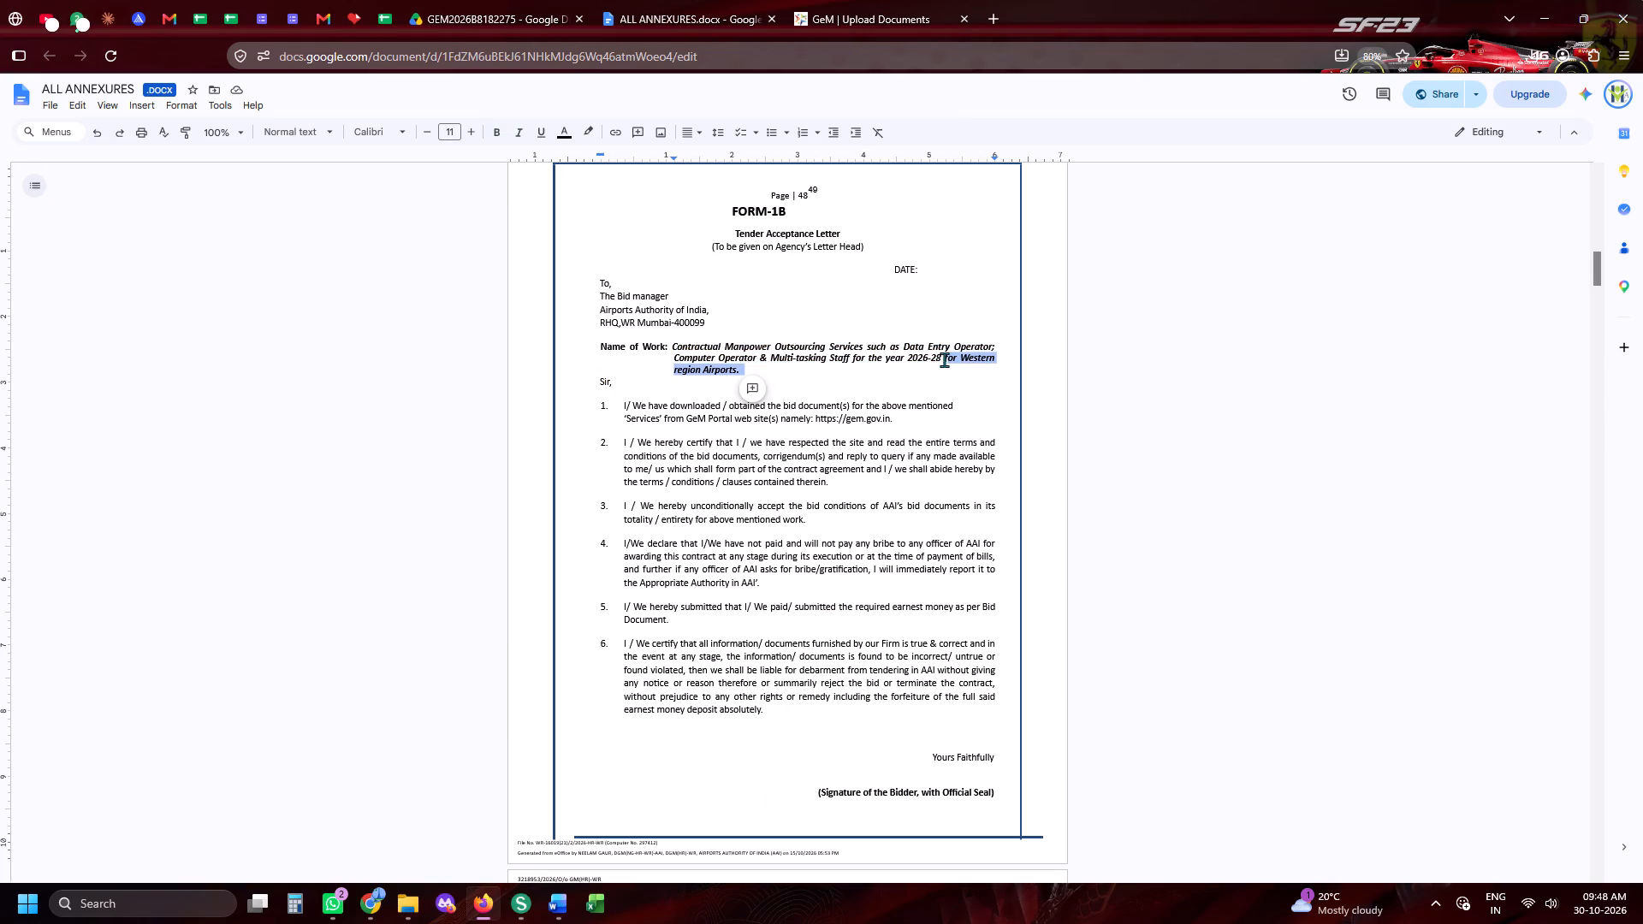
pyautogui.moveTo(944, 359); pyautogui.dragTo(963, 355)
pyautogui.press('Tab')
# In the PDF's FORM-1B Name of Work, replace "at Regional Head Quarters and Airports of" with "for".
pyautogui.hotkey('alt', 'Tab')
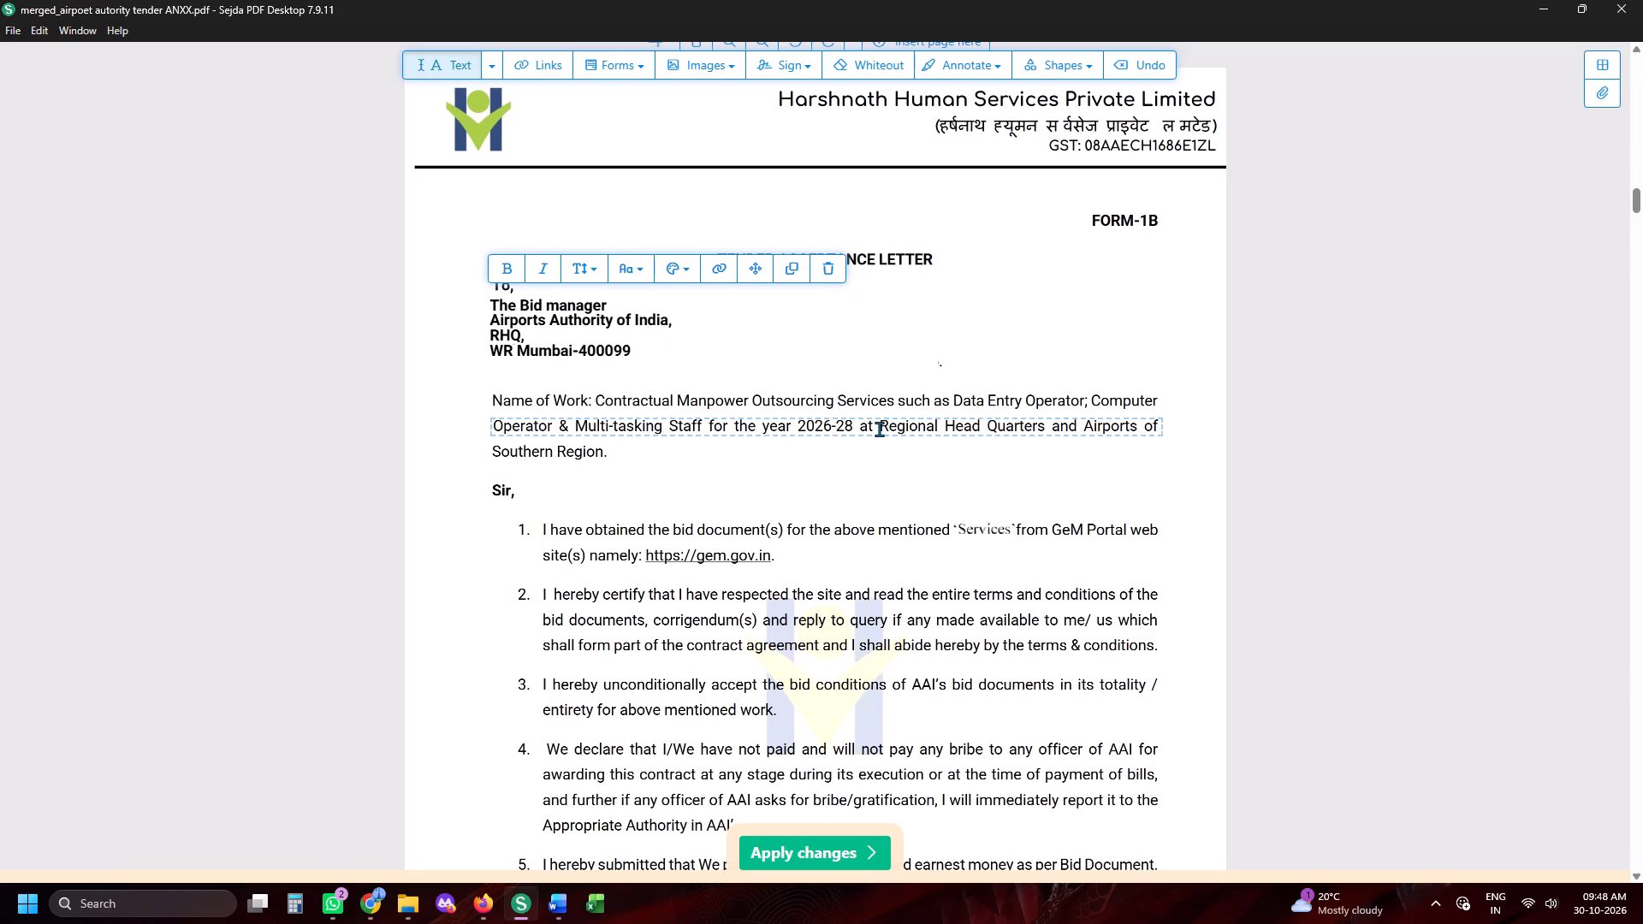
pyautogui.click(879, 429)
pyautogui.moveTo(875, 426); pyautogui.dragTo(1018, 423)
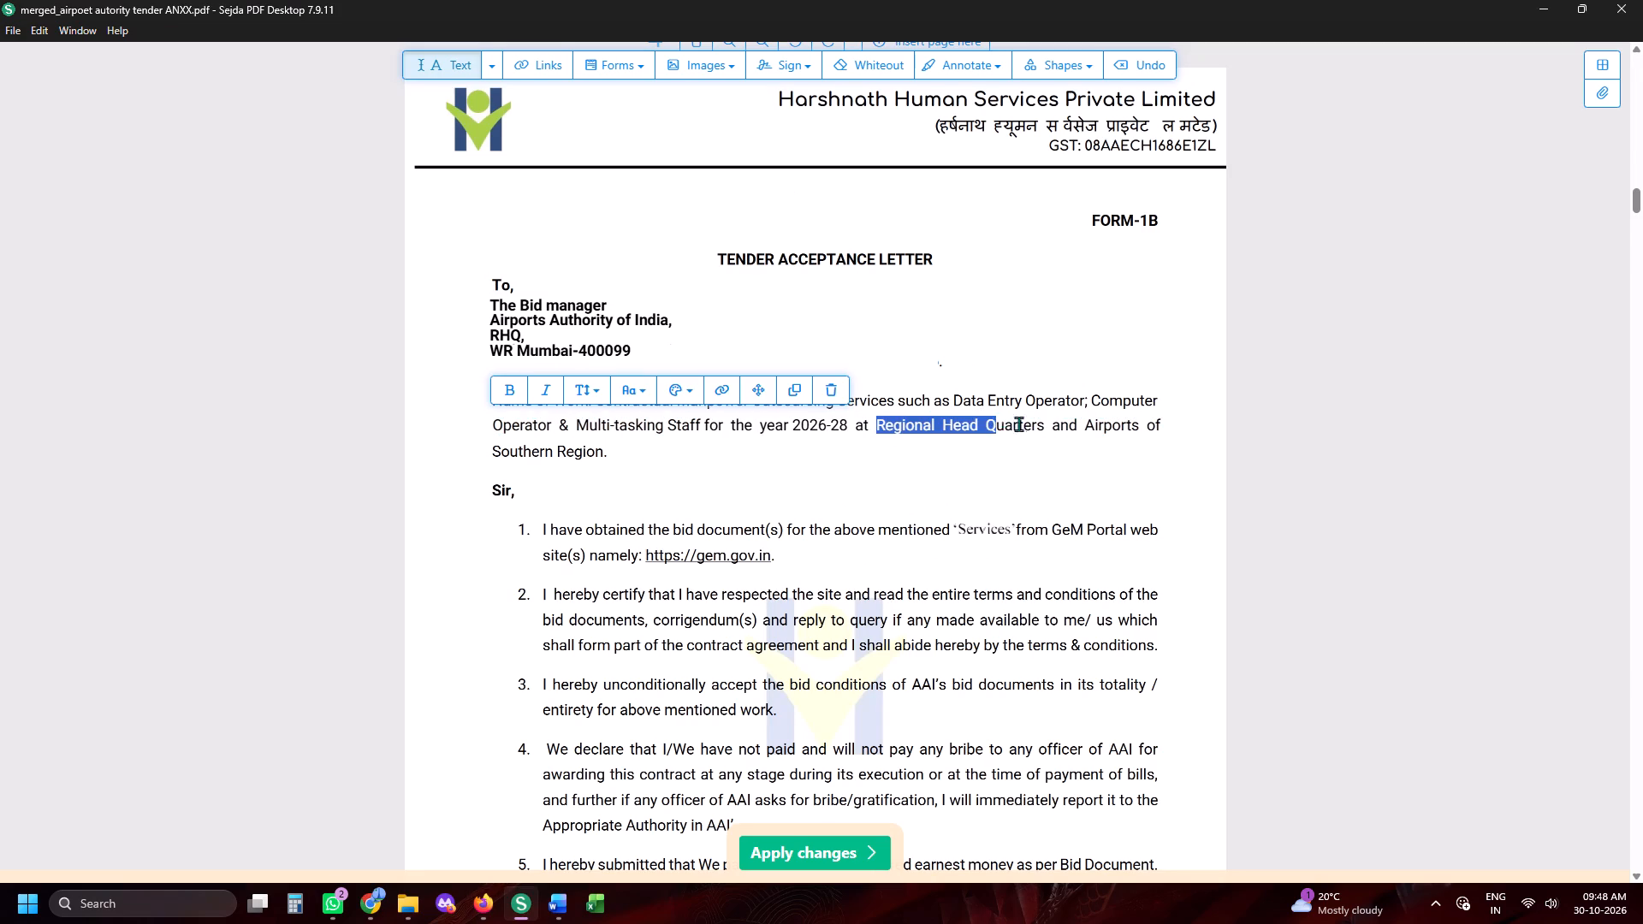
pyautogui.moveTo(1018, 423); pyautogui.dragTo(1154, 428)
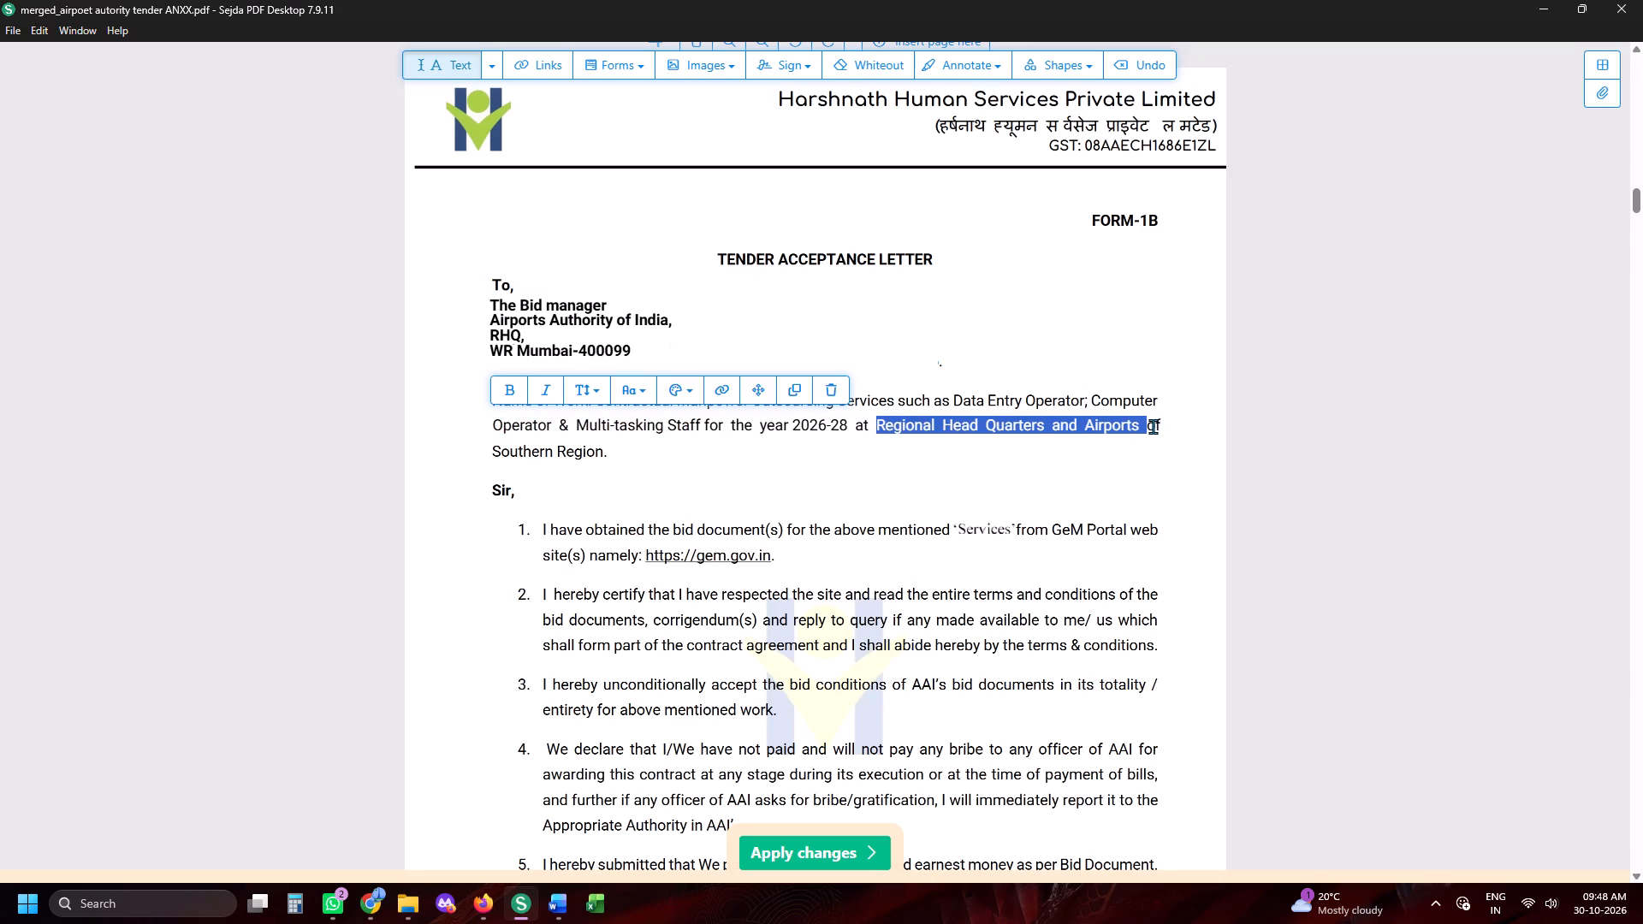
pyautogui.press('Delete')
pyautogui.press('Right')
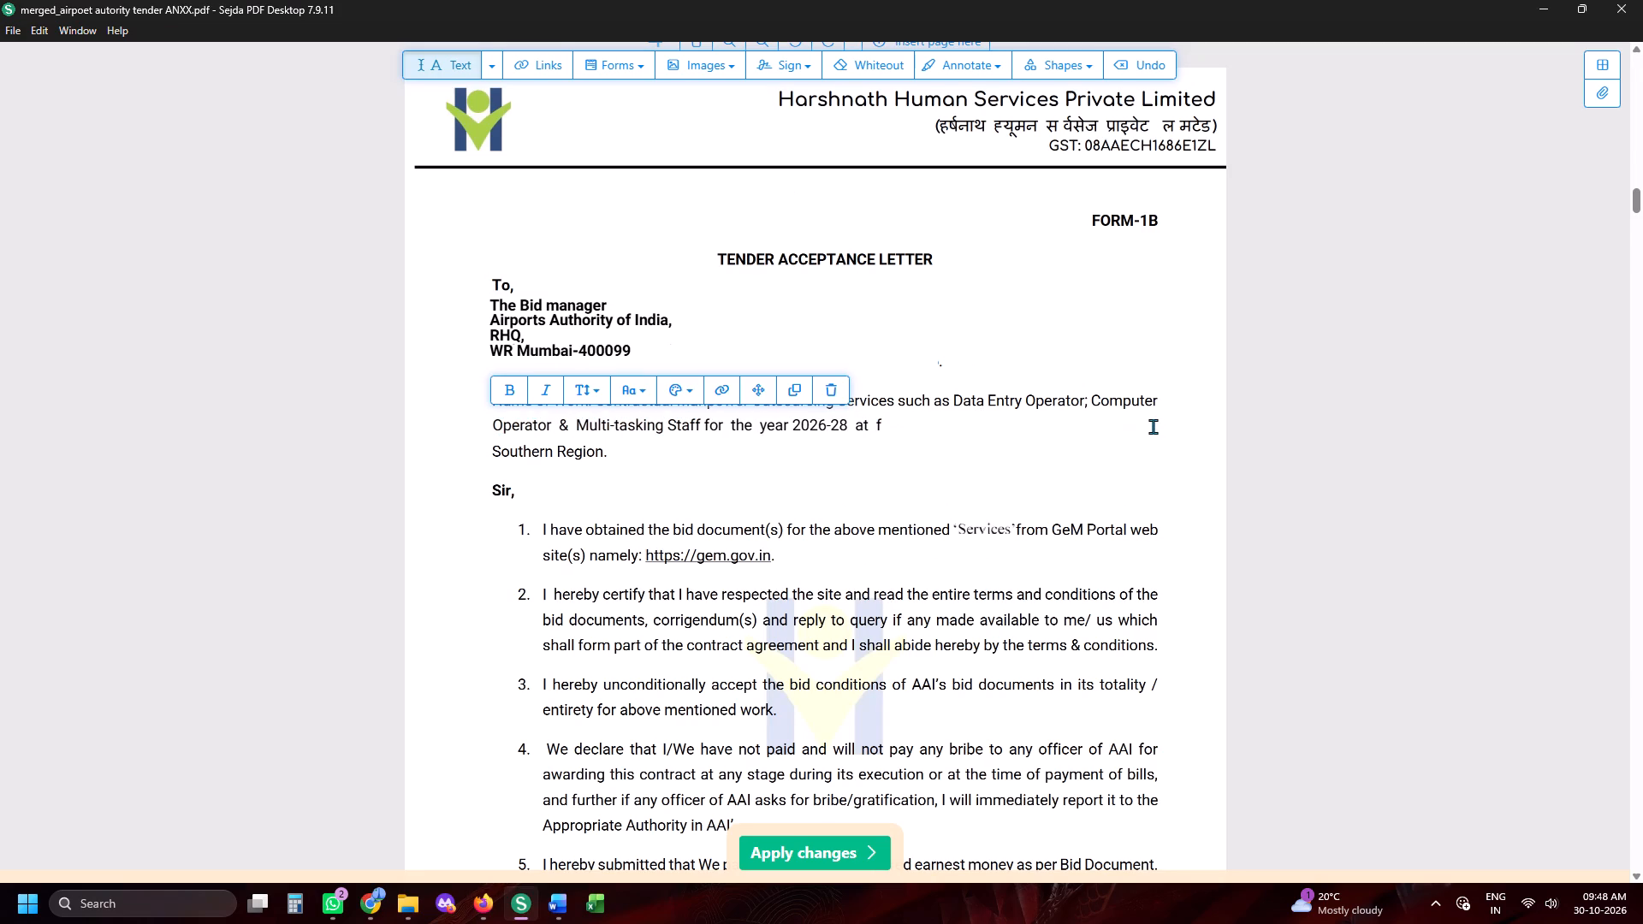
pyautogui.press('BackSpace')
pyautogui.press('=')
pyautogui.press('BackSpace')
pyautogui.press('BackSpace')
pyautogui.press('BackSpace')
pyautogui.press('BackSpace')
pyautogui.press('BackSpace')
pyautogui.press('BackSpace')
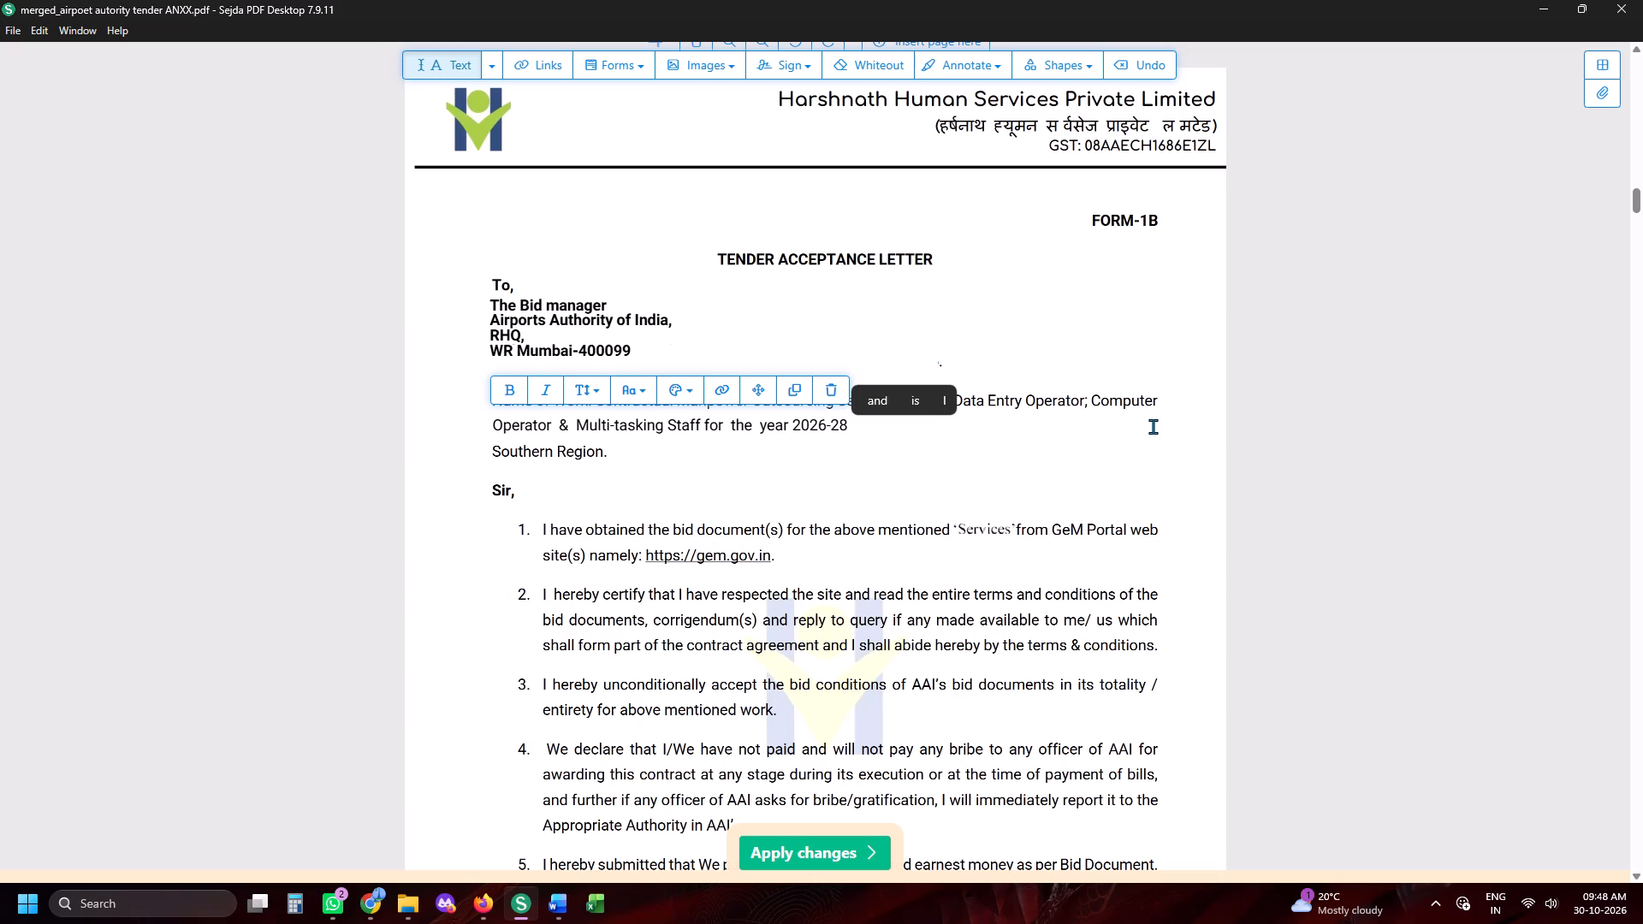
pyautogui.write('for')
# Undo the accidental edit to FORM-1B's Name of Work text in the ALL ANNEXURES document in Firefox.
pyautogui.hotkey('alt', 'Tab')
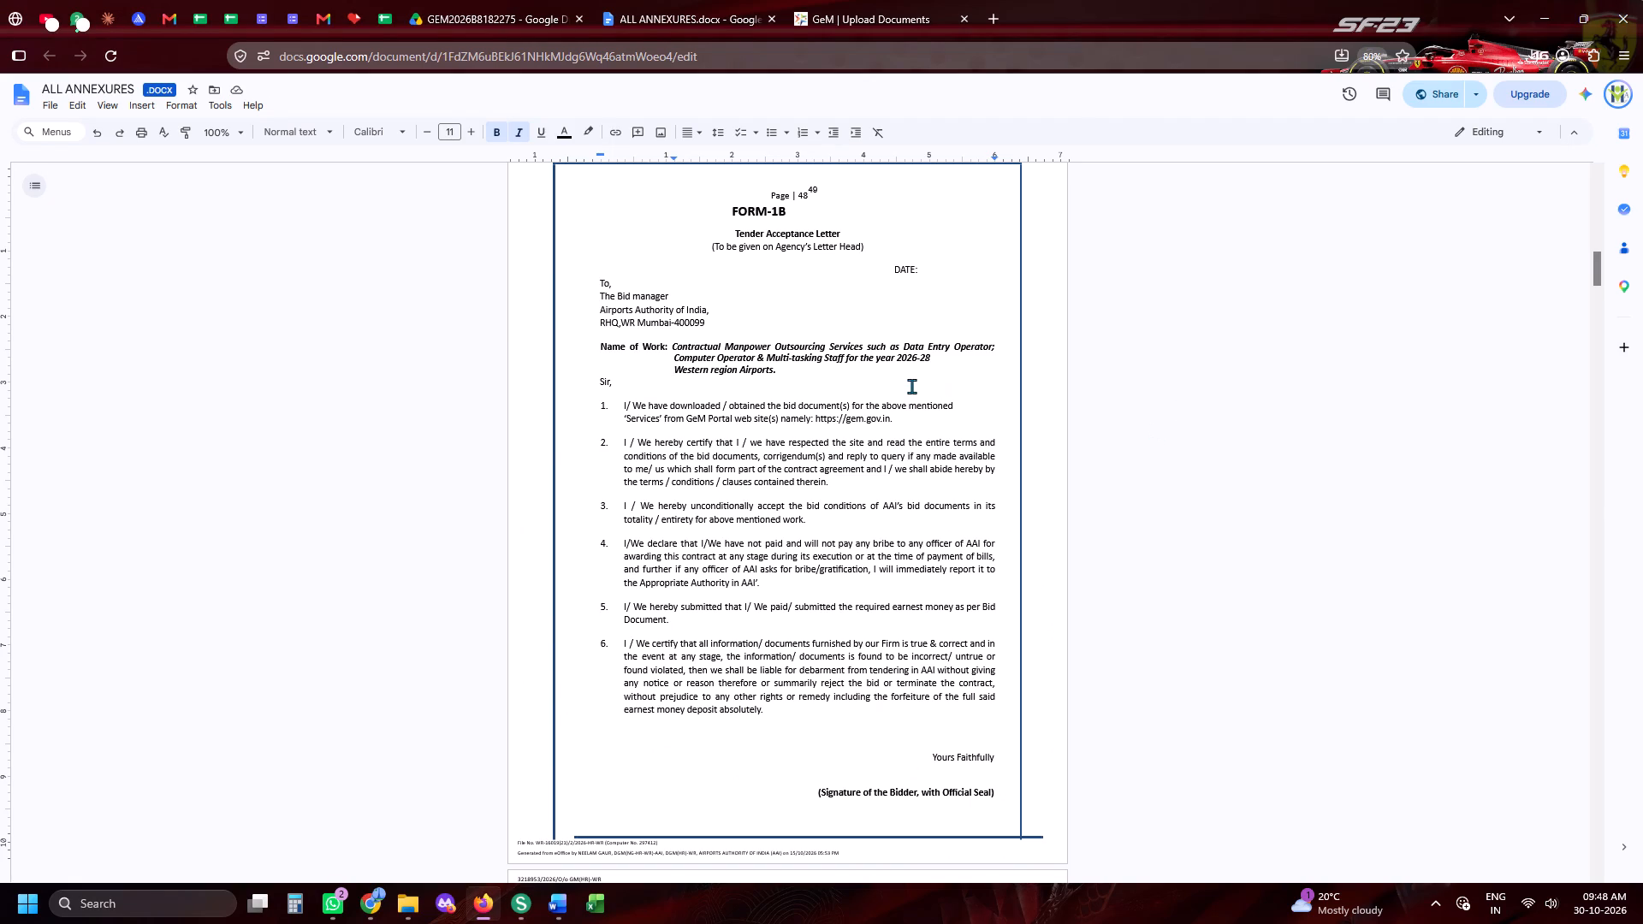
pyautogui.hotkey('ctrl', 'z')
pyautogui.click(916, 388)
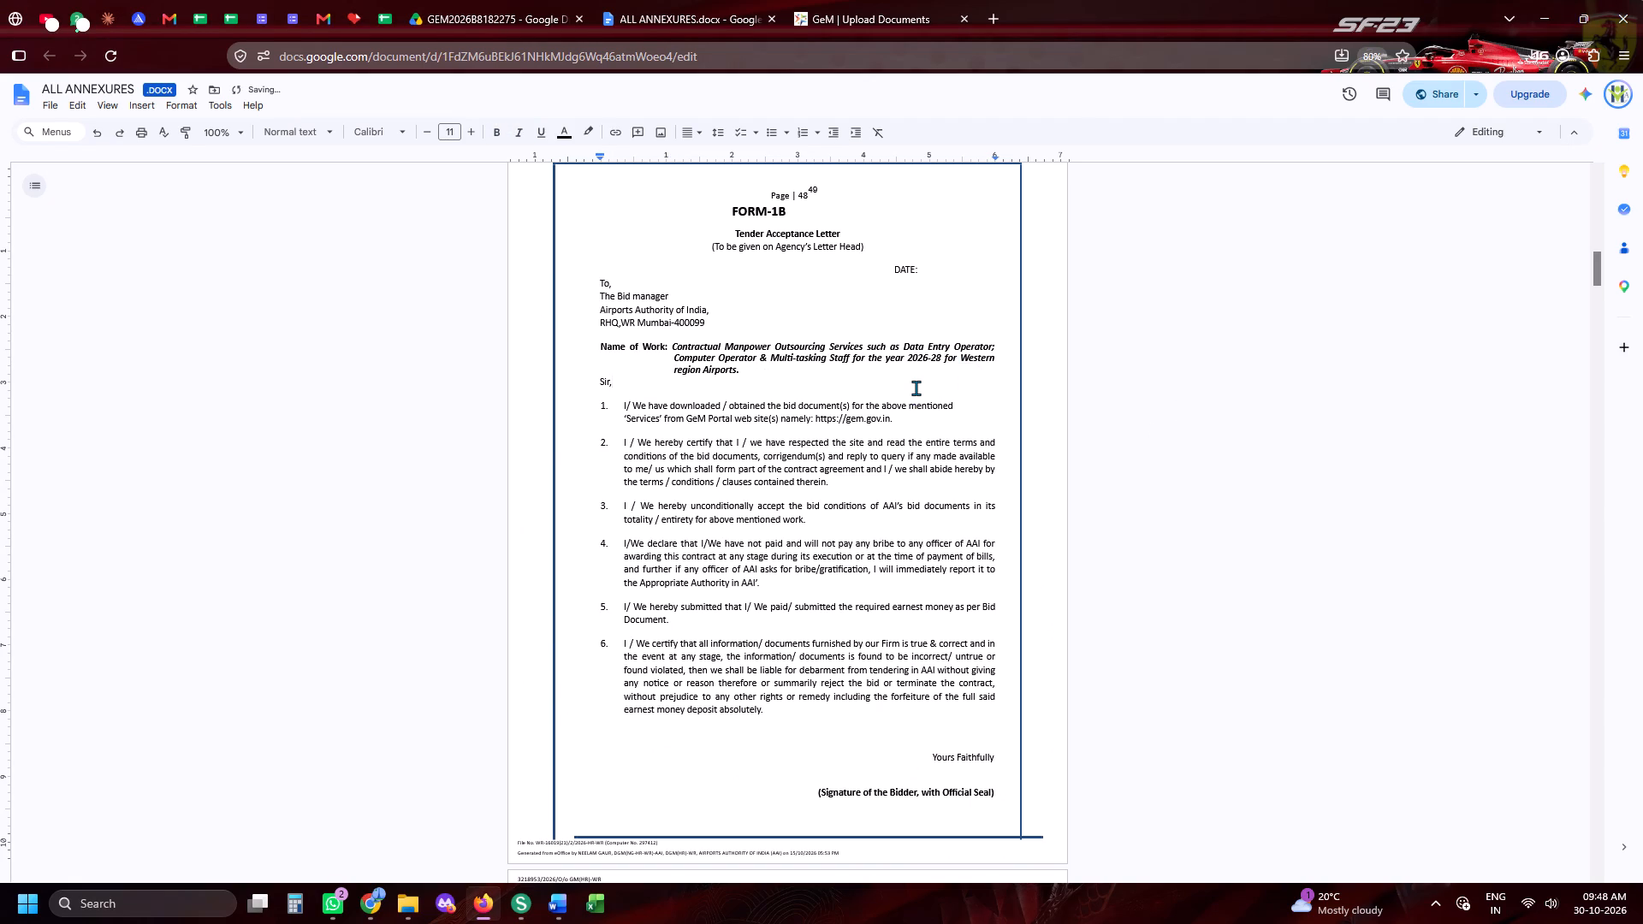
# Complete the second Name of Work line of FORM-1B in the PDF with "western region airports." after "for".
pyautogui.hotkey('alt', 'Tab')
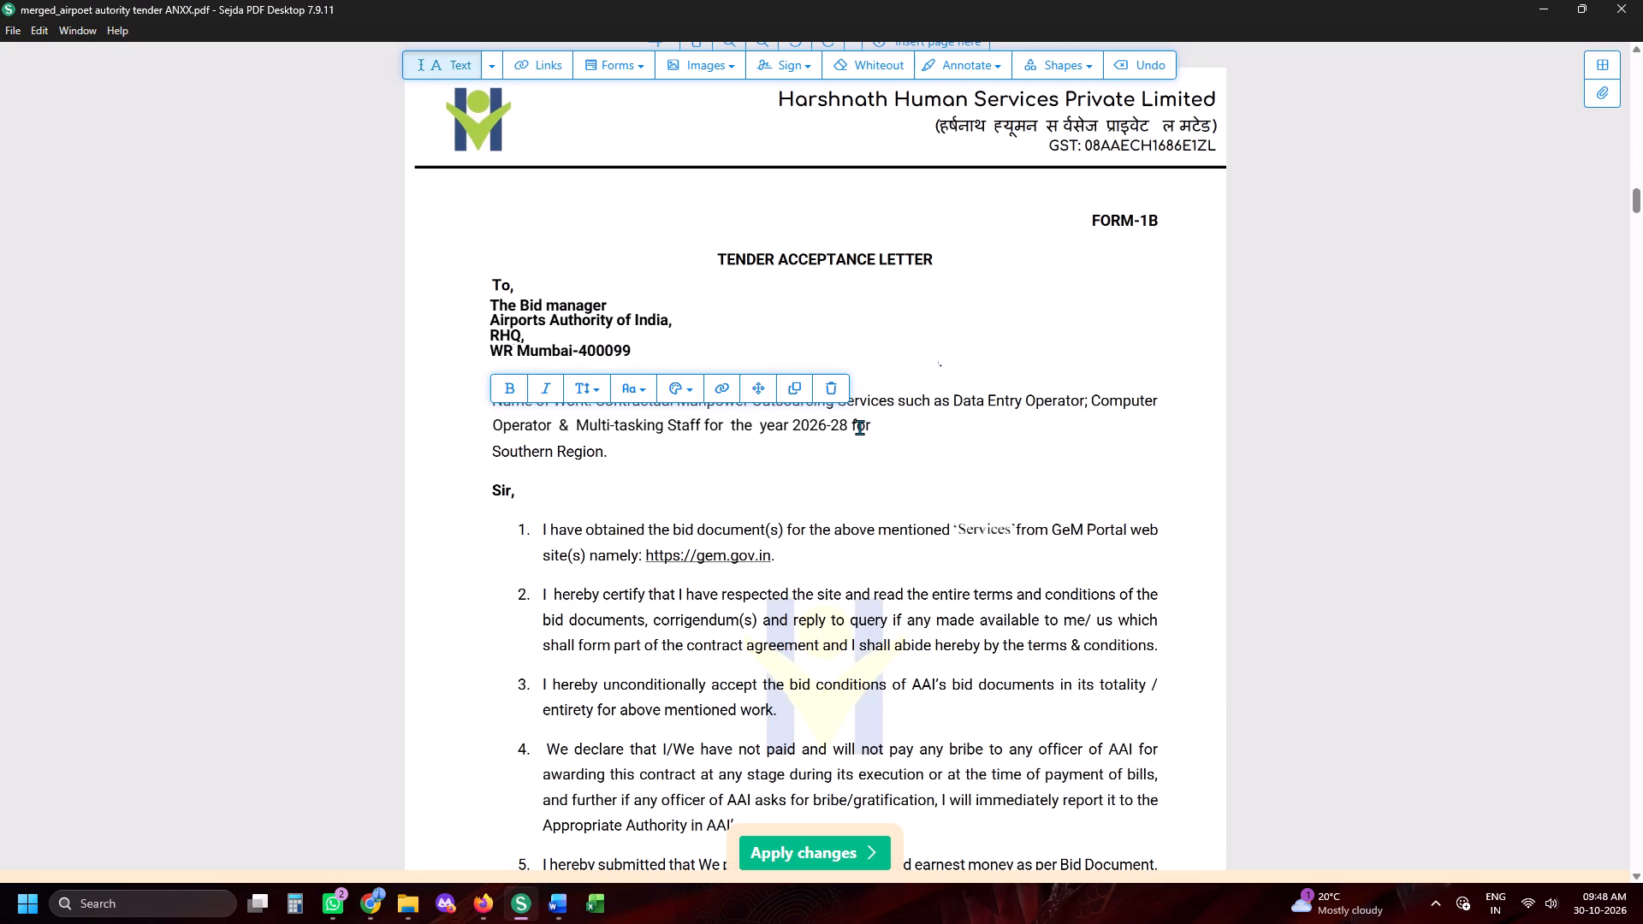
pyautogui.press('End')
pyautogui.press('space')
pyautogui.write('weste')
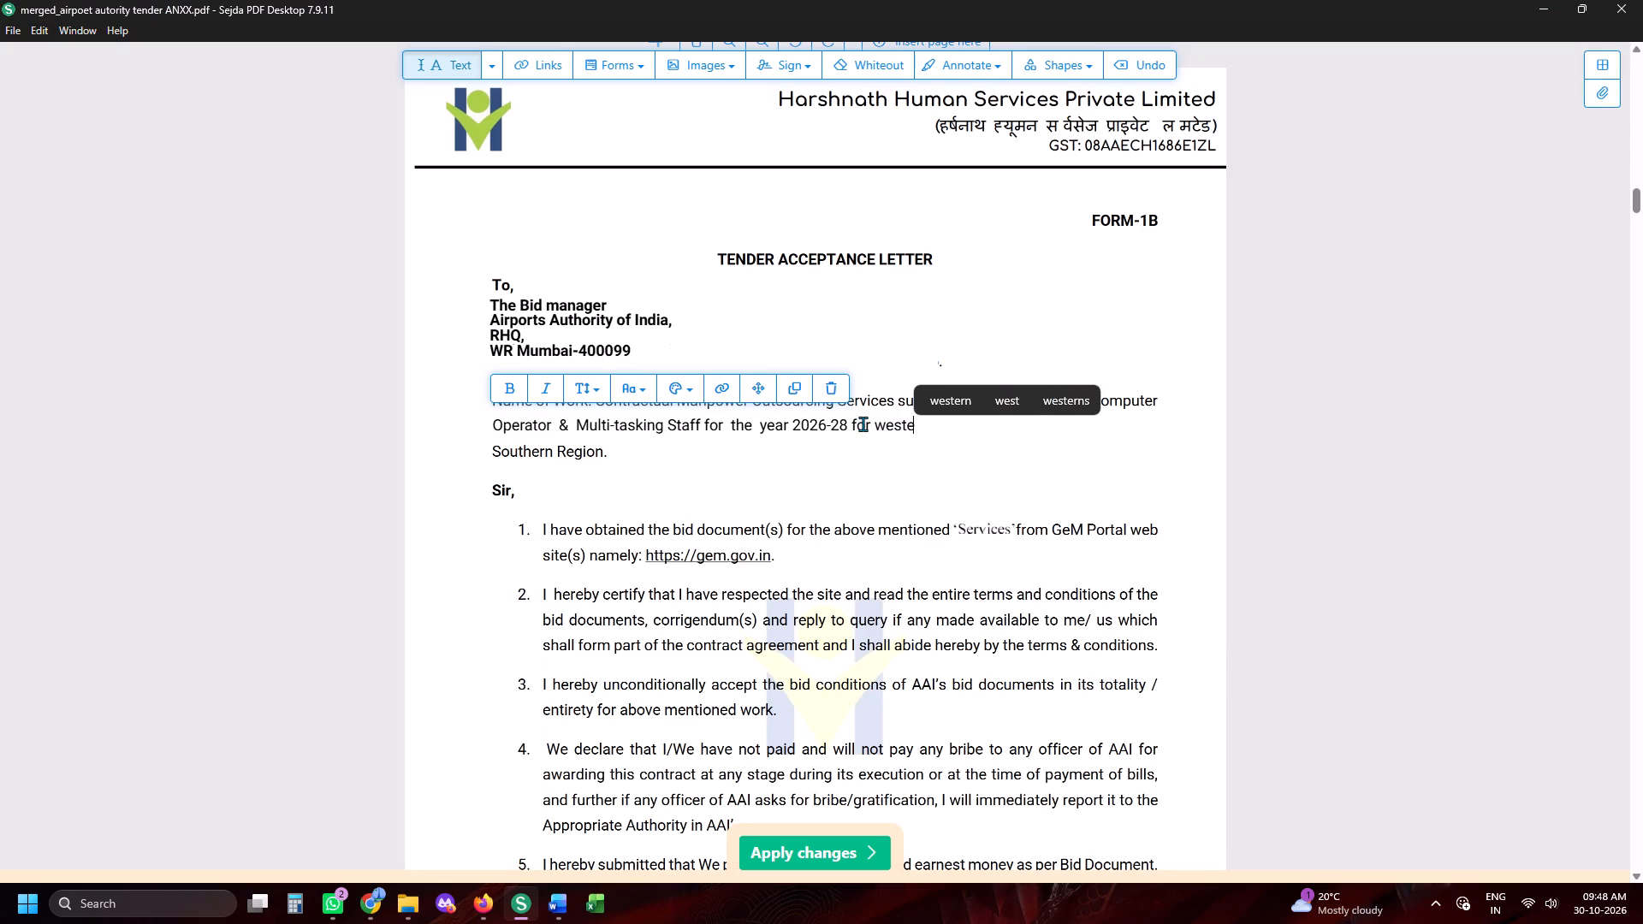
pyautogui.click(949, 398)
pyautogui.hotkey('alt', 'Tab')
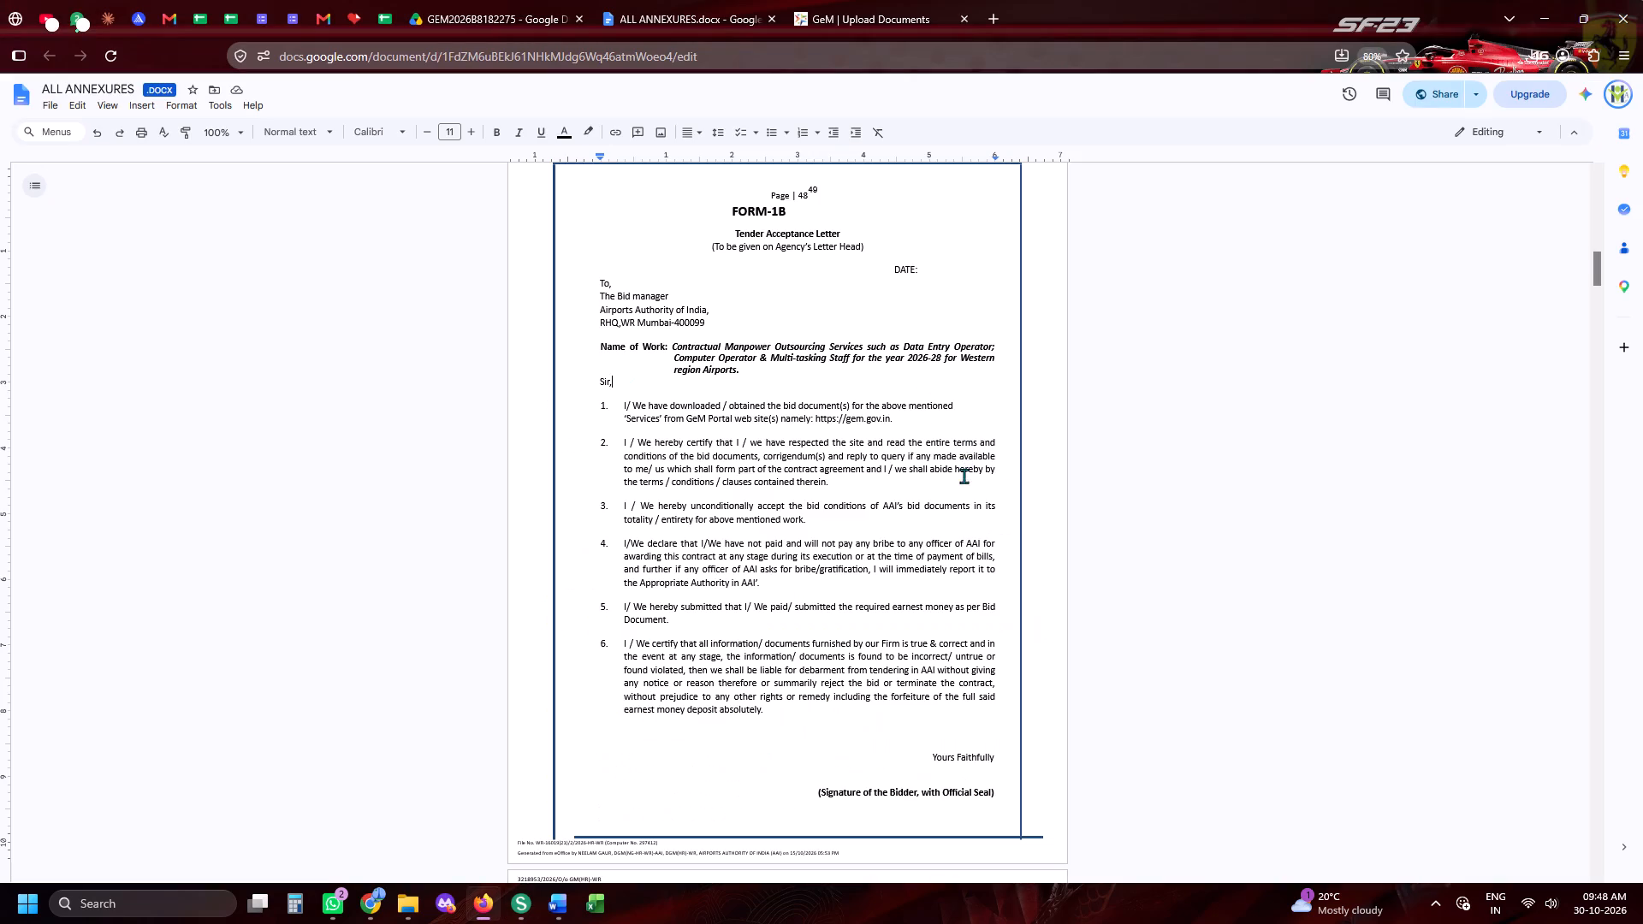
pyautogui.hotkey('alt', 'Tab')
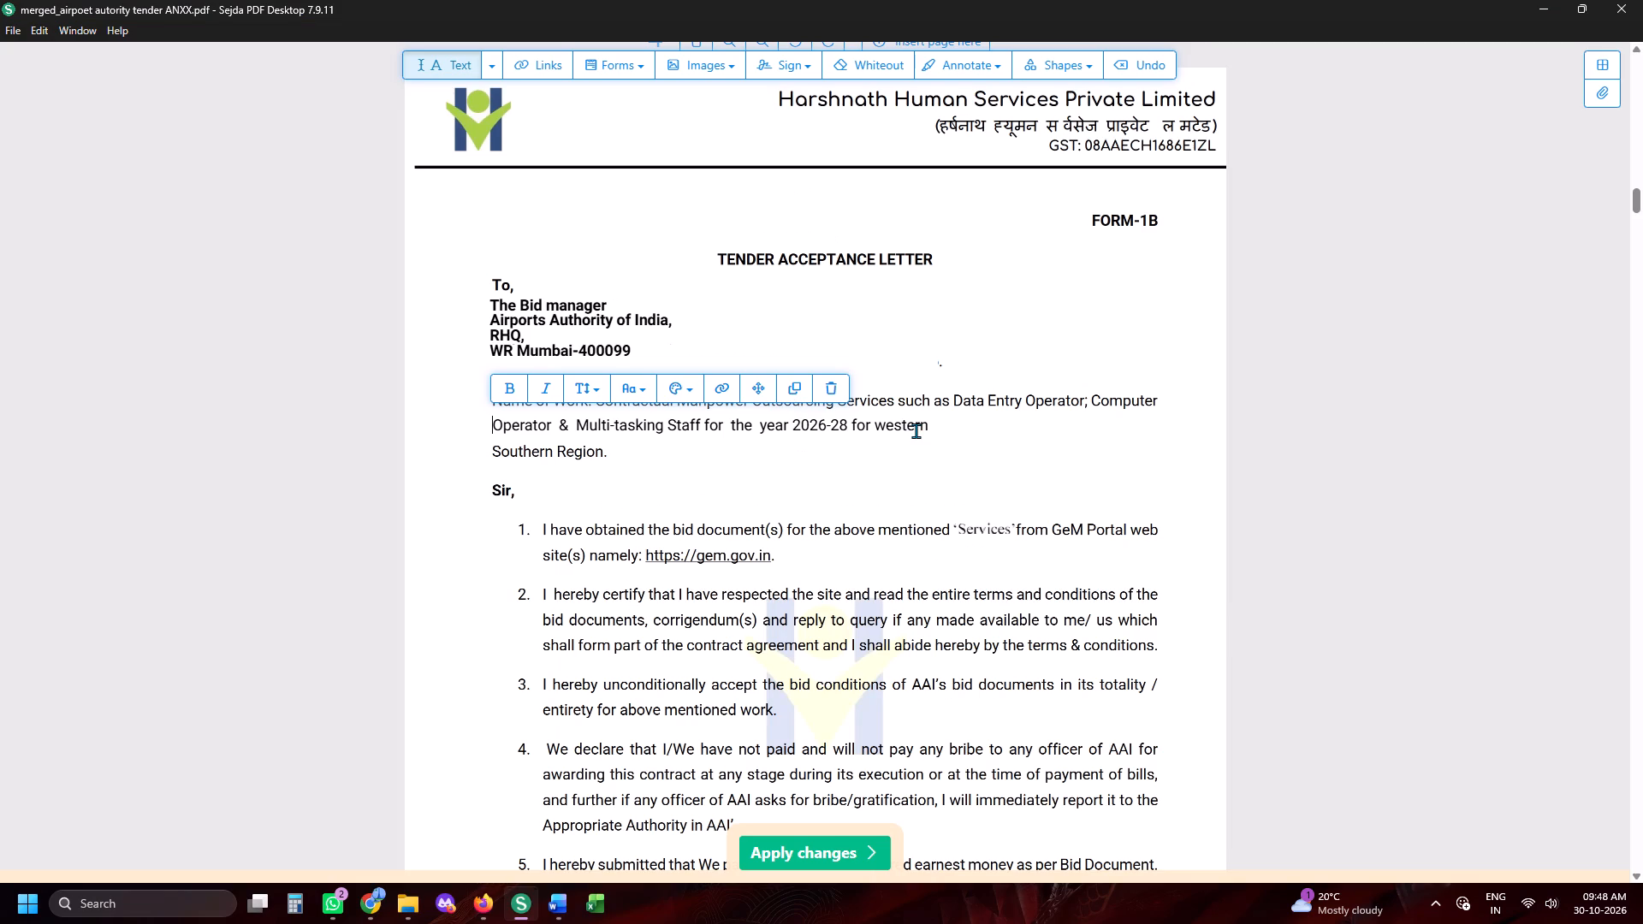
pyautogui.press('End')
pyautogui.press('space')
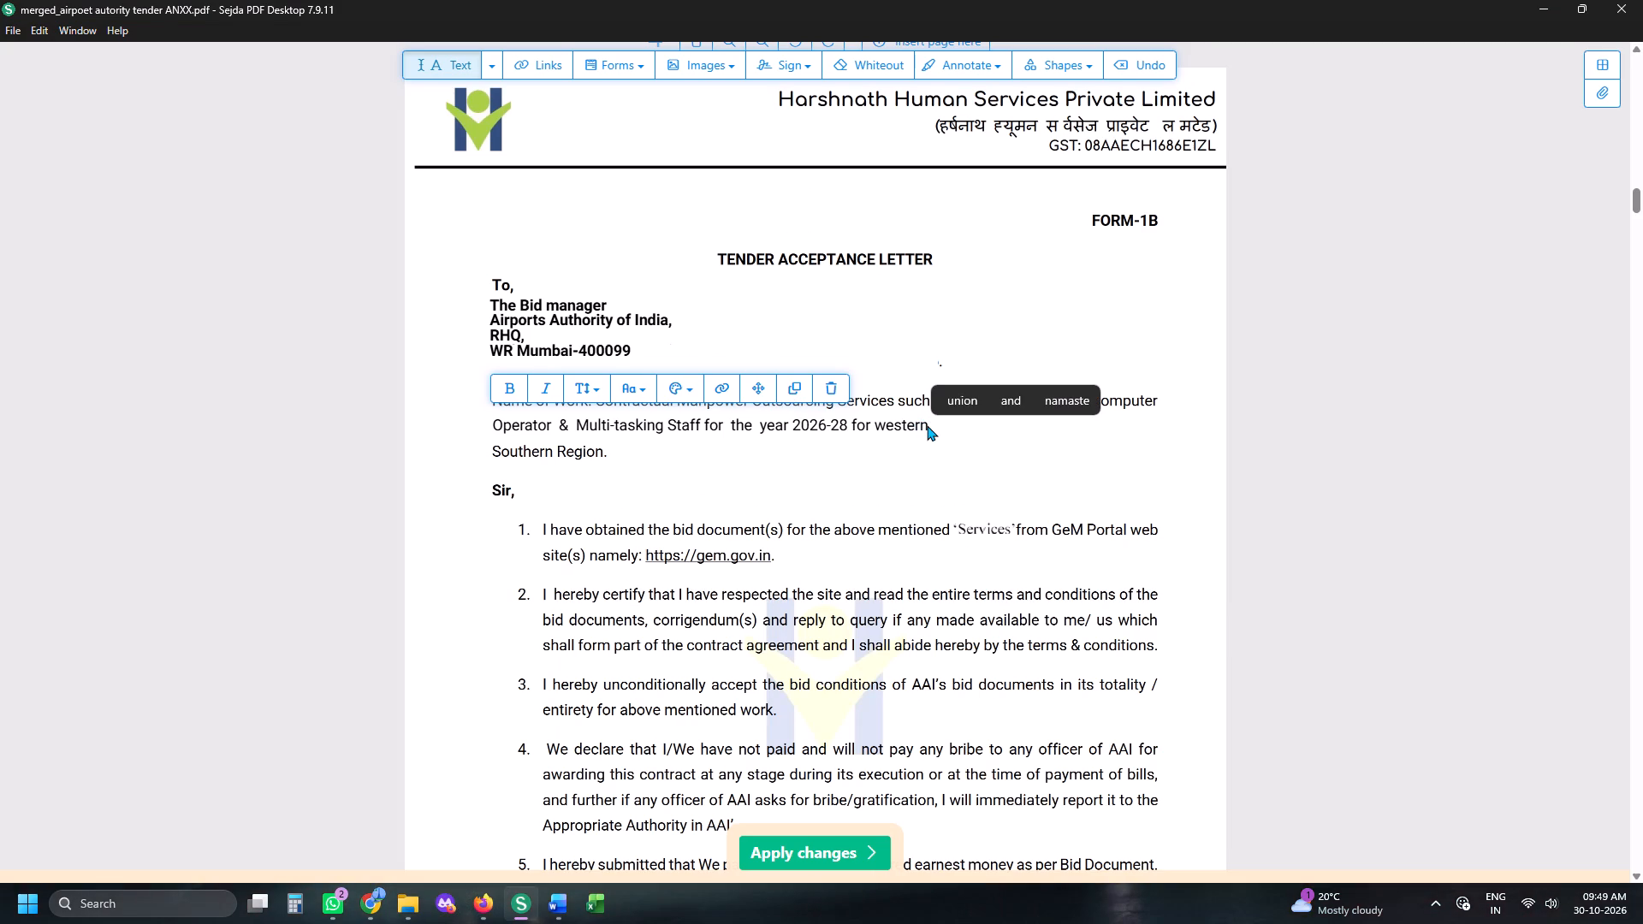
pyautogui.write('region')
pyautogui.press('space')
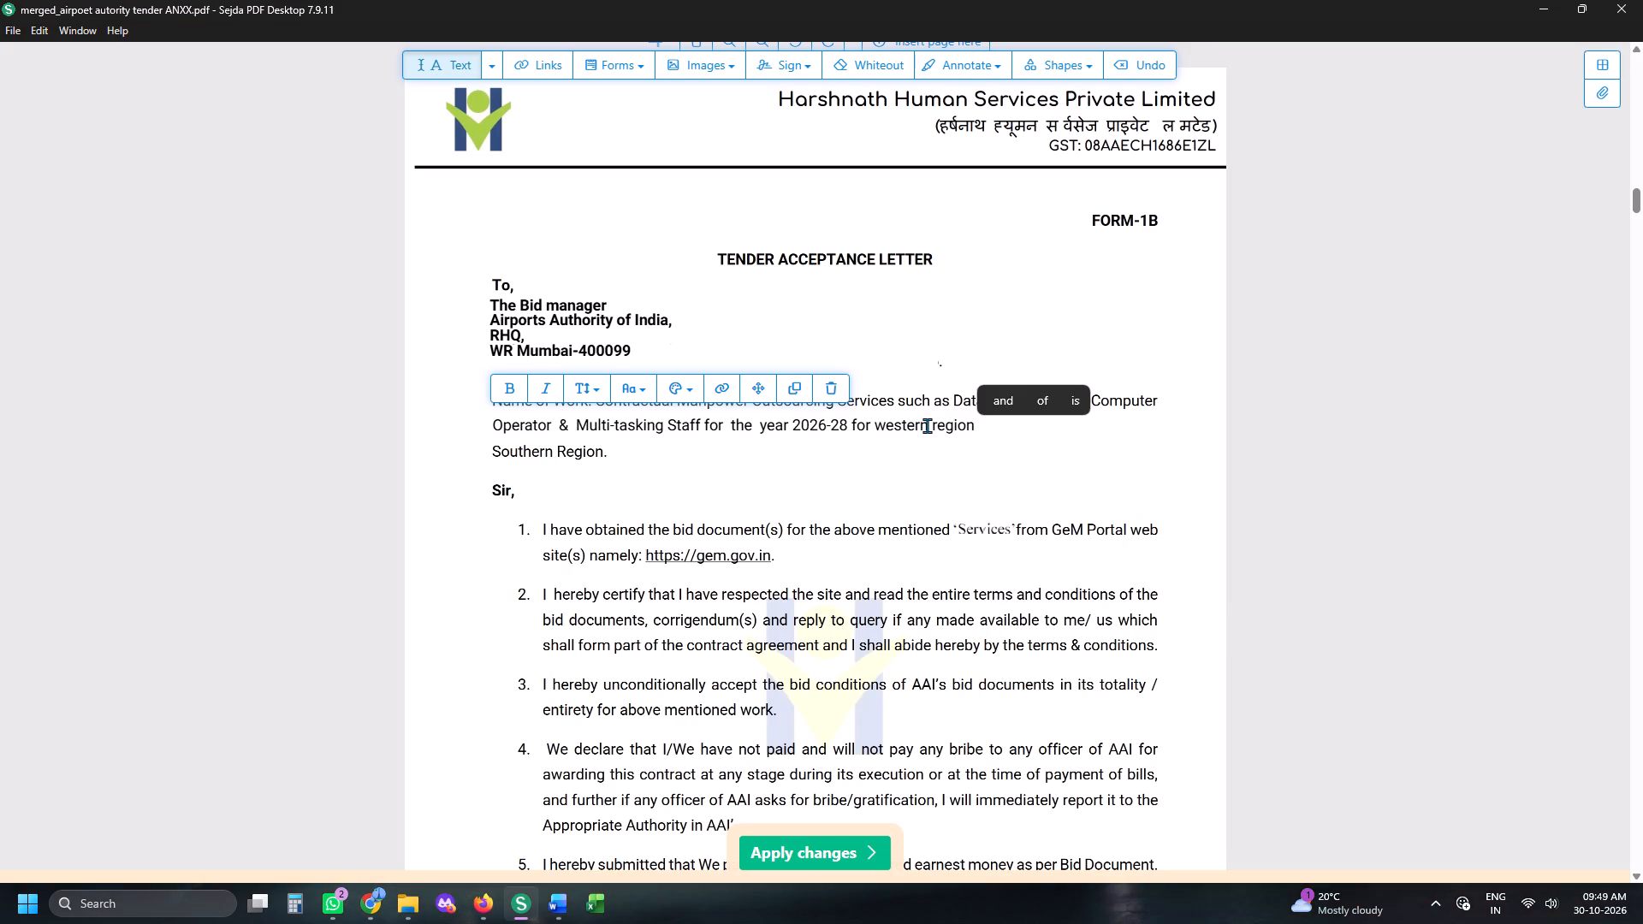
pyautogui.press('a')
pyautogui.press('BackSpace')
pyautogui.write('airpor')
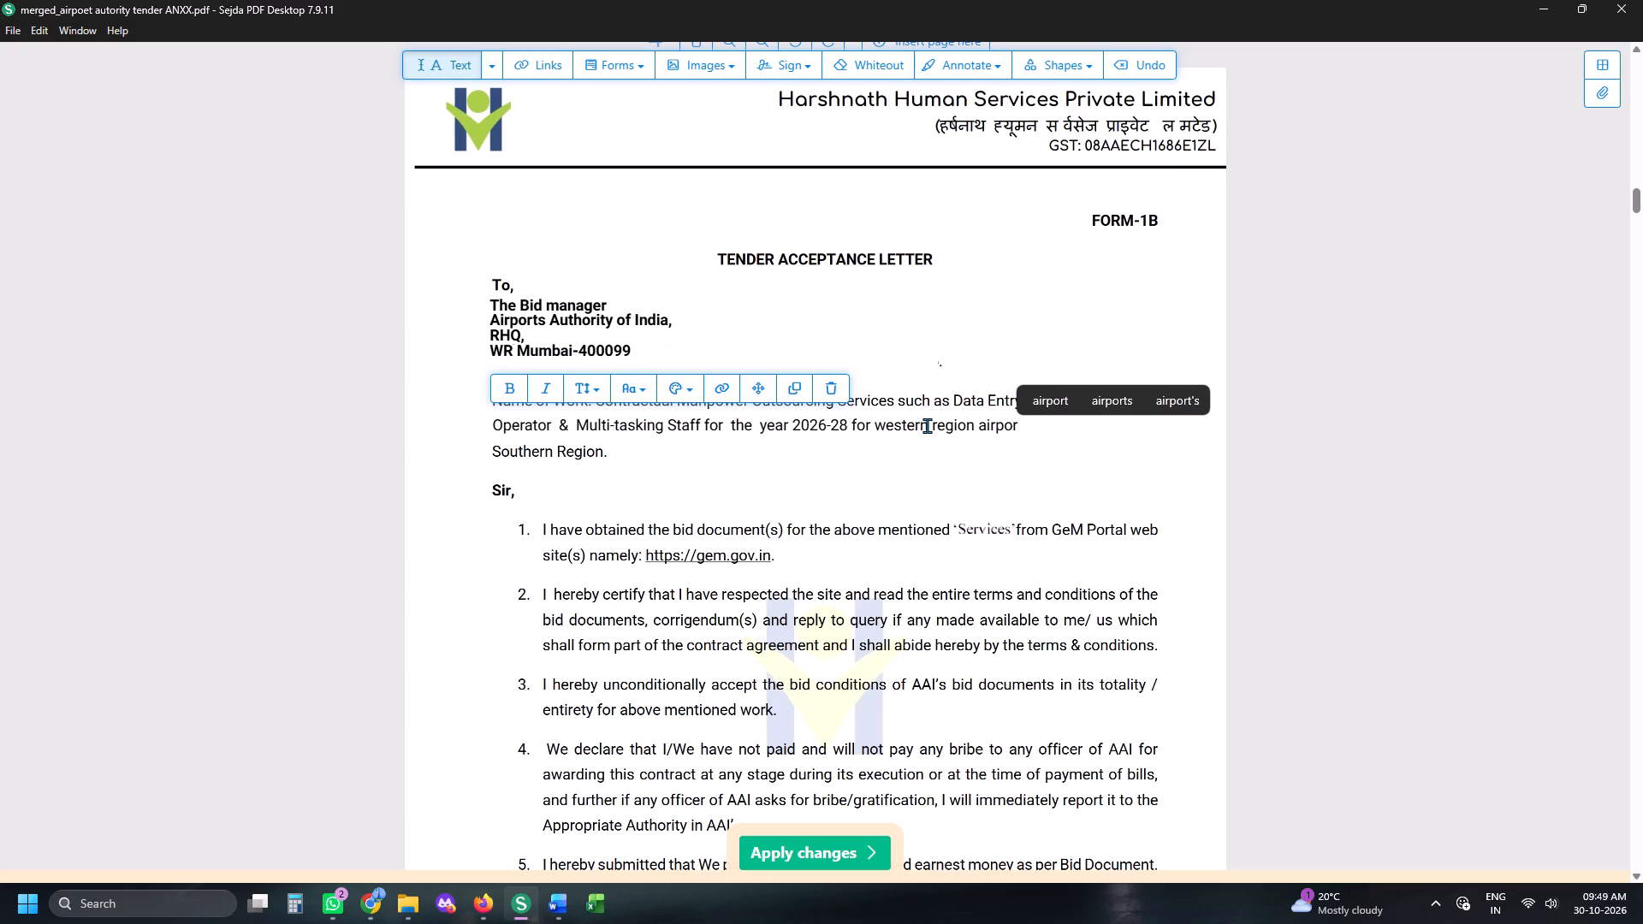
pyautogui.click(1094, 395)
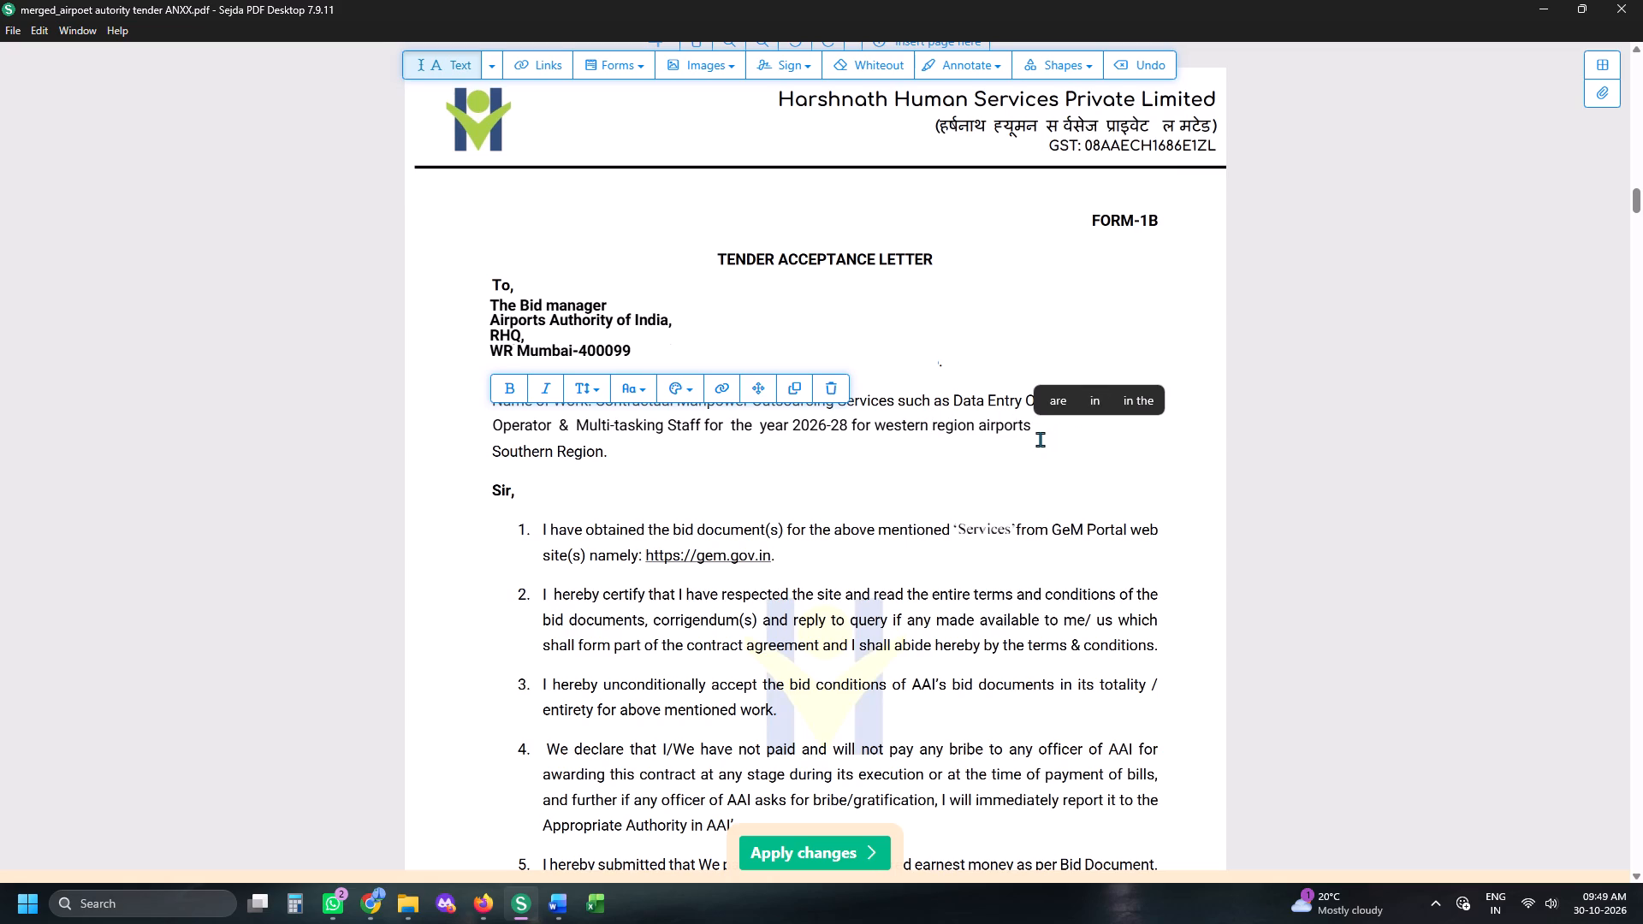
pyautogui.press('.')
# Delete the leftover "Southern Region." line from FORM-1B's Name of Work in the PDF.
pyautogui.click(597, 449)
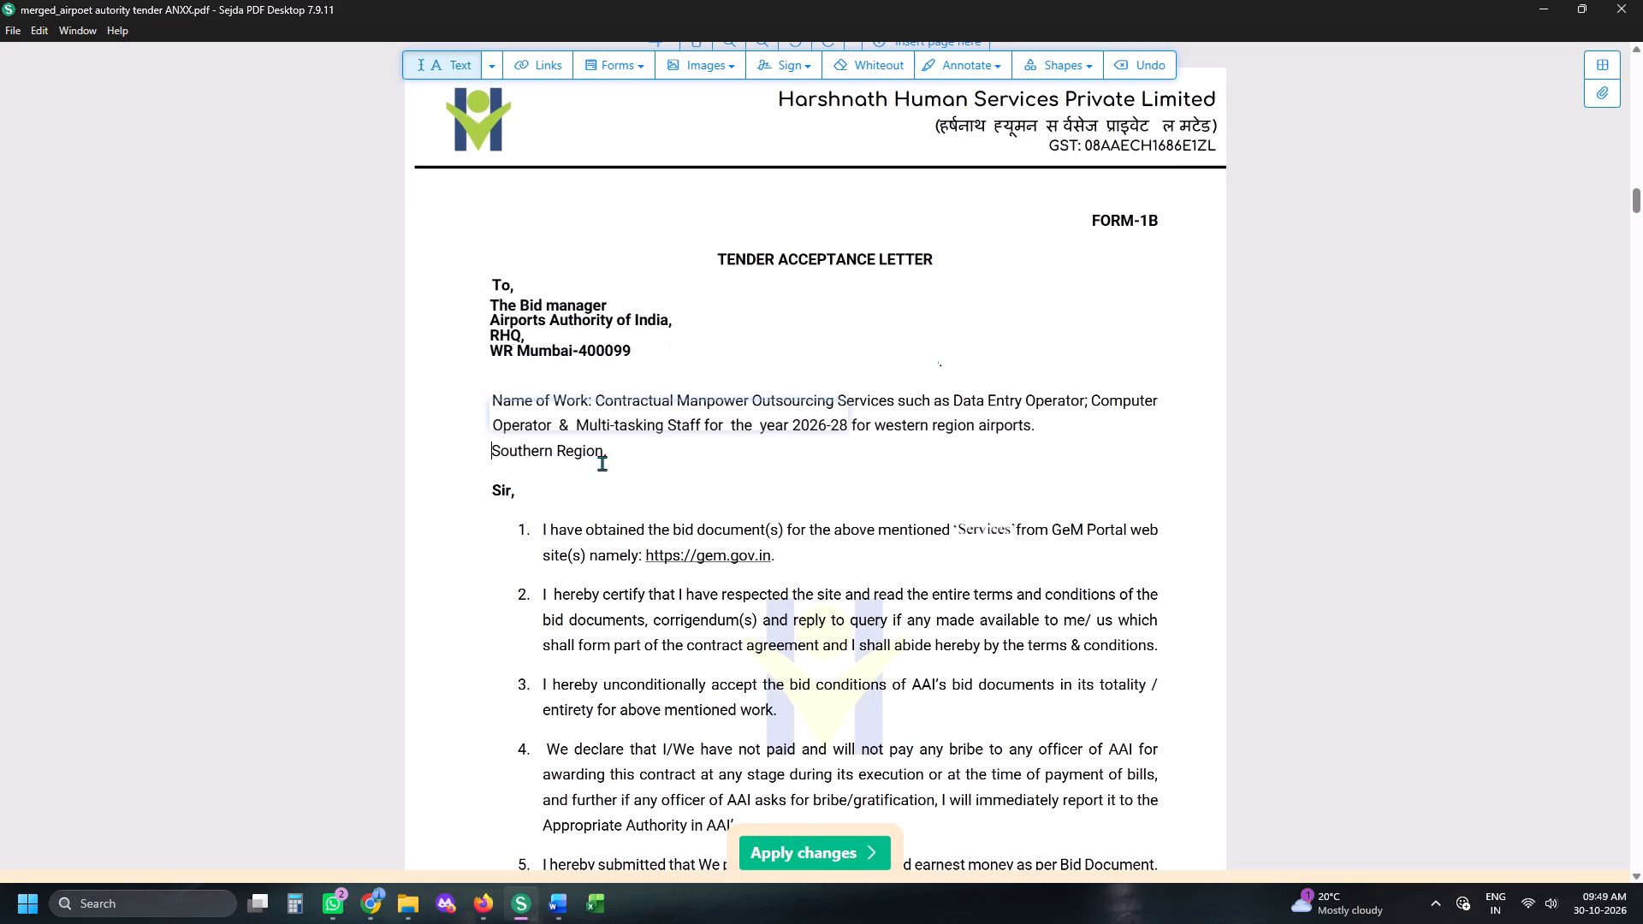
pyautogui.press('End')
pyautogui.press('BackSpace')
pyautogui.press('BackSpace')
pyautogui.press('BackSpace')
pyautogui.press('BackSpace')
pyautogui.press('BackSpace')
pyautogui.press('BackSpace')
pyautogui.press('BackSpace')
pyautogui.press('BackSpace')
pyautogui.press('BackSpace')
pyautogui.press('BackSpace')
pyautogui.press('BackSpace')
pyautogui.press('BackSpace')
pyautogui.press('BackSpace')
pyautogui.press('BackSpace')
pyautogui.press('BackSpace')
pyautogui.press('BackSpace')
pyautogui.press('BackSpace')
pyautogui.press('BackSpace')
pyautogui.press('BackSpace')
pyautogui.press('BackSpace')
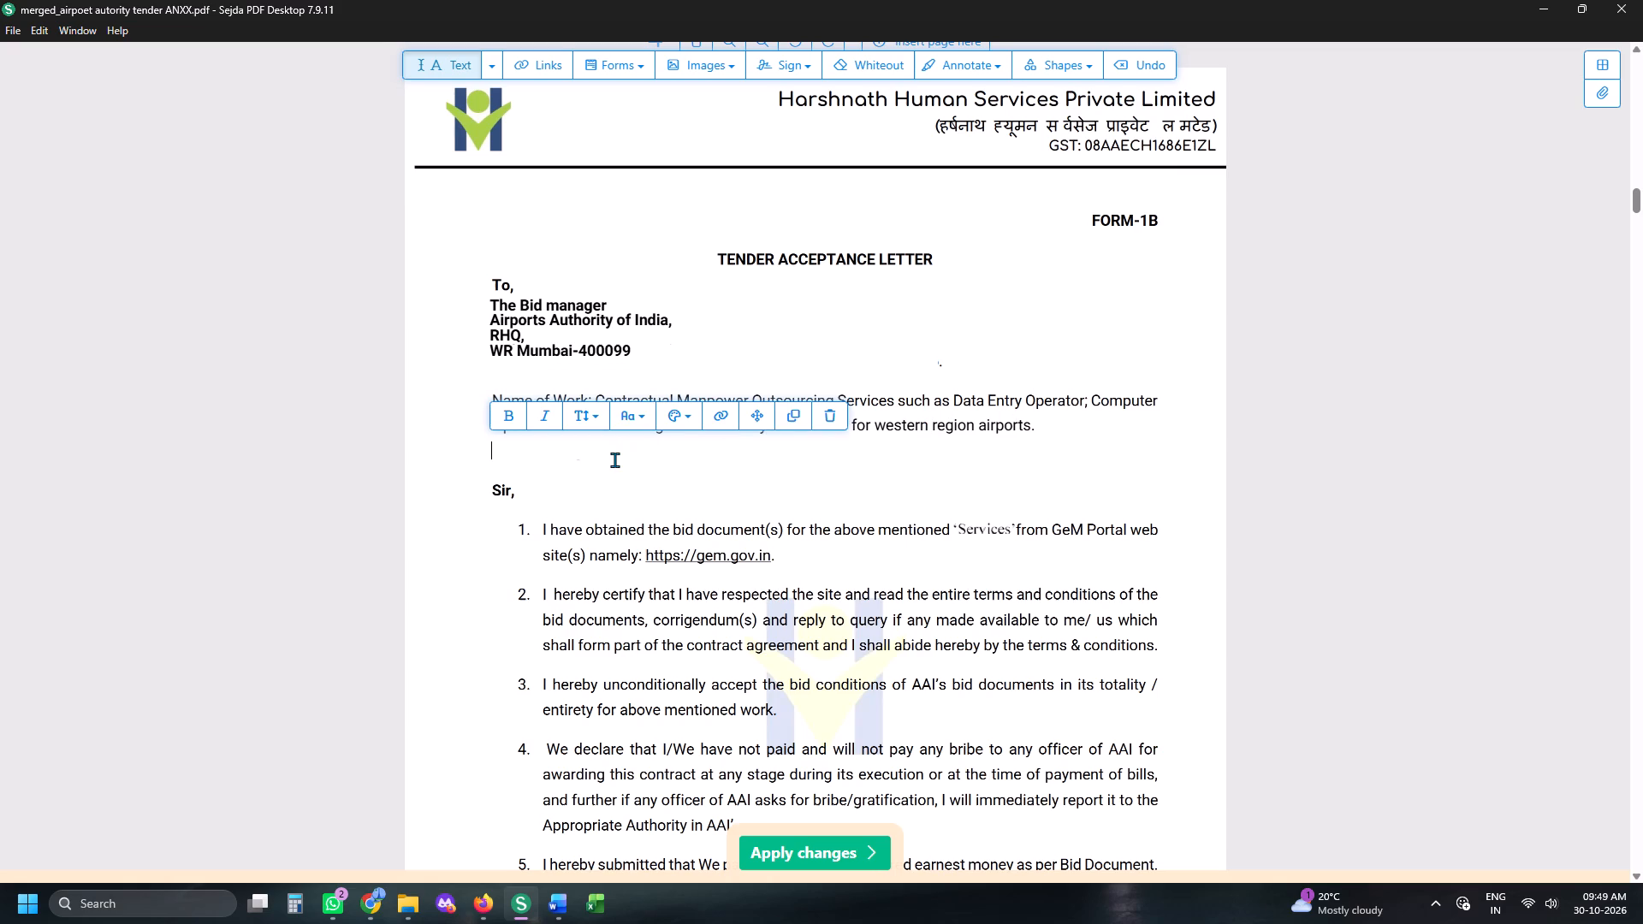
pyautogui.click(460, 466)
# Compare the forms following FORM-1B in the PDF with the ALL ANNEXURES document in Firefox, up to the letter after FORM7.
pyautogui.hotkey('alt', 'Tab')
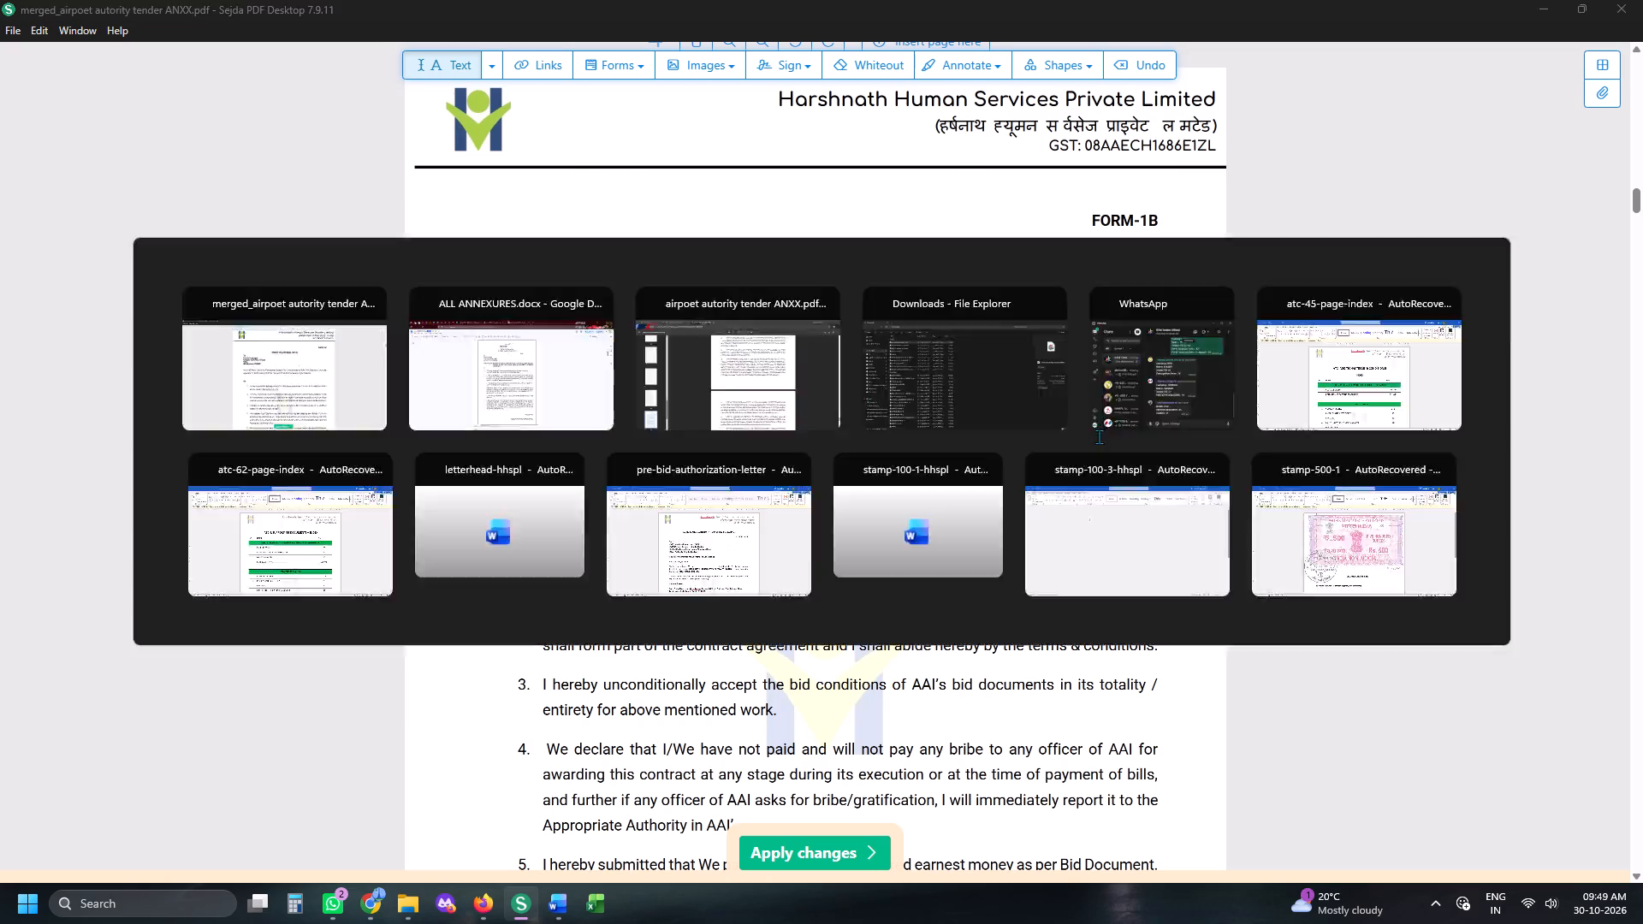
pyautogui.scroll(-4, 871, 435)
pyautogui.hotkey('alt', 'Tab')
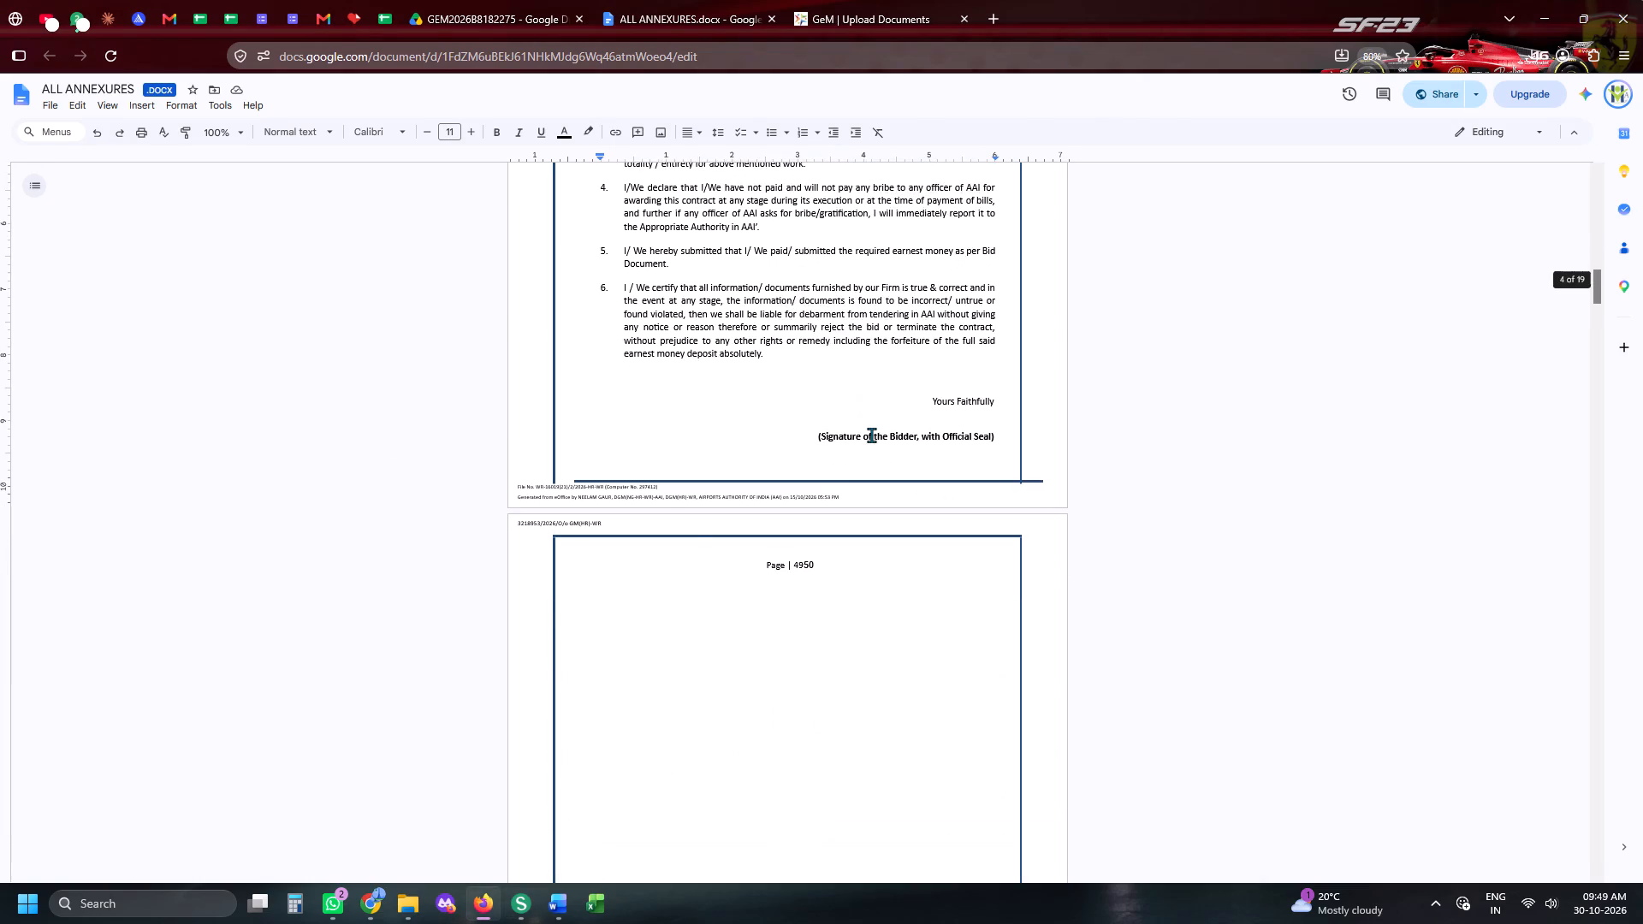
pyautogui.hotkey('alt', 'Tab')
pyautogui.scroll(4, 810, 493)
pyautogui.hotkey('alt', 'Tab')
pyautogui.scroll(-6, 810, 493)
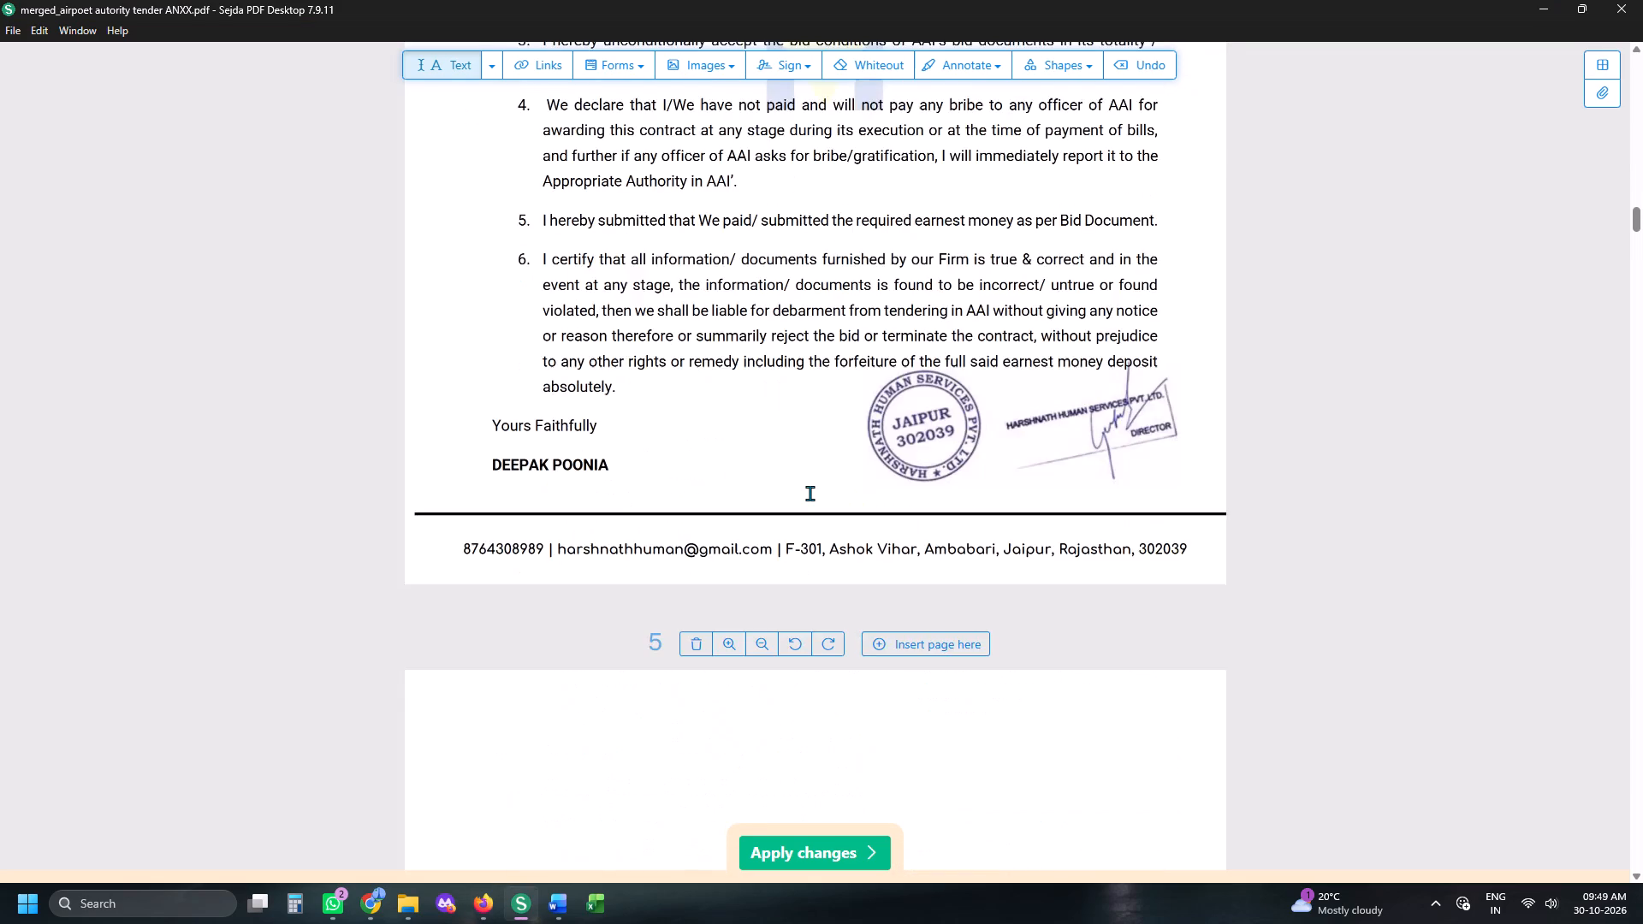
pyautogui.scroll(-5, 810, 493)
pyautogui.hotkey('alt', 'Tab')
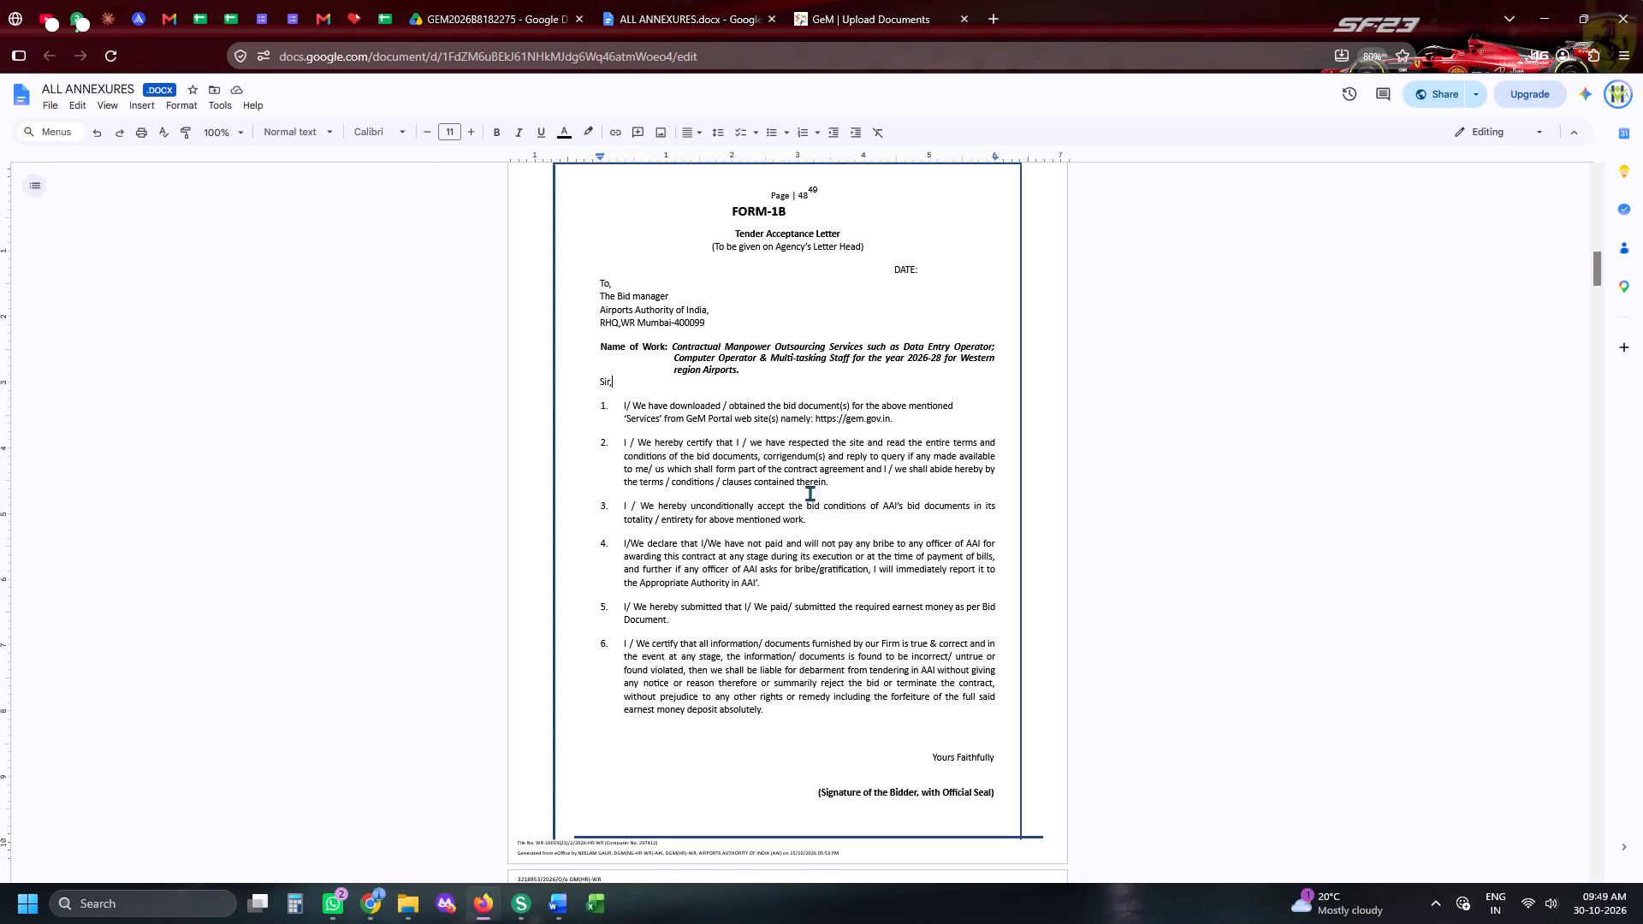
pyautogui.scroll(-20, 810, 493)
pyautogui.scroll(-5, 810, 493)
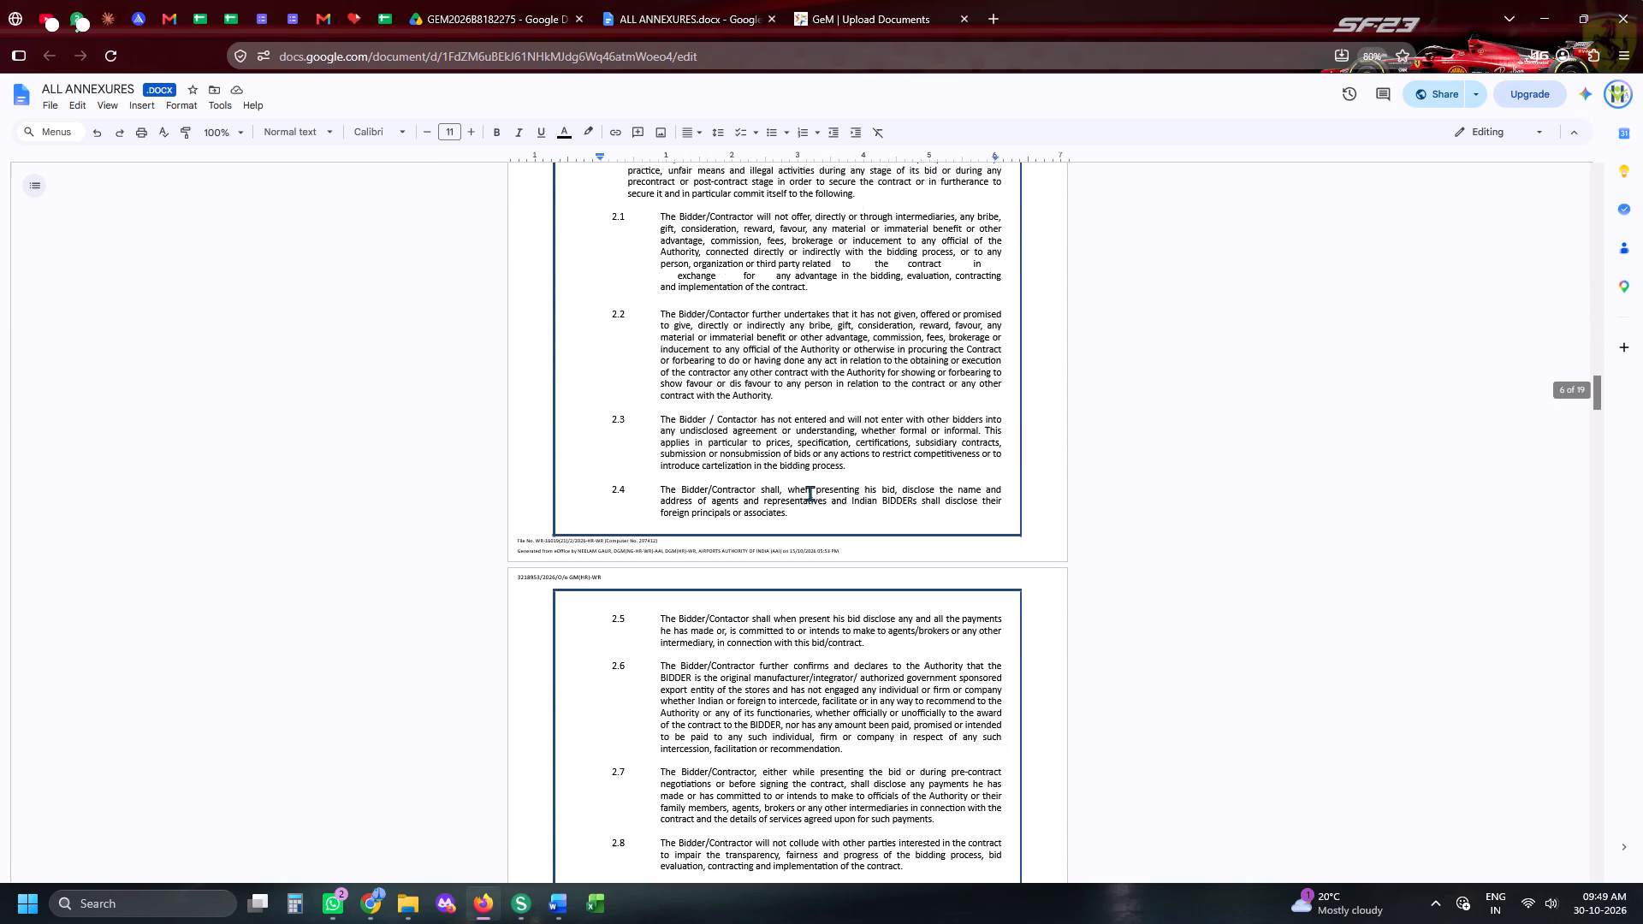
pyautogui.scroll(-20, 810, 493)
pyautogui.scroll(-20, 810, 493)
pyautogui.scroll(-14, 810, 493)
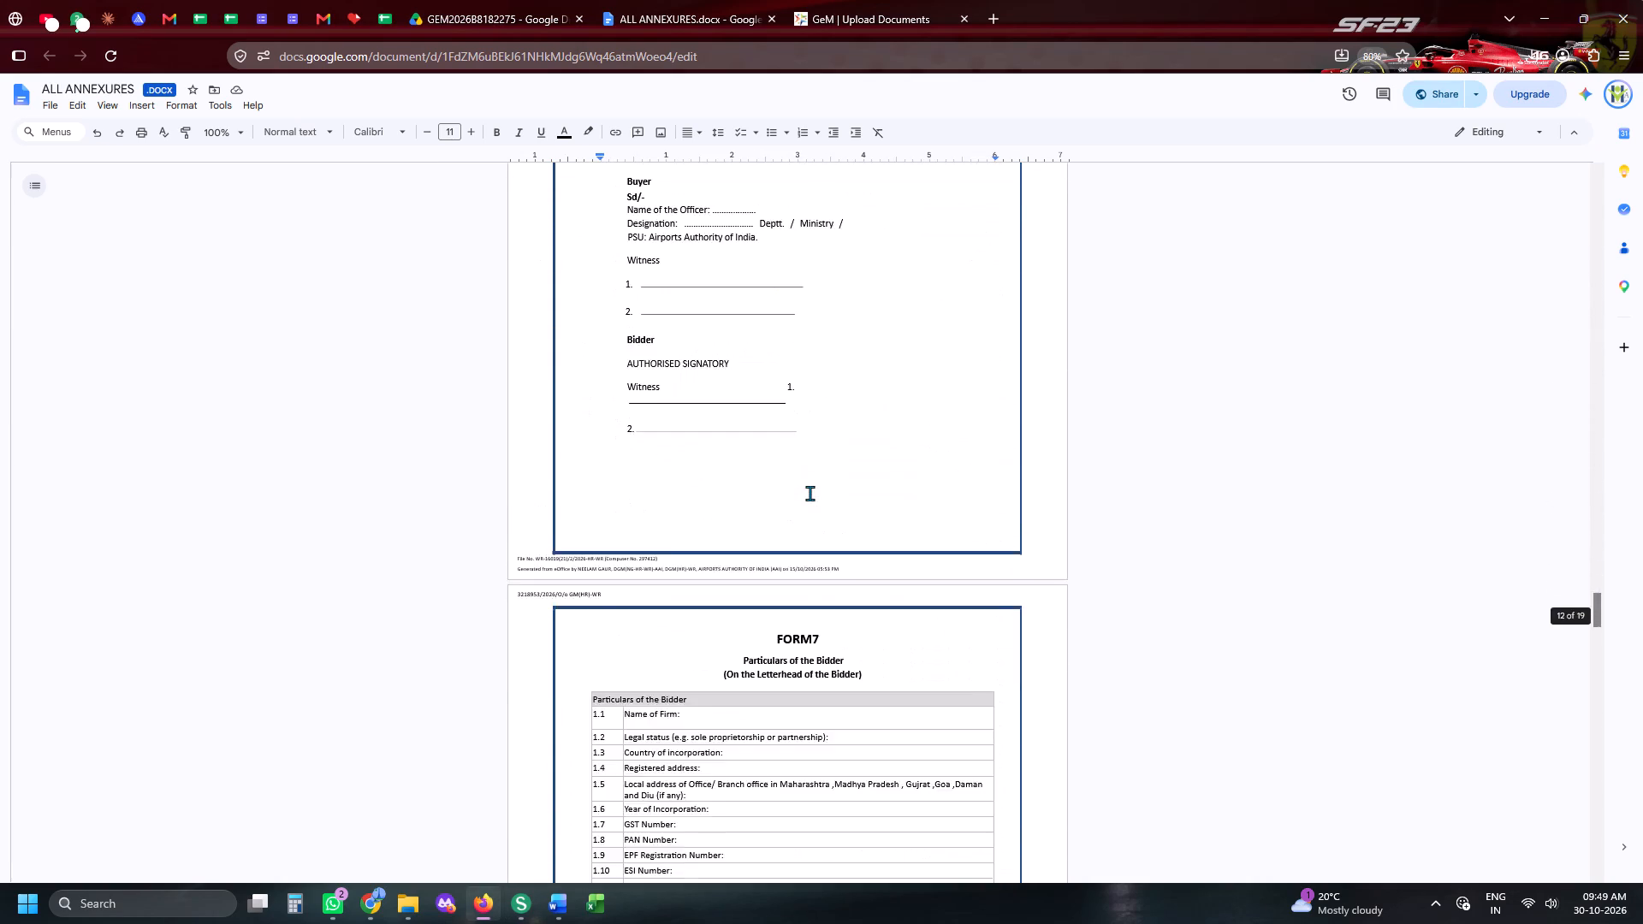
pyautogui.scroll(-5, 810, 493)
pyautogui.scroll(1, 810, 493)
pyautogui.scroll(-7, 810, 493)
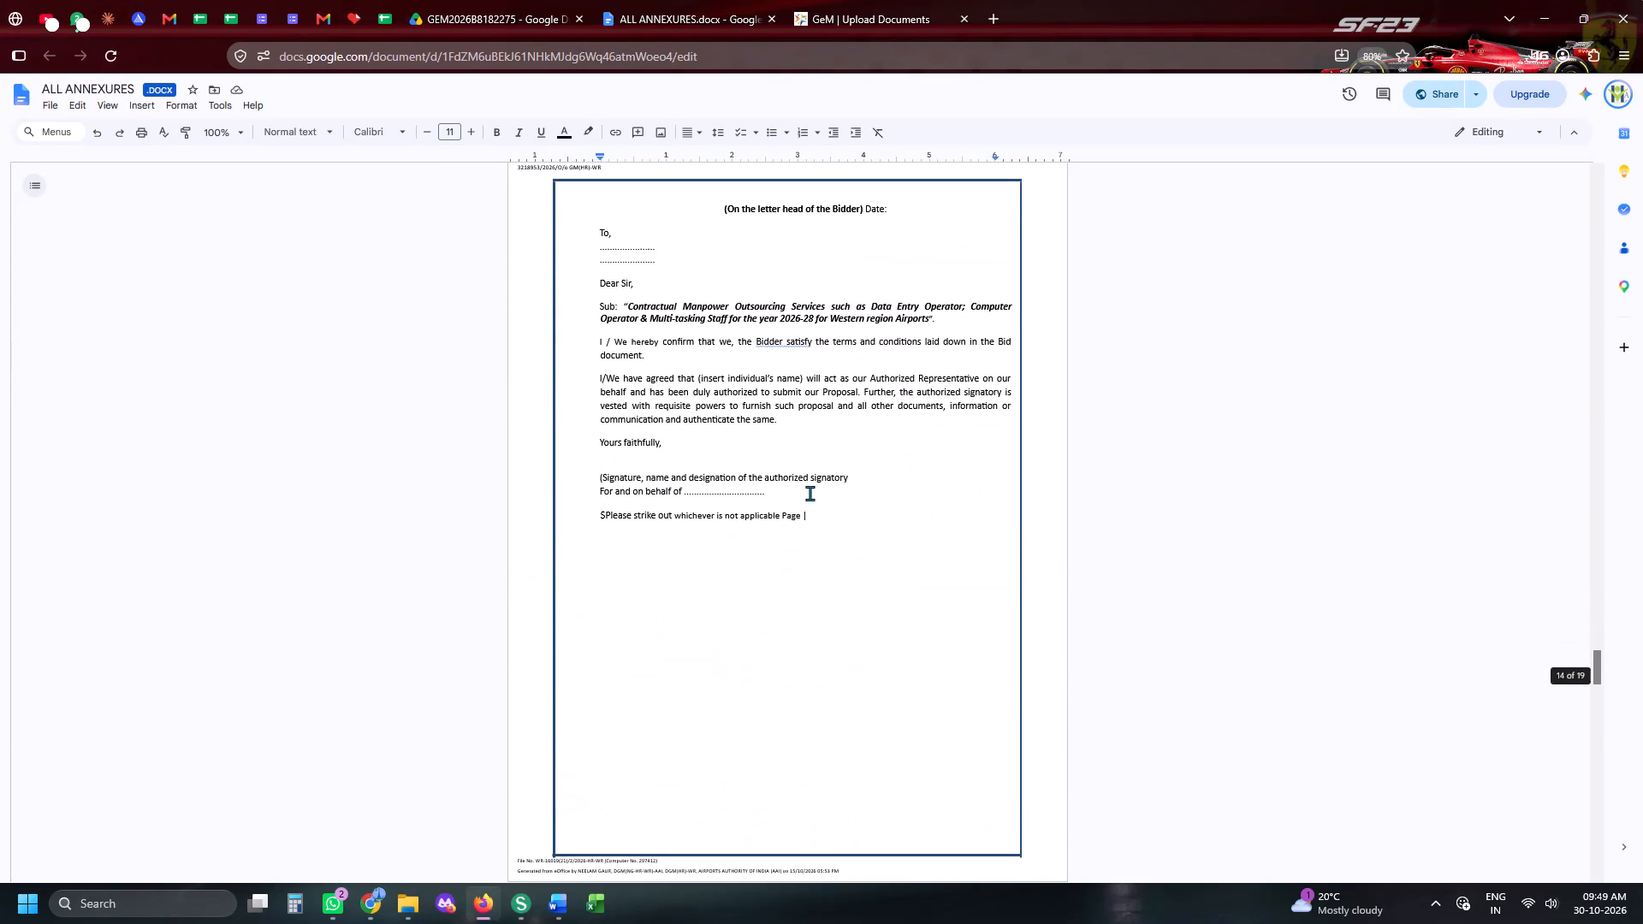
# Back in the Sejda PDF, copy the whole addressee block of FORM-1A, from "SM" to the bracketed officer's name.
pyautogui.hotkey('alt', 'Tab')
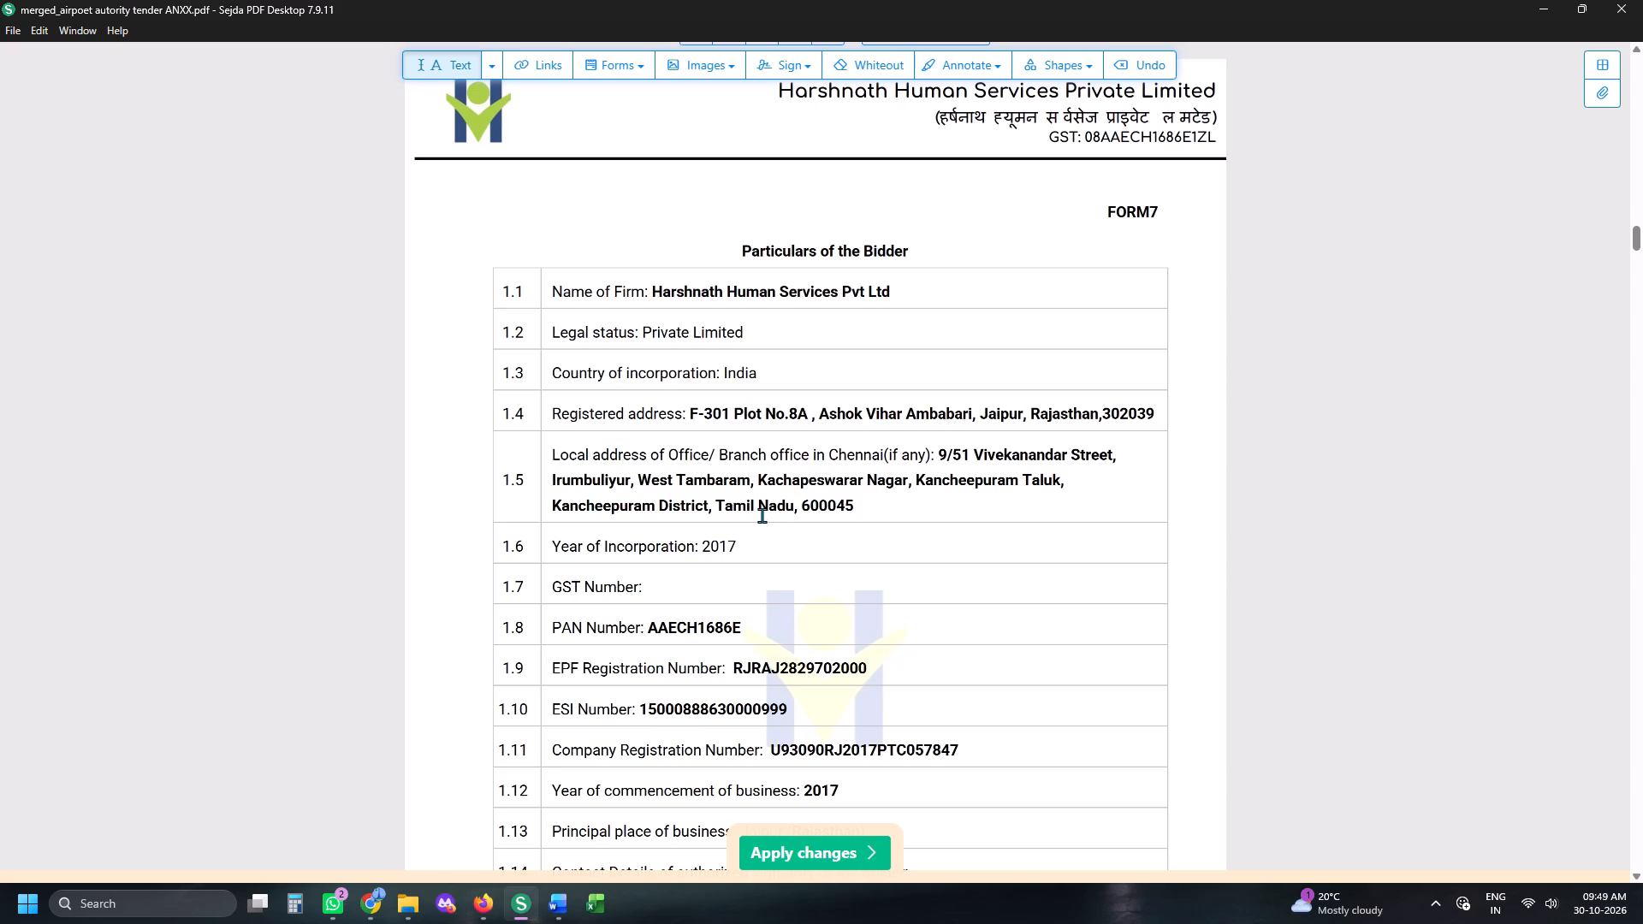
pyautogui.scroll(20, 762, 515)
pyautogui.scroll(20, 762, 515)
pyautogui.scroll(7, 762, 515)
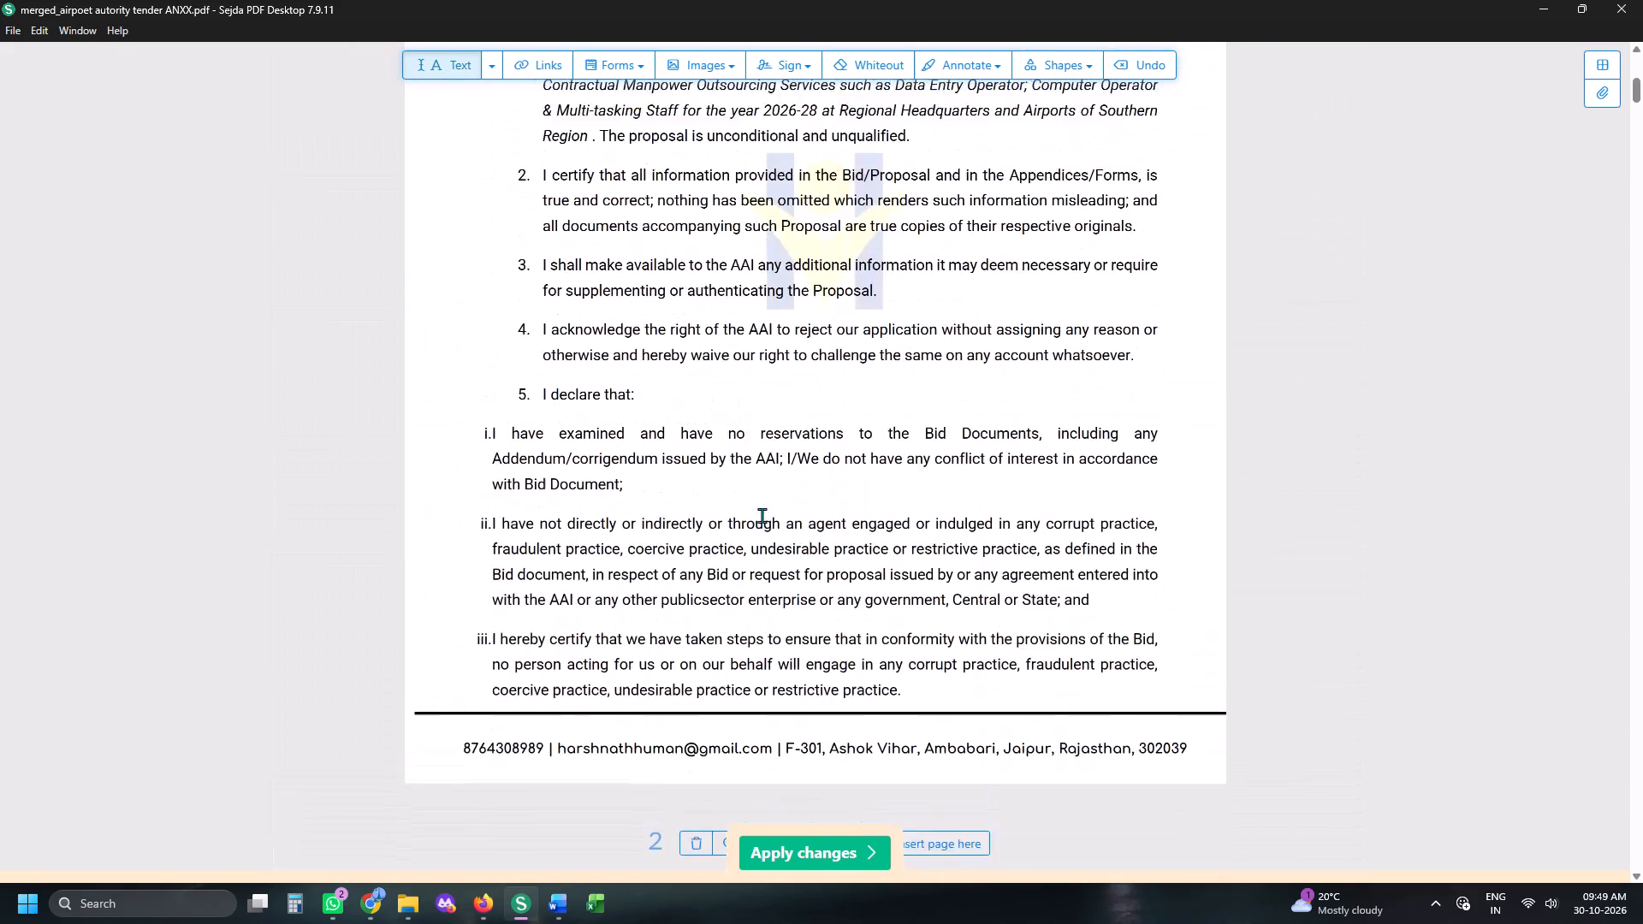
pyautogui.scroll(9, 762, 515)
pyautogui.click(611, 643)
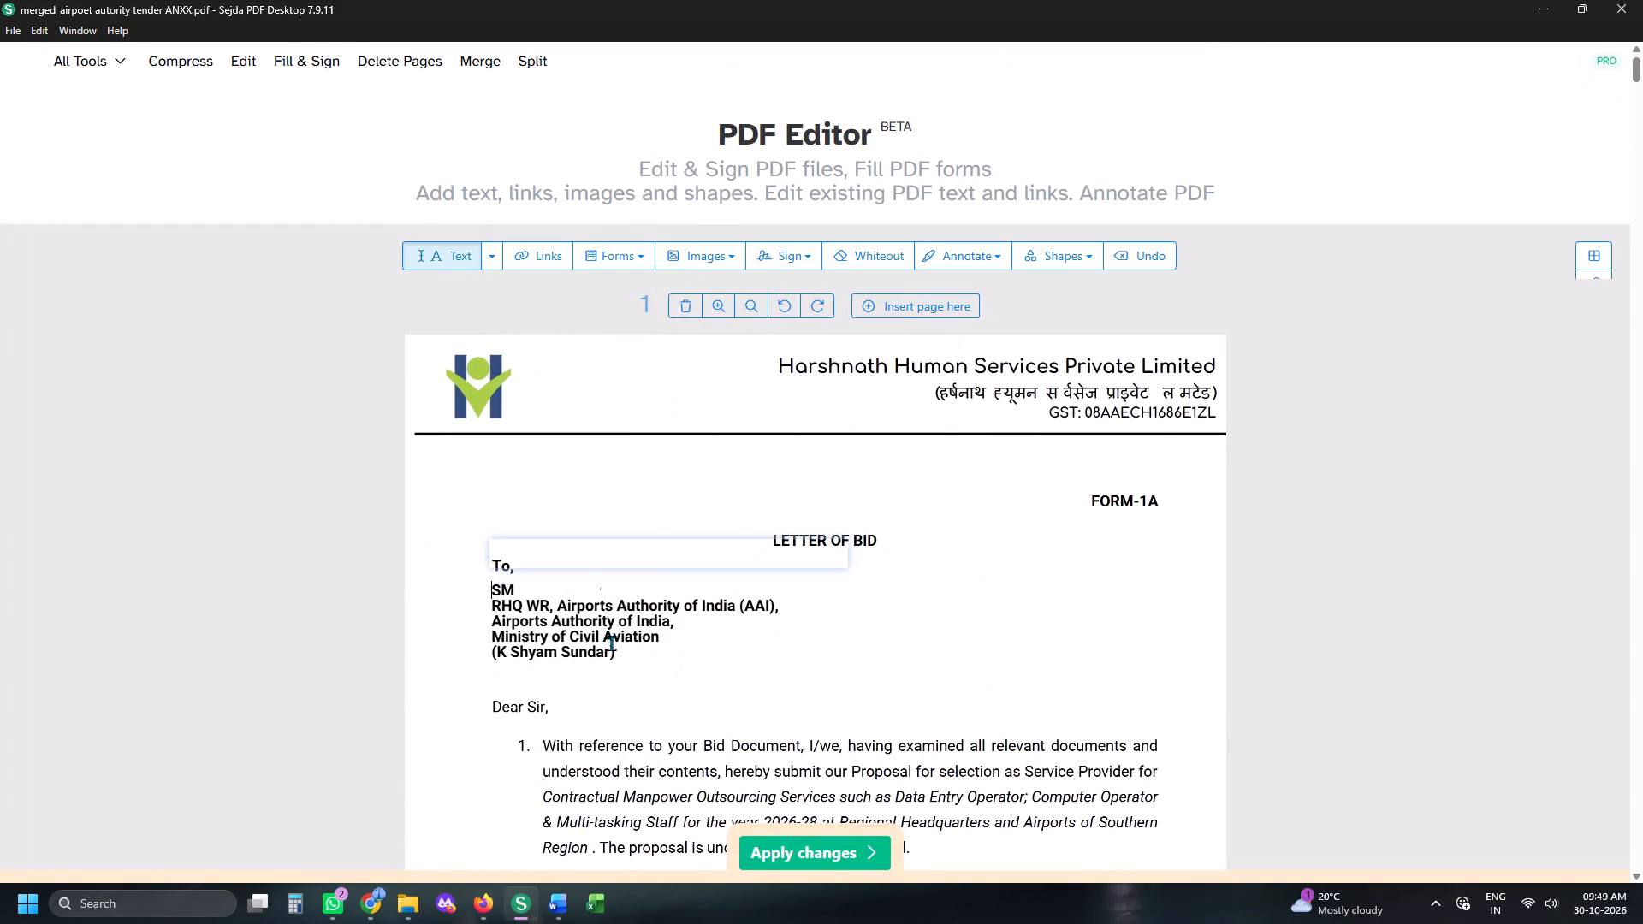
pyautogui.hotkey('ctrl', 'a')
pyautogui.hotkey('ctrl', 'c')
pyautogui.hotkey('ctrl', 'c')
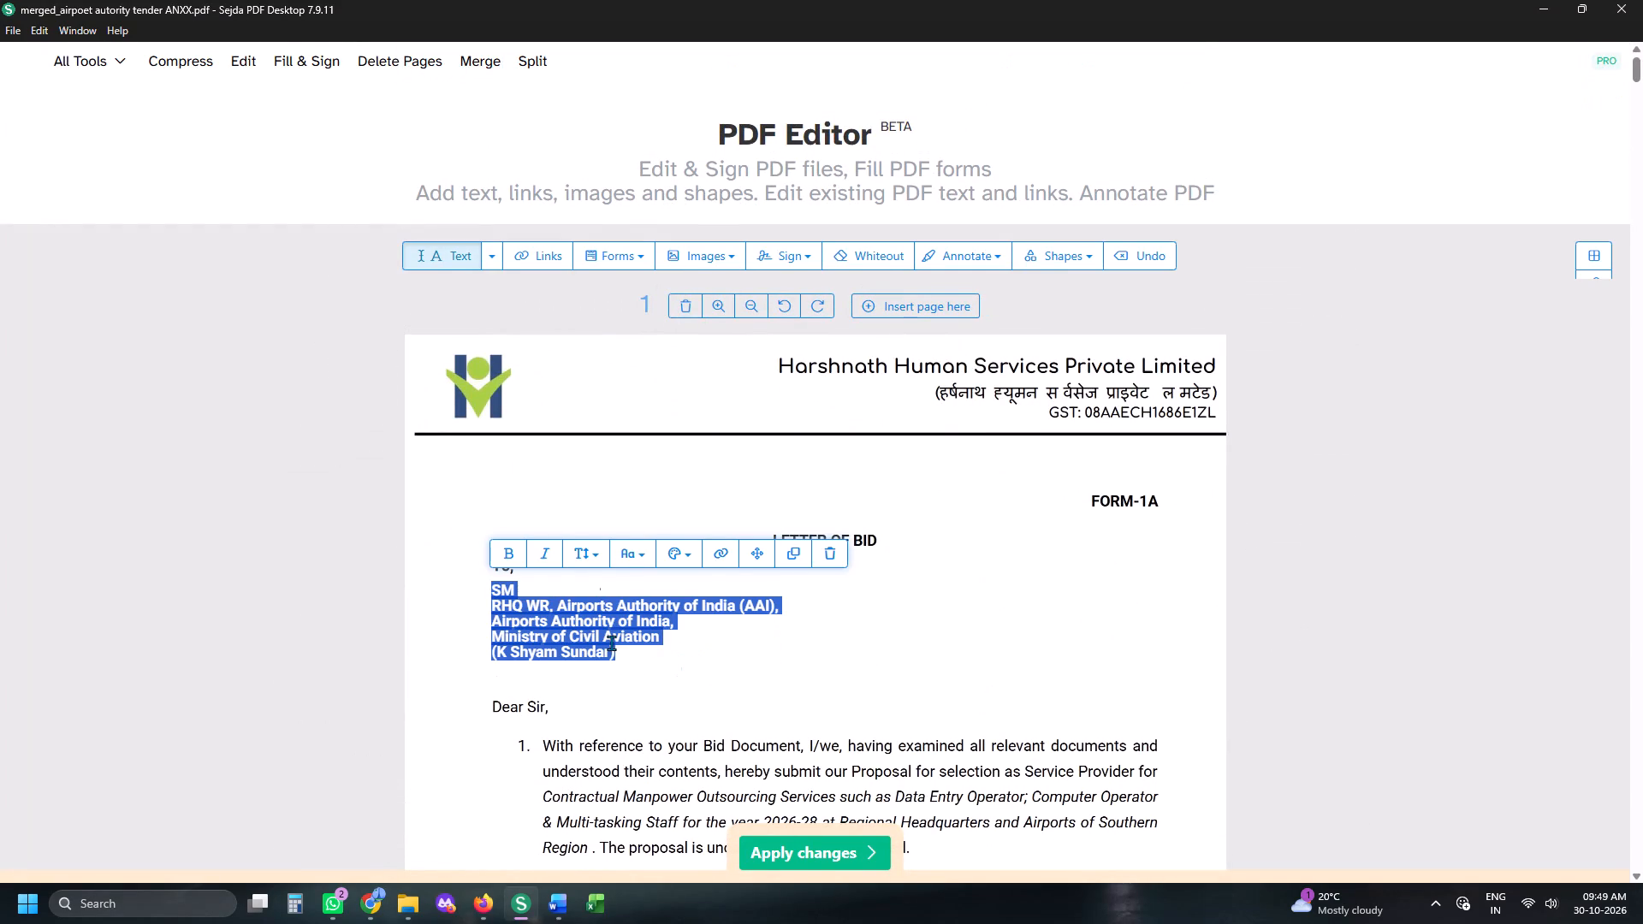
pyautogui.hotkey('ctrl', 'c')
pyautogui.hotkey('ctrl', 'c')
# White out the three addressee lines below "Senior Manager" in FORM8, starting with "RHQ SR CHENNAI".
pyautogui.scroll(-20, 733, 676)
pyautogui.scroll(-19, 733, 676)
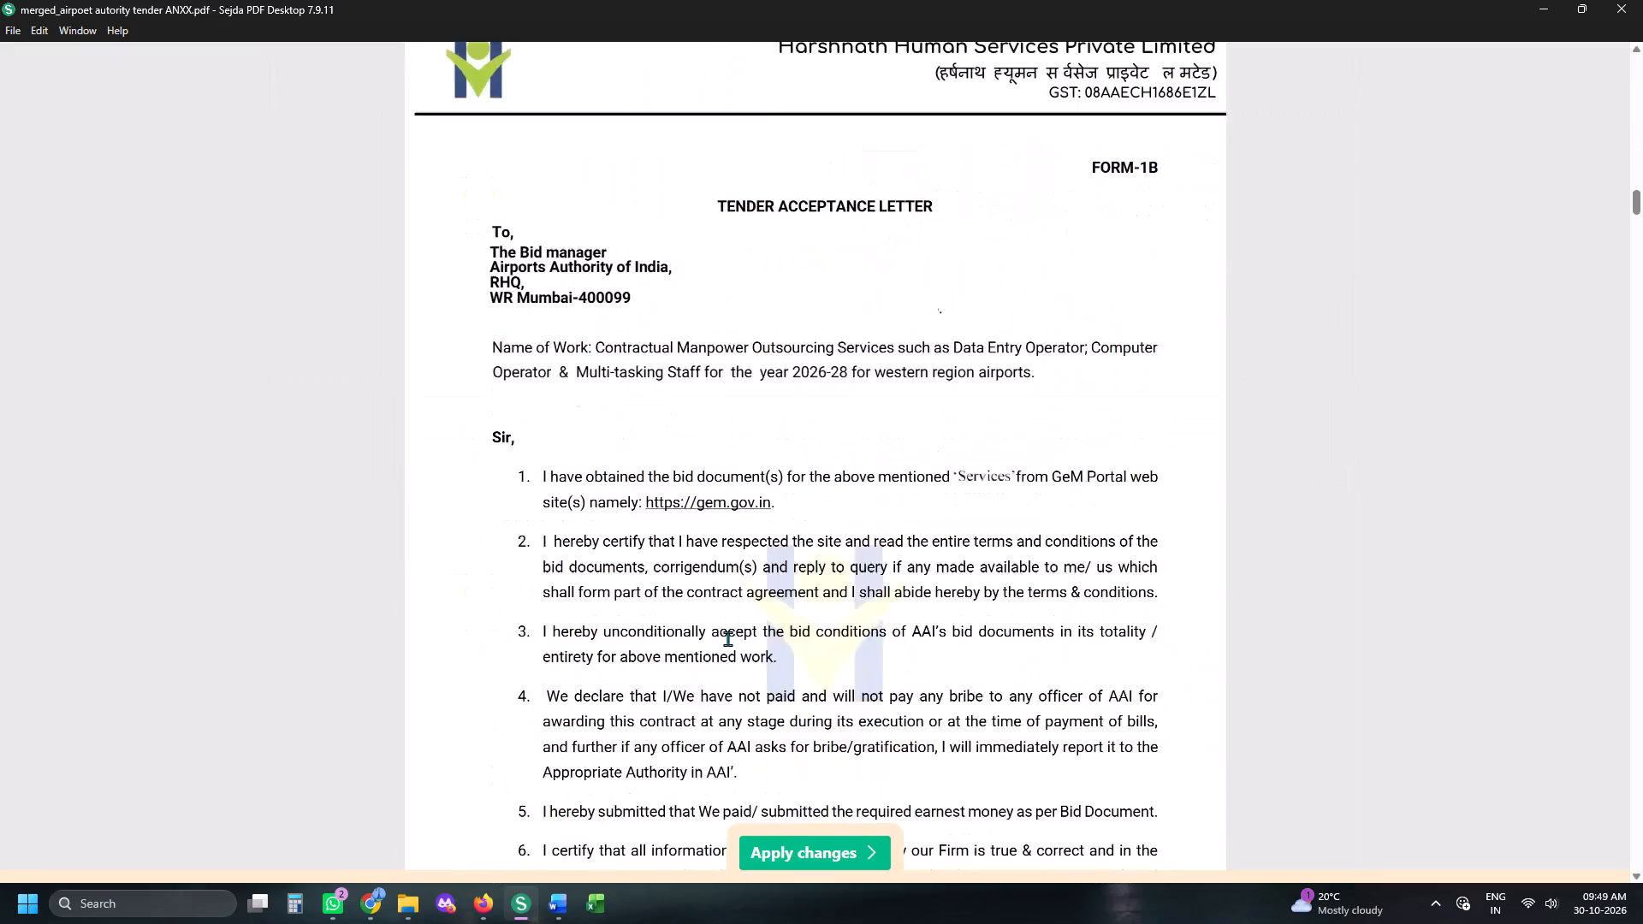
pyautogui.scroll(-8, 727, 638)
pyautogui.scroll(-14, 734, 592)
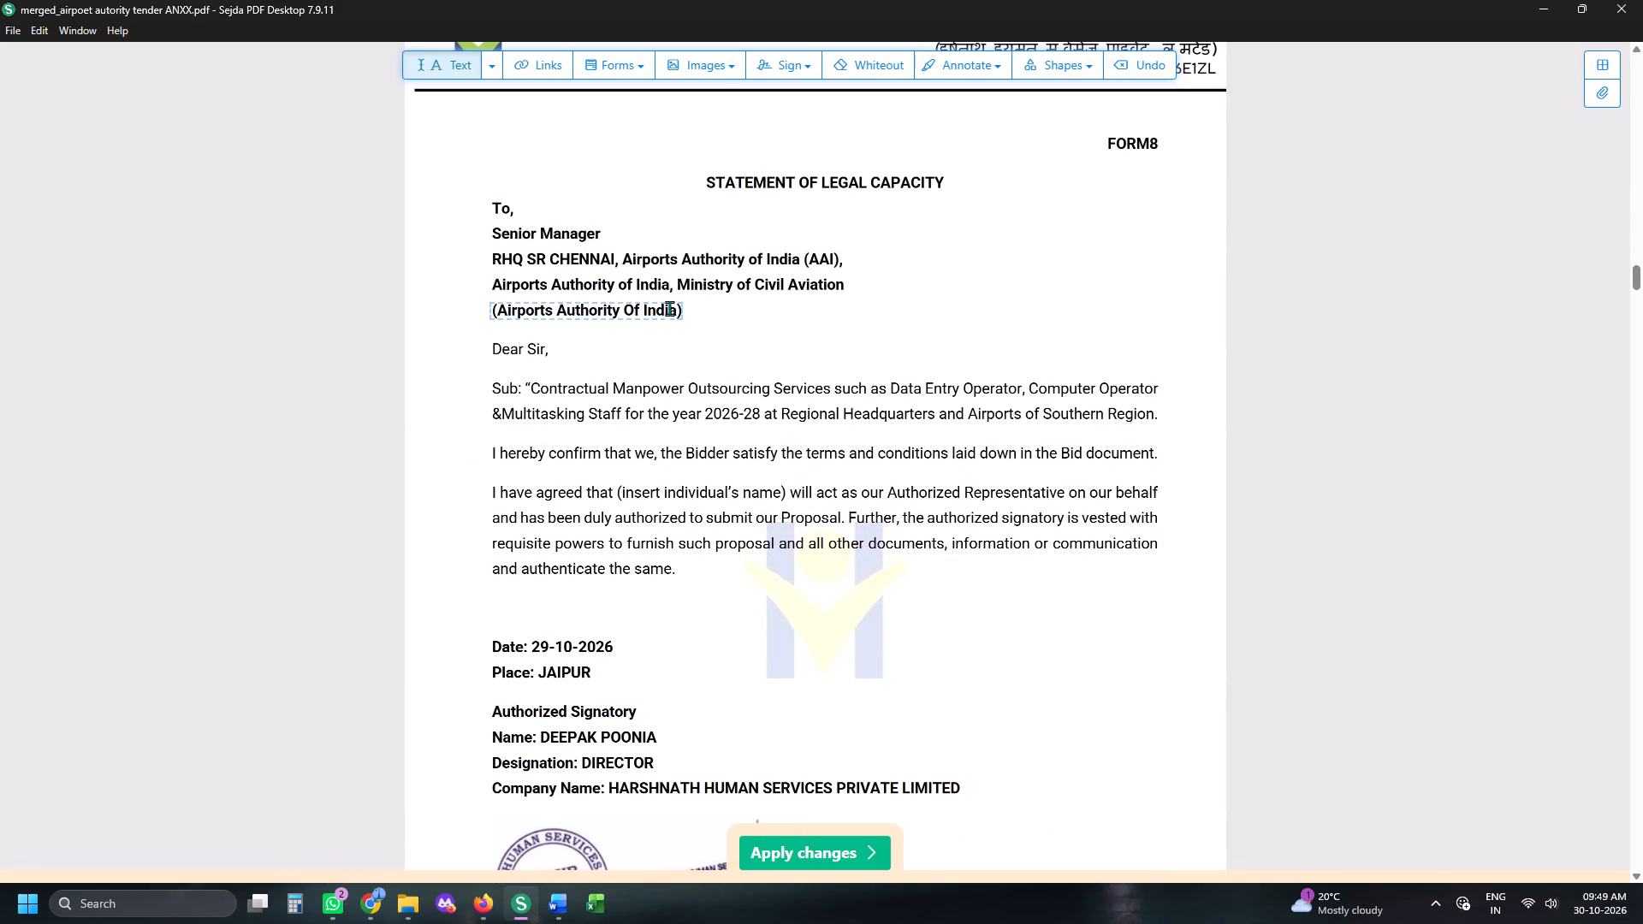
pyautogui.click(881, 62)
pyautogui.moveTo(489, 246); pyautogui.dragTo(737, 323)
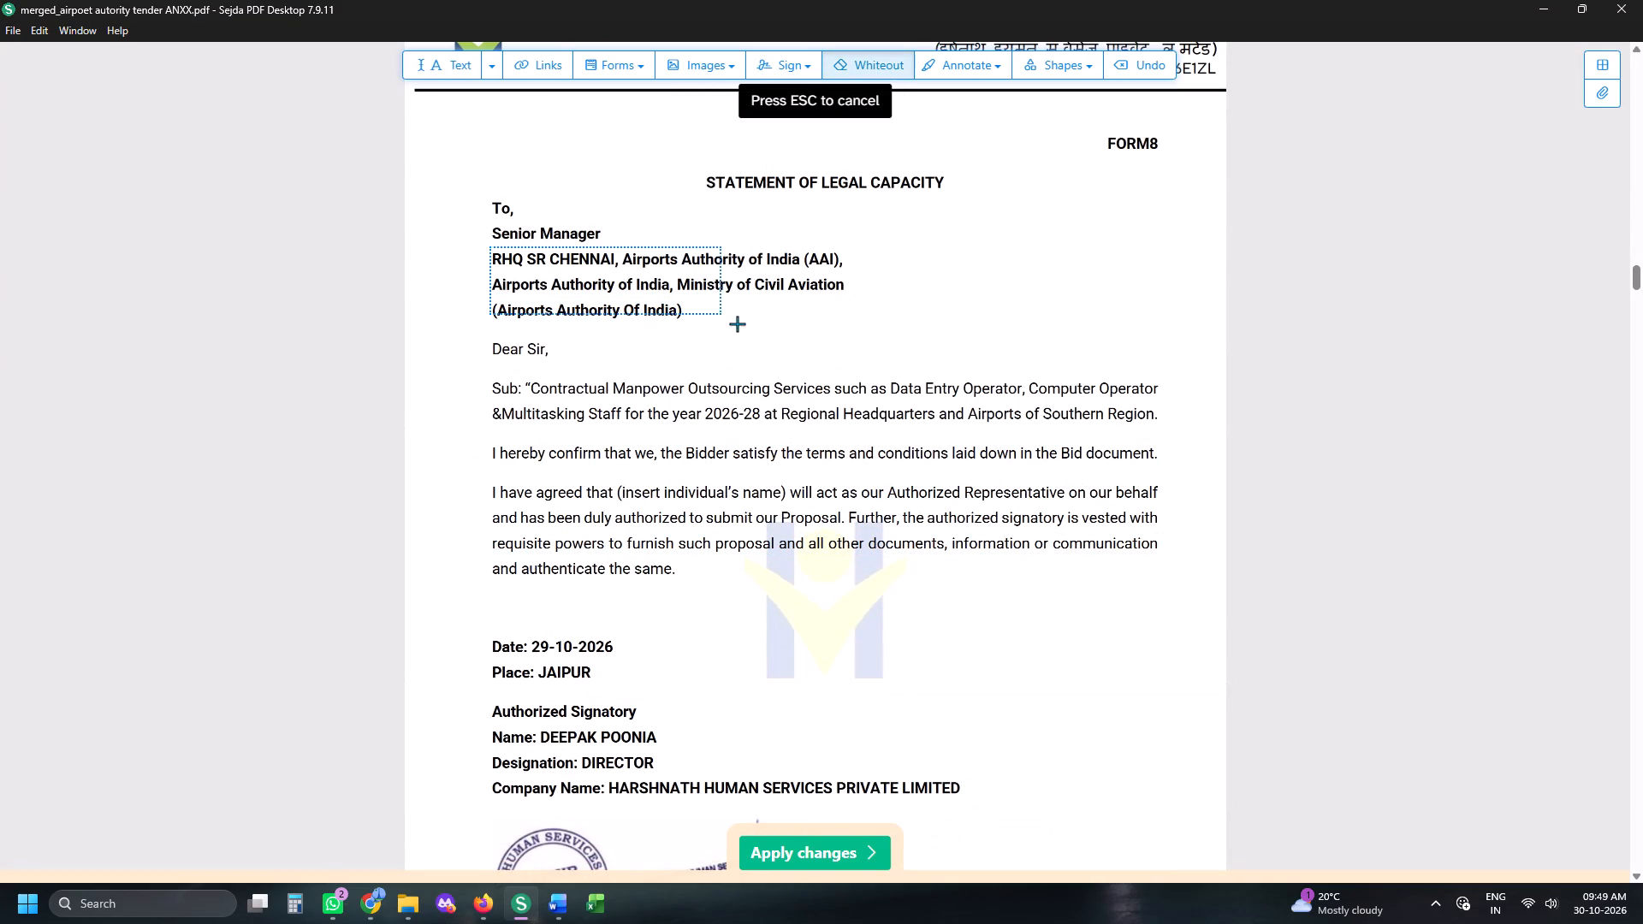
pyautogui.moveTo(737, 323); pyautogui.dragTo(863, 325)
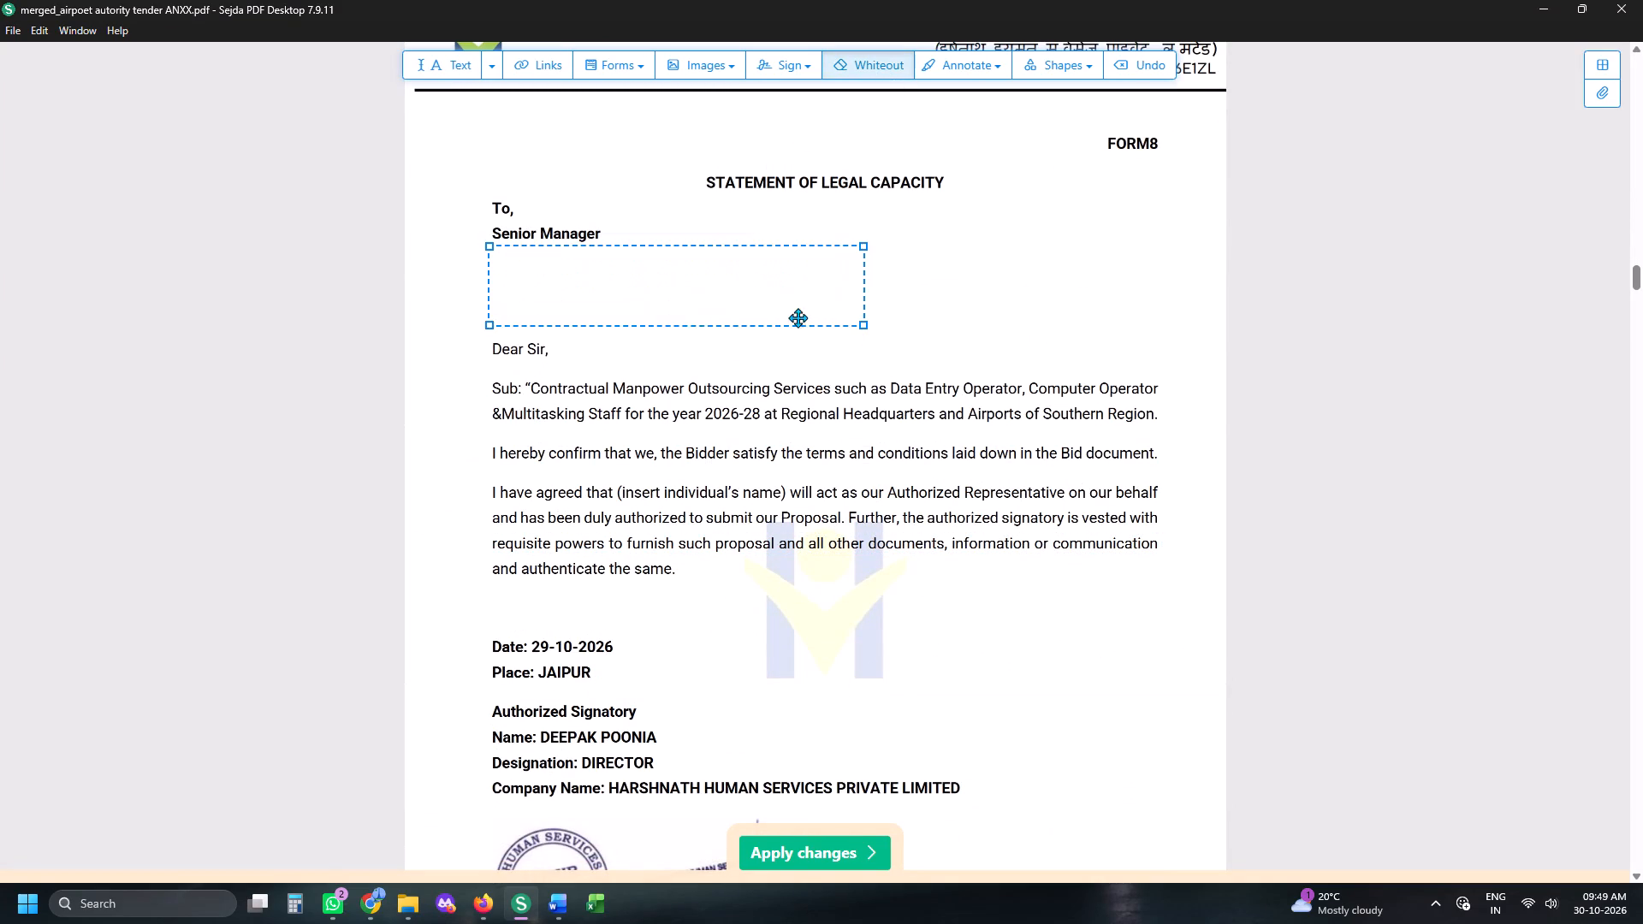
pyautogui.click(661, 330)
# Replace "Senior Manager" in FORM8 with the addressee block copied from FORM-1A.
pyautogui.click(542, 231)
pyautogui.click(442, 68)
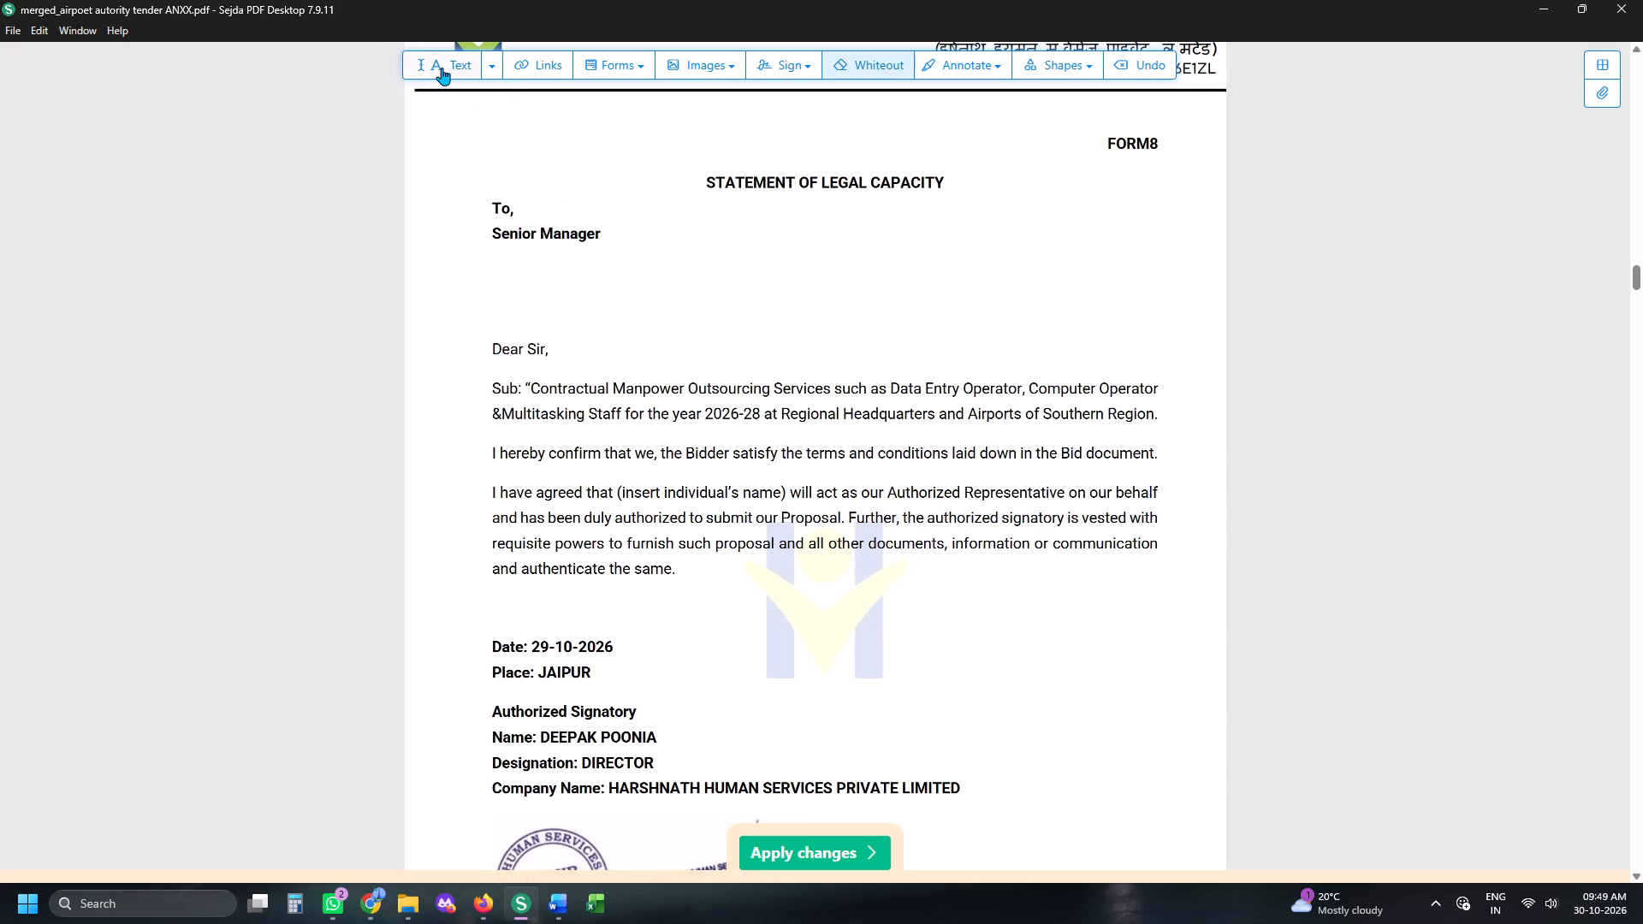
pyautogui.click(566, 236)
pyautogui.hotkey('ctrl', 'a')
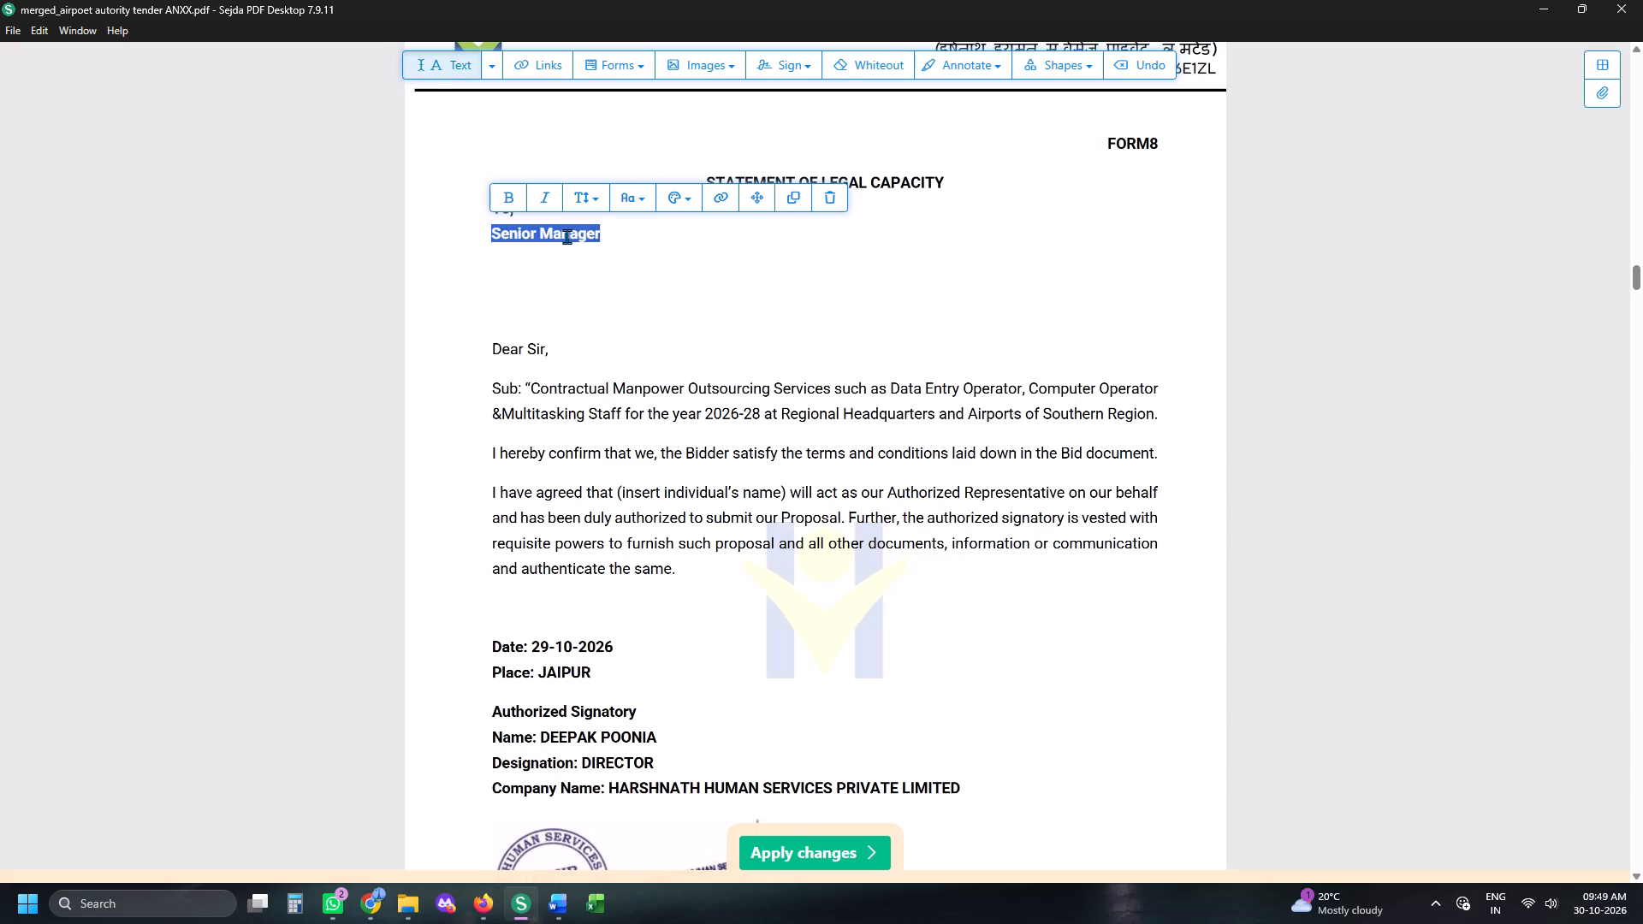
pyautogui.hotkey('ctrl', 'v')
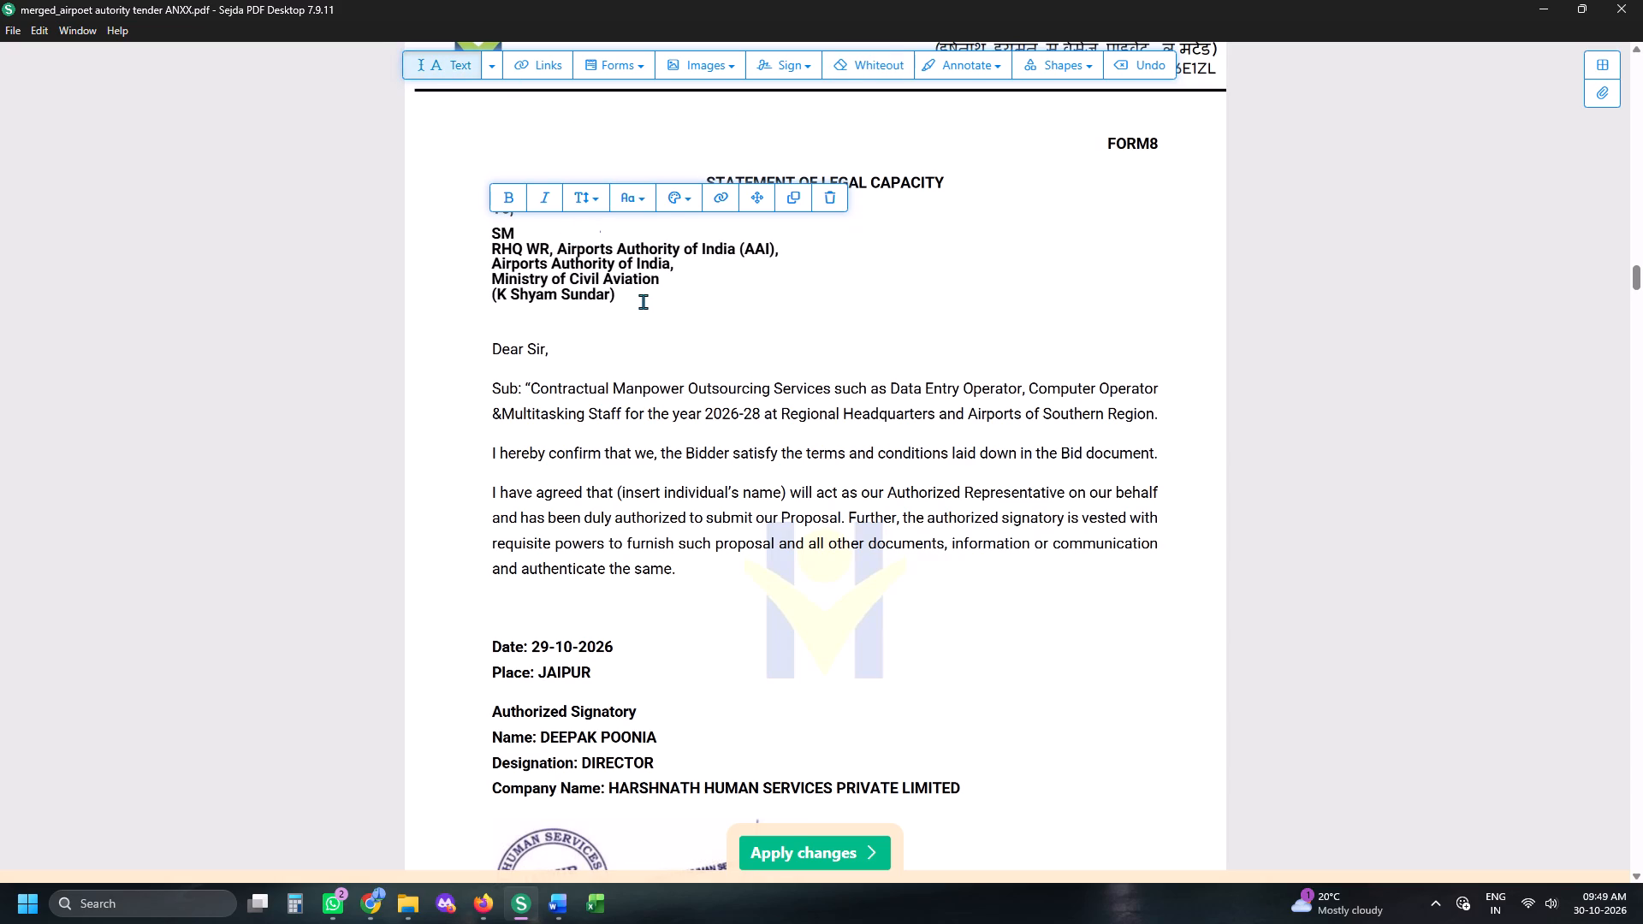
# Compare the forms after FORM8 in the ALL ANNEXURES document with those in the PDF, covering FORM9 and FORM-12.
pyautogui.hotkey('alt', 'Tab')
pyautogui.scroll(-8, 792, 444)
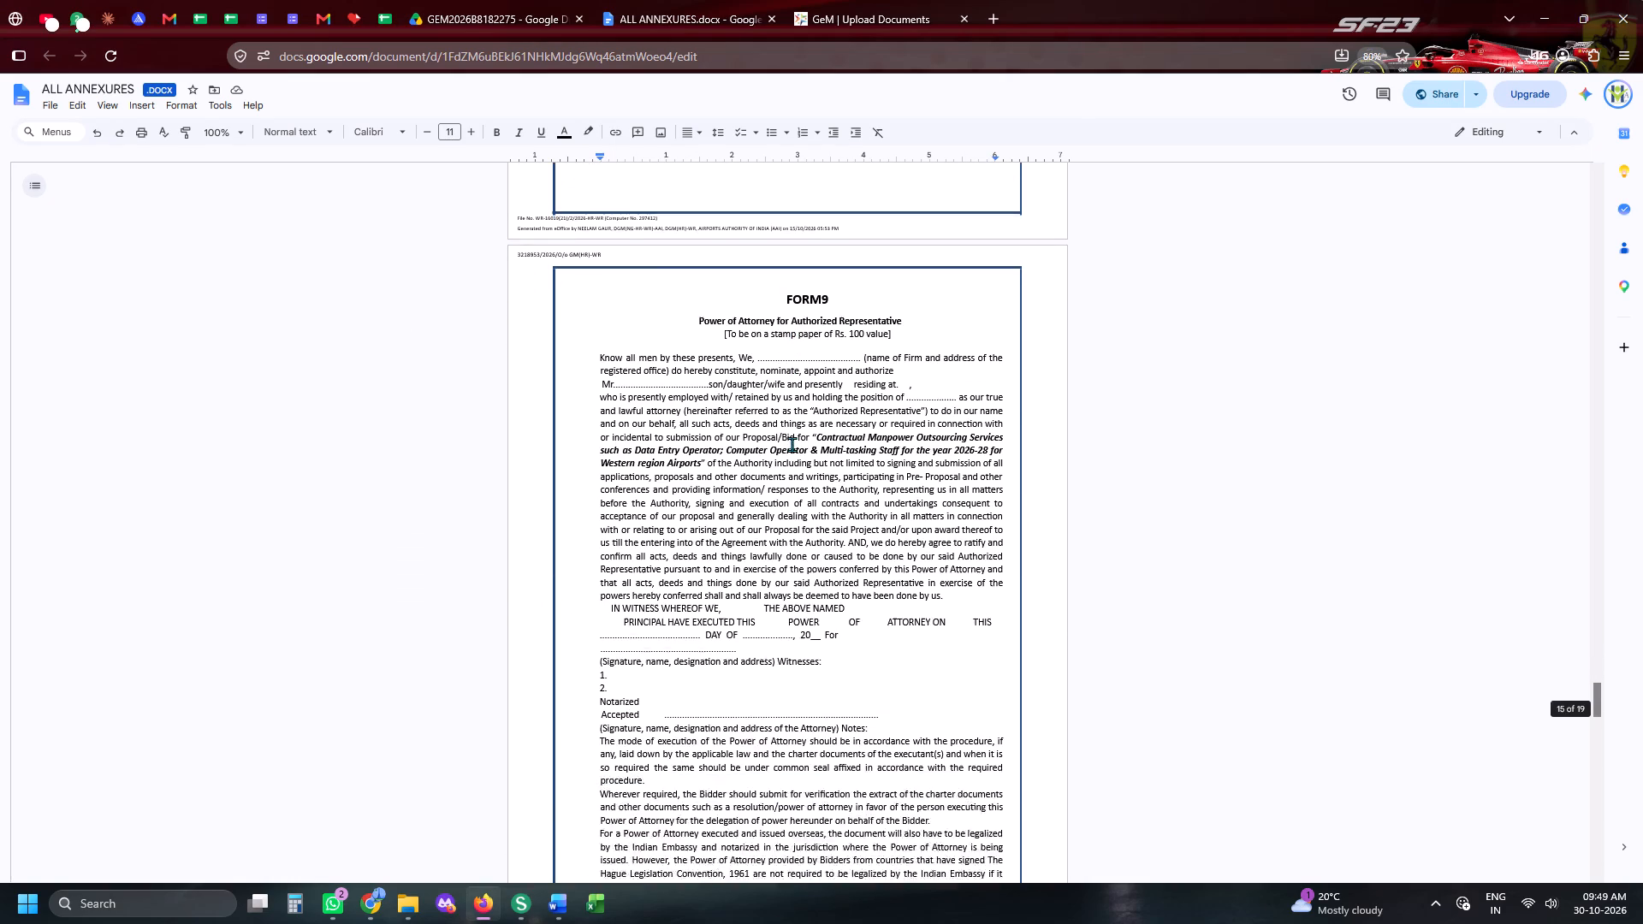
pyautogui.hotkey('alt', 'Tab')
pyautogui.scroll(-12, 830, 512)
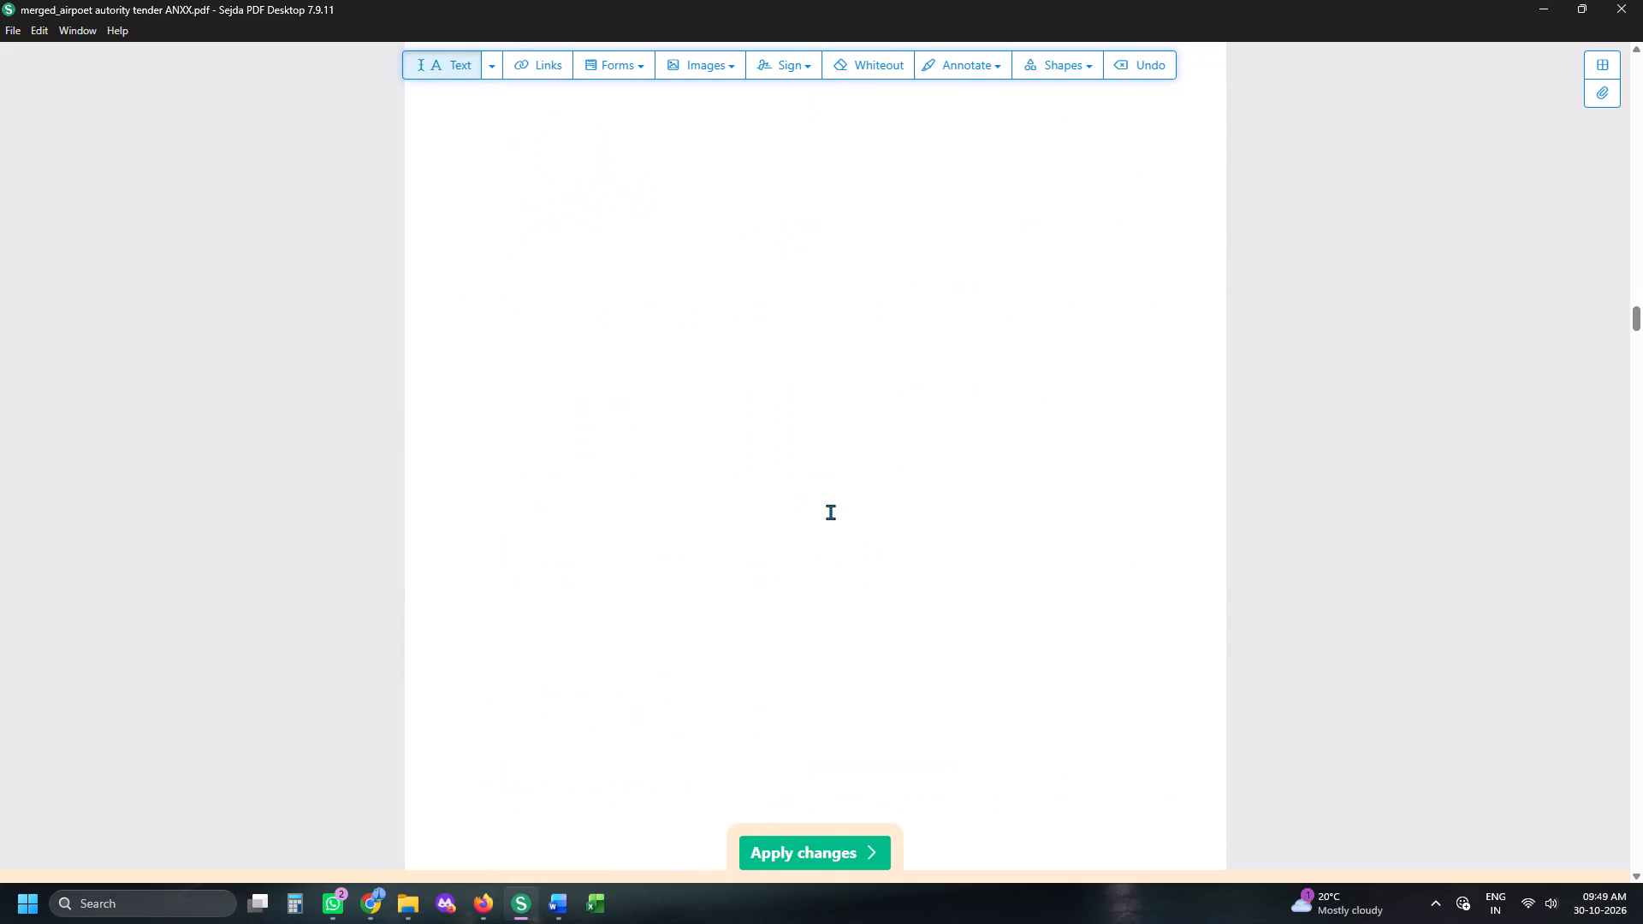
pyautogui.scroll(2, 830, 512)
pyautogui.hotkey('alt', 'Tab')
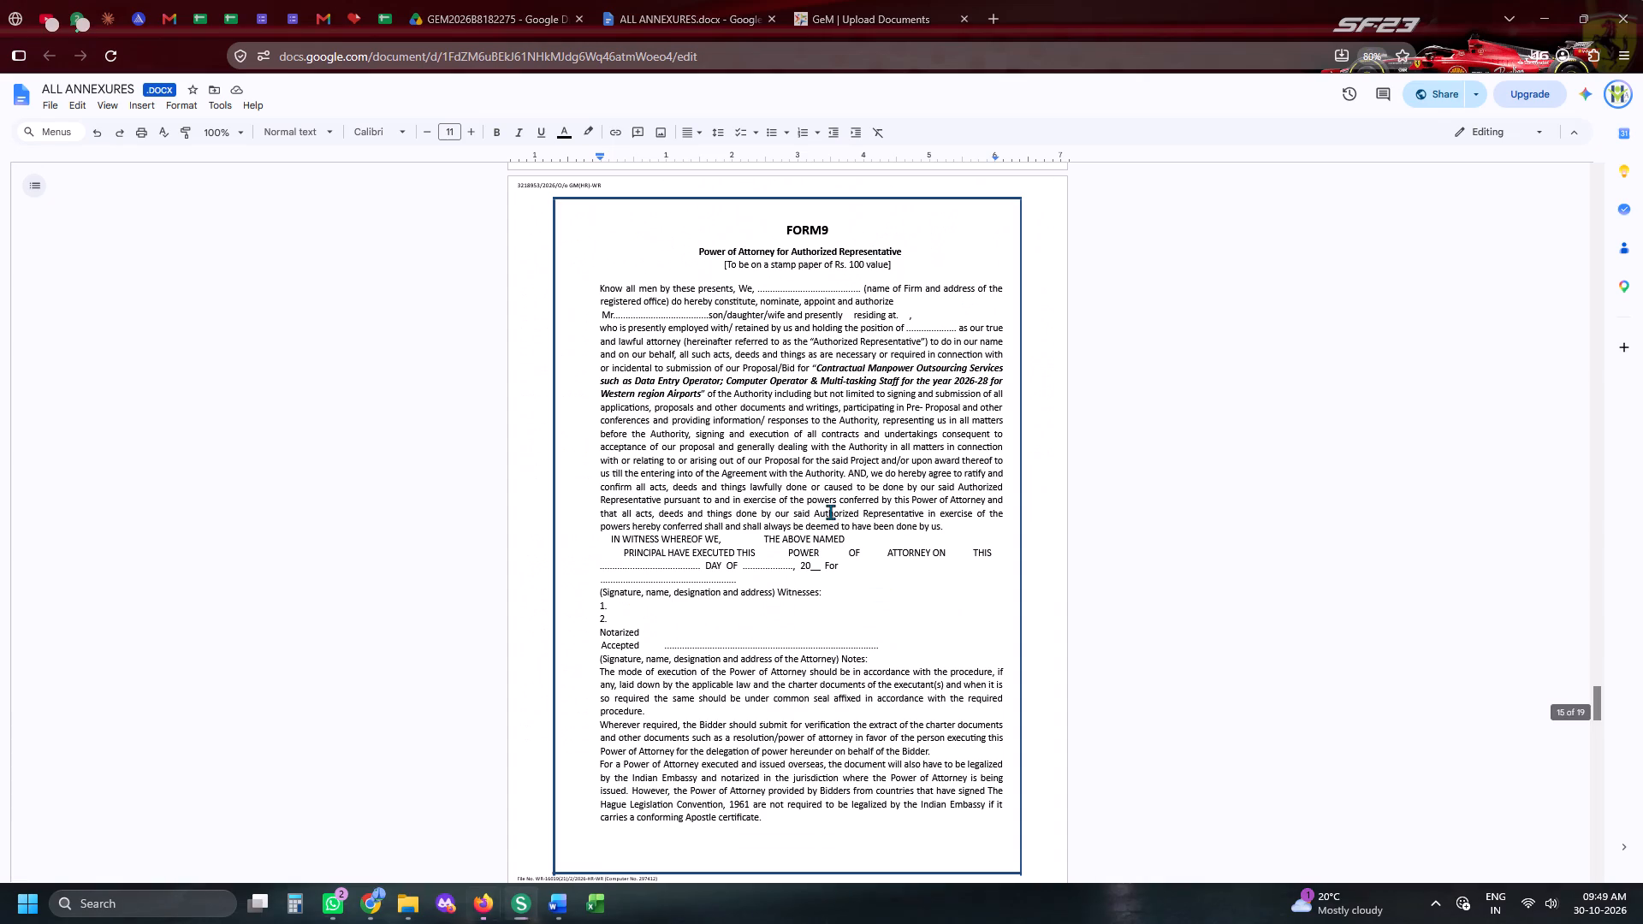
pyautogui.scroll(-5, 830, 512)
pyautogui.hotkey('alt', 'Tab')
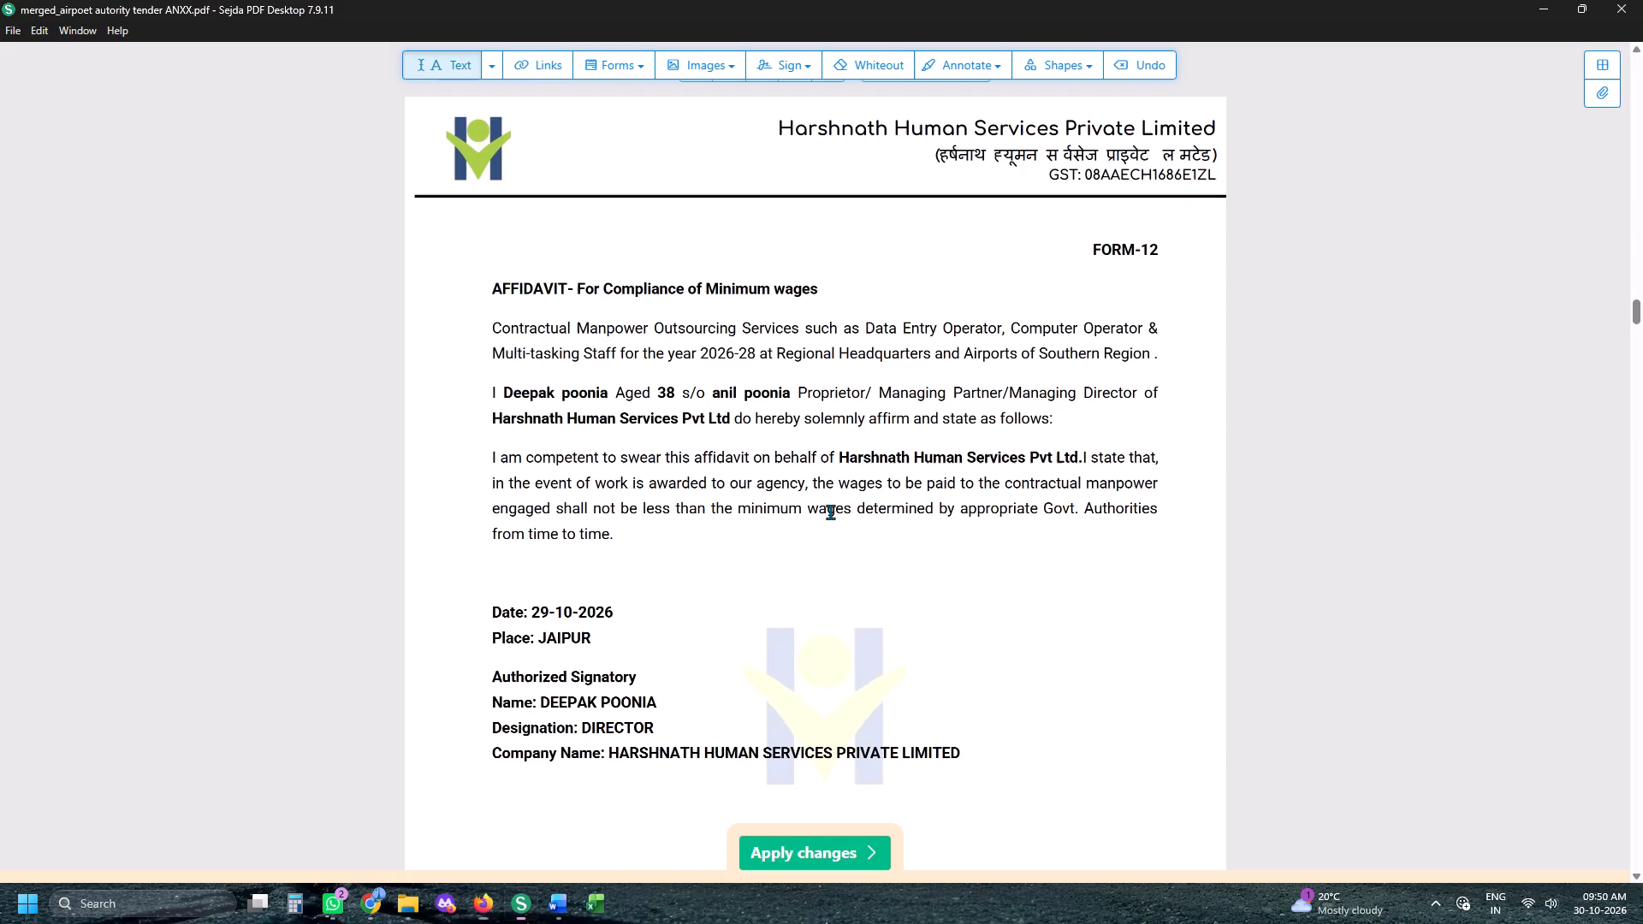
pyautogui.scroll(-5, 830, 512)
pyautogui.scroll(5, 830, 512)
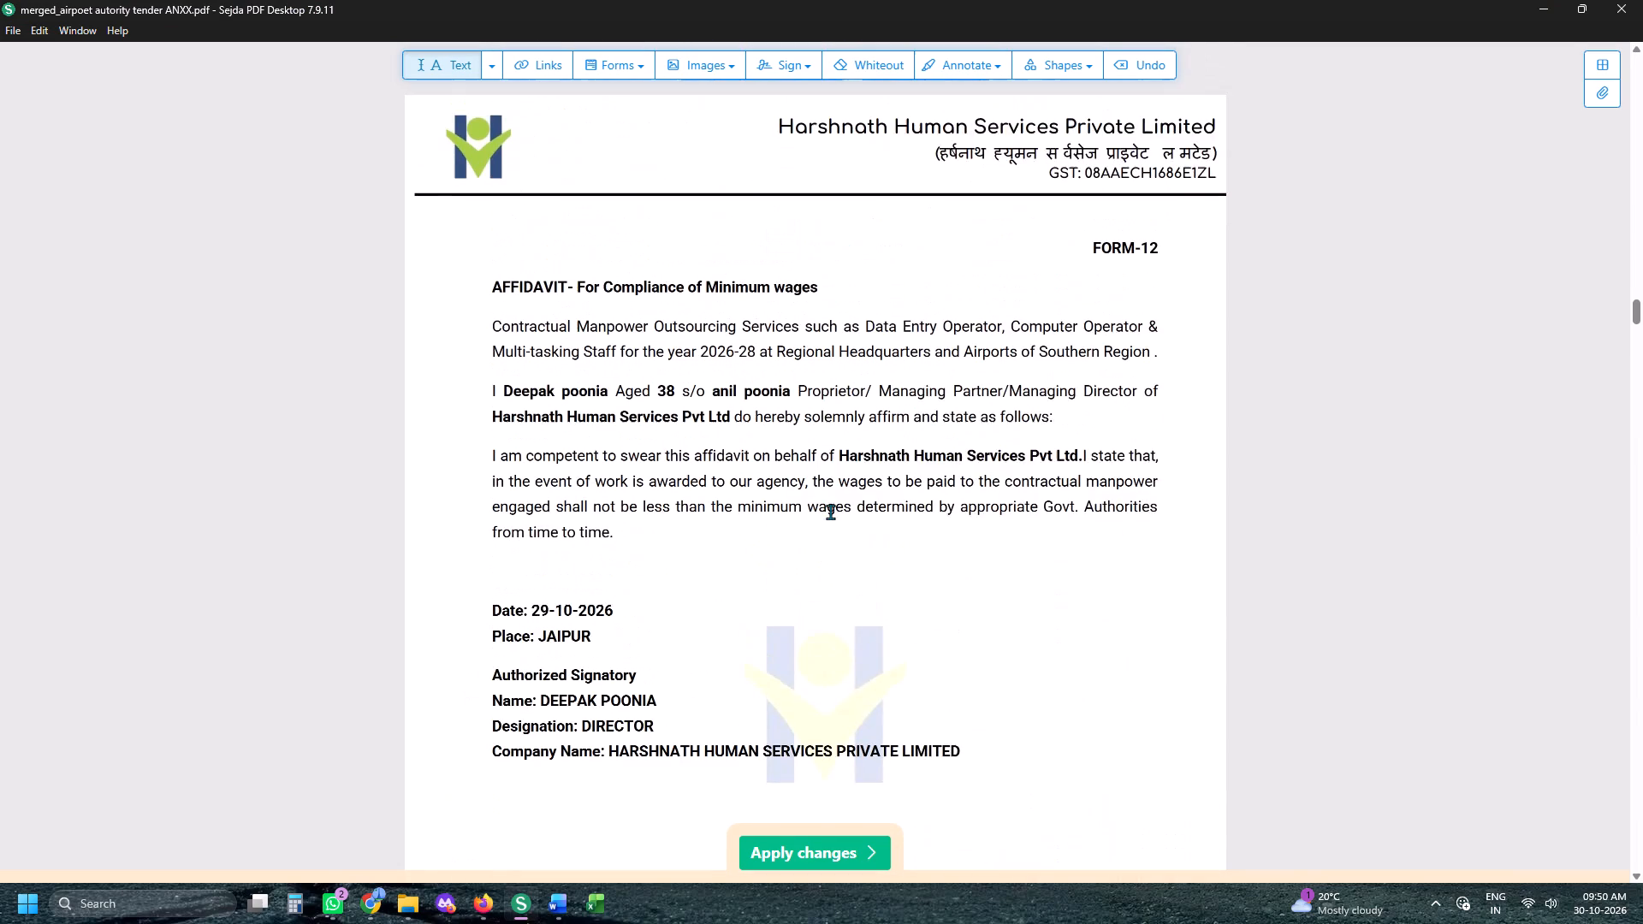
pyautogui.scroll(-1, 830, 512)
pyautogui.hotkey('alt', 'Tab')
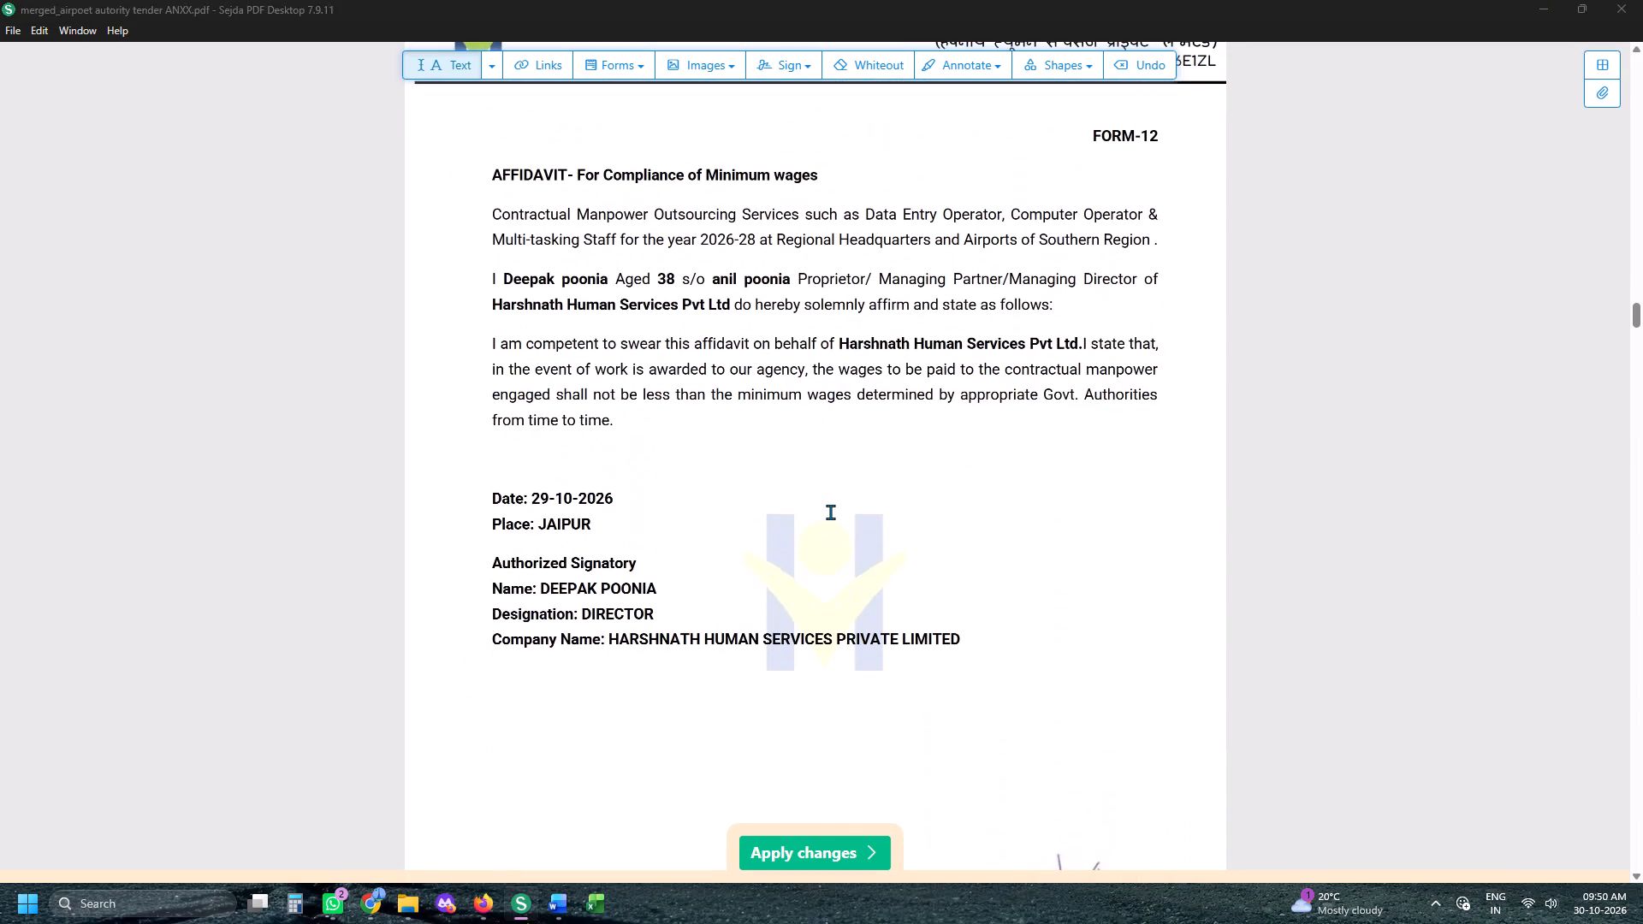
# Review the PDF's remaining forms from FORM-12 through FORM-15 and FORM9 to the BID/NIT reference paragraph before page 13.
pyautogui.hotkey('alt', 'Tab')
pyautogui.scroll(-16, 830, 512)
pyautogui.scroll(-5, 830, 512)
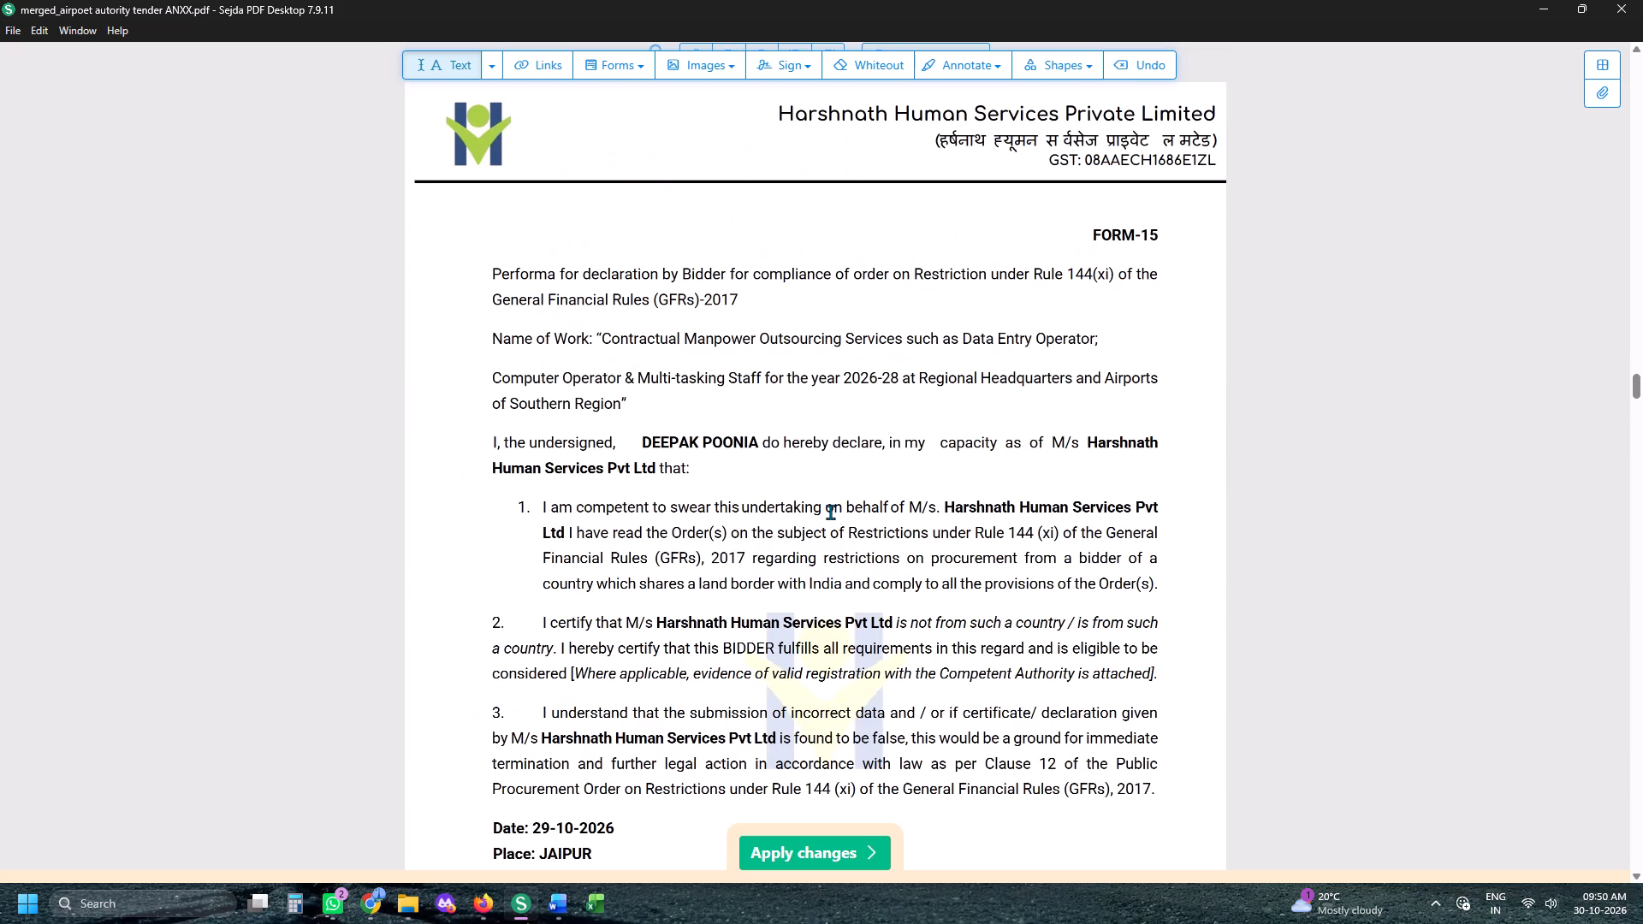
pyautogui.scroll(-15, 830, 512)
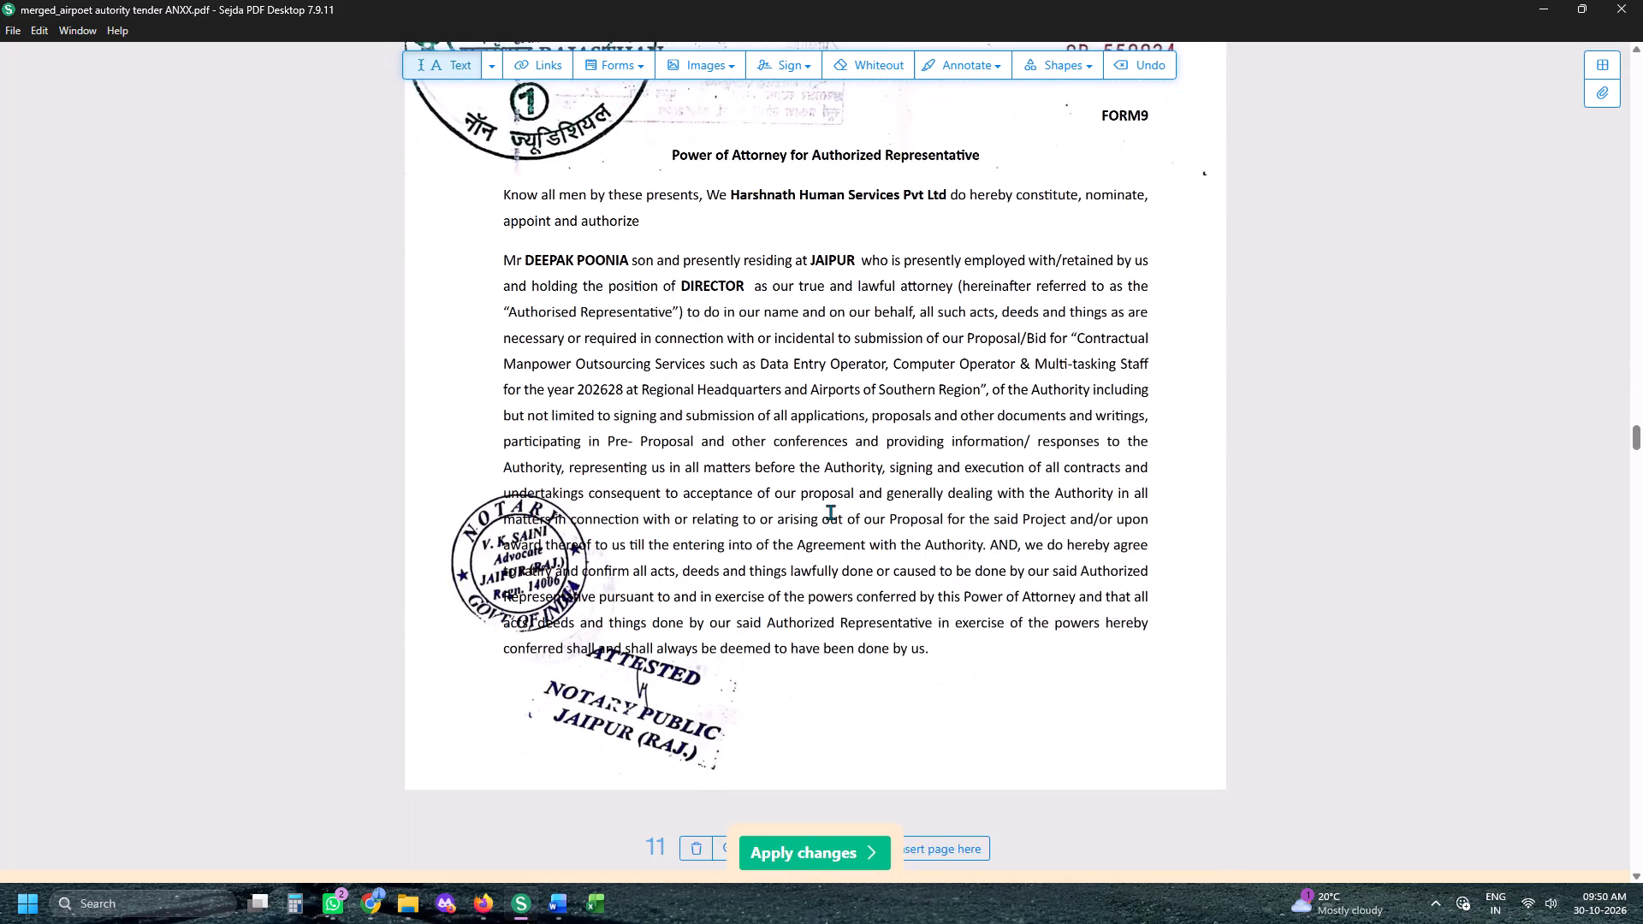
pyautogui.scroll(-12, 830, 512)
pyautogui.scroll(6, 830, 512)
pyautogui.scroll(-4, 830, 512)
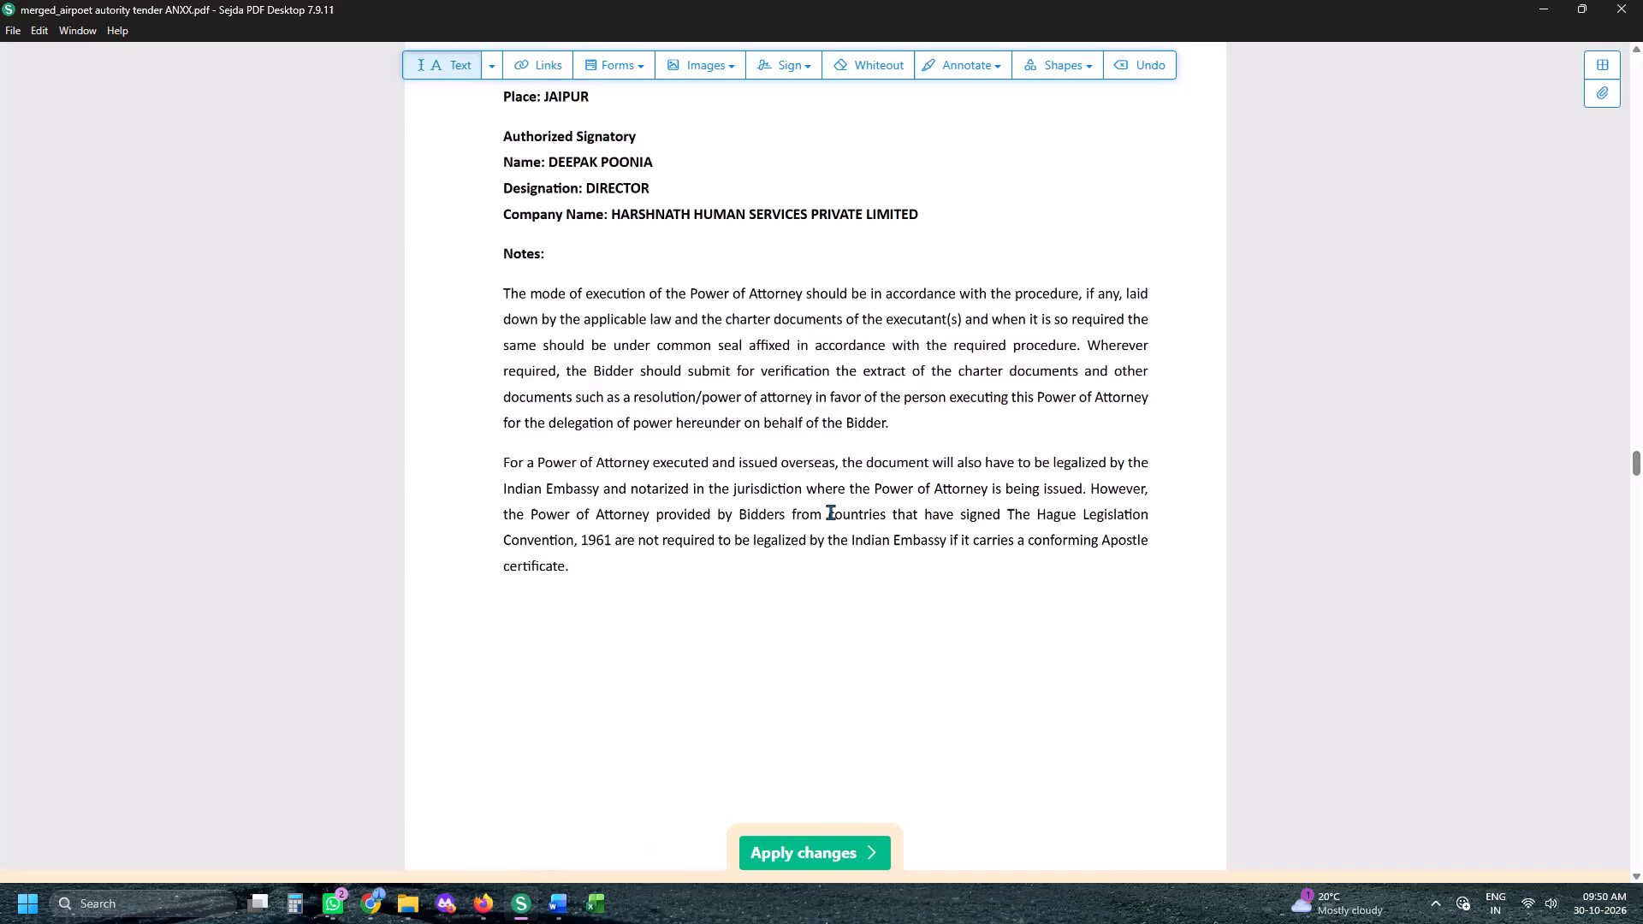
pyautogui.scroll(-16, 830, 512)
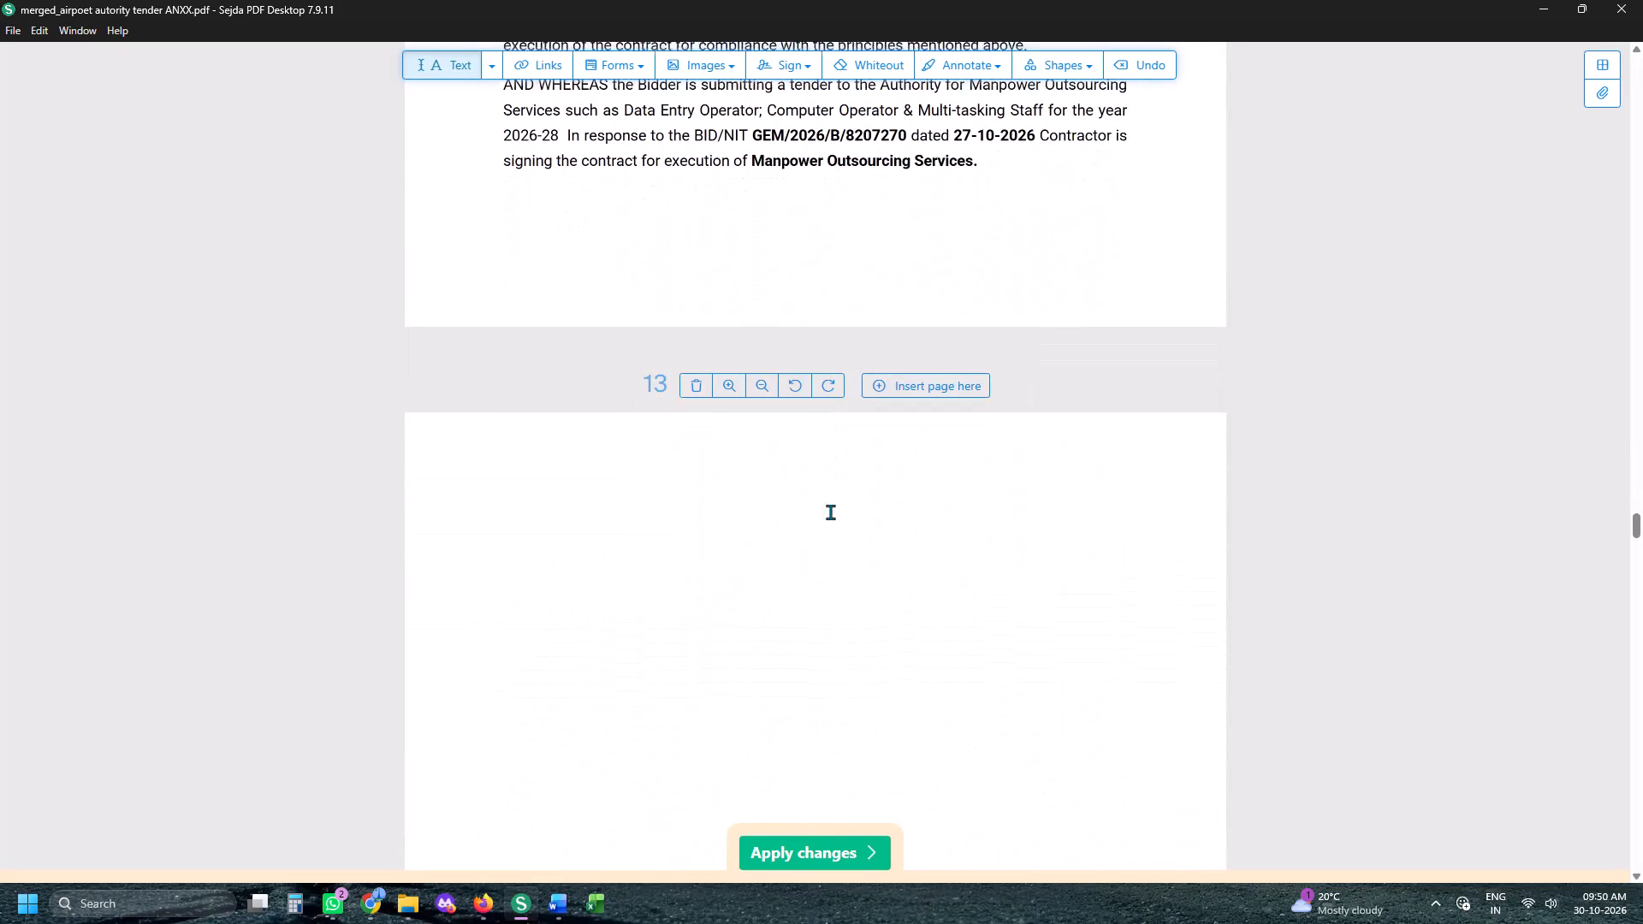
pyautogui.scroll(1, 830, 512)
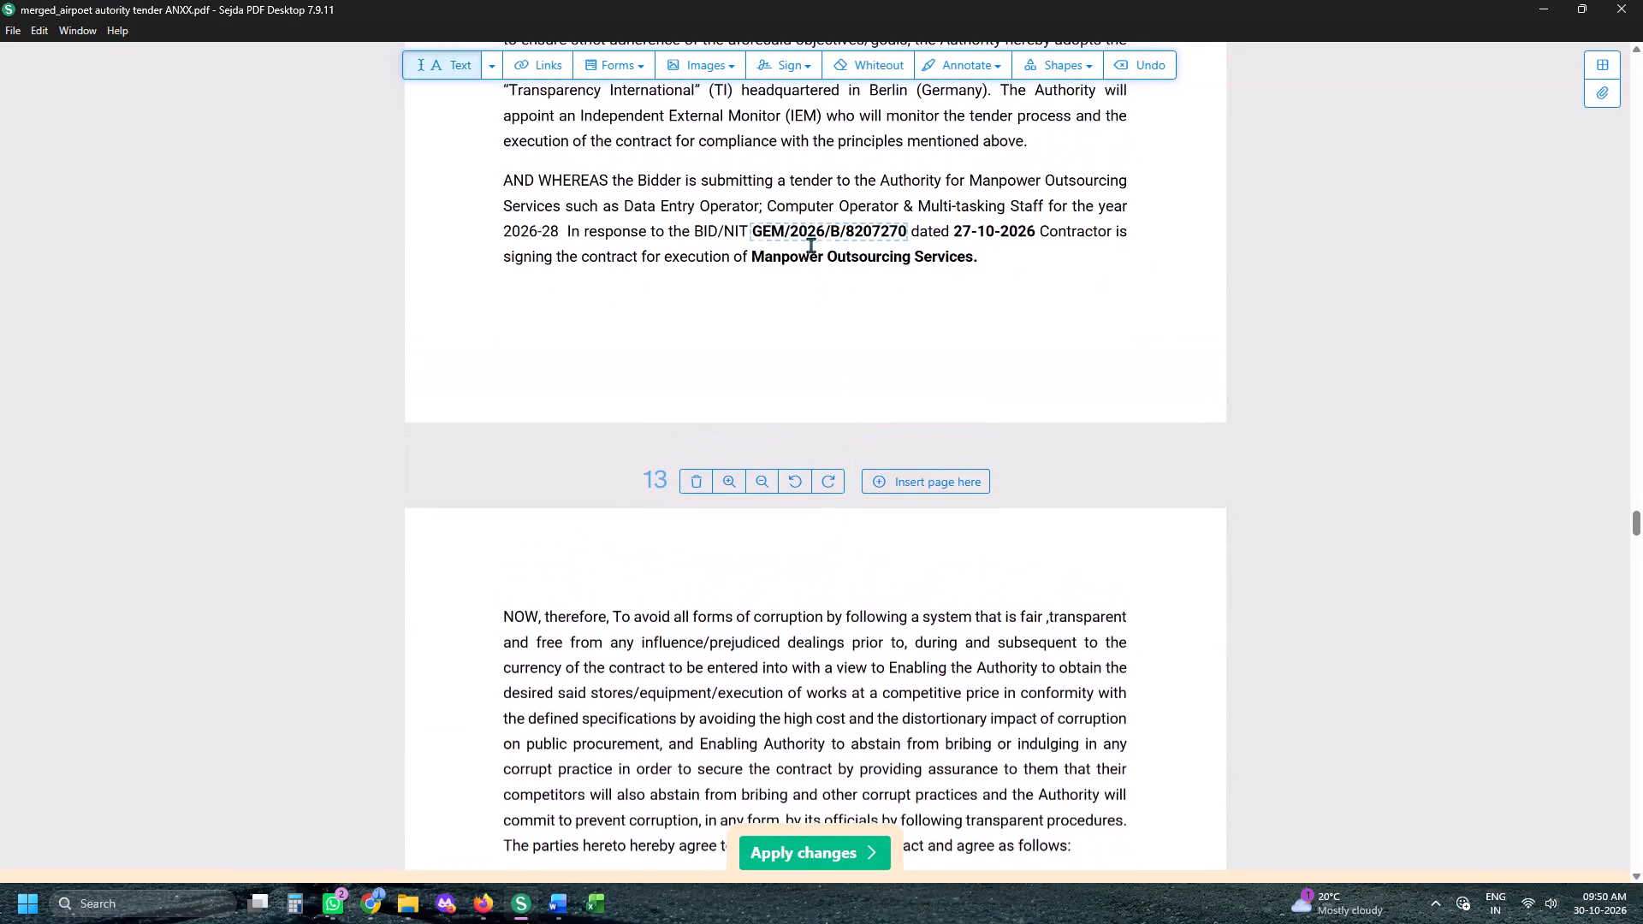
# Replace the BID/NIT number in the paragraph just before page 13 with GEM/2026/B/8182275, copied from the GeM bid document.
pyautogui.click(481, 905)
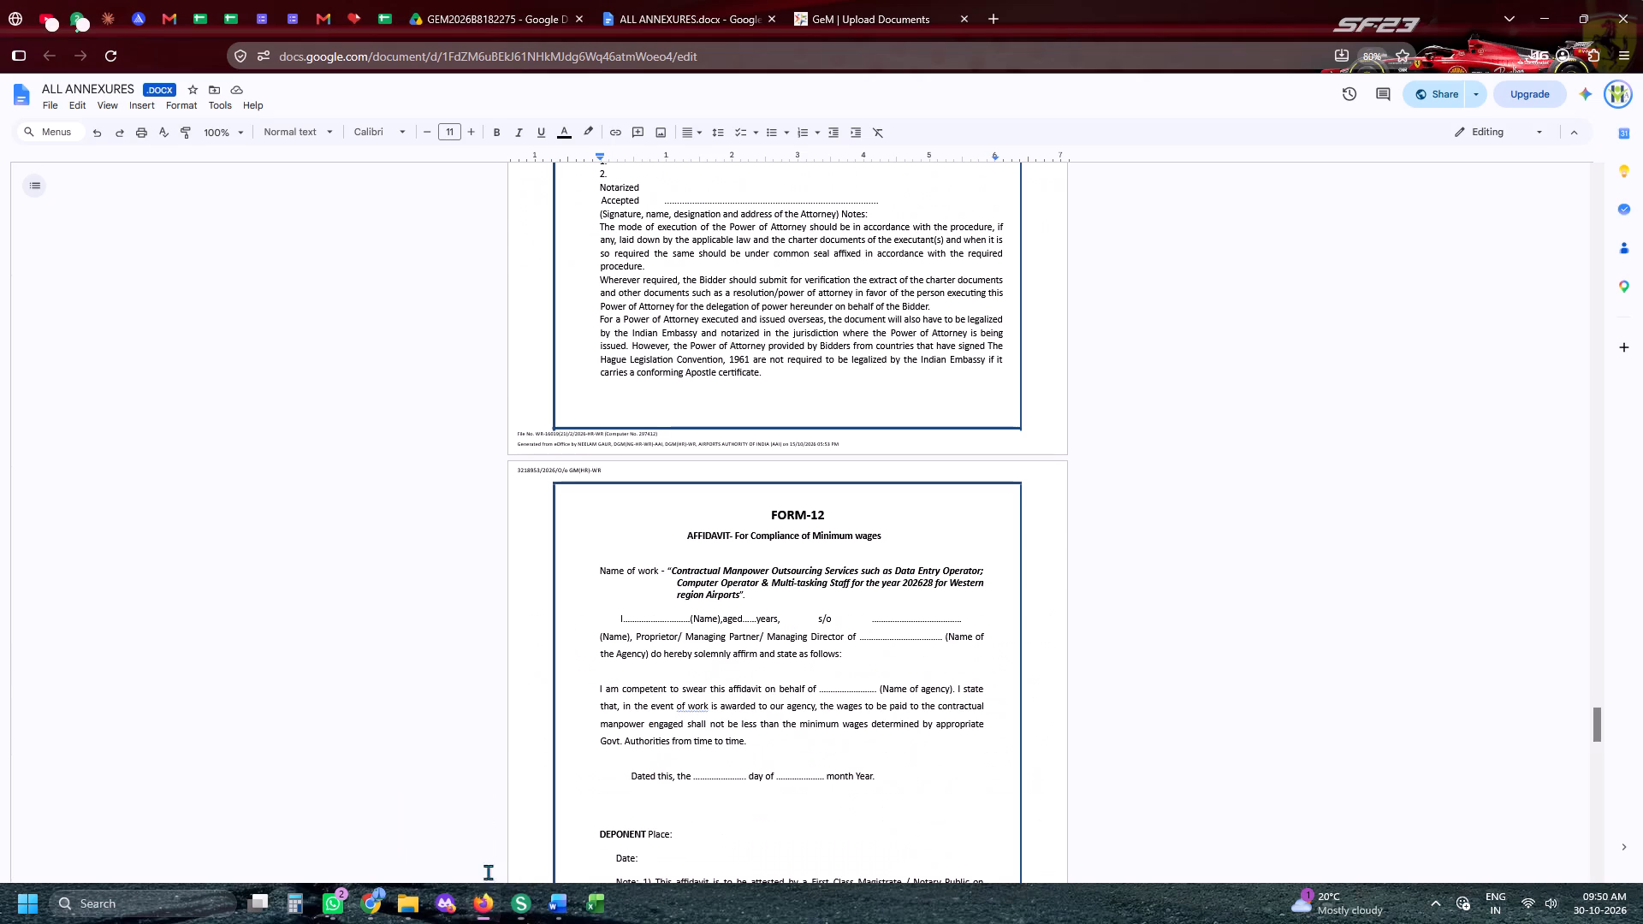
pyautogui.click(454, 0)
pyautogui.scroll(19, 753, 469)
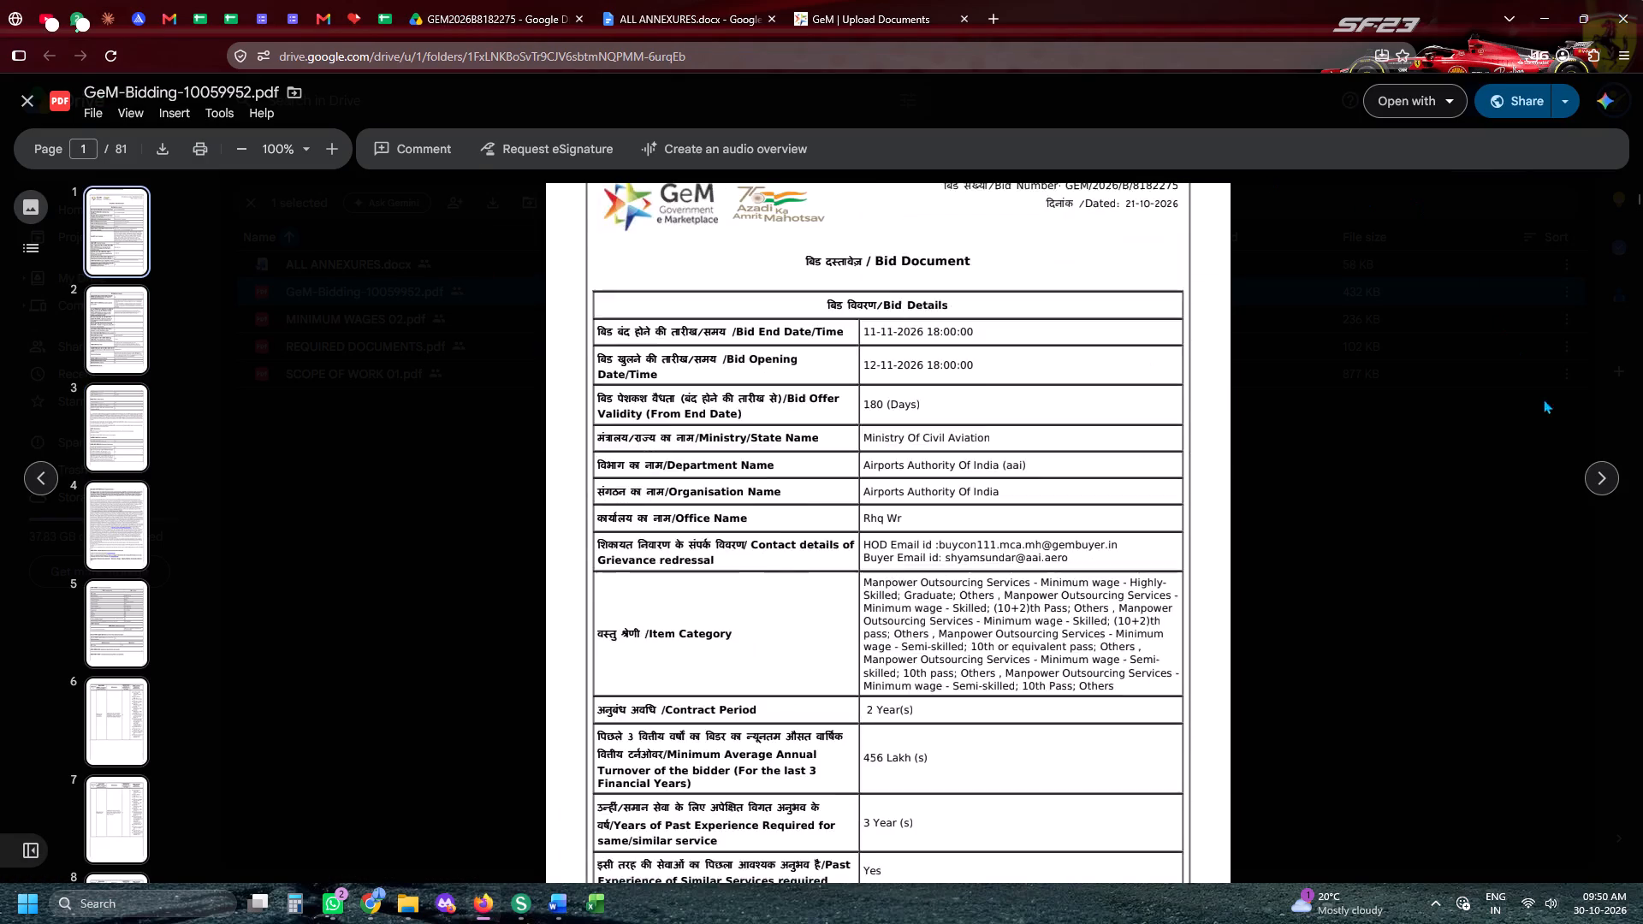
pyautogui.scroll(20, 1543, 399)
pyautogui.scroll(4, 1543, 399)
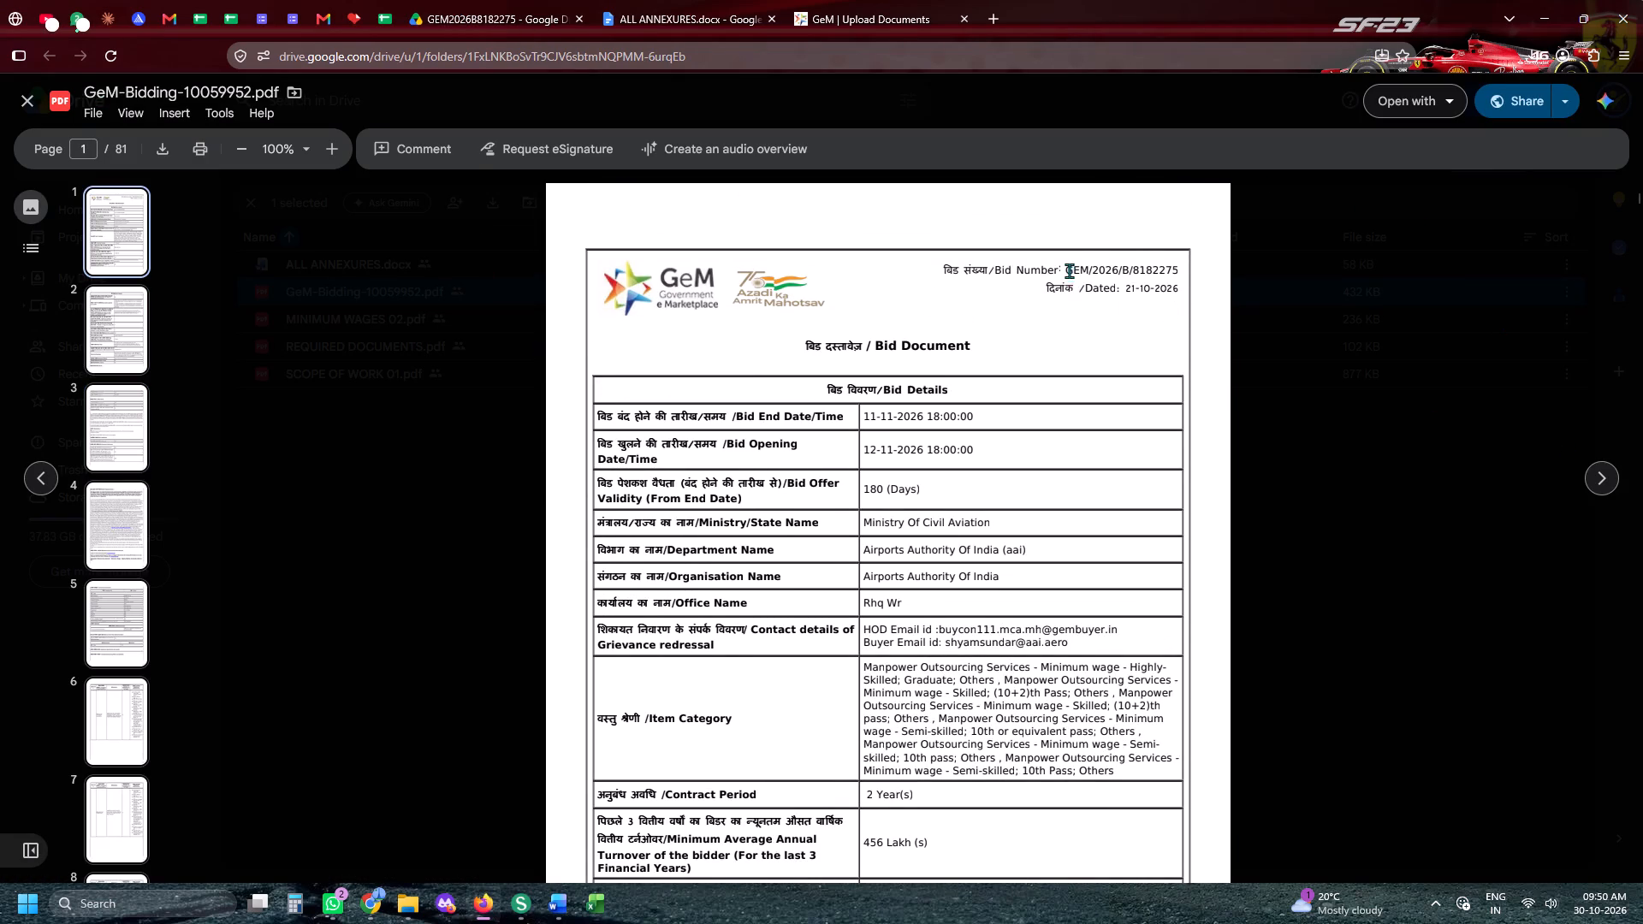
pyautogui.moveTo(1068, 268); pyautogui.dragTo(1148, 264)
pyautogui.hotkey('ctrl', 'c')
pyautogui.hotkey('ctrl', 'c')
pyautogui.hotkey('ctrl', 'c')
pyautogui.hotkey('ctrl', 'c')
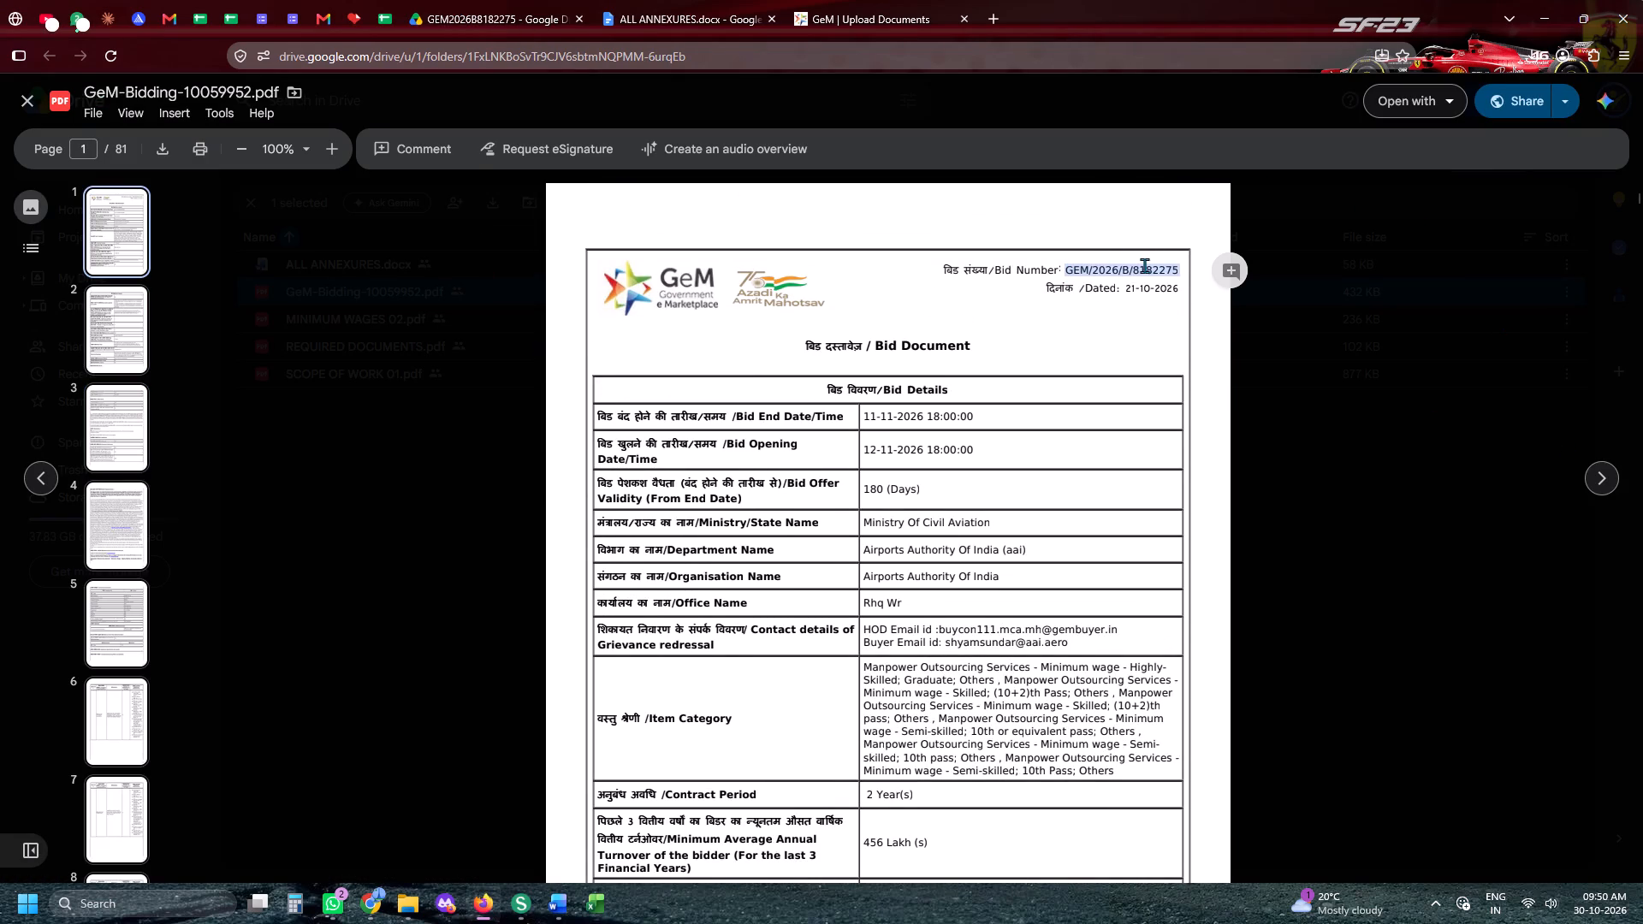
pyautogui.hotkey('ctrl', 'c')
pyautogui.hotkey('ctrl', 'c')
pyautogui.hotkey('ctrl', 'c')
pyautogui.hotkey('ctrl', 'c')
pyautogui.hotkey('ctrl', 'c')
pyautogui.hotkey('ctrl', 'c')
pyautogui.hotkey('ctrl', 'c')
pyautogui.hotkey('ctrl', 'c')
pyautogui.hotkey('alt', 'Tab')
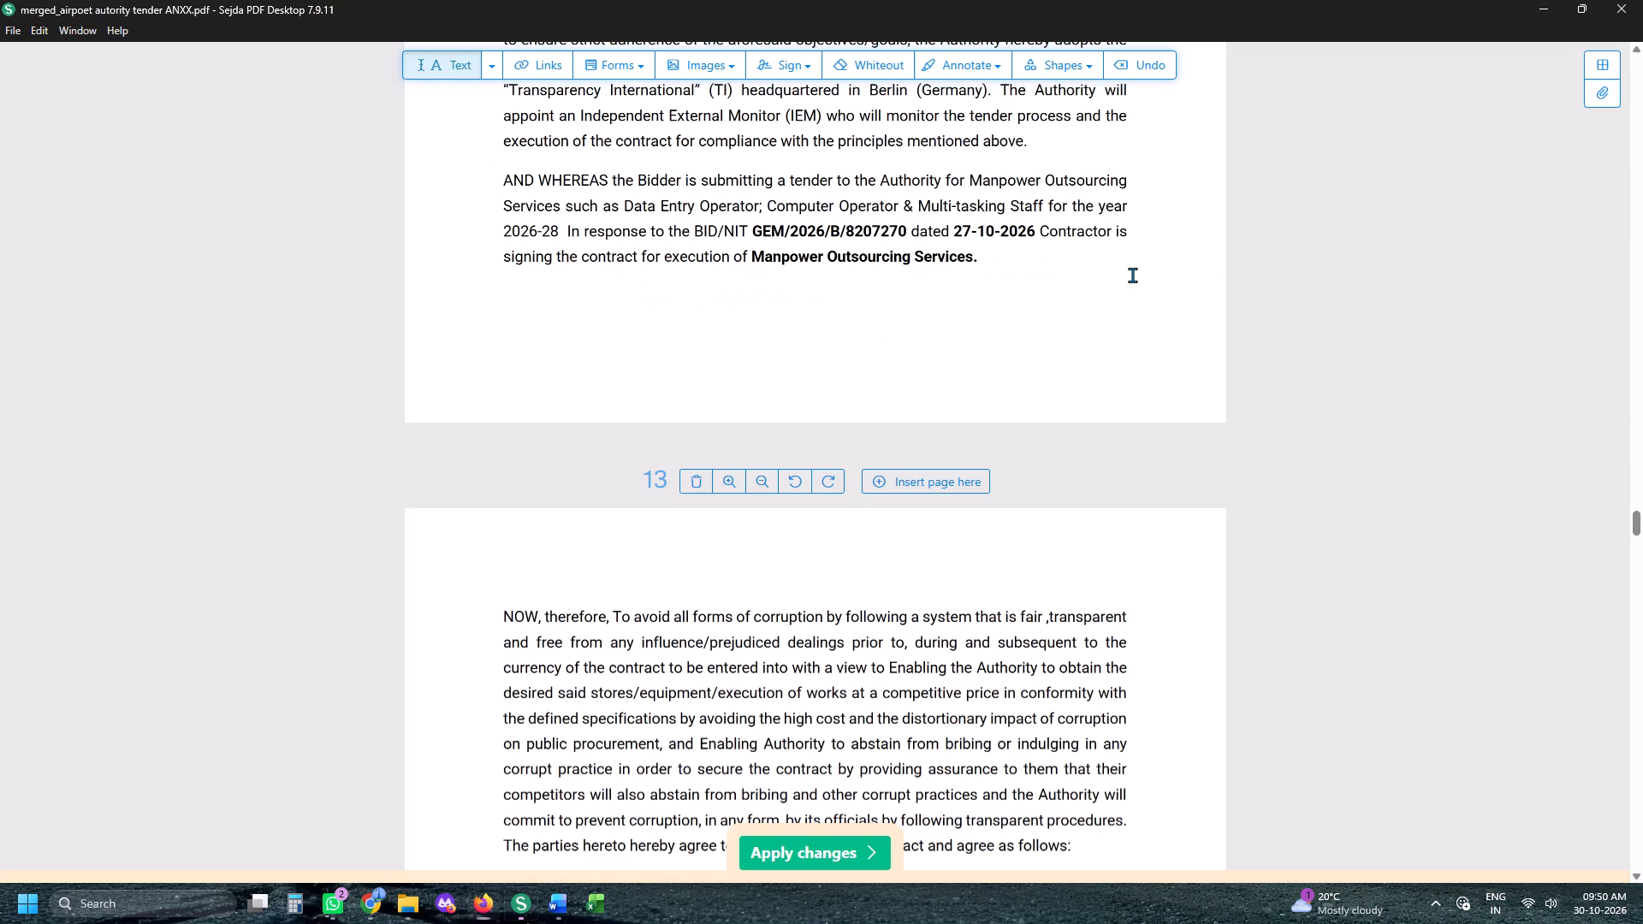
pyautogui.click(893, 234)
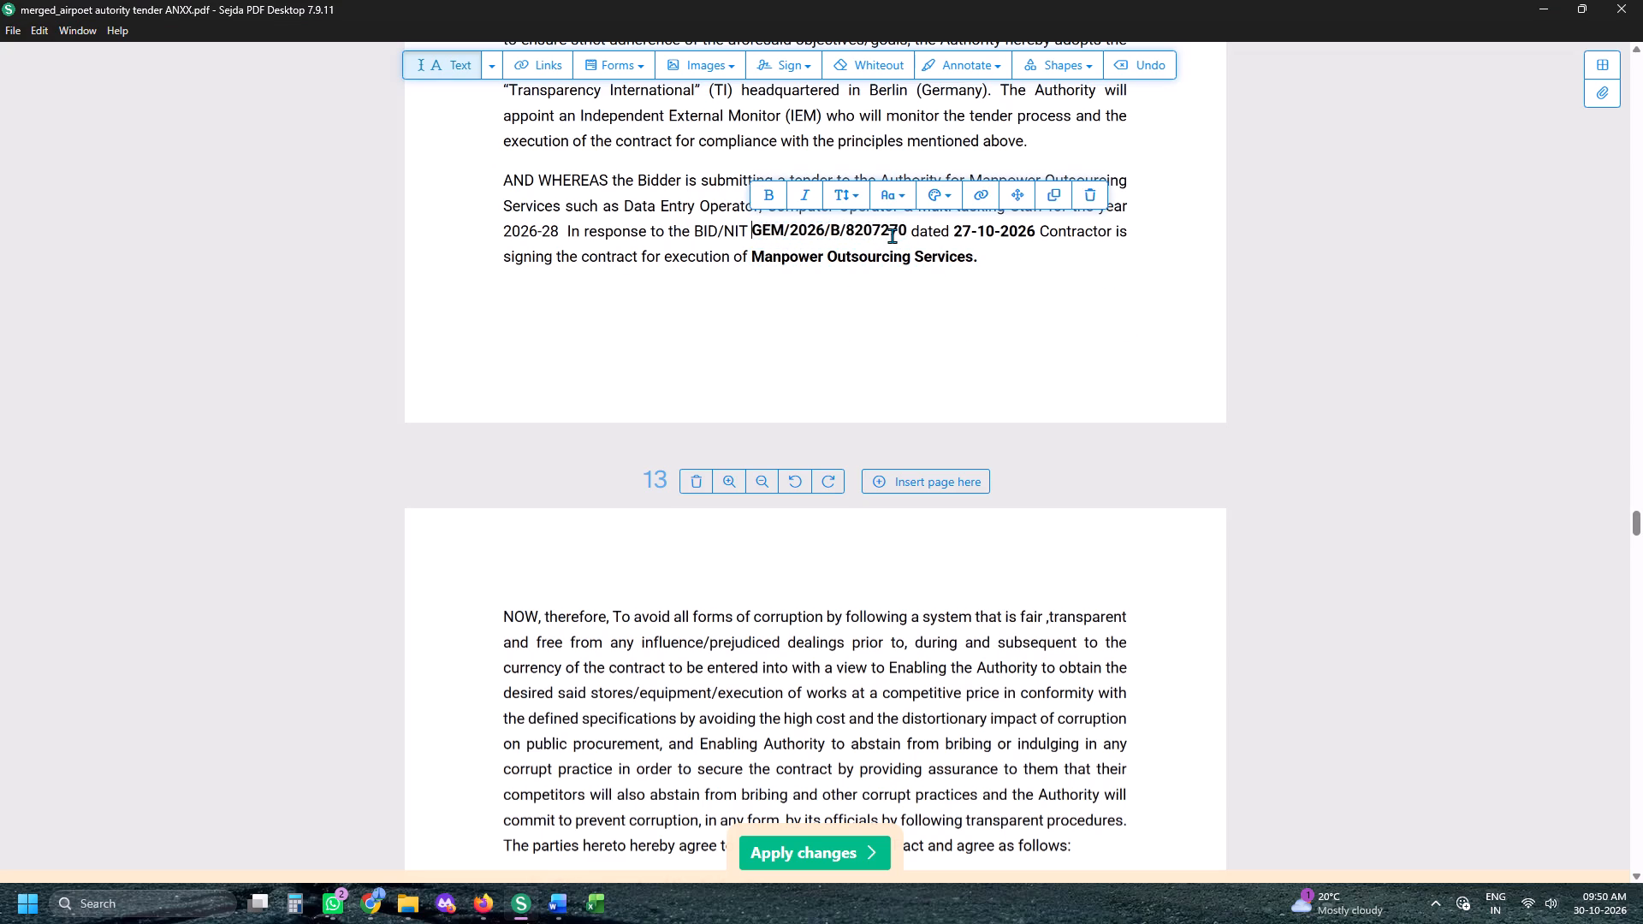
pyautogui.hotkey('shift', 'Right')
pyautogui.hotkey('shift', 'Right')
pyautogui.hotkey('shift', 'Right')
pyautogui.hotkey('shift', 'Right')
pyautogui.hotkey('shift', 'Right')
pyautogui.hotkey('shift', 'Right')
pyautogui.hotkey('shift', 'Right')
pyautogui.hotkey('shift', 'Right')
pyautogui.hotkey('shift', 'Right')
pyautogui.hotkey('shift', 'Right')
pyautogui.hotkey('shift', 'Right')
pyautogui.hotkey('shift', 'Right')
pyautogui.hotkey('shift', 'Right')
pyautogui.hotkey('shift', 'Right')
pyautogui.hotkey('shift', 'Right')
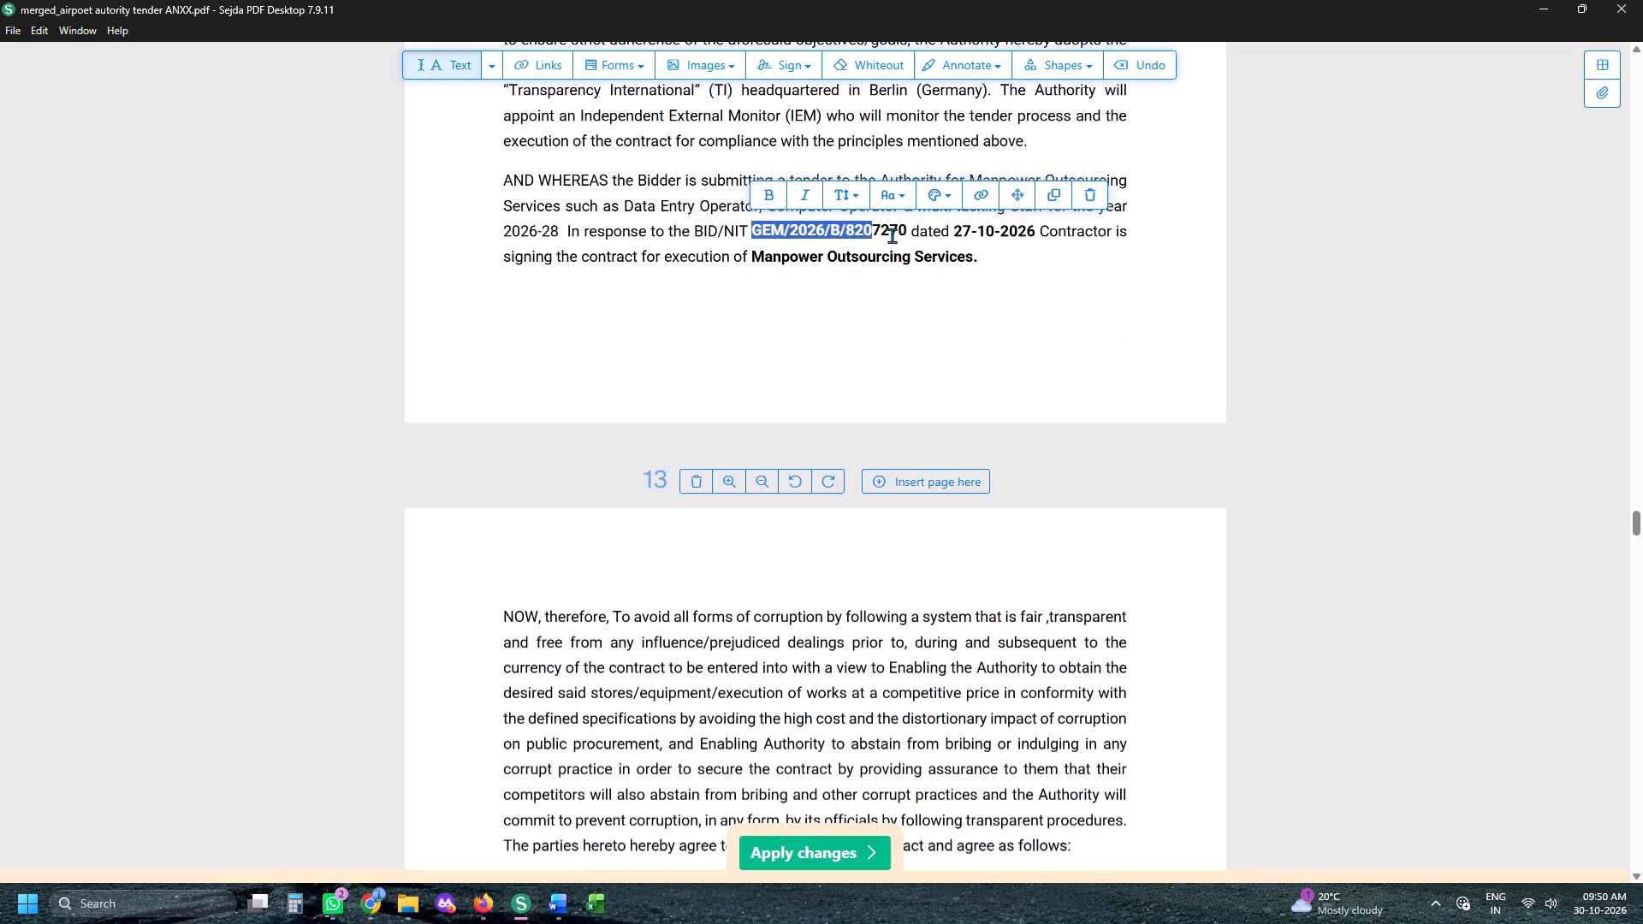
pyautogui.hotkey('shift', 'Right')
pyautogui.hotkey('shift', 'Right')
pyautogui.hotkey('shift', 'Right')
pyautogui.hotkey('ctrl', 'v')
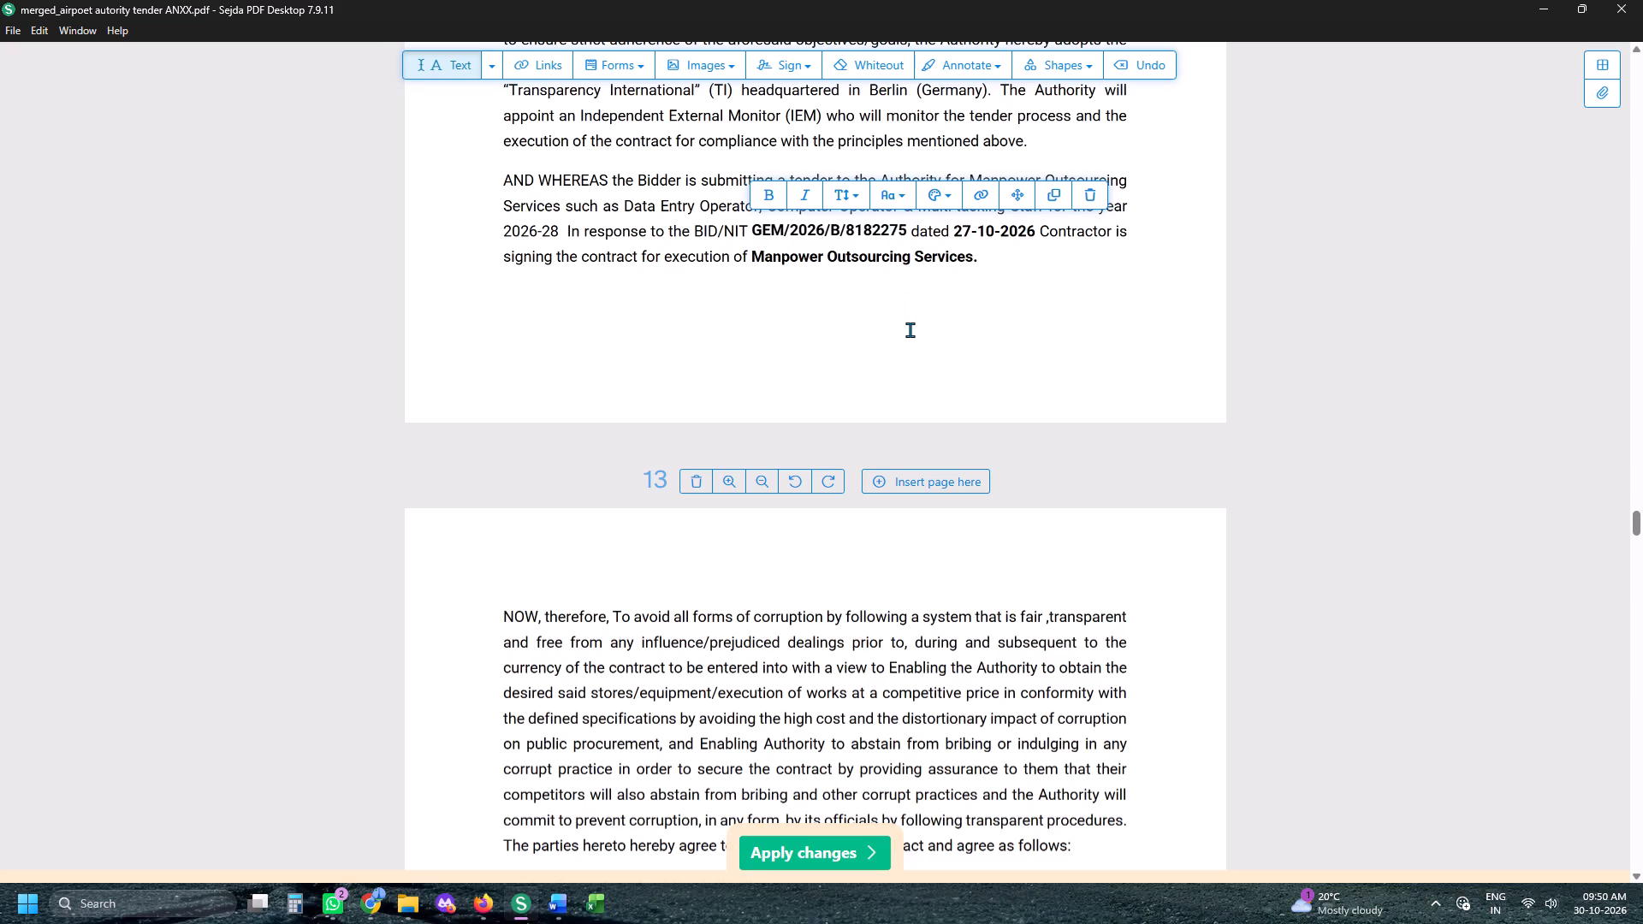
# Review the rest of the annexure PDF from page 13 to the Integrity Pact signature and witness block.
pyautogui.scroll(-20, 860, 366)
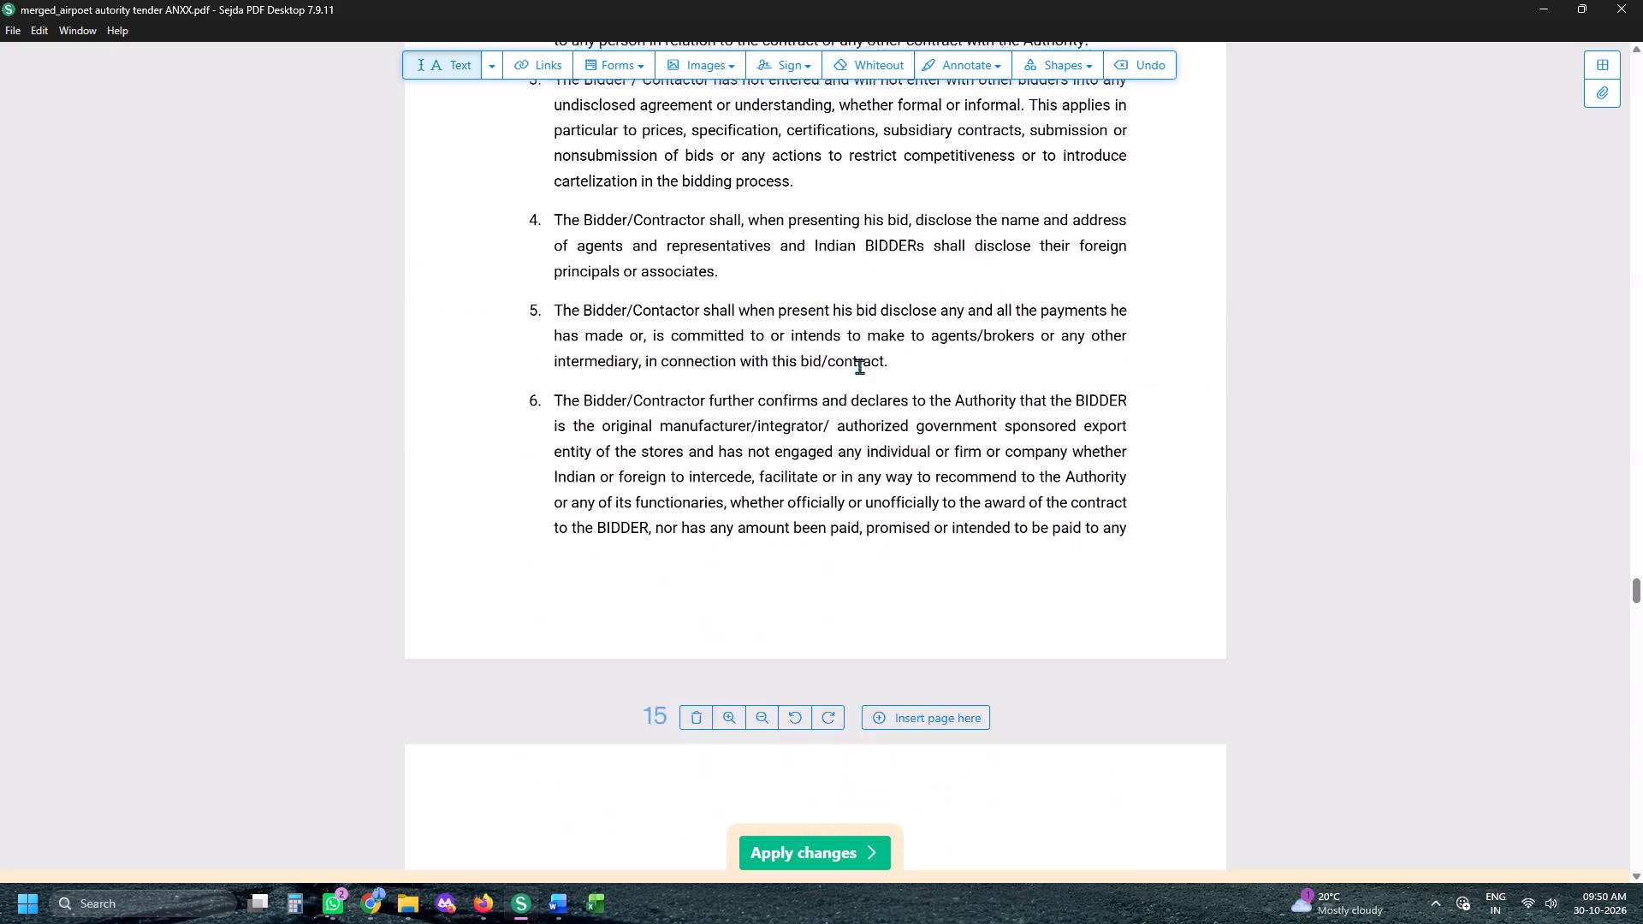
pyautogui.scroll(-15, 859, 366)
pyautogui.scroll(-14, 859, 366)
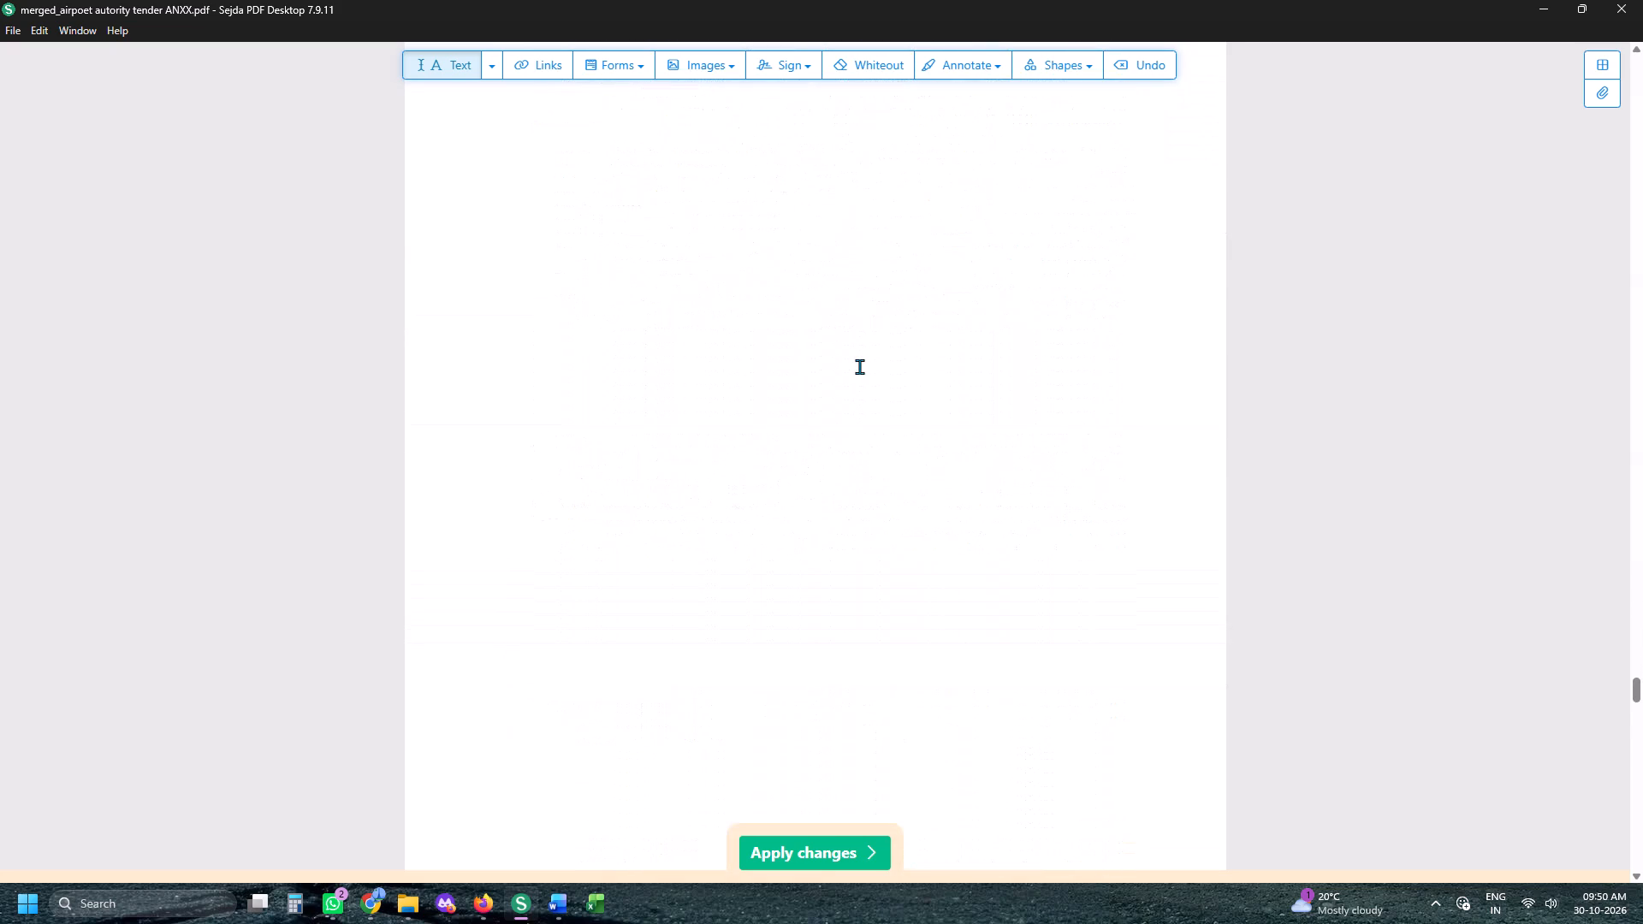
pyautogui.scroll(-16, 859, 366)
pyautogui.scroll(-14, 859, 366)
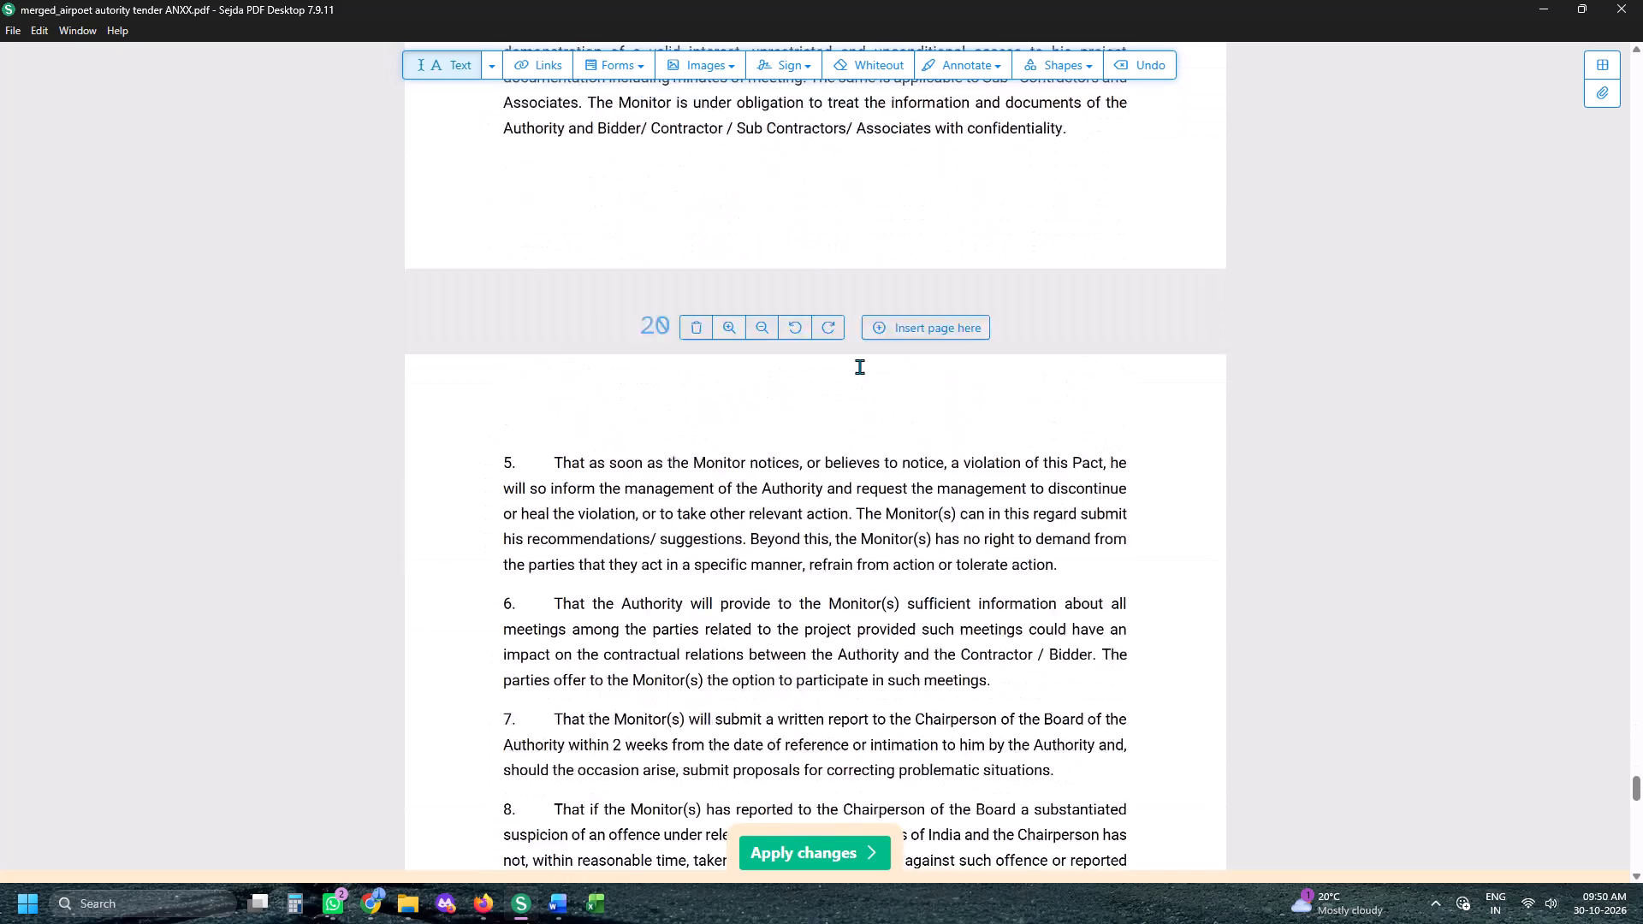
pyautogui.scroll(-15, 859, 366)
pyautogui.scroll(-8, 859, 366)
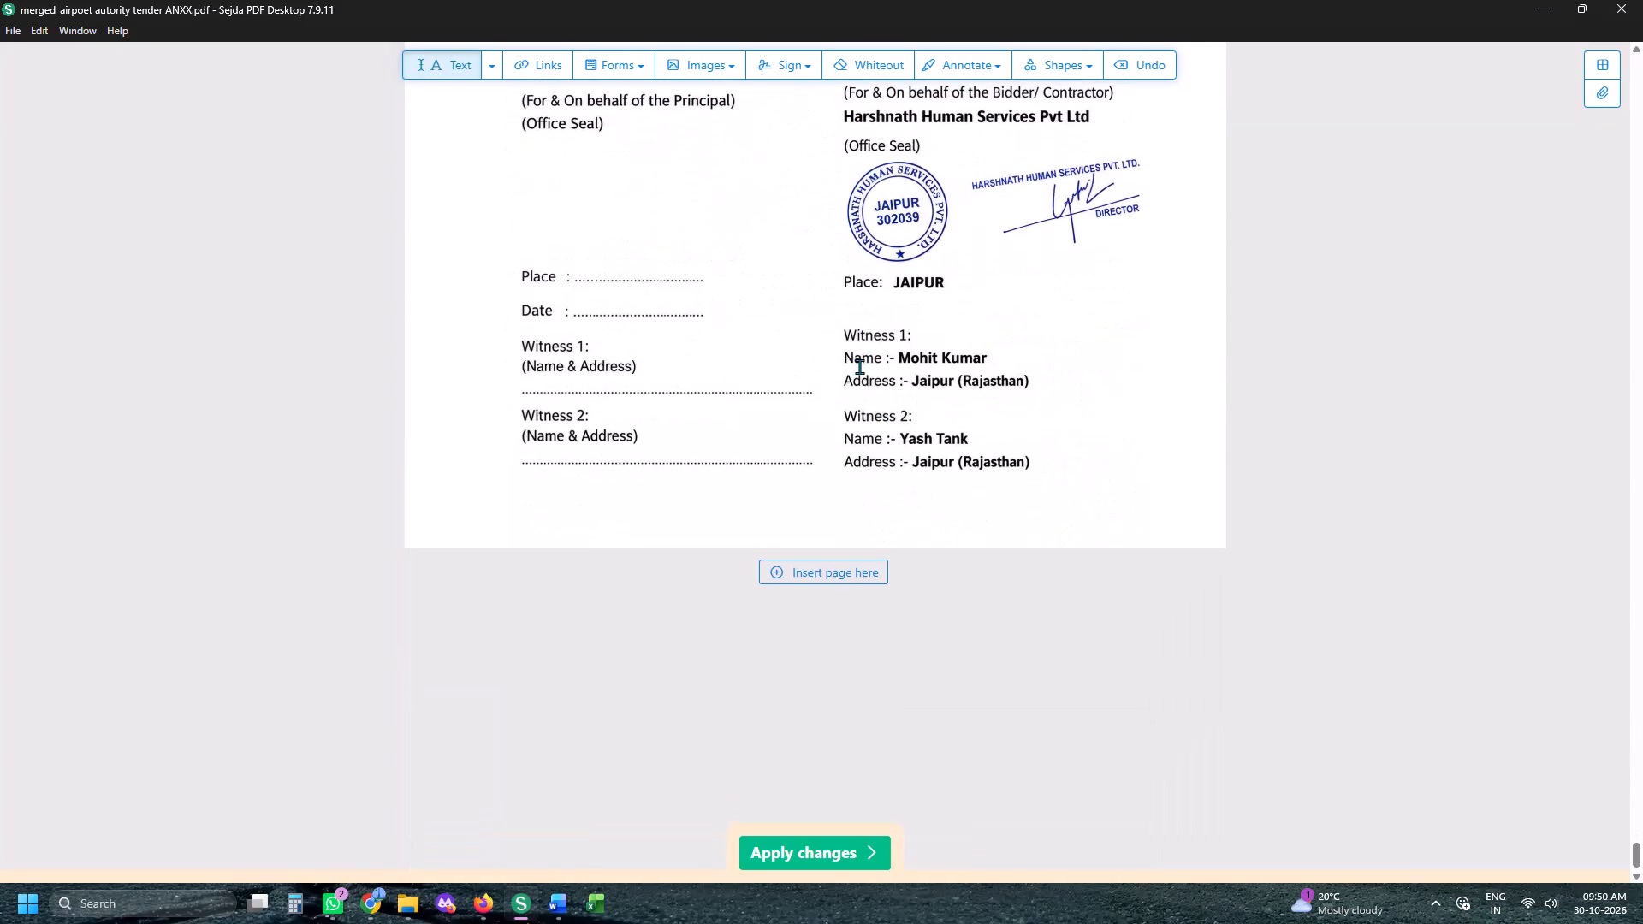
pyautogui.scroll(2, 859, 366)
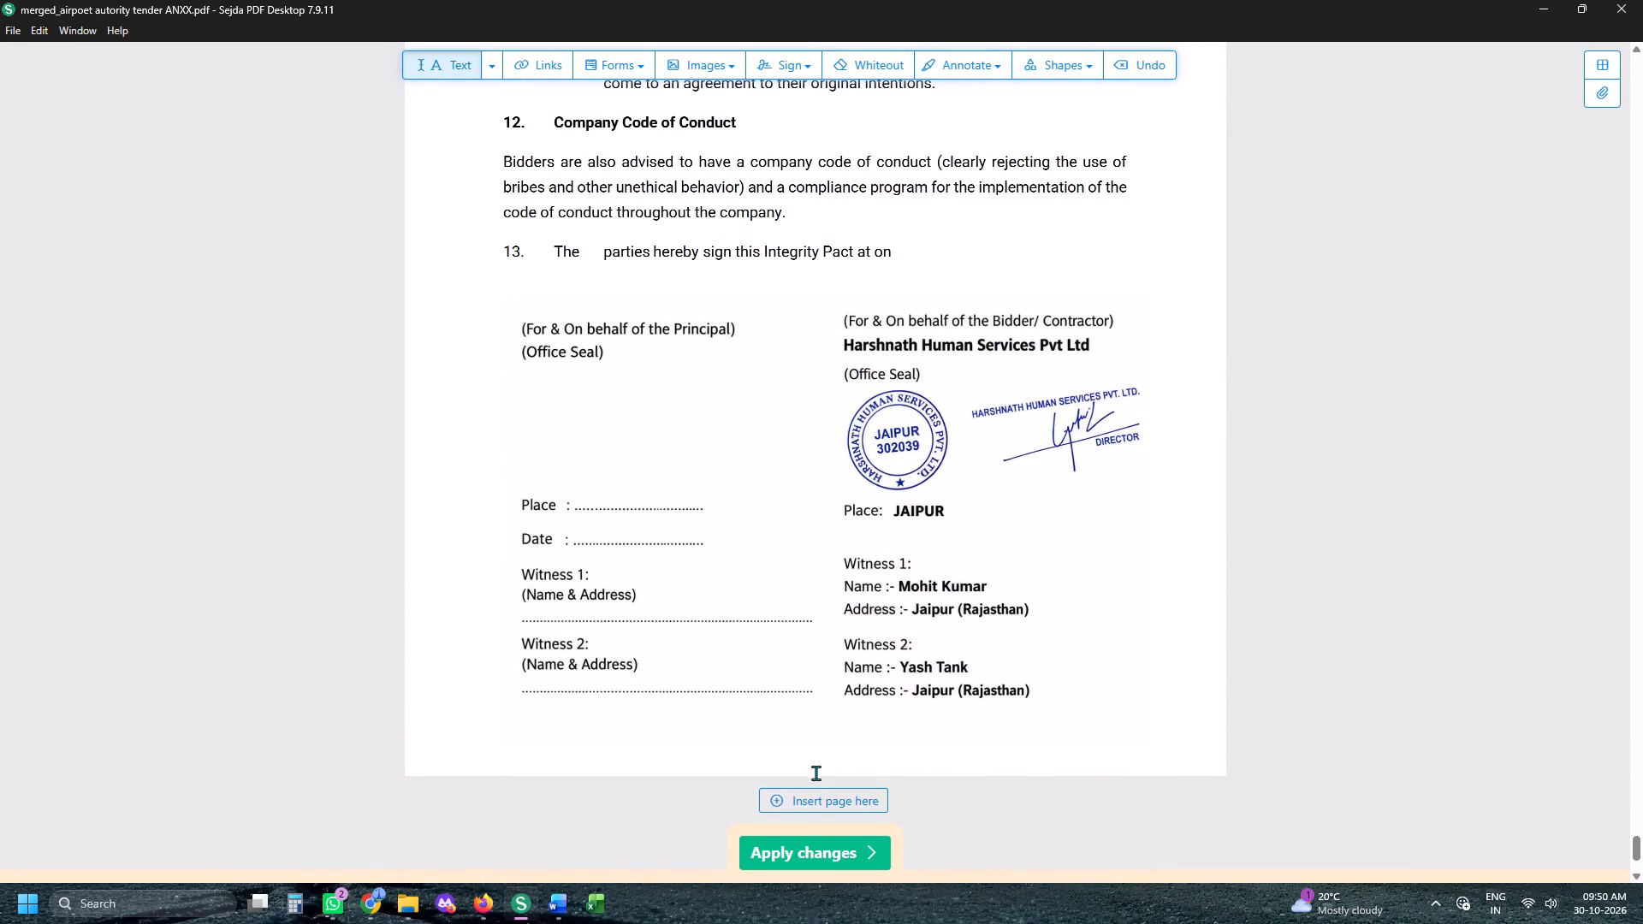
# Apply the PDF edits and save the output in Downloads as "edited_merged_airpoet autority tender ANXX".
pyautogui.click(827, 856)
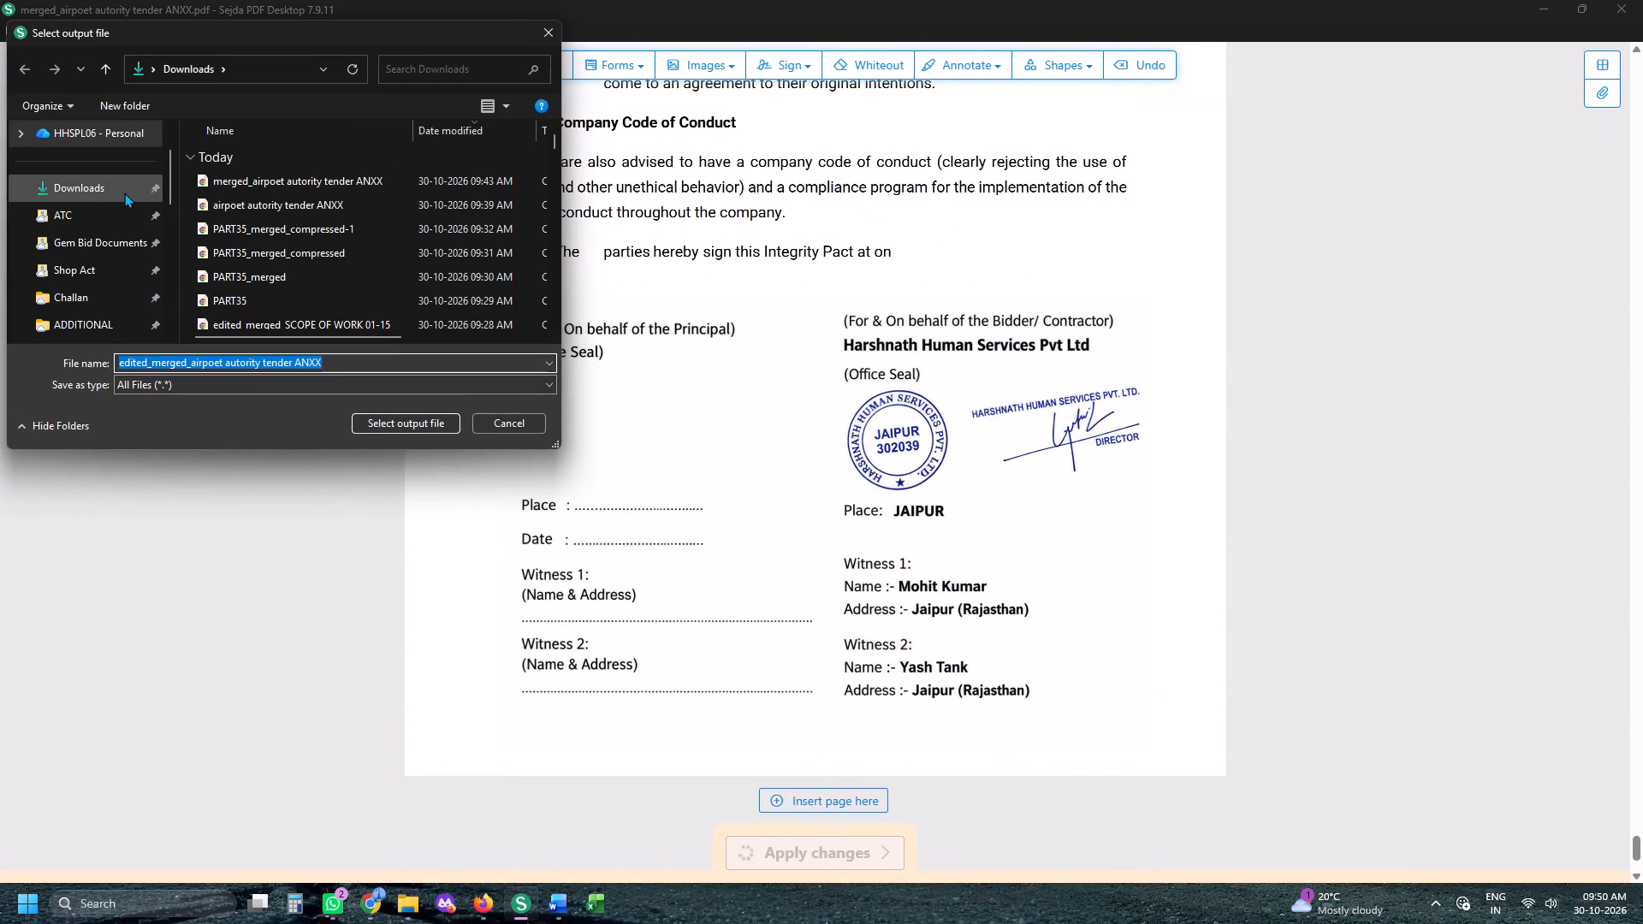
pyautogui.click(124, 192)
pyautogui.click(398, 431)
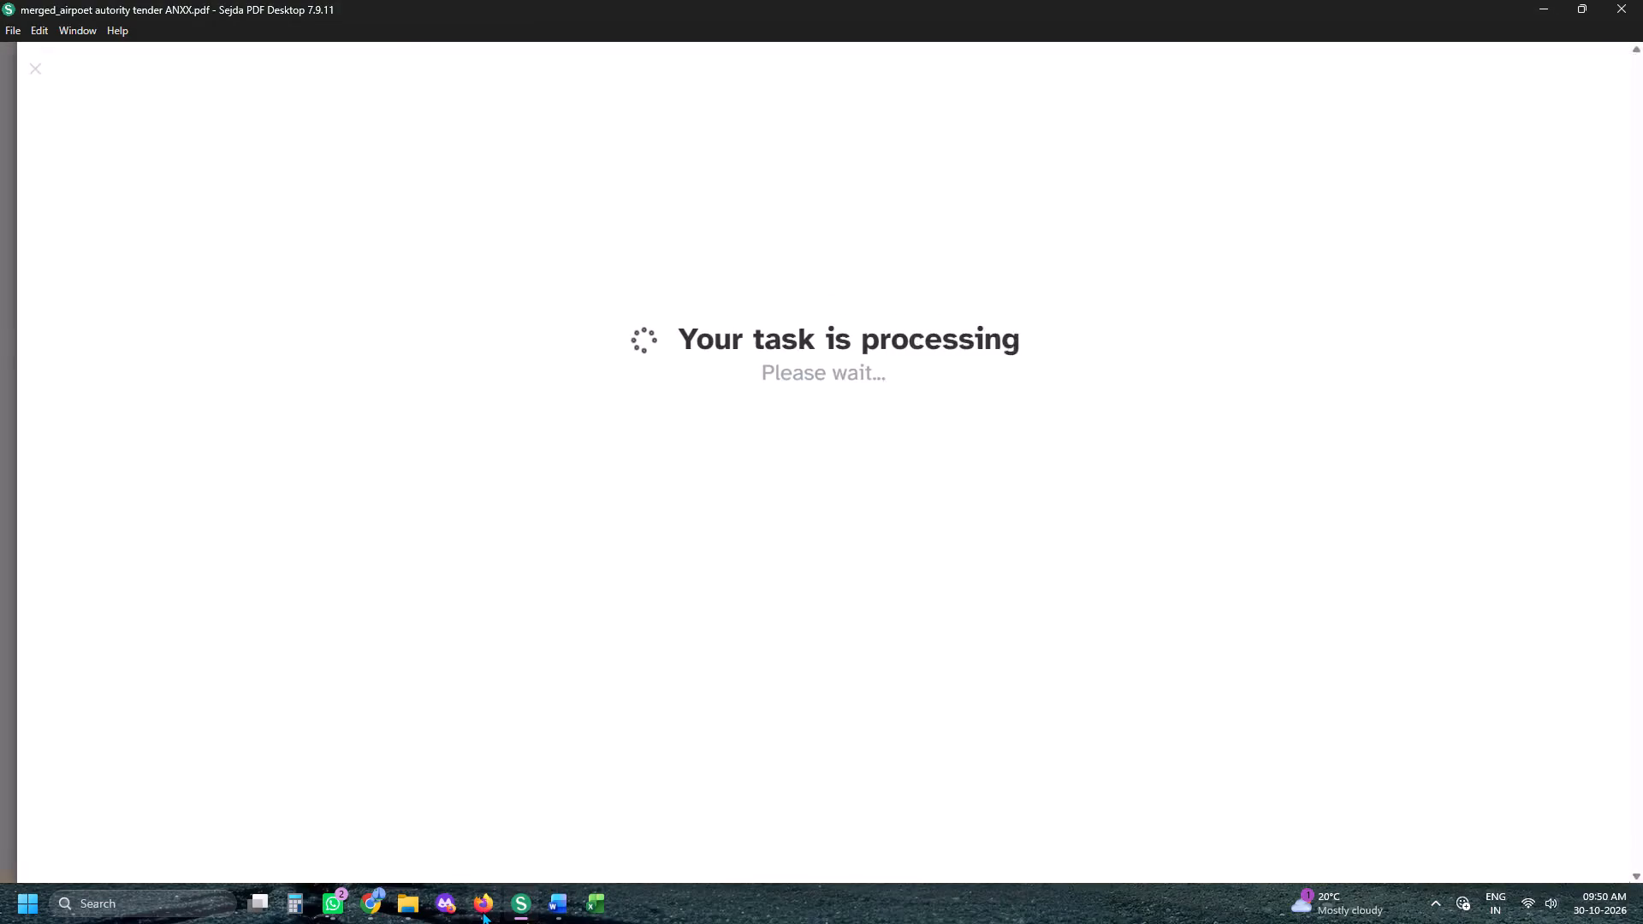
# In iLovePDF's Merge PDF tool, load "edited_merged_airpoet autority tender ANXX" from Downloads.
pyautogui.click(482, 911)
pyautogui.click(339, 14)
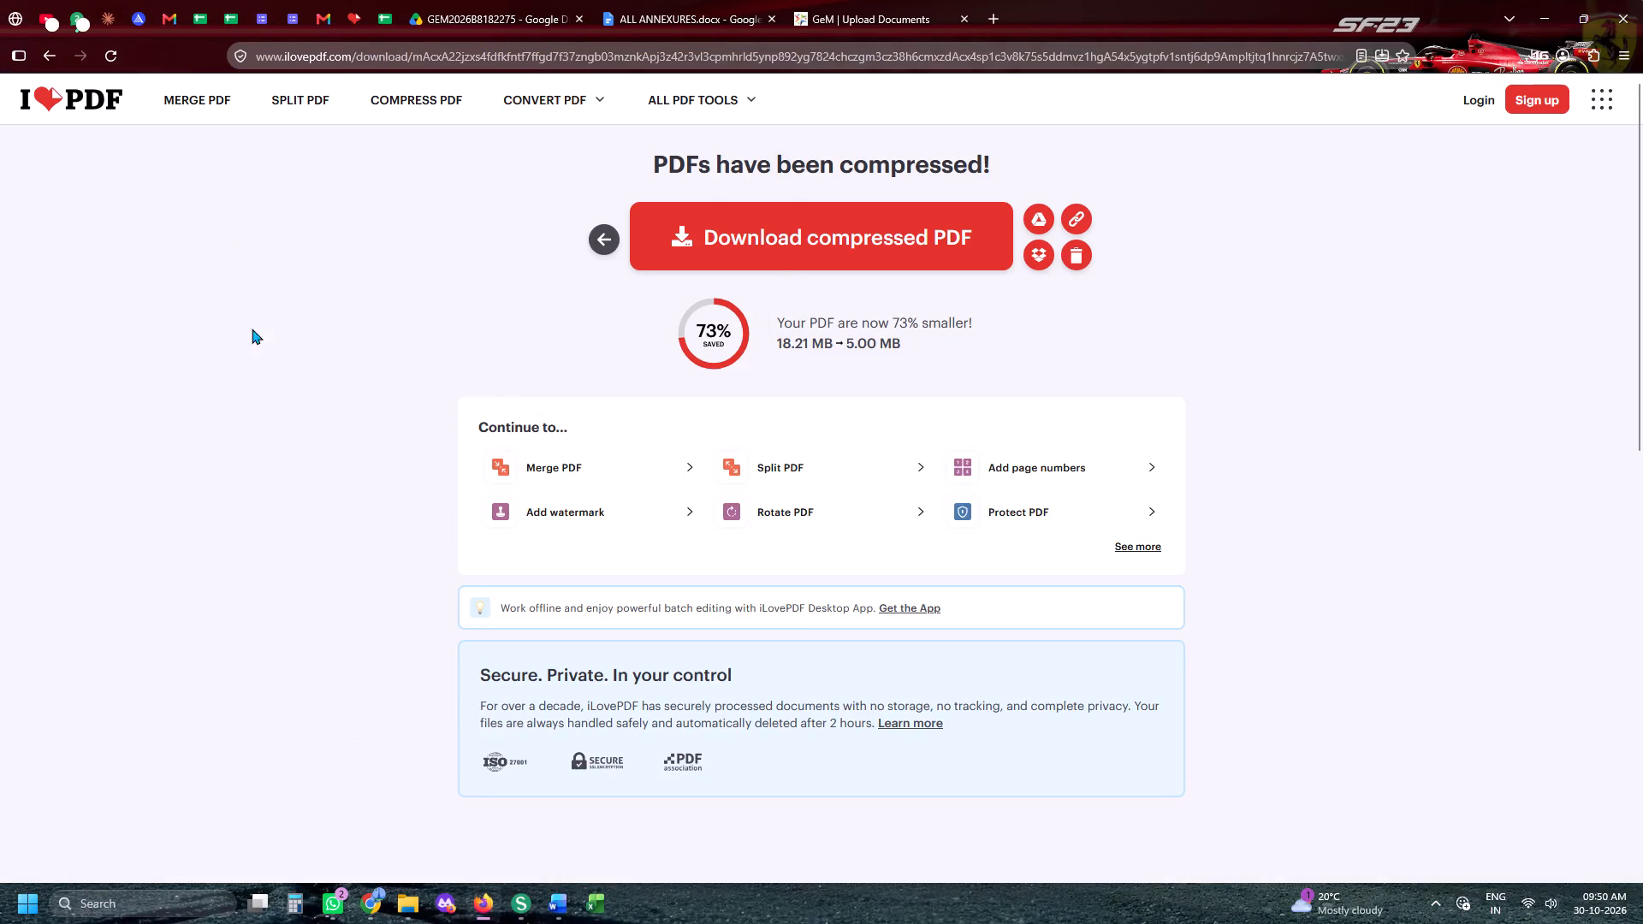
pyautogui.click(184, 108)
pyautogui.click(182, 93)
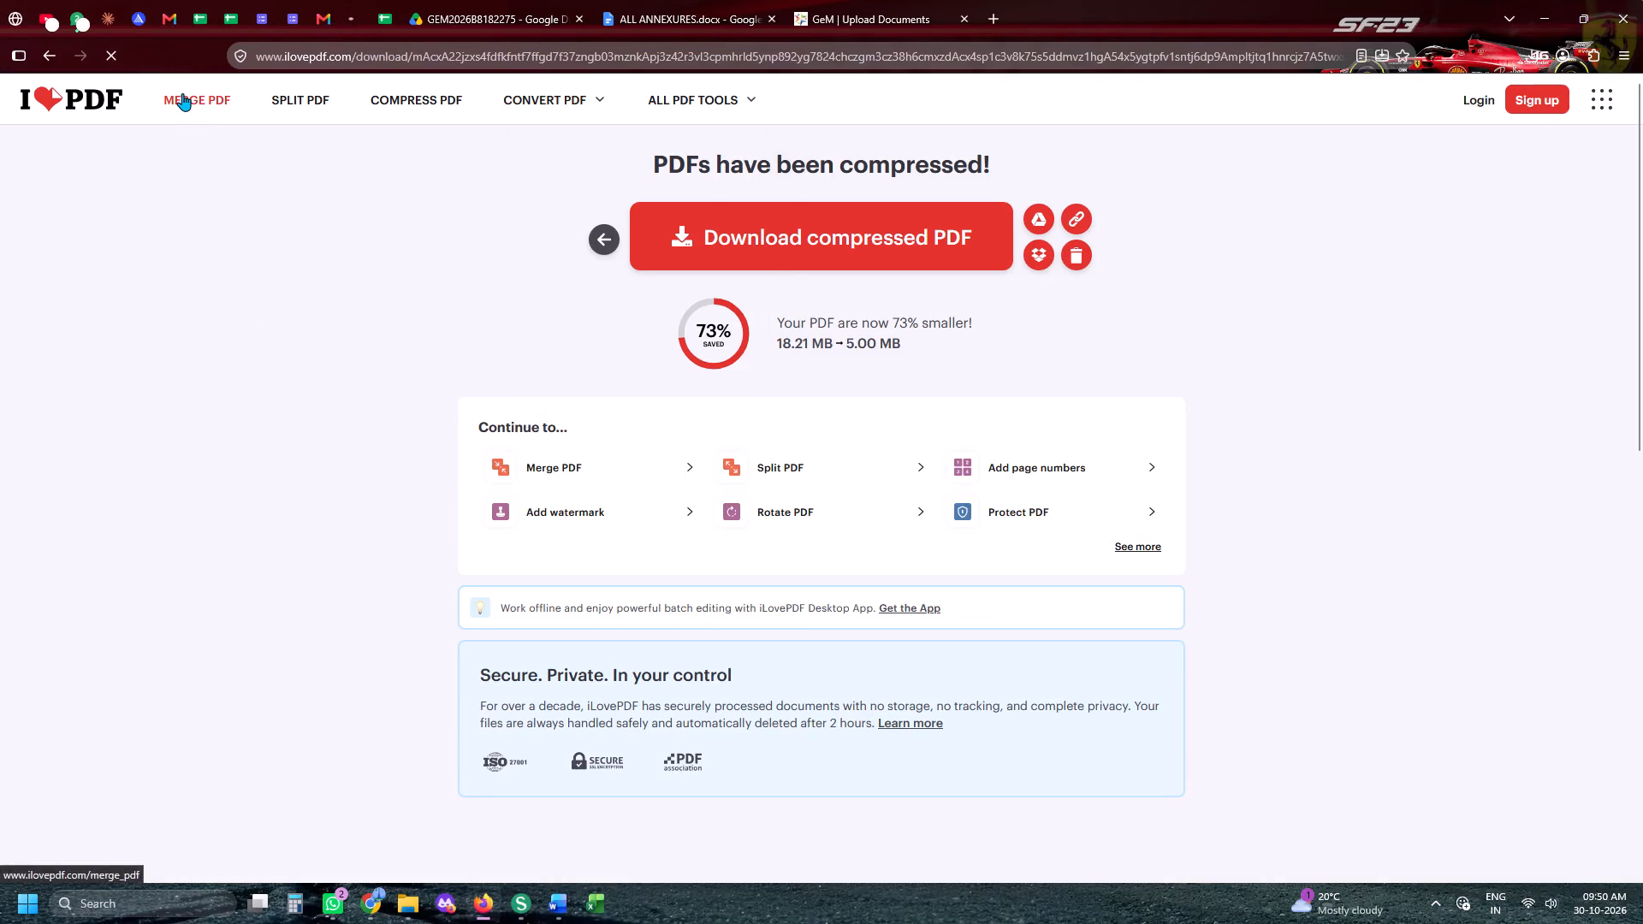
pyautogui.click(792, 296)
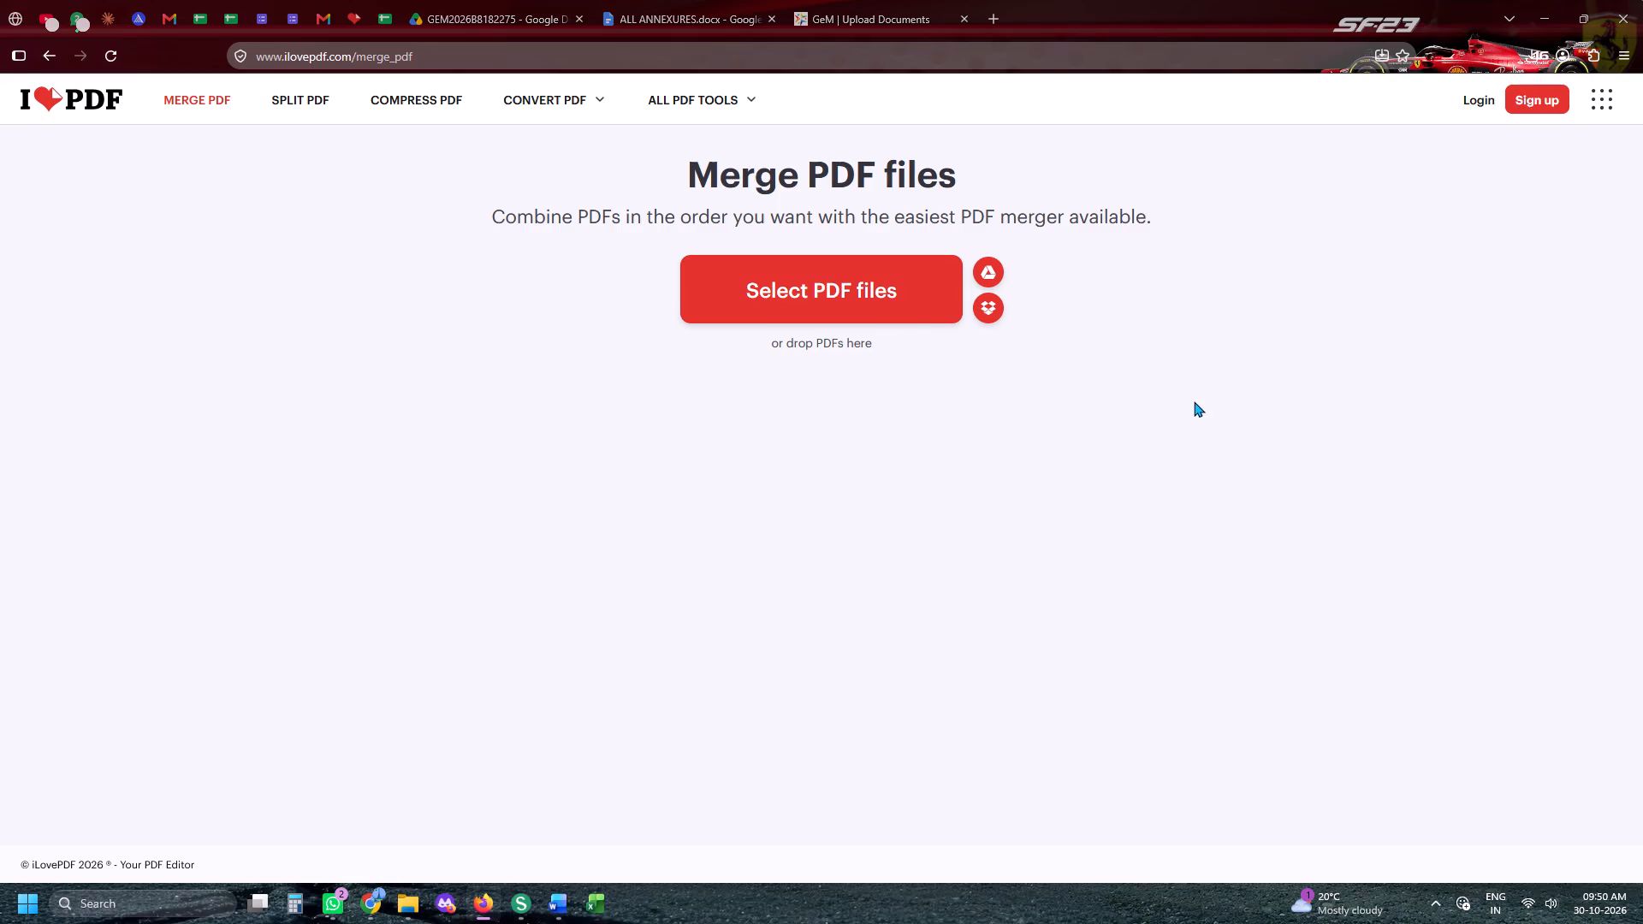
pyautogui.scroll(8, 1192, 355)
pyautogui.click(1190, 305)
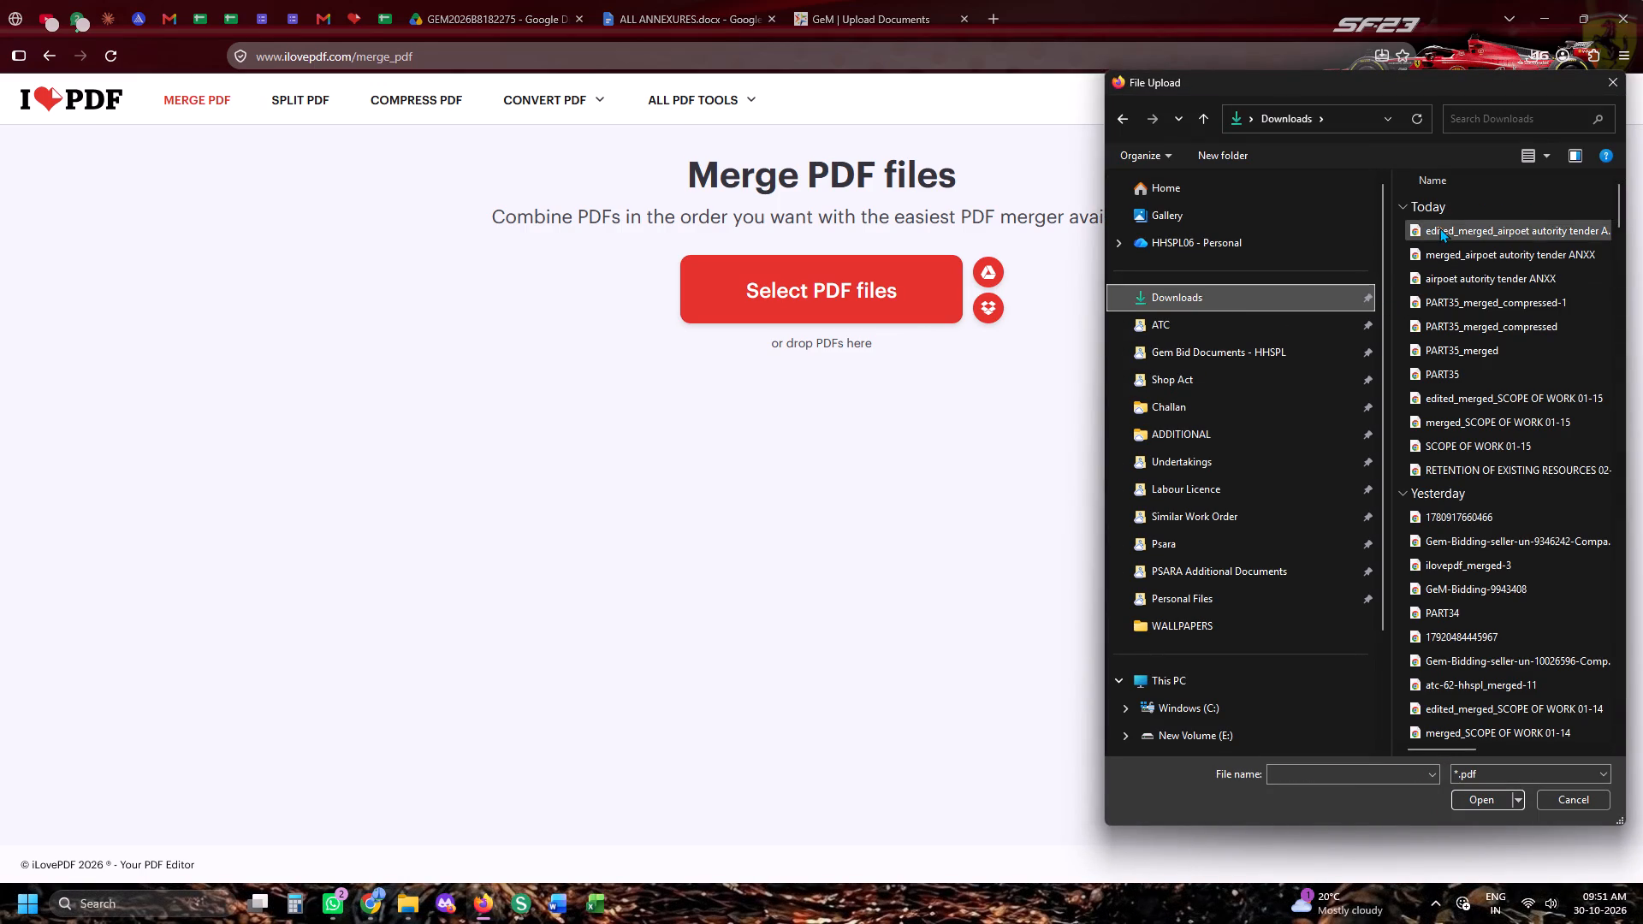
pyautogui.doubleClick(1439, 228)
# In the Daily Tender Sheet, enter "mmkkk" as Harshnath's Tender Filler for bid GEM/2026/B/8182275 (Ahmedabad, row 642).
pyautogui.click(387, 0)
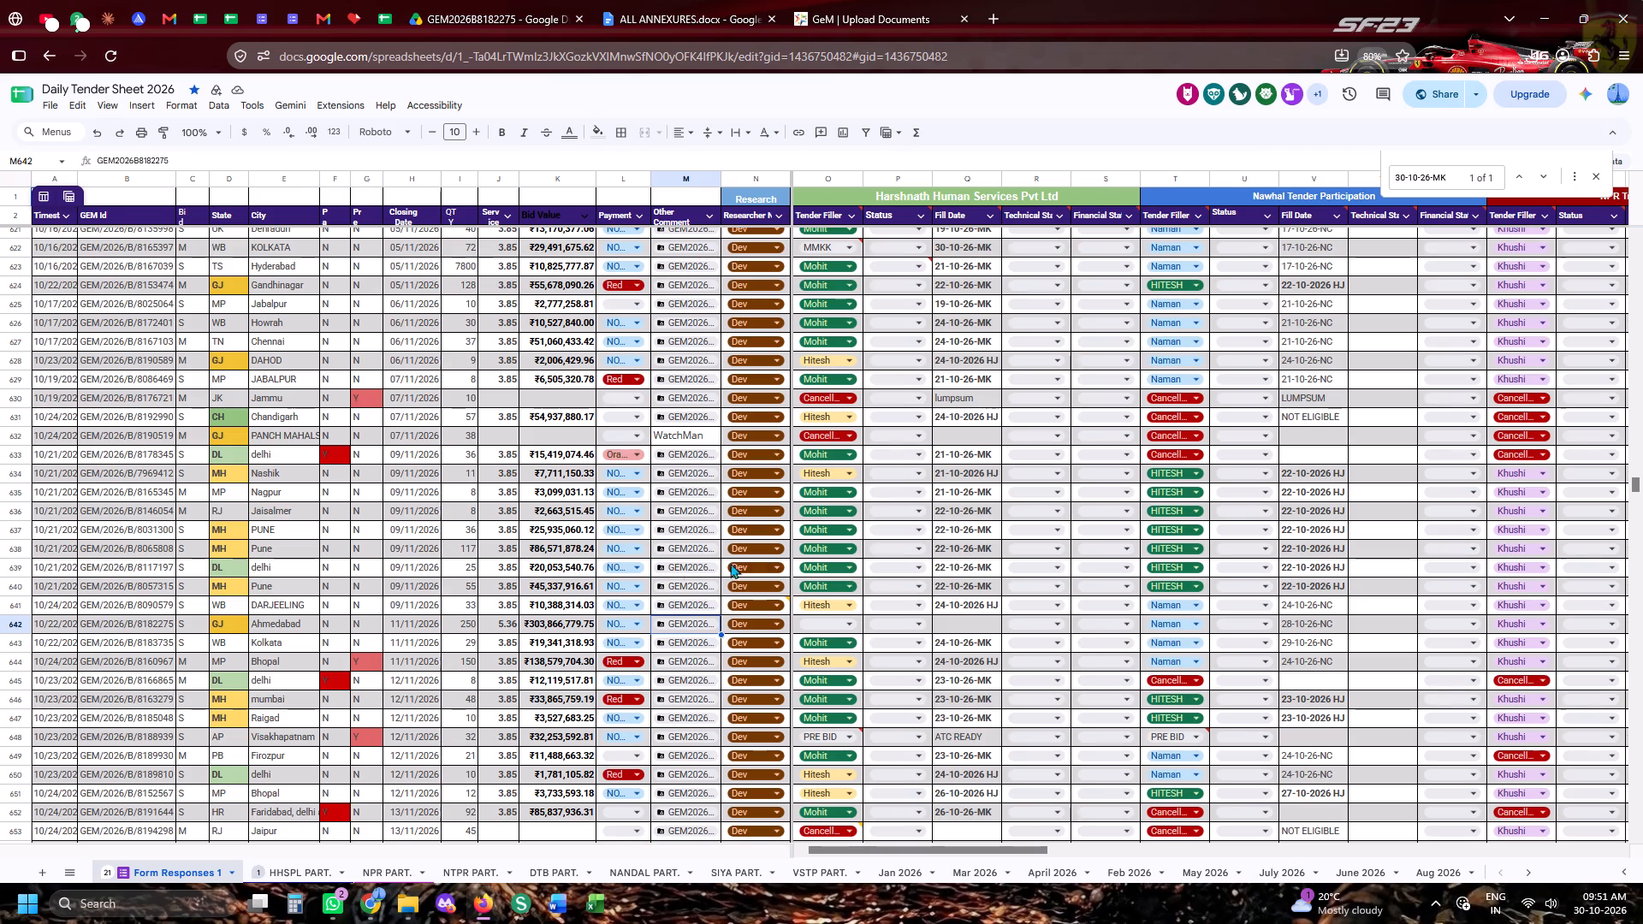
pyautogui.click(845, 627)
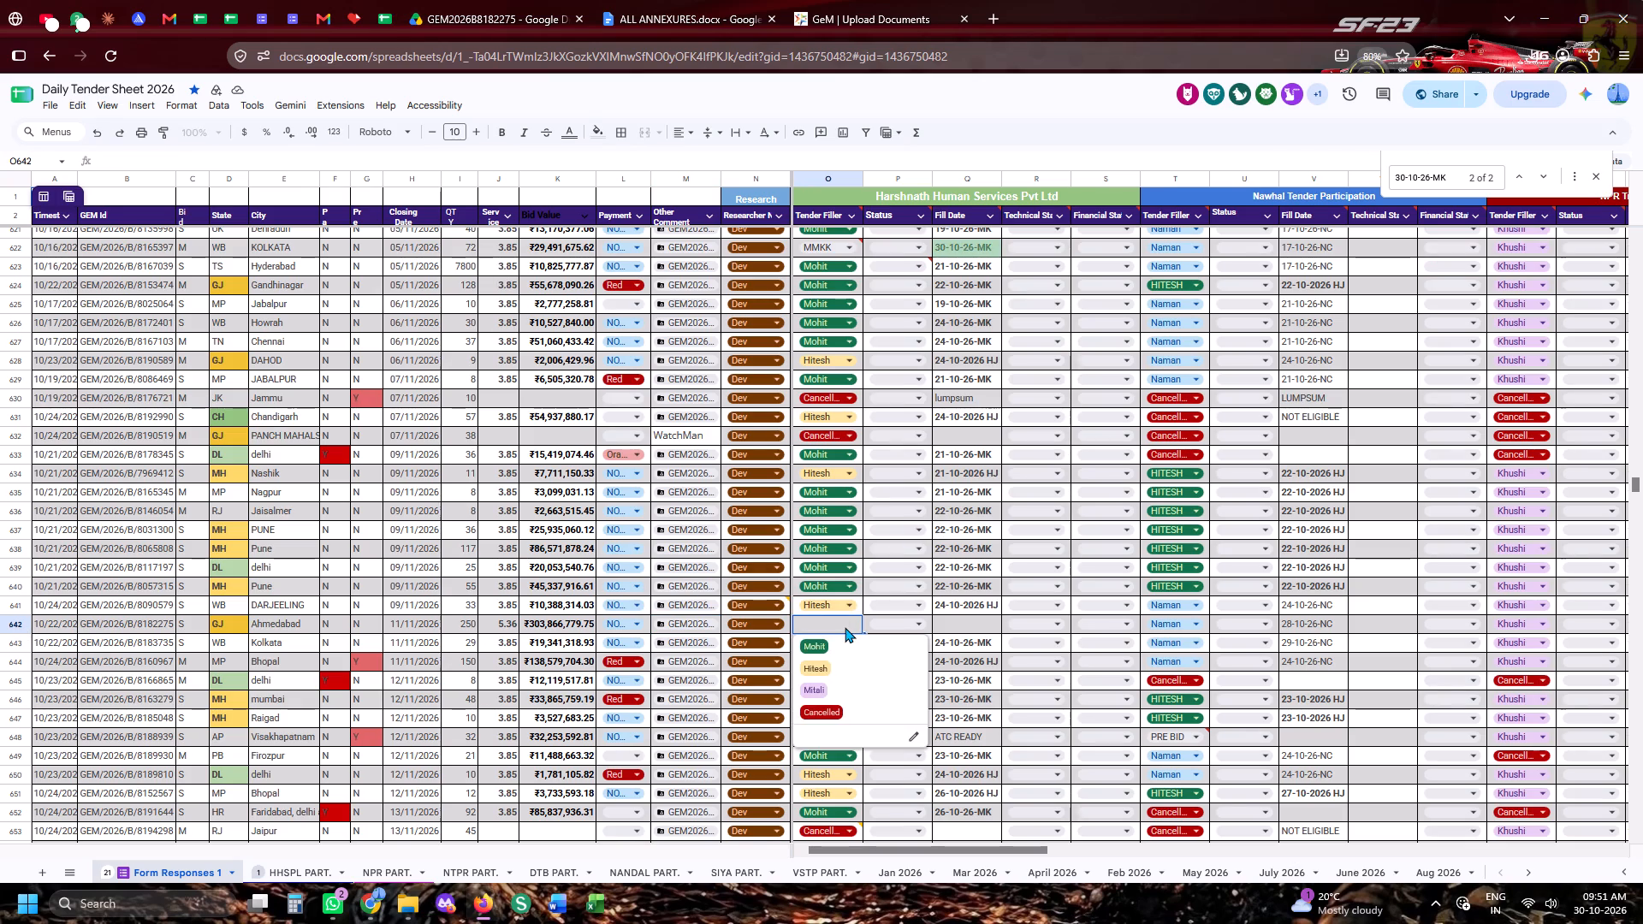
pyautogui.write('mmkkk')
pyautogui.press('Tab')
# Clear Harshnath's Tender Filler and Fill Date entries for the KOLKATA bid GEM/2026/B/8165397 in row 622.
pyautogui.scroll(5, 845, 627)
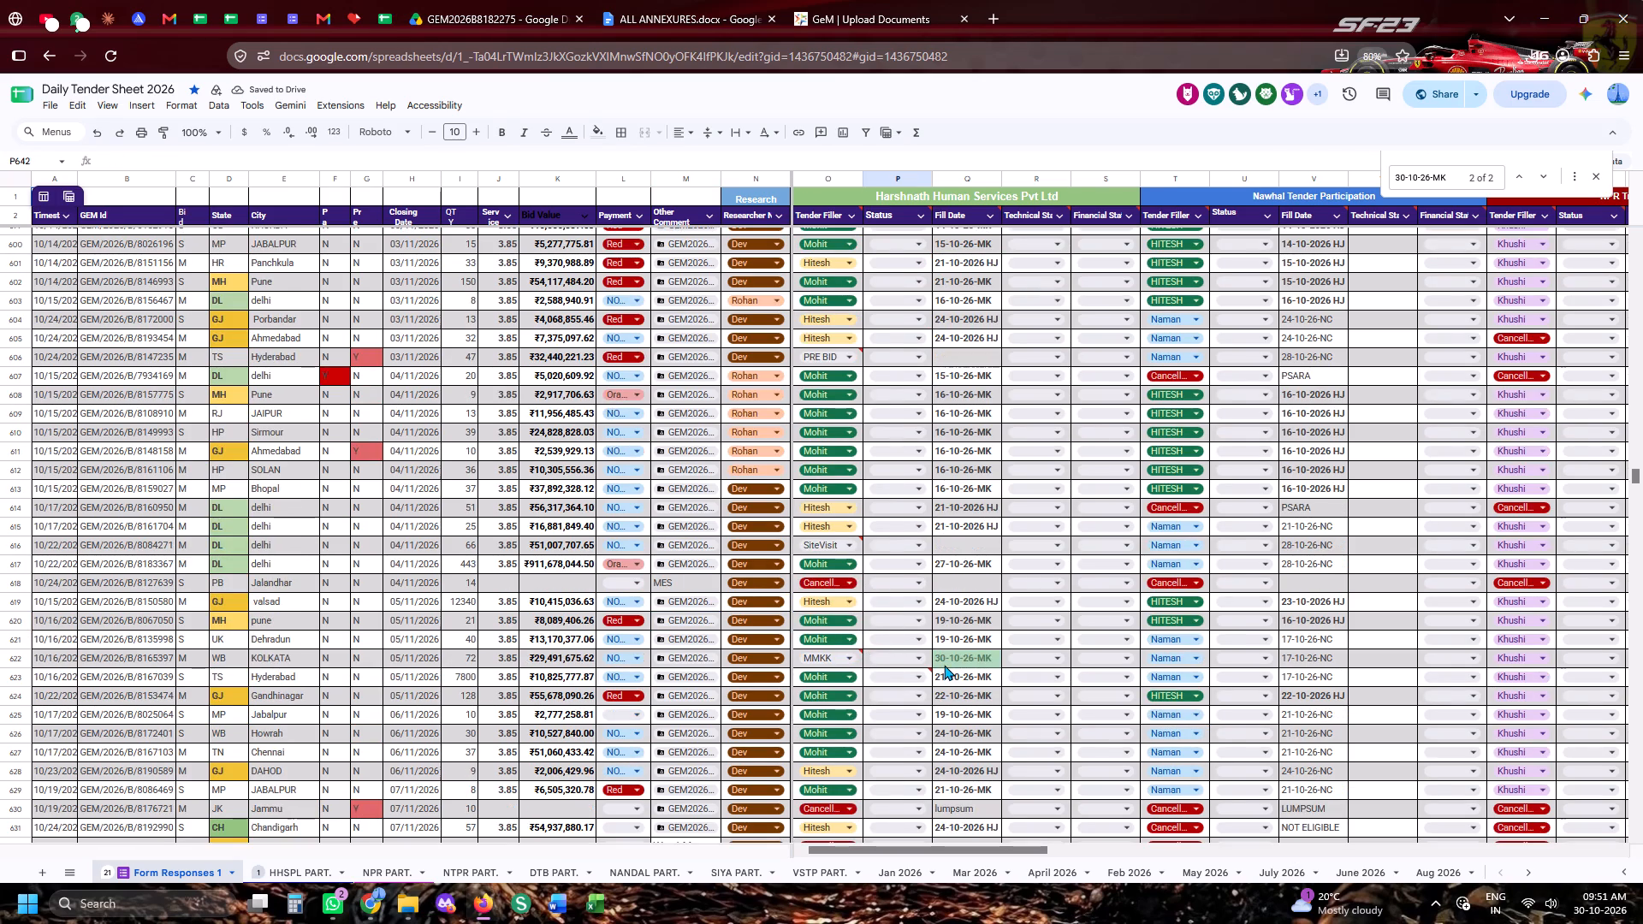
pyautogui.click(944, 665)
pyautogui.hotkey('ctrl', 'x')
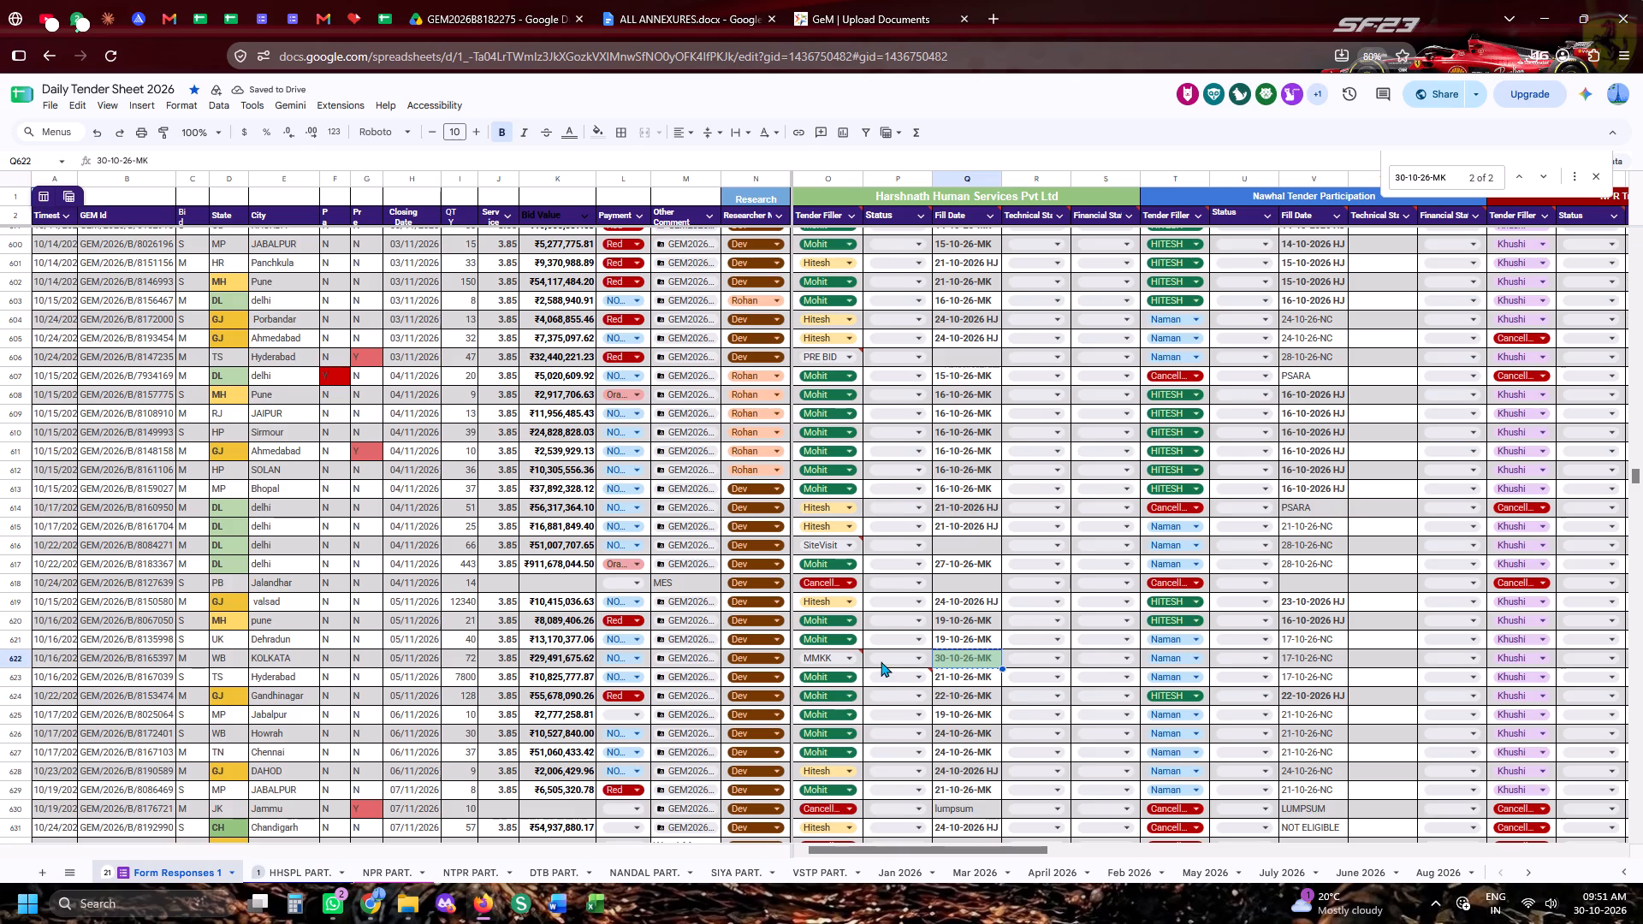
pyautogui.hotkey('ctrl', 'x')
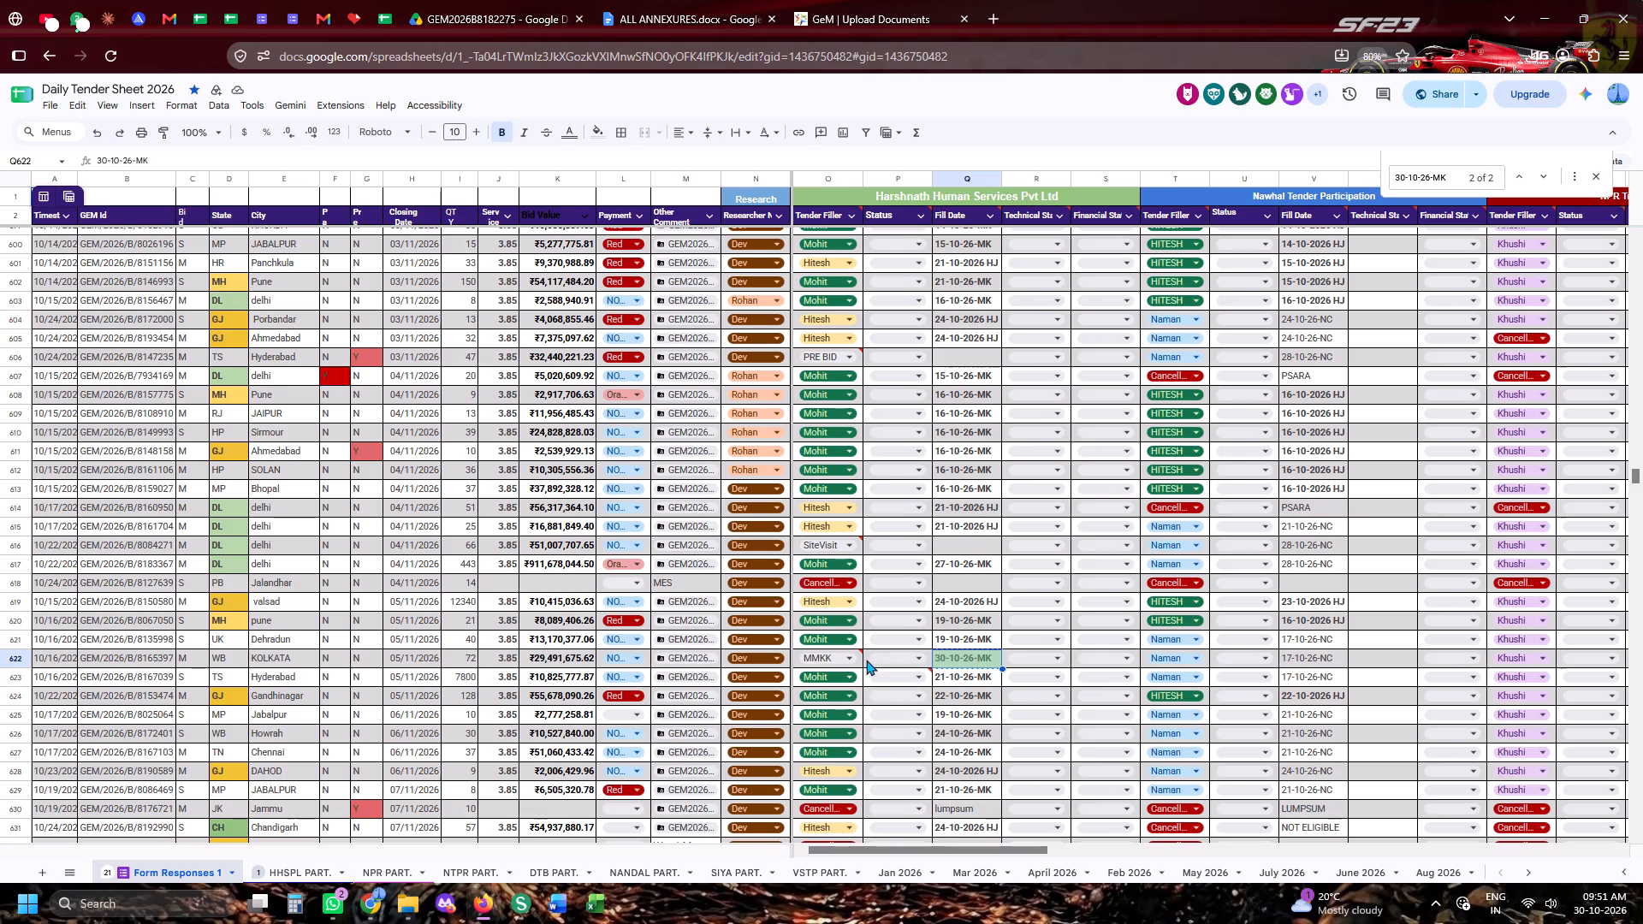
pyautogui.click(860, 663)
pyautogui.press('Delete')
pyautogui.click(941, 744)
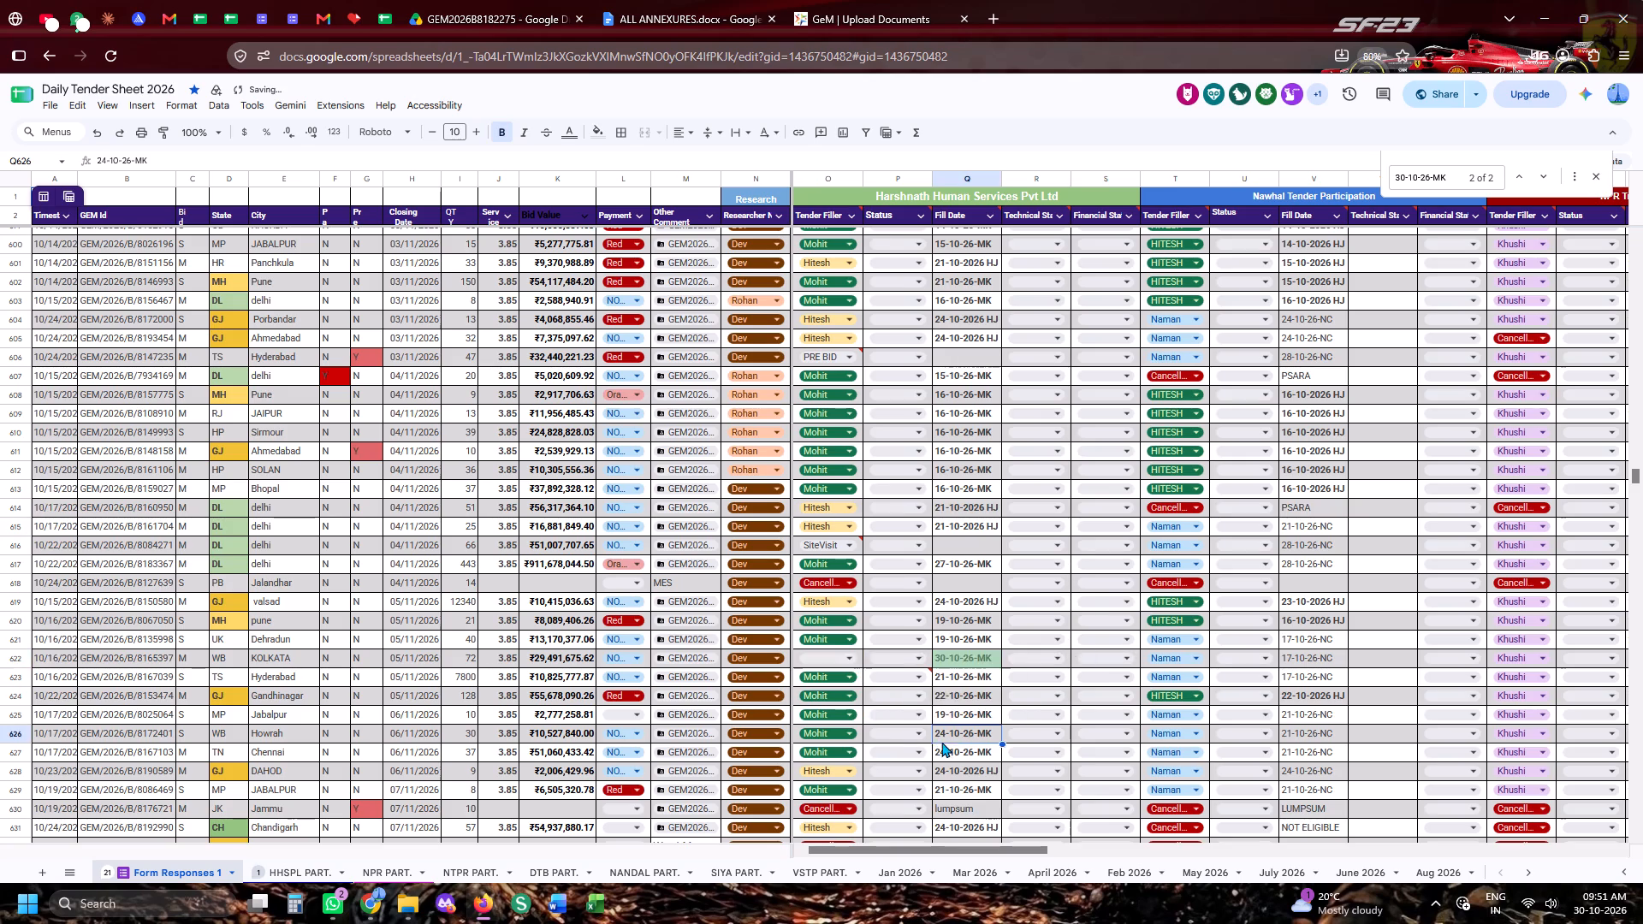
pyautogui.click(946, 665)
pyautogui.press('Delete')
# Review Harshnath's Tender Filler and Fill Date entries in the Daily Tender Sheet from row 622 through the newest bids.
pyautogui.scroll(-14, 941, 666)
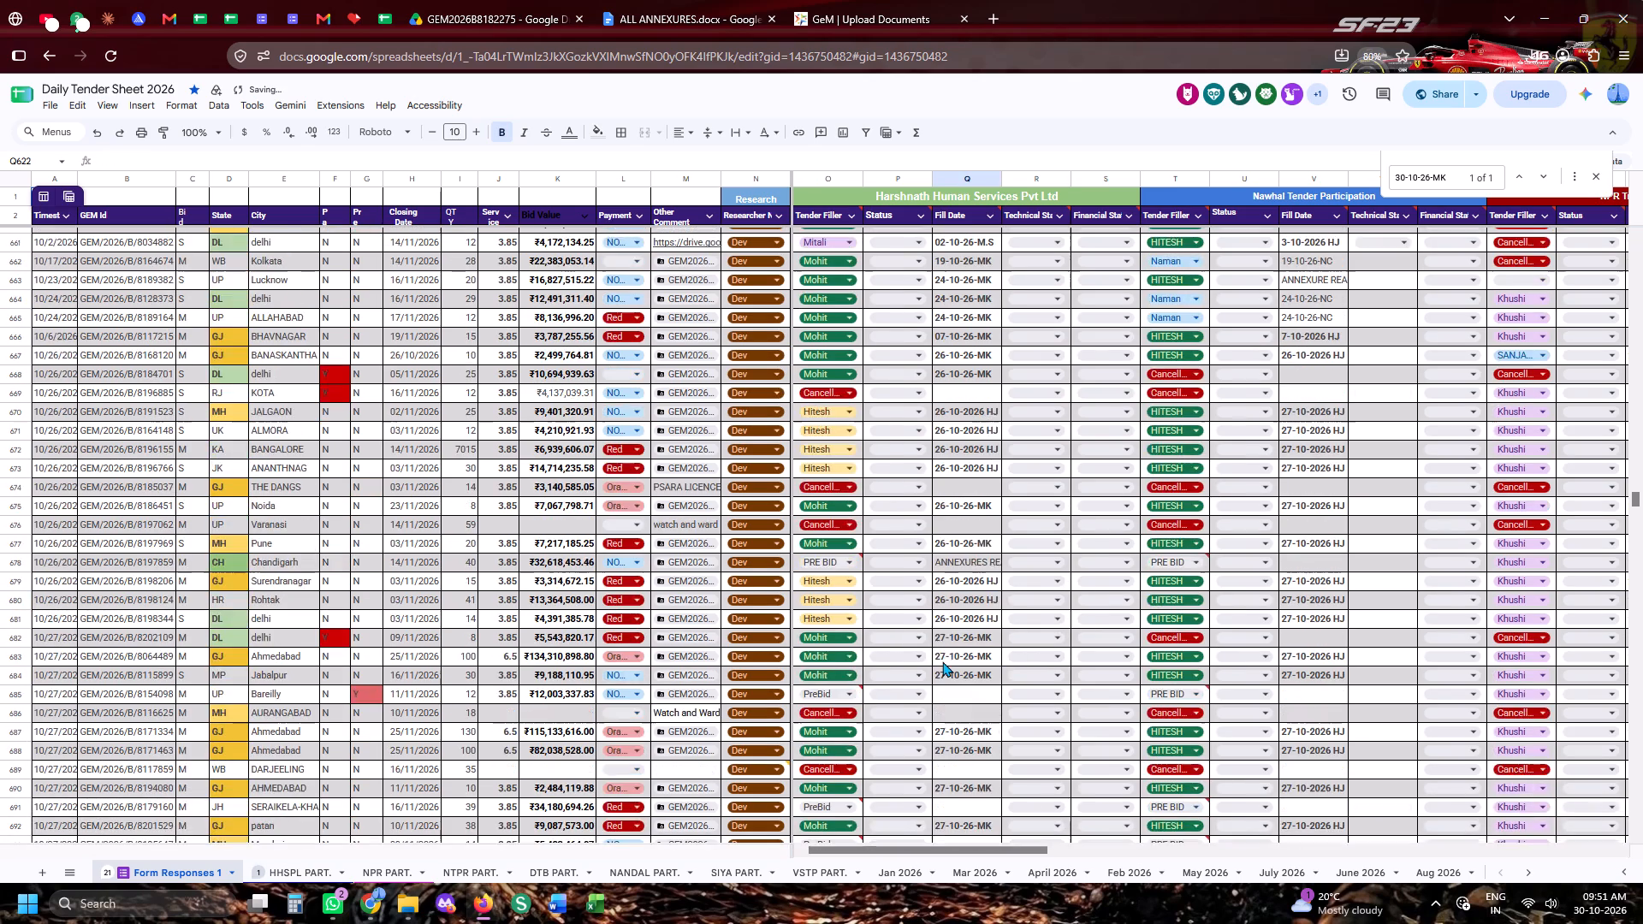
pyautogui.scroll(-6, 942, 661)
pyautogui.scroll(3, 942, 661)
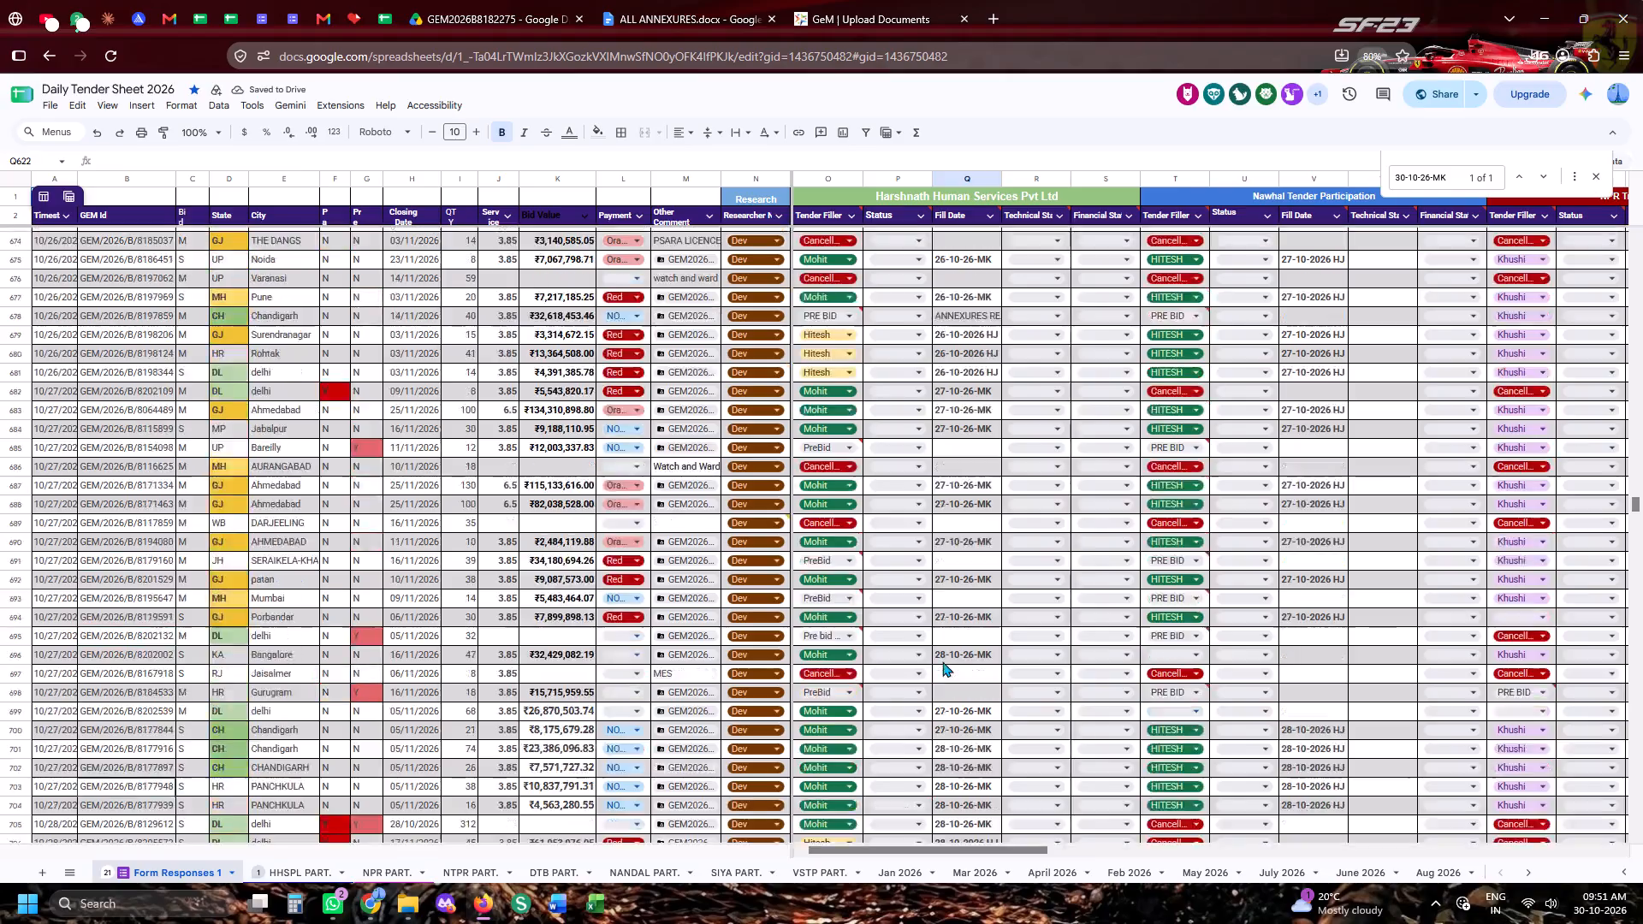
pyautogui.scroll(3, 944, 663)
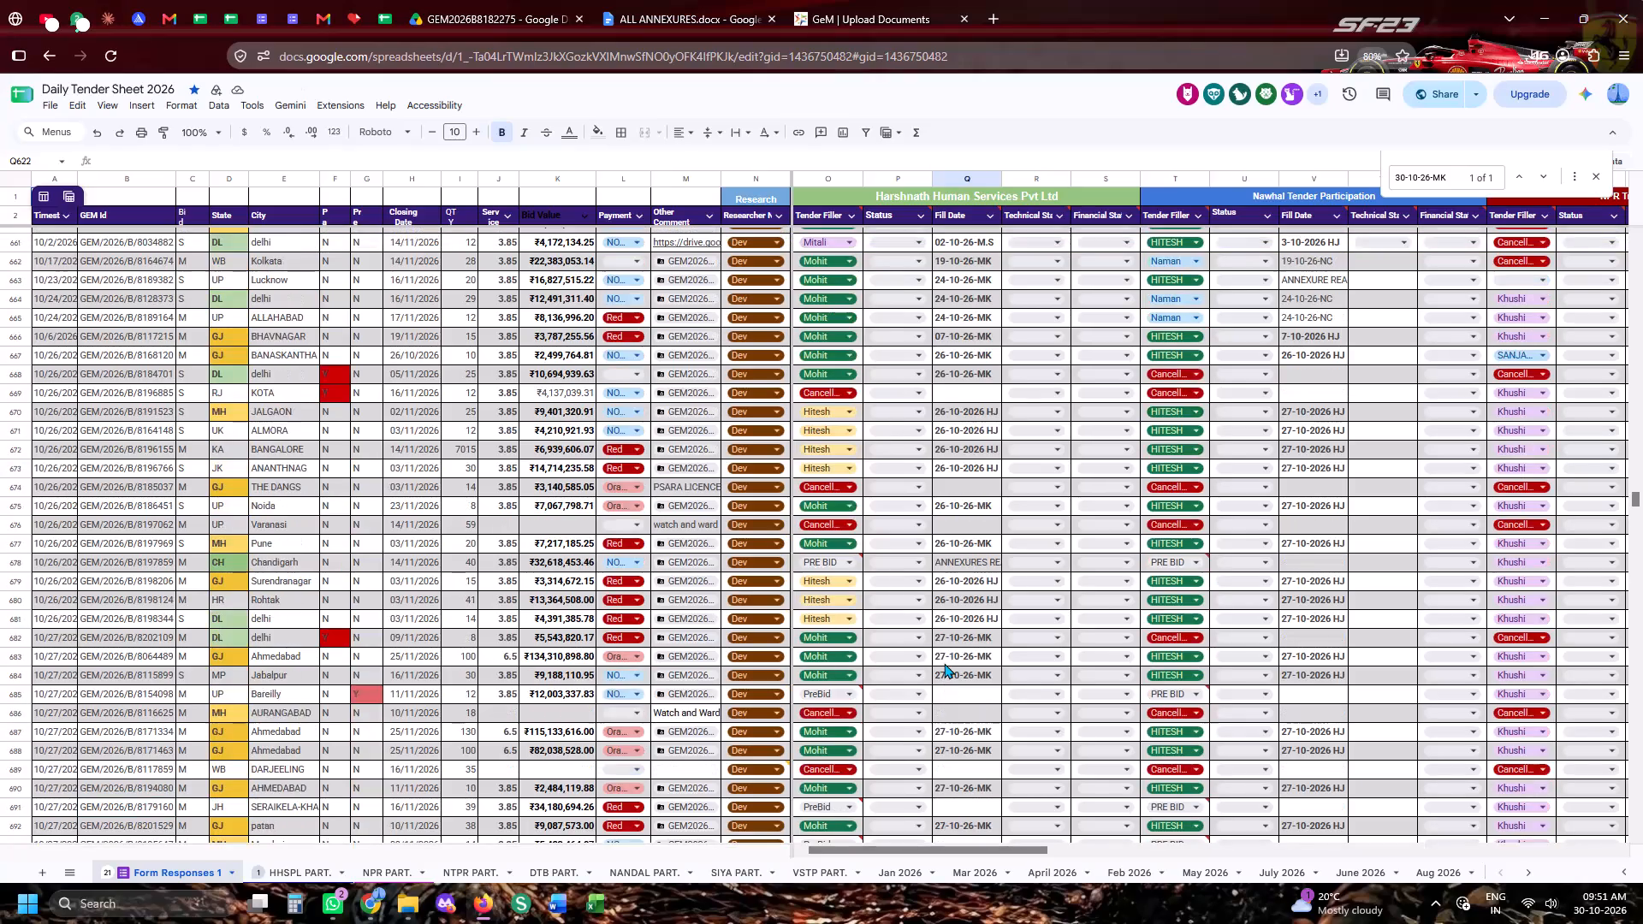
pyautogui.scroll(-9, 944, 663)
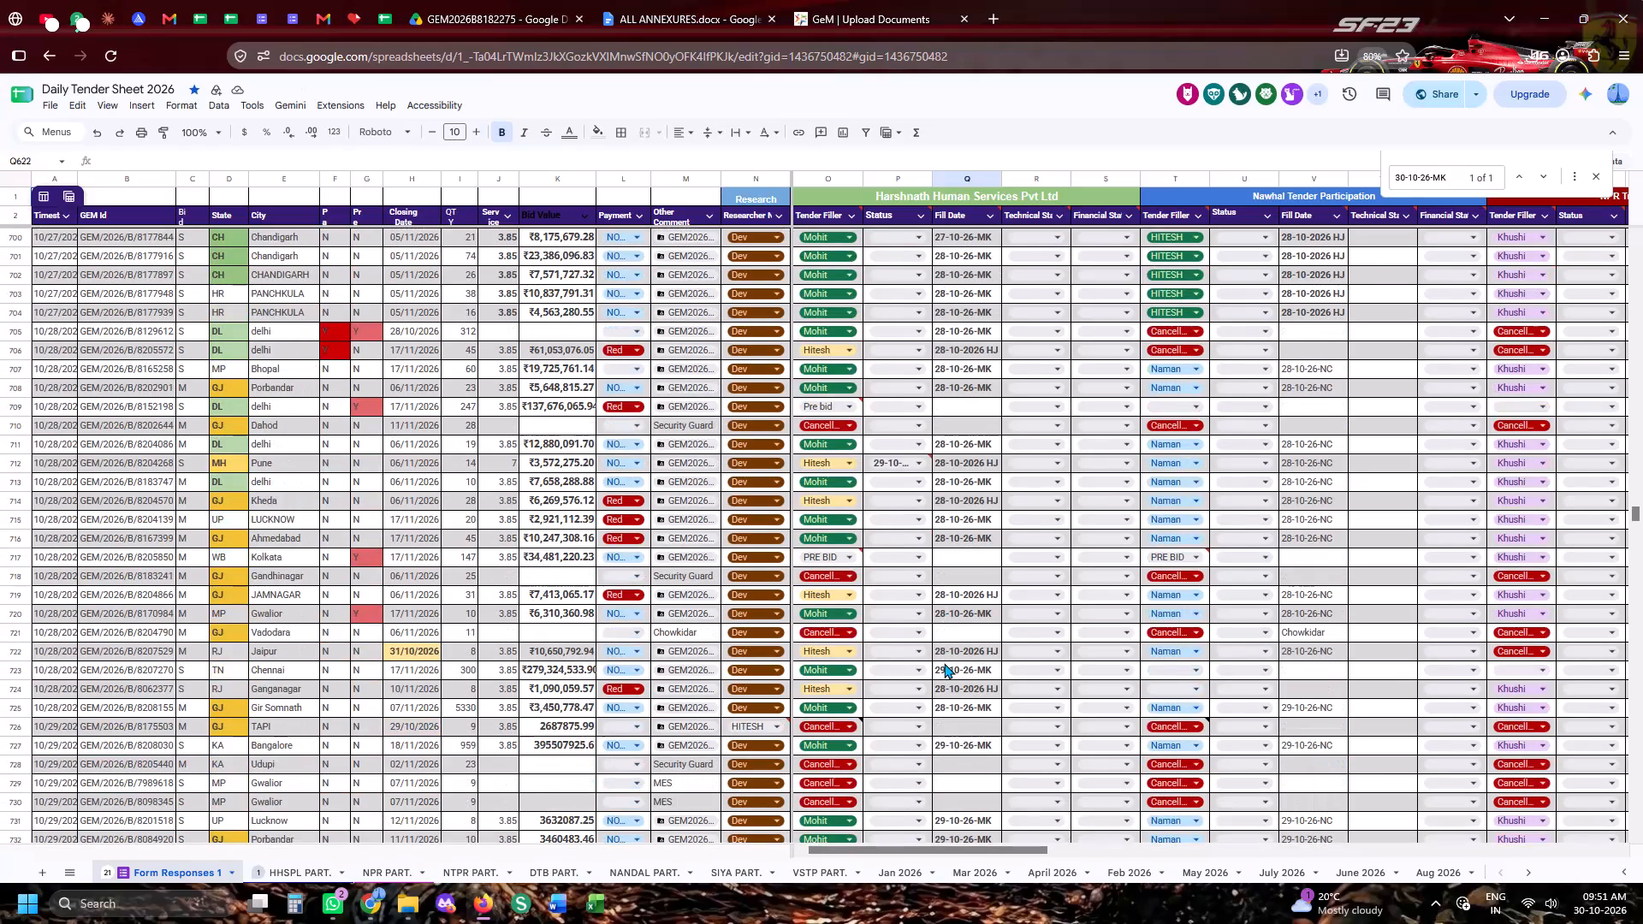
pyautogui.scroll(-5, 944, 663)
pyautogui.scroll(2, 944, 663)
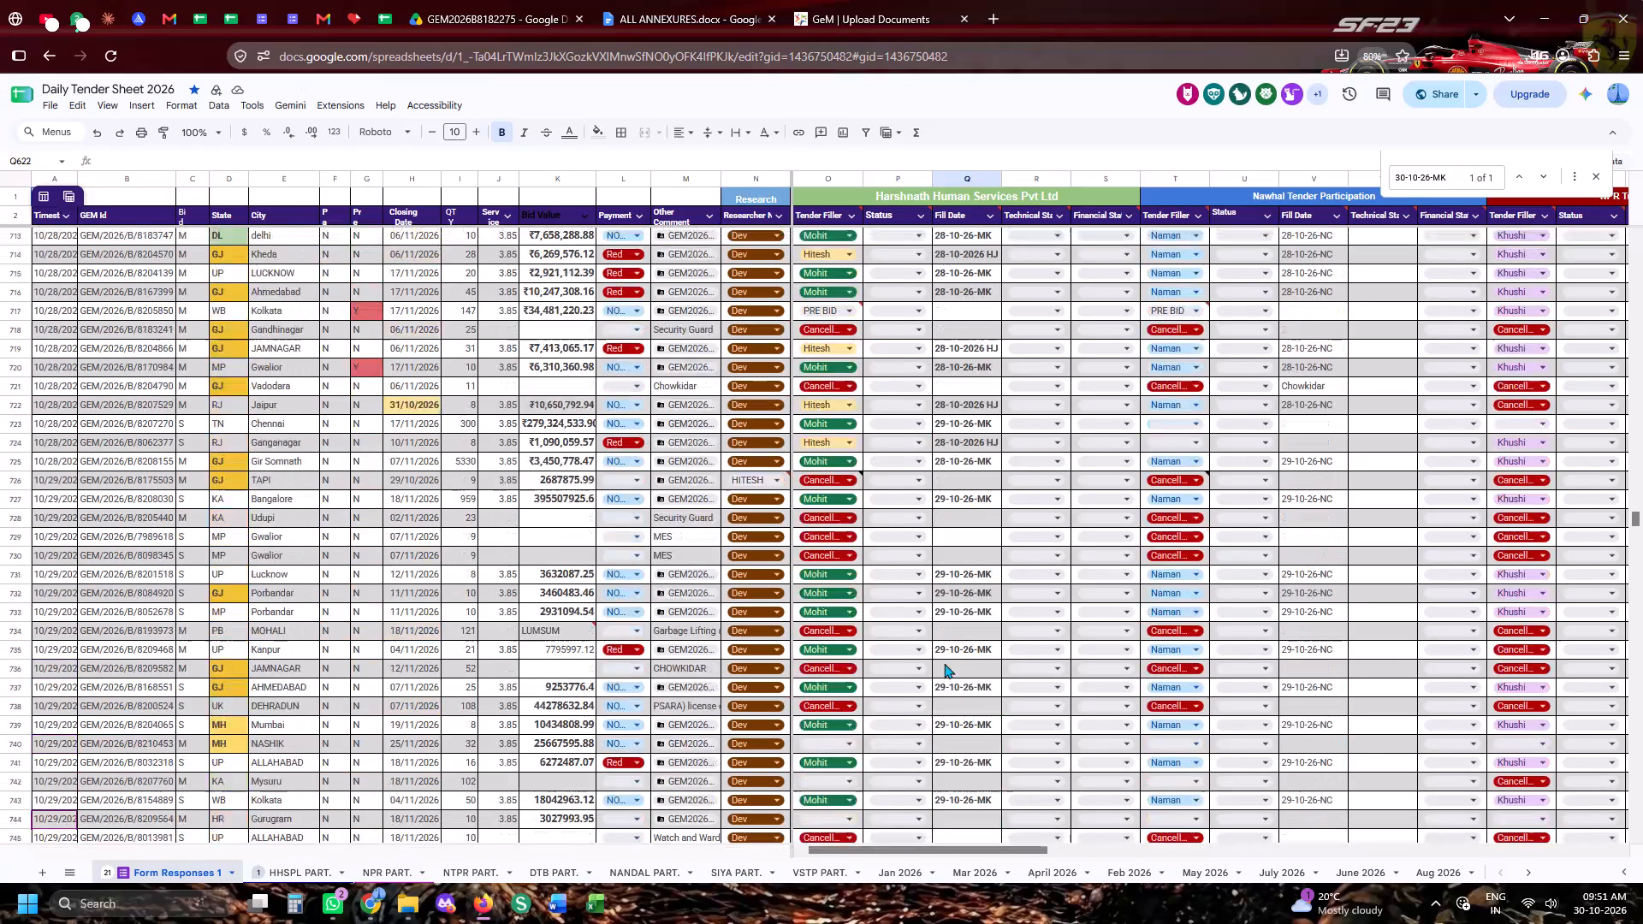
pyautogui.scroll(8, 944, 663)
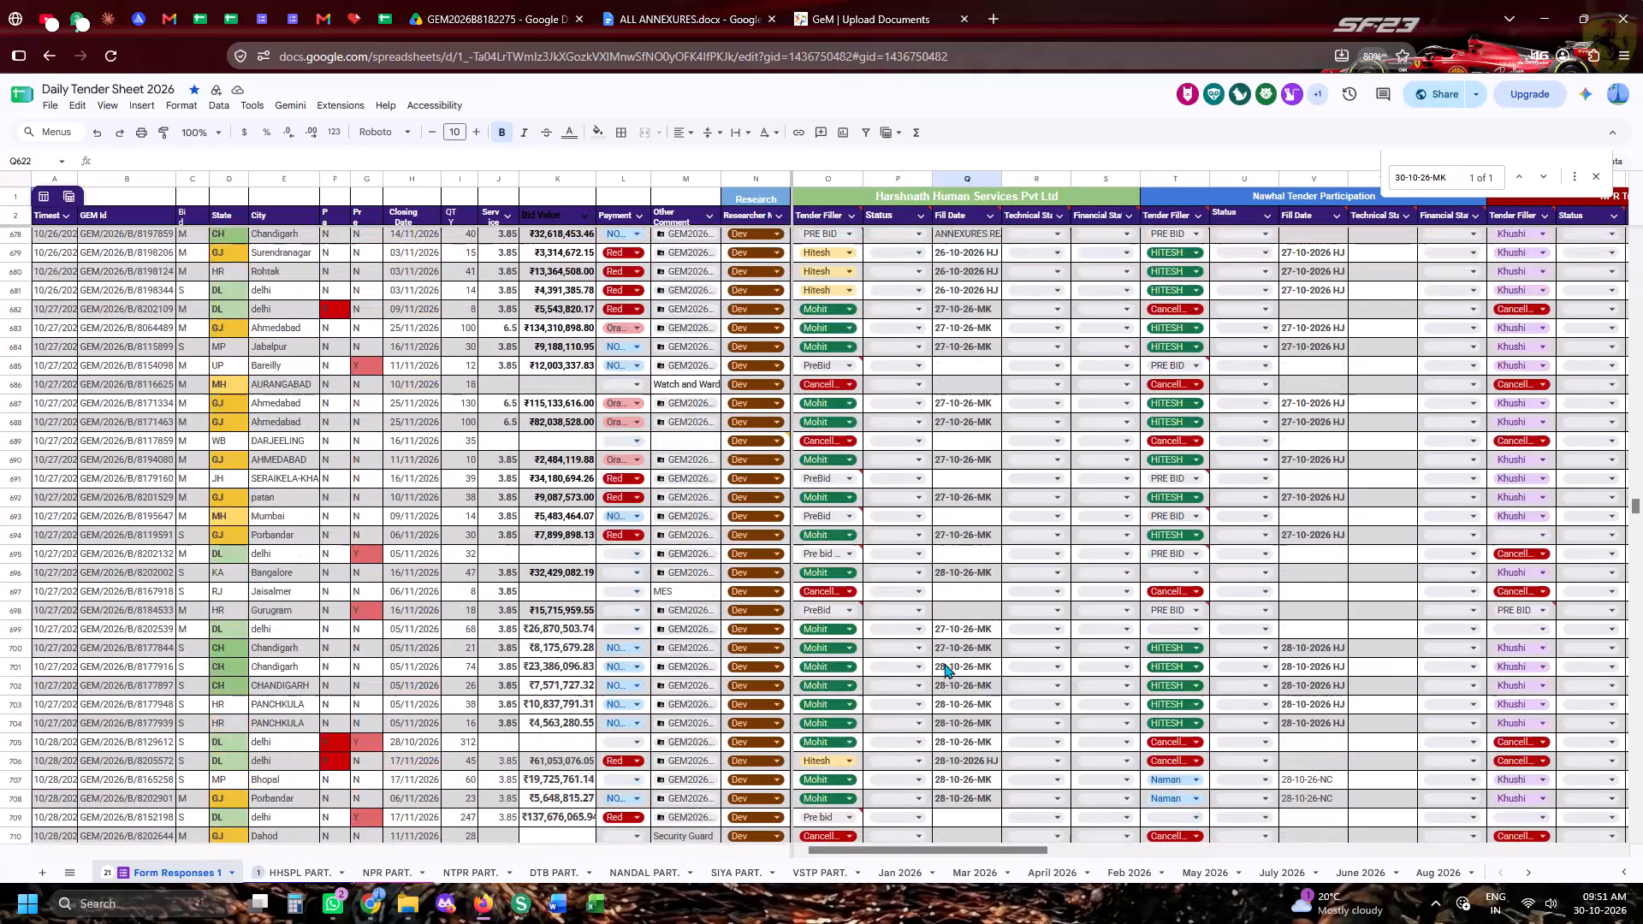
pyautogui.scroll(1, 944, 663)
pyautogui.scroll(-11, 944, 663)
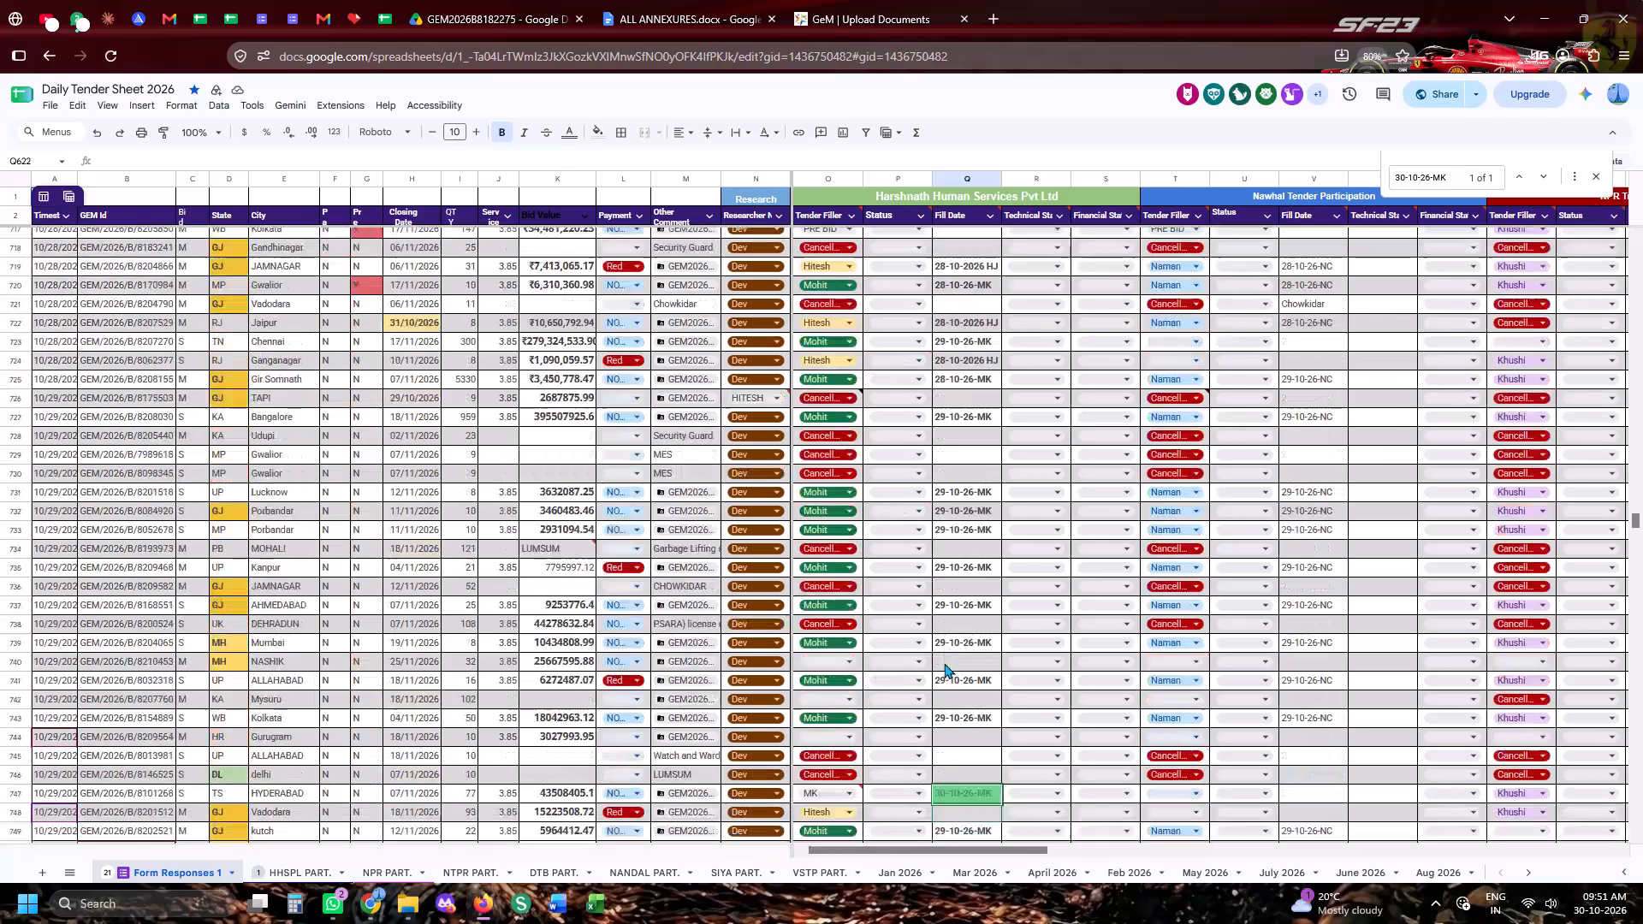
pyautogui.scroll(-3, 944, 663)
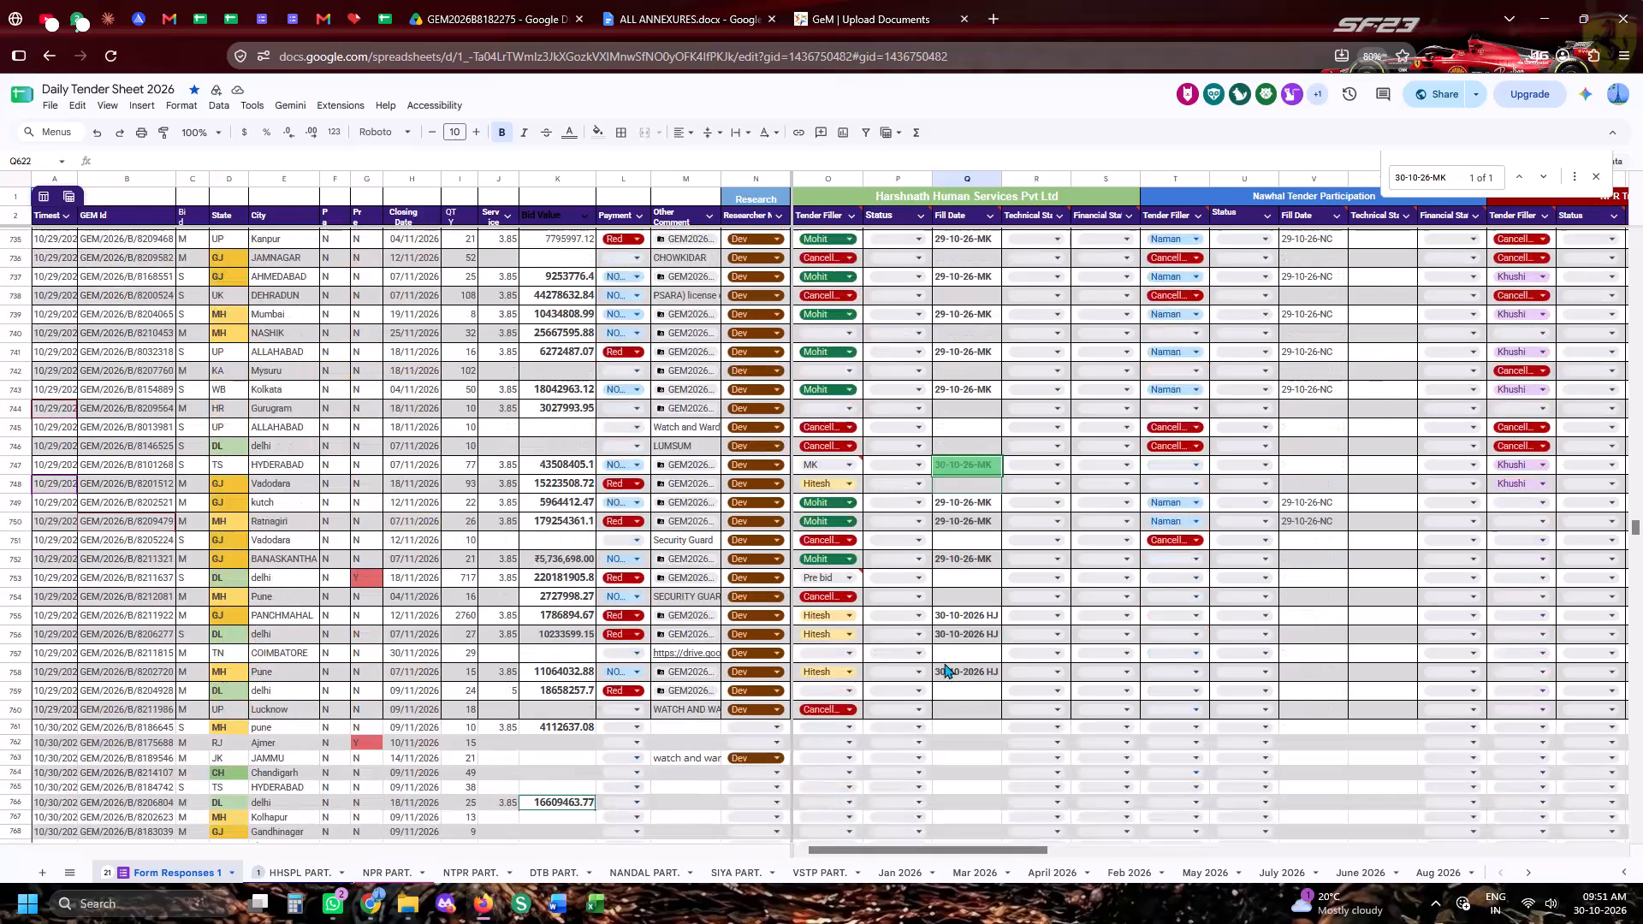
pyautogui.scroll(-4, 944, 663)
# Enter 30-10-26-MK in bold as Harshnath's Fill Date for bid GEM/2026/B/8182275 (Ahmedabad, row 642).
pyautogui.scroll(10, 944, 663)
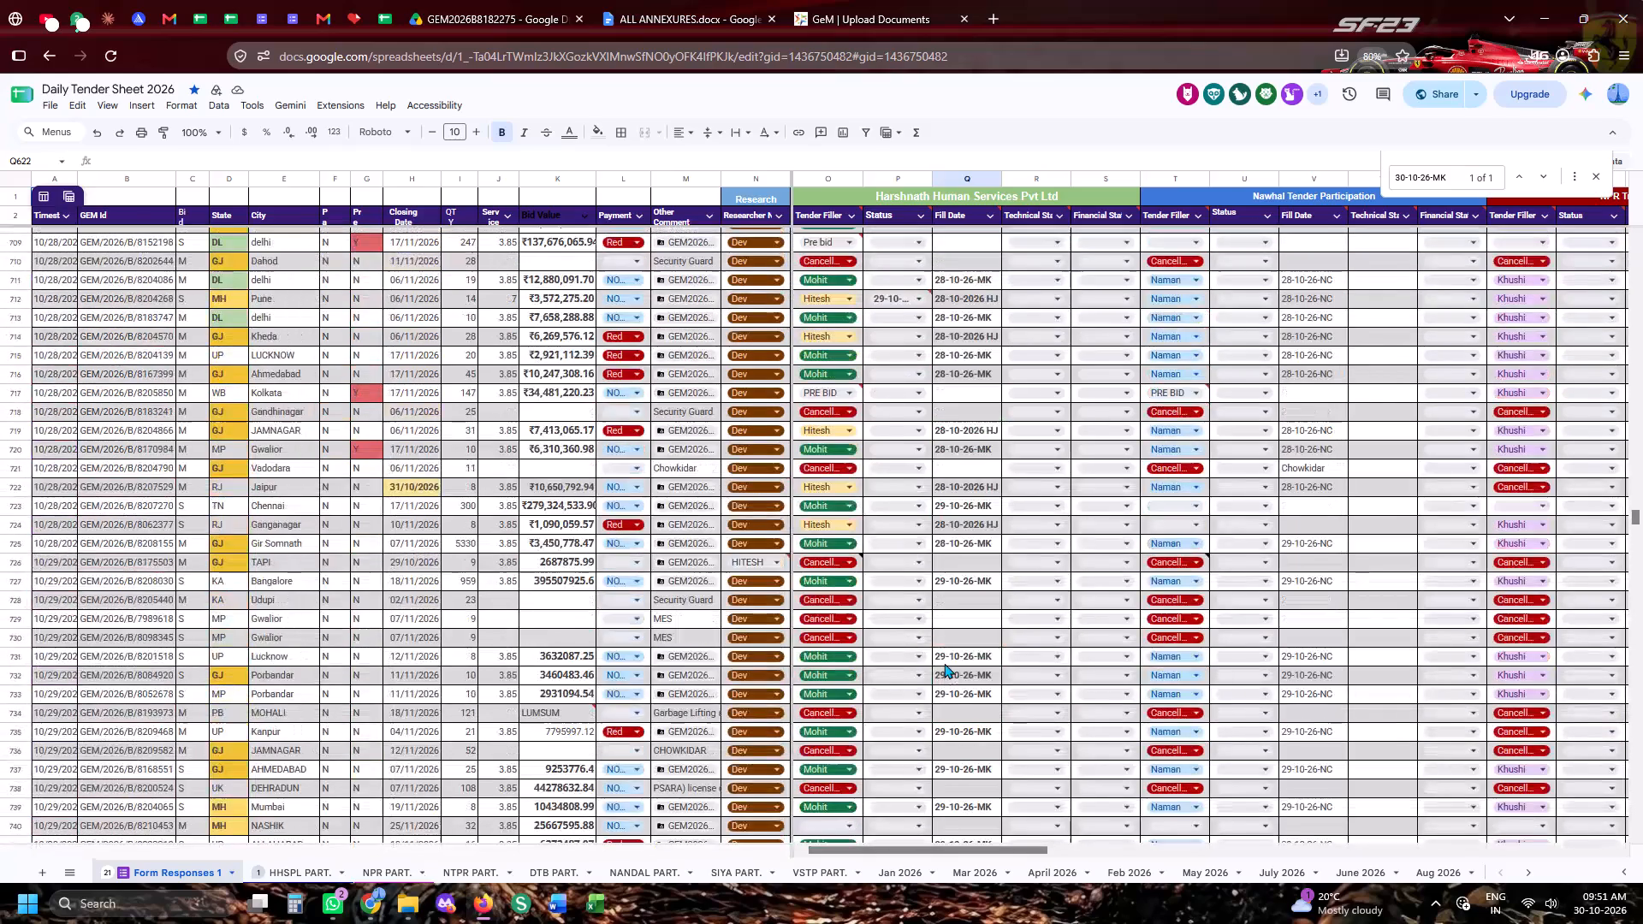
pyautogui.scroll(1, 944, 663)
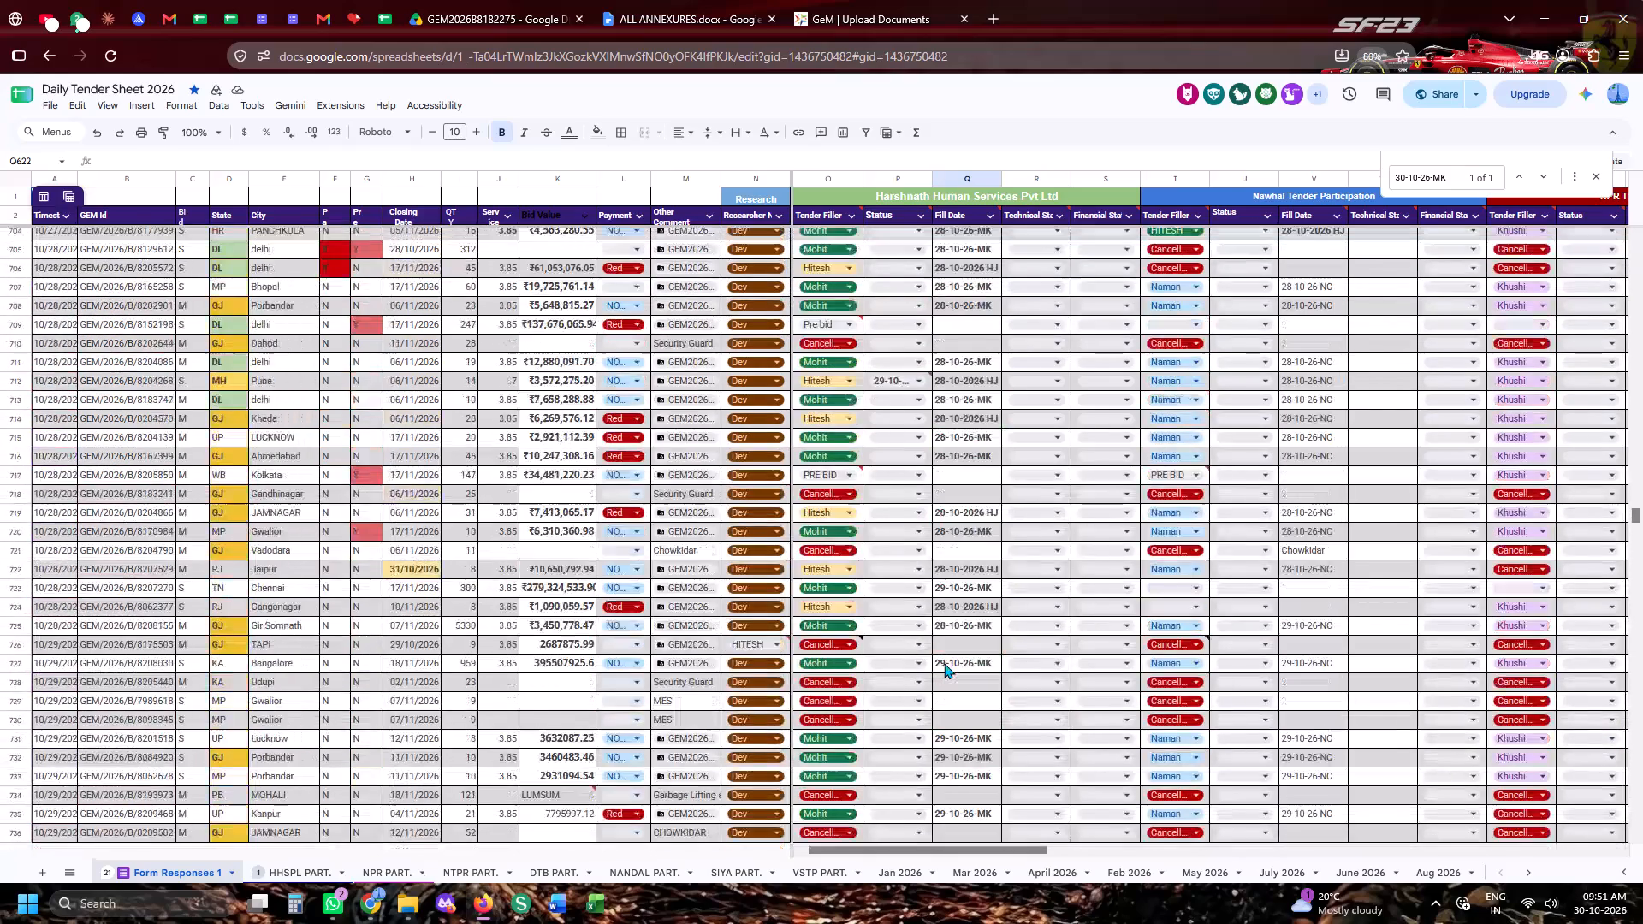
pyautogui.scroll(5, 944, 663)
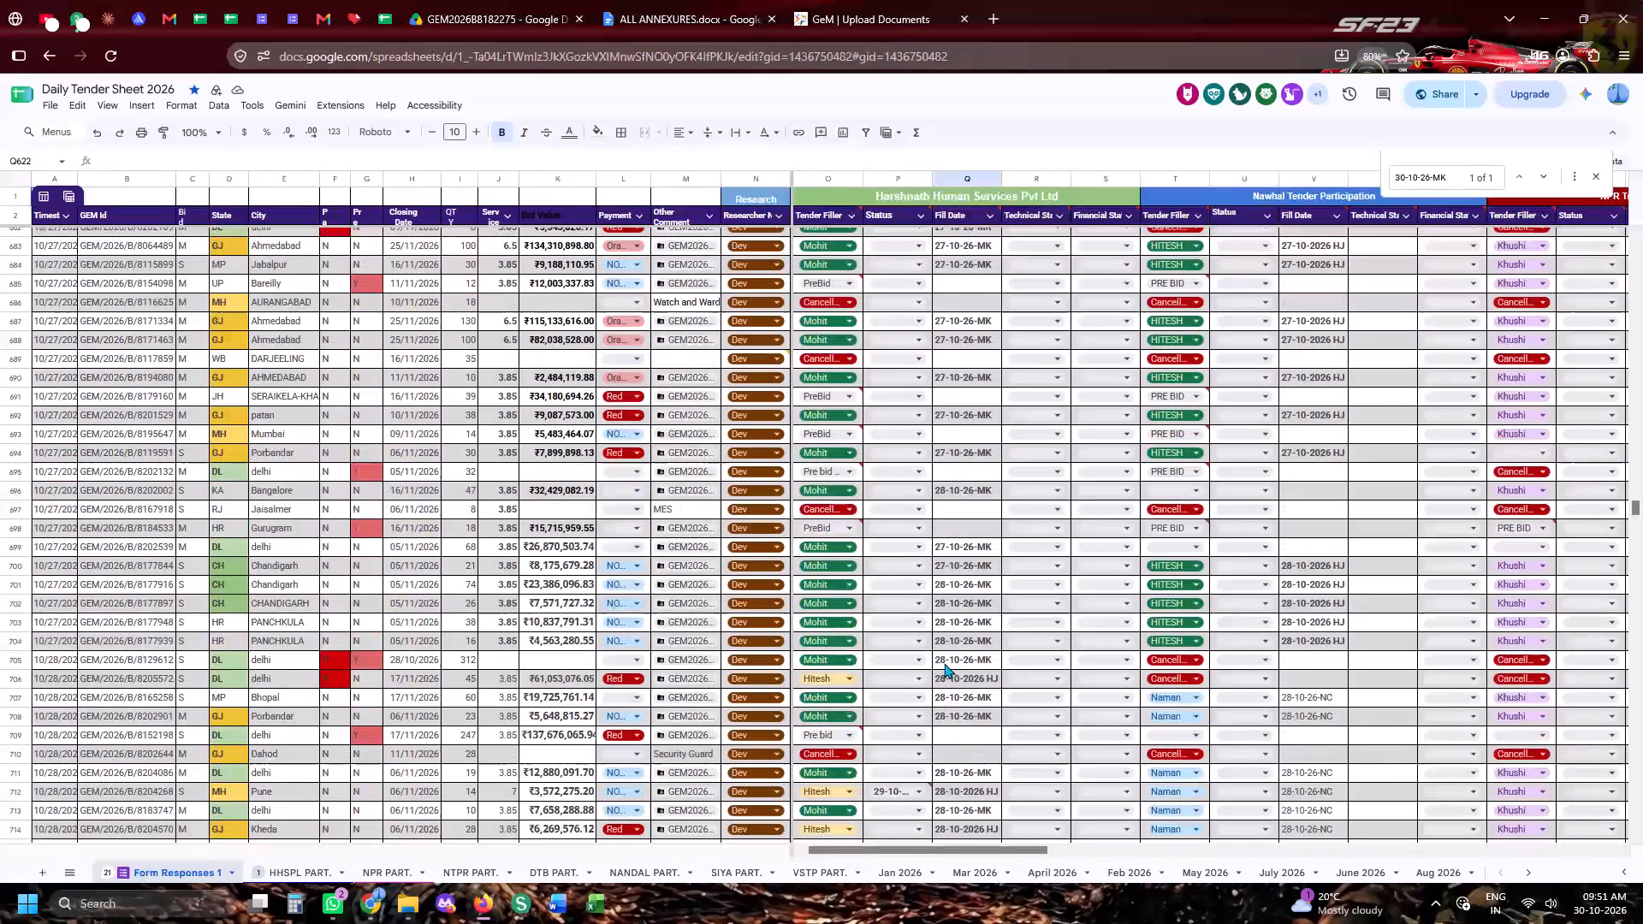
pyautogui.scroll(3, 944, 663)
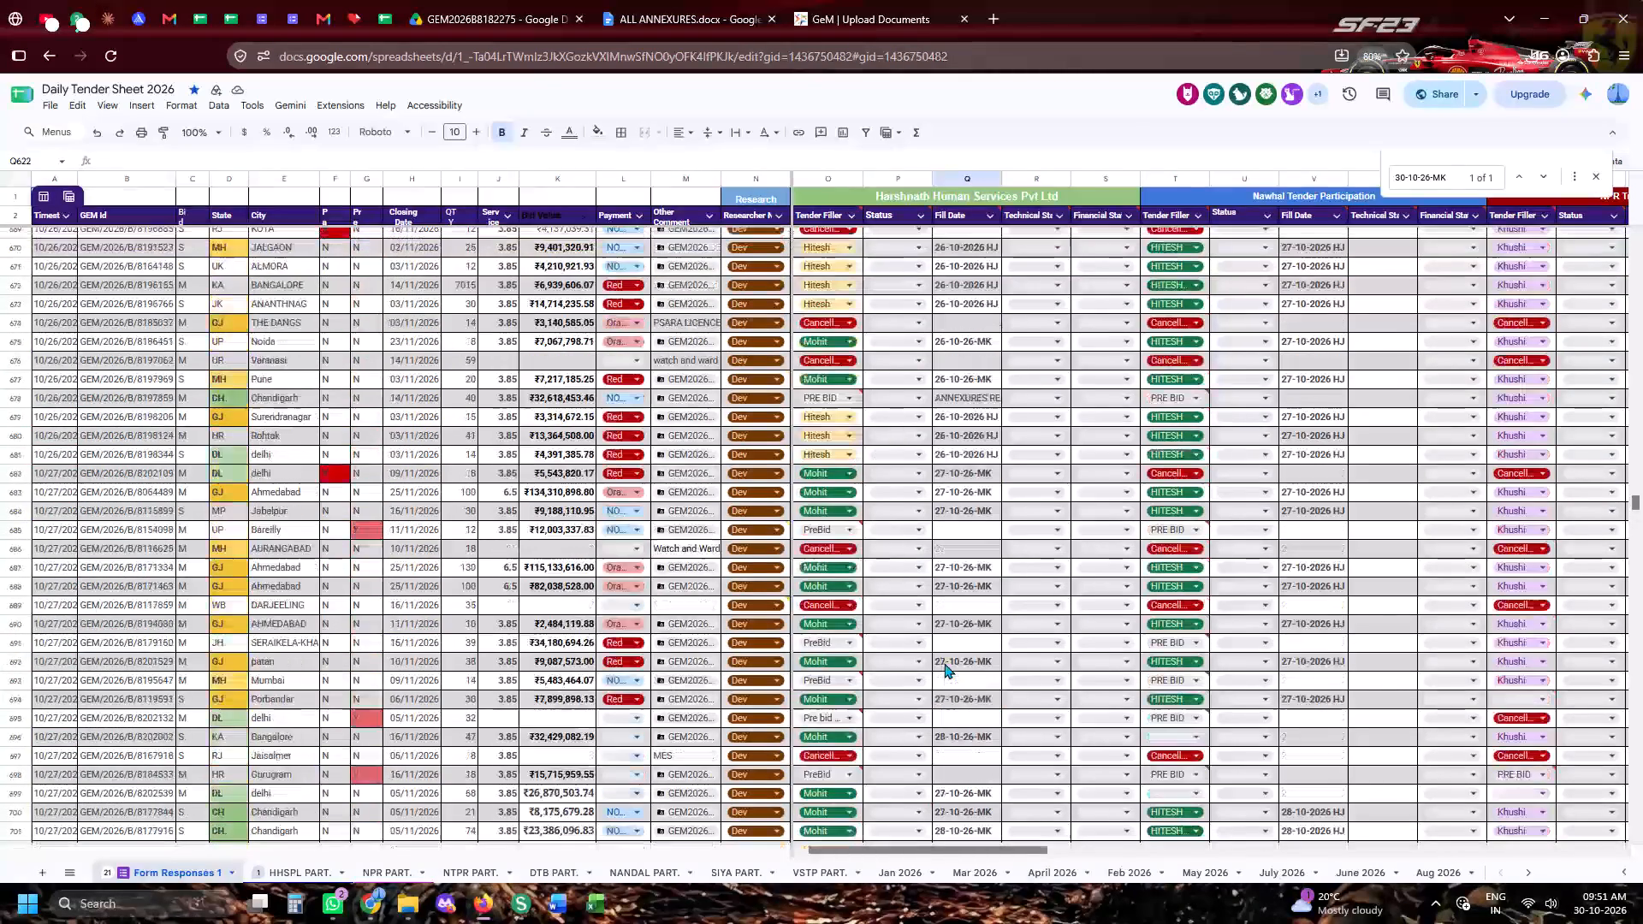
pyautogui.scroll(6, 944, 663)
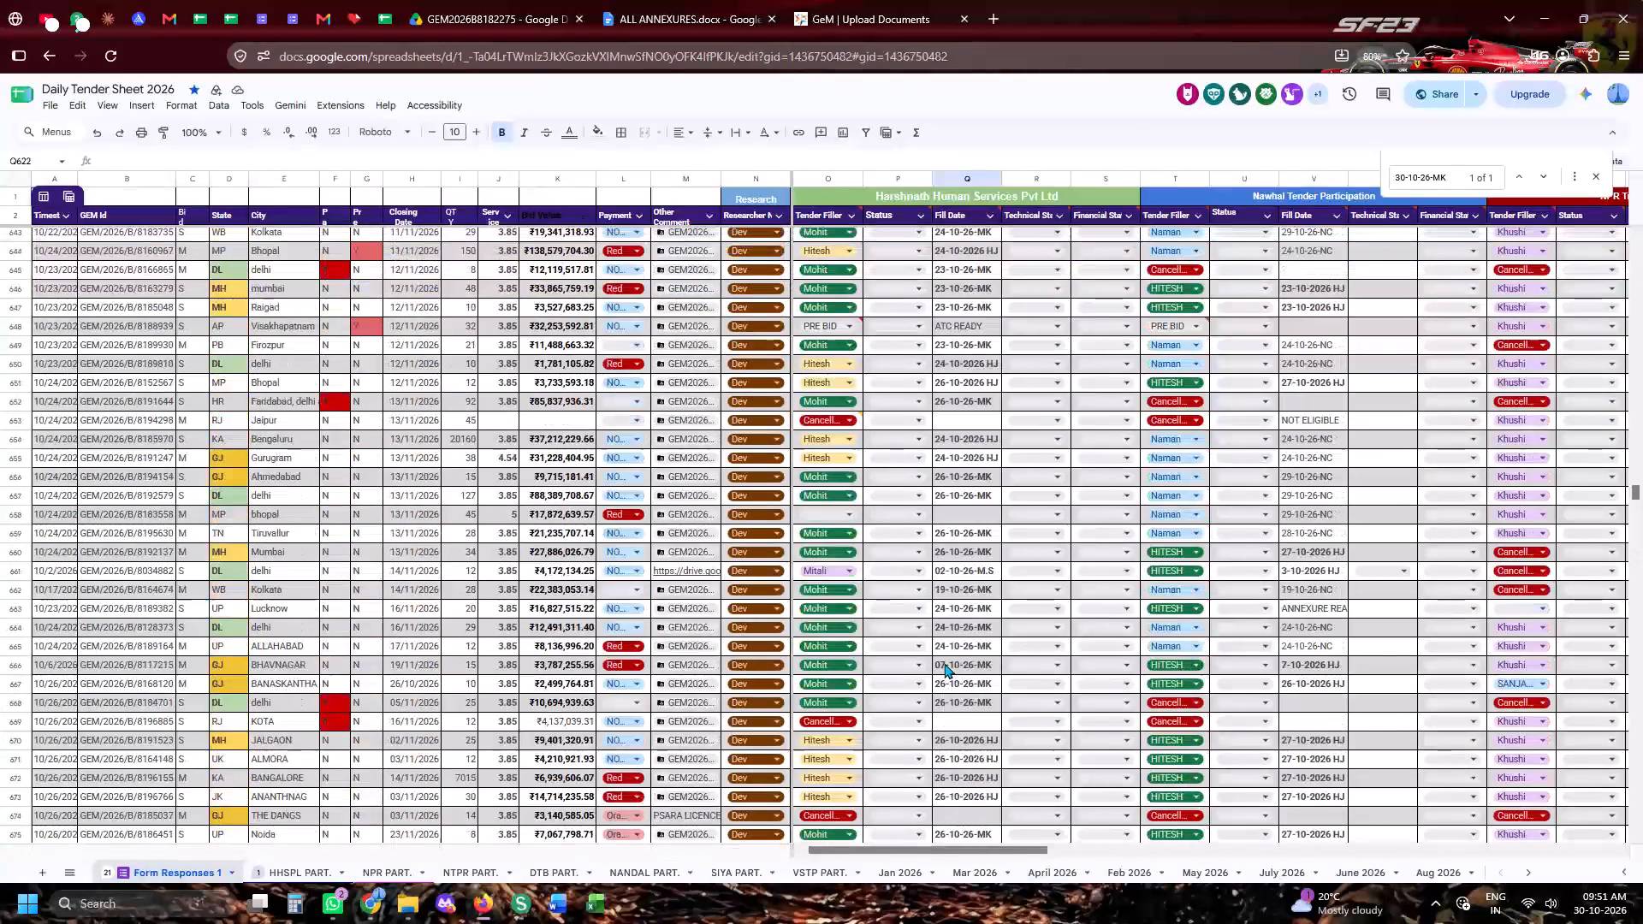
pyautogui.scroll(3, 944, 663)
pyautogui.click(960, 453)
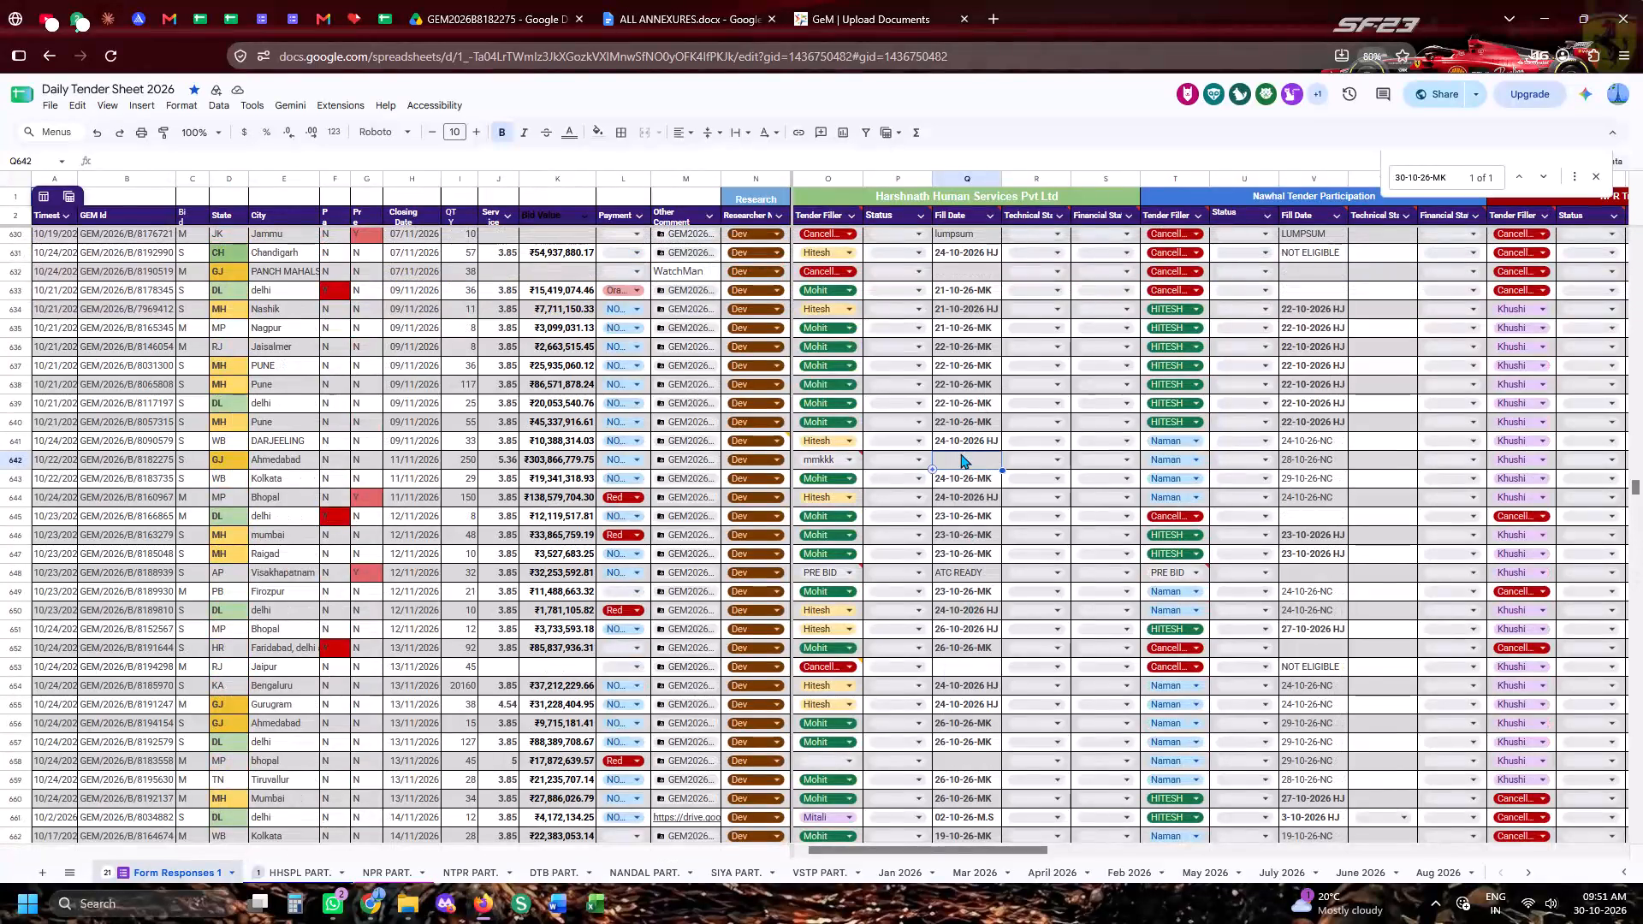
pyautogui.hotkey('ctrl', 'v')
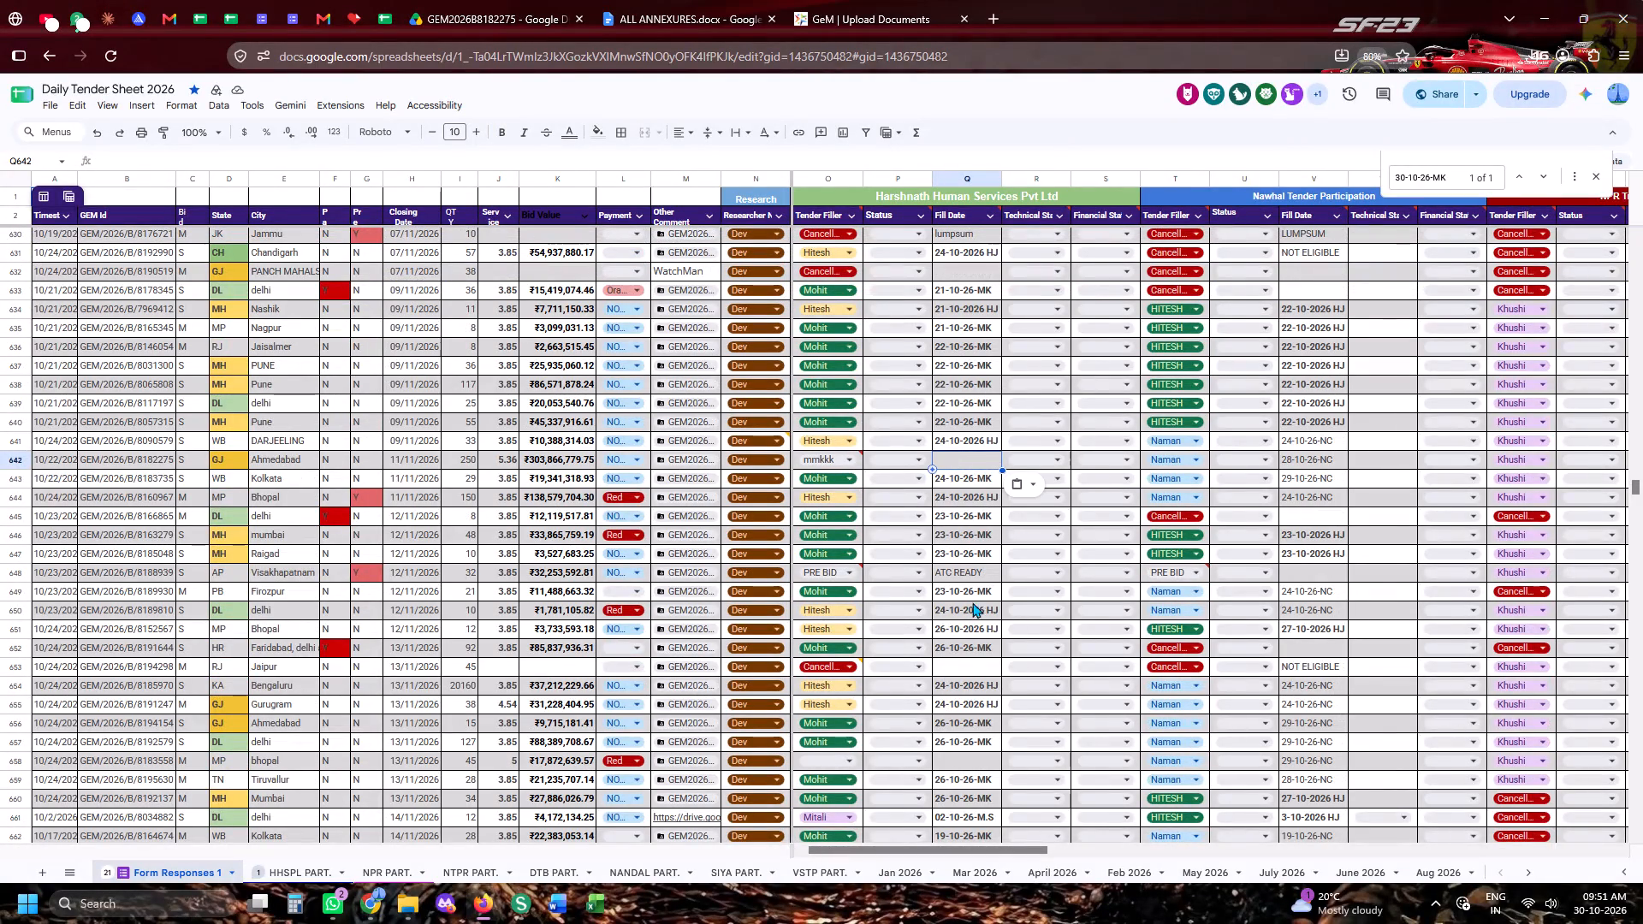
pyautogui.hotkey('ctrl', 'v')
pyautogui.hotkey('ctrl', 'v')
pyautogui.moveTo(1457, 179); pyautogui.dragTo(1371, 179)
pyautogui.hotkey('ctrl', 'c')
pyautogui.hotkey('ctrl', 'c')
pyautogui.click(981, 464)
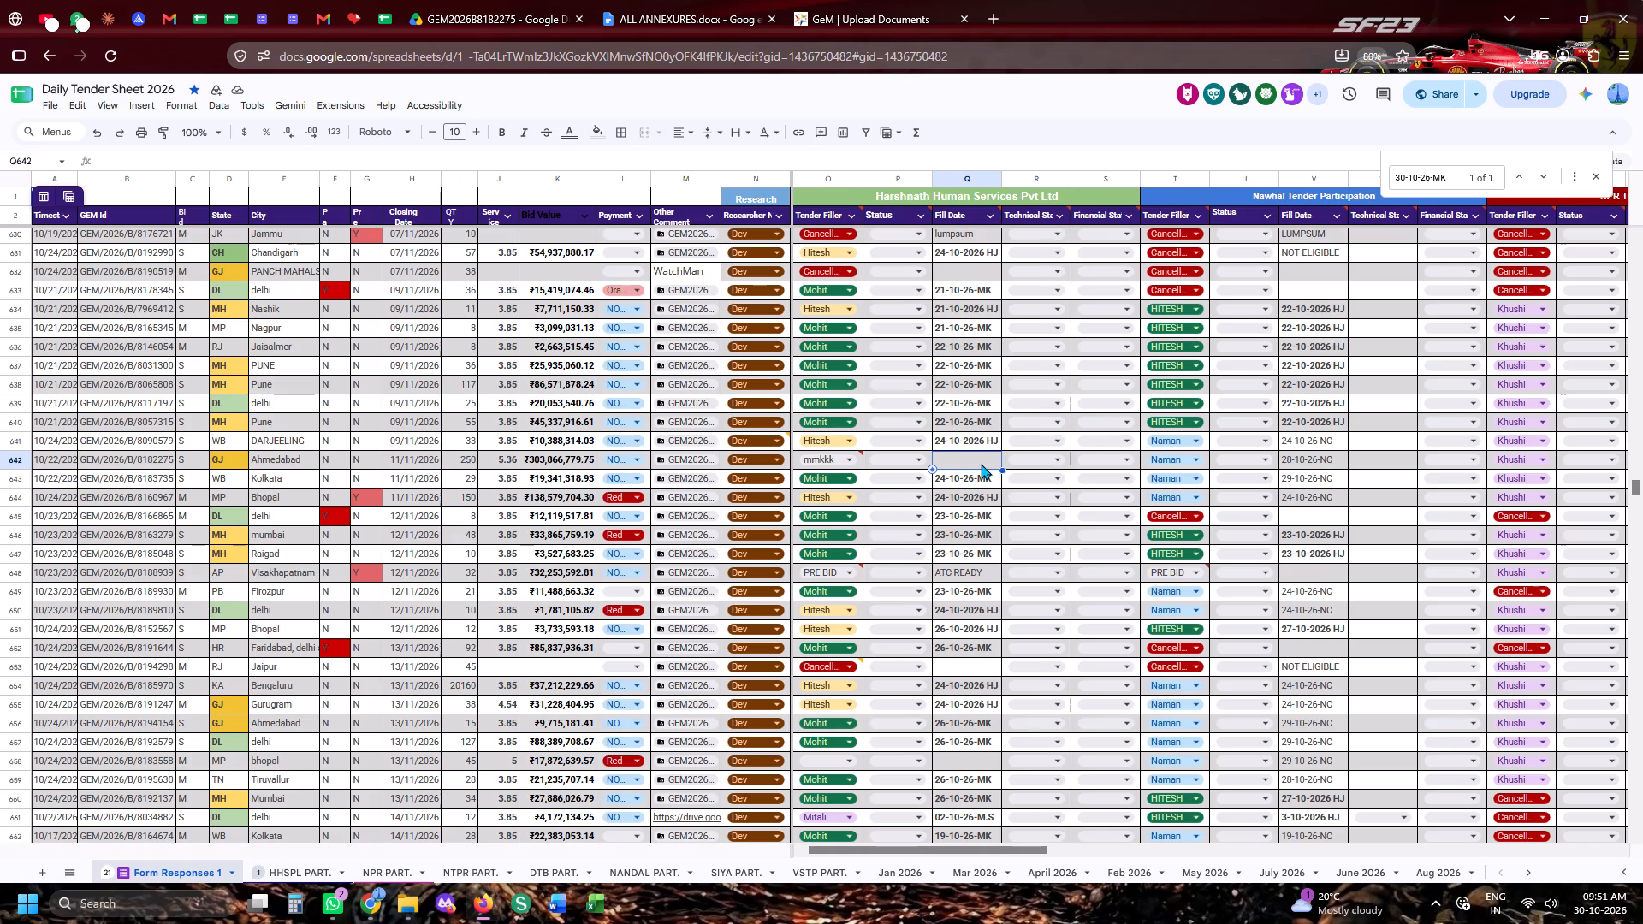
pyautogui.hotkey('ctrl', 'v')
pyautogui.hotkey('ctrl', 'b')
pyautogui.click(980, 566)
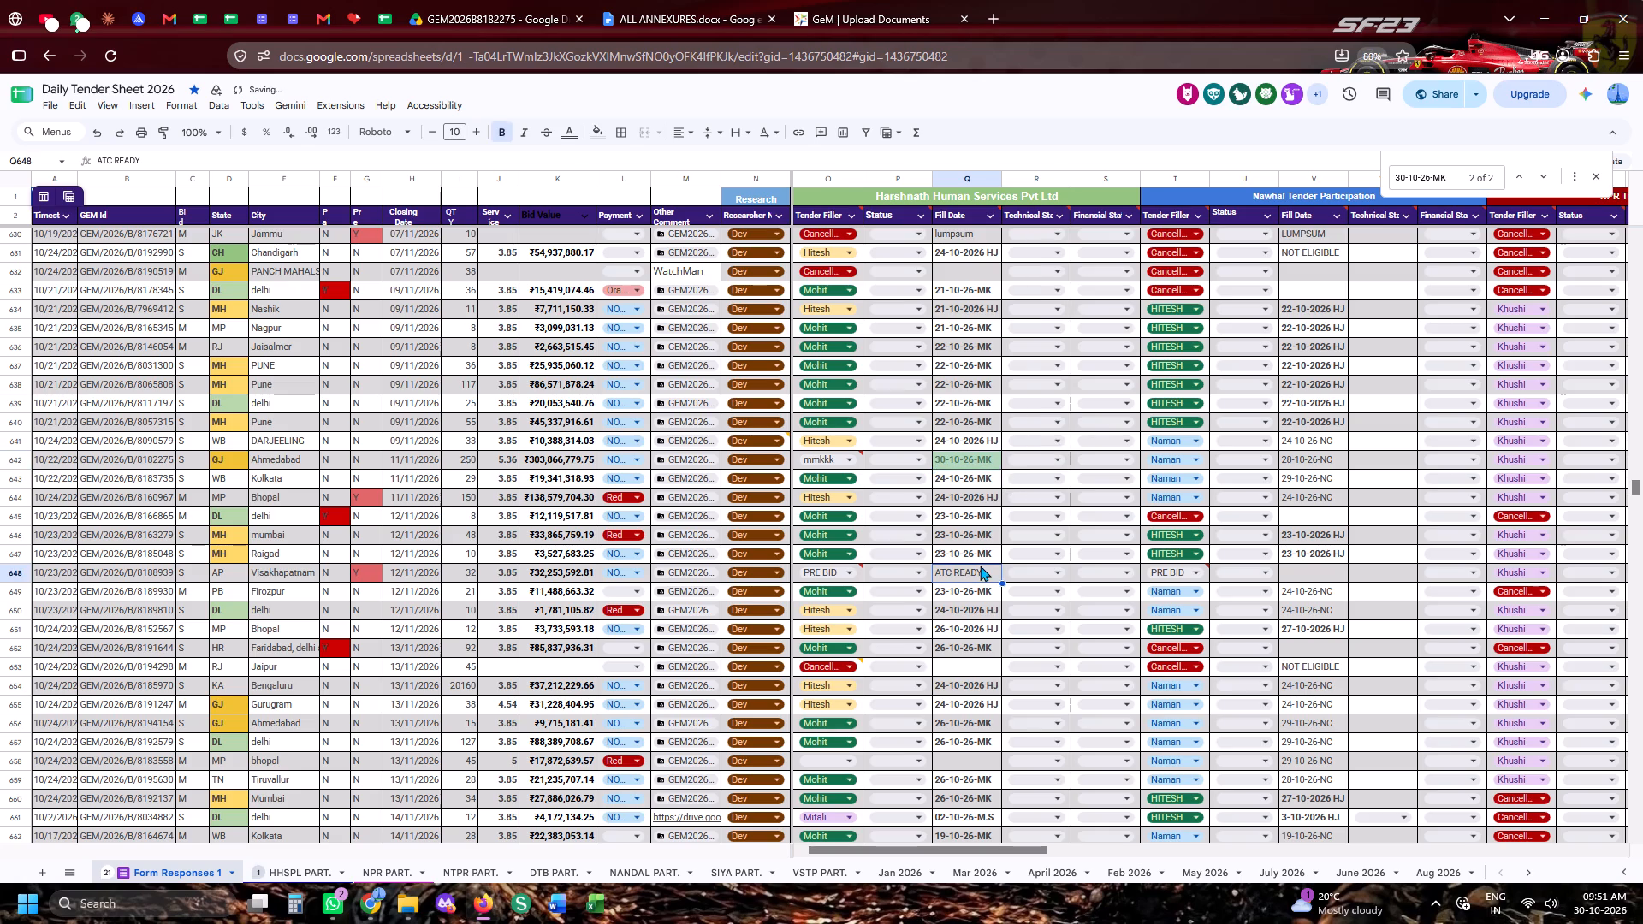
pyautogui.click(0, 473)
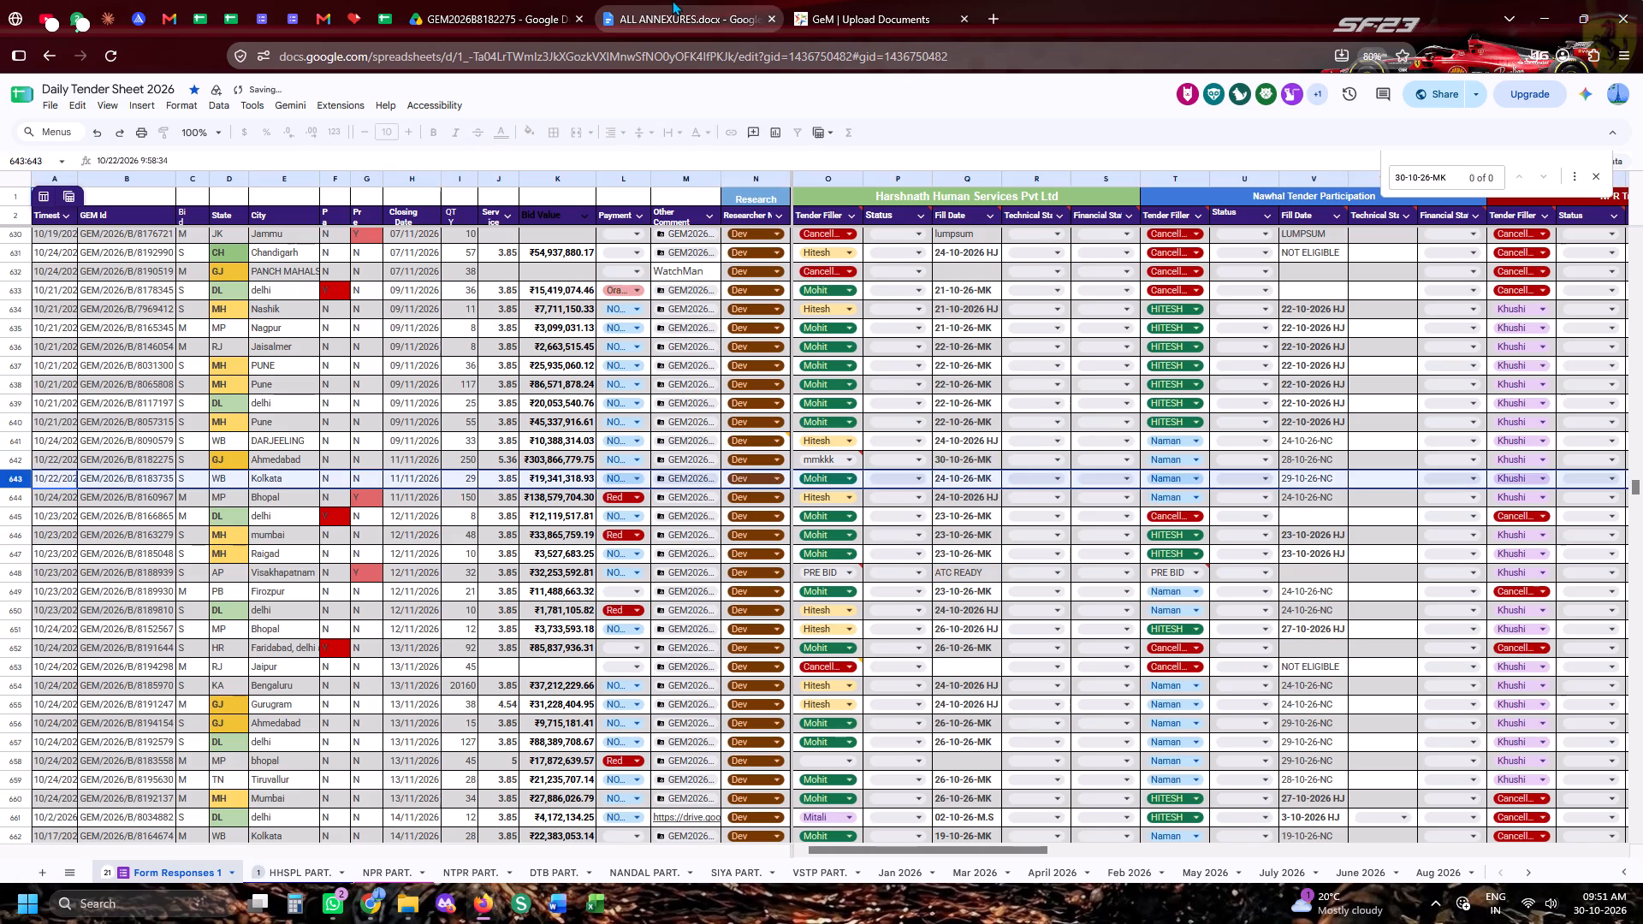
# Switch to the GeM Upload Documents page for the bid participation.
pyautogui.click(672, 0)
pyautogui.click(923, 9)
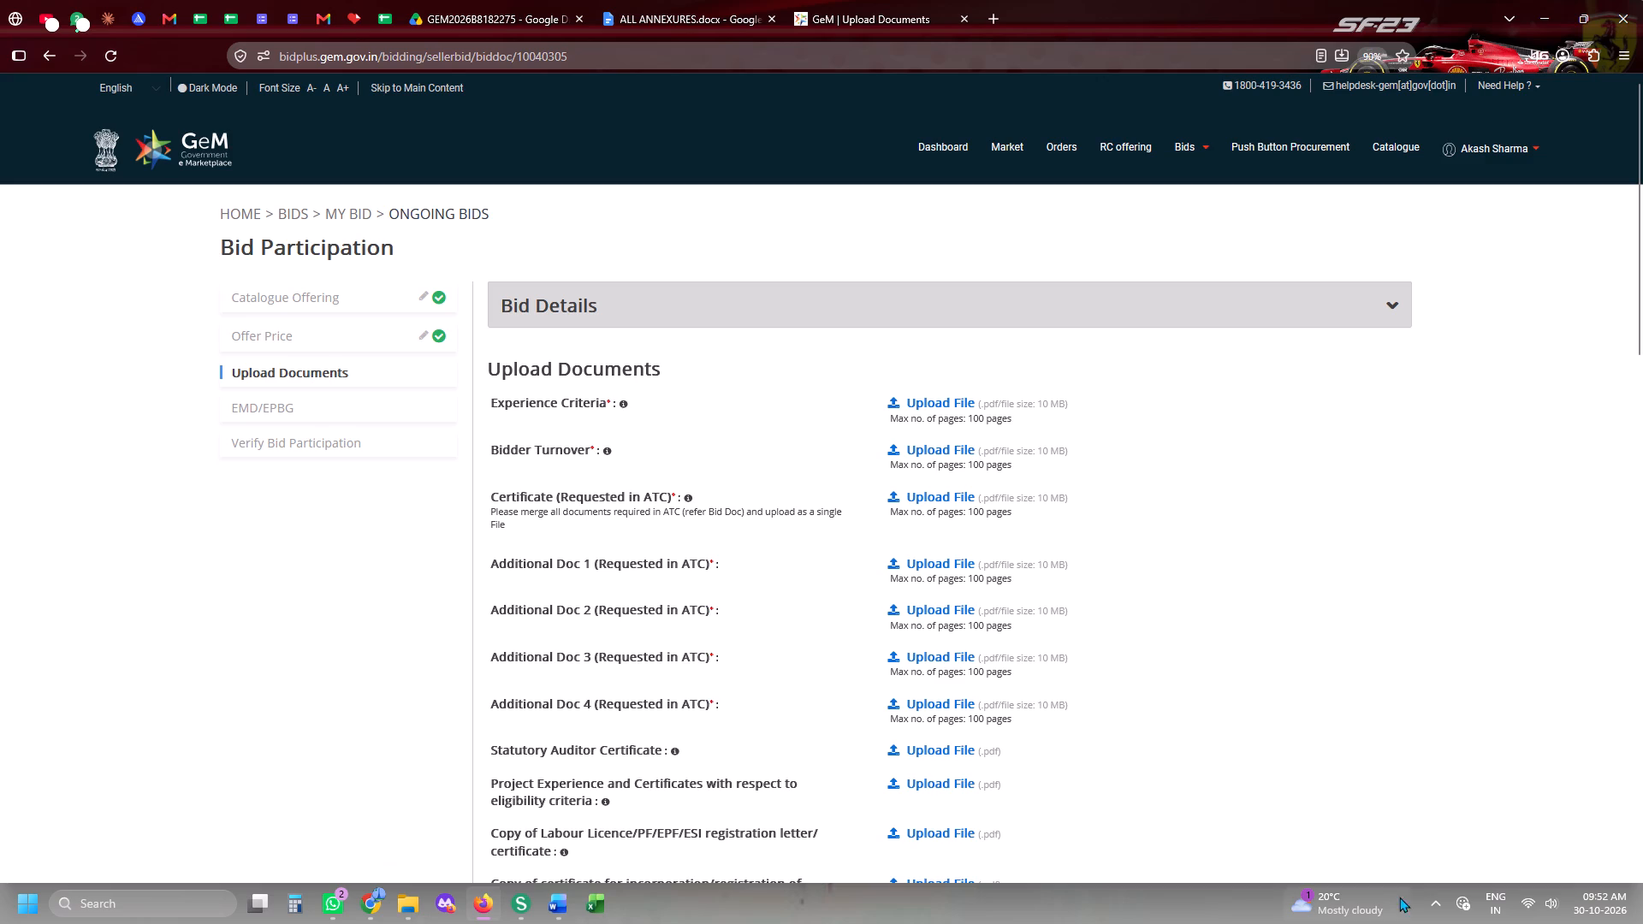
# Open the background app marked K from the hidden system tray items.
pyautogui.click(1423, 894)
pyautogui.click(1402, 821)
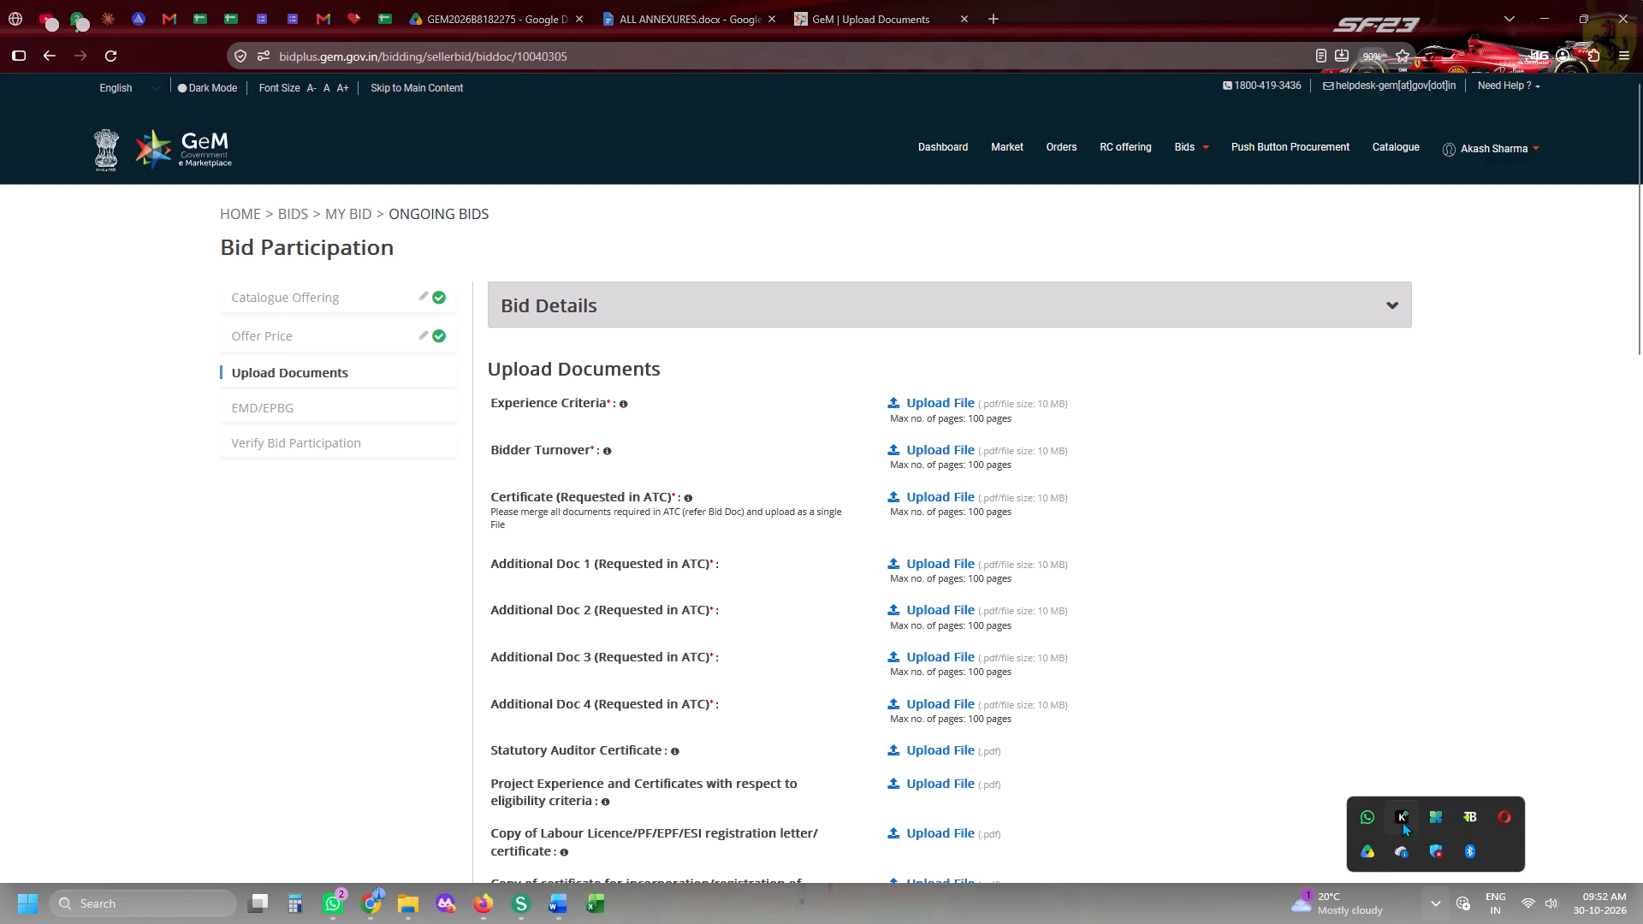
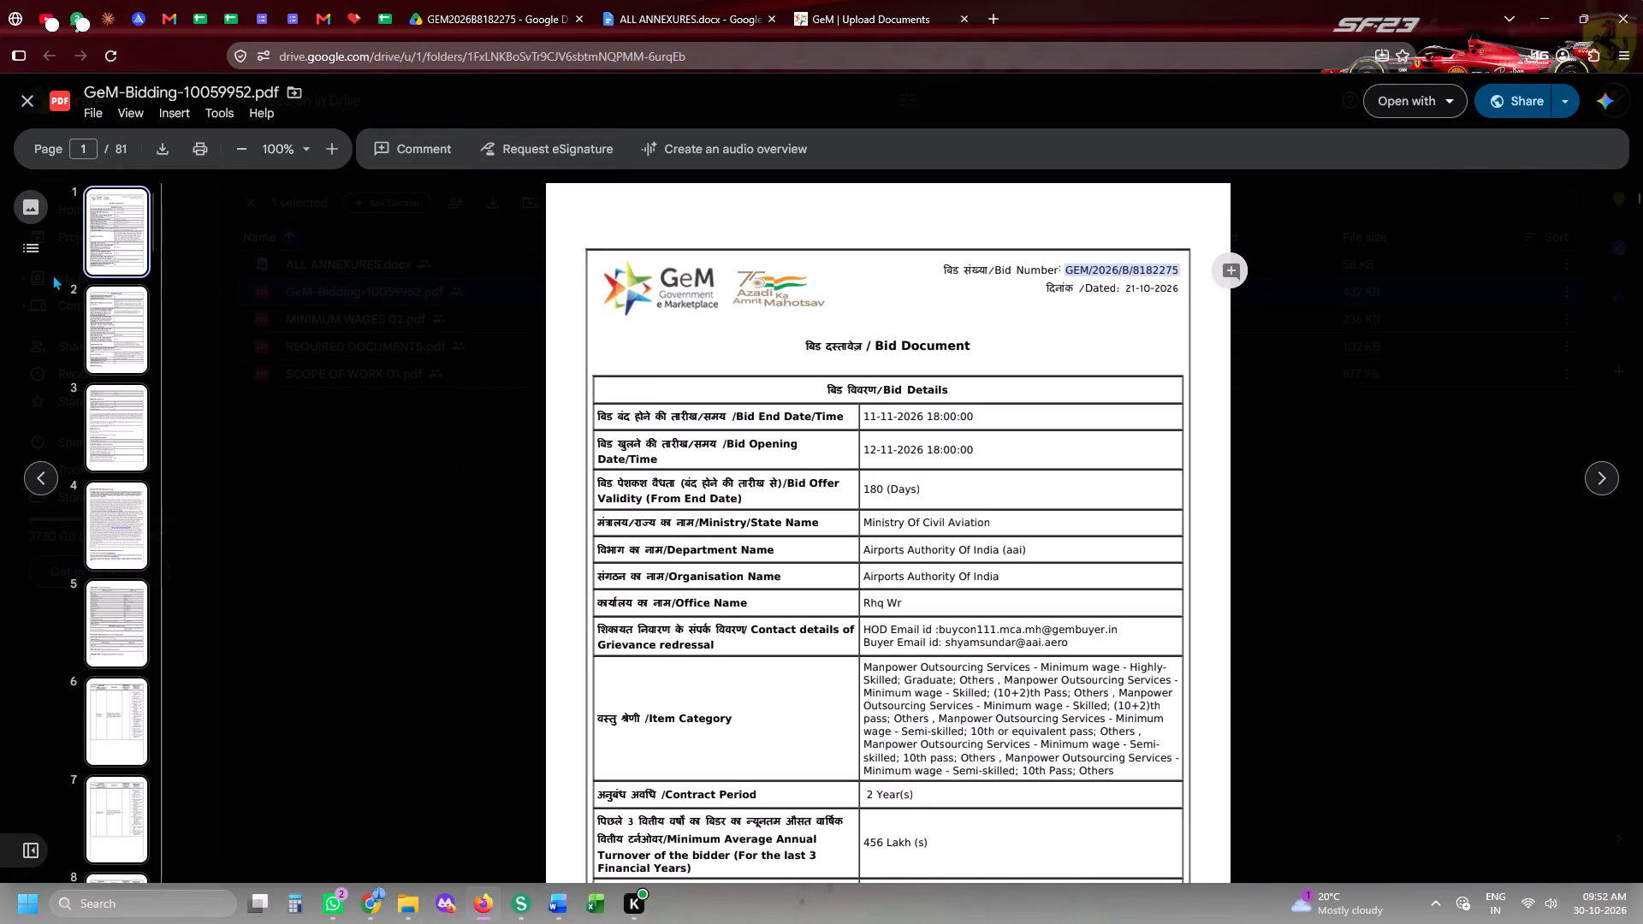
# Close the bid PDF preview and look over the forms from FORM-12 to FORM-14 in the ALL ANNEXURES document.
pyautogui.click(30, 110)
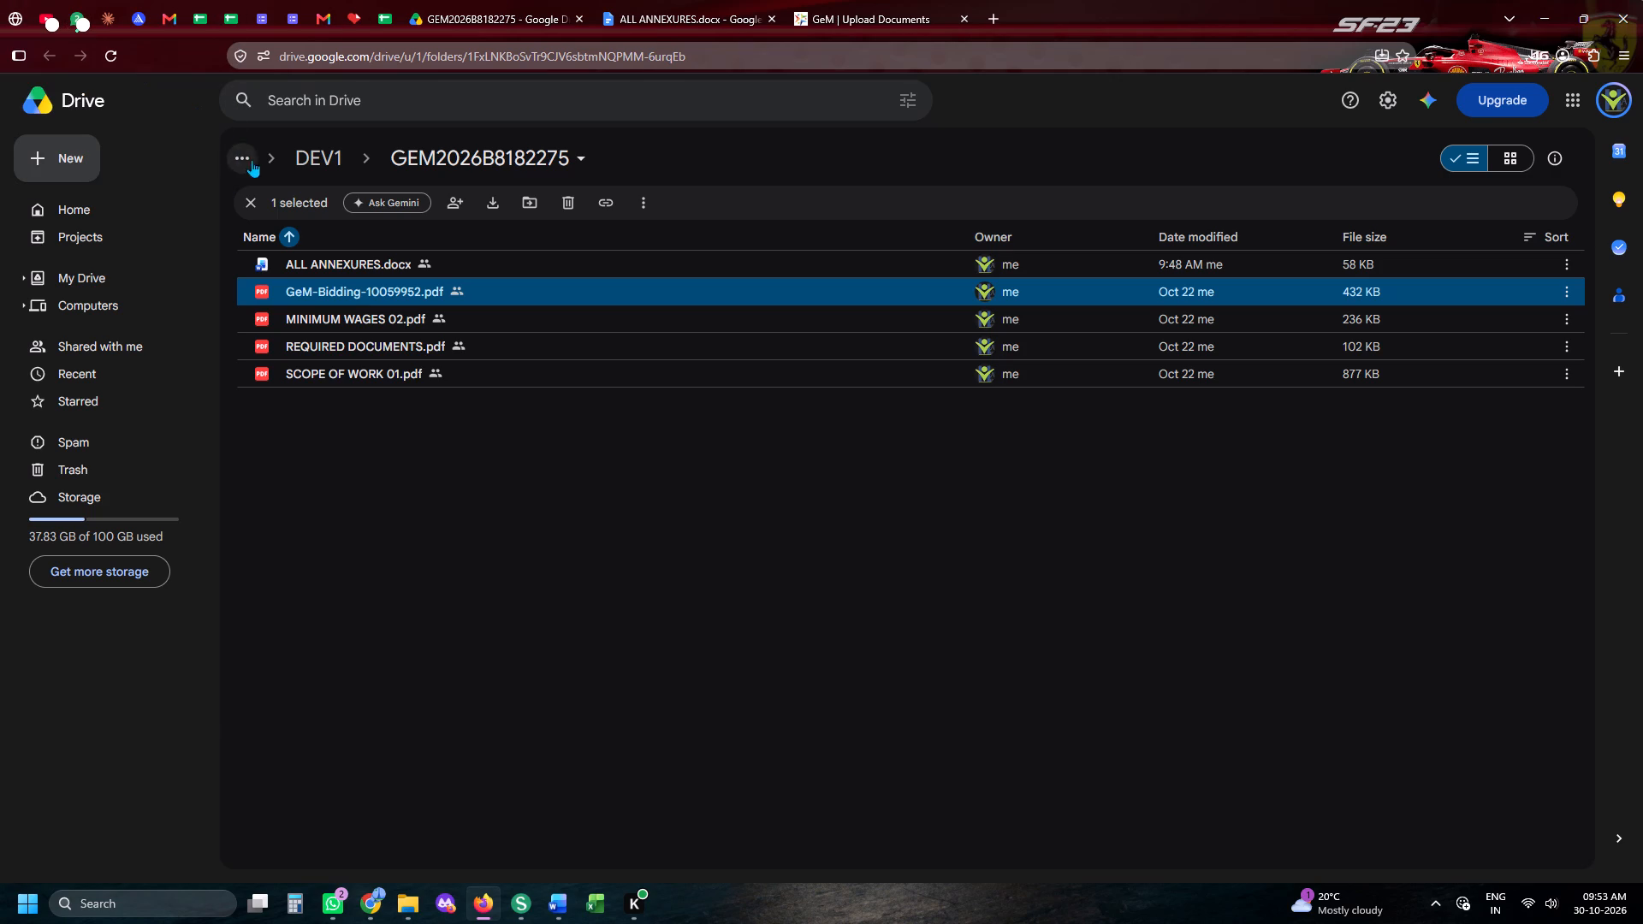
pyautogui.click(422, 1)
pyautogui.click(616, 0)
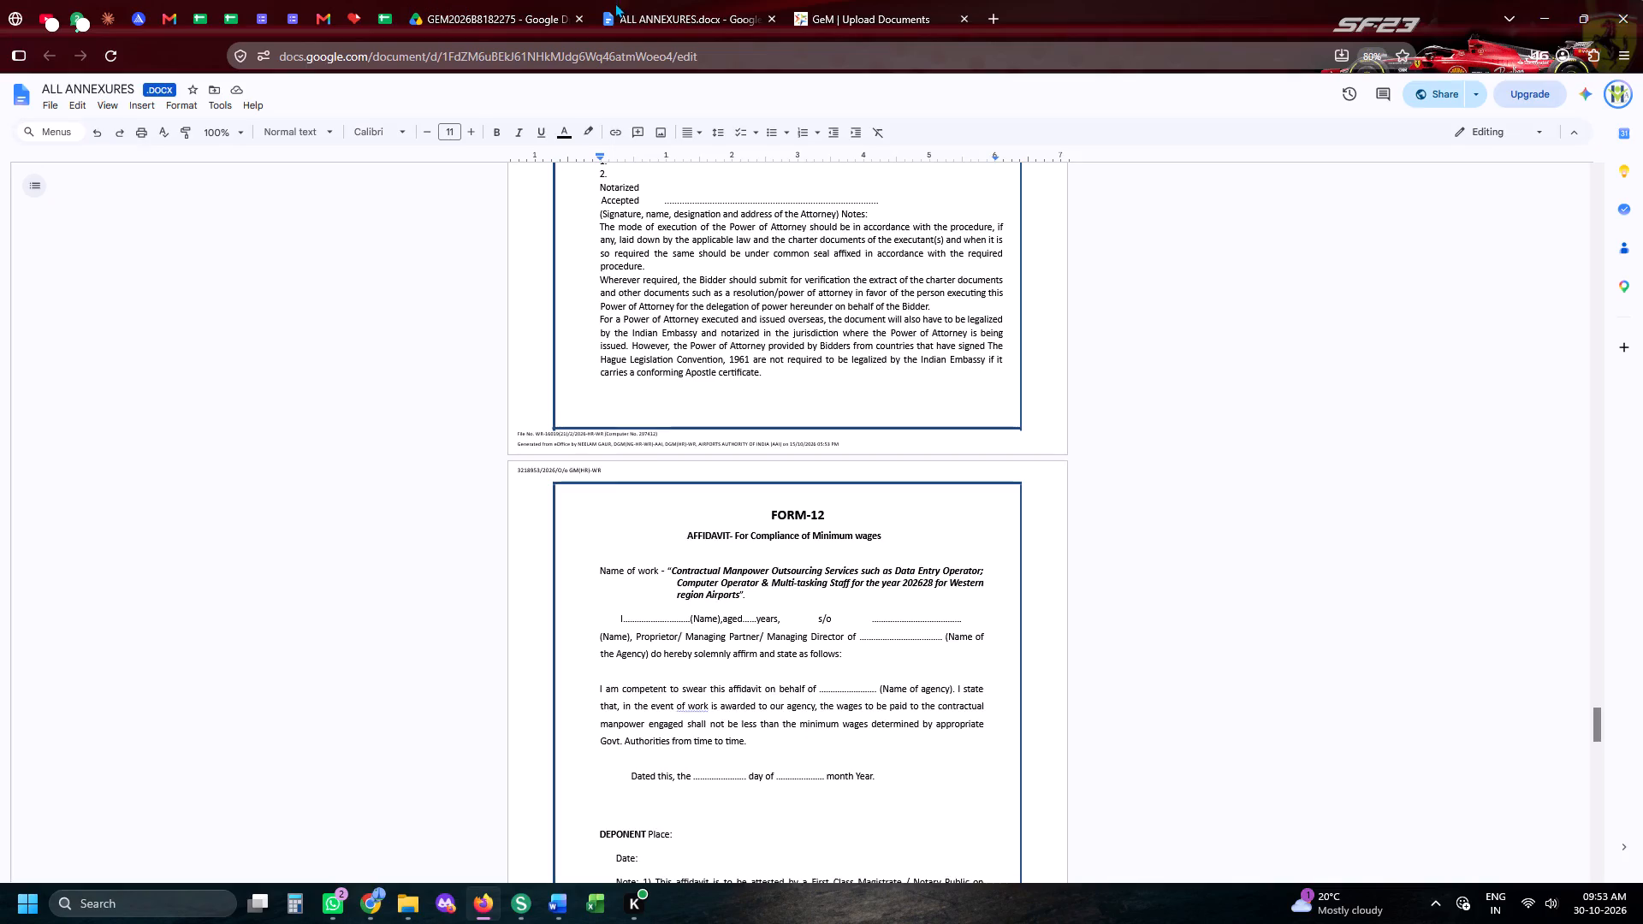
pyautogui.scroll(5, 694, 574)
pyautogui.scroll(-16, 694, 574)
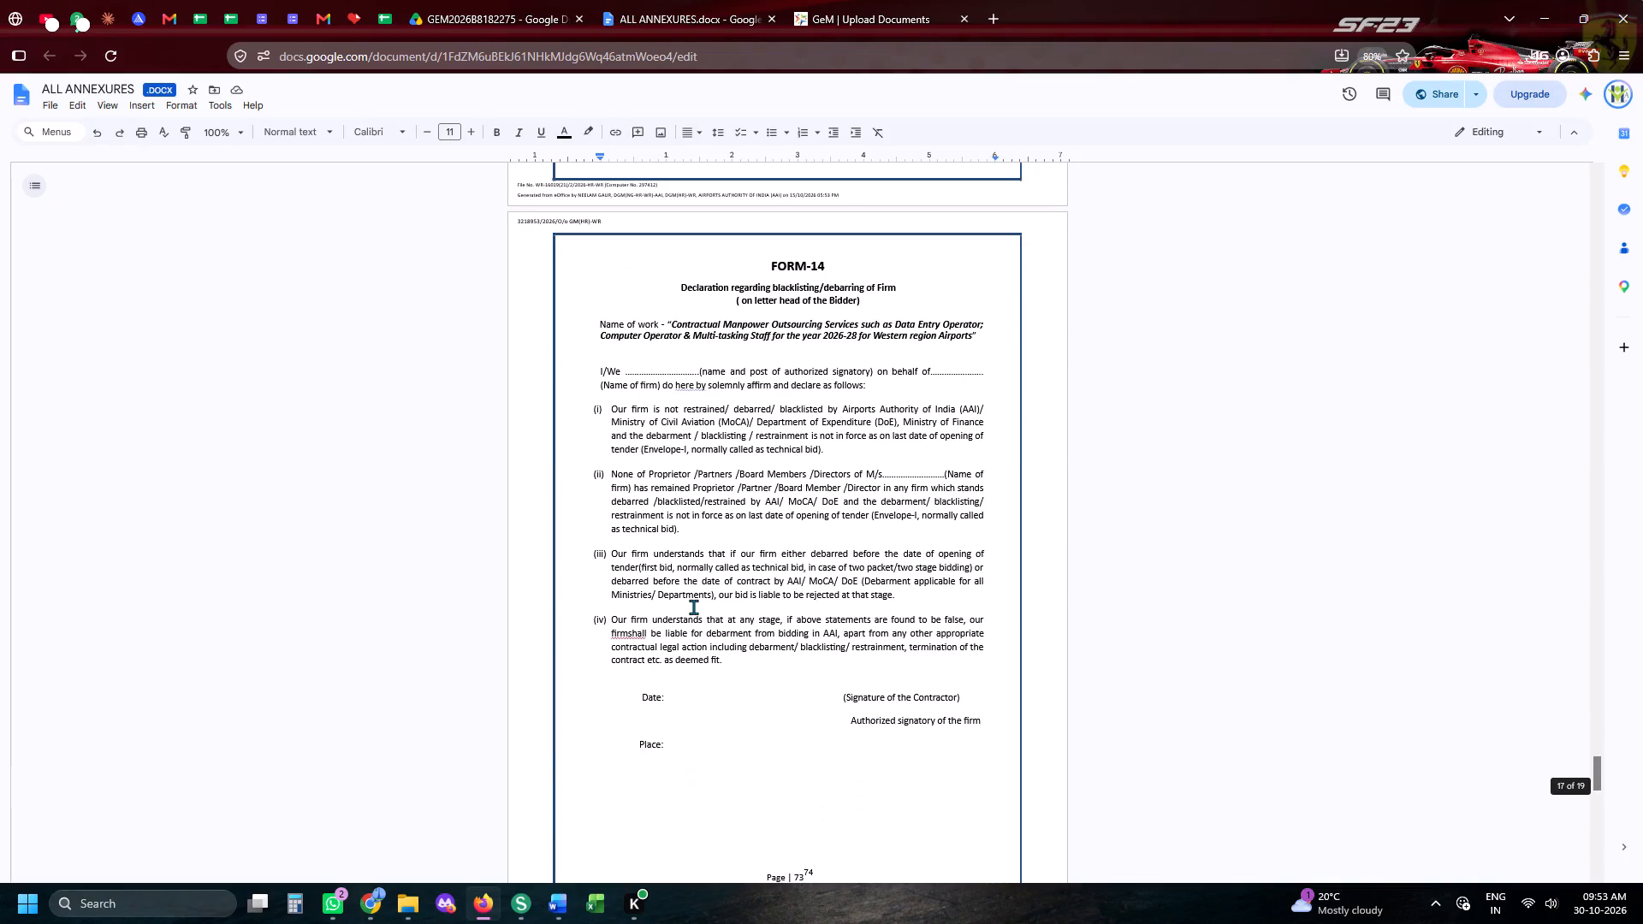
pyautogui.click(348, 7)
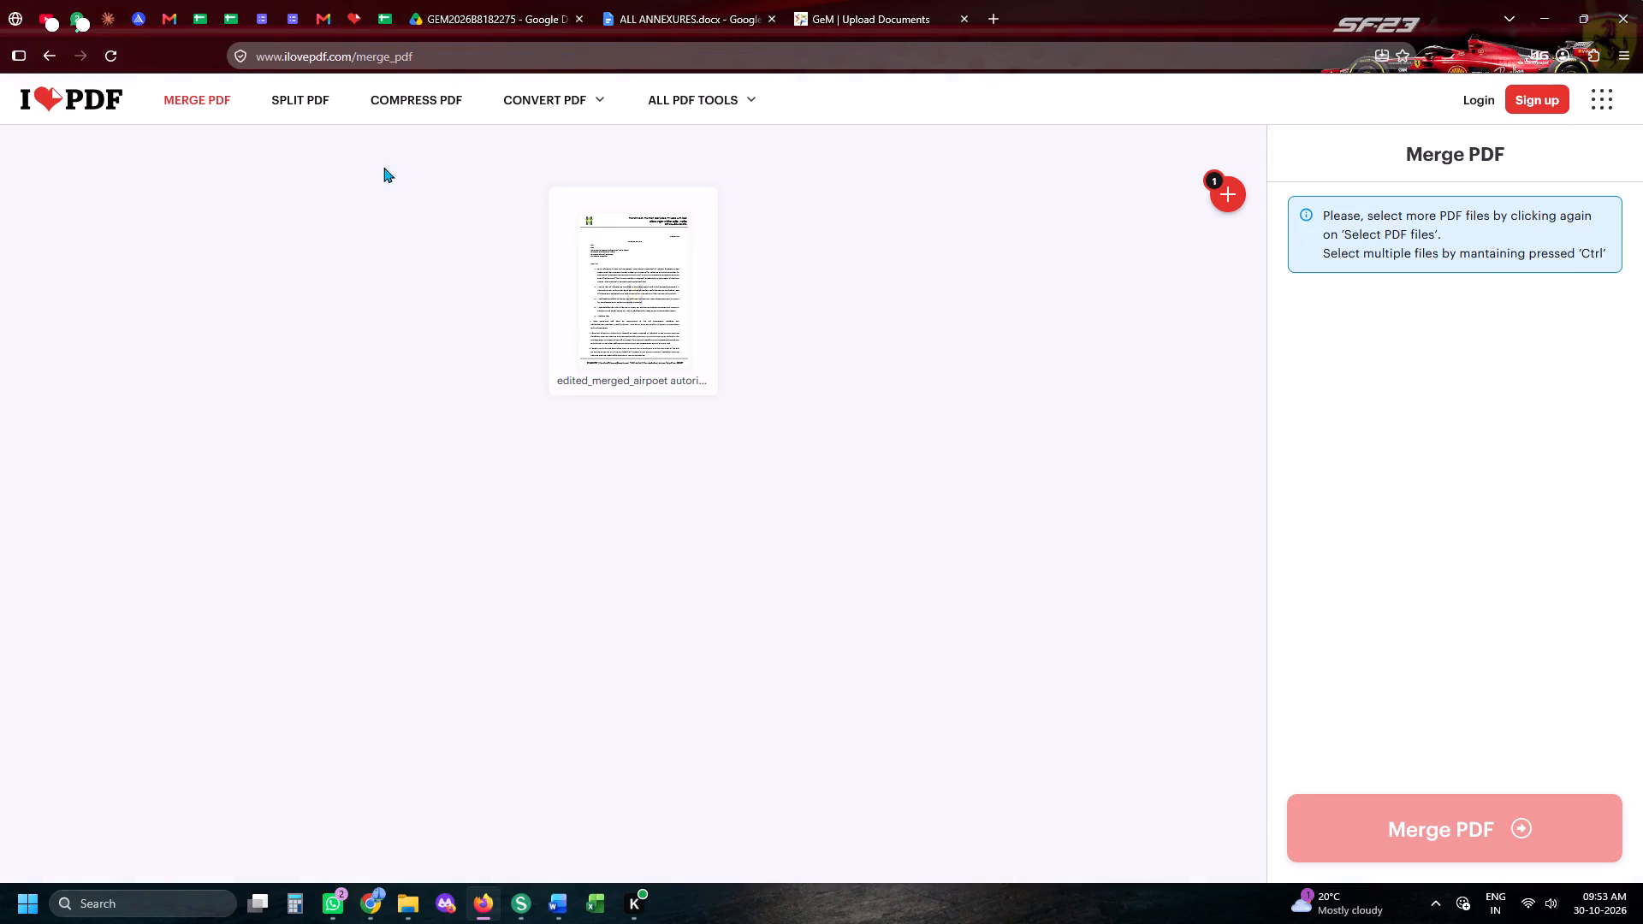
# Download MINIMUM WAGES 02.pdf and SCOPE OF WORK 01.pdf from the GEM2026B8182275 Drive folder.
pyautogui.click(502, 0)
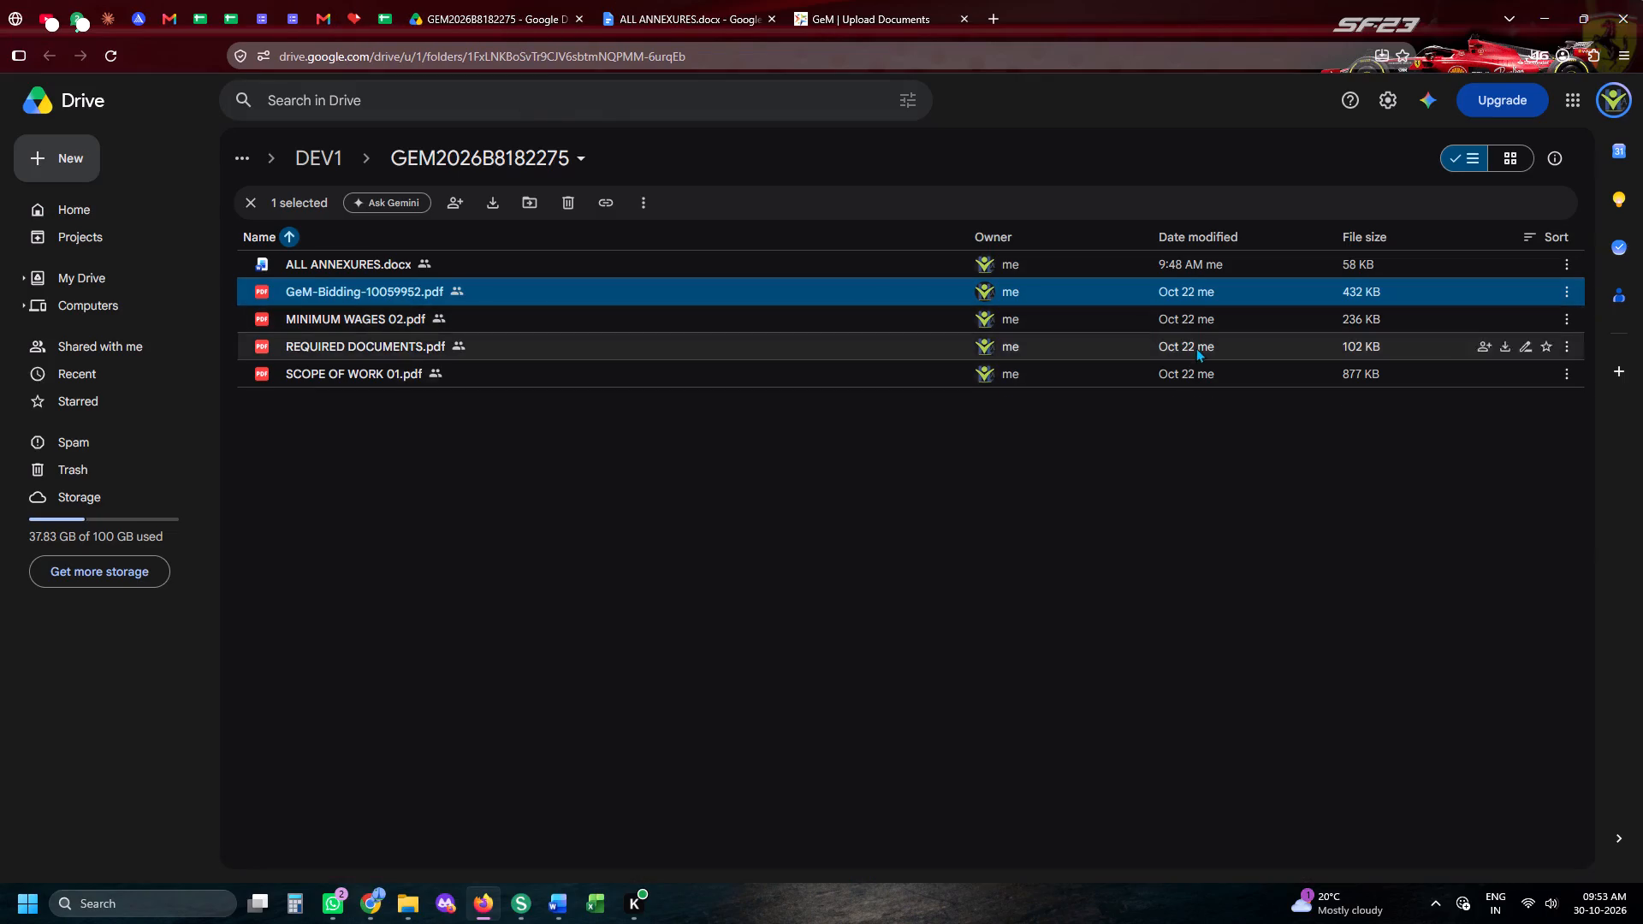
pyautogui.click(1504, 322)
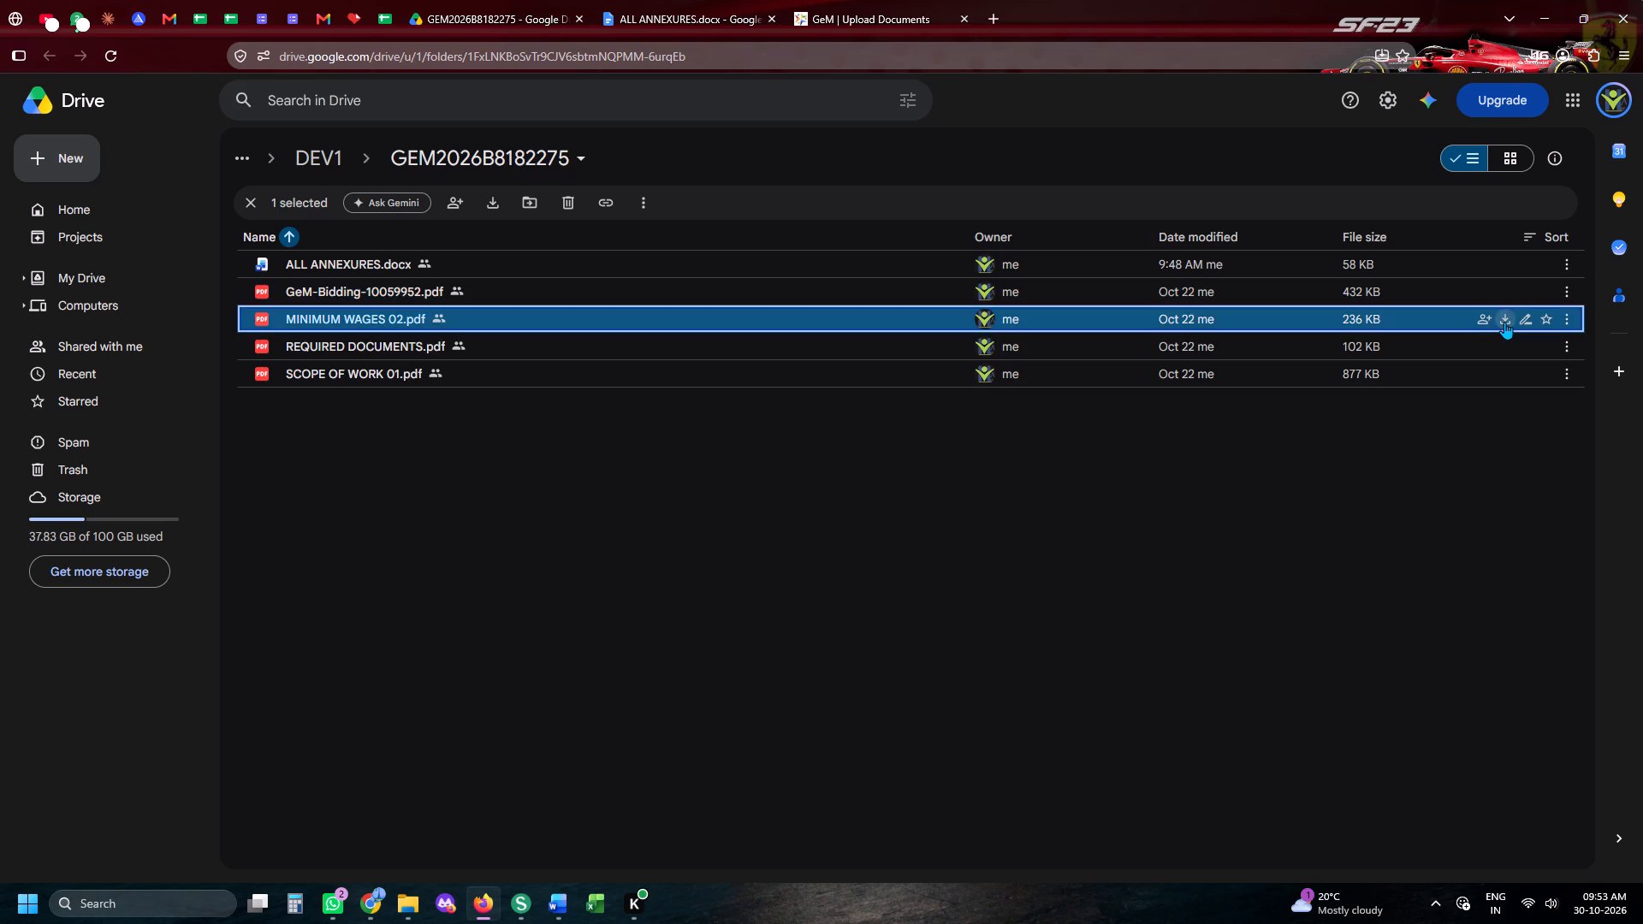
pyautogui.click(1511, 372)
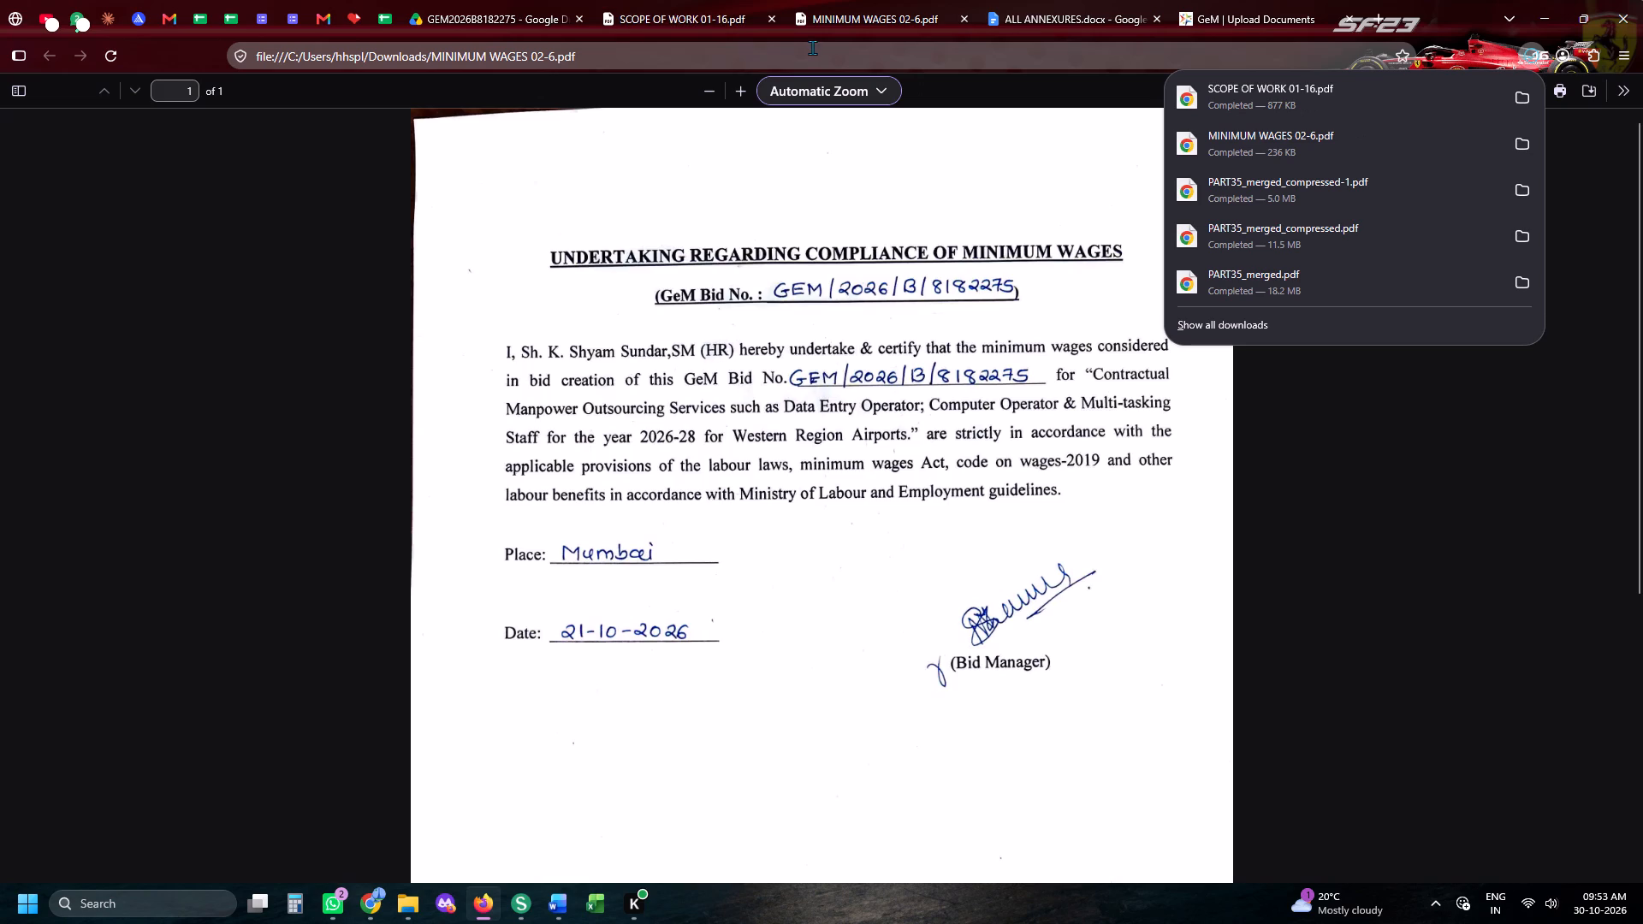
# Switch to Sejda PDF Desktop and review all pages of the edited Airports Authority annexure PDF, from the Letter of Bid to the Integrity Pact signatures.
pyautogui.click(397, 0)
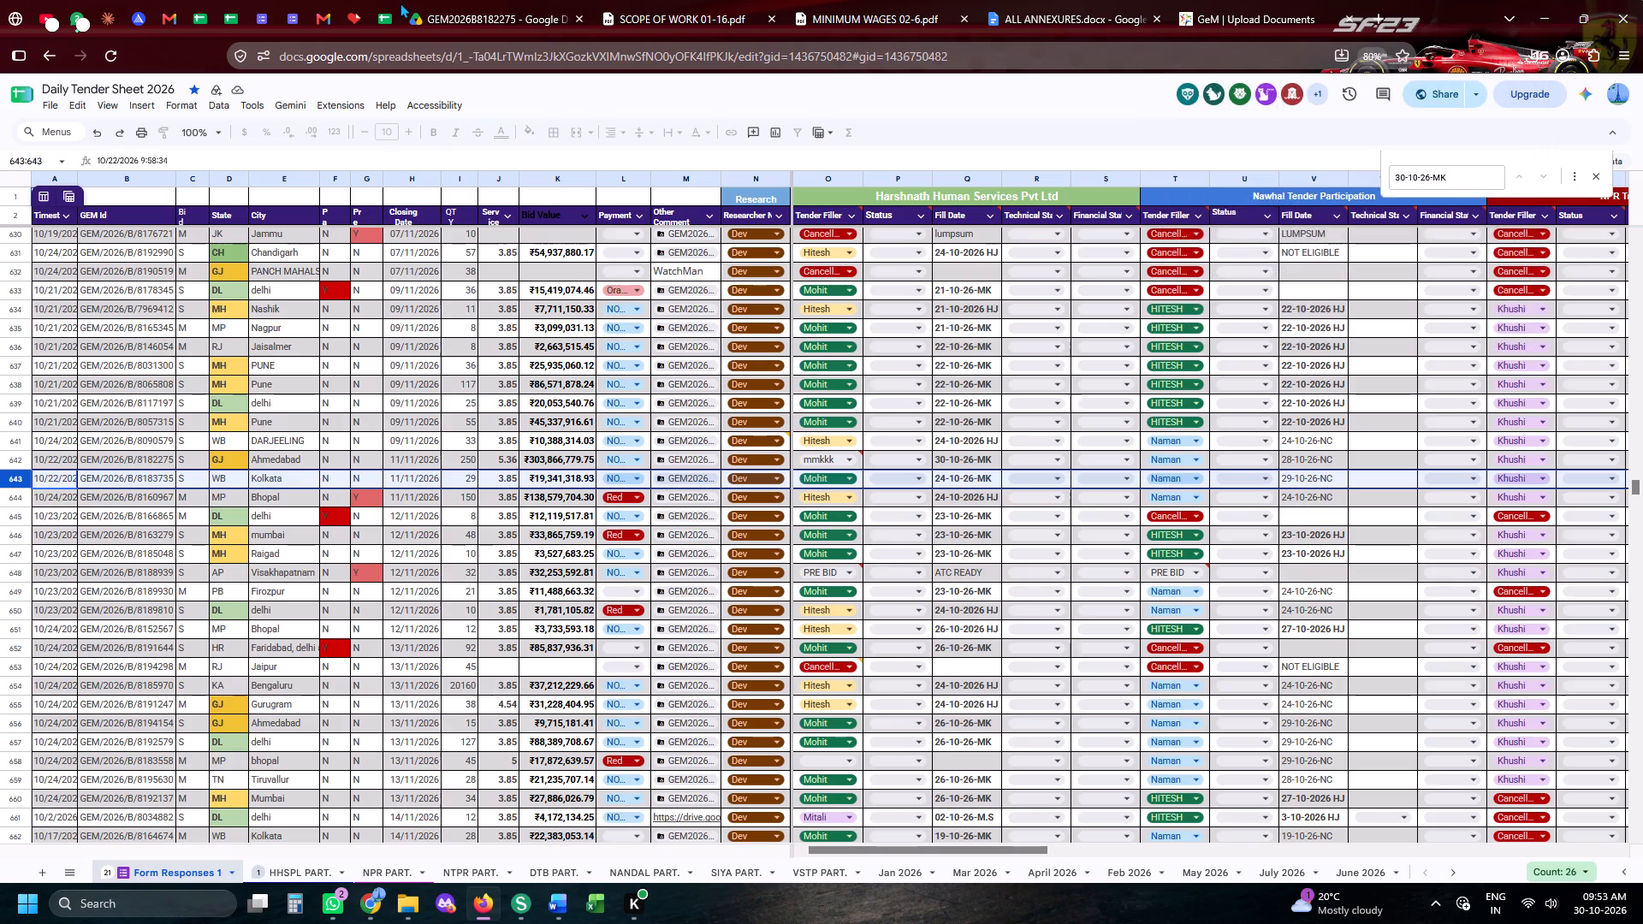
pyautogui.click(453, 0)
pyautogui.click(525, 909)
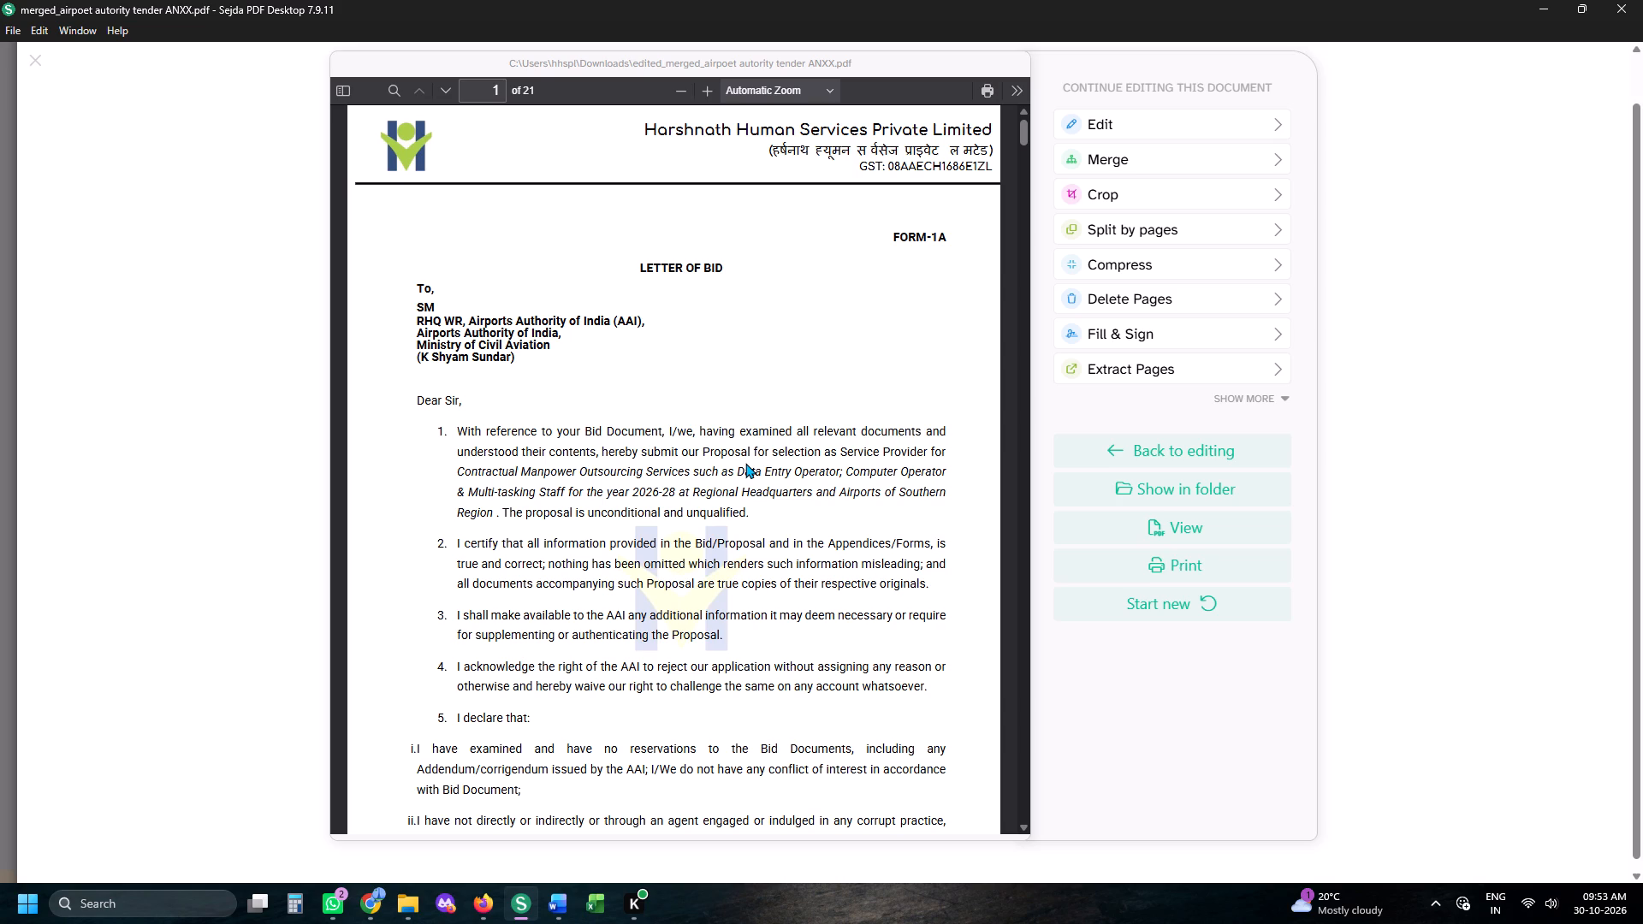
pyautogui.scroll(-8, 745, 463)
pyautogui.scroll(-14, 703, 557)
pyautogui.scroll(-8, 703, 557)
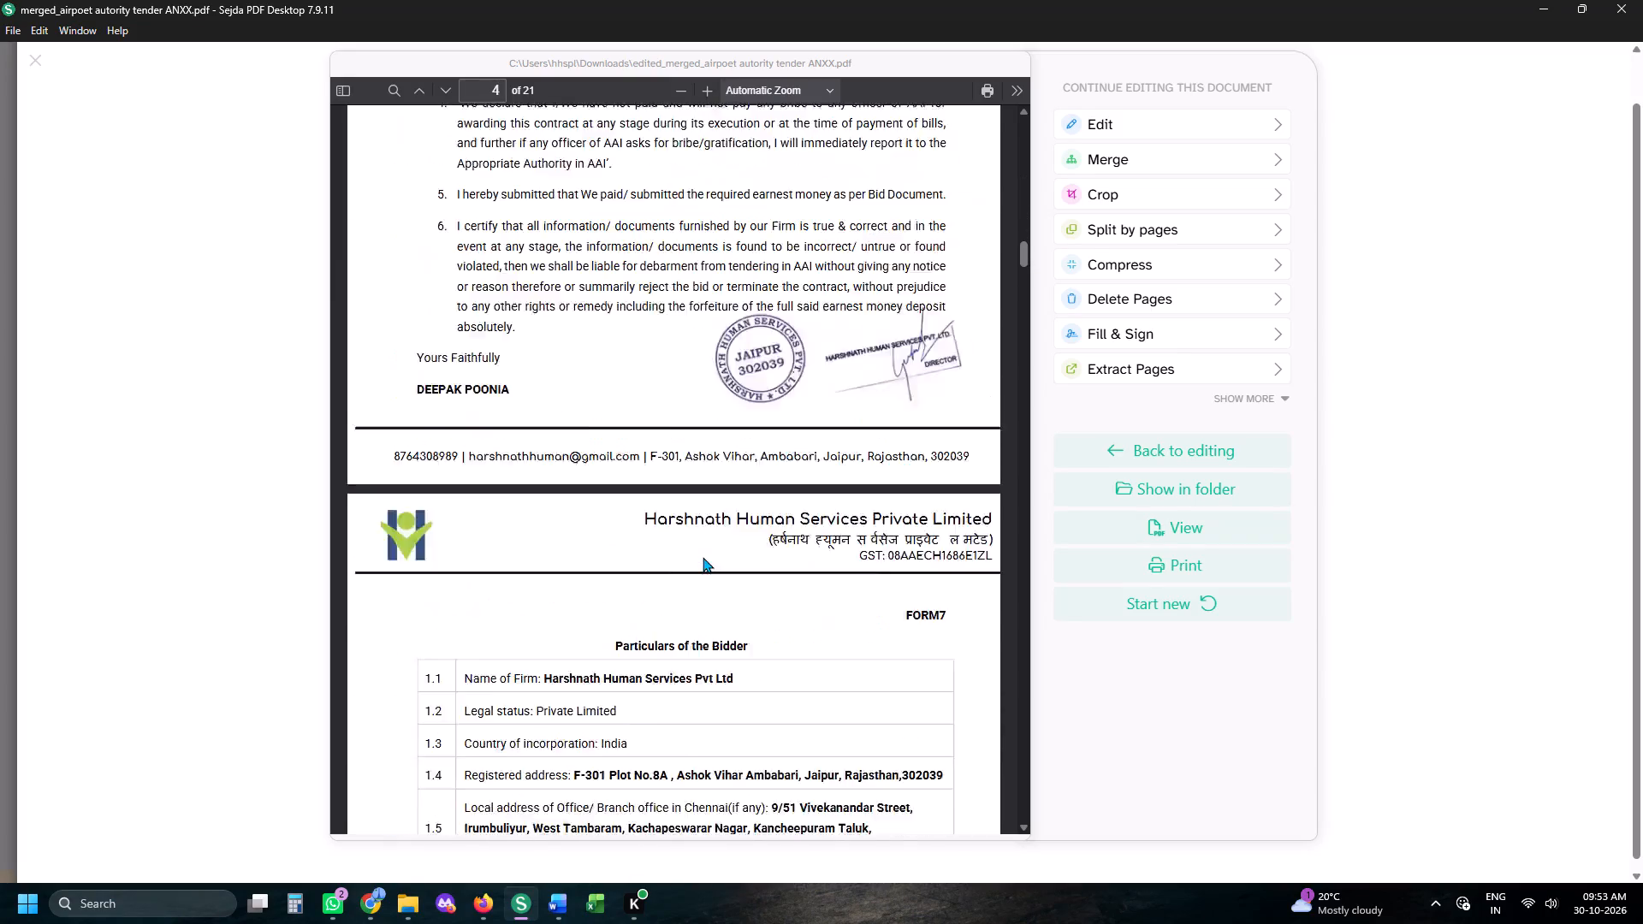
pyautogui.scroll(5, 703, 557)
pyautogui.scroll(-18, 703, 557)
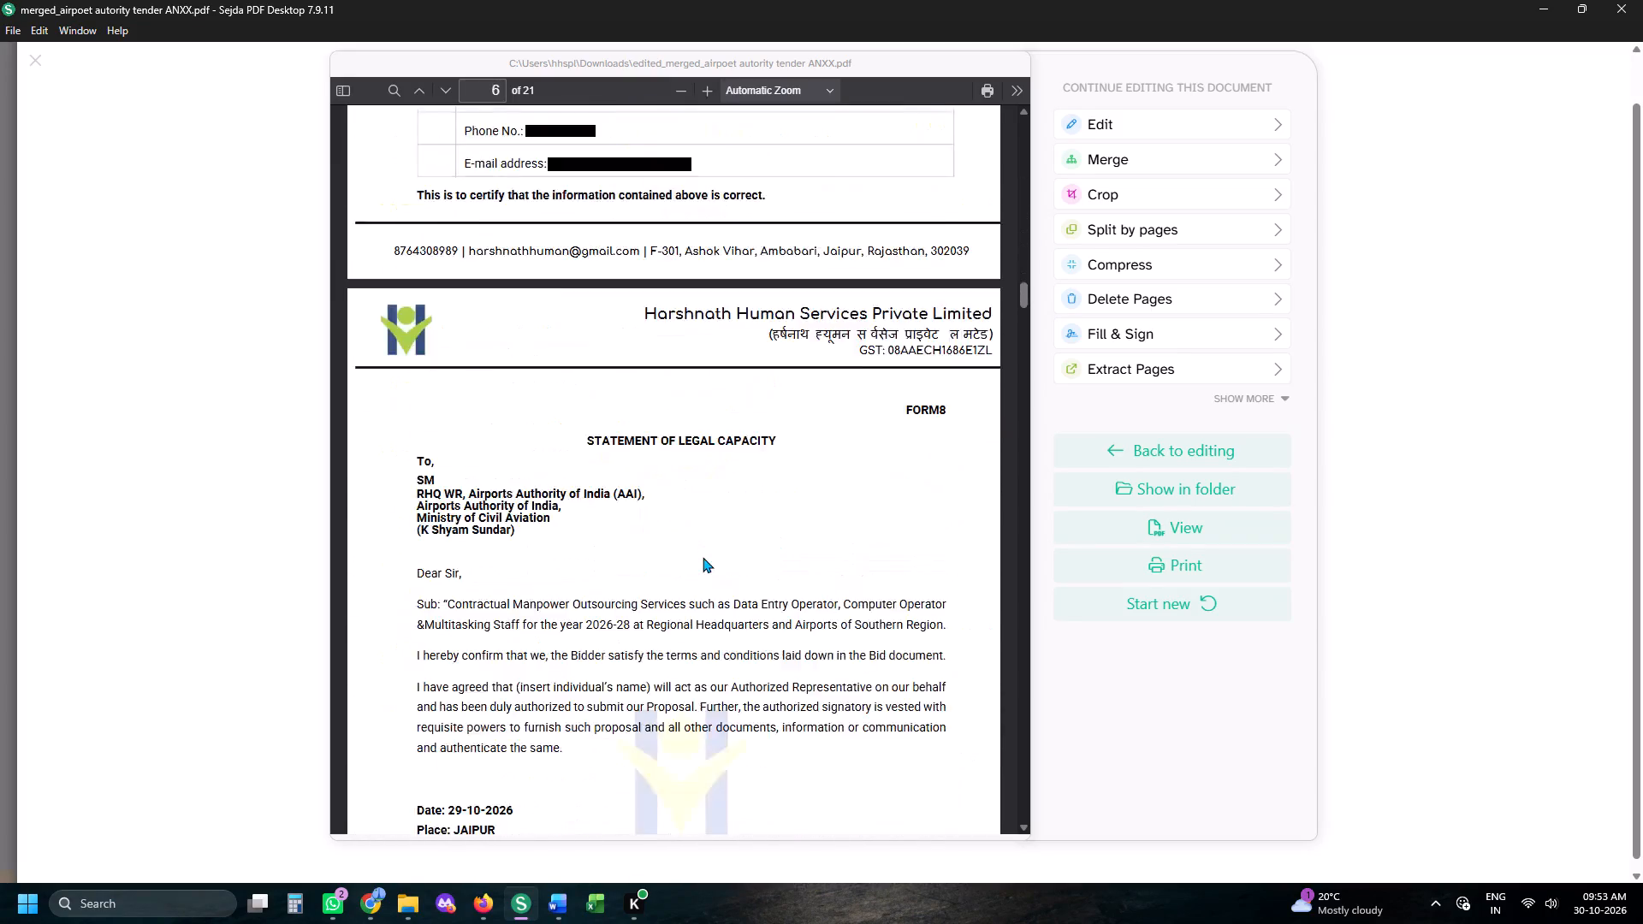
pyautogui.scroll(-20, 703, 557)
pyautogui.scroll(-10, 703, 557)
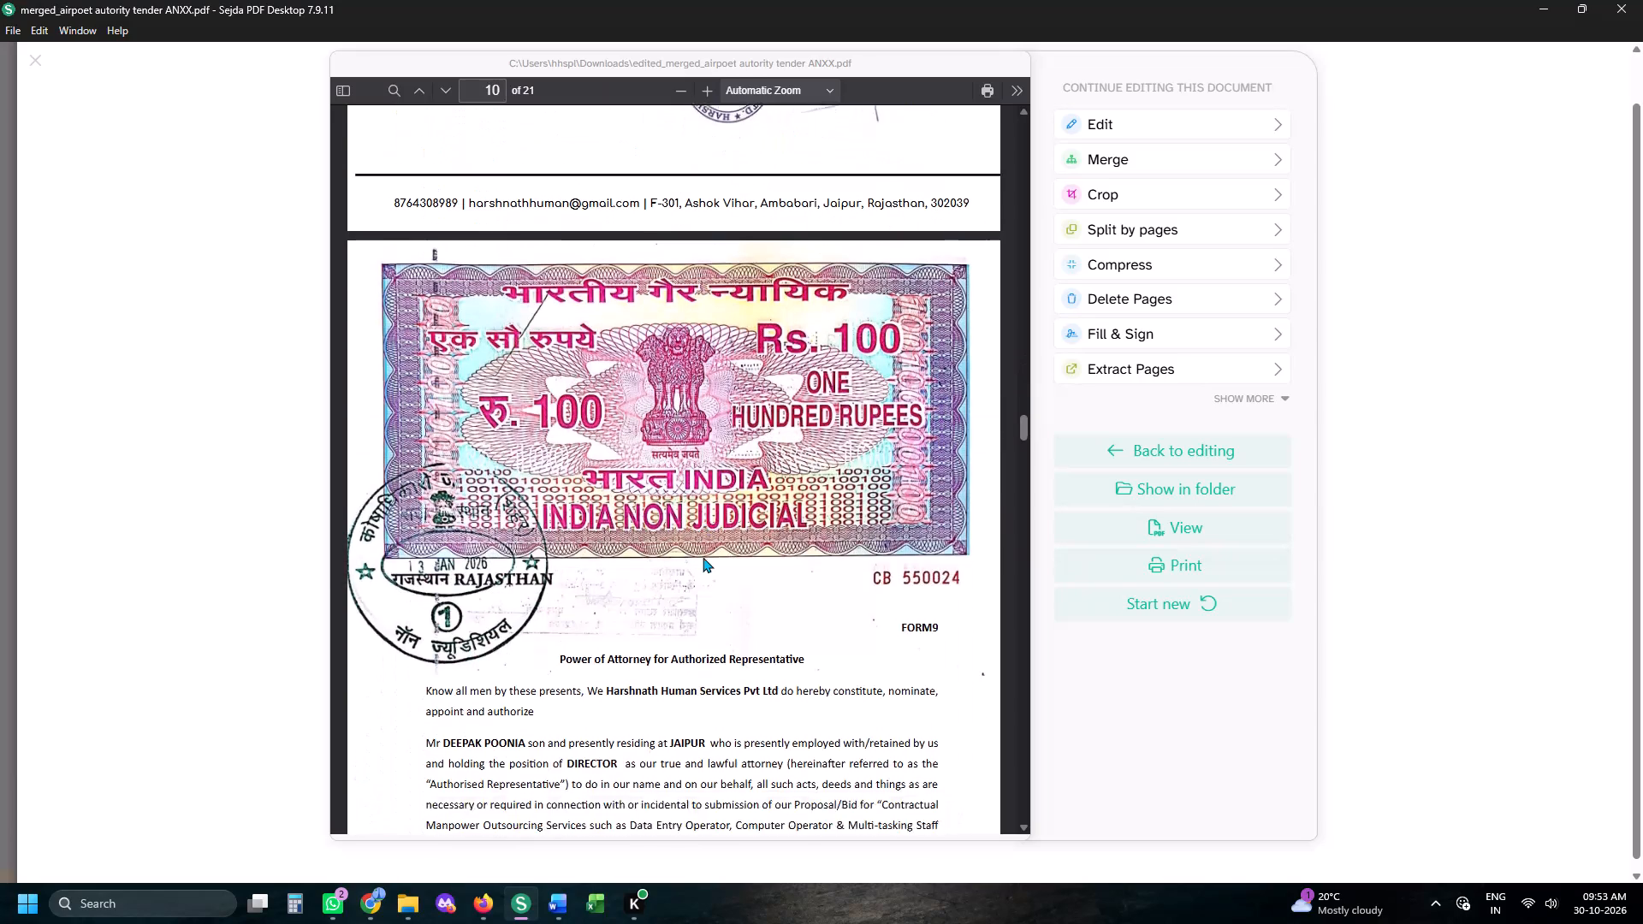
pyautogui.scroll(-12, 703, 557)
pyautogui.scroll(3, 703, 557)
pyautogui.scroll(-10, 703, 557)
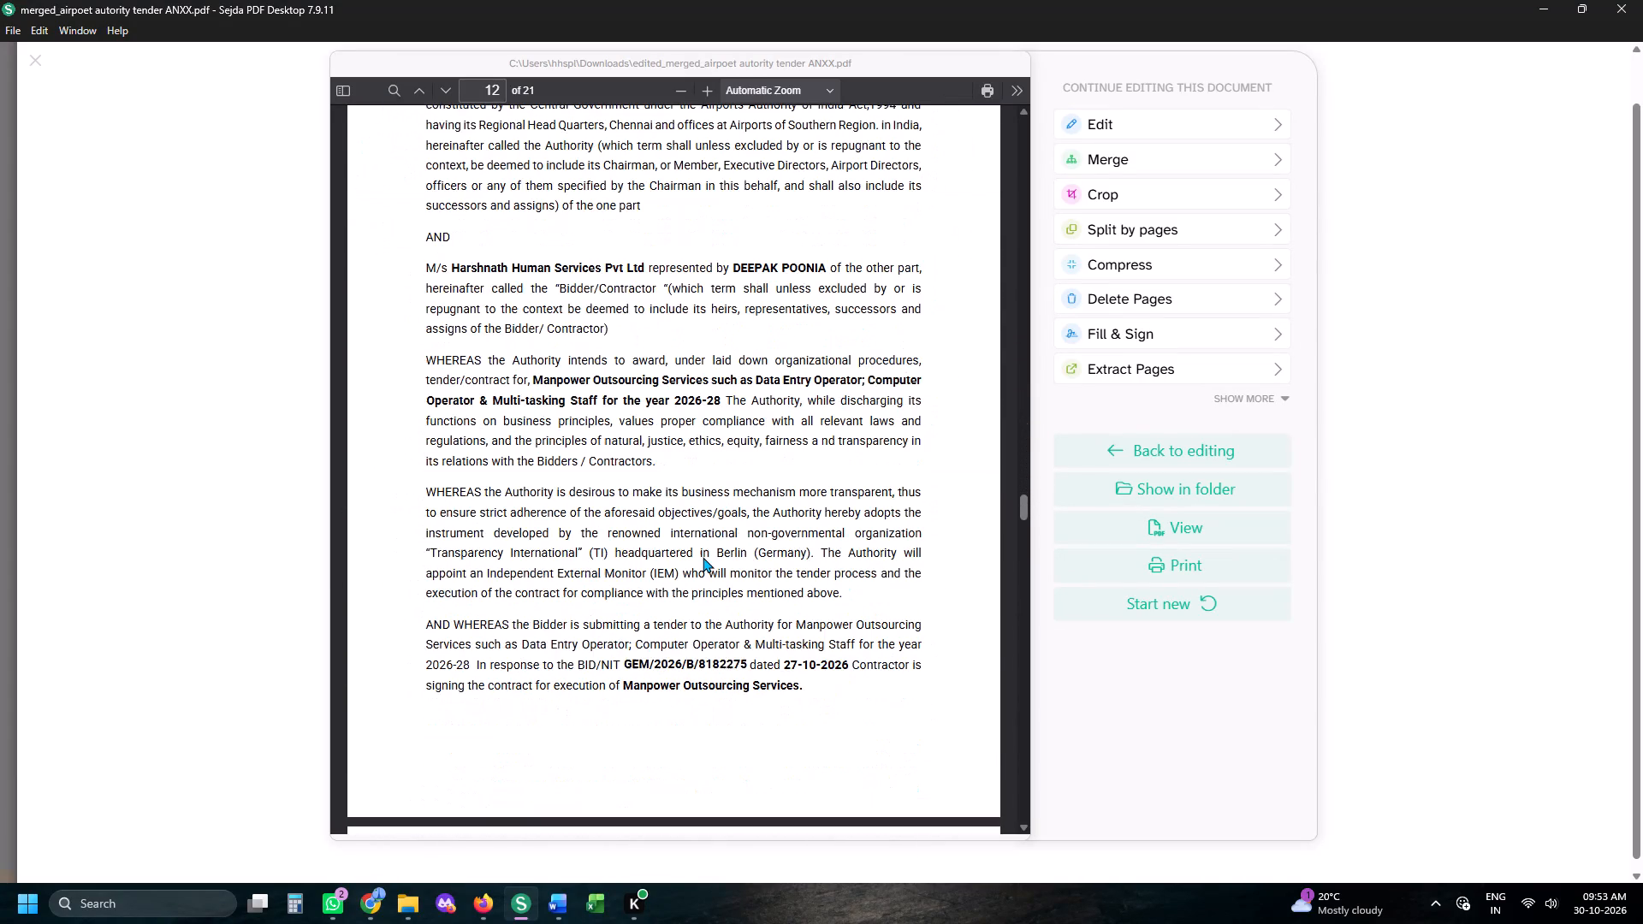
pyautogui.scroll(-15, 703, 557)
pyautogui.scroll(-17, 703, 557)
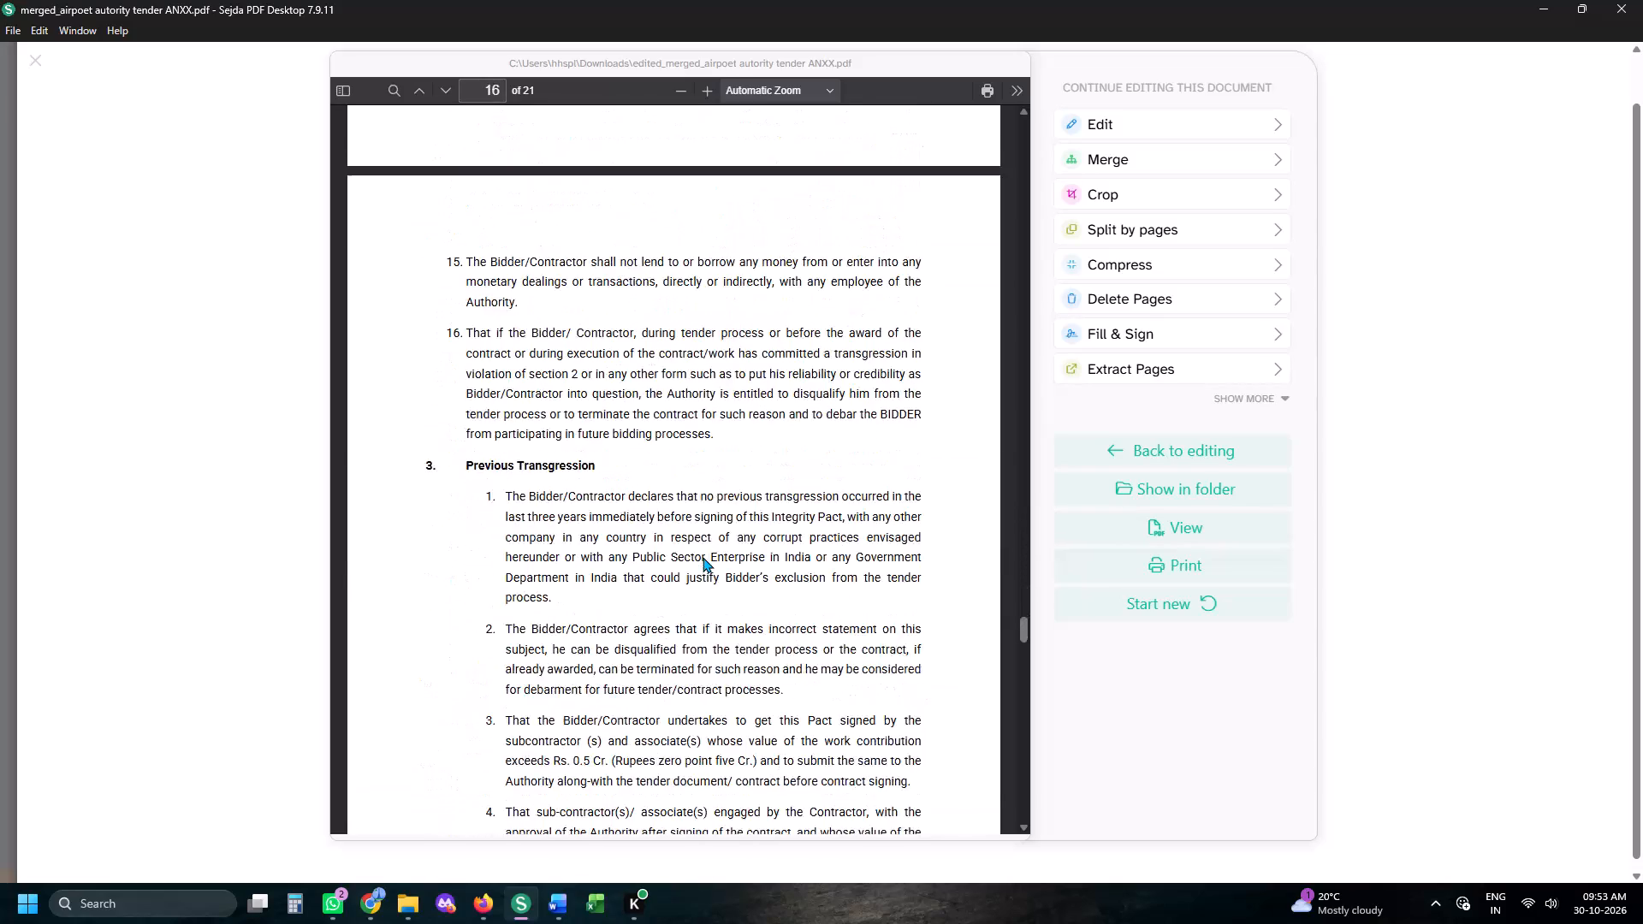
pyautogui.scroll(-20, 703, 557)
pyautogui.scroll(-20, 703, 557)
pyautogui.scroll(-3, 703, 557)
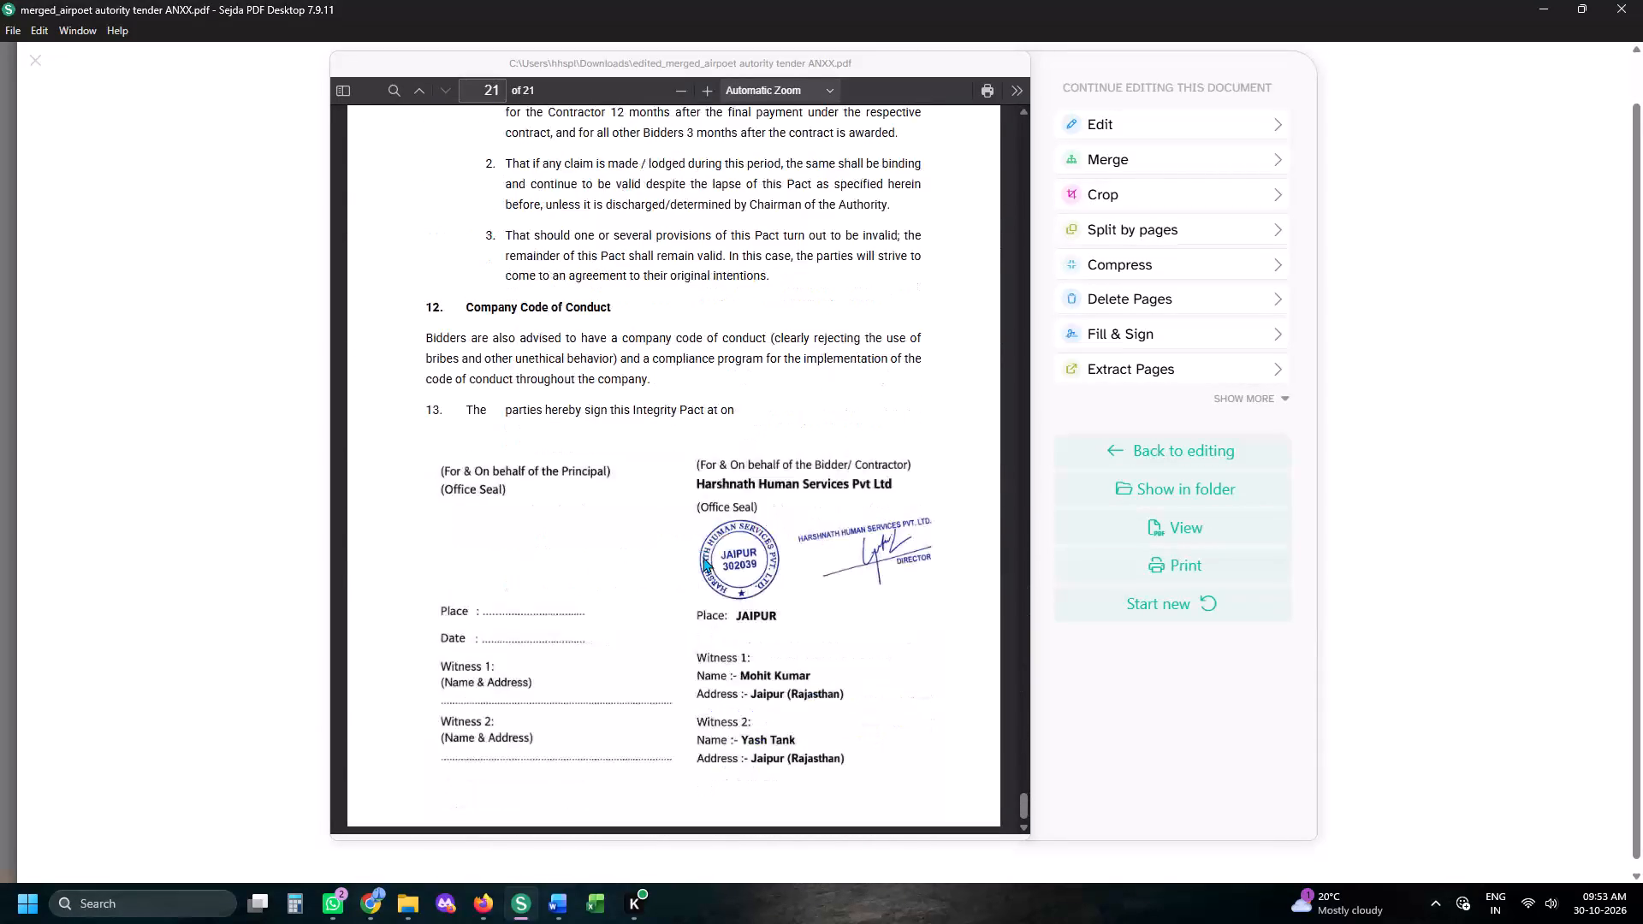
pyautogui.scroll(-4, 703, 557)
pyautogui.click(106, 485)
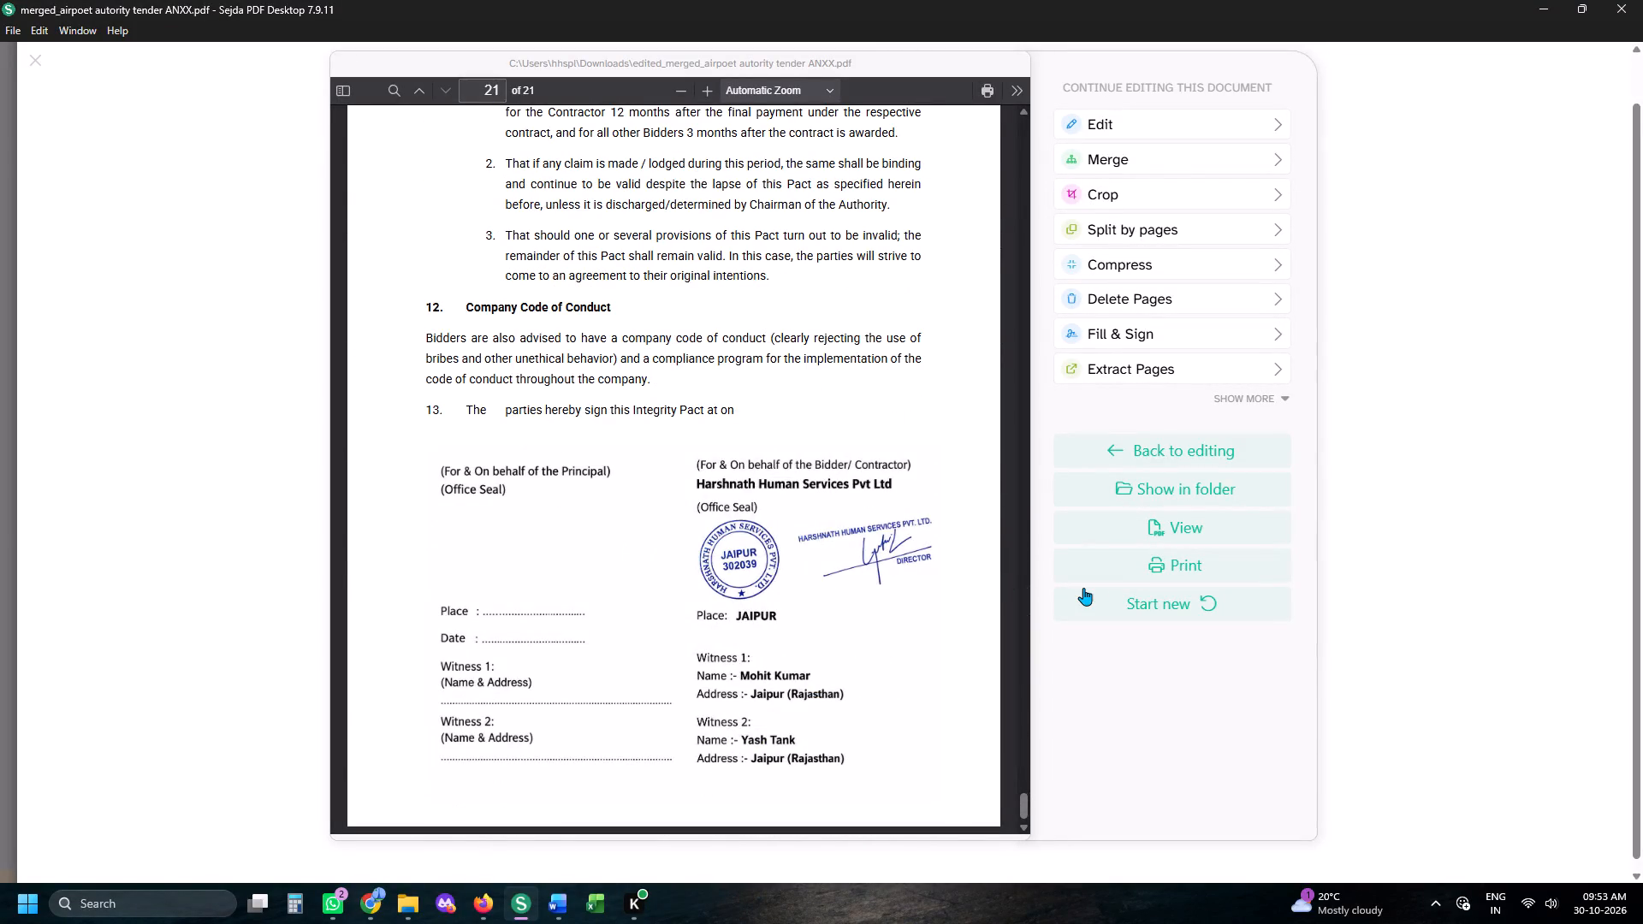
# Merge SCOPE OF WORK 01-16 followed by MINIMUM WAGES 02-6 into one PDF saved in Downloads as merged_SCOPE OF WORK 01-16.
pyautogui.click(1083, 588)
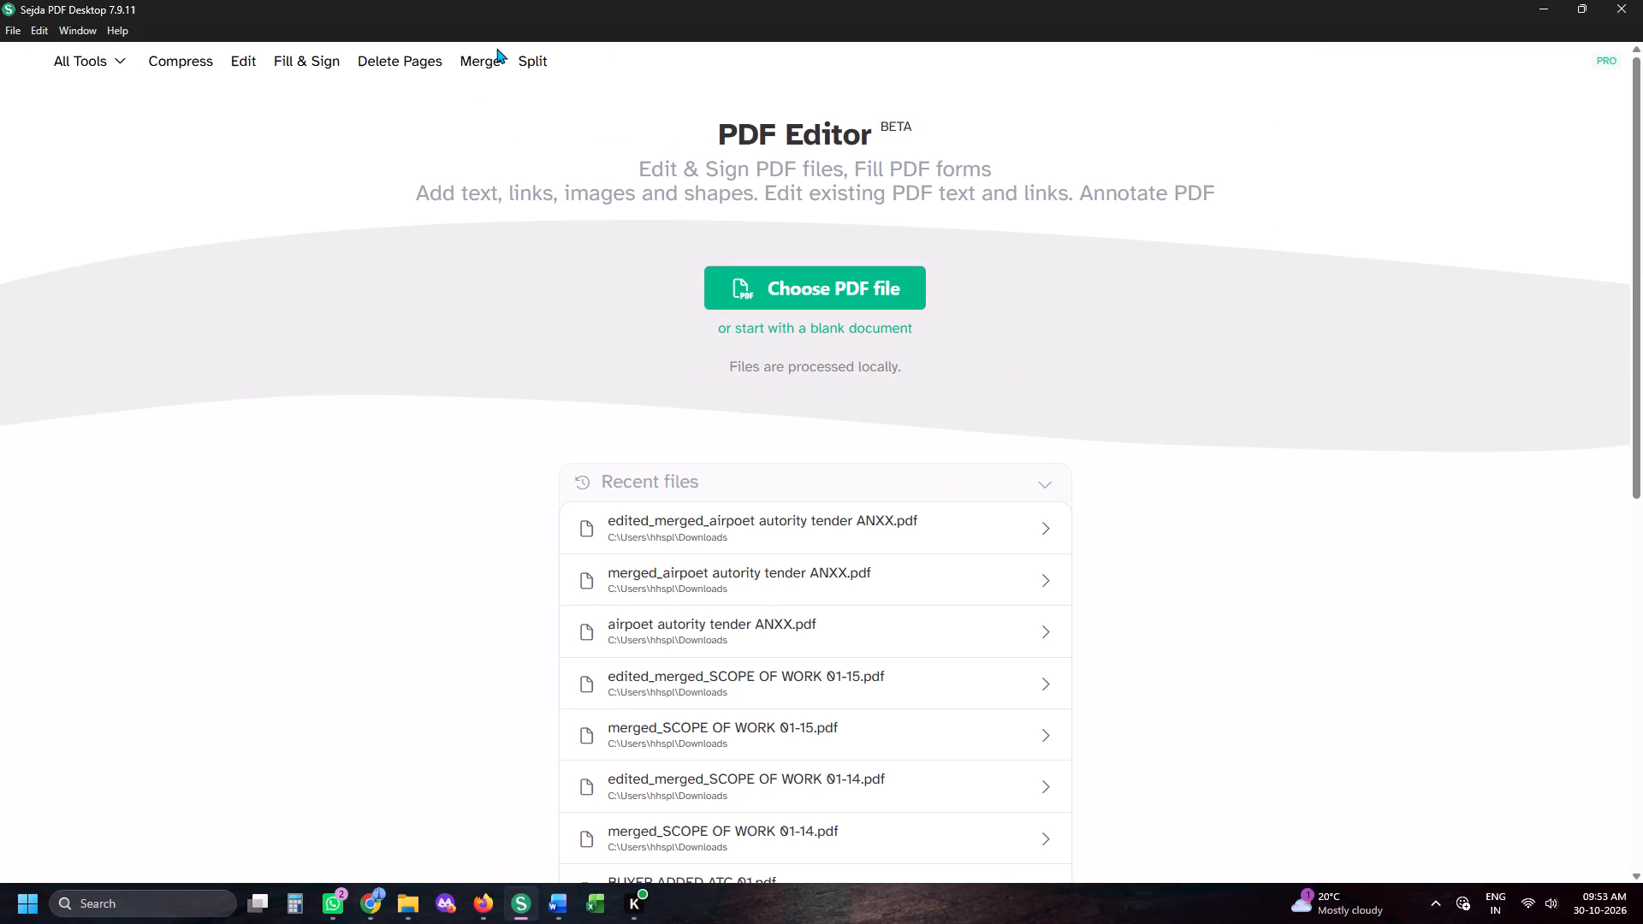
pyautogui.click(469, 61)
pyautogui.click(687, 254)
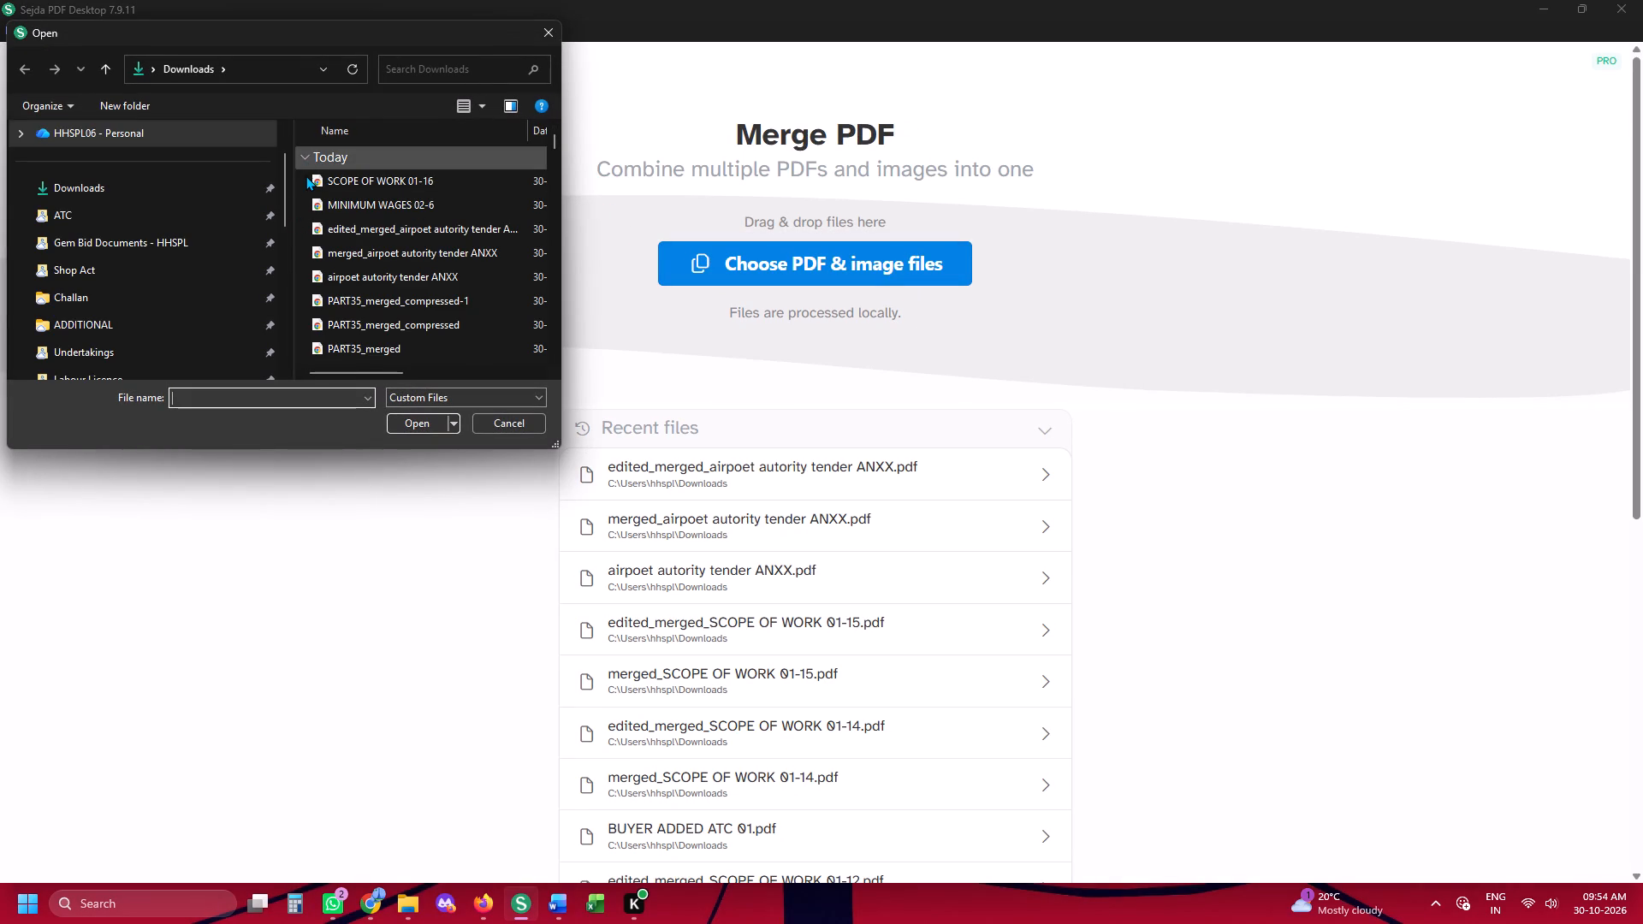
pyautogui.moveTo(305, 175); pyautogui.dragTo(326, 216)
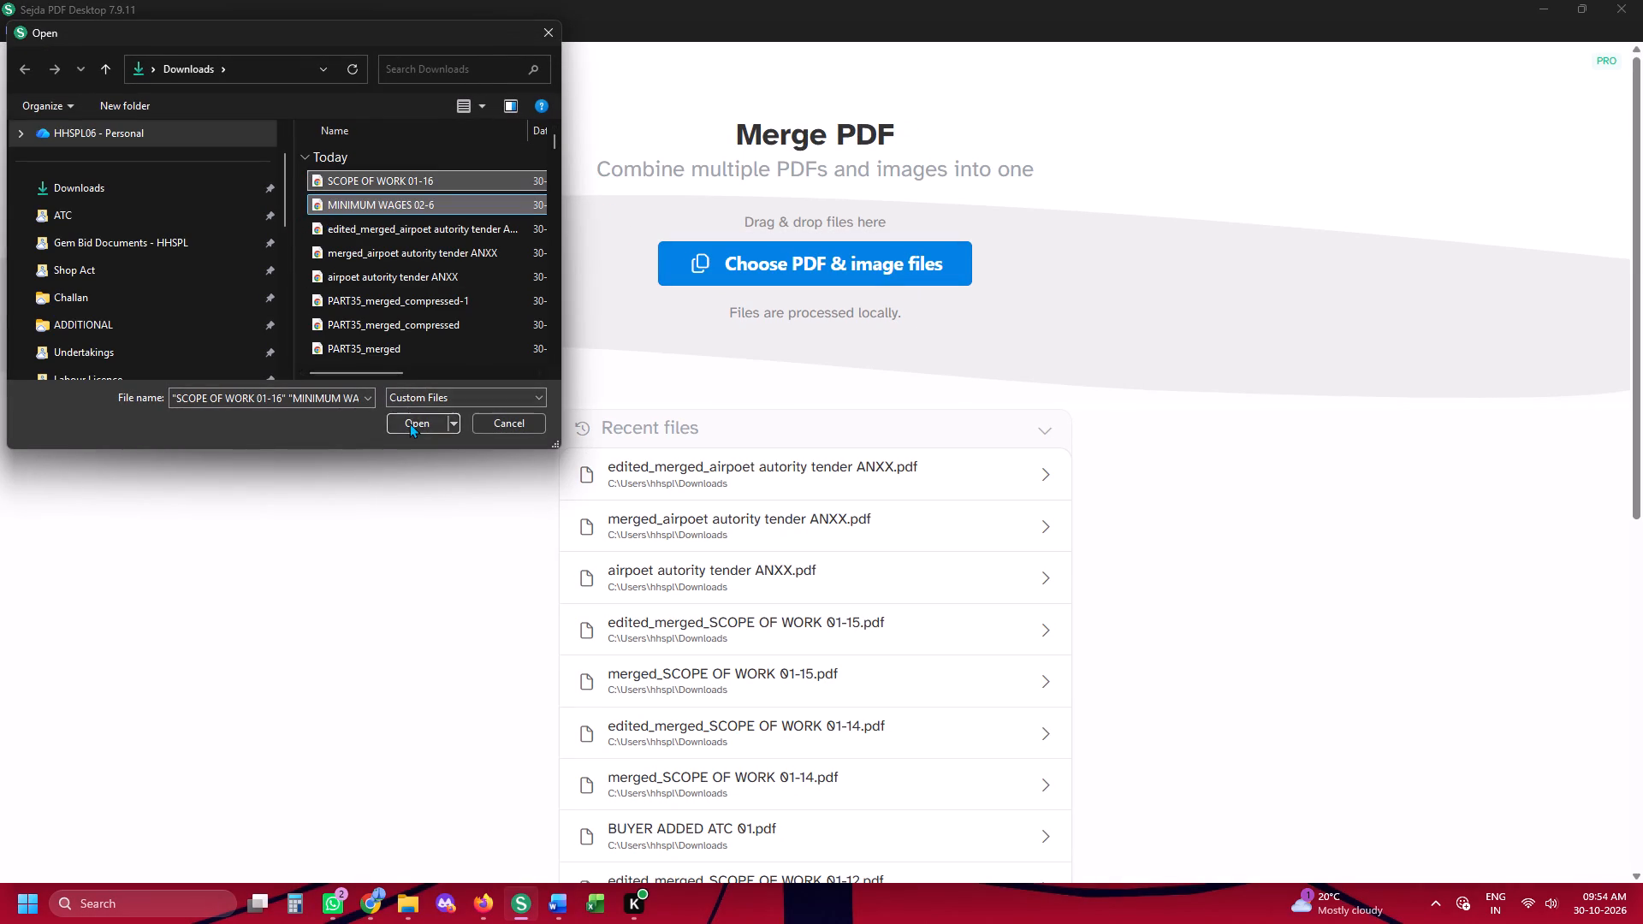
pyautogui.click(409, 423)
pyautogui.moveTo(917, 474); pyautogui.dragTo(700, 463)
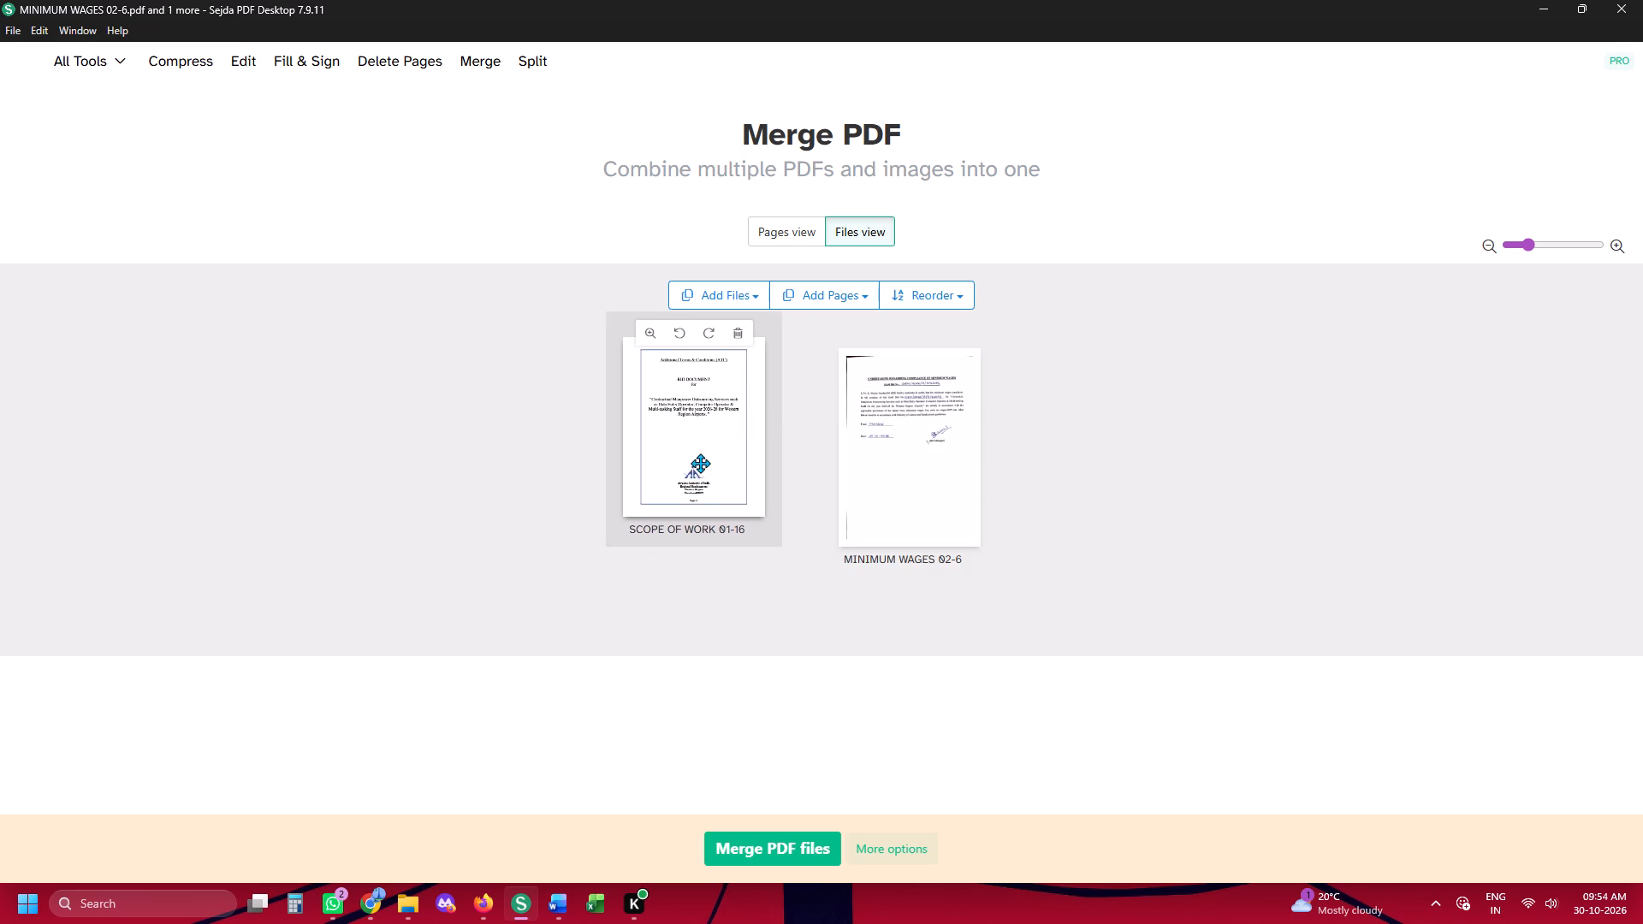
pyautogui.moveTo(700, 463); pyautogui.dragTo(699, 463)
pyautogui.click(755, 853)
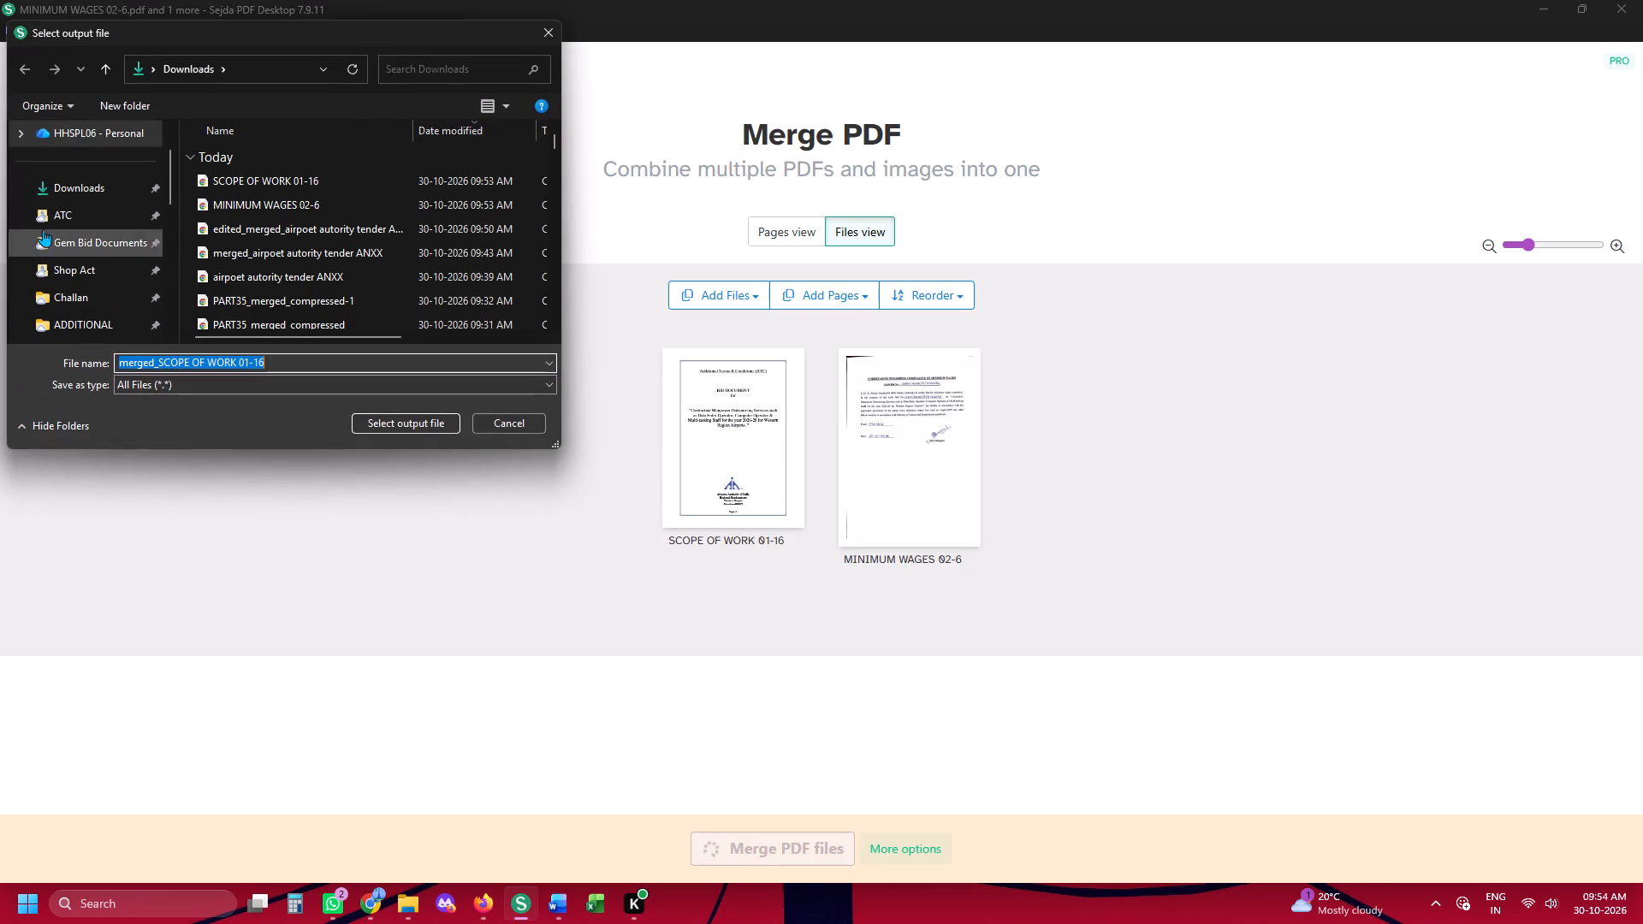
pyautogui.click(66, 192)
pyautogui.click(379, 420)
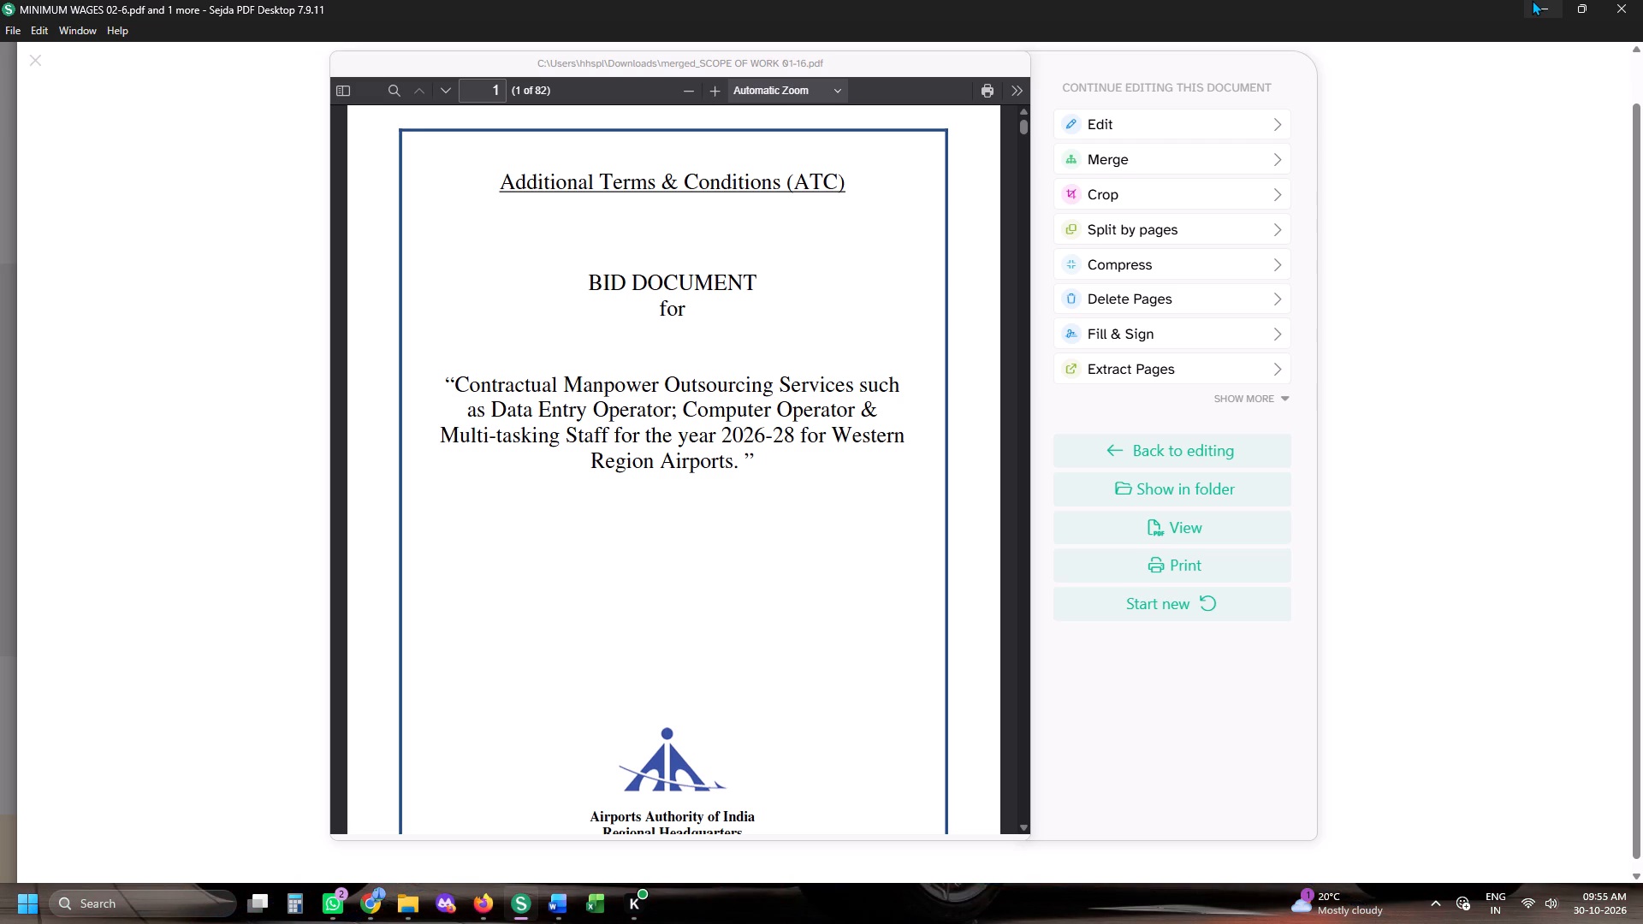
# Open the merged scope of work and minimum wages PDF for editing.
pyautogui.scroll(-6, 855, 485)
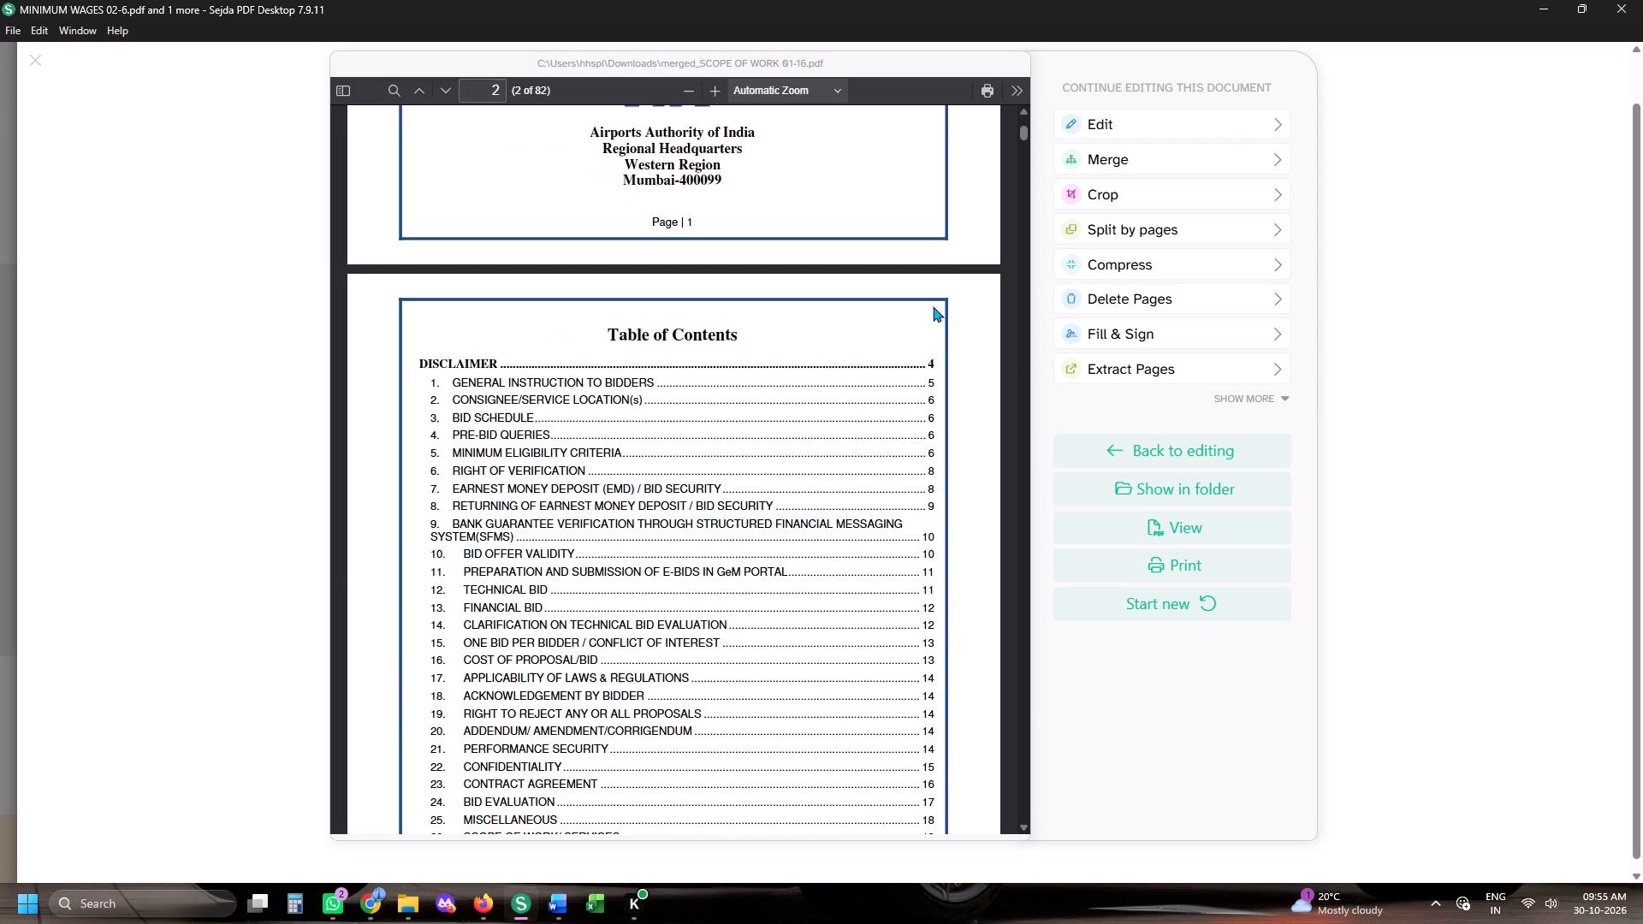
pyautogui.click(1070, 130)
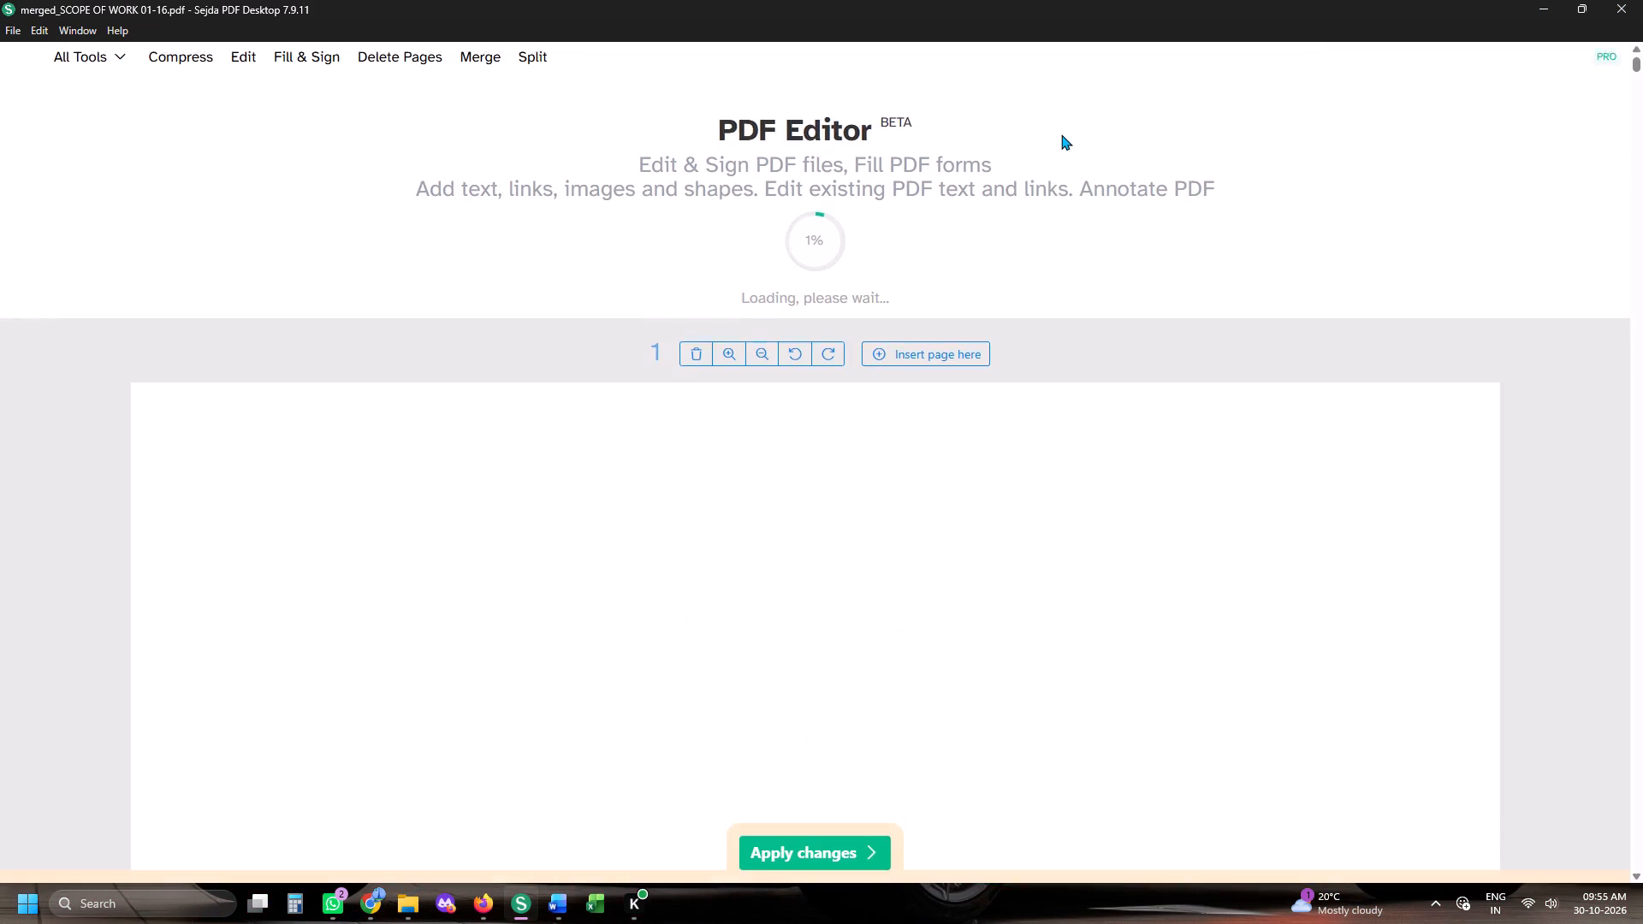
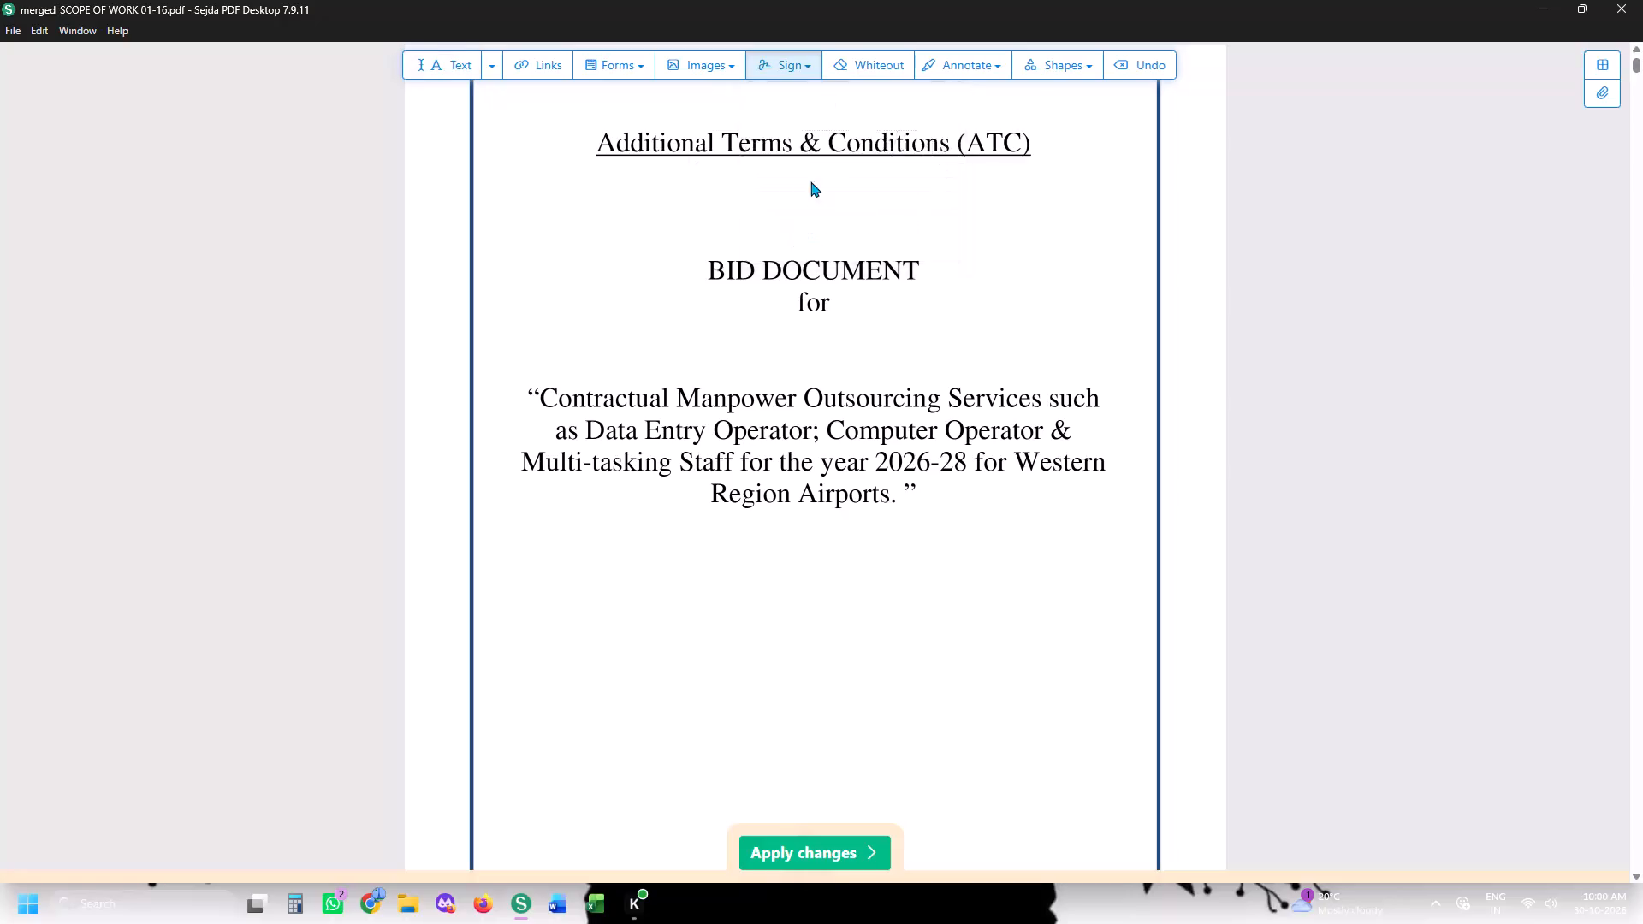
# Place the Harshnath Human Services seal and director signature at the lower-right corner of page 1 and repeat it on all pages.
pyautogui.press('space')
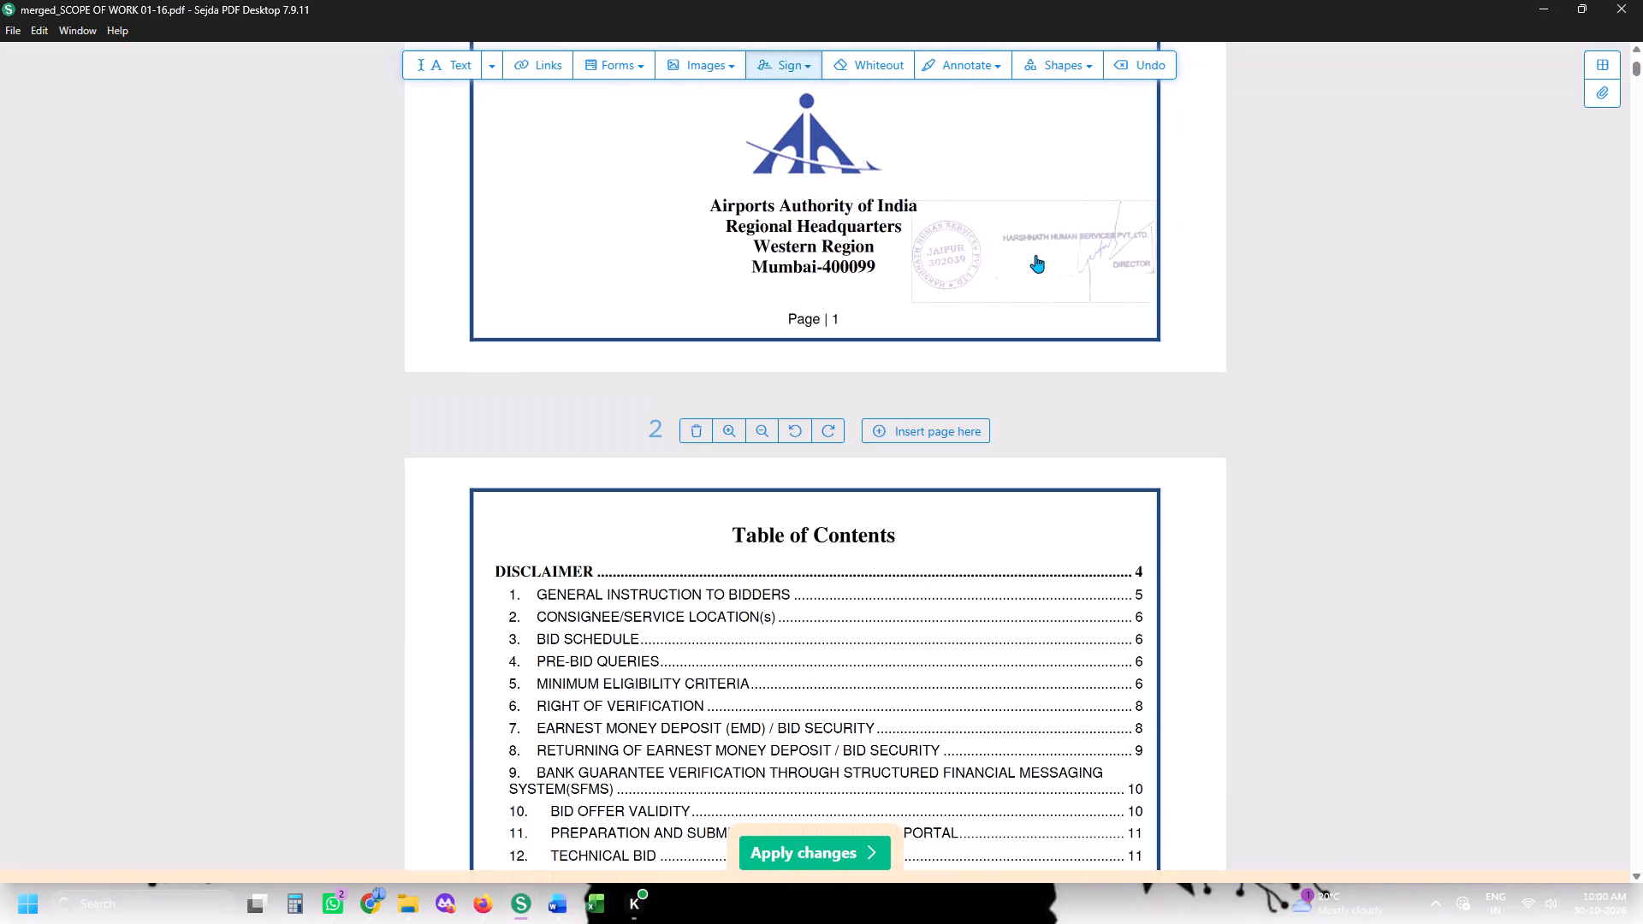
pyautogui.click(1034, 273)
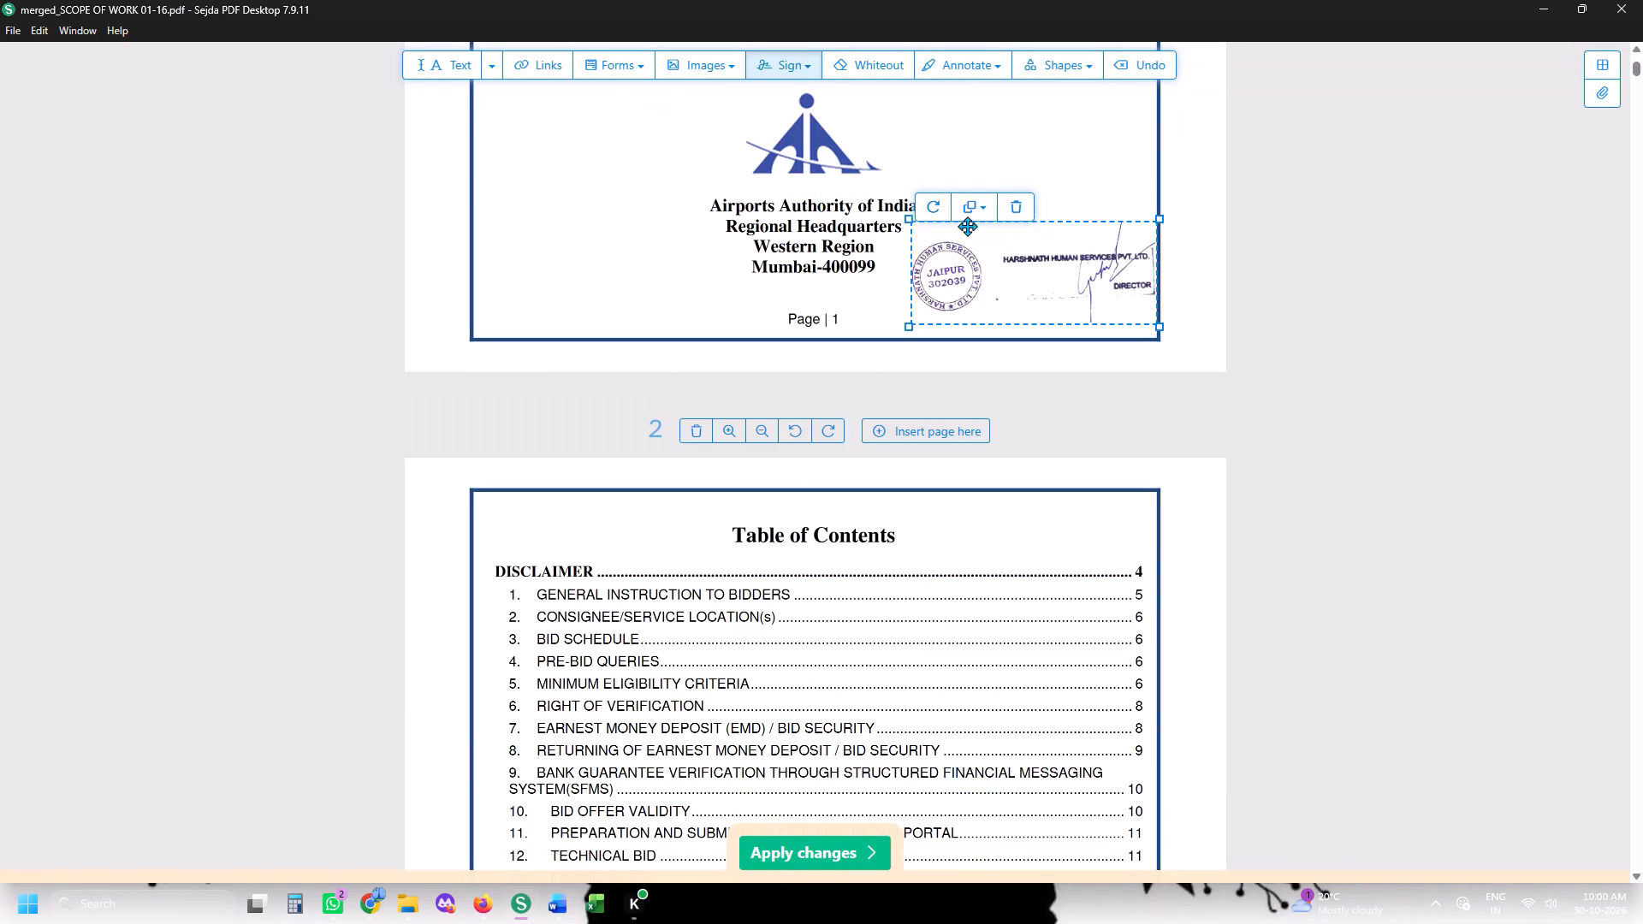
pyautogui.click(976, 198)
pyautogui.click(1009, 252)
# Review the pages following the cover to check the placement of the repeated seal and signature on each one.
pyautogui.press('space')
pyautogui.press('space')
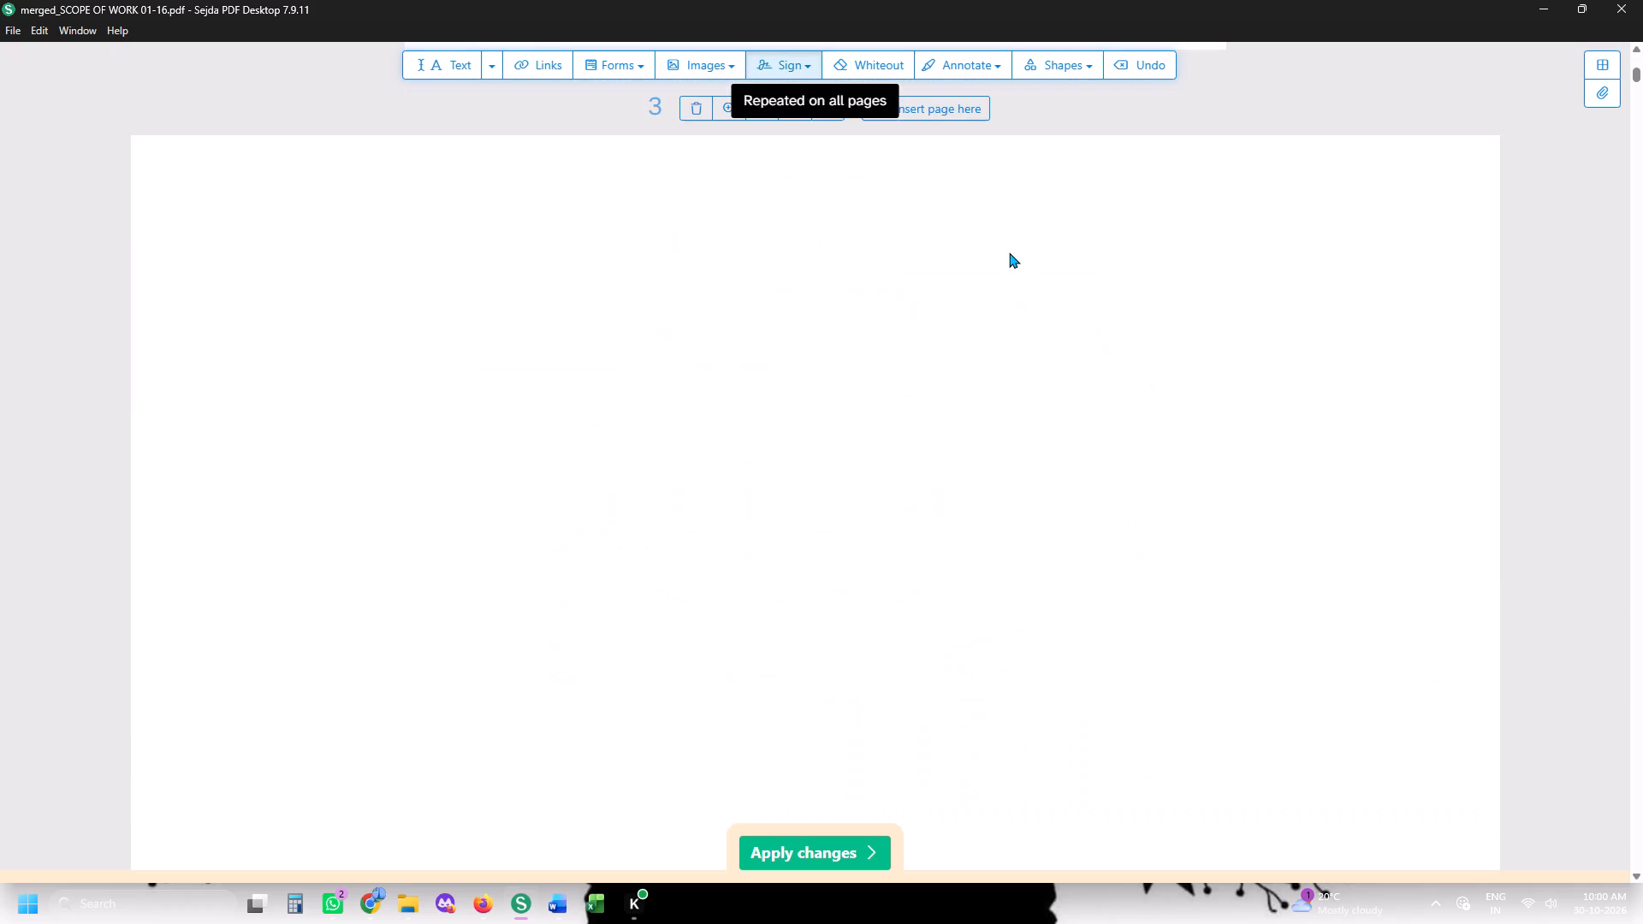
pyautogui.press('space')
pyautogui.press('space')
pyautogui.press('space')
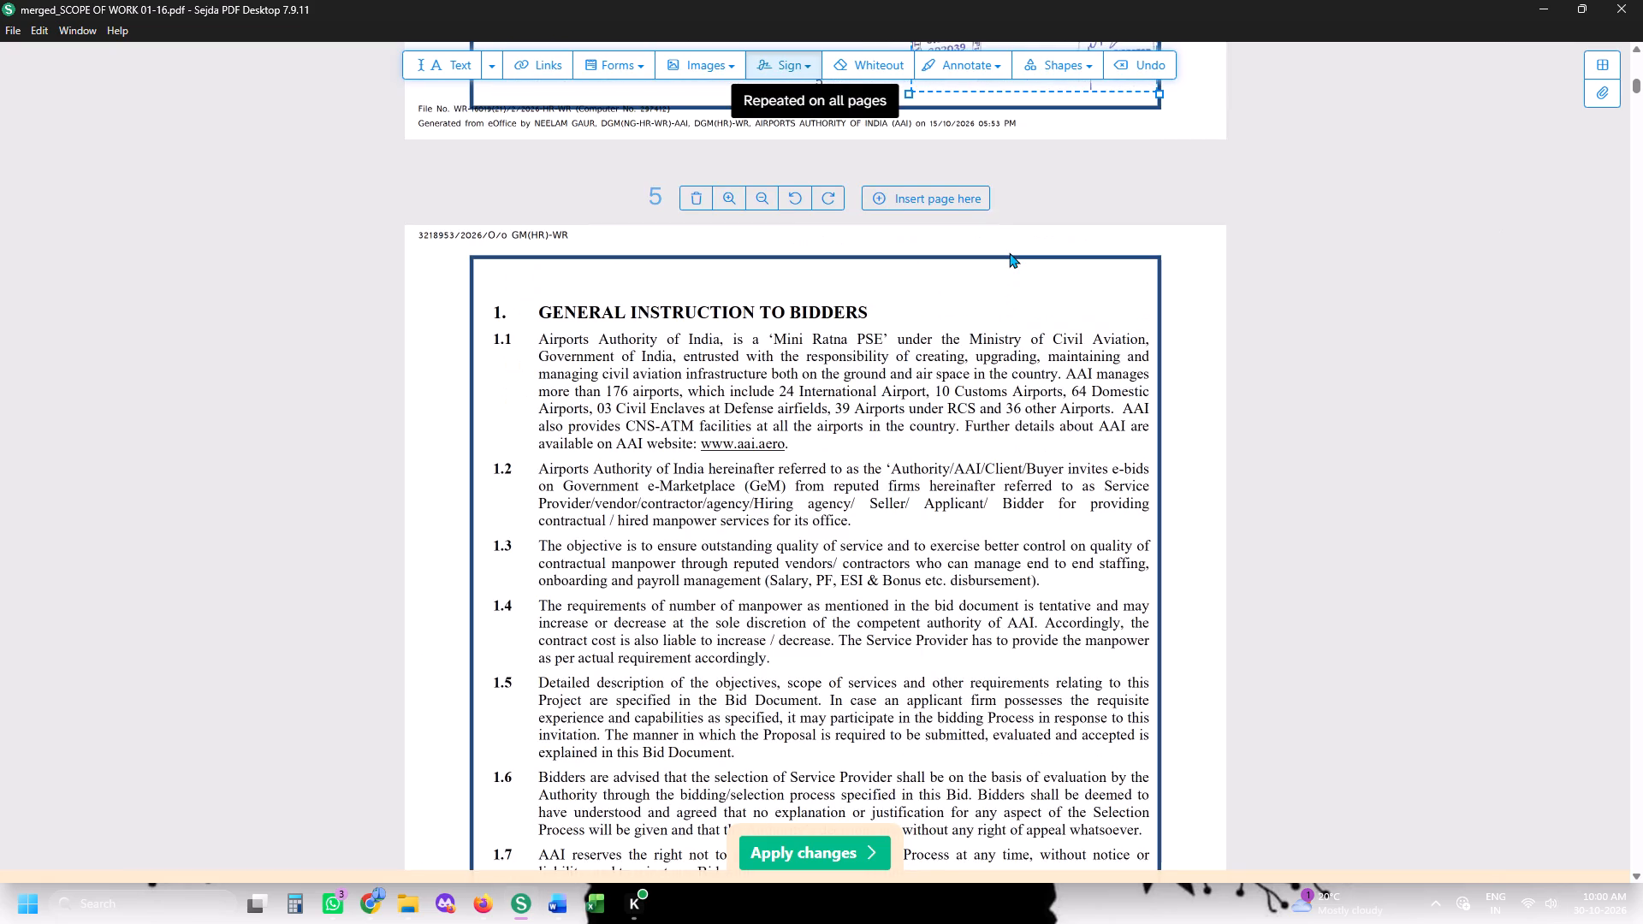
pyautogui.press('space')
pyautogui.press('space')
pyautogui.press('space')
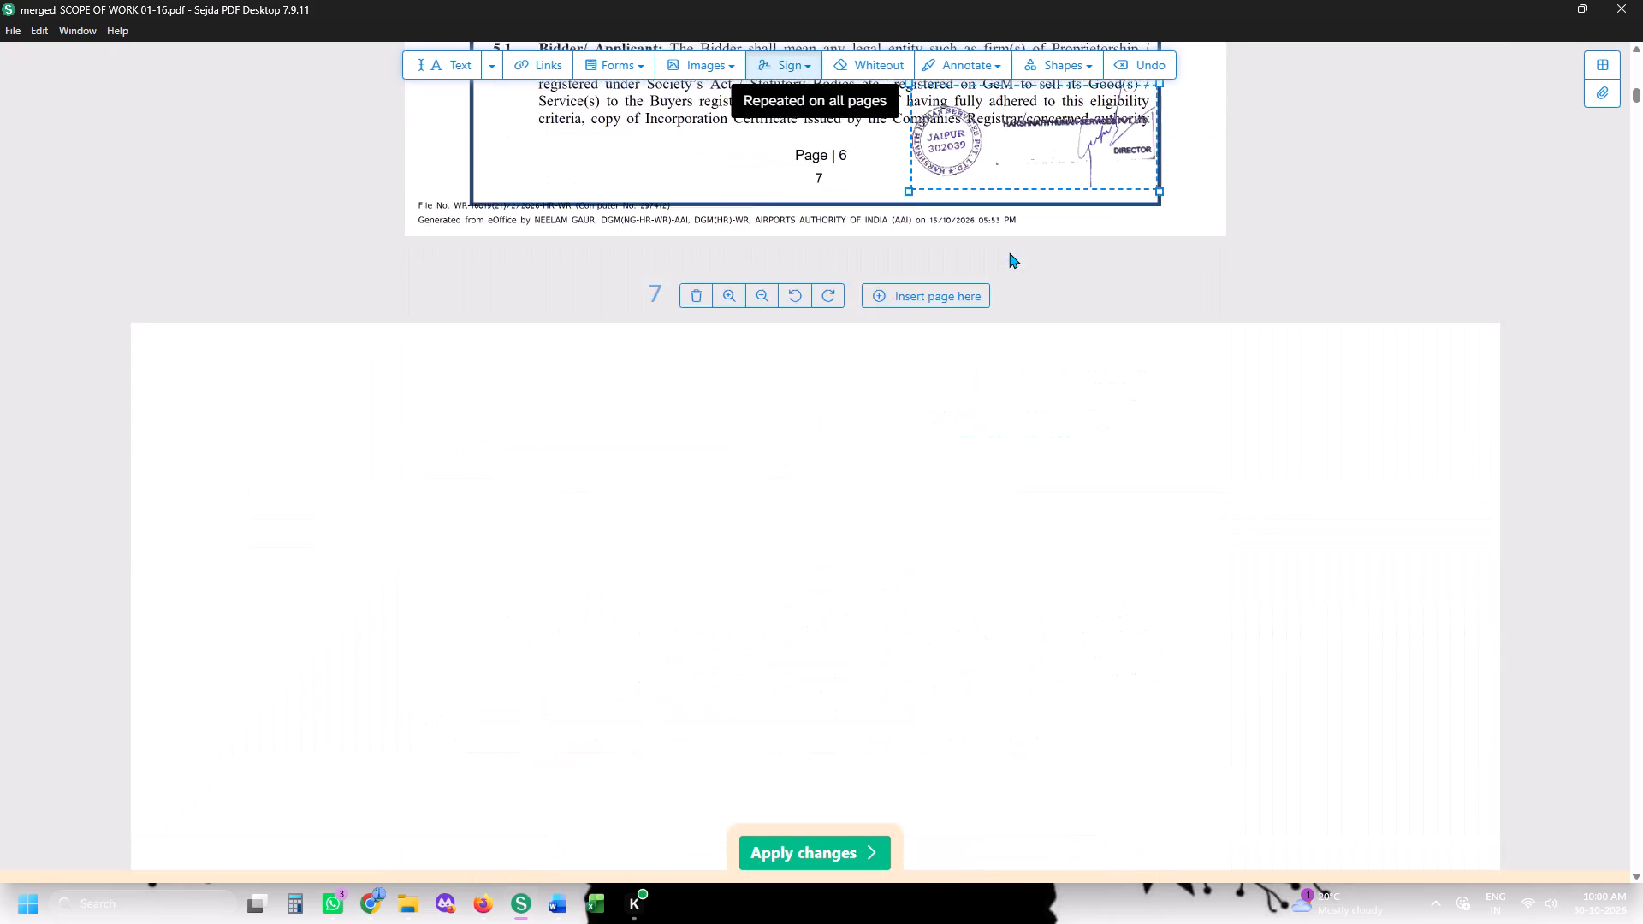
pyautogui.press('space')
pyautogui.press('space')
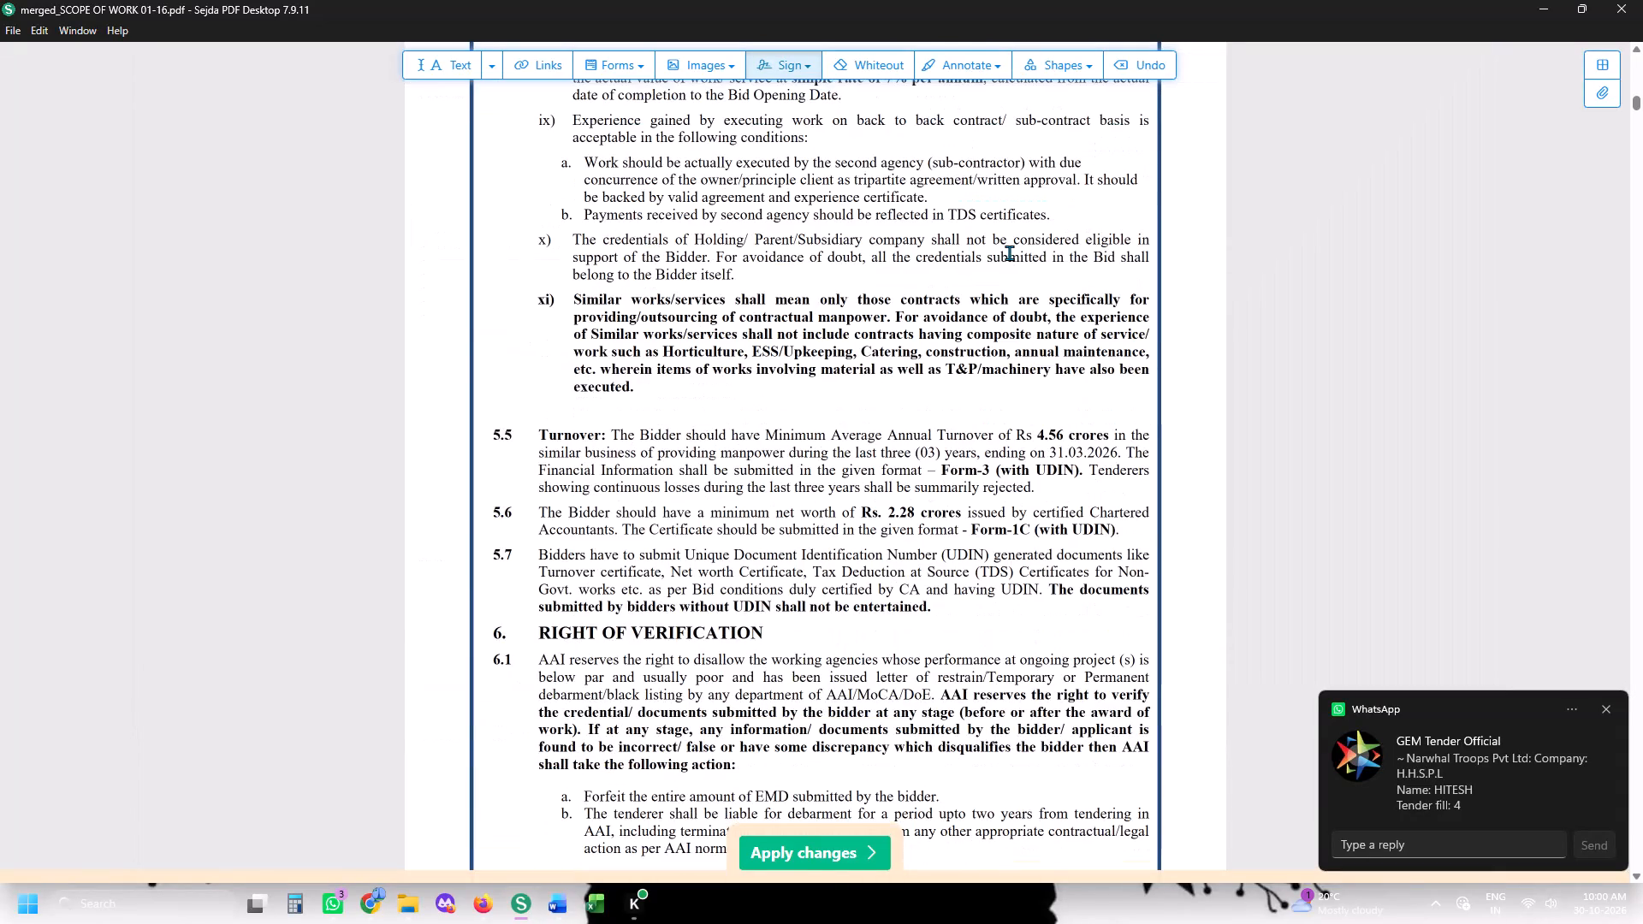
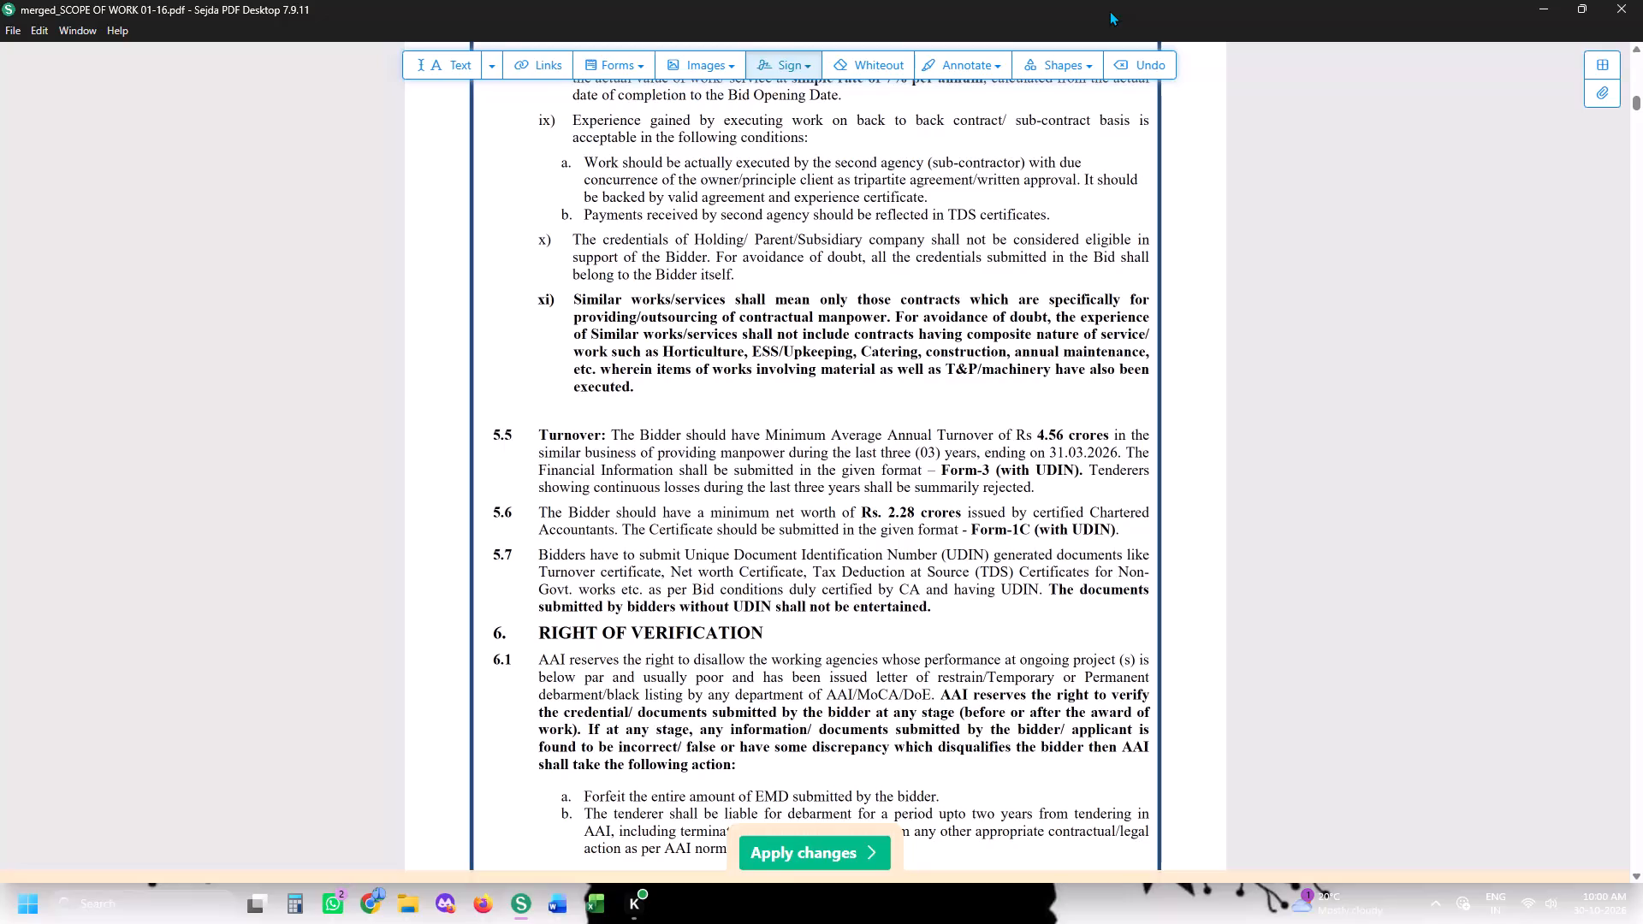
# Examine pages 8 to 25 of the merged scope of work PDF, checking the company stamp and signature placement at each page's foot.
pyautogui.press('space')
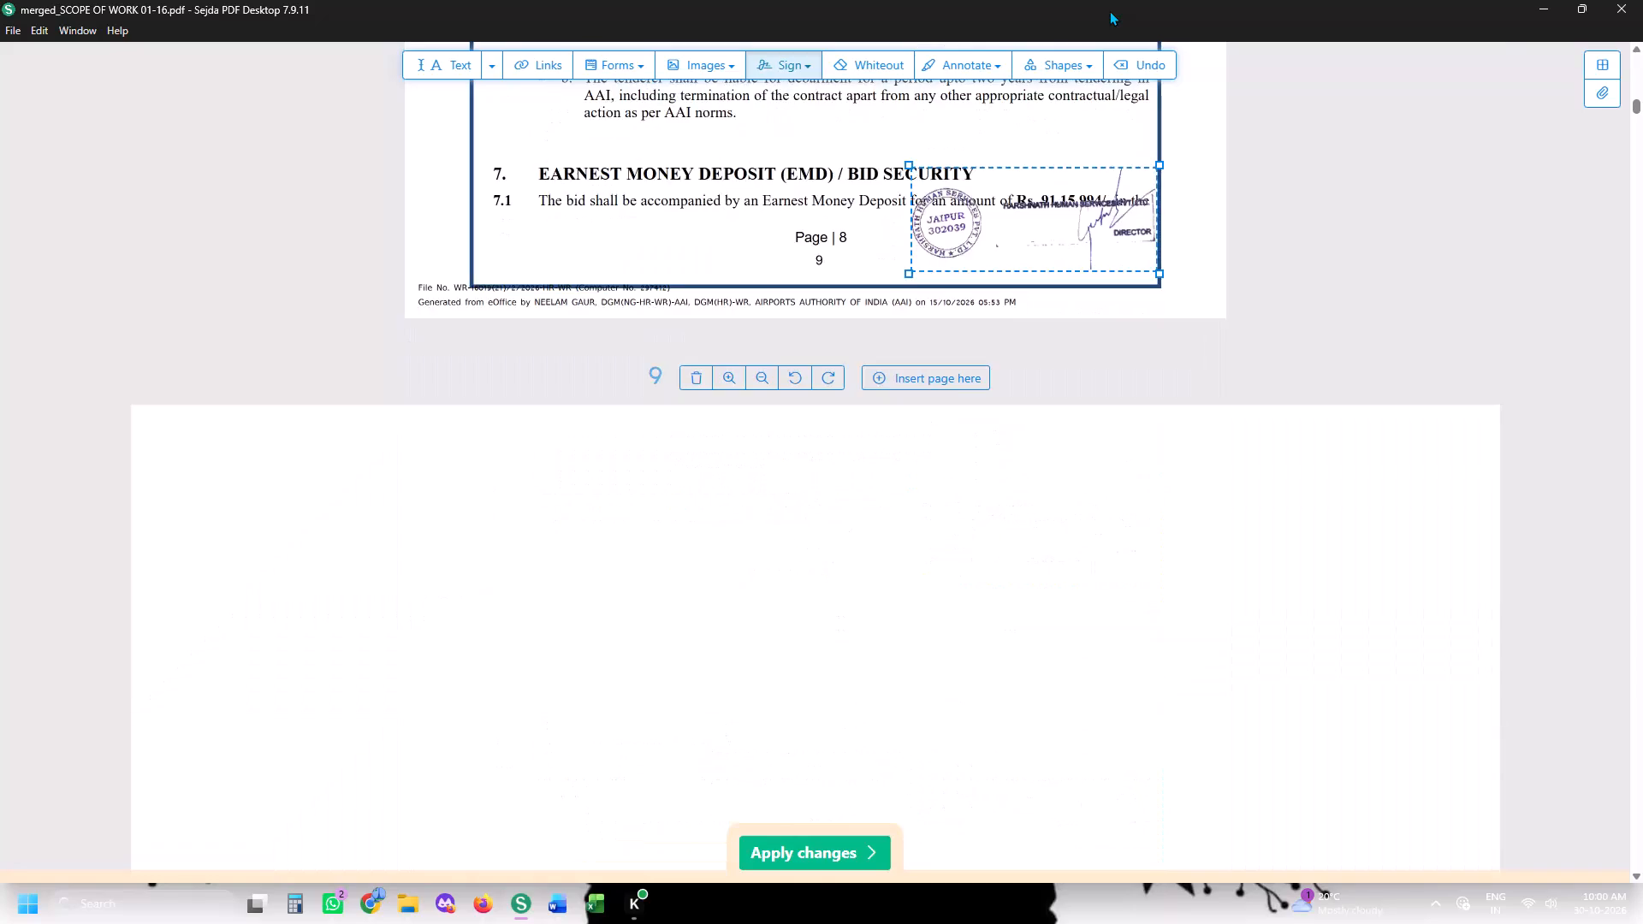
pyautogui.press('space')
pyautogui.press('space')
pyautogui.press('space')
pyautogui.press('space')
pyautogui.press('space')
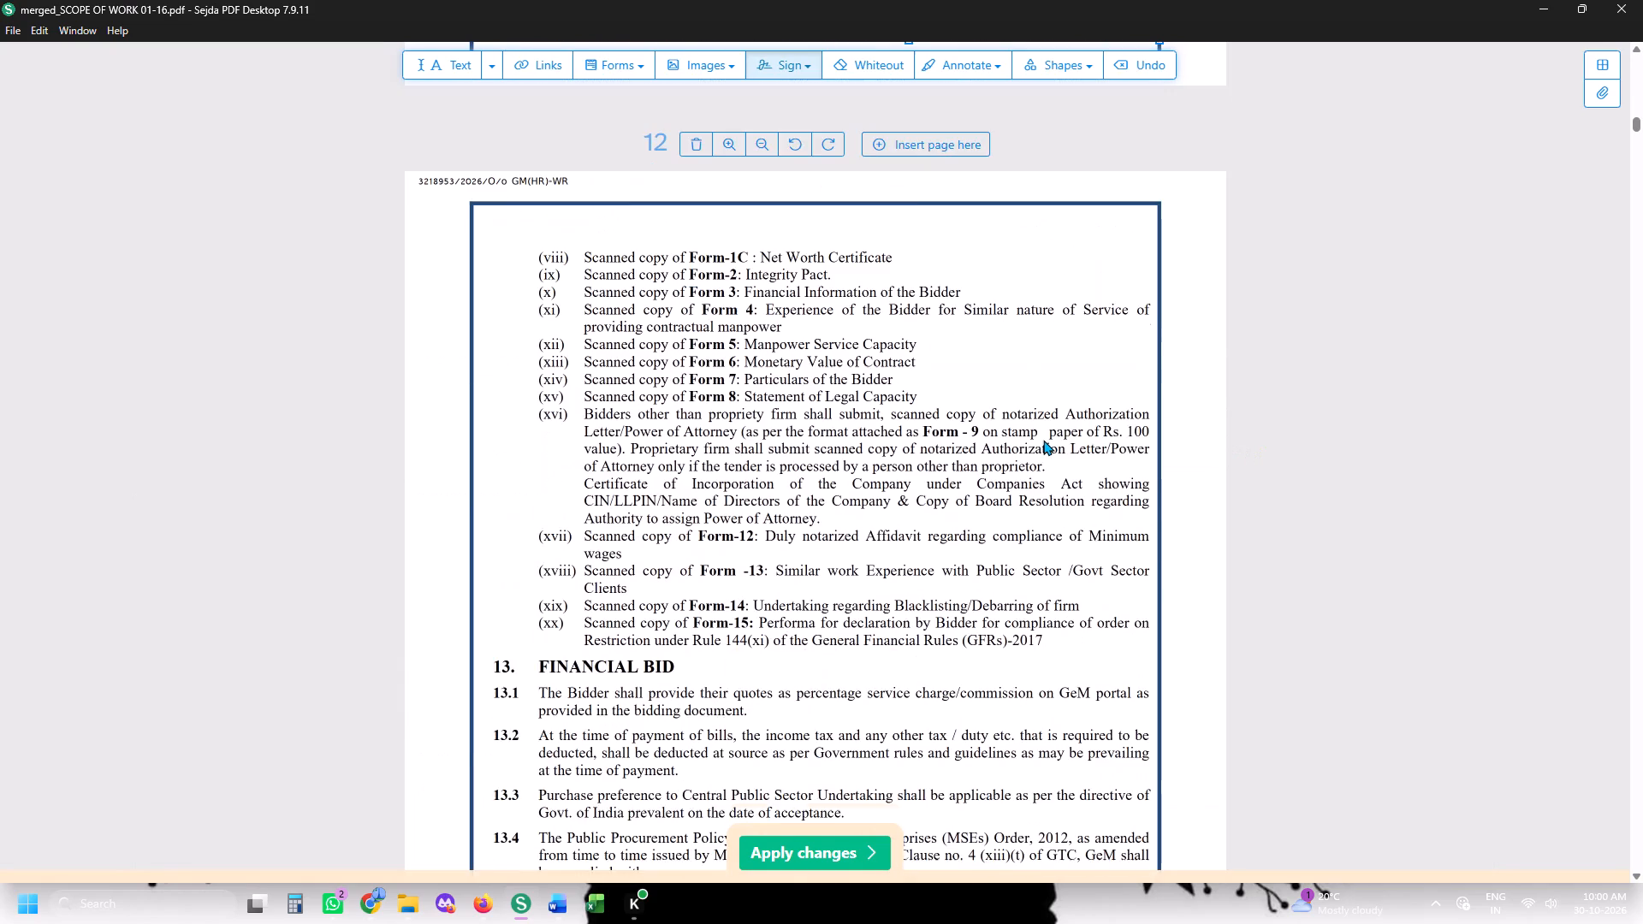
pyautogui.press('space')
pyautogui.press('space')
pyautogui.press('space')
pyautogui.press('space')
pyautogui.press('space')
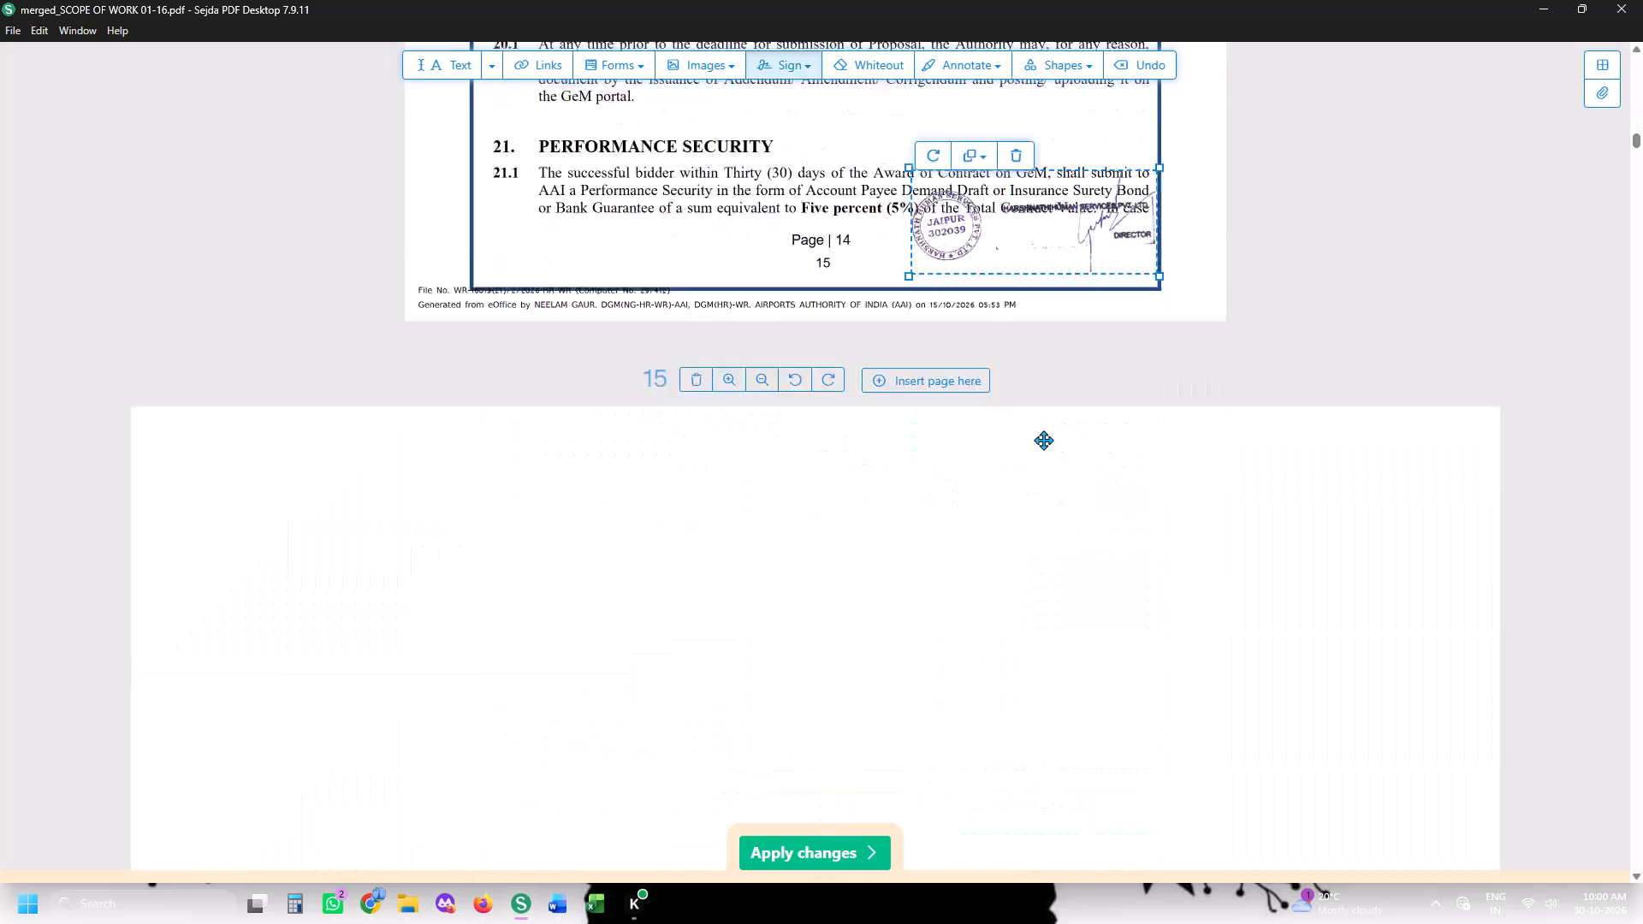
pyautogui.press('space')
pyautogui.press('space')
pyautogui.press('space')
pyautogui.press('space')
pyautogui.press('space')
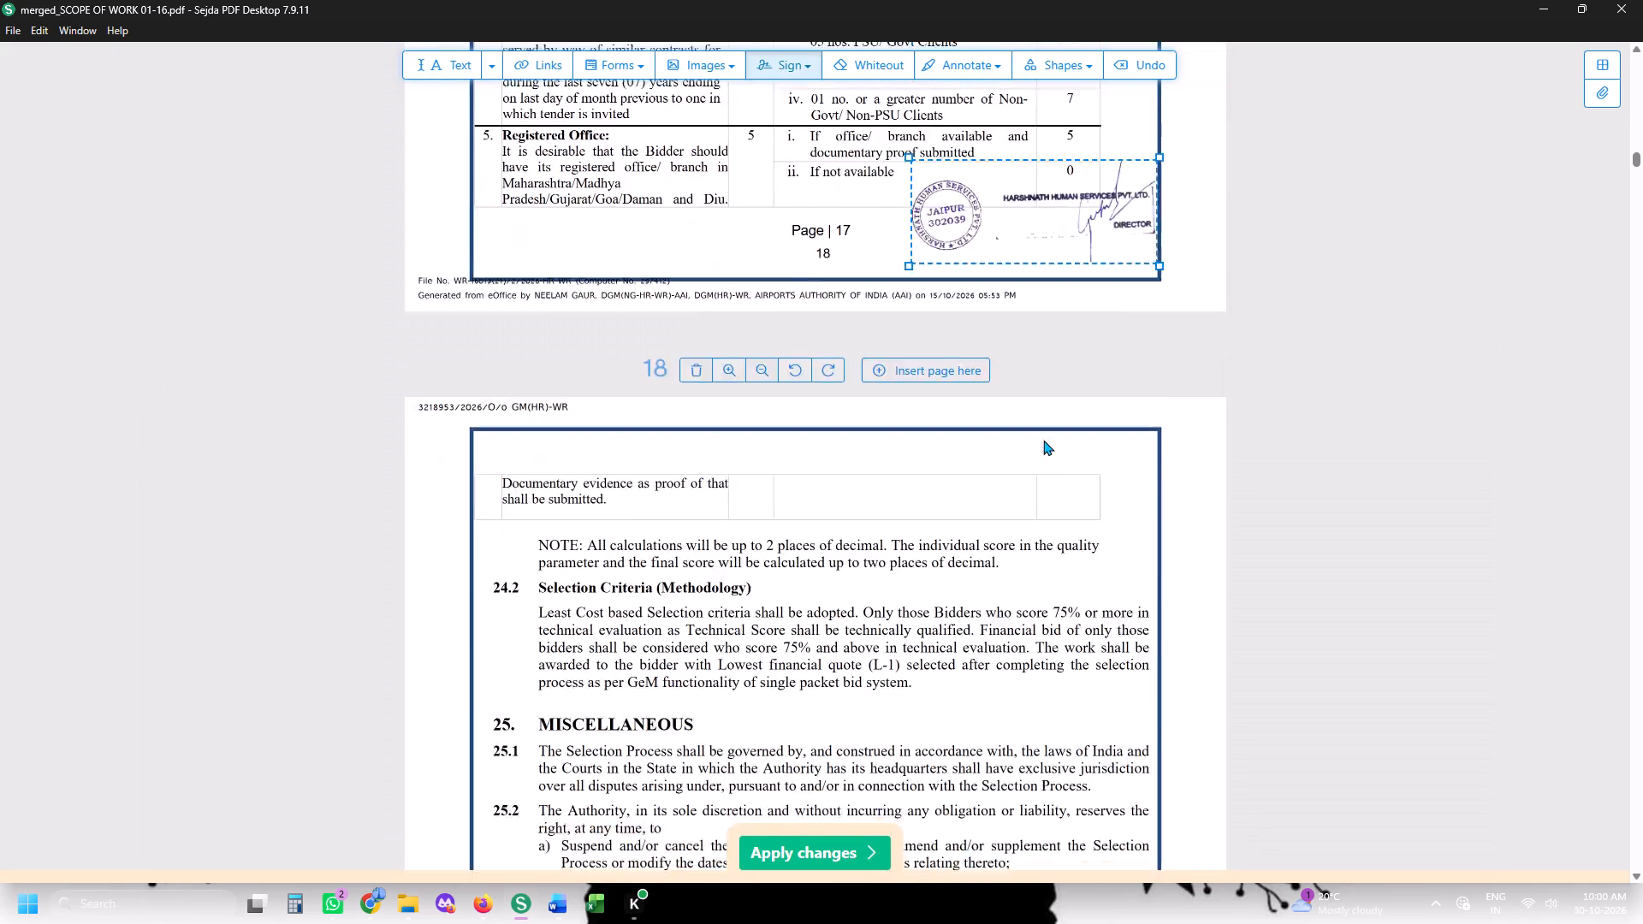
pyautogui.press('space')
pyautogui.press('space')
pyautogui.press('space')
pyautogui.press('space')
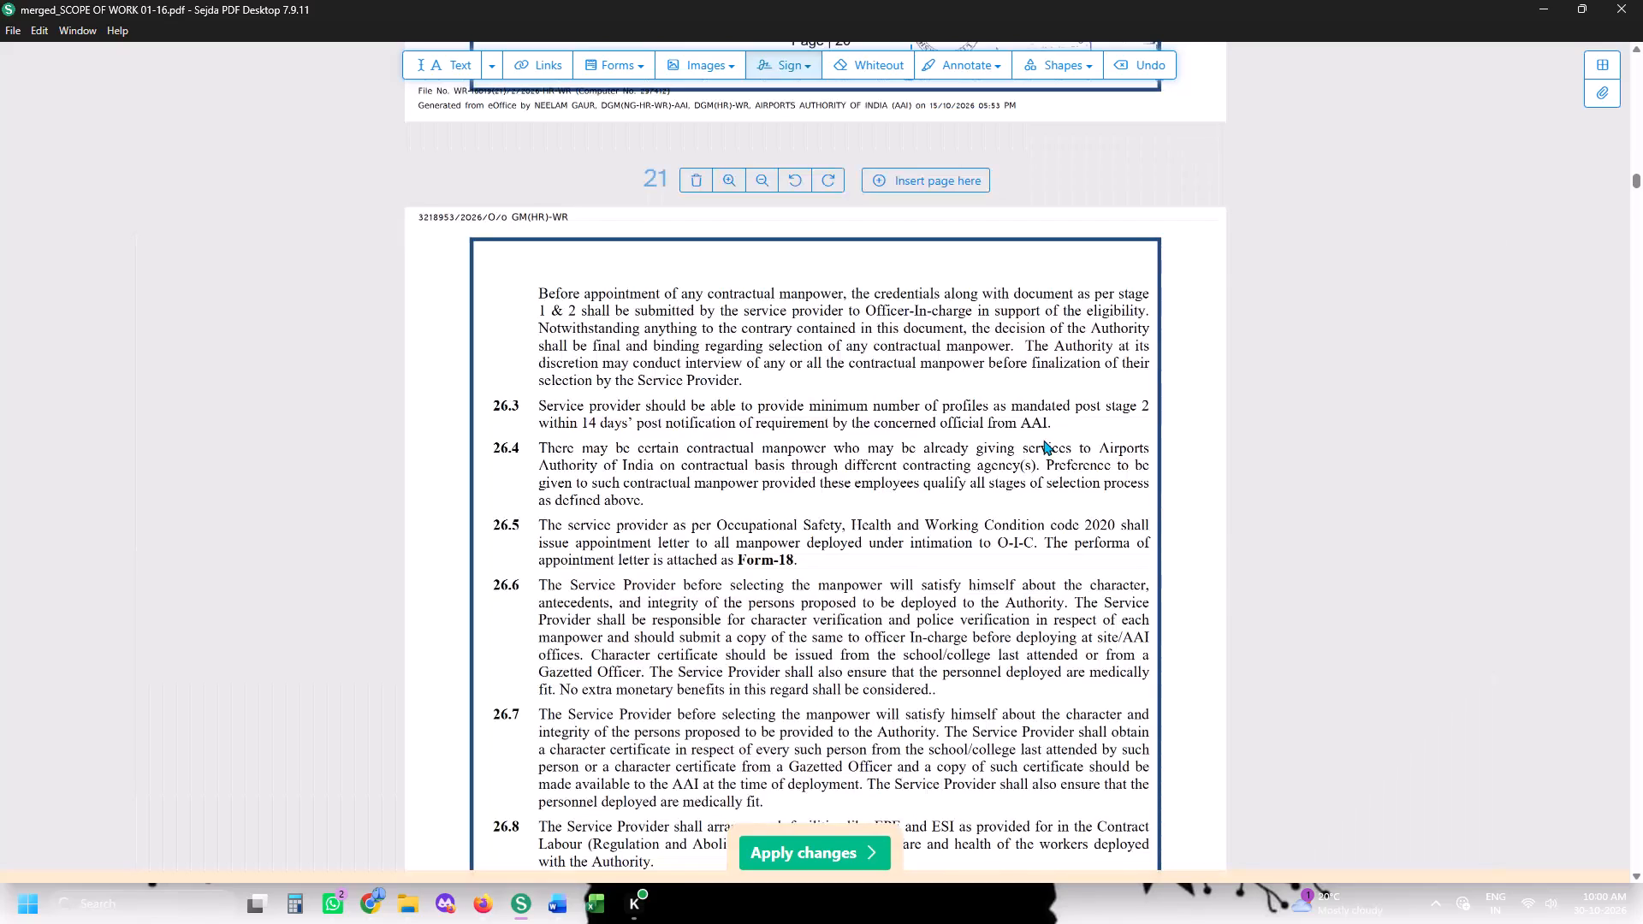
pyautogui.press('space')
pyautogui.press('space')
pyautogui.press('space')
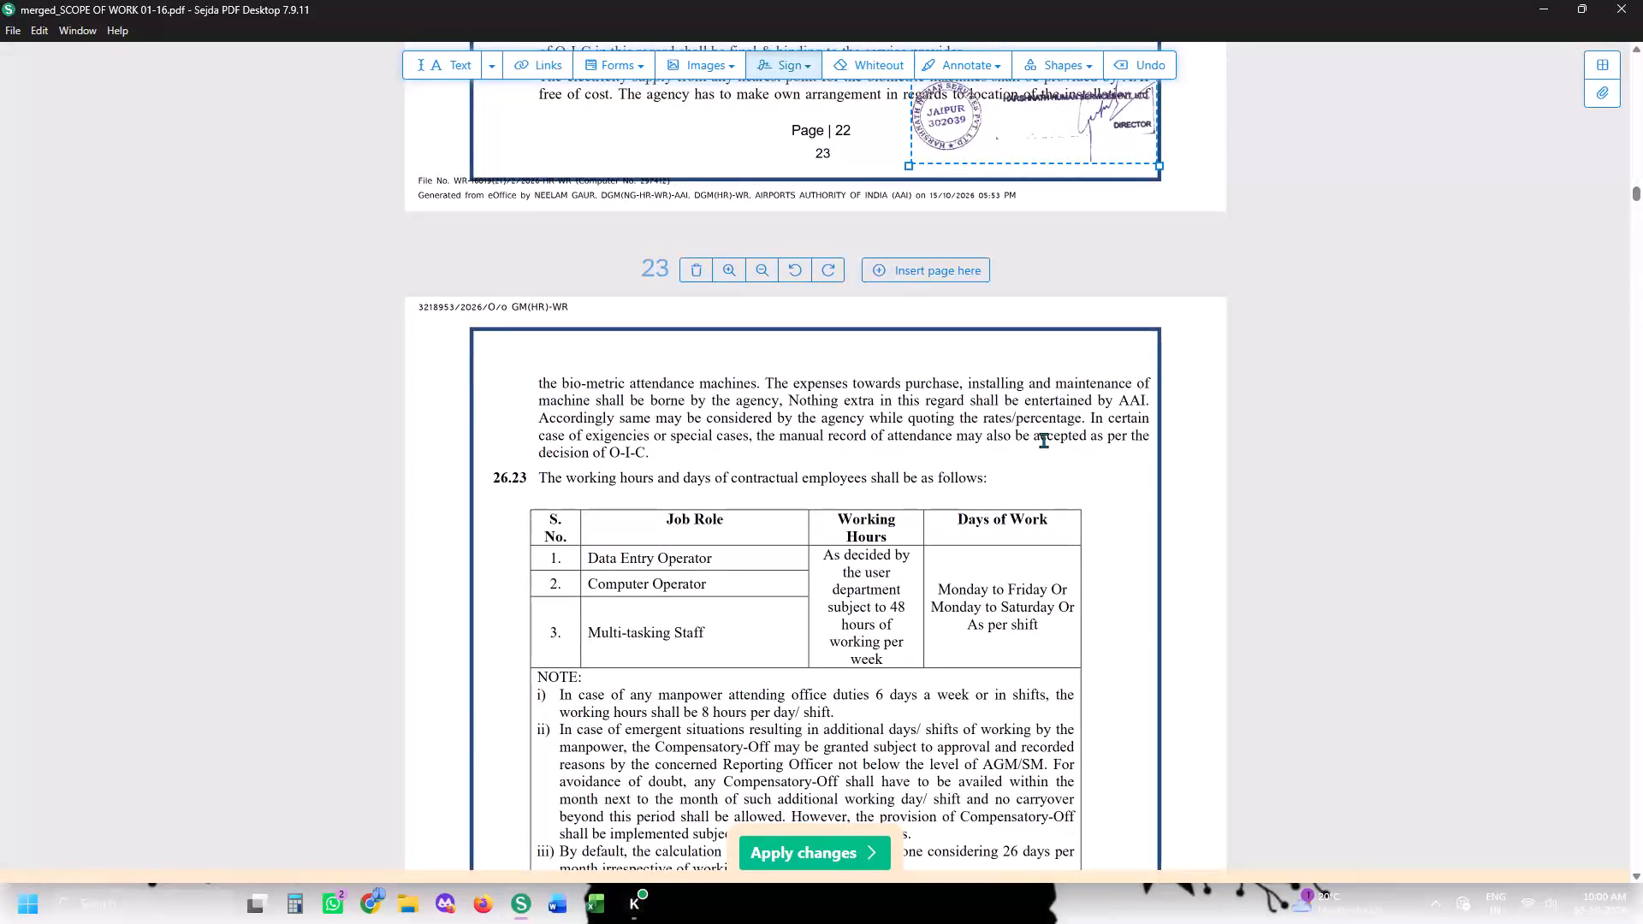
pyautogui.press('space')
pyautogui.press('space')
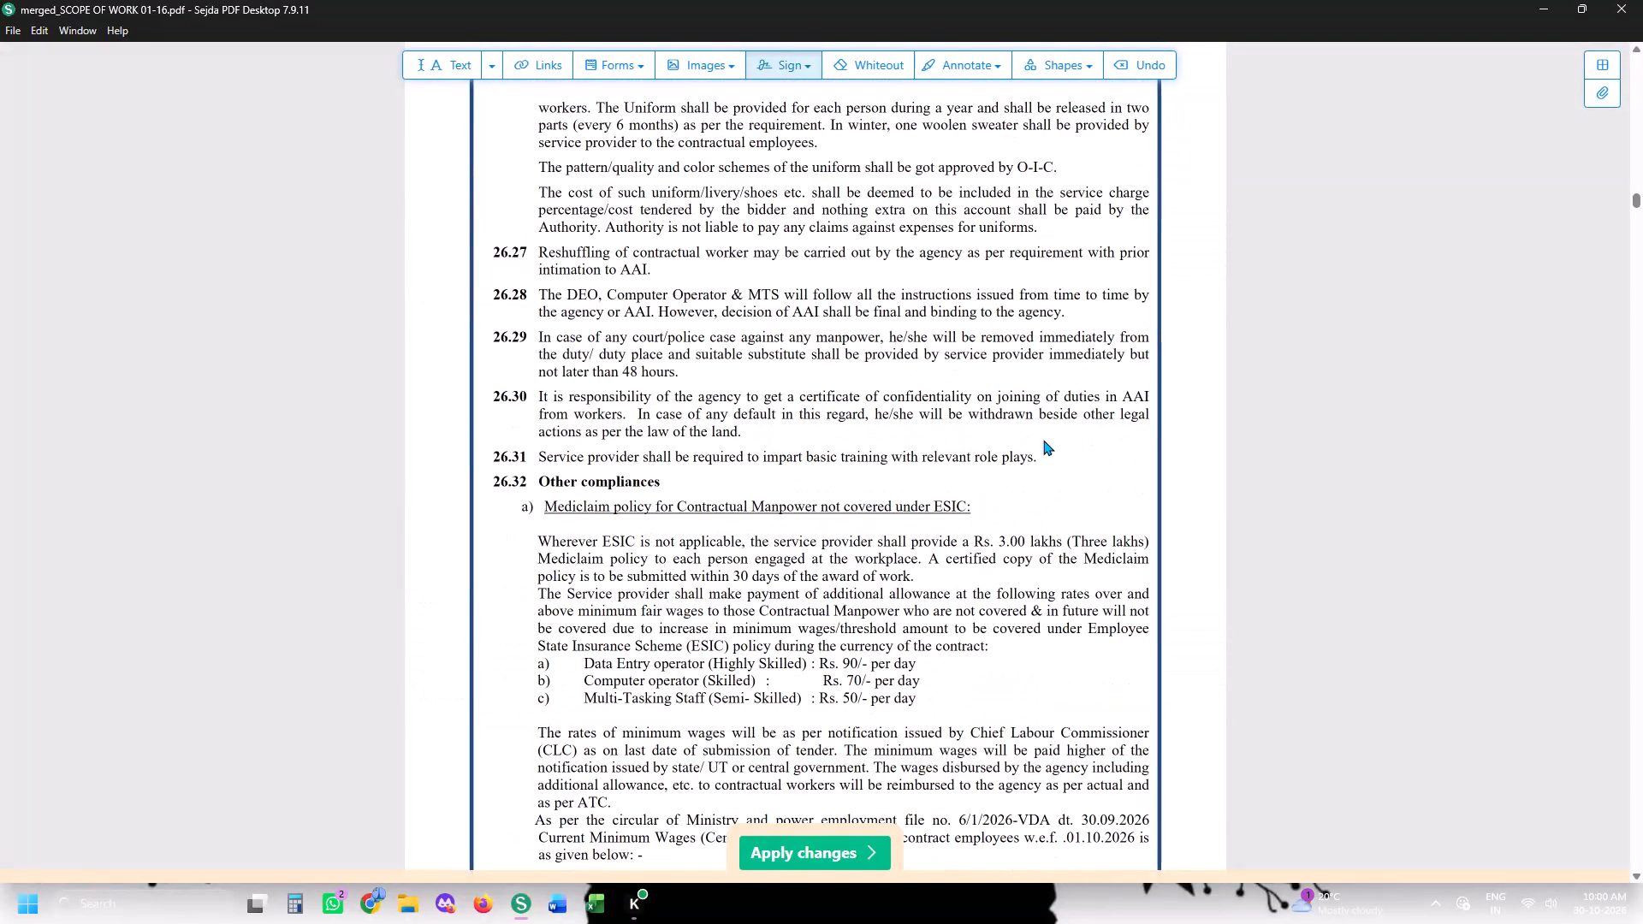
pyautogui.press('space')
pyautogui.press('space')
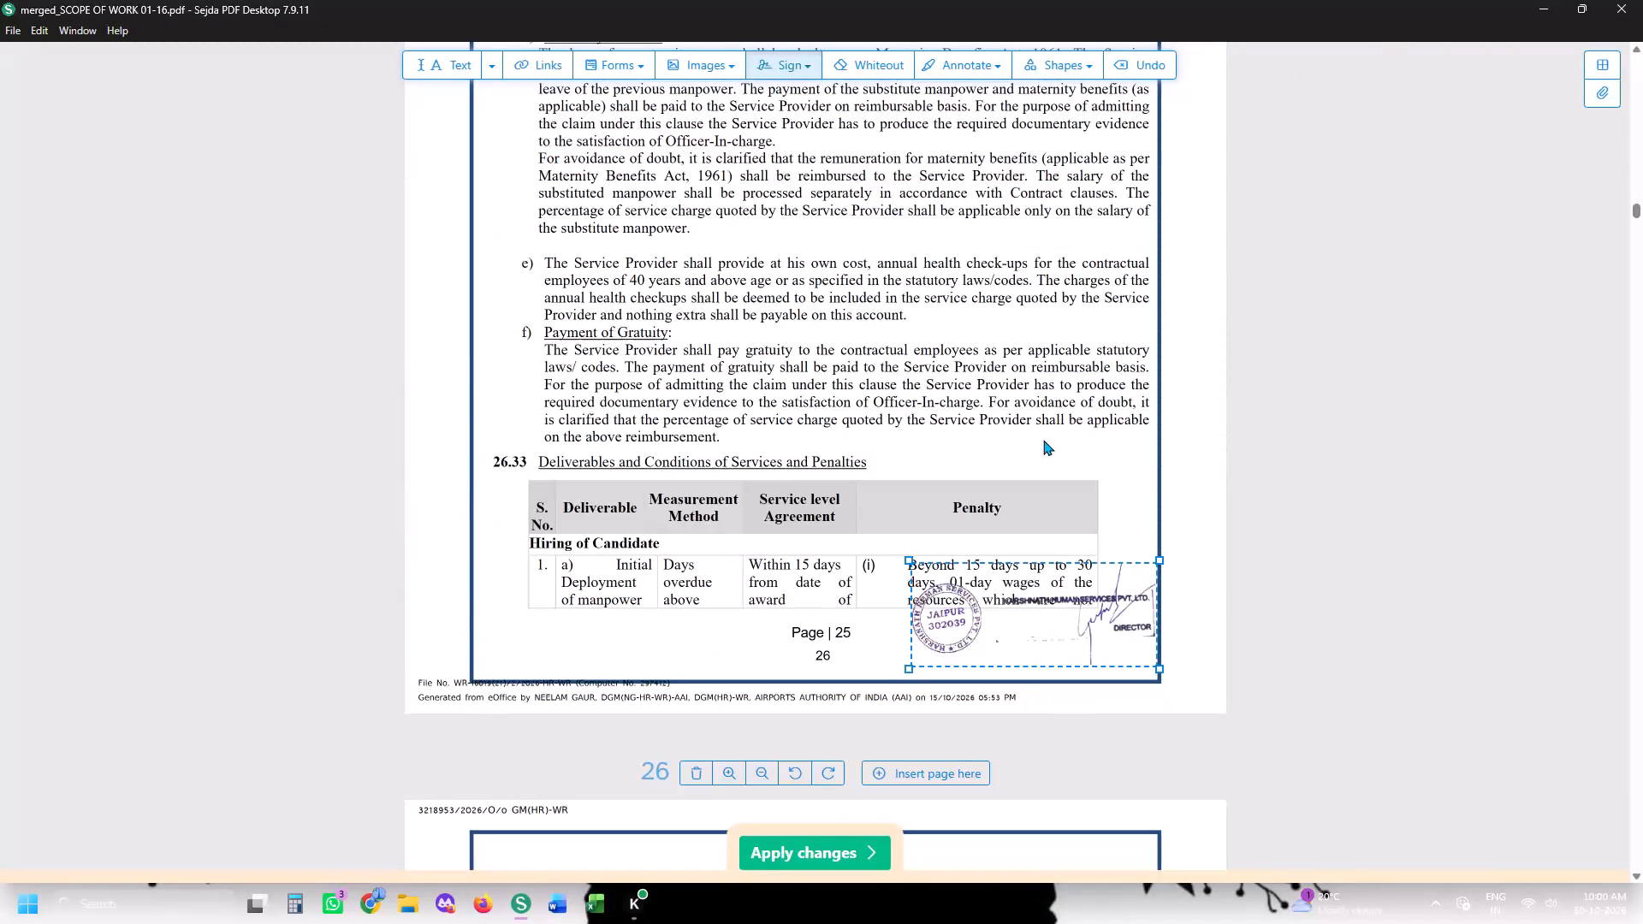
# Review the stamped pages of the merged PDF from clause 26.33 Deliverables and Penalties through to clause 10 Integrity Pact.
pyautogui.press('space')
pyautogui.press('space')
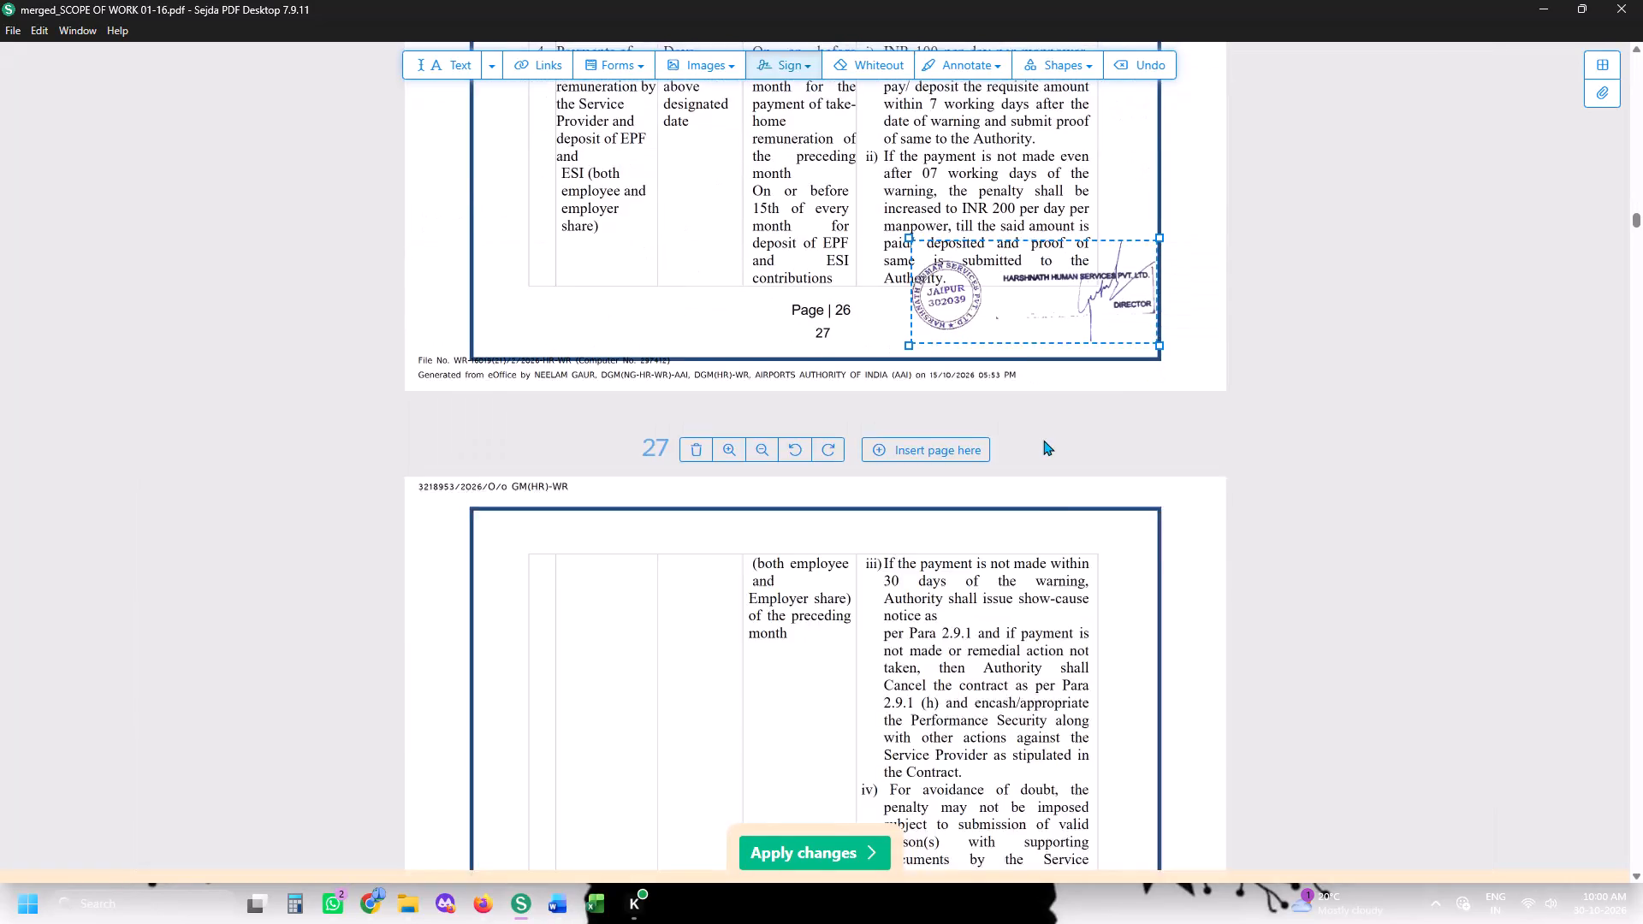
pyautogui.press('space')
pyautogui.press('space')
pyautogui.press('space')
pyautogui.press('space')
pyautogui.press('space')
pyautogui.press('space')
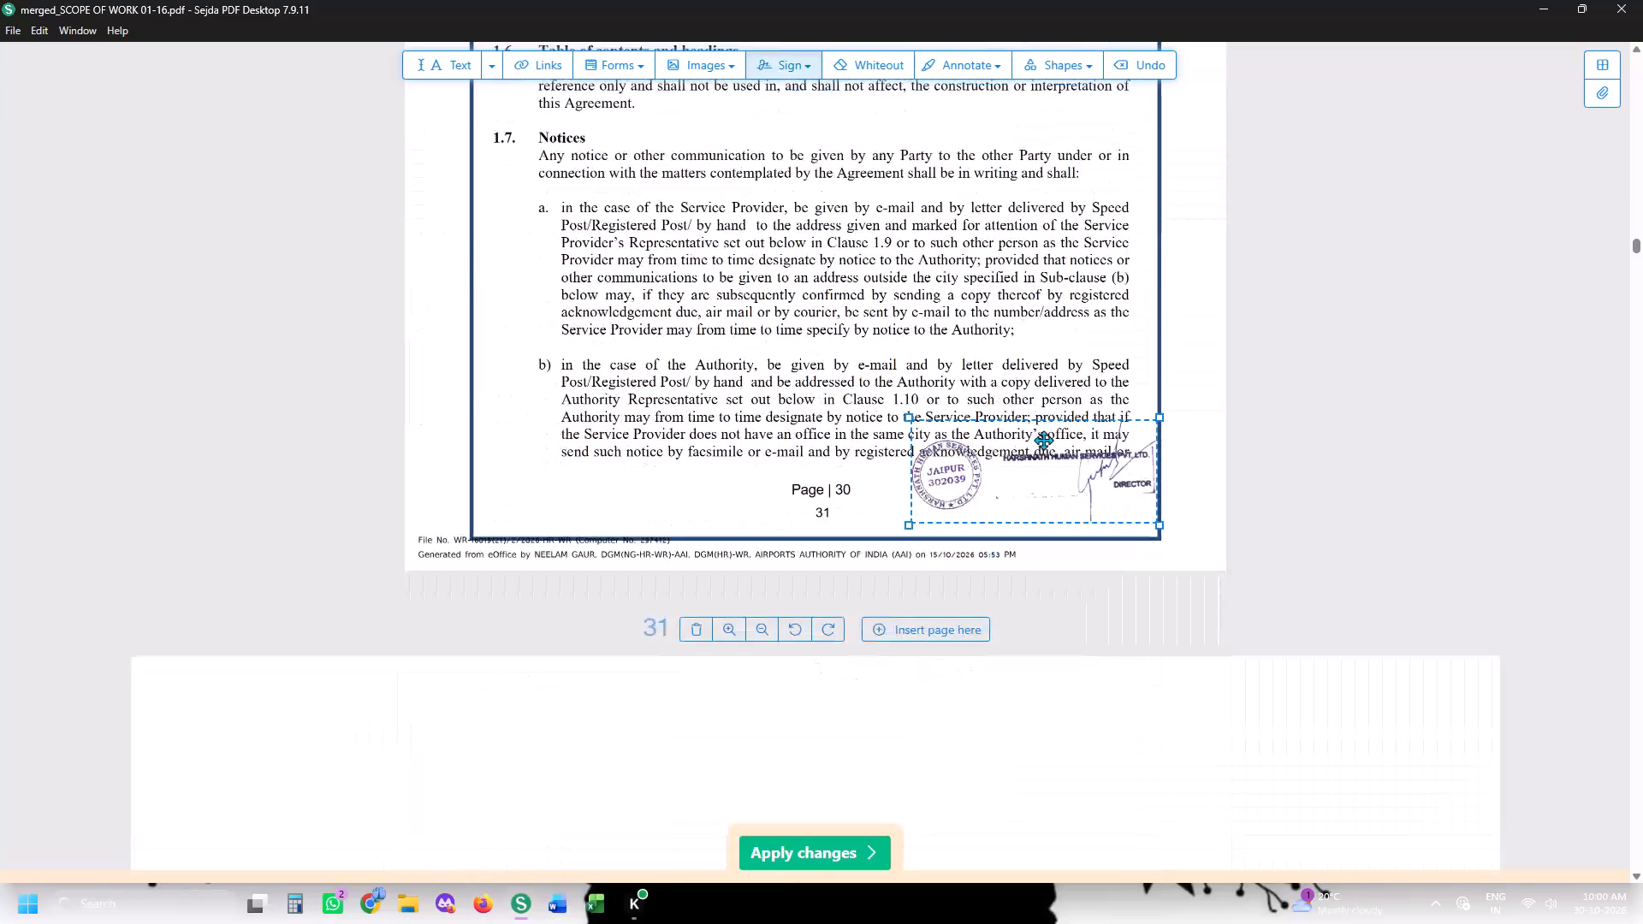
pyautogui.press('space')
pyautogui.press('space')
pyautogui.press('space')
pyautogui.press('space')
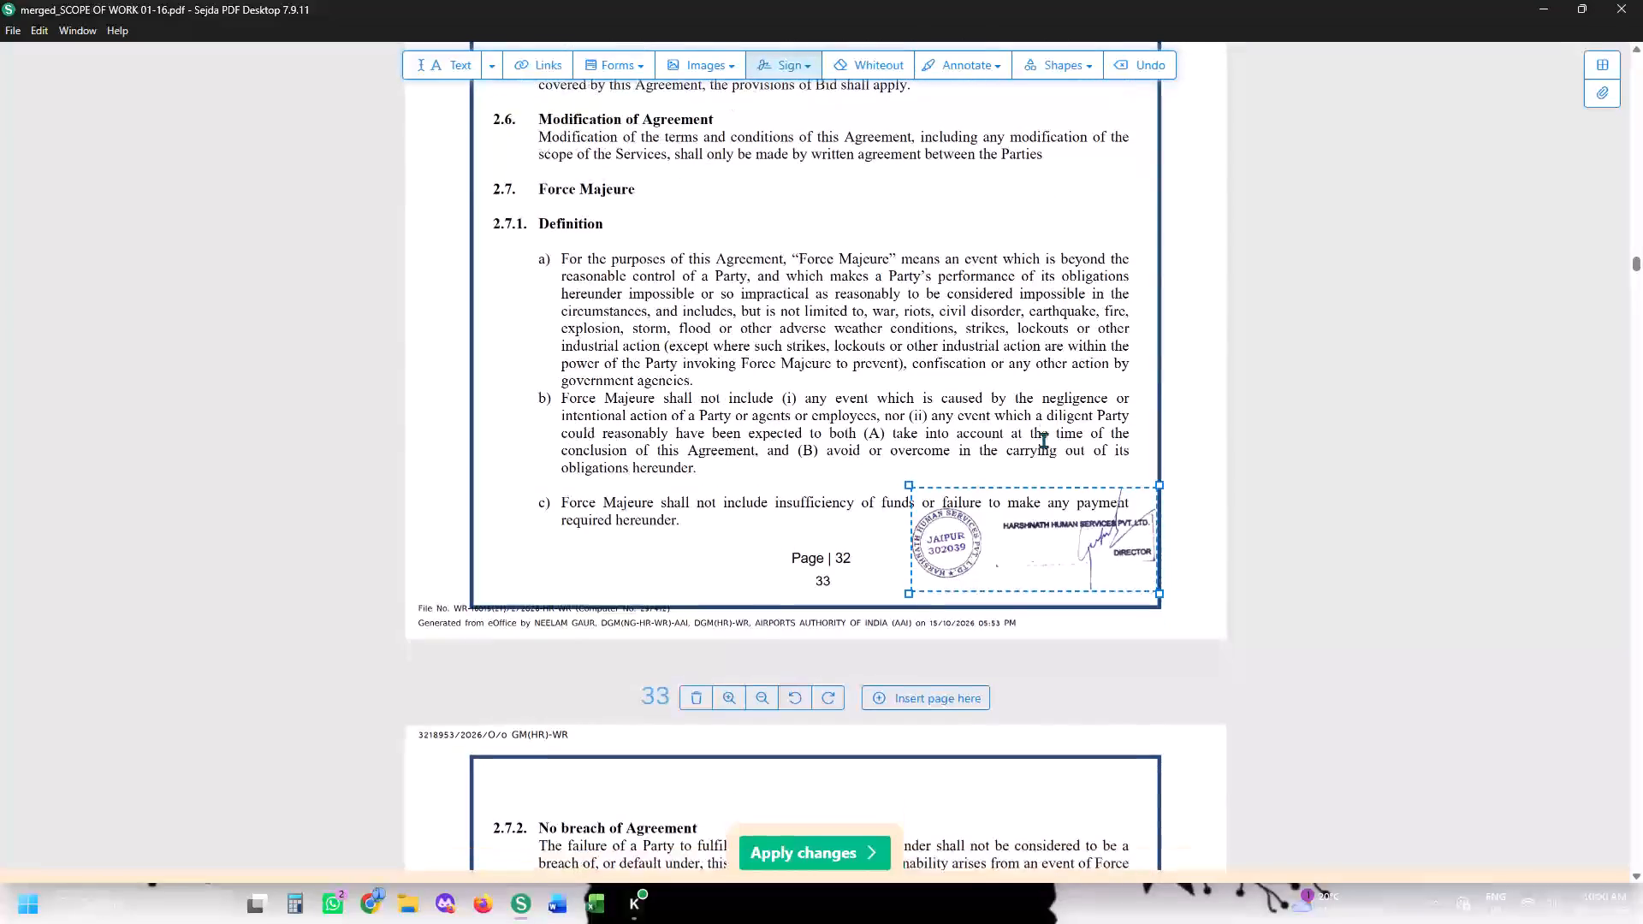
pyautogui.press('space')
pyautogui.press('space')
pyautogui.press('space')
pyautogui.press('space')
pyautogui.press('space')
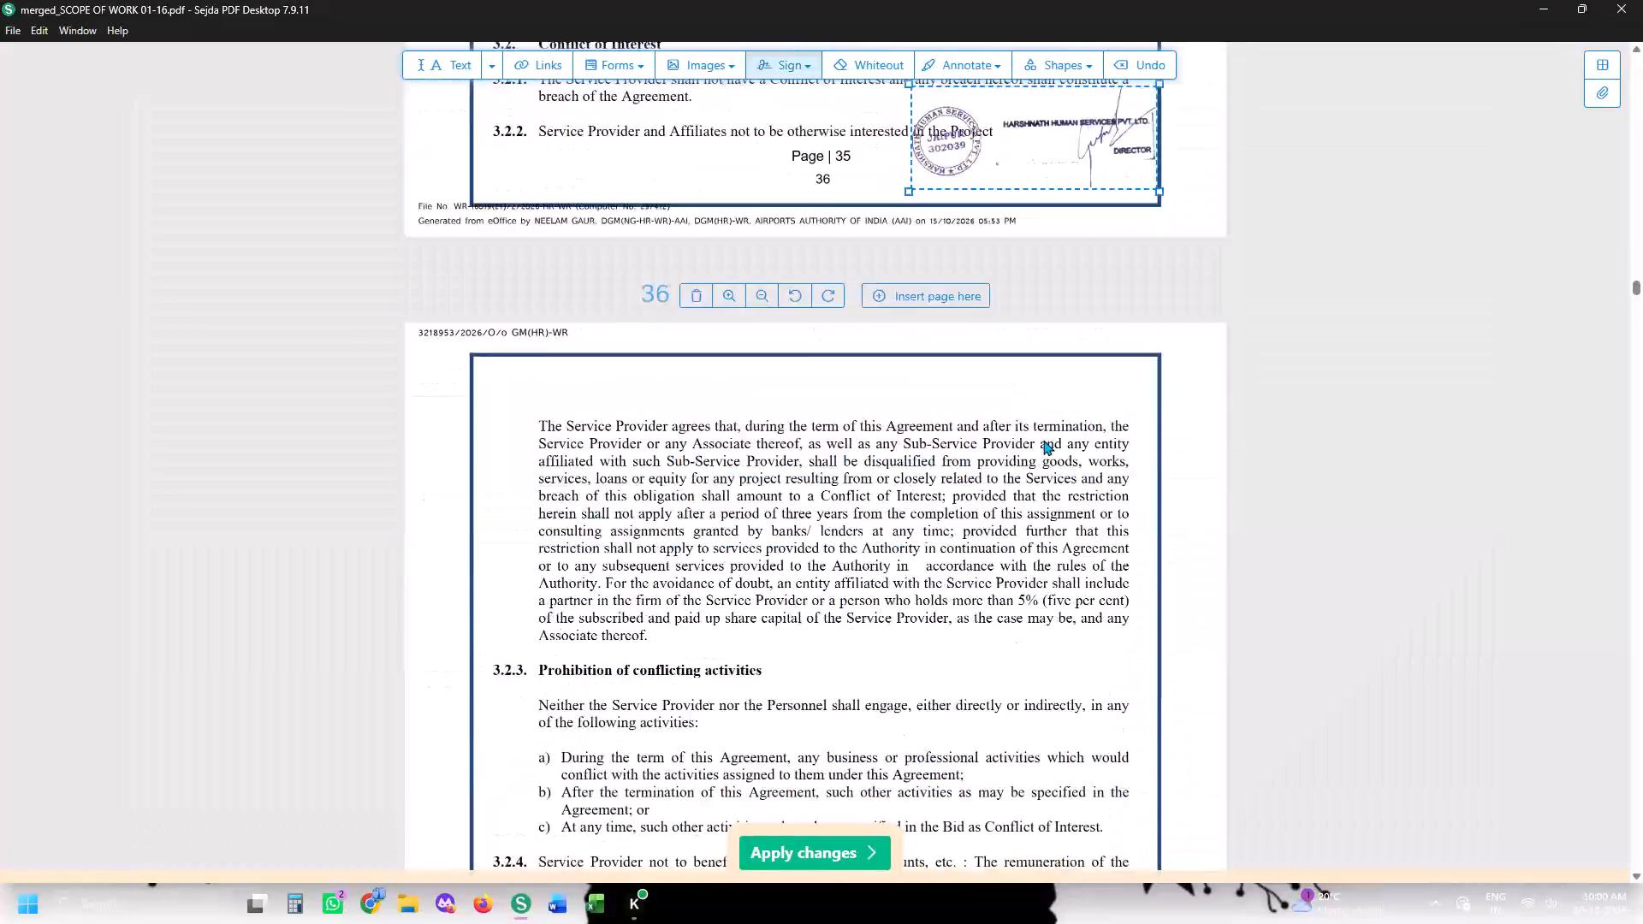
pyautogui.press('space')
pyautogui.press('space')
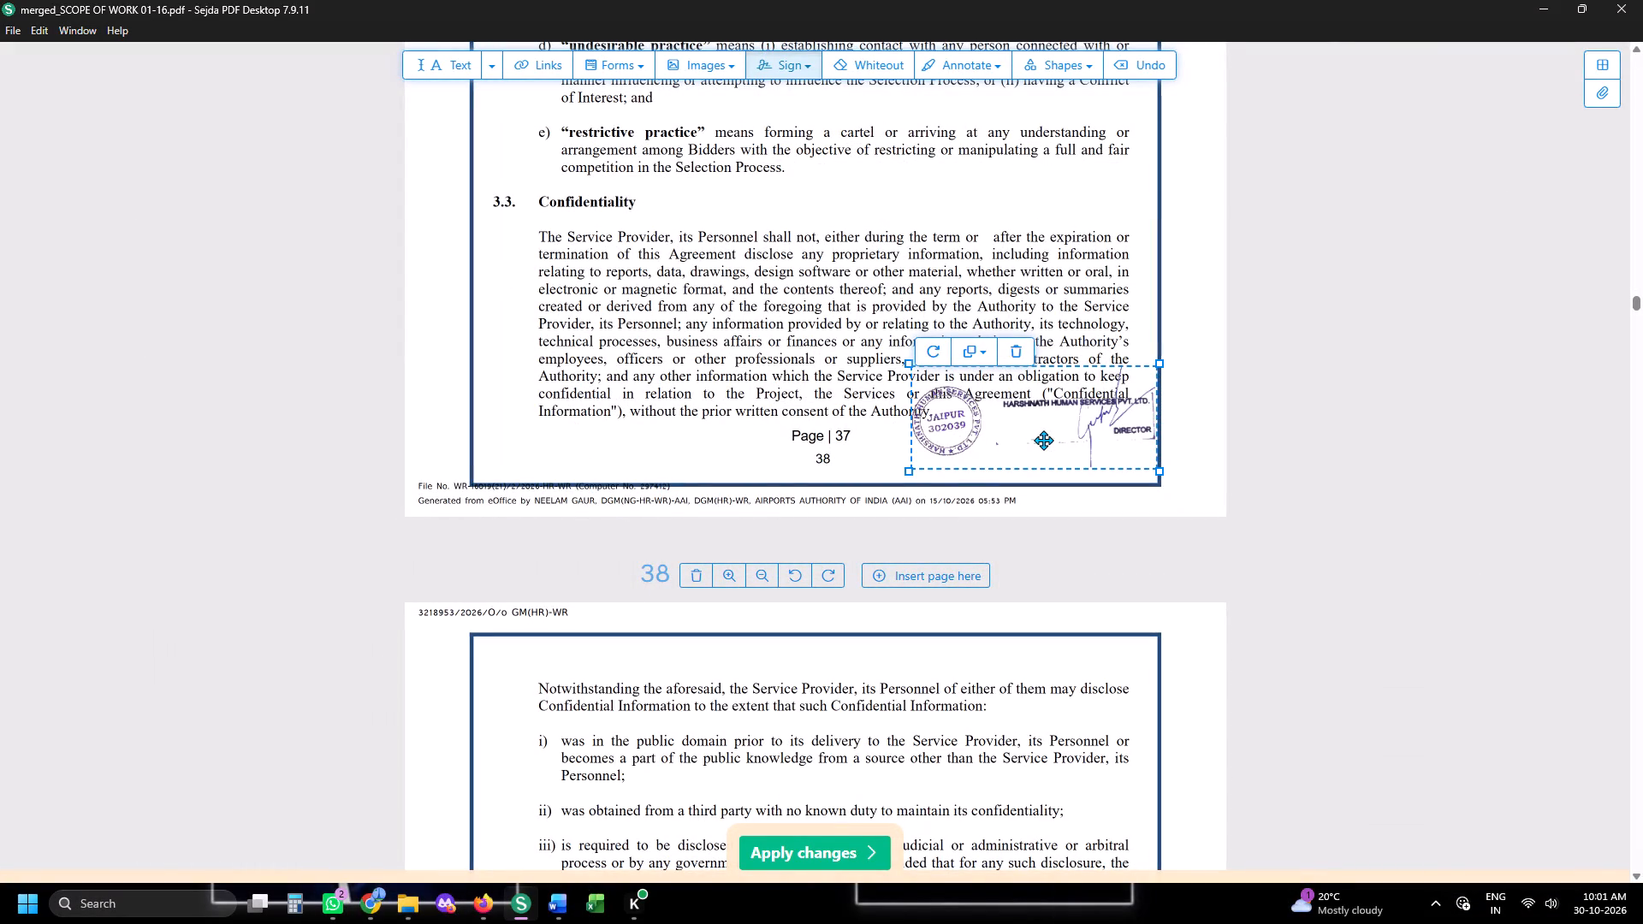
pyautogui.press('space')
pyautogui.press('space')
pyautogui.press('space')
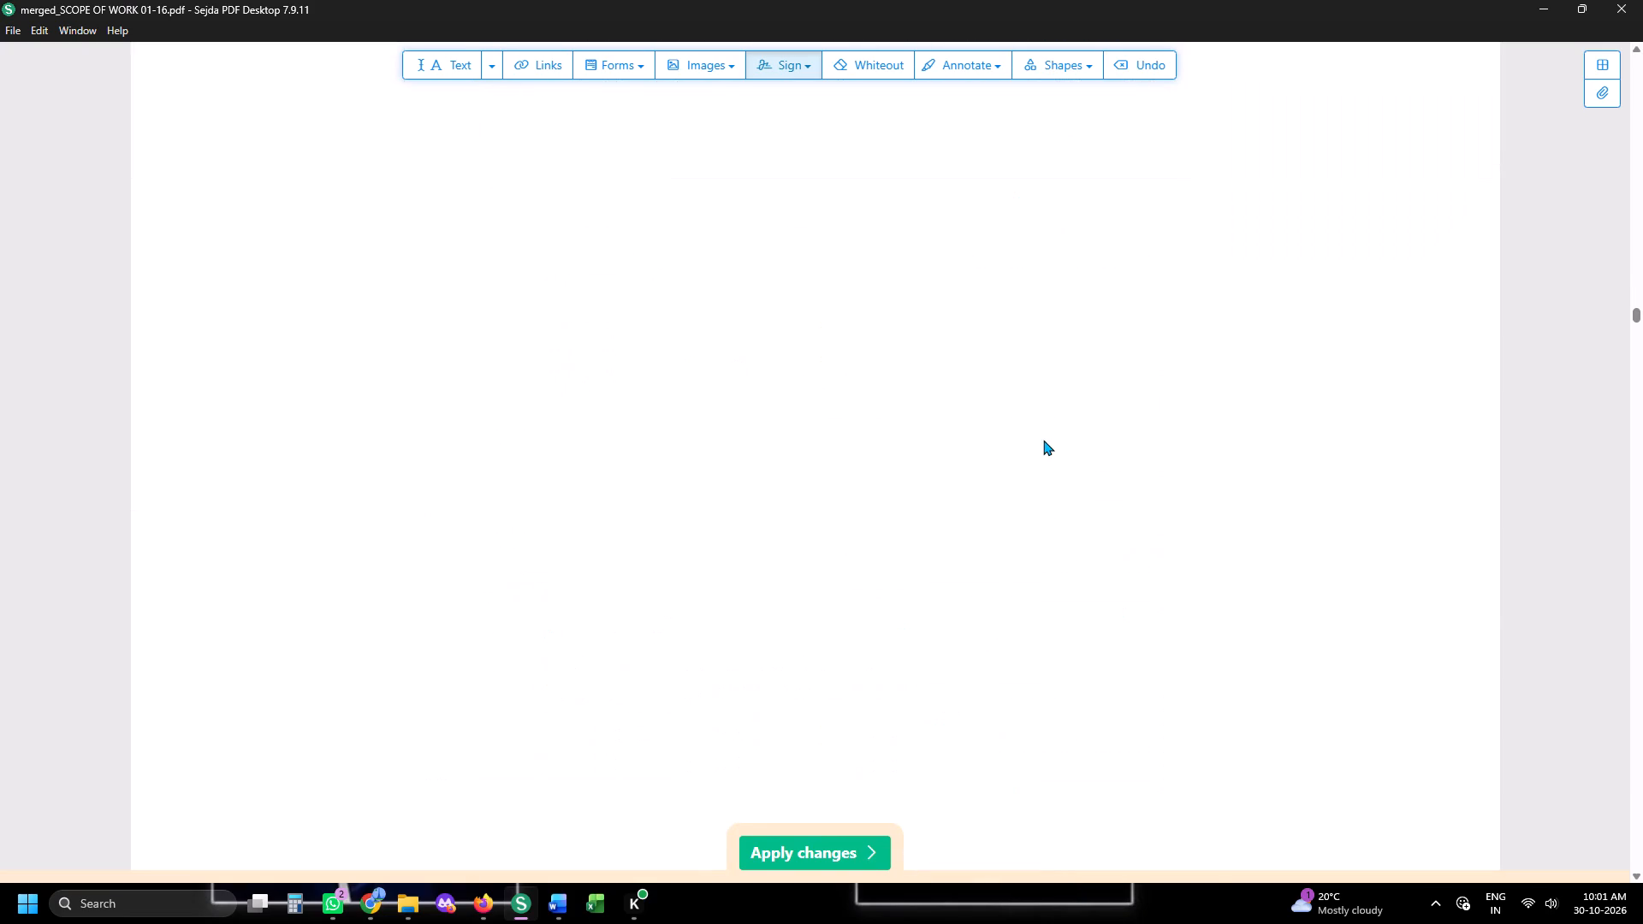
pyautogui.press('space')
pyautogui.press('space')
pyautogui.press('space')
pyautogui.press('space')
pyautogui.press('space')
pyautogui.press('space')
pyautogui.press('space')
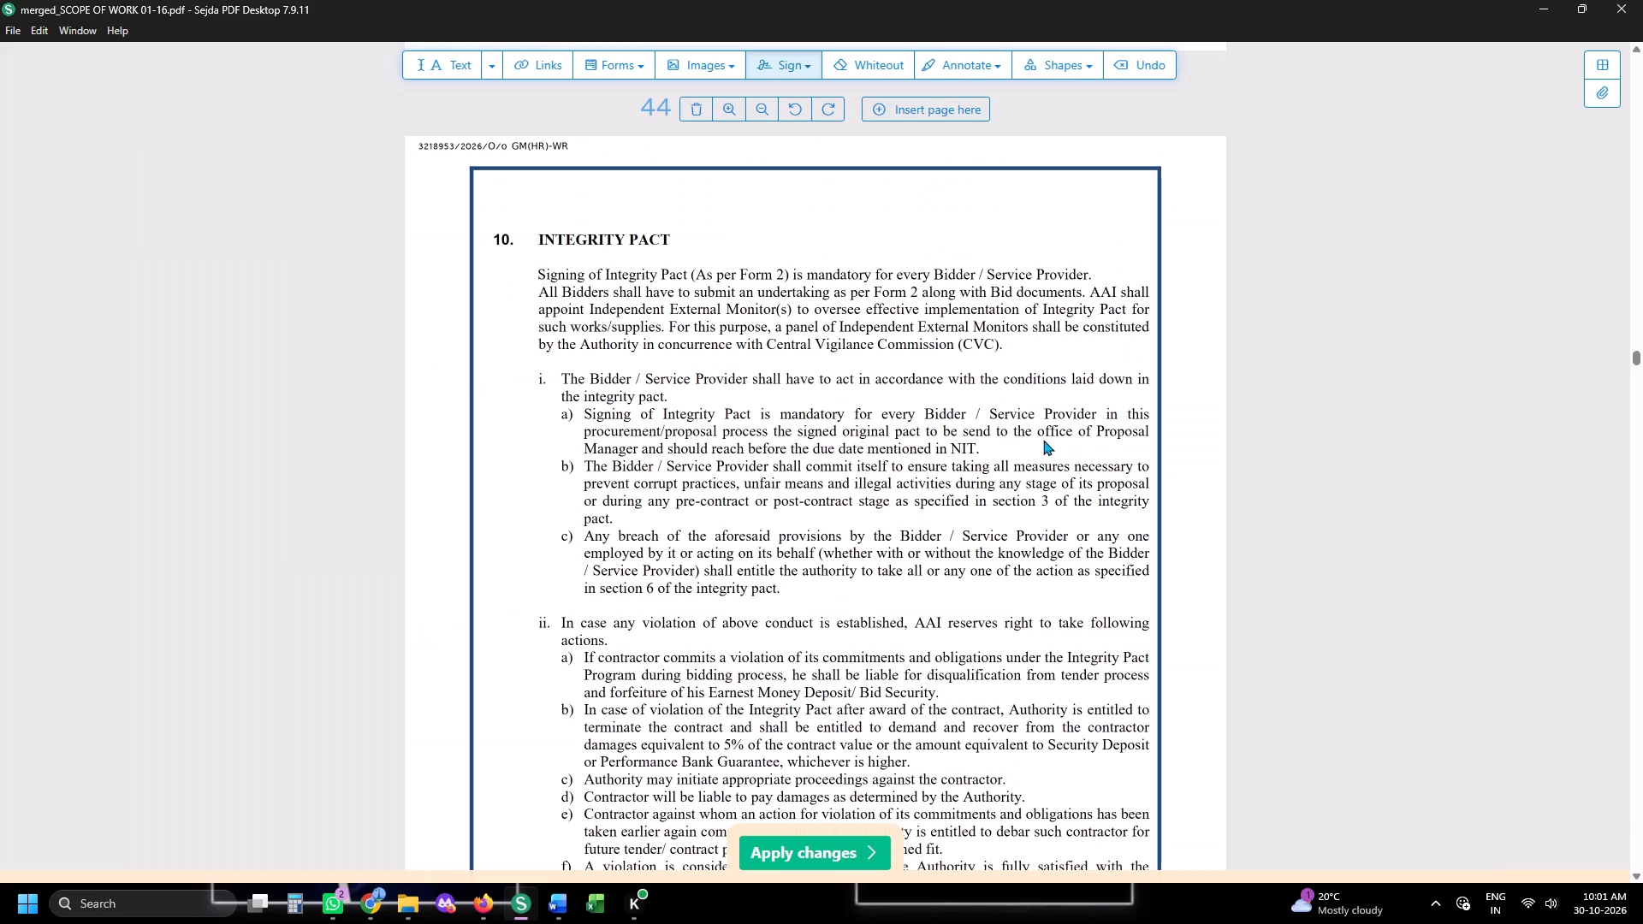
# Recheck the agreement clauses and stamps from page 44 back to page 30, and forward again to the Annexure-A consent letter.
pyautogui.scroll(2, 1041, 440)
pyautogui.scroll(11, 552, 479)
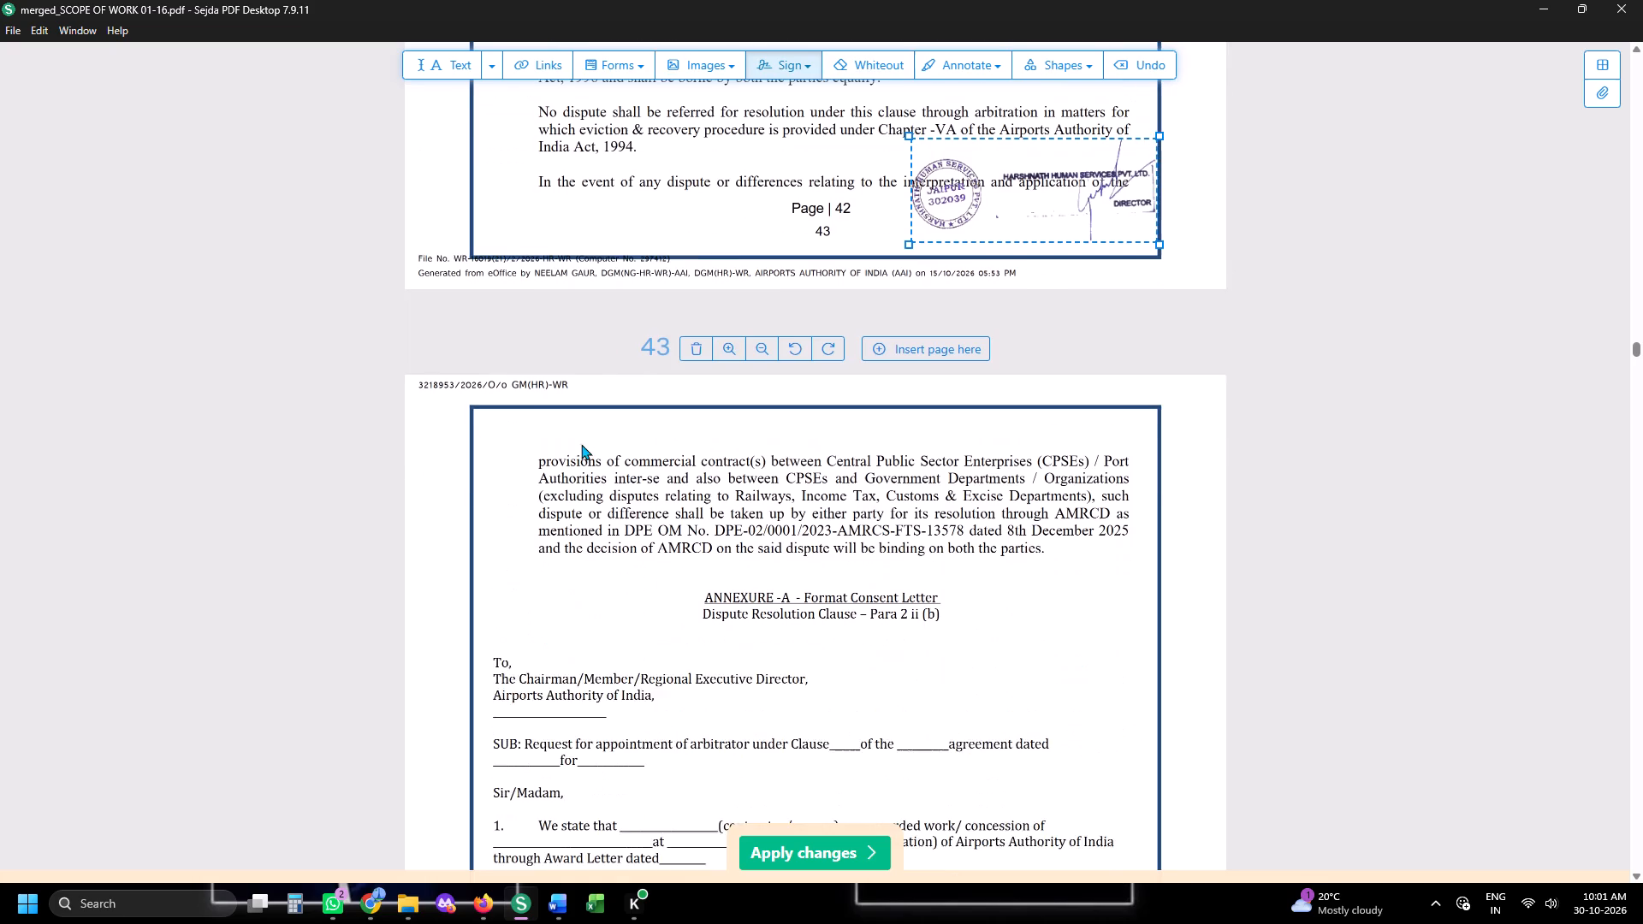
pyautogui.scroll(9, 664, 497)
pyautogui.scroll(-6, 664, 497)
pyautogui.scroll(15, 664, 497)
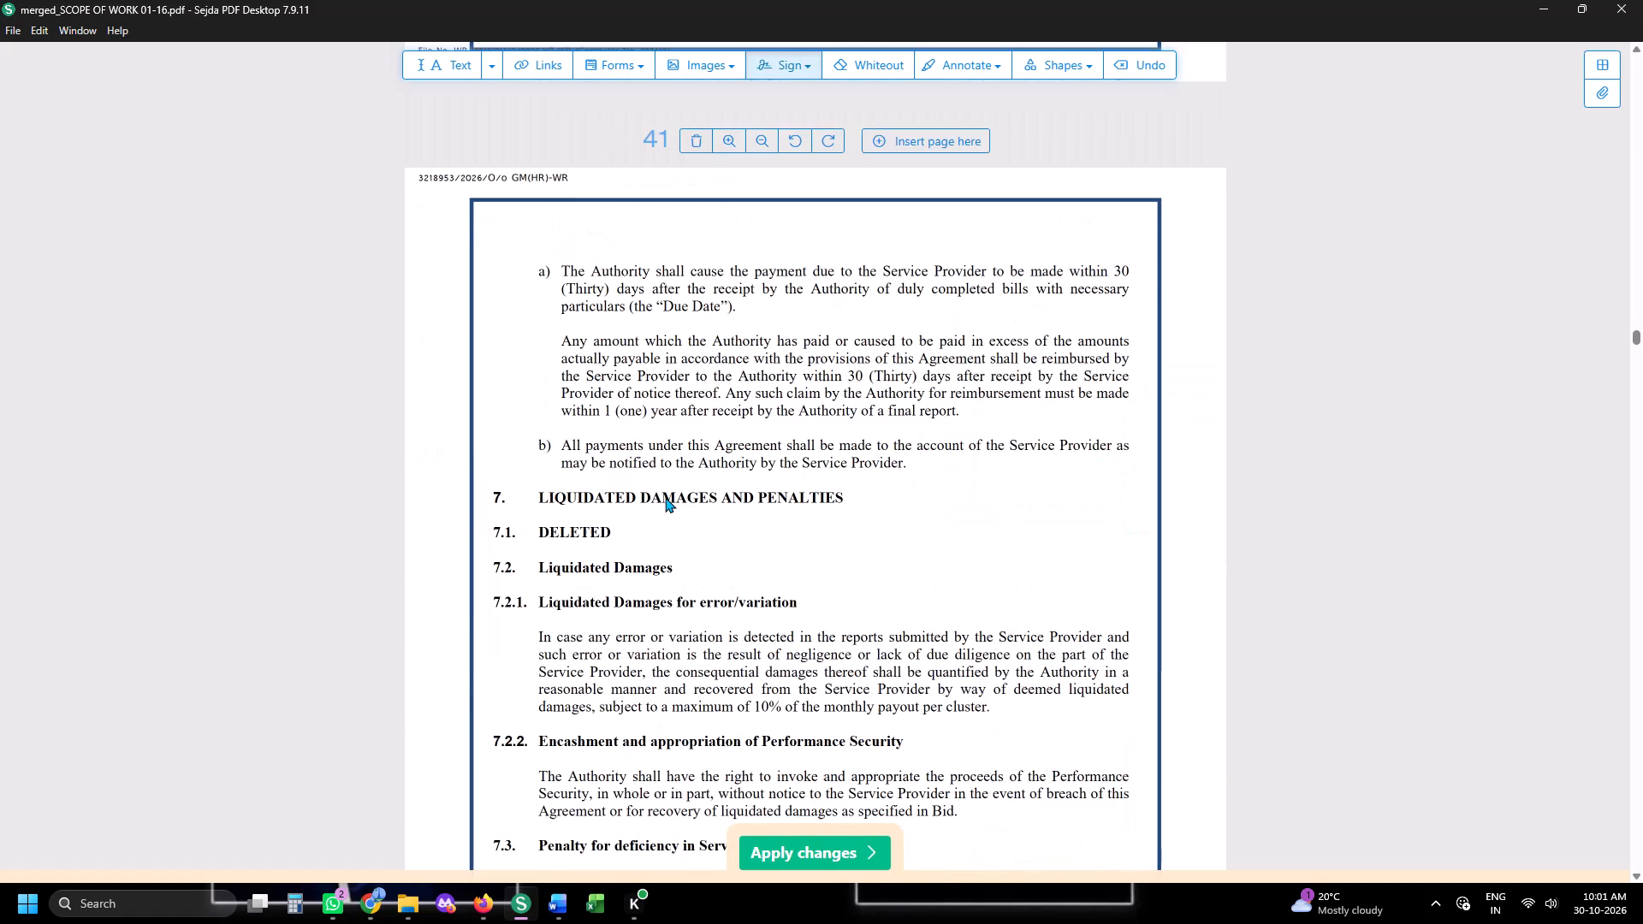
pyautogui.scroll(20, 665, 497)
pyautogui.scroll(5, 665, 497)
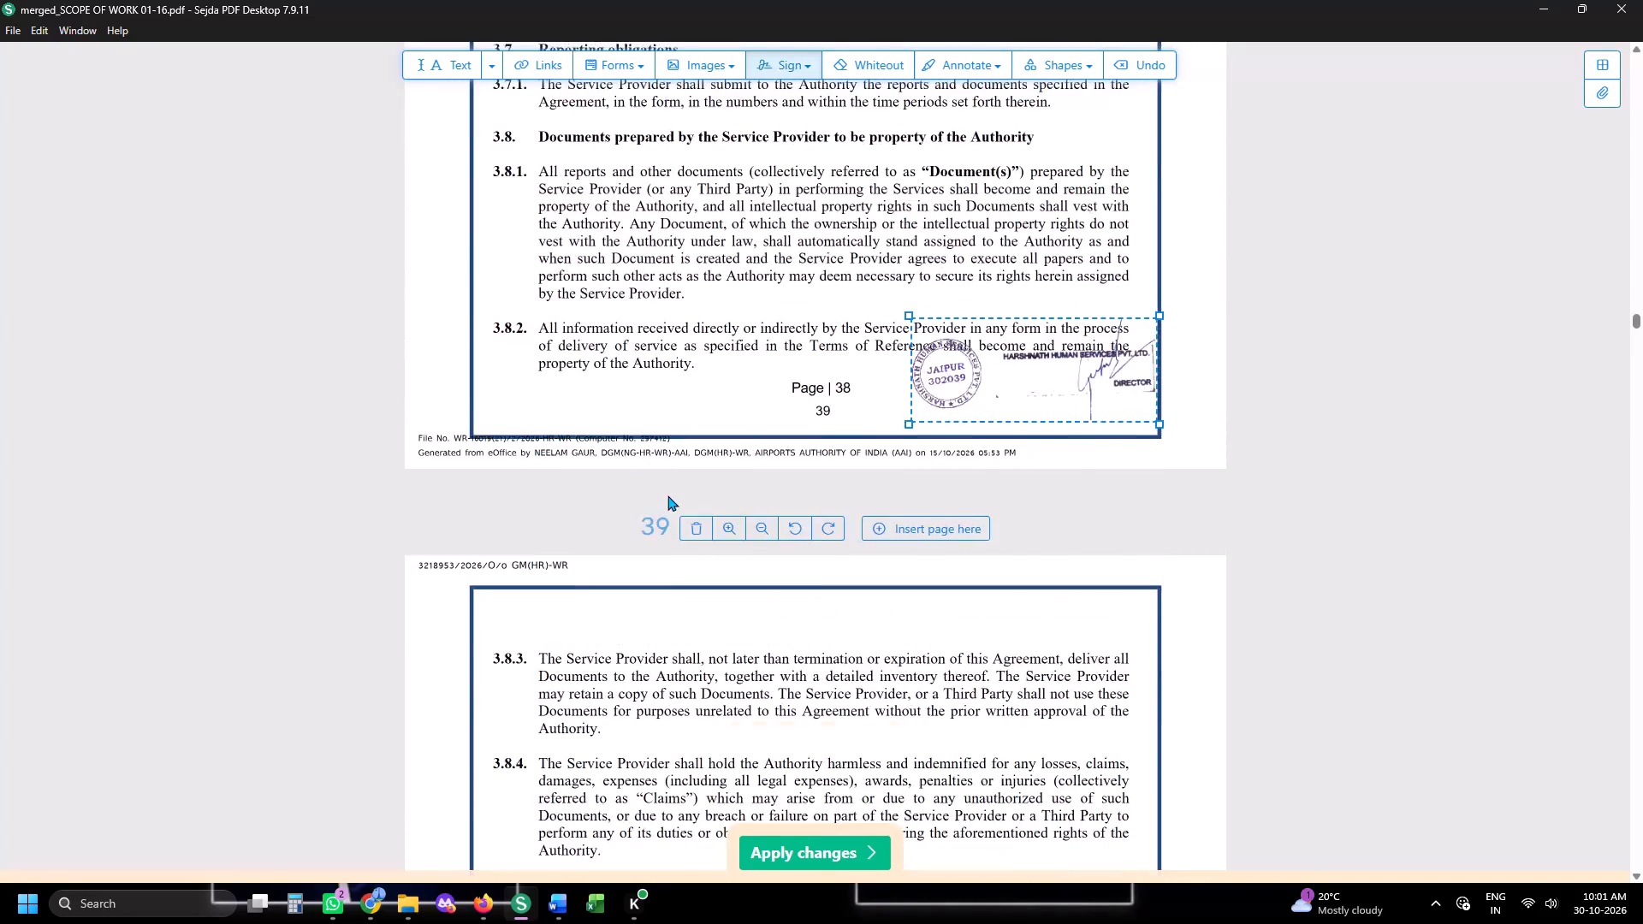
pyautogui.scroll(20, 667, 495)
pyautogui.scroll(20, 667, 495)
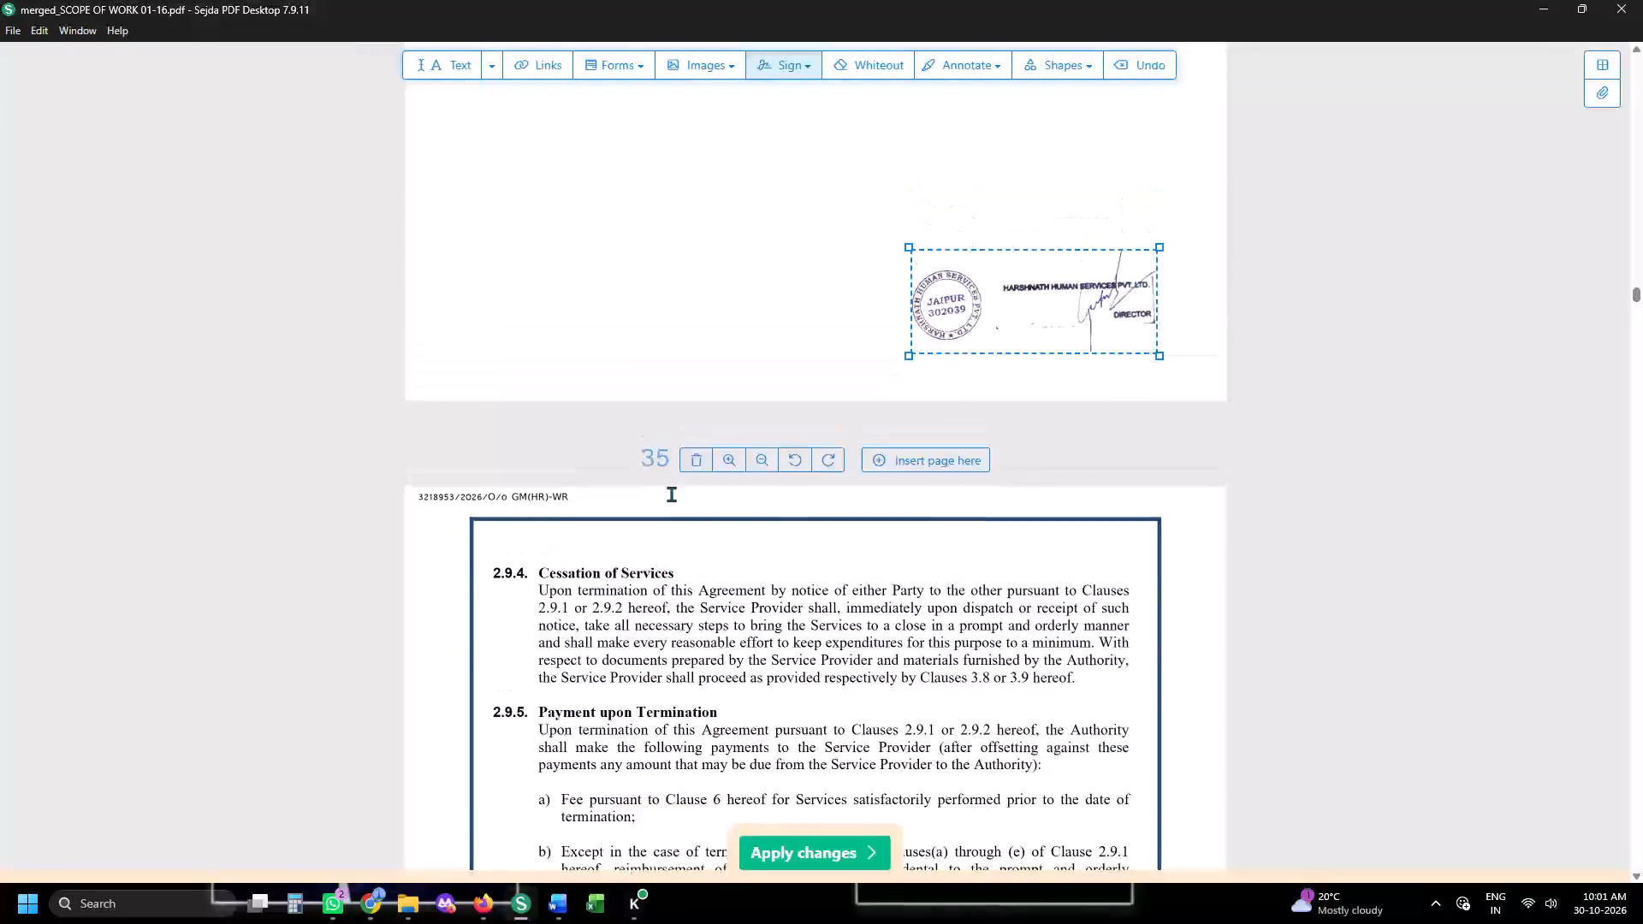
pyautogui.scroll(15, 671, 494)
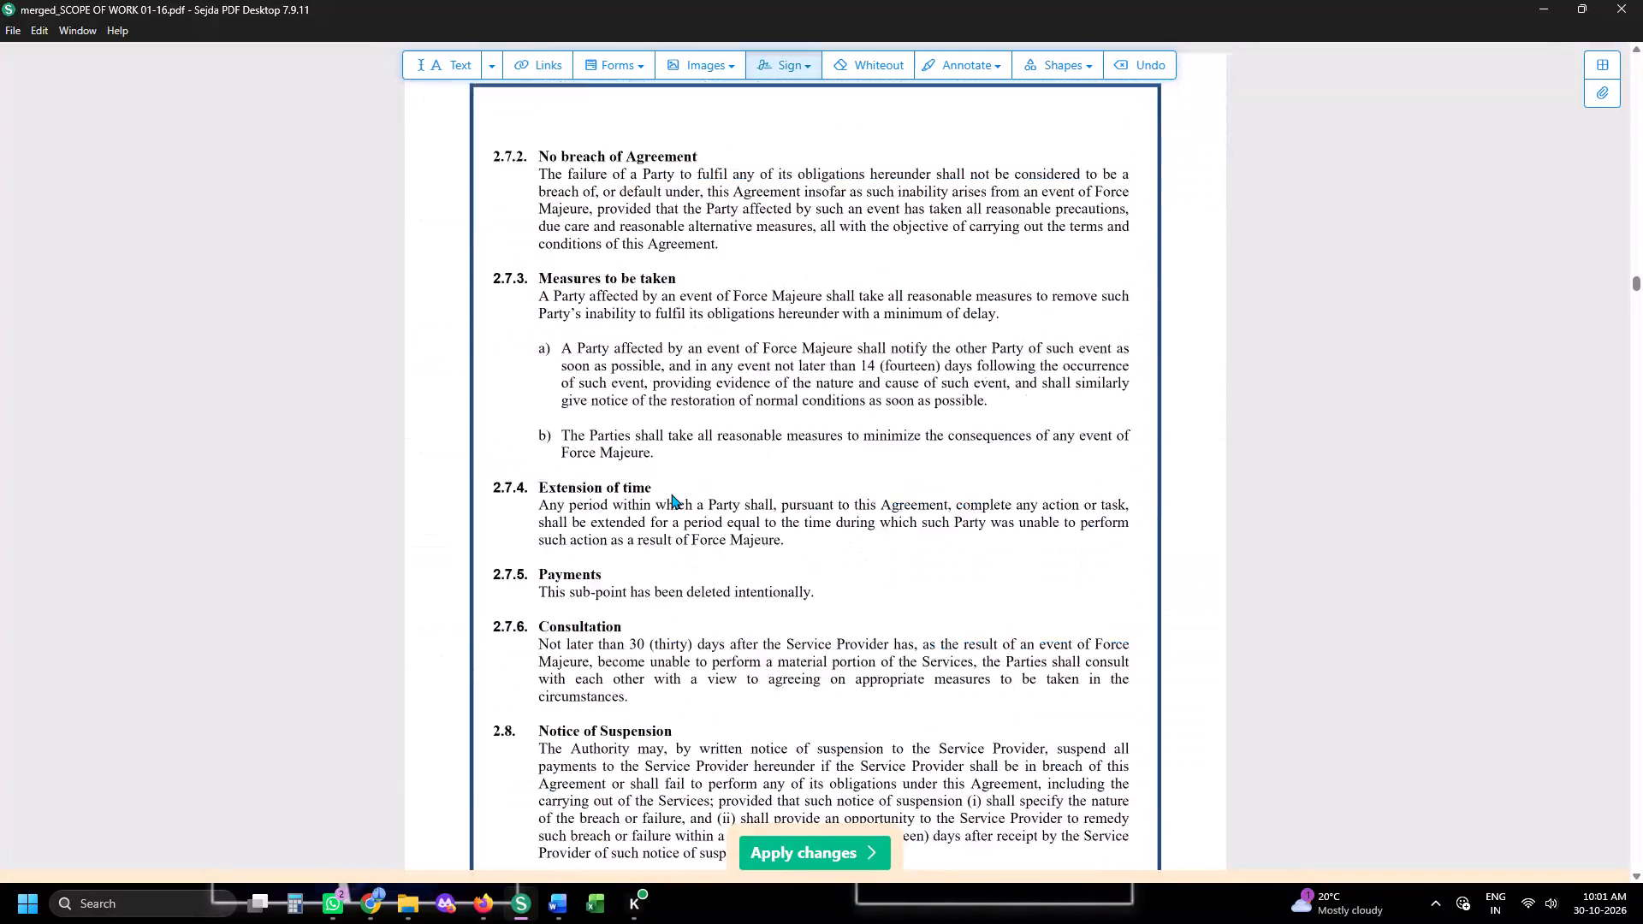
pyautogui.scroll(12, 671, 494)
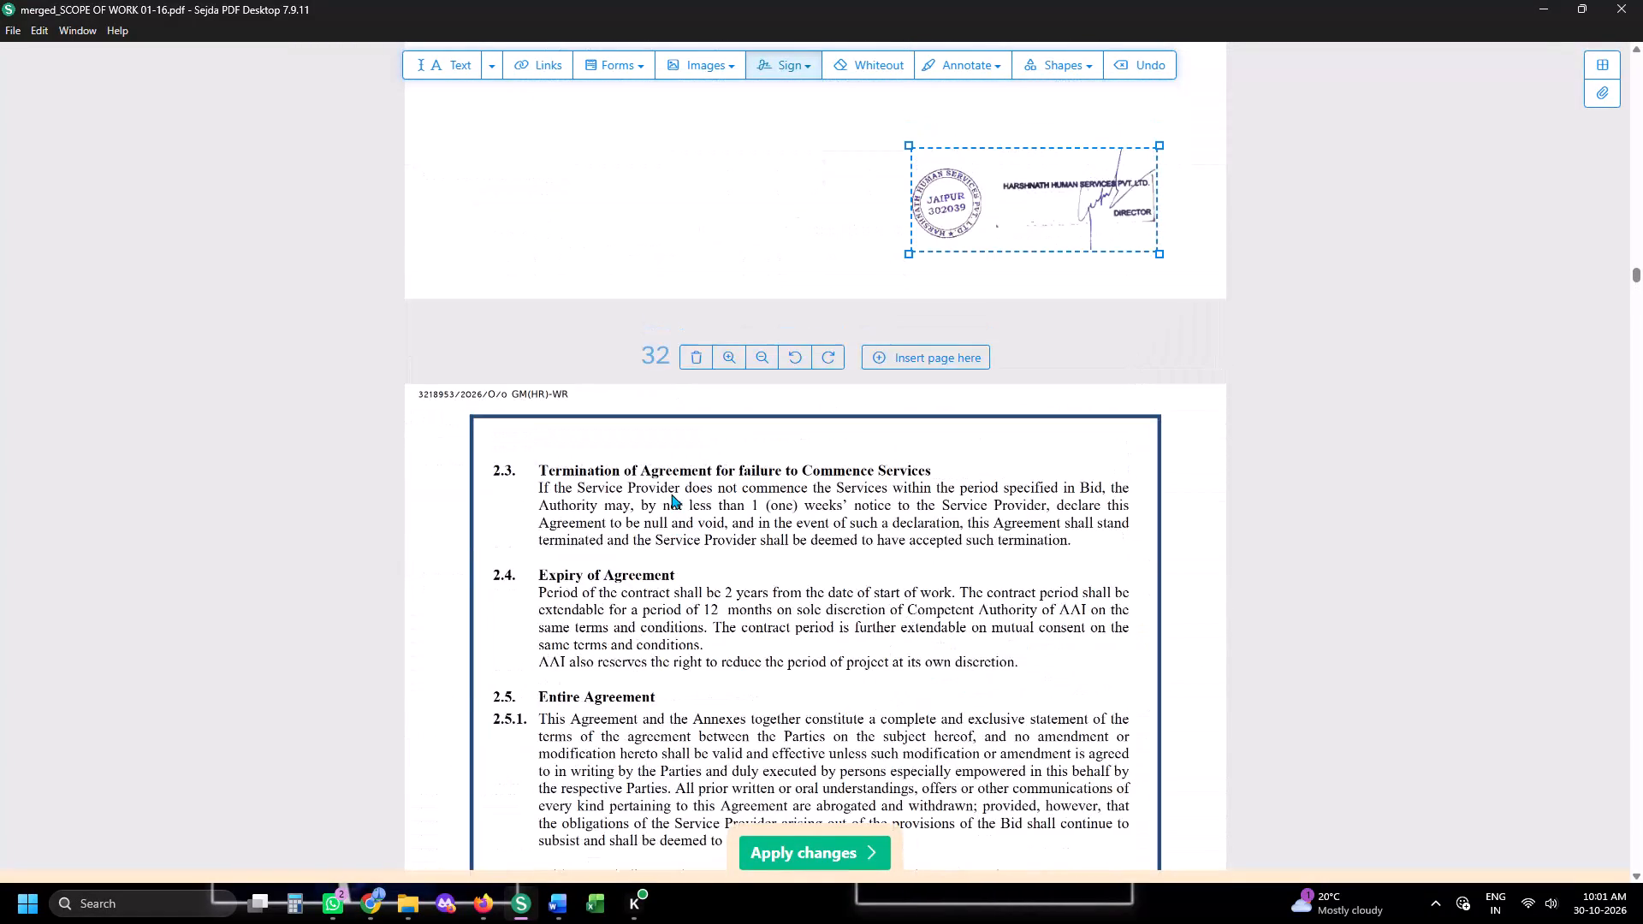
pyautogui.scroll(12, 671, 494)
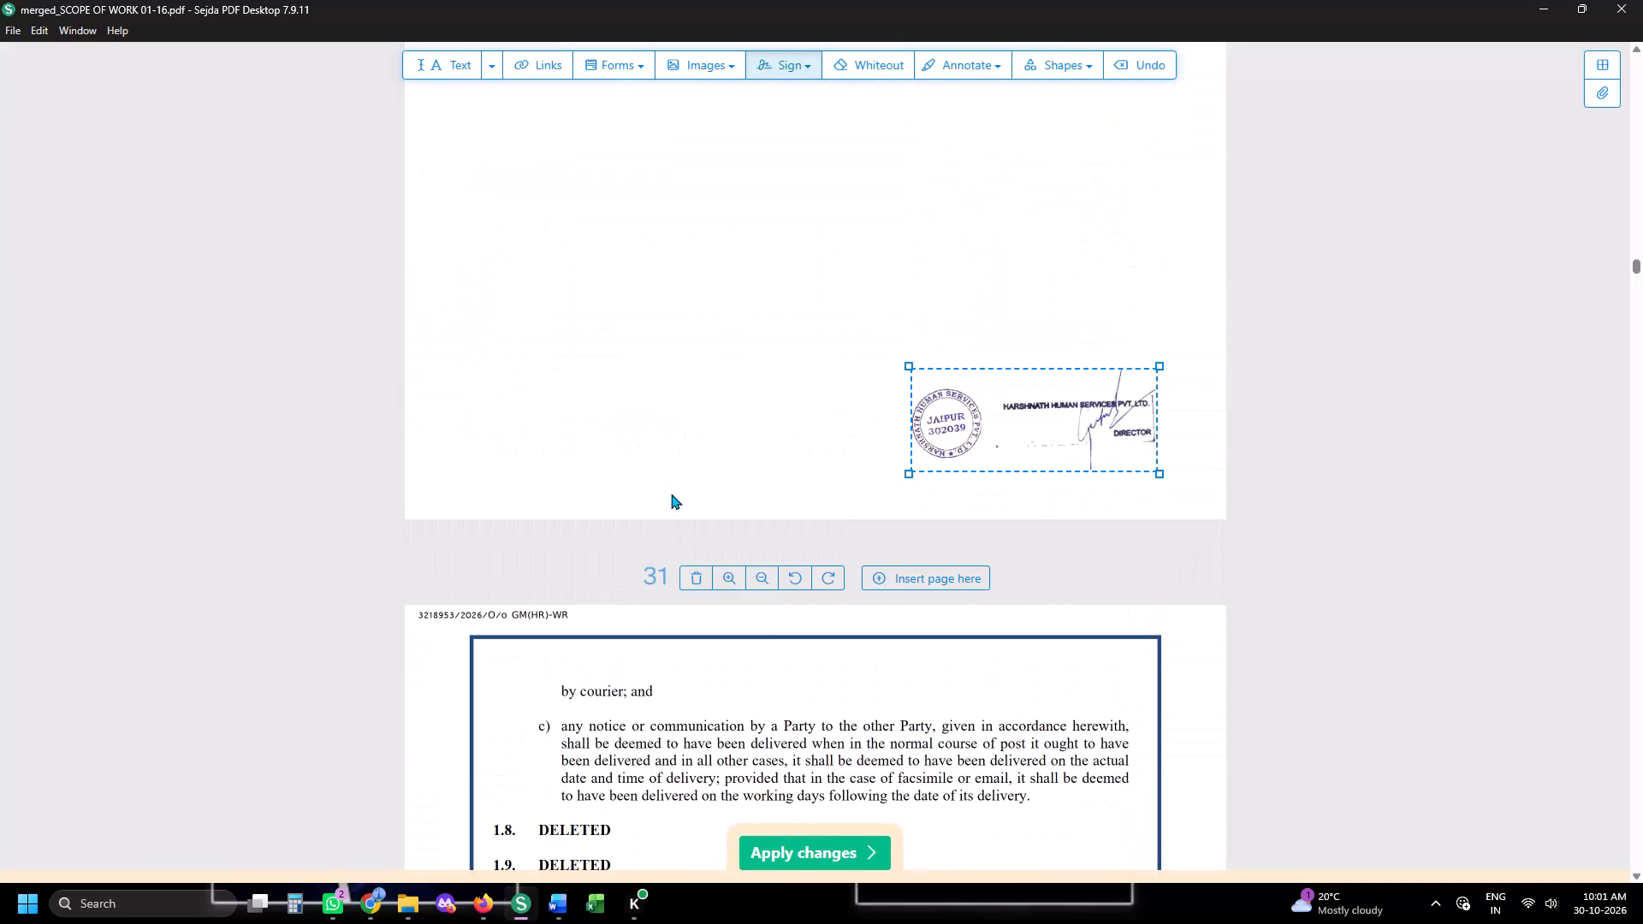
pyautogui.scroll(6, 671, 494)
pyautogui.scroll(-9, 671, 494)
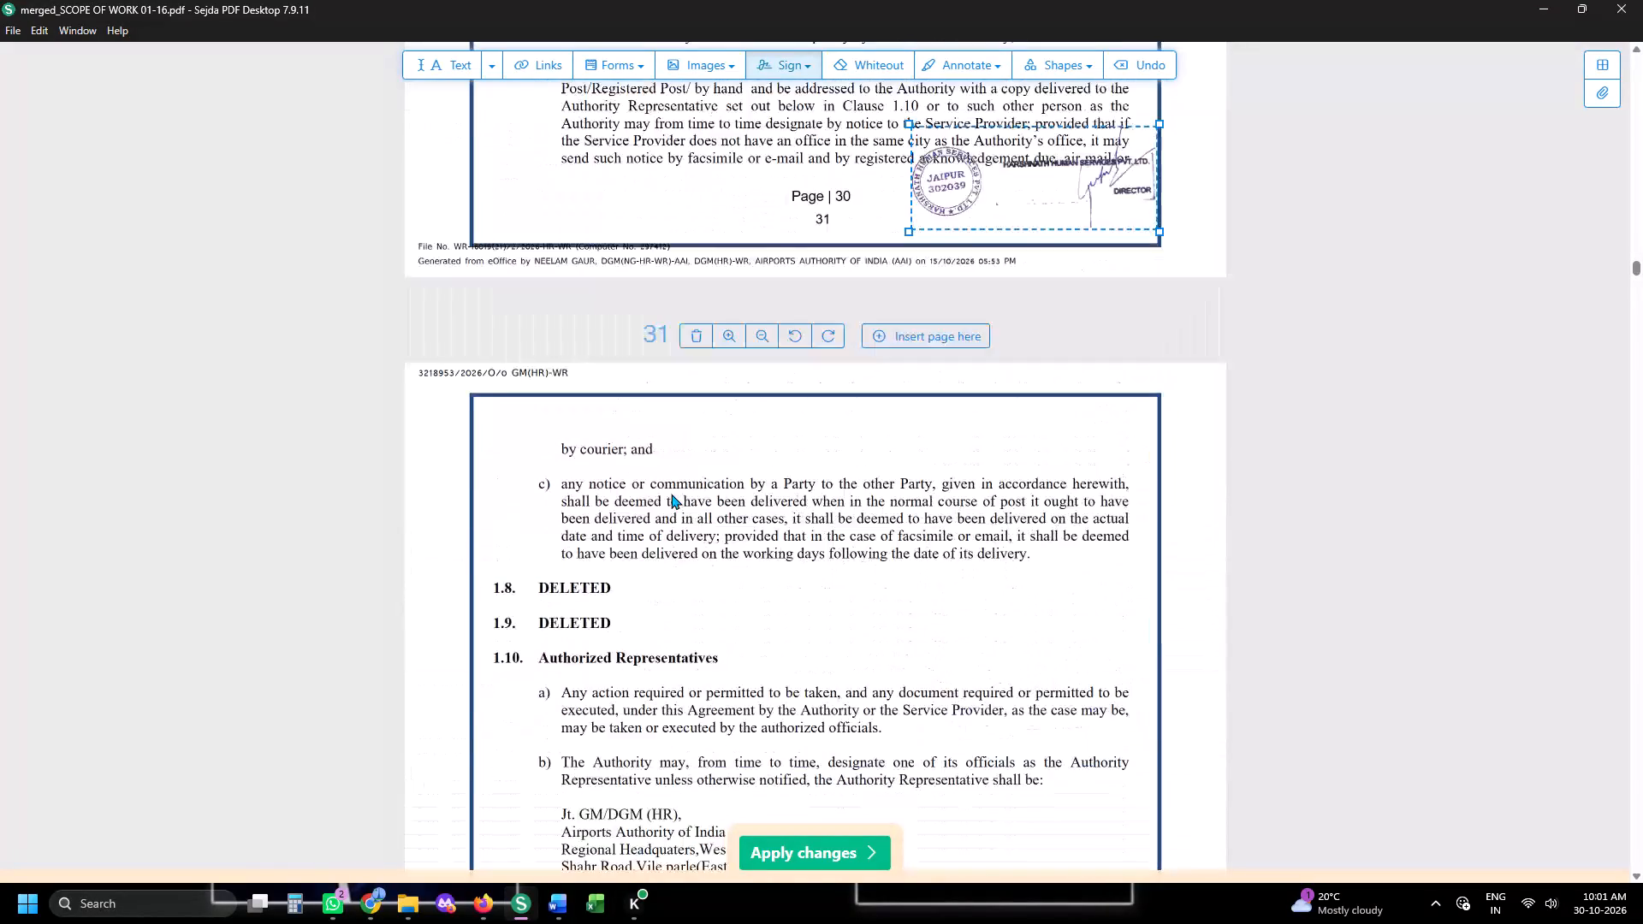
pyautogui.scroll(-16, 671, 494)
pyautogui.scroll(-15, 671, 494)
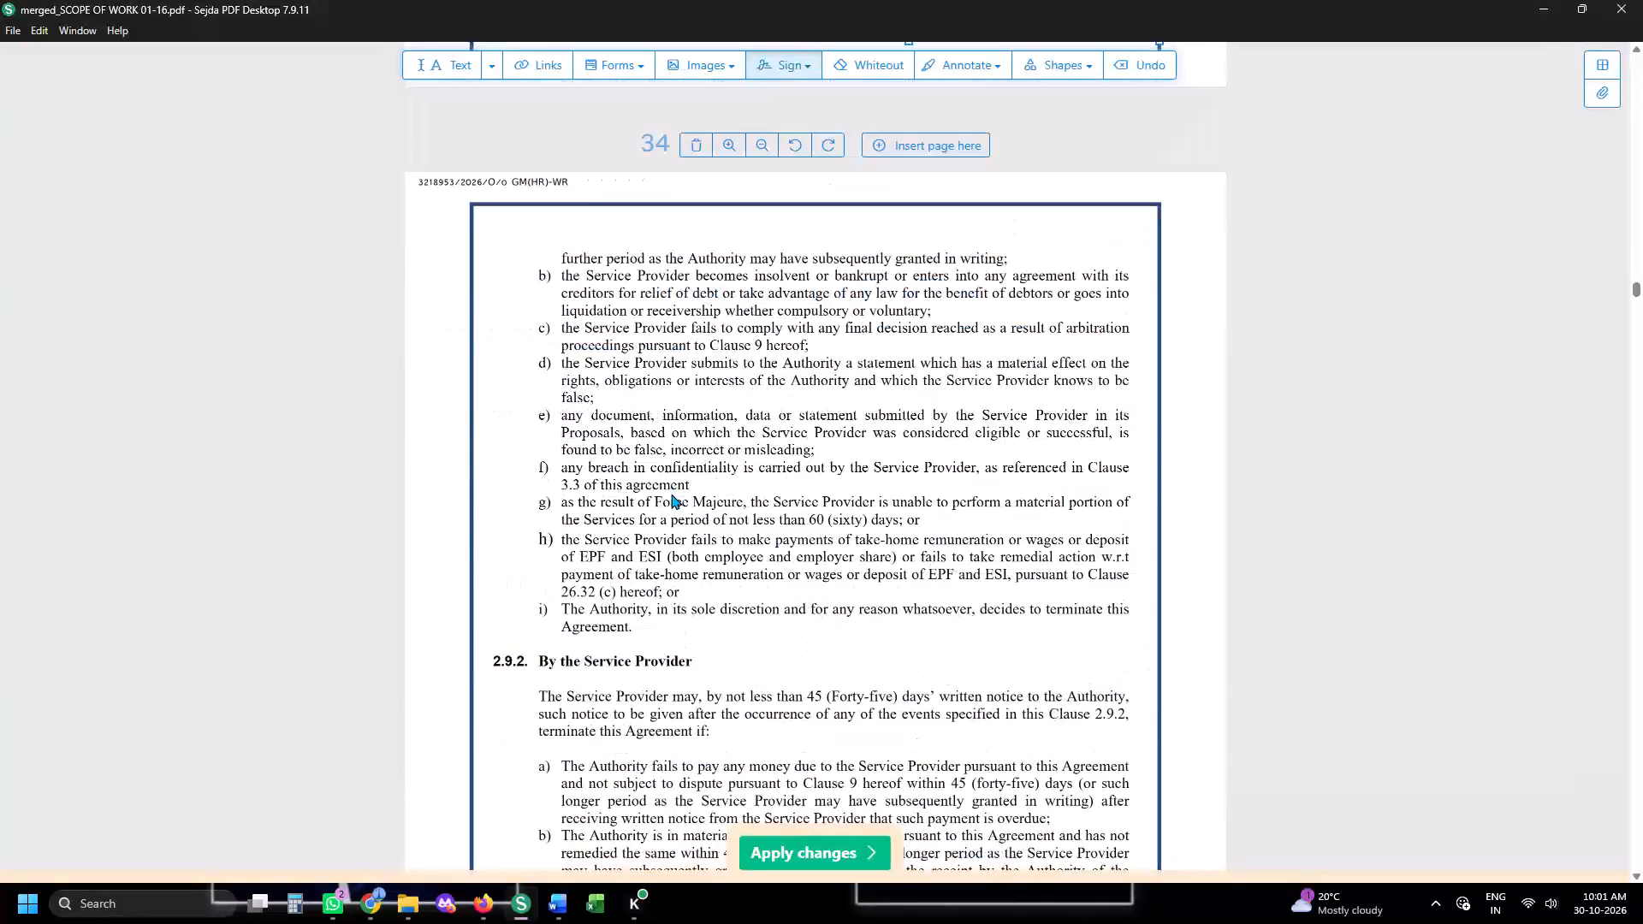
pyautogui.scroll(-16, 671, 494)
pyautogui.scroll(-16, 671, 494)
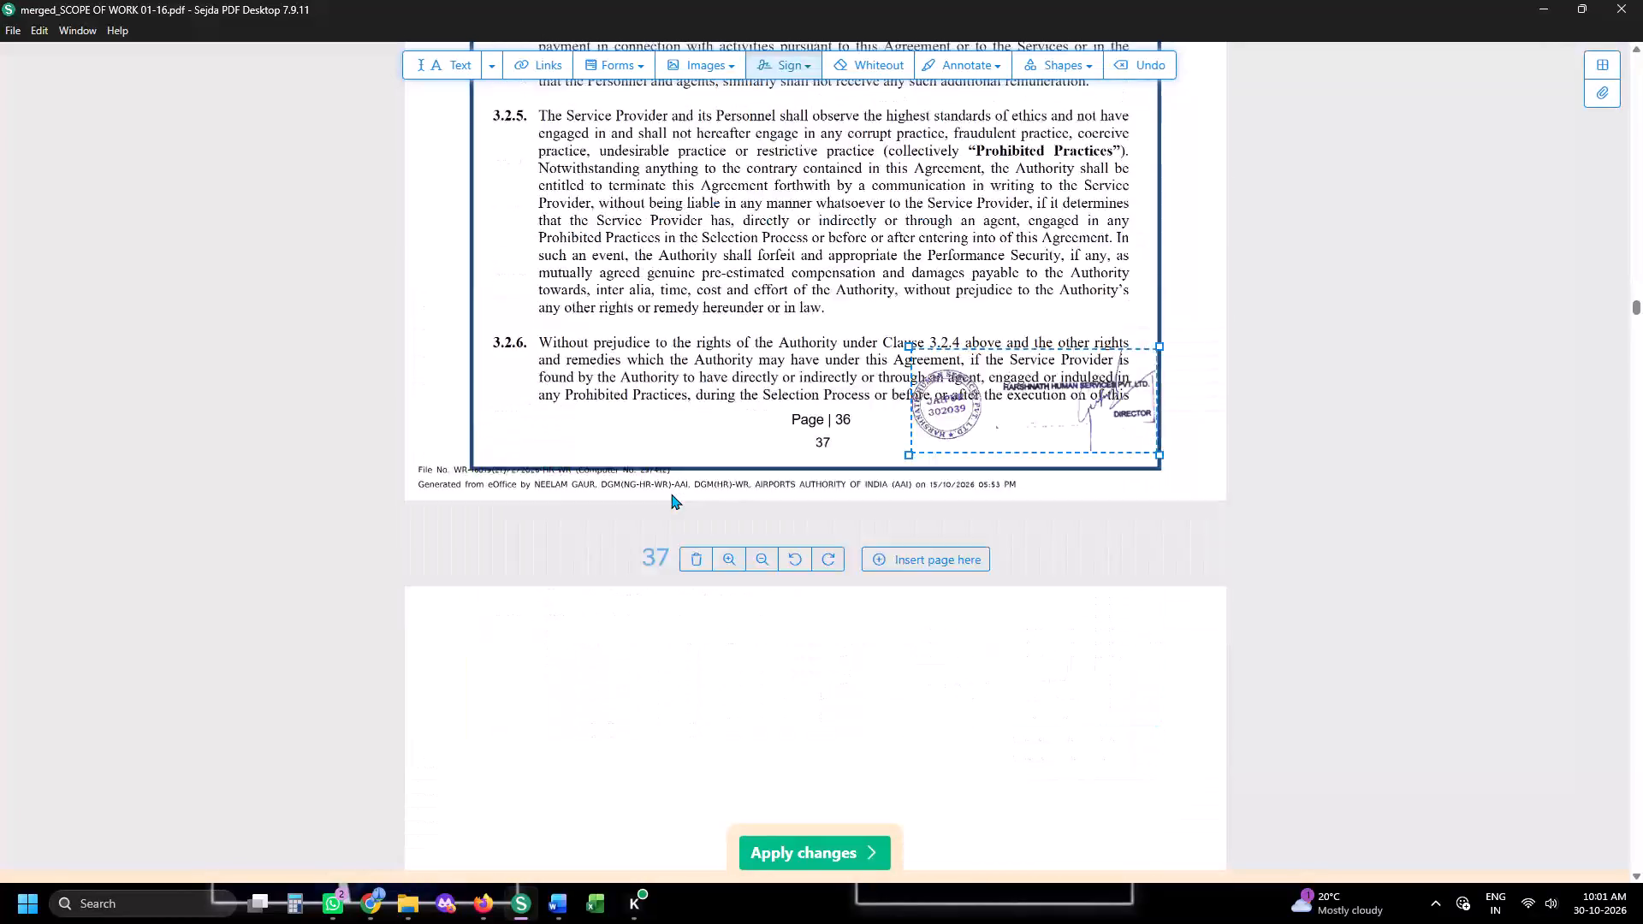
pyautogui.scroll(-13, 671, 494)
pyautogui.scroll(-15, 671, 494)
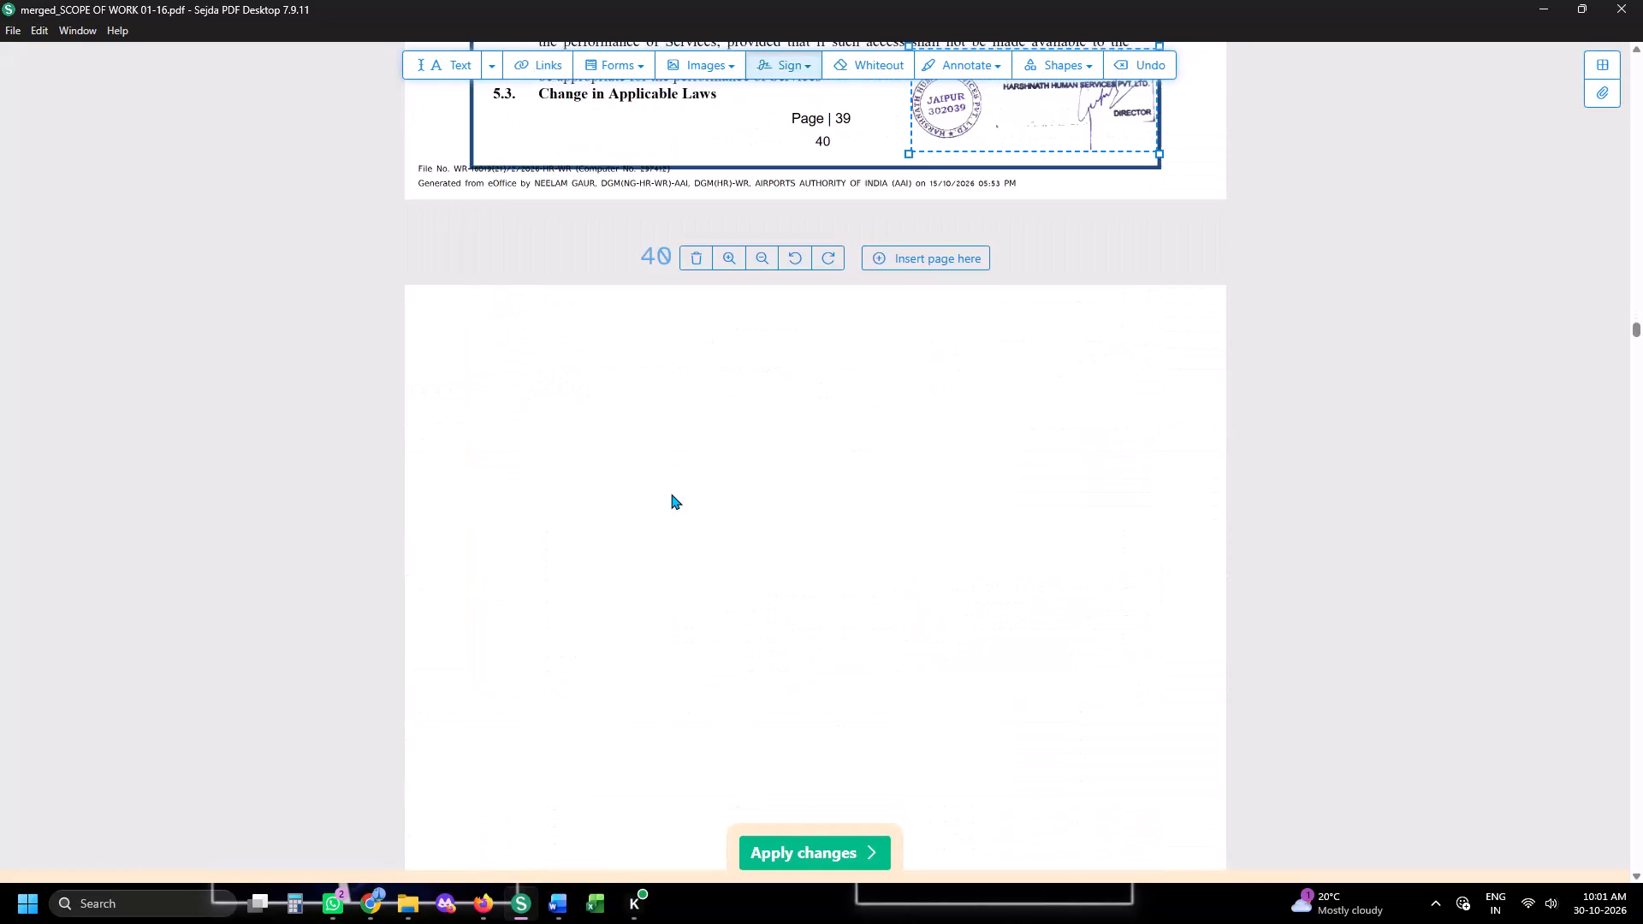
pyautogui.scroll(-15, 671, 494)
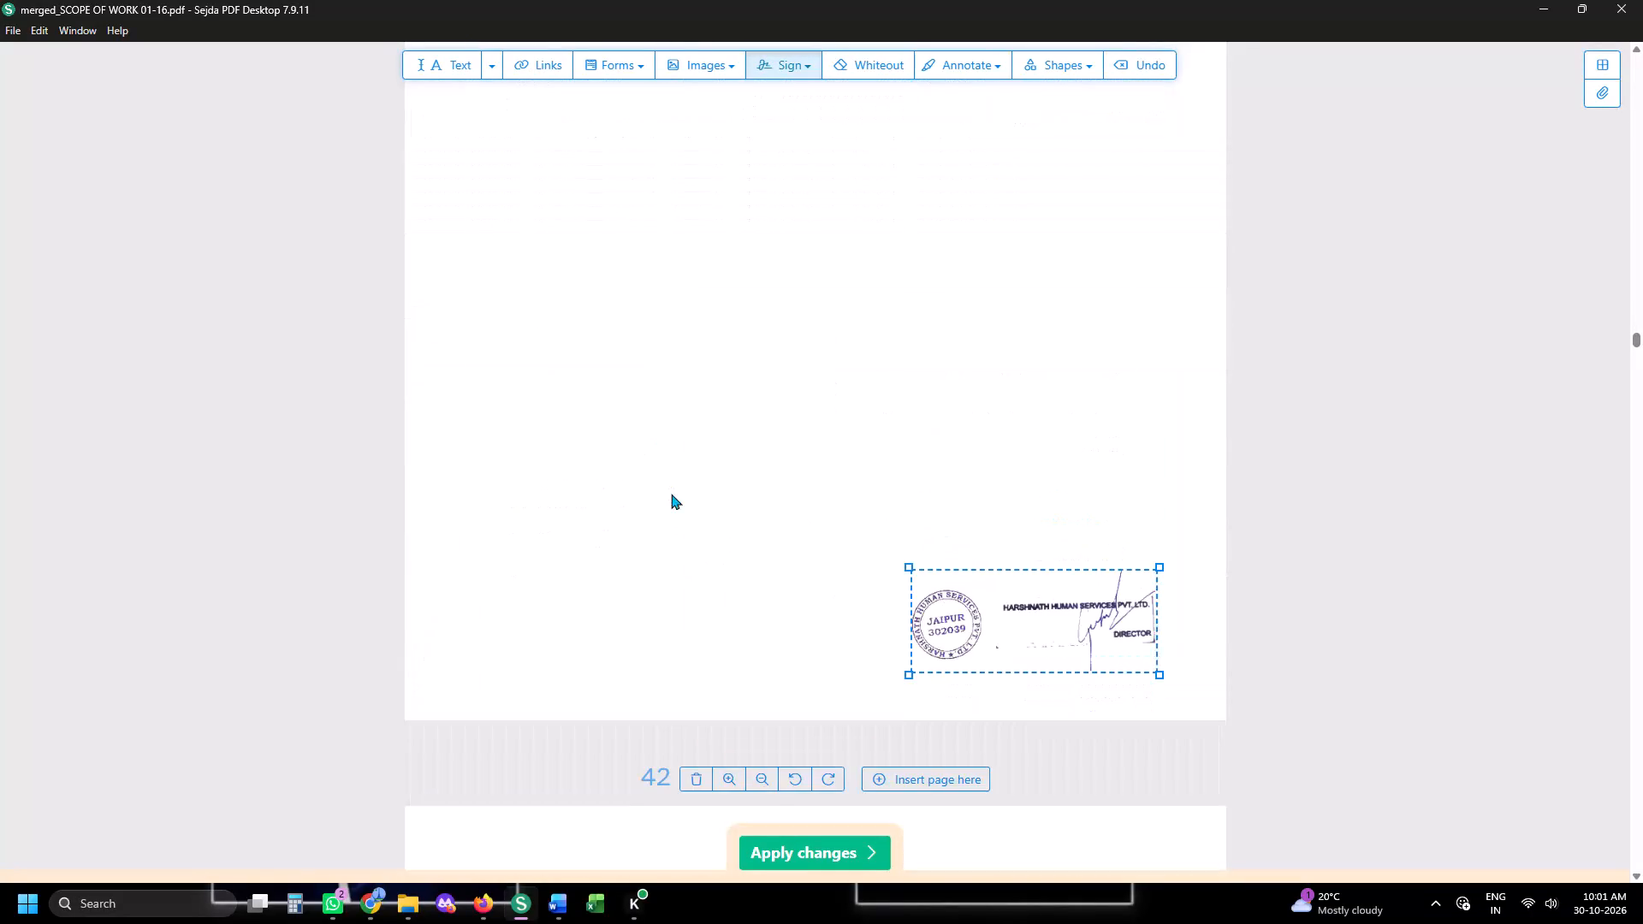
pyautogui.scroll(-15, 671, 494)
pyautogui.scroll(-7, 671, 494)
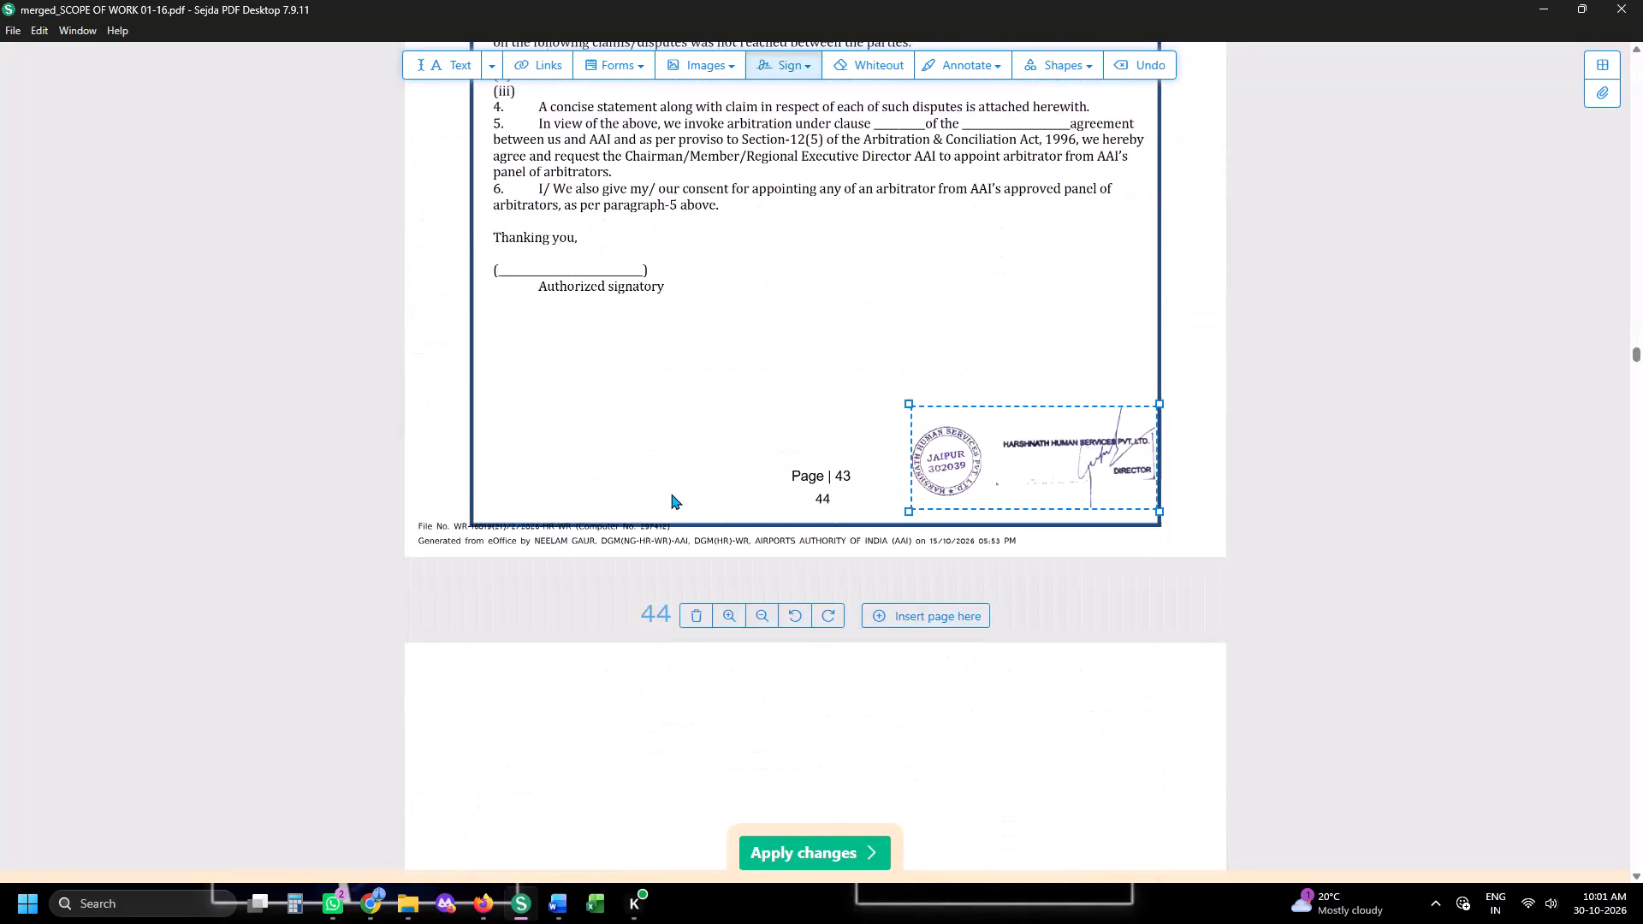
# Delete the pages from the Annexure-A consent letter through the clause 10 Integrity Pact, restoring the tentative locations and manpower list page.
pyautogui.scroll(8, 671, 494)
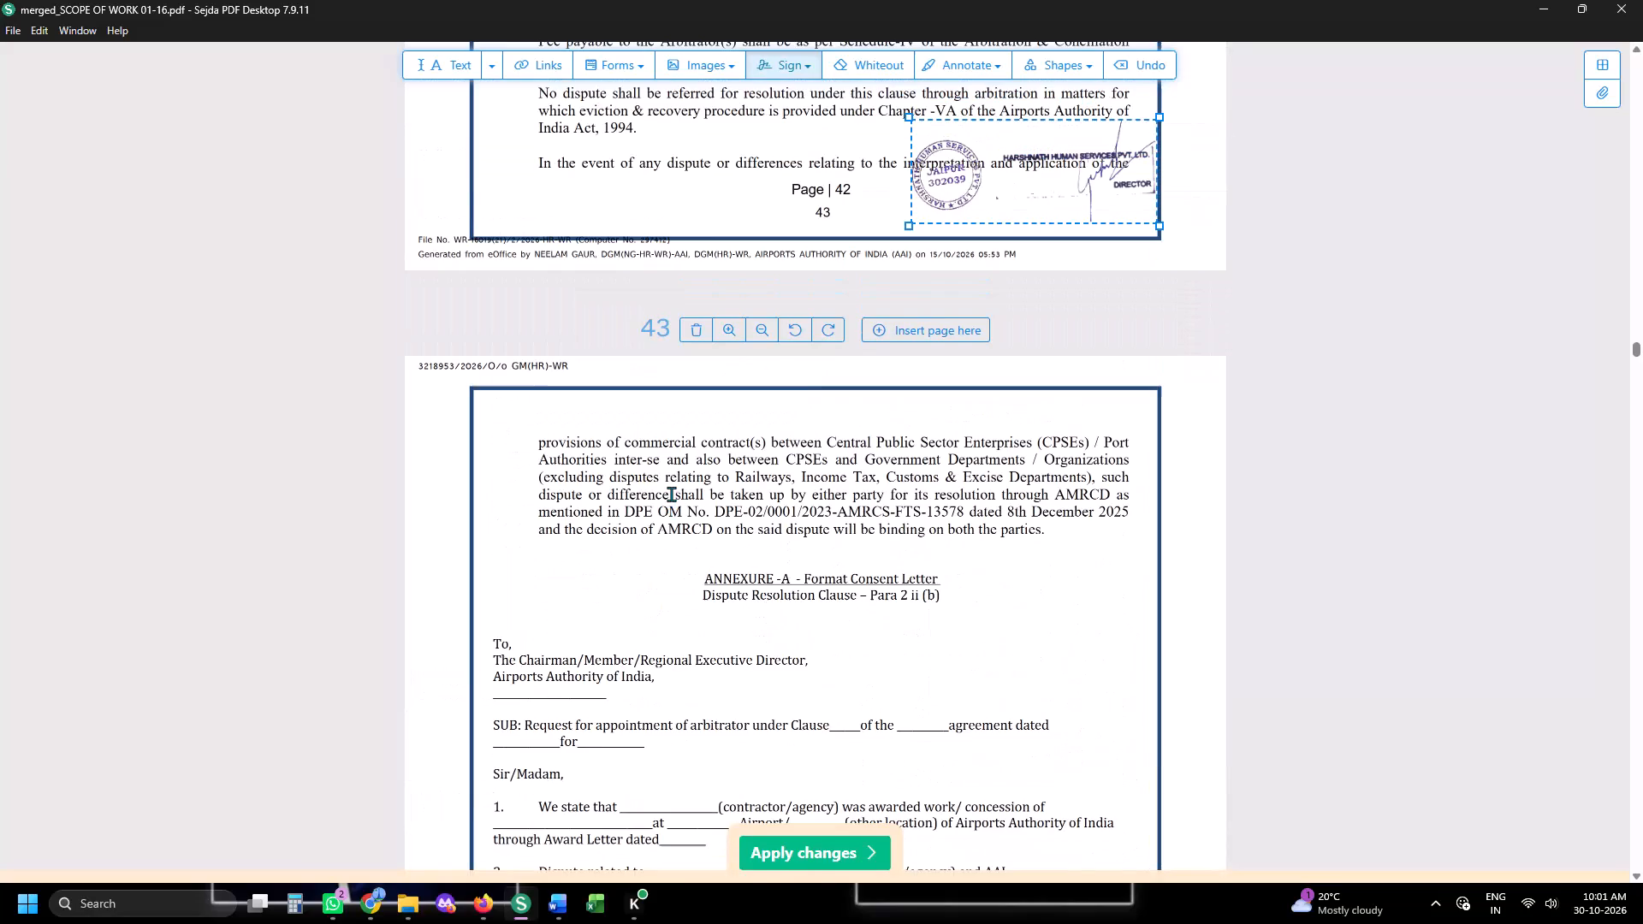
pyautogui.click(697, 338)
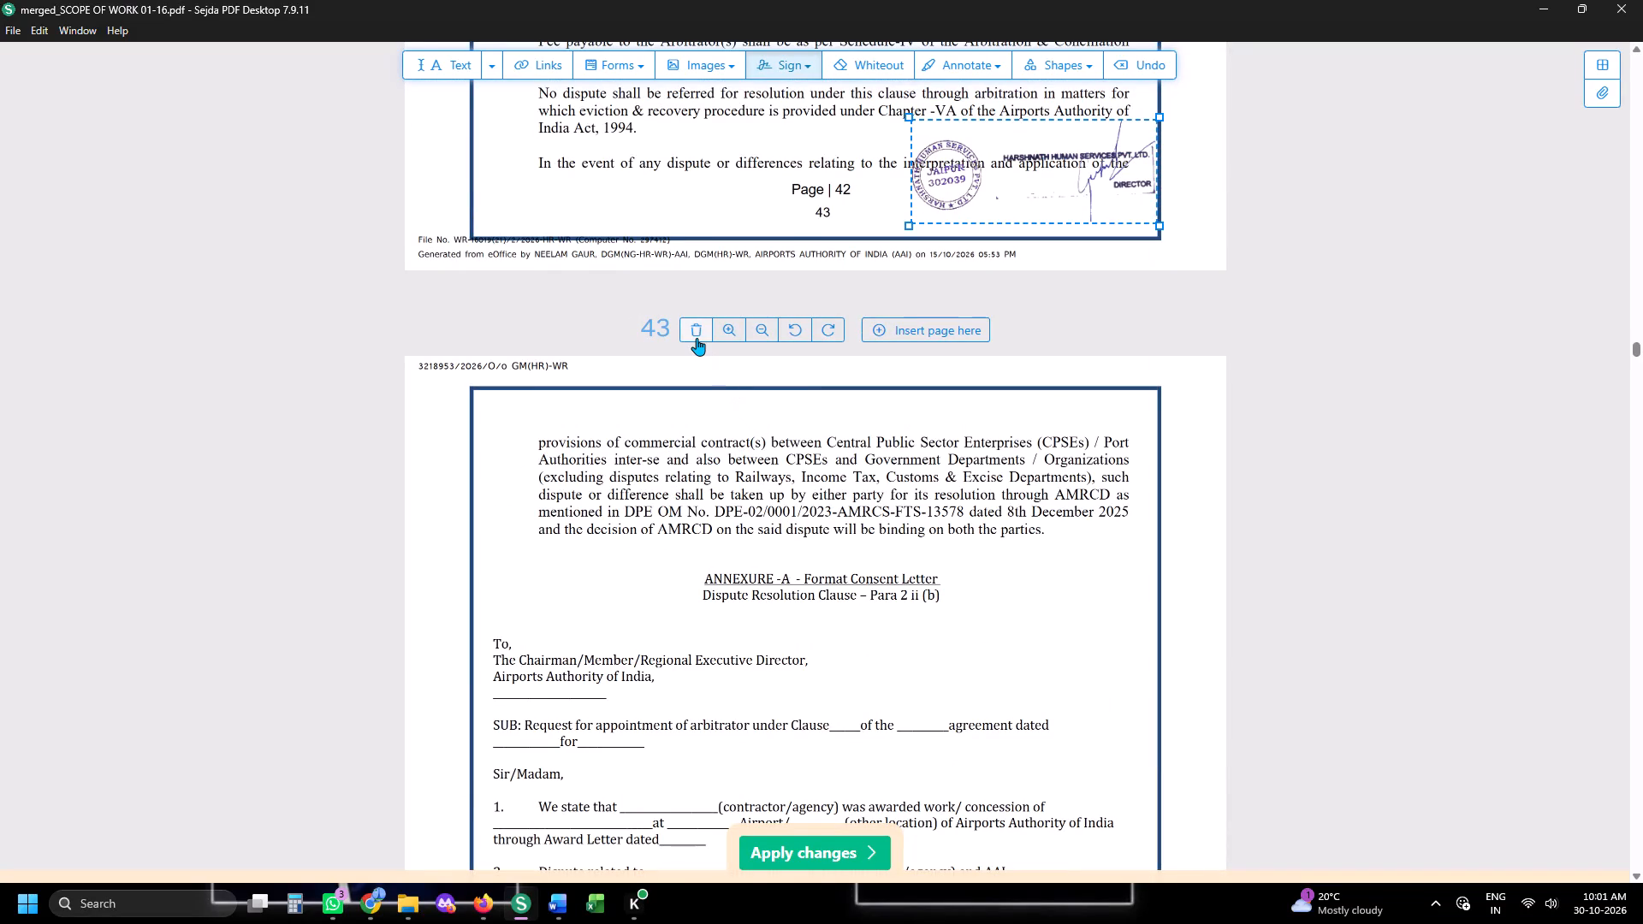
pyautogui.click(697, 338)
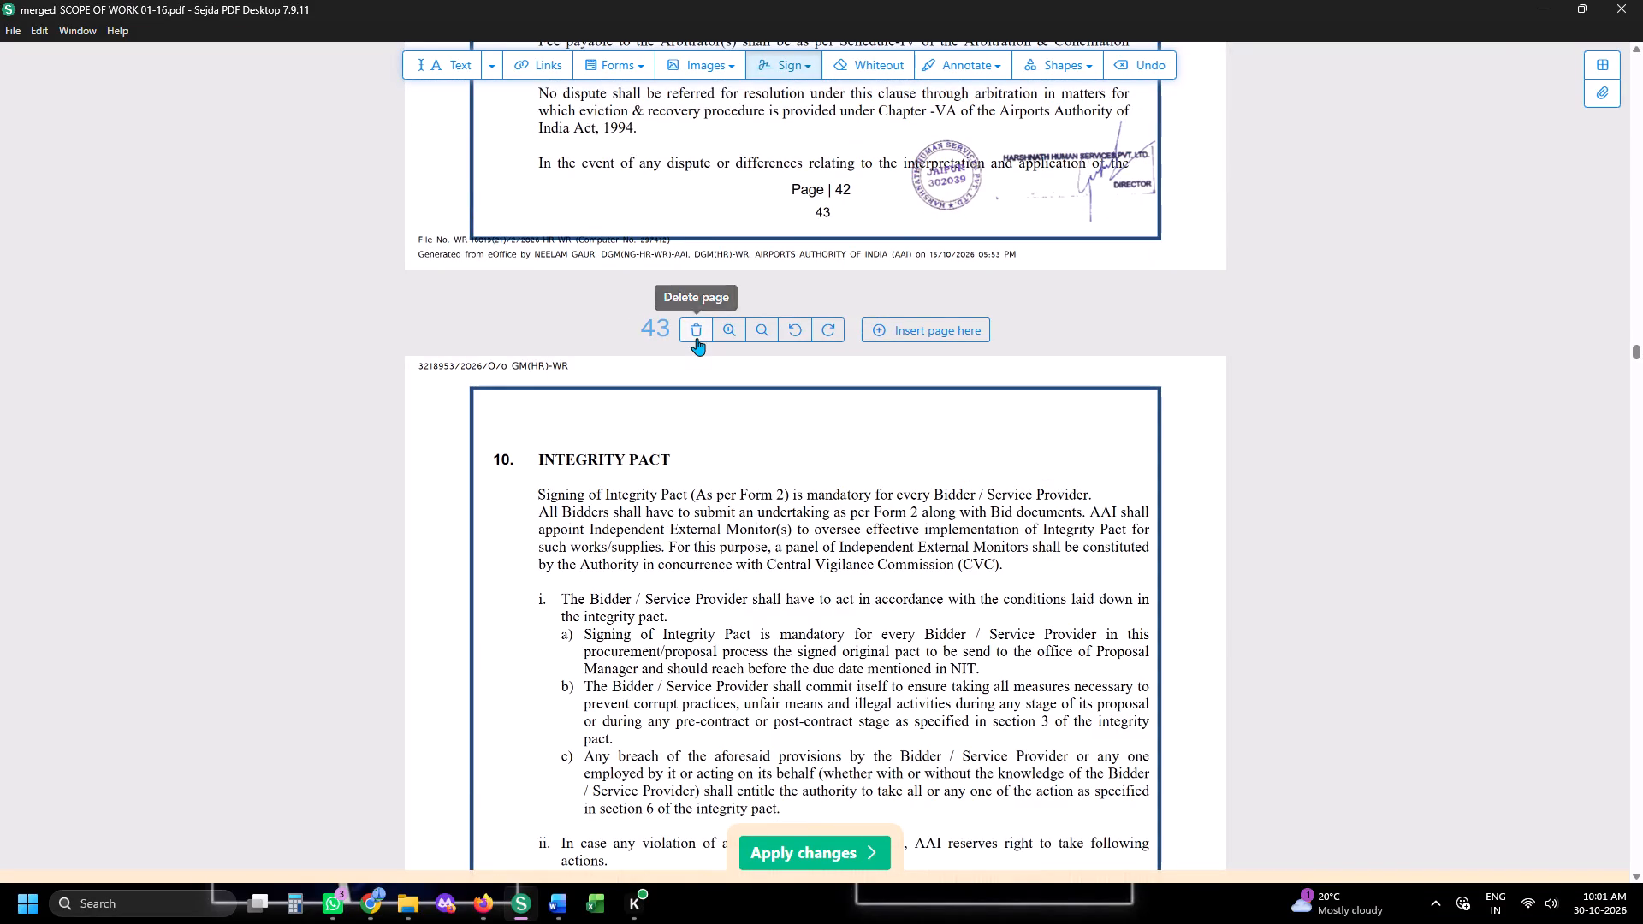
pyautogui.doubleClick(697, 338)
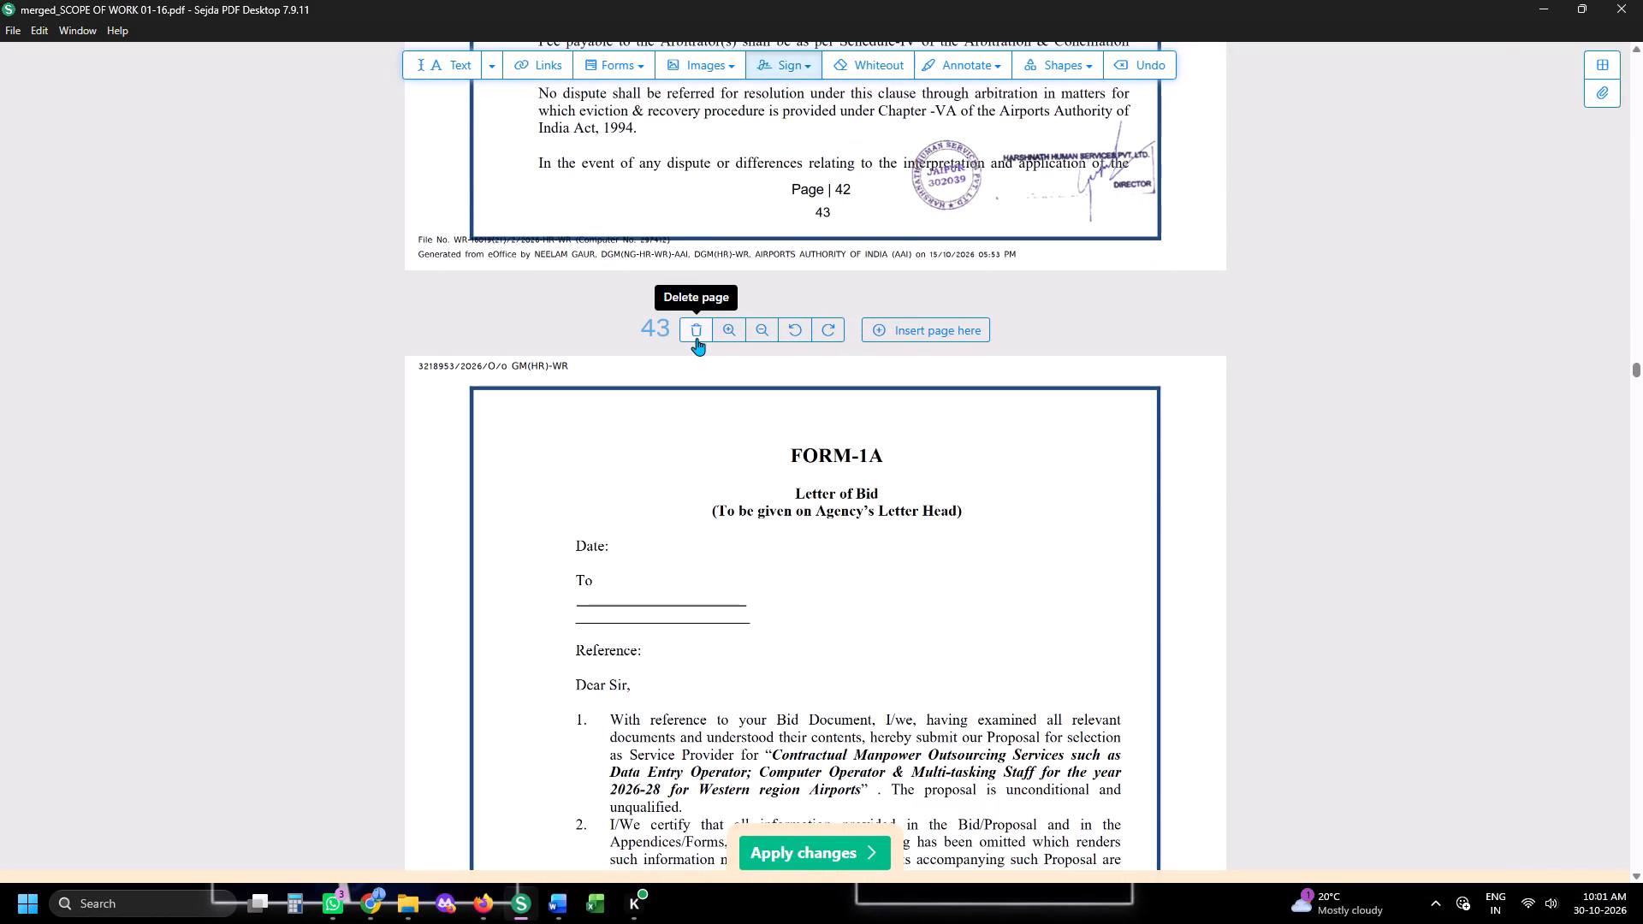
pyautogui.hotkey('ctrl', 'z')
# Delete all the pages after the tentative locations list, from the Form-1A Letter of Bid through the end of the Form 2 Integrity Pact.
pyautogui.scroll(-7, 697, 338)
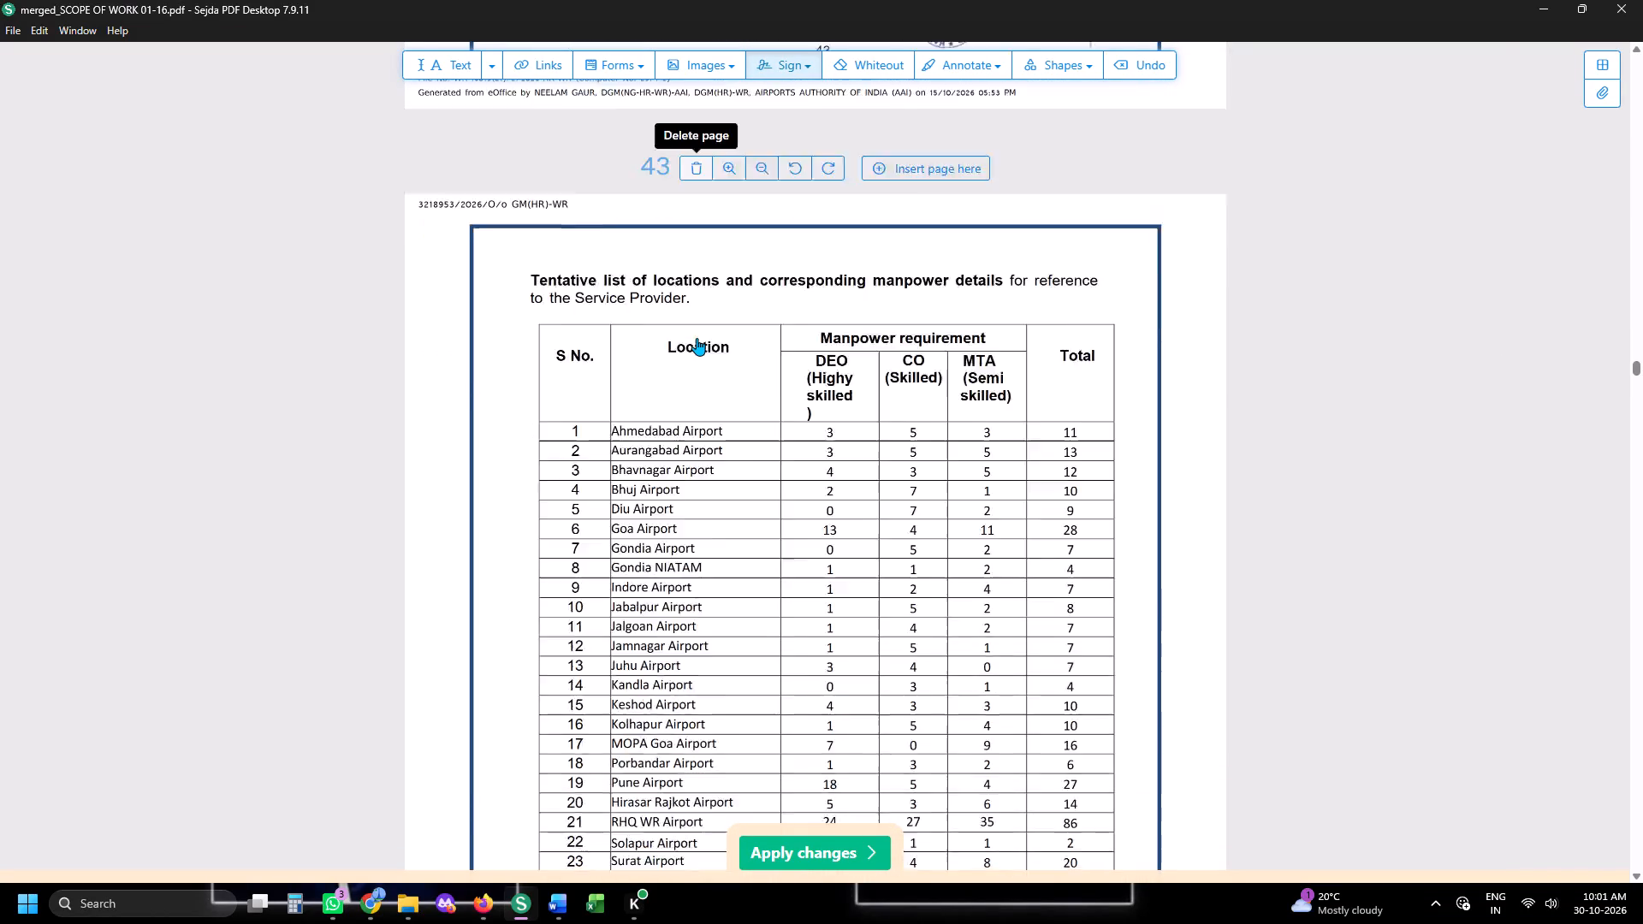
pyautogui.scroll(-4, 697, 338)
pyautogui.click(691, 234)
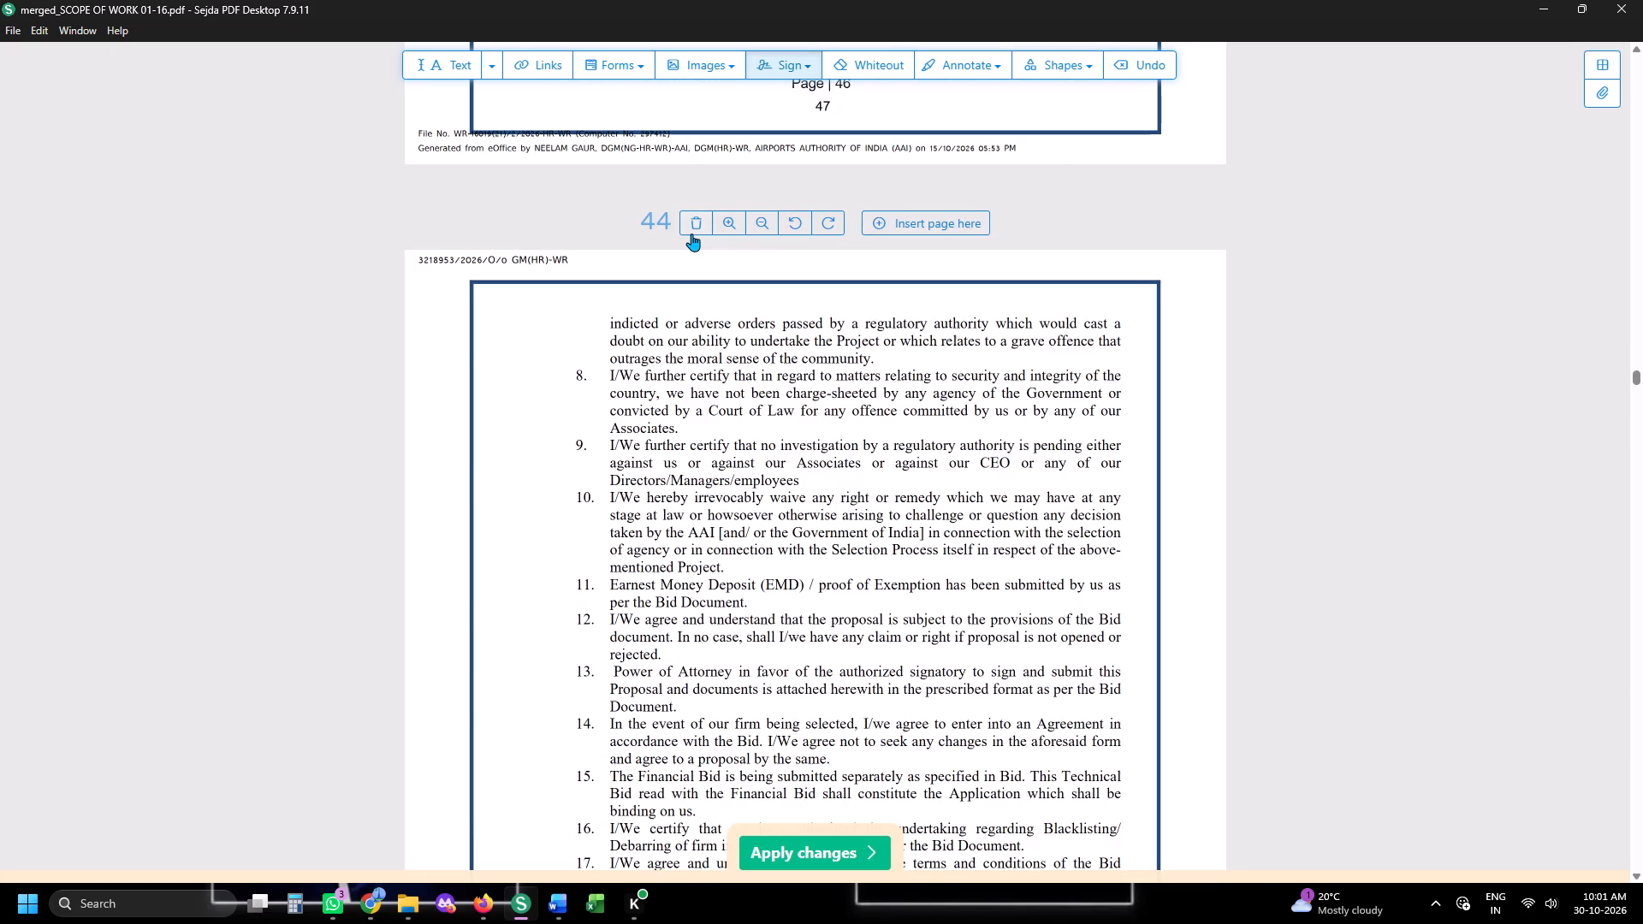
pyautogui.click(691, 234)
pyautogui.click(691, 234)
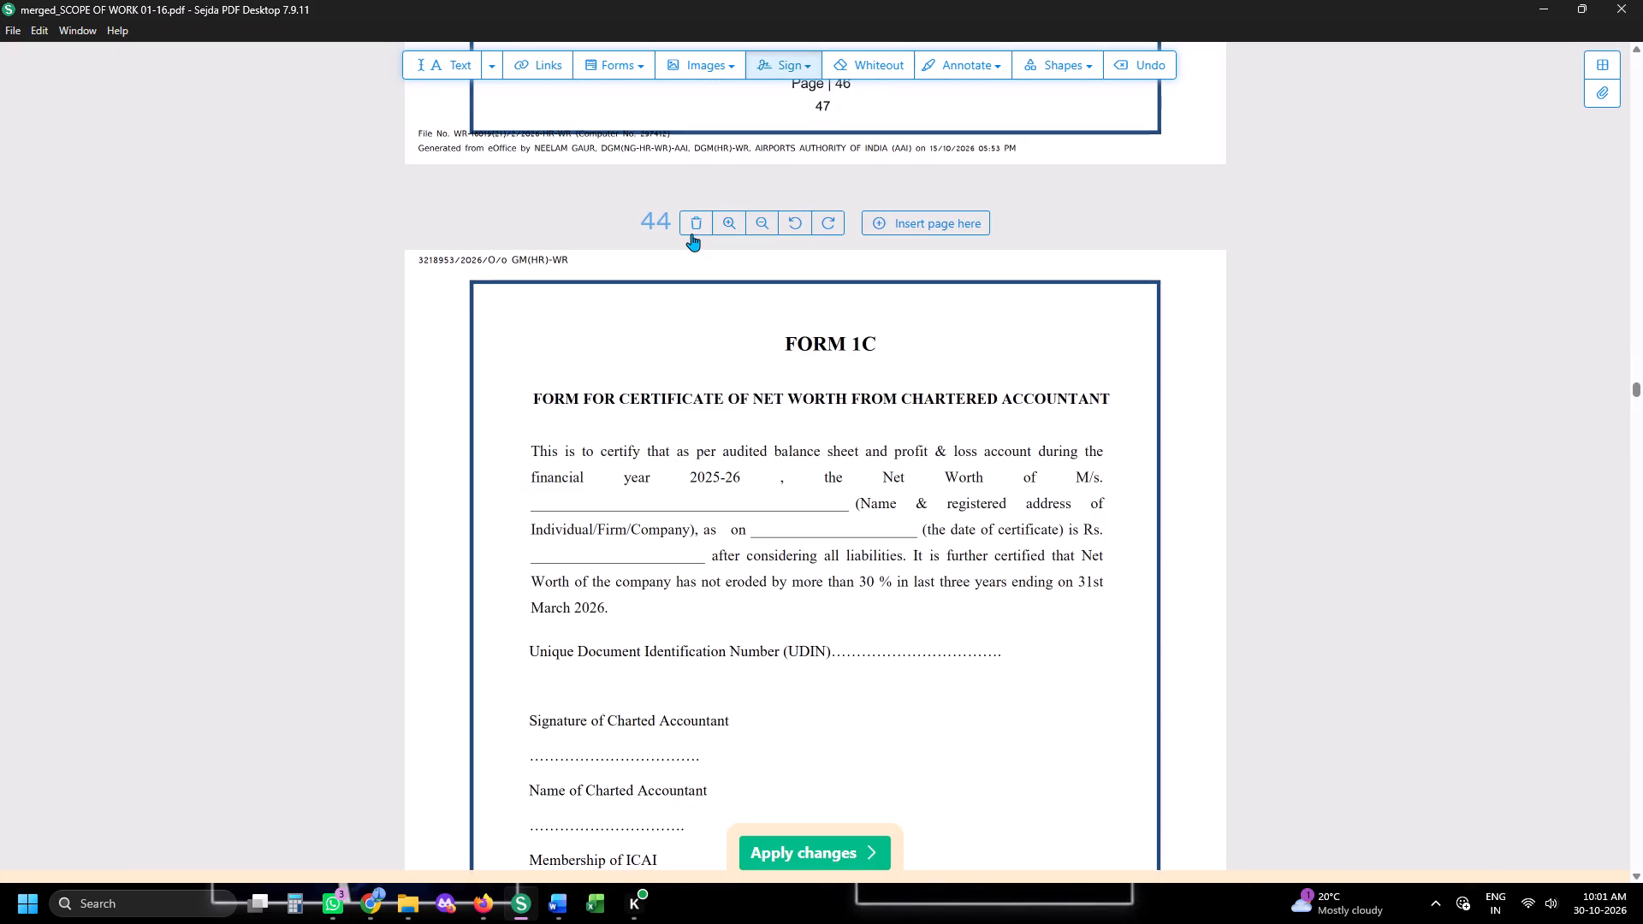
pyautogui.click(691, 234)
pyautogui.click(691, 234)
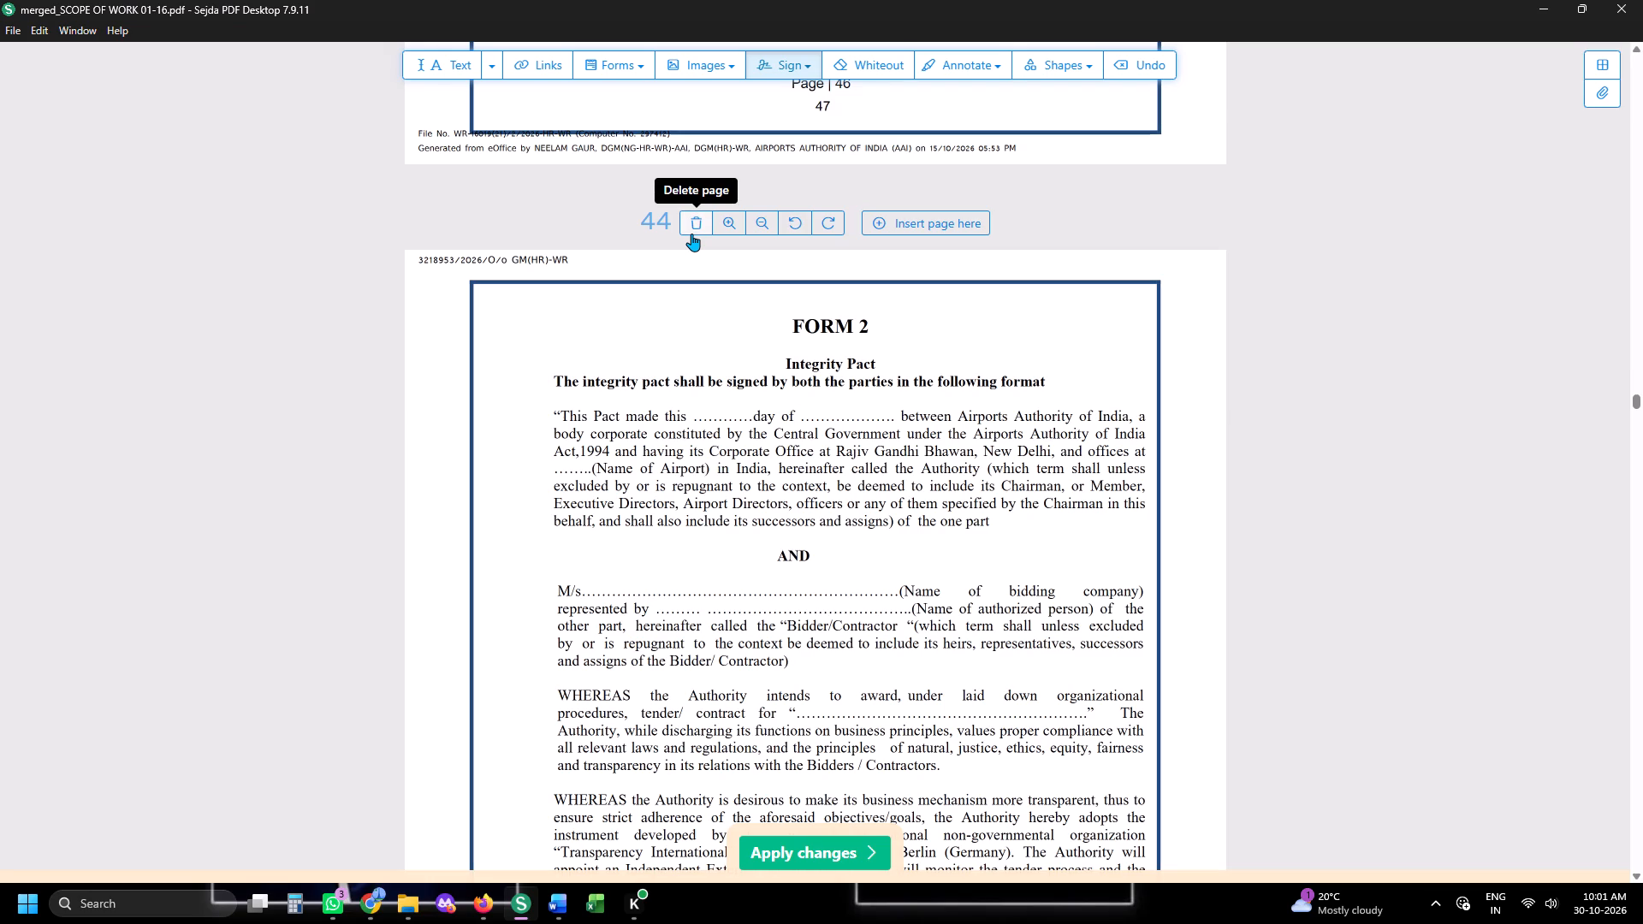
pyautogui.click(691, 234)
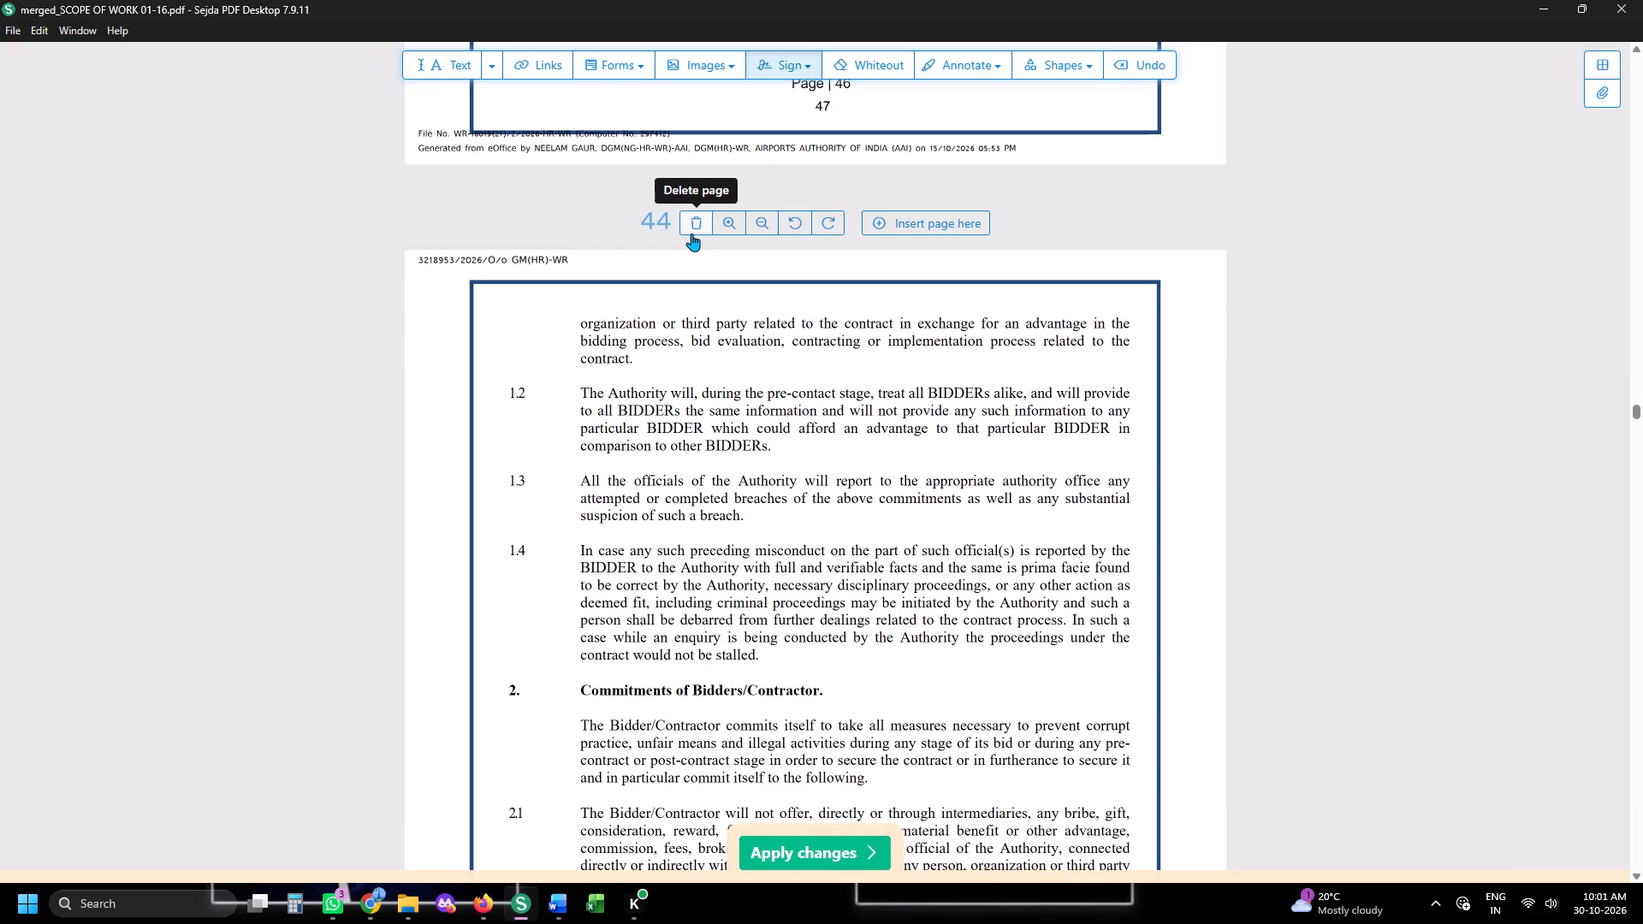
pyautogui.click(691, 234)
pyautogui.click(691, 234)
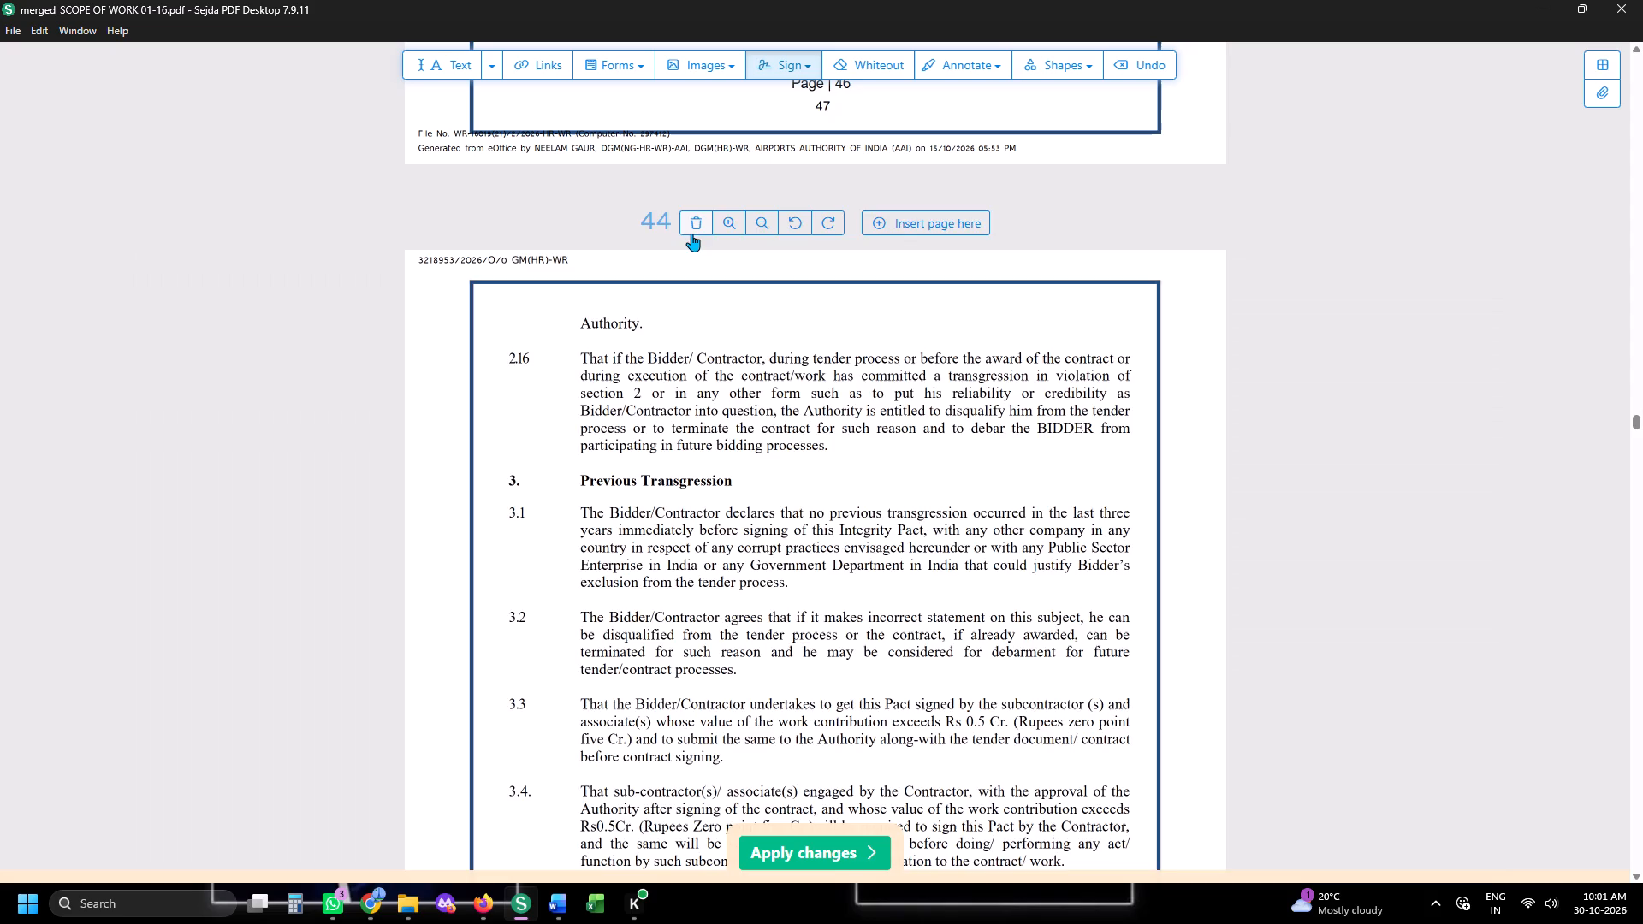
pyautogui.tripleClick(691, 234)
pyautogui.click(691, 234)
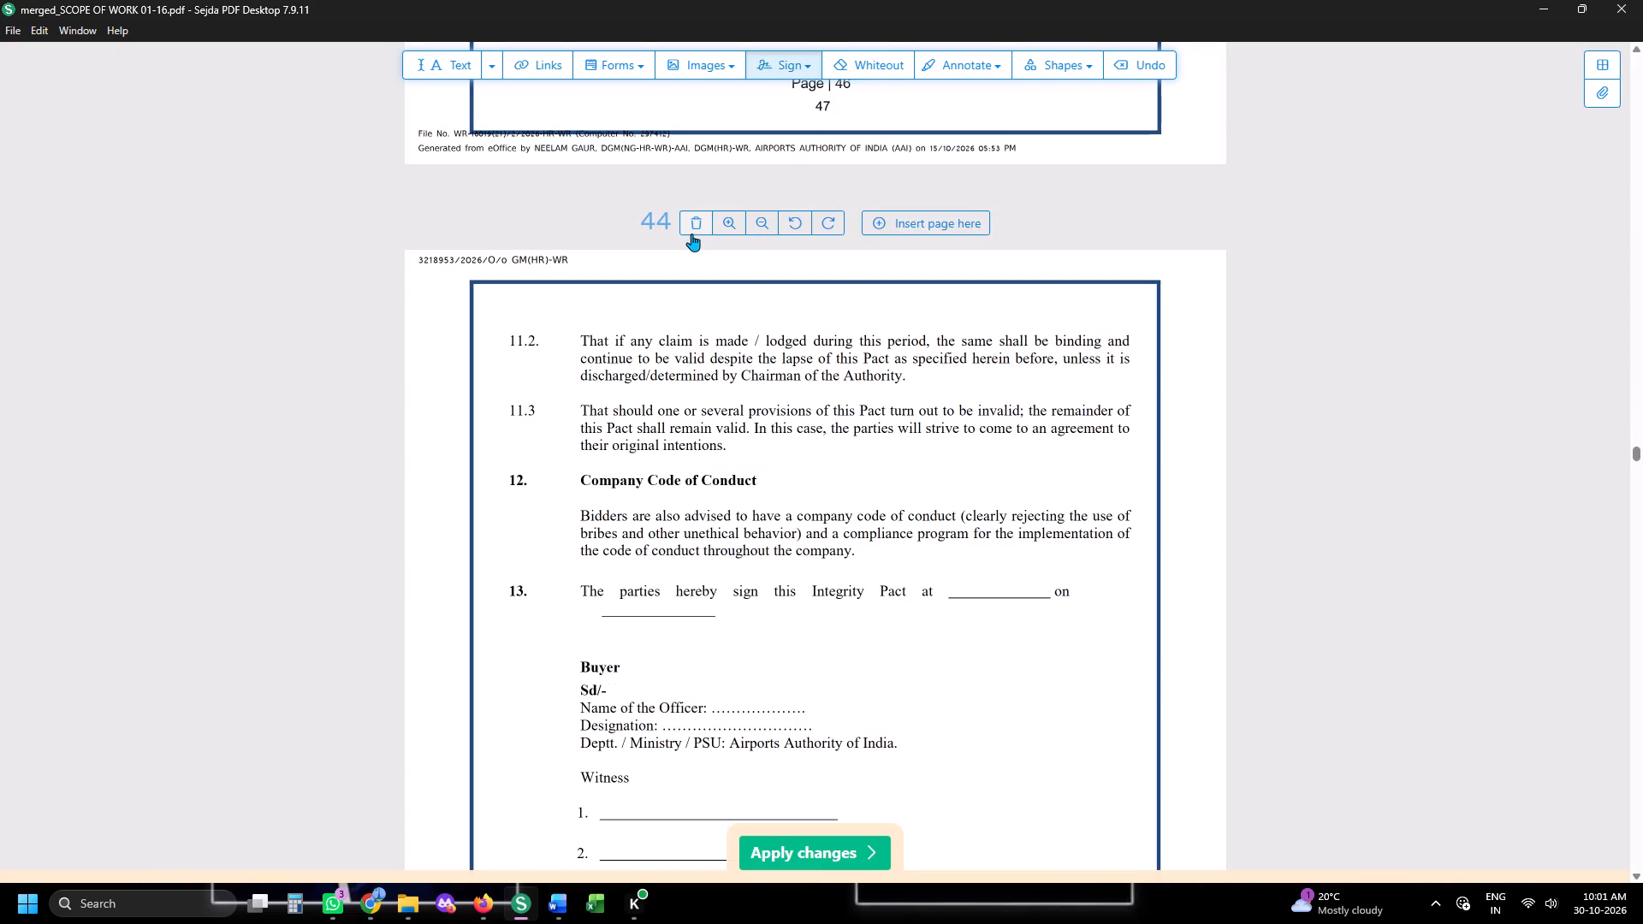
pyautogui.click(691, 234)
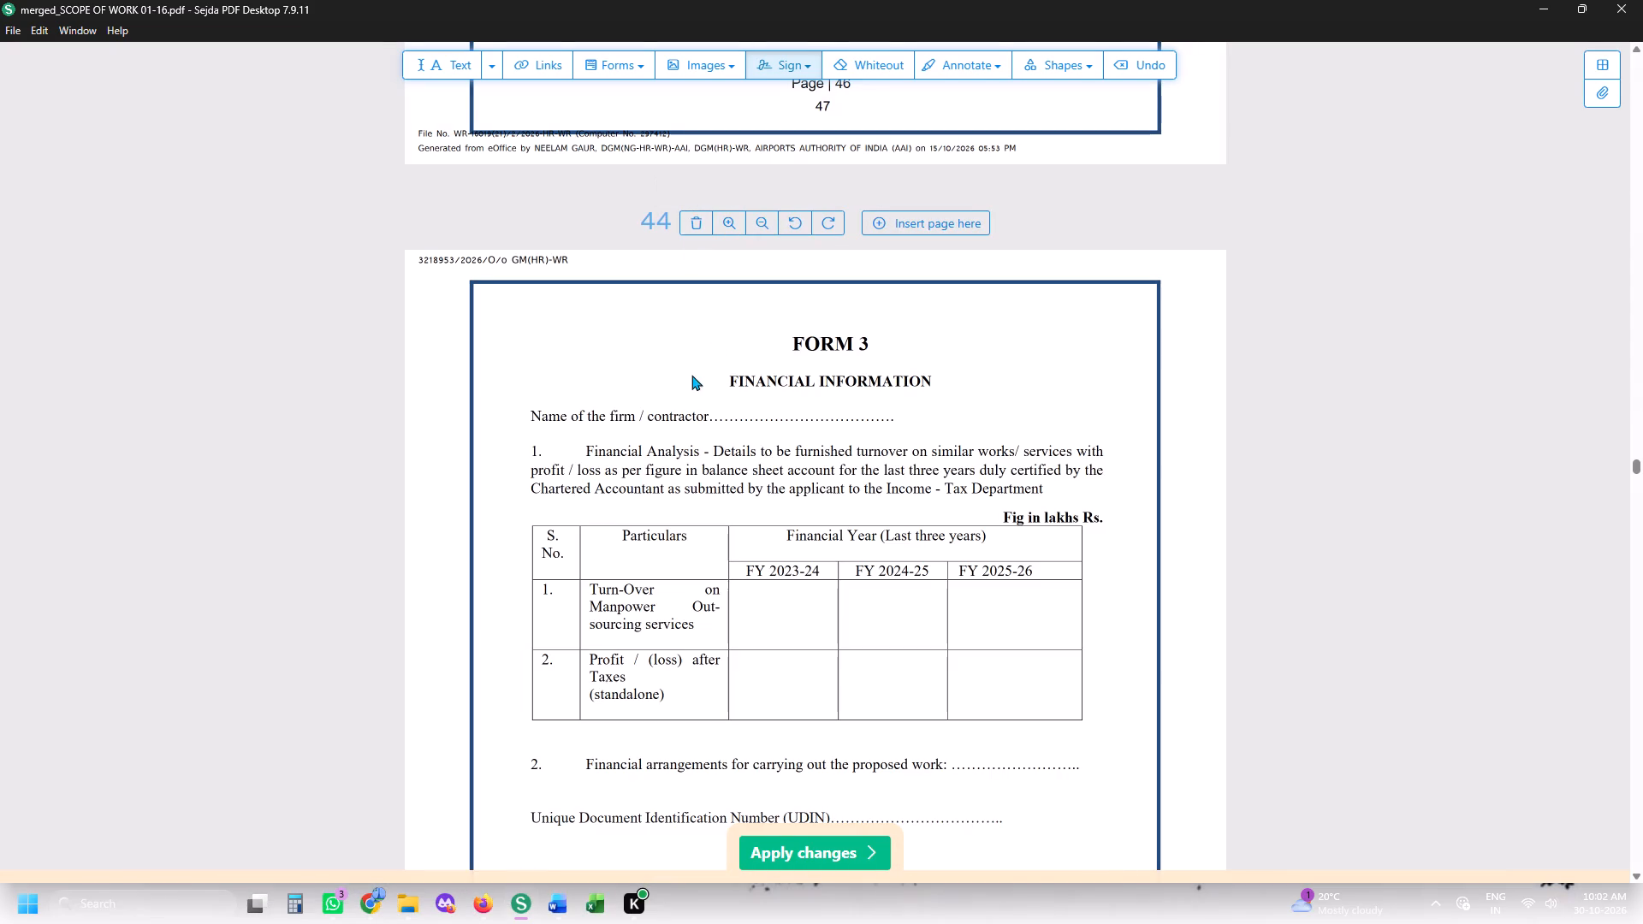
# Delete the pages from Form 5 Manpower Service Capacity through Form 10 Bank Guarantee, restoring the Form 11 performance security page.
pyautogui.scroll(-1, 798, 426)
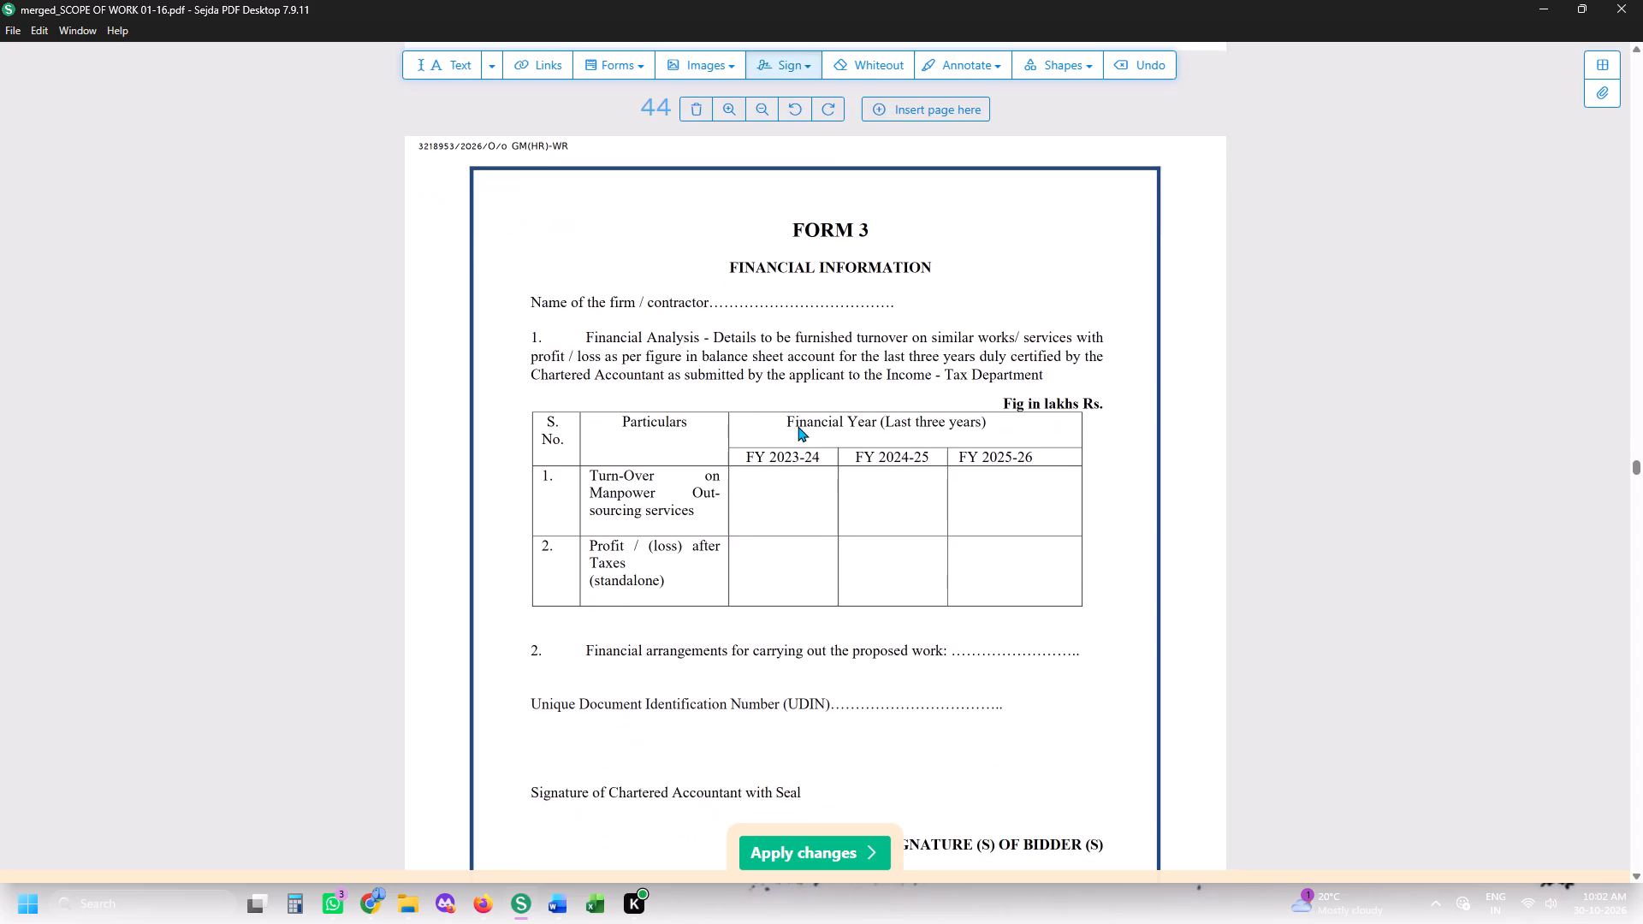
pyautogui.scroll(-2, 798, 426)
pyautogui.scroll(-6, 941, 596)
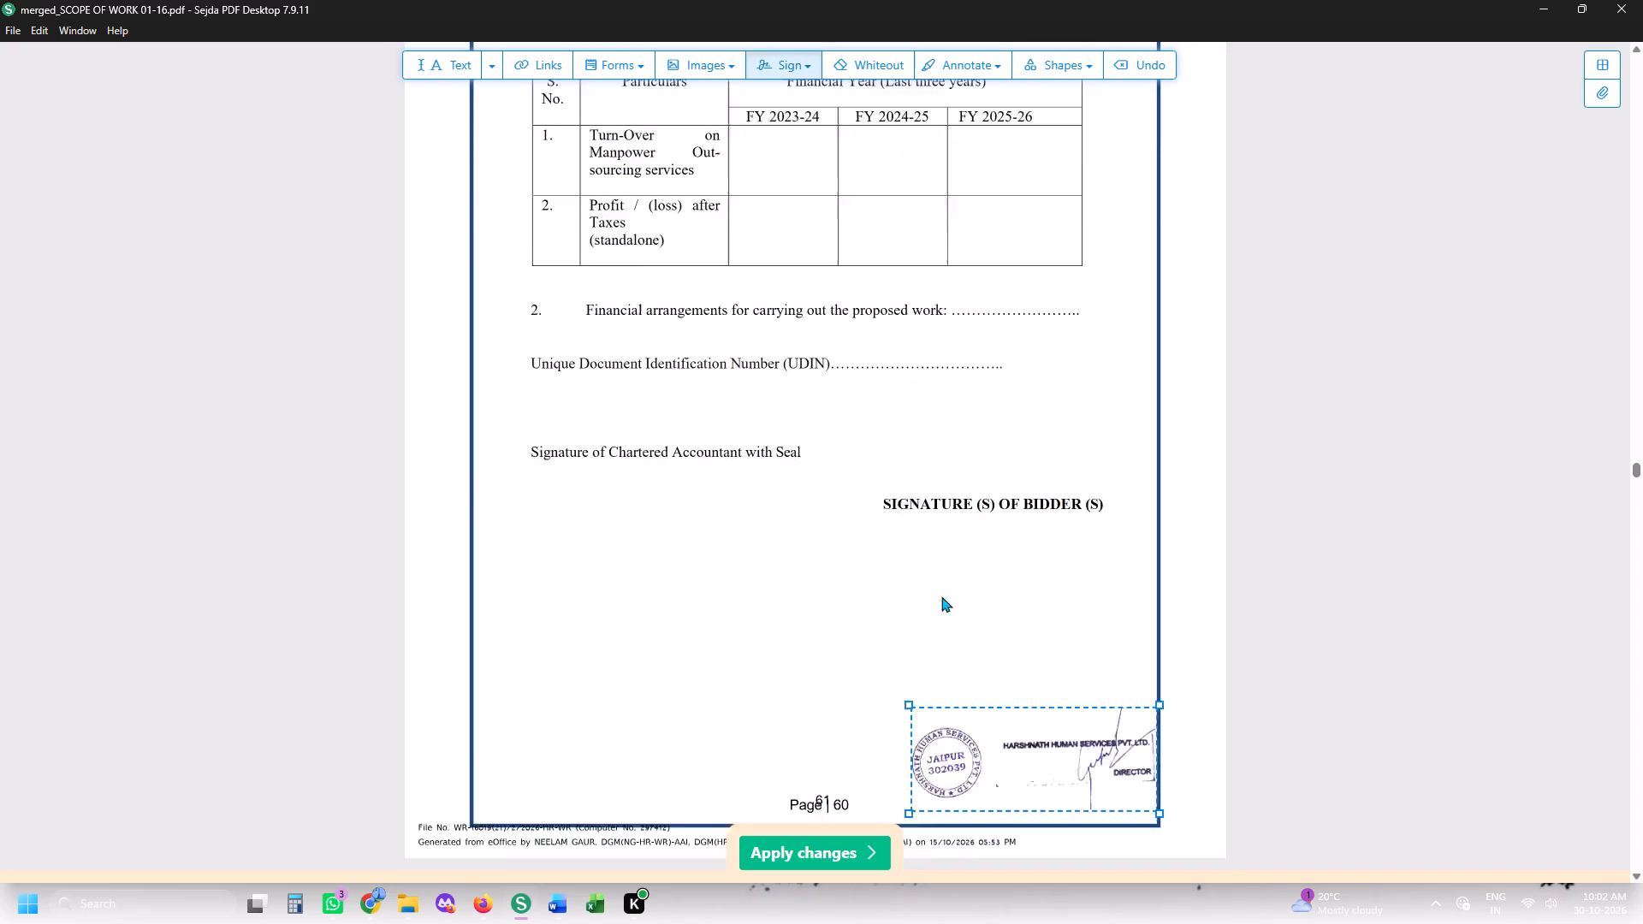
pyautogui.scroll(-5, 941, 596)
pyautogui.scroll(3, 847, 575)
pyautogui.scroll(-5, 847, 575)
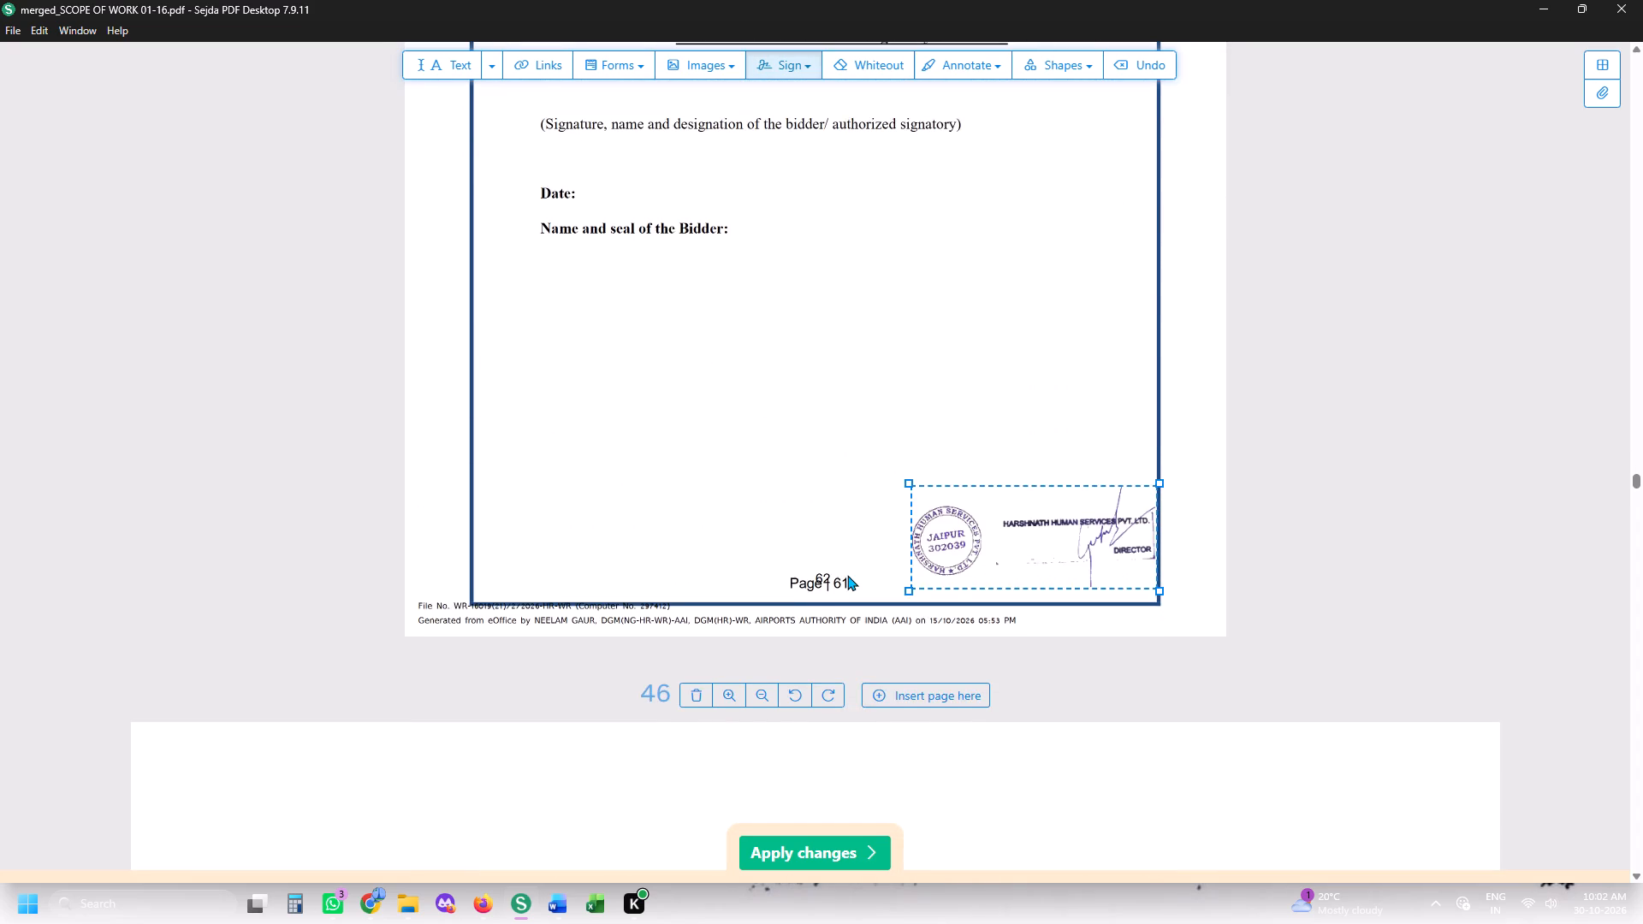
pyautogui.scroll(-6, 847, 575)
pyautogui.scroll(3, 847, 575)
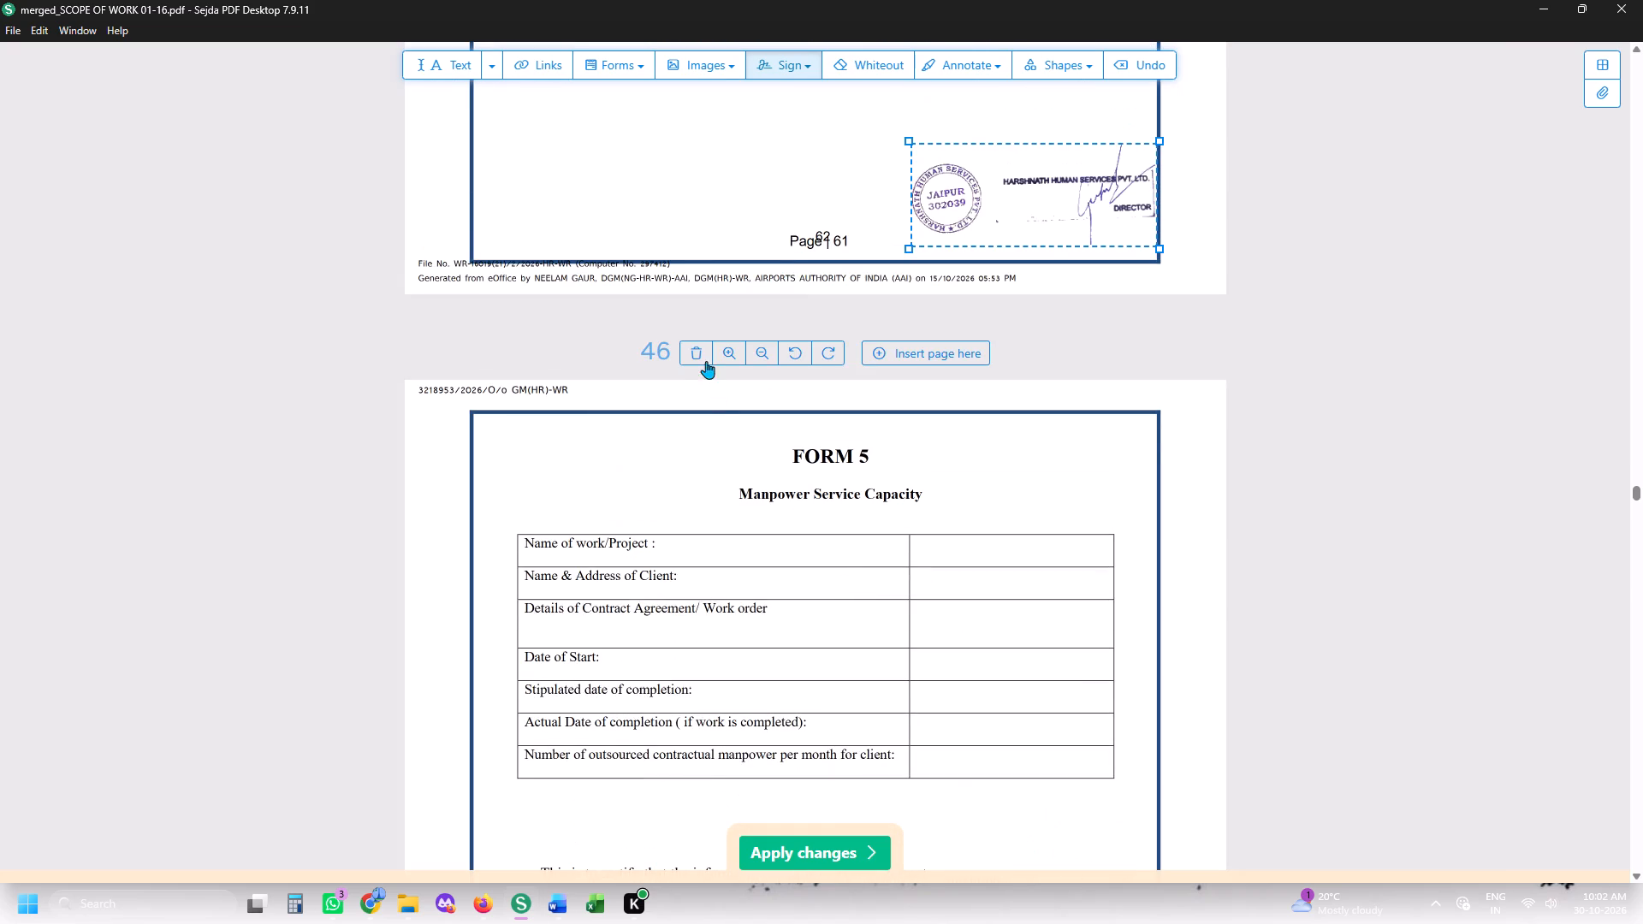
pyautogui.click(697, 355)
pyautogui.click(697, 355)
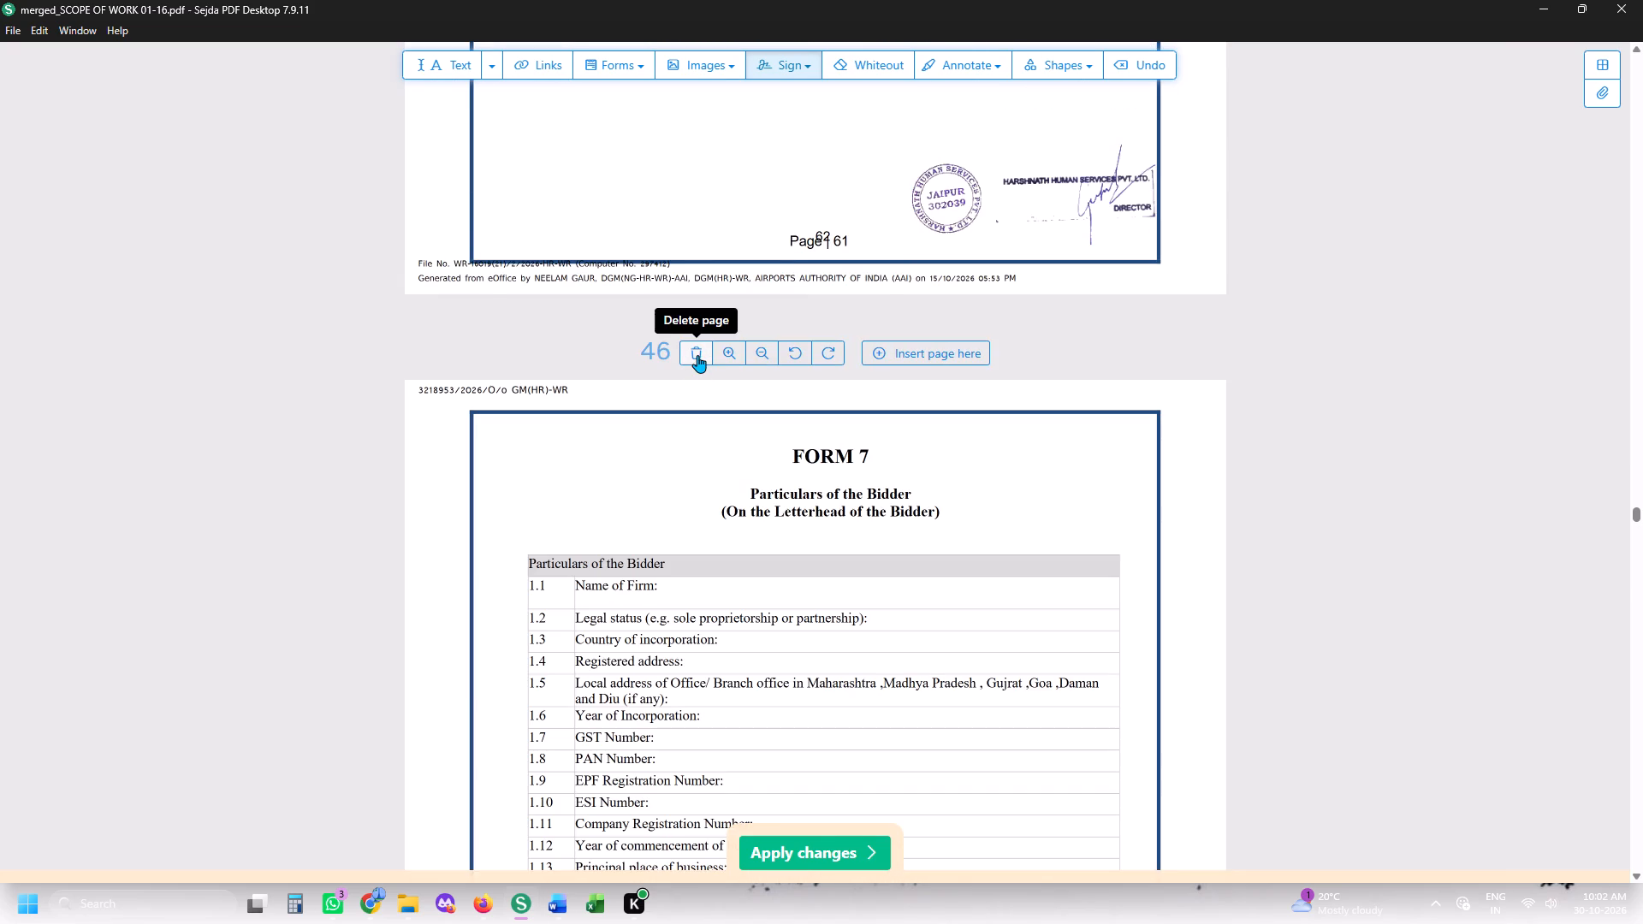
pyautogui.click(697, 355)
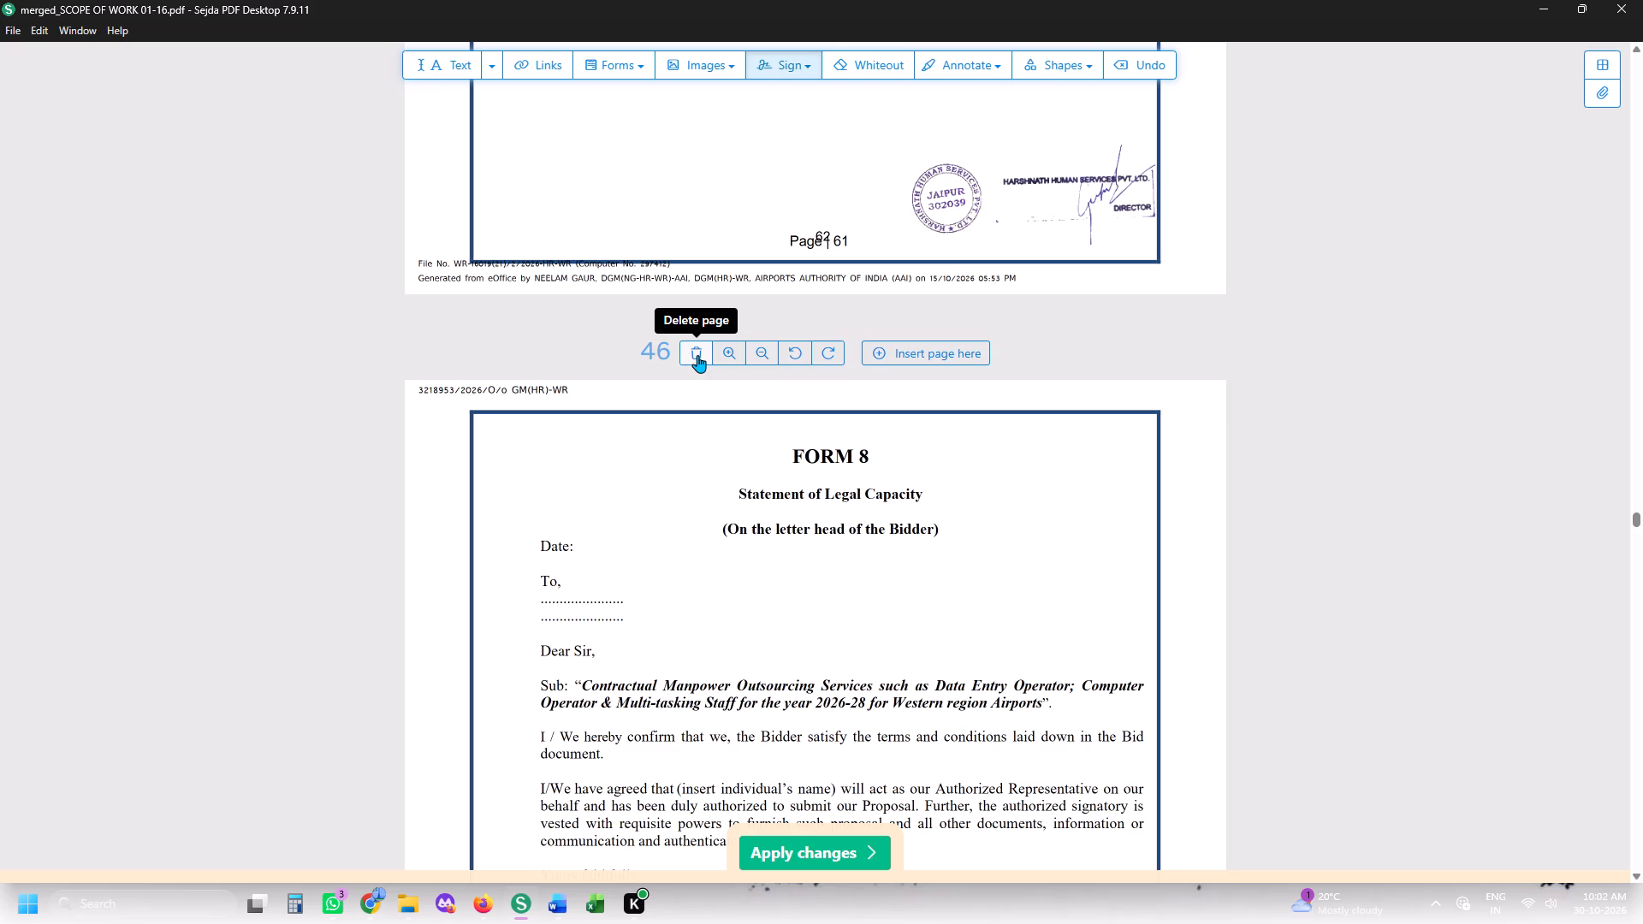
pyautogui.click(697, 355)
pyautogui.click(697, 355)
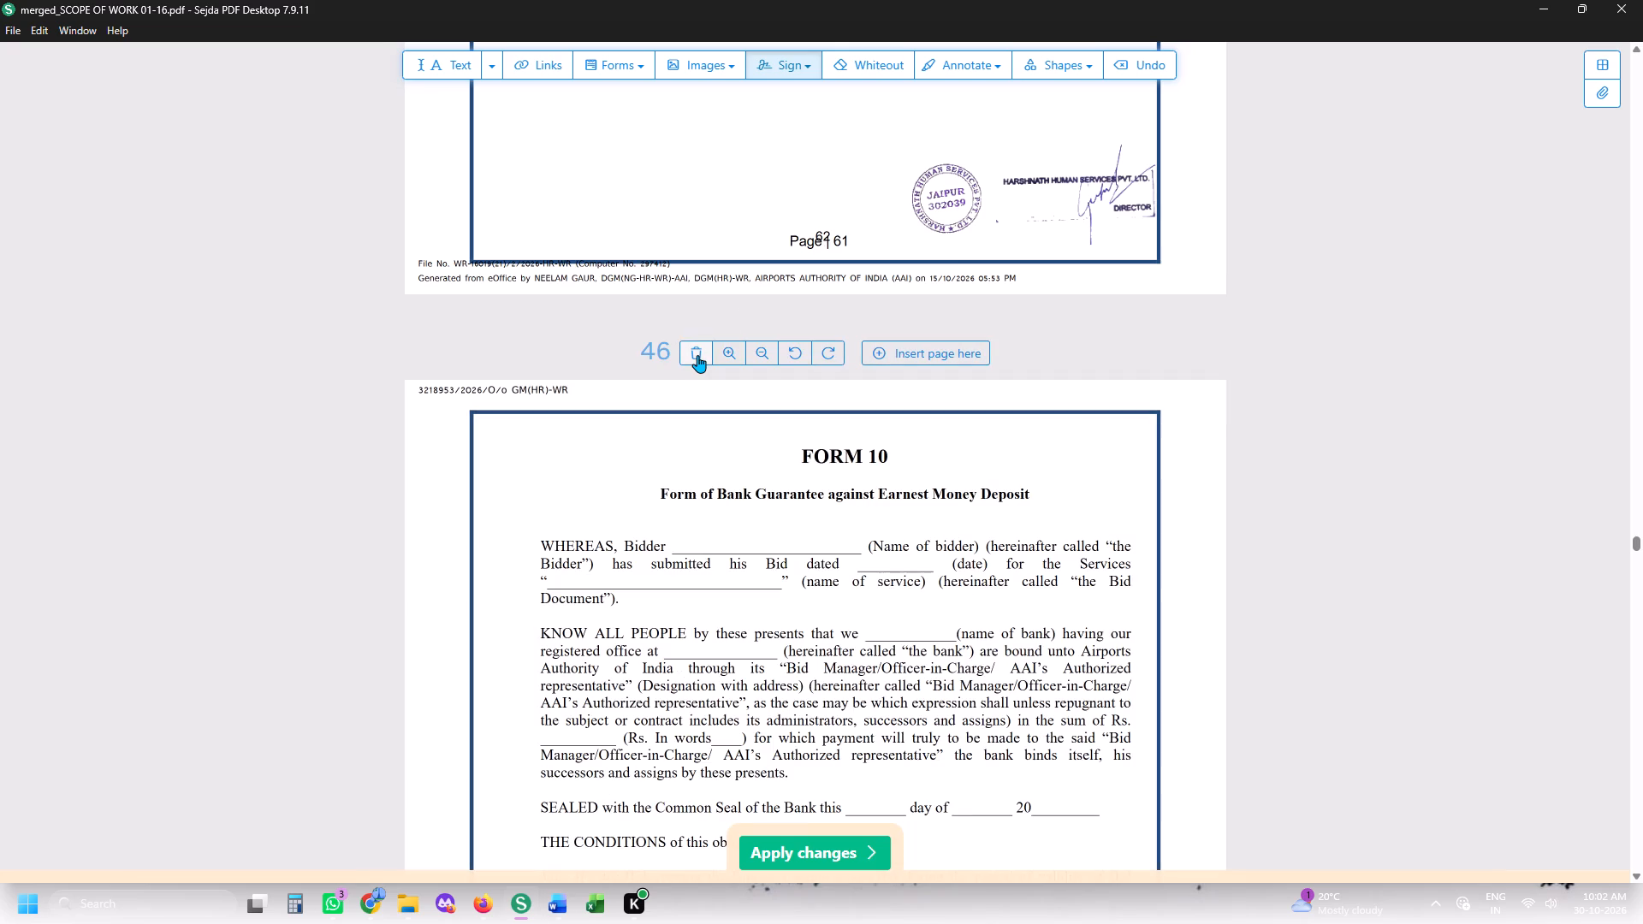
pyautogui.click(697, 355)
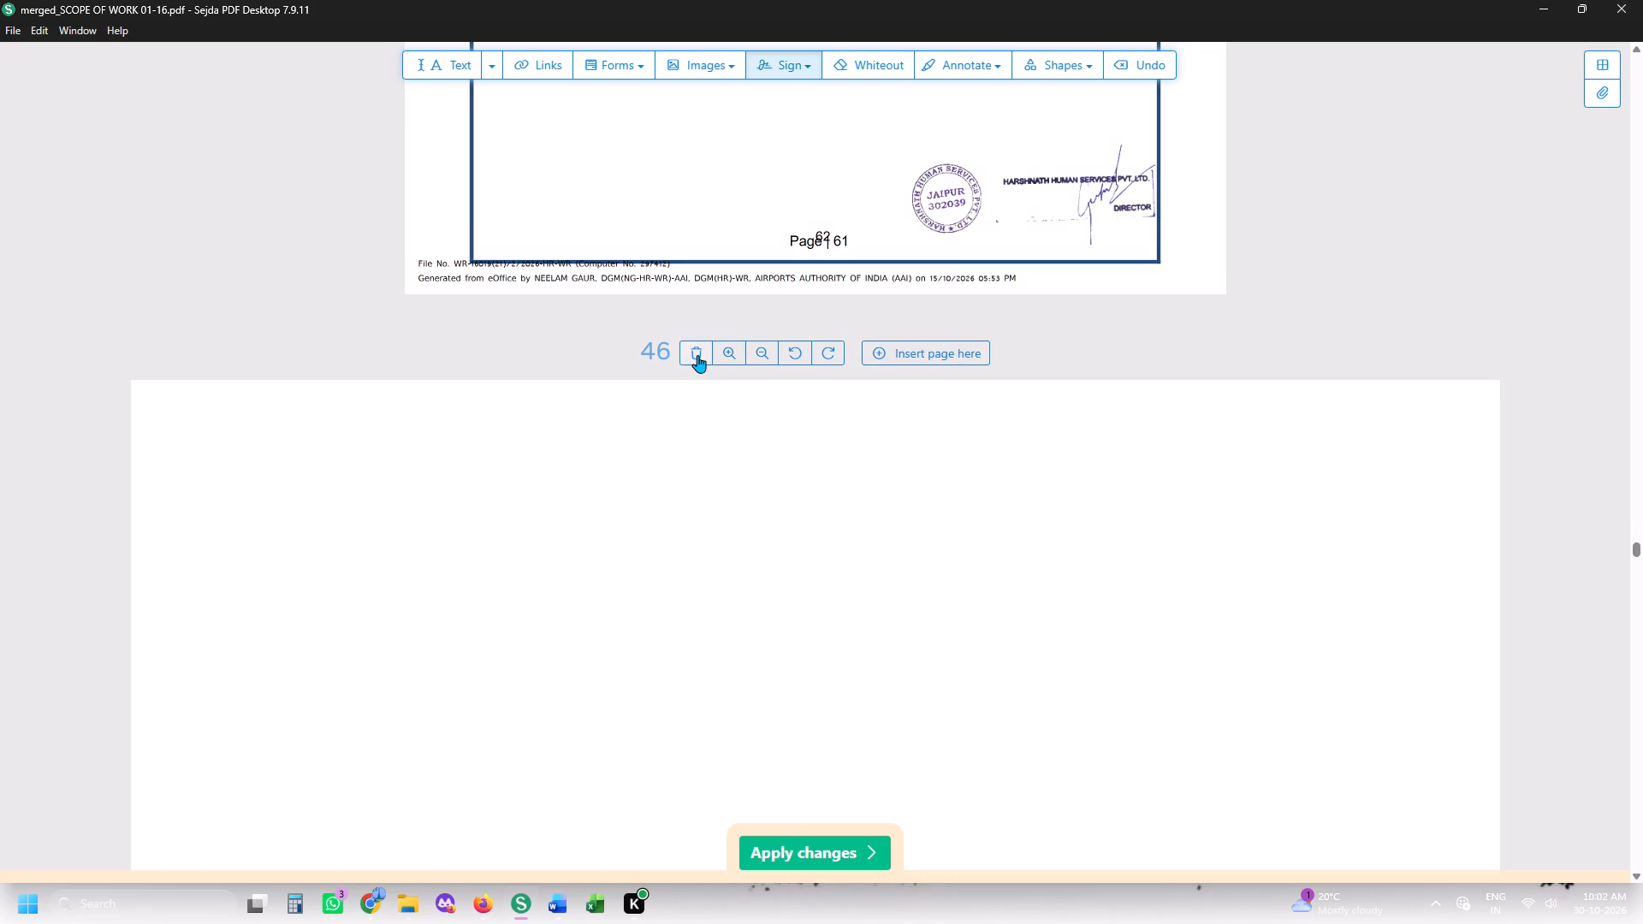
pyautogui.click(697, 355)
pyautogui.click(697, 355)
pyautogui.hotkey('ctrl', 'z')
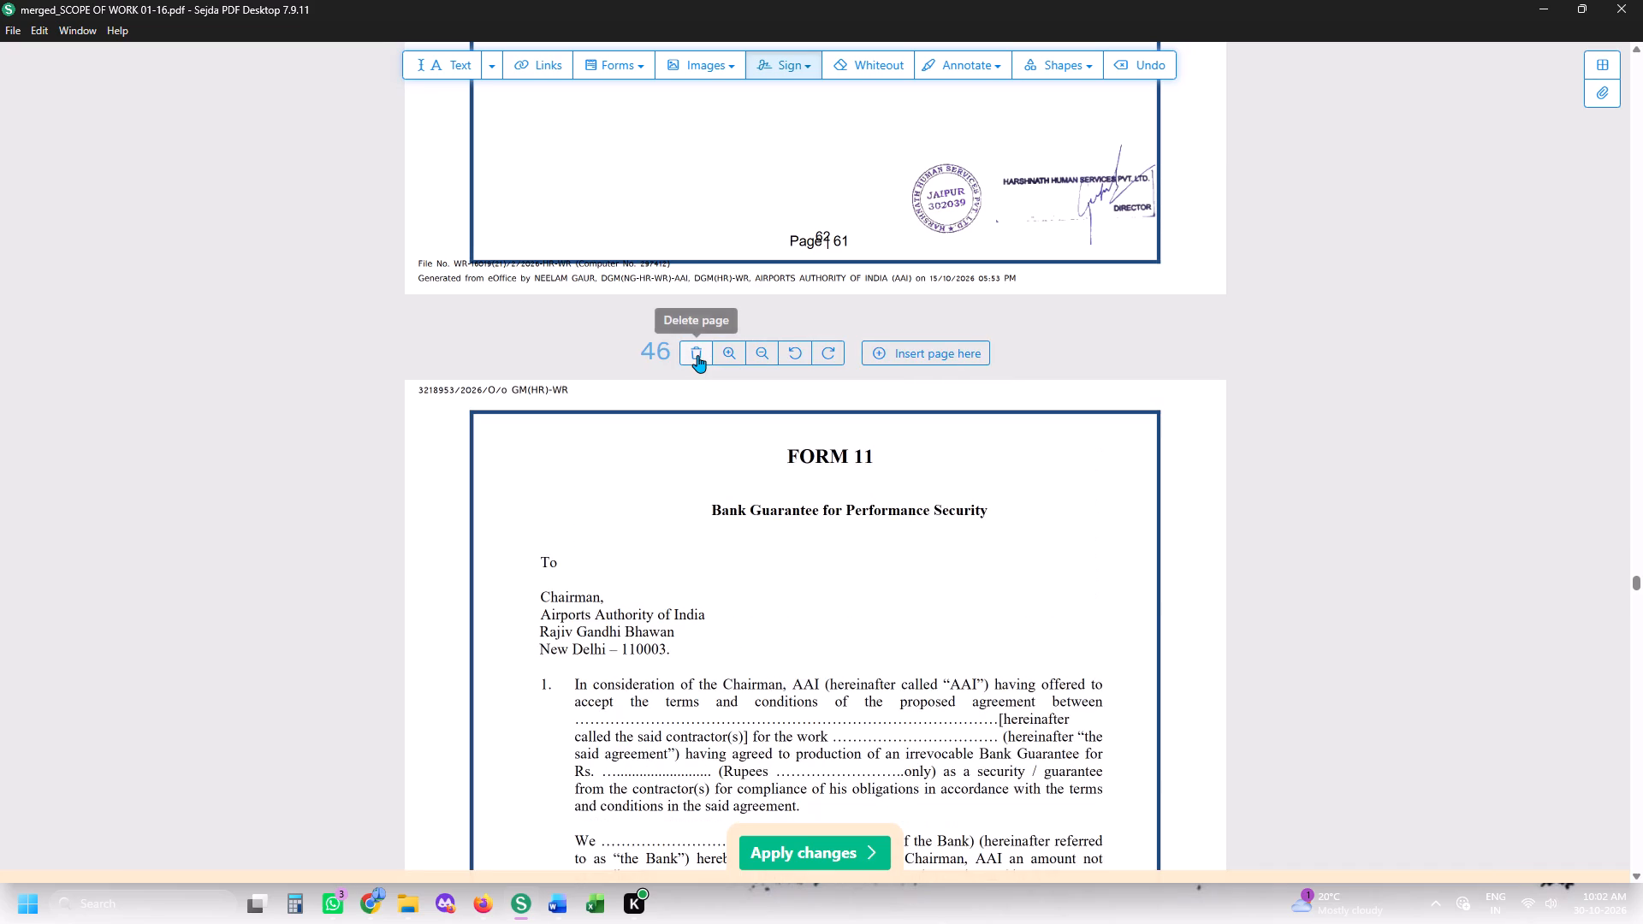
# White out the blank turnover and profit table on Form 3 Financial Information, including its "Fig in lakhs Rs." caption.
pyautogui.scroll(18, 697, 355)
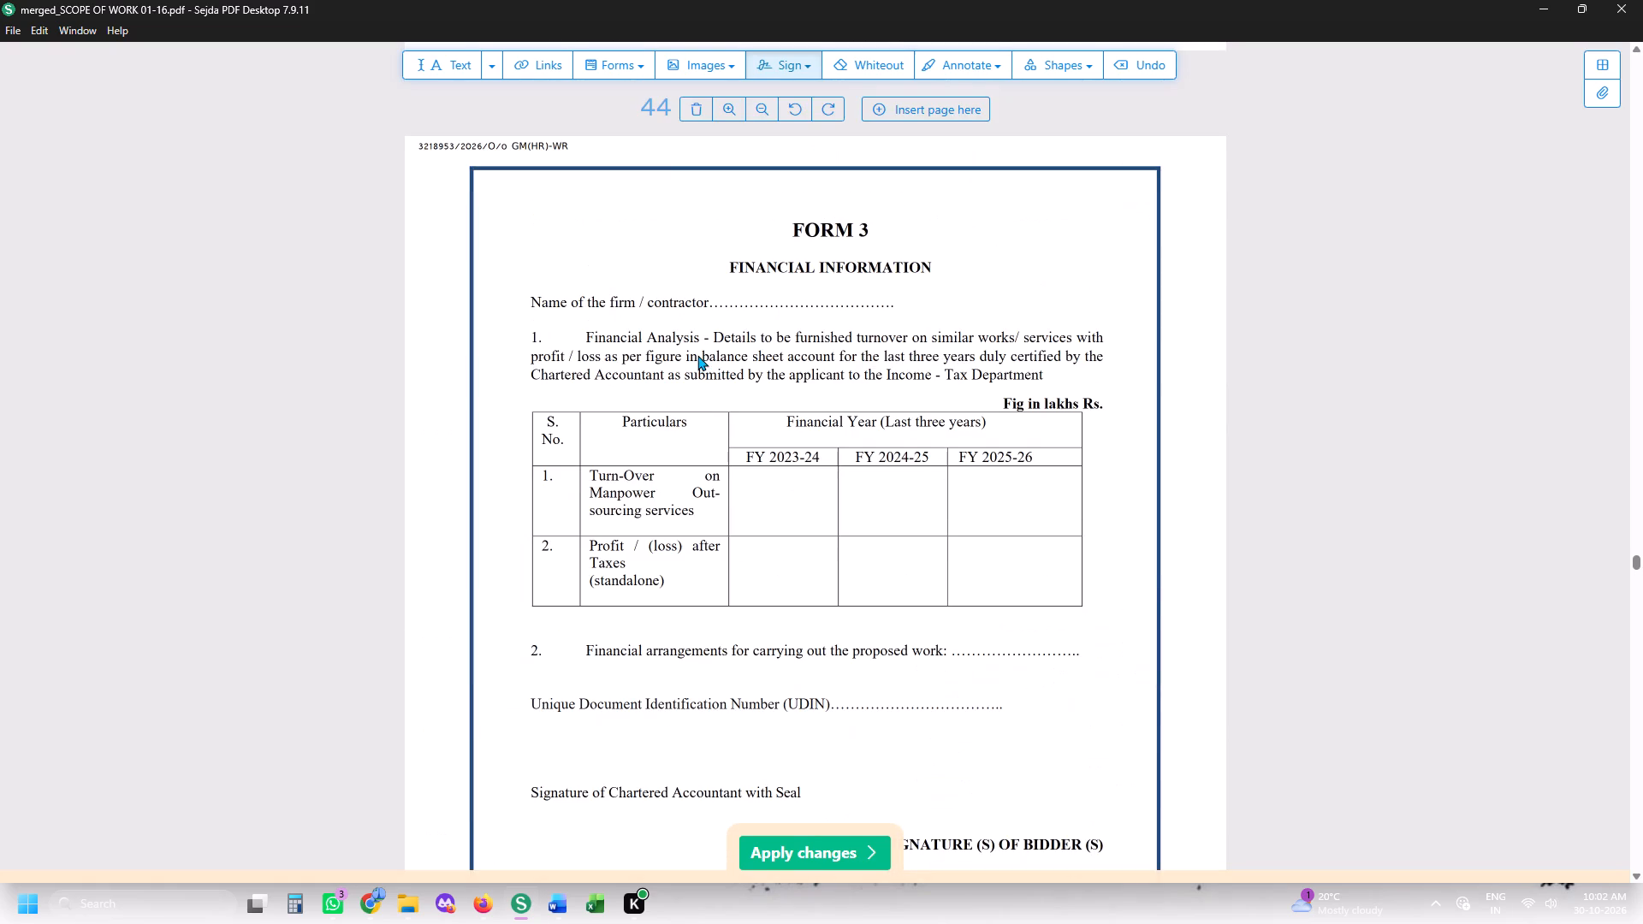
pyautogui.scroll(5, 697, 355)
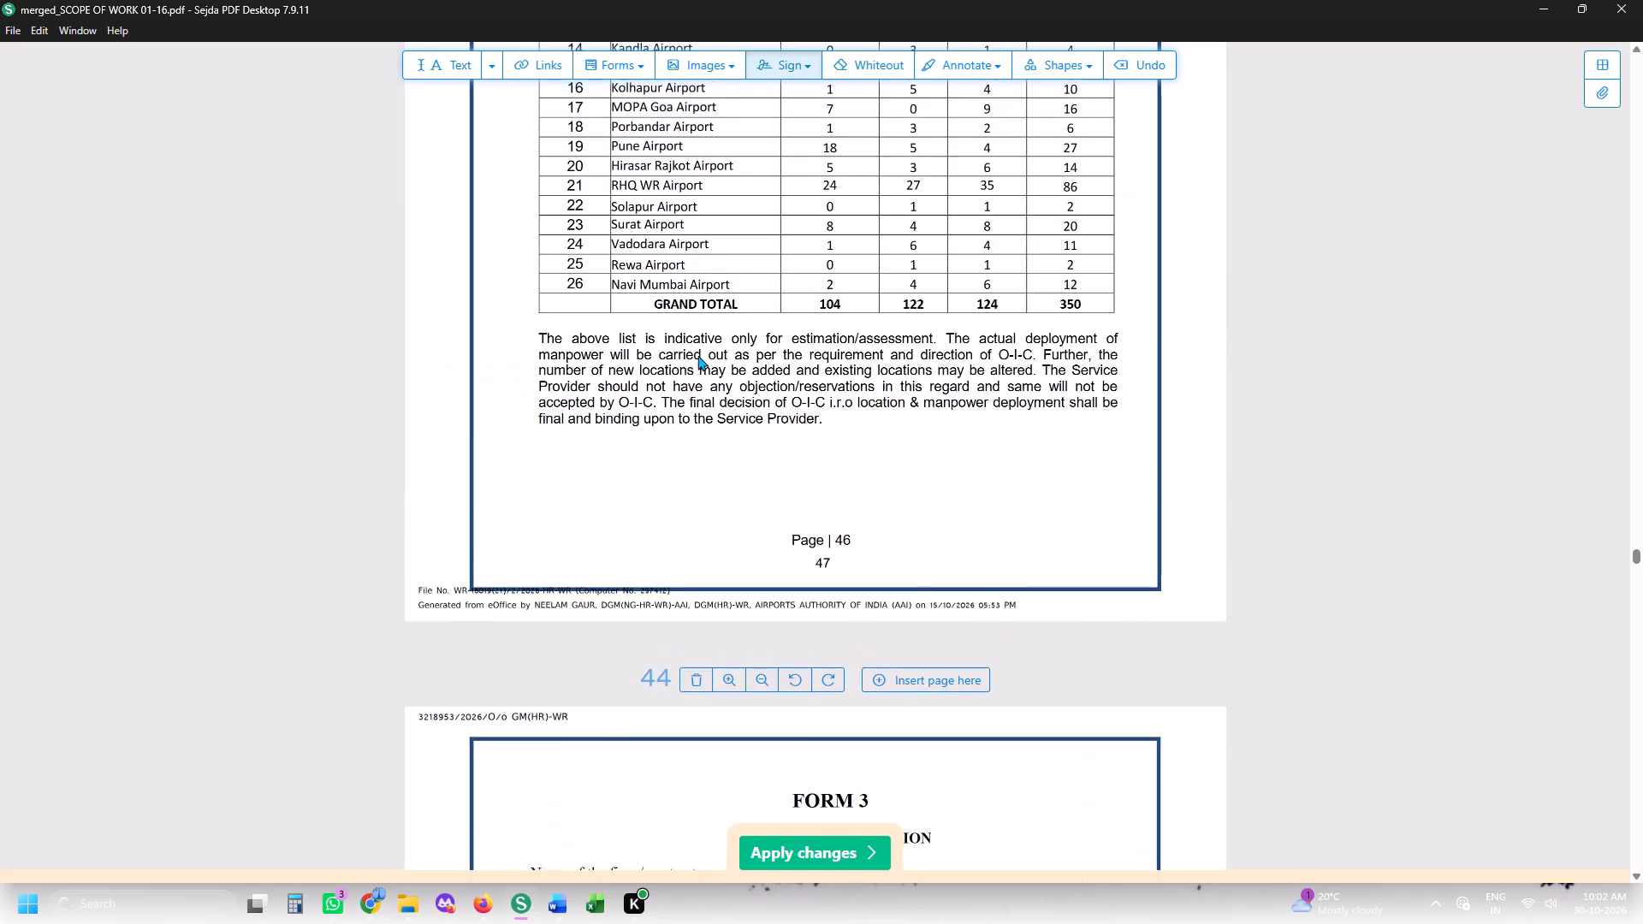
pyautogui.scroll(-5, 697, 355)
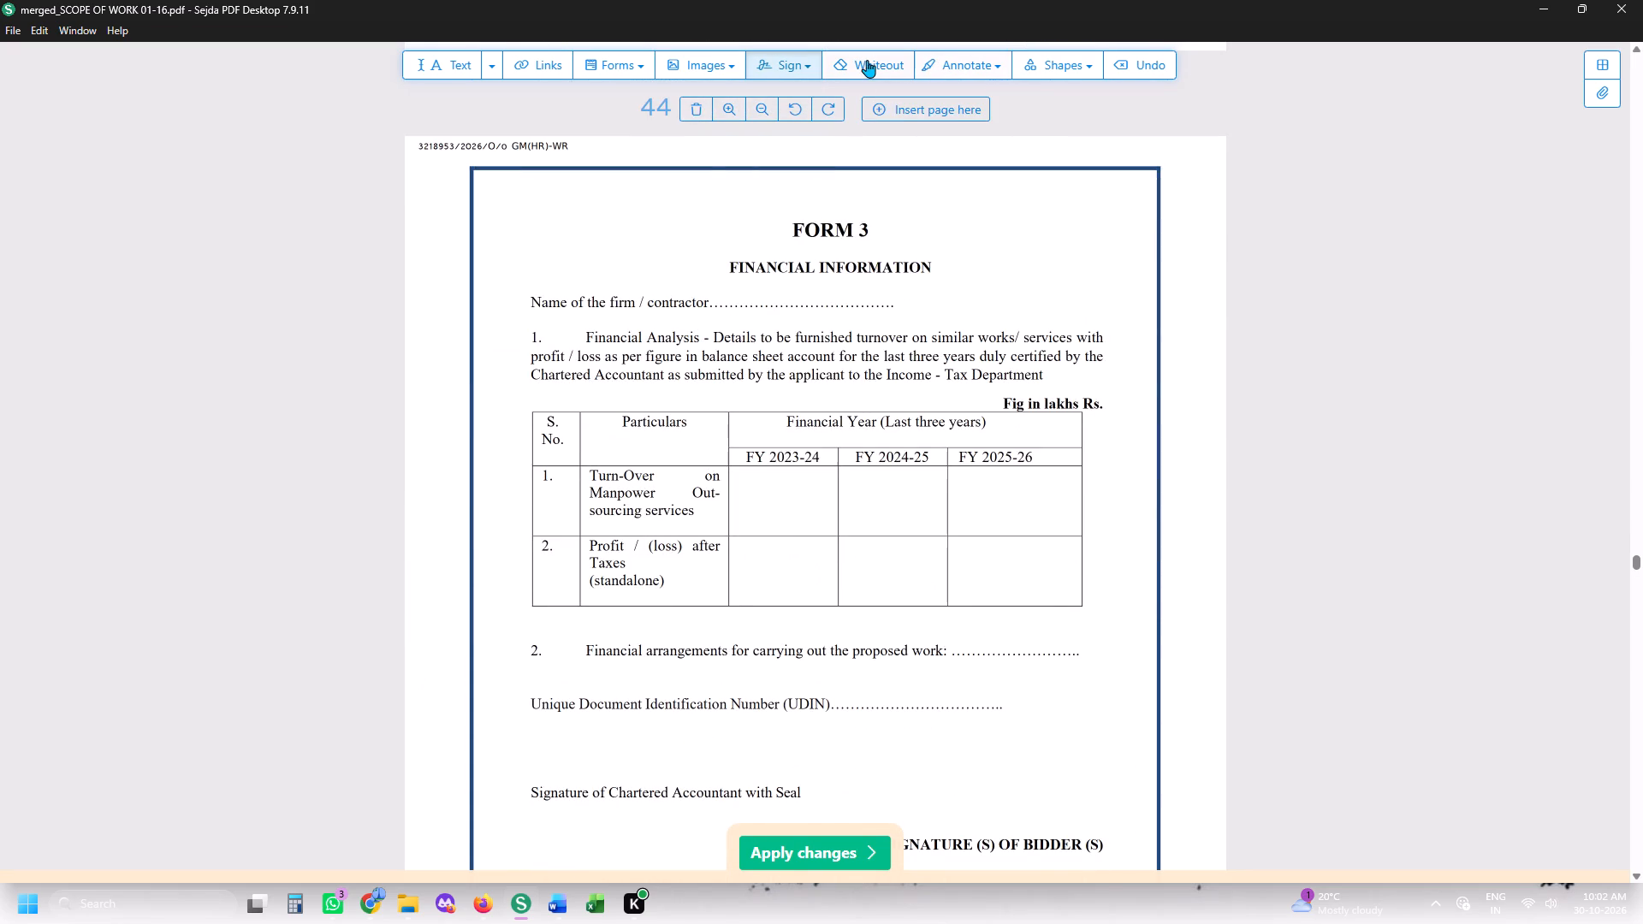
pyautogui.click(867, 60)
pyautogui.moveTo(528, 400); pyautogui.dragTo(932, 512)
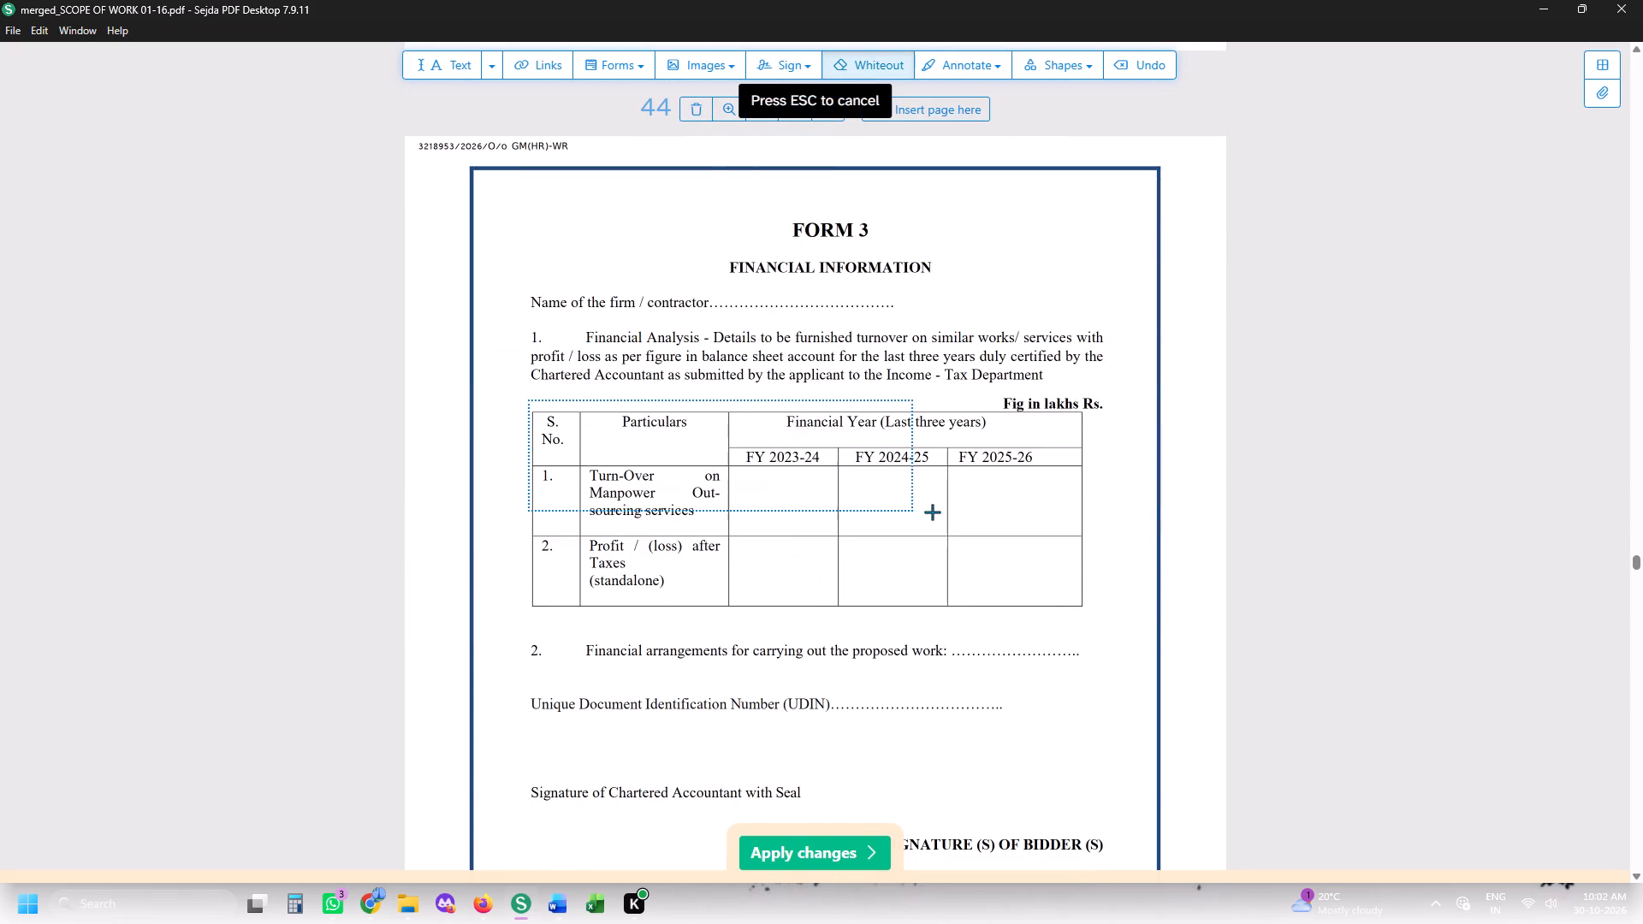
pyautogui.moveTo(932, 512); pyautogui.dragTo(1160, 589)
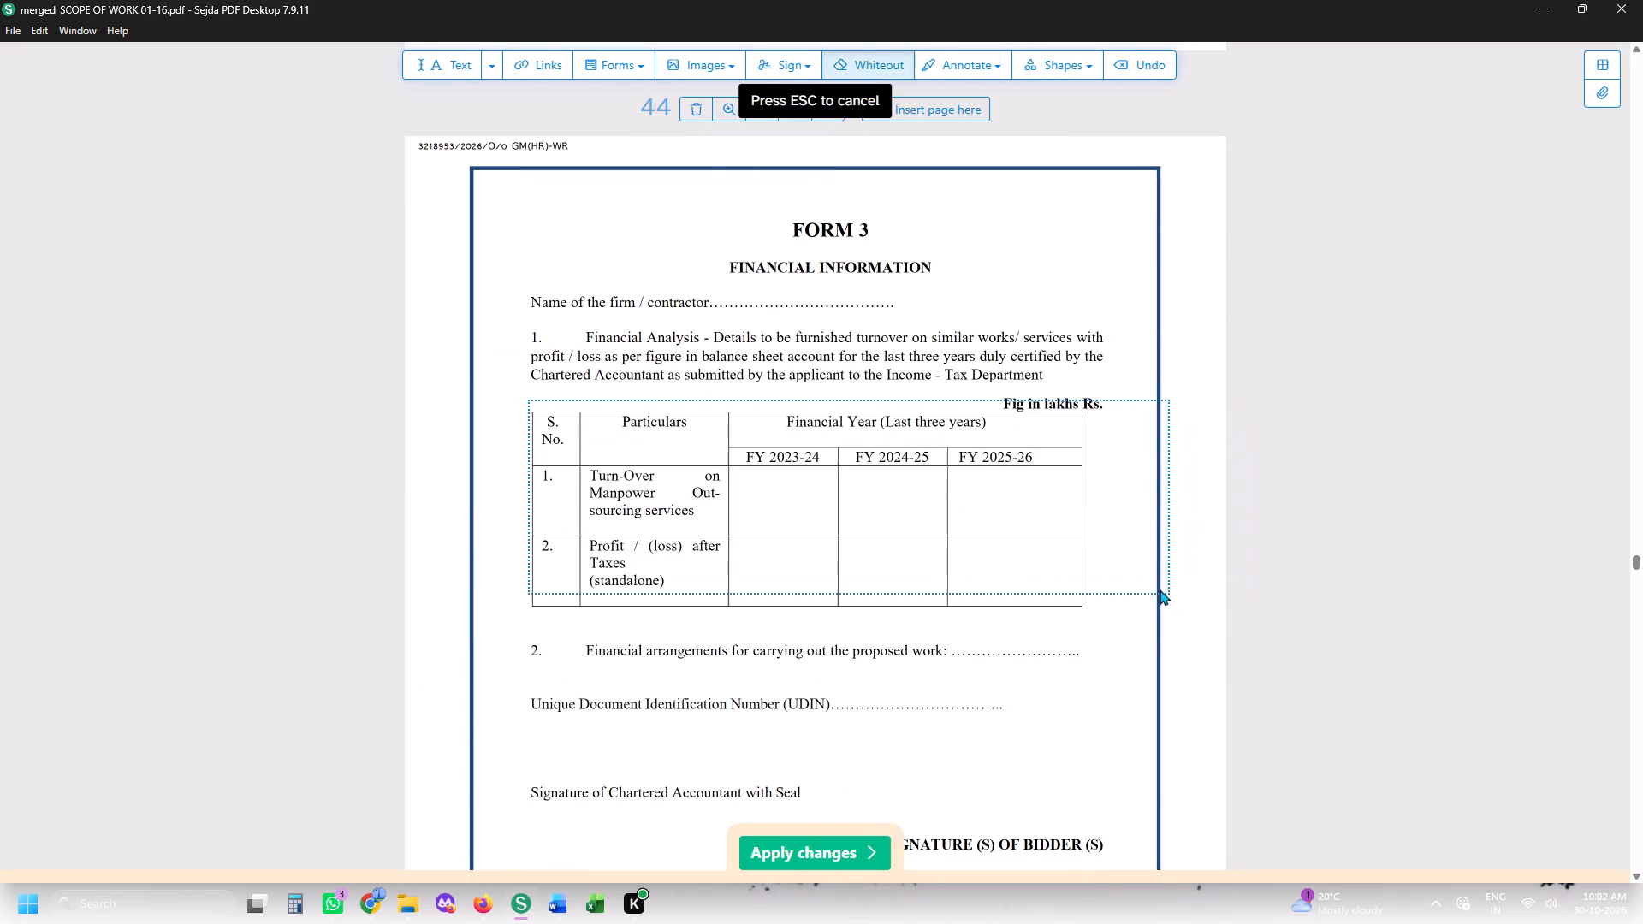
pyautogui.moveTo(1160, 589); pyautogui.dragTo(1112, 623)
pyautogui.click(1117, 399)
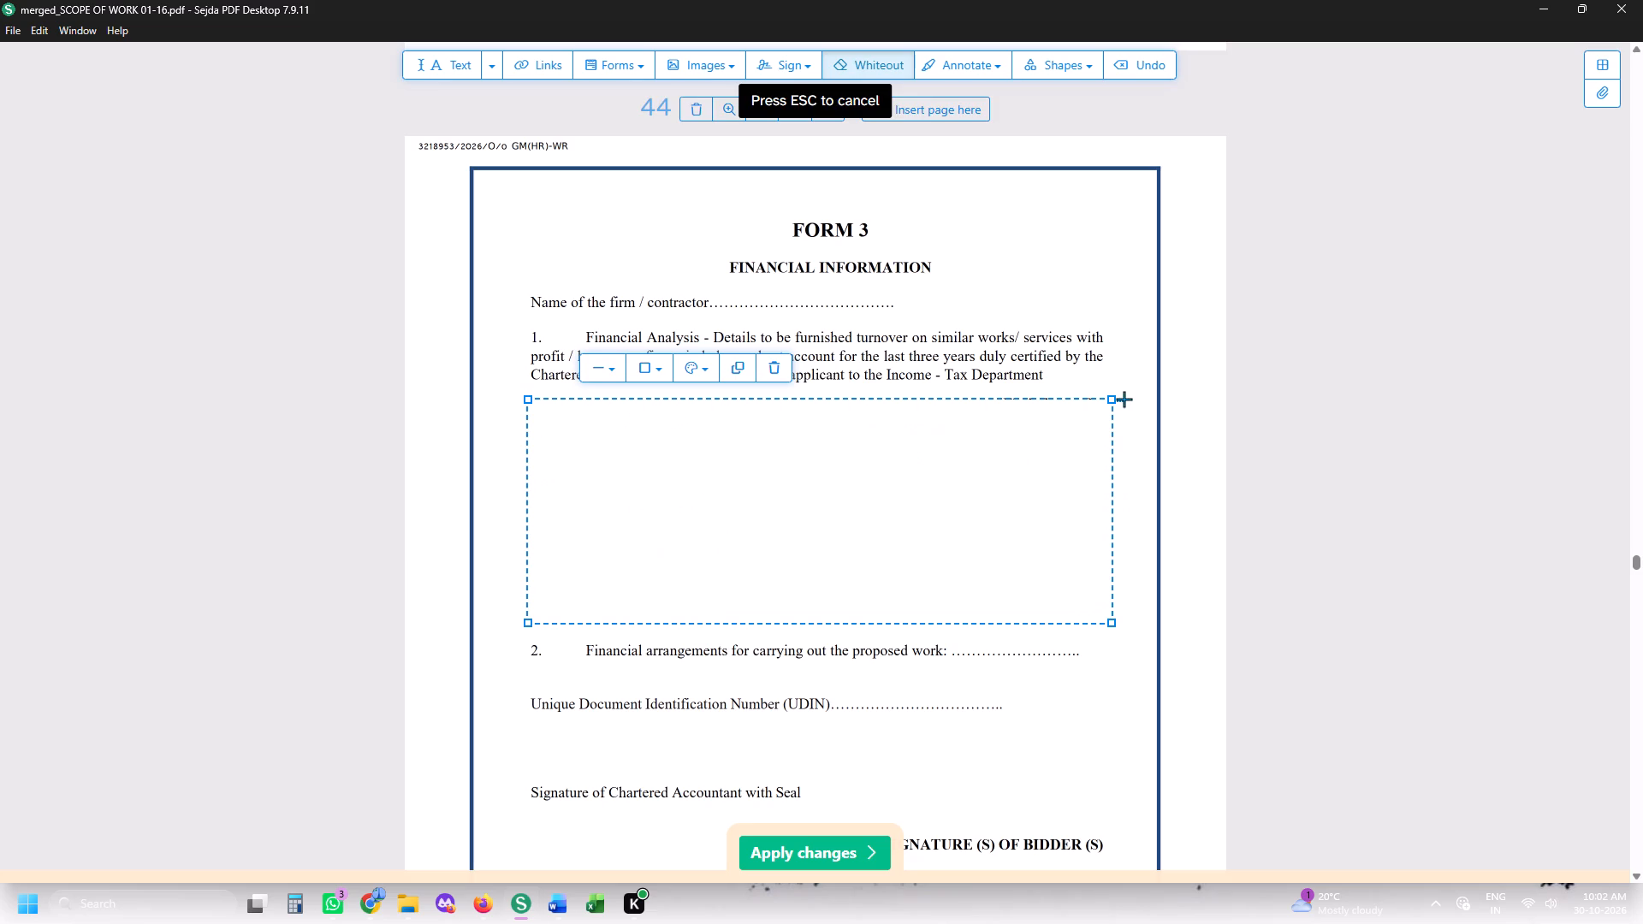
pyautogui.moveTo(1113, 397); pyautogui.dragTo(1116, 393)
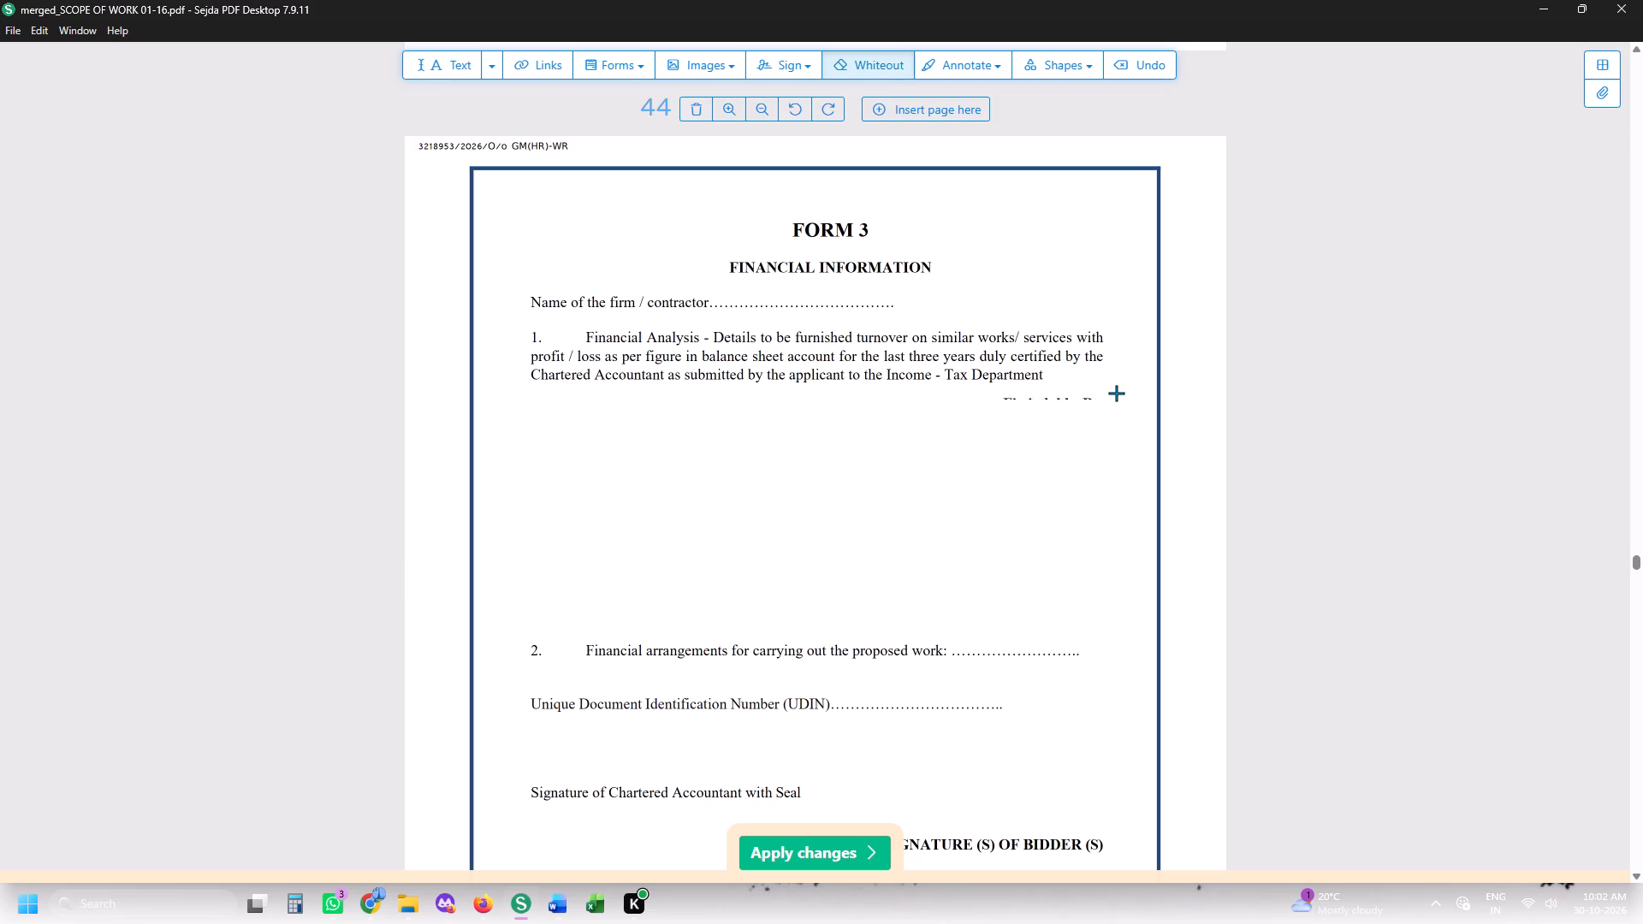
pyautogui.moveTo(1116, 393); pyautogui.dragTo(1118, 388)
pyautogui.click(1094, 281)
# Place the saved "Turnover of Firm" image for 2023-24 to 2025-26 in Form 3's blanked area, enlarging and centring it.
pyautogui.click(808, 59)
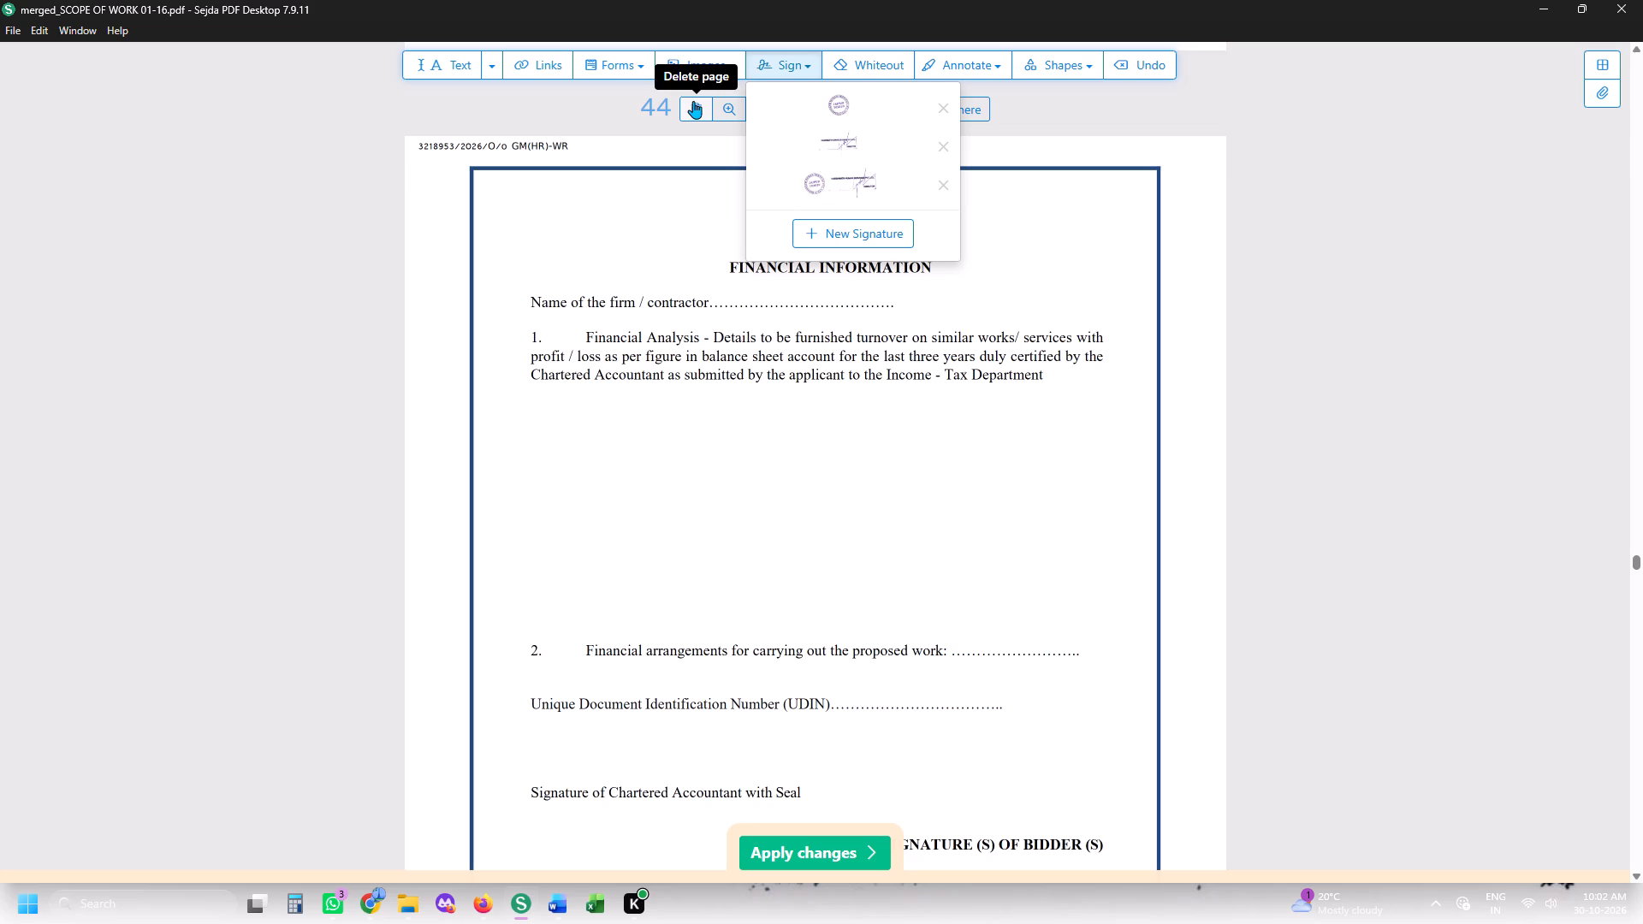
pyautogui.click(705, 55)
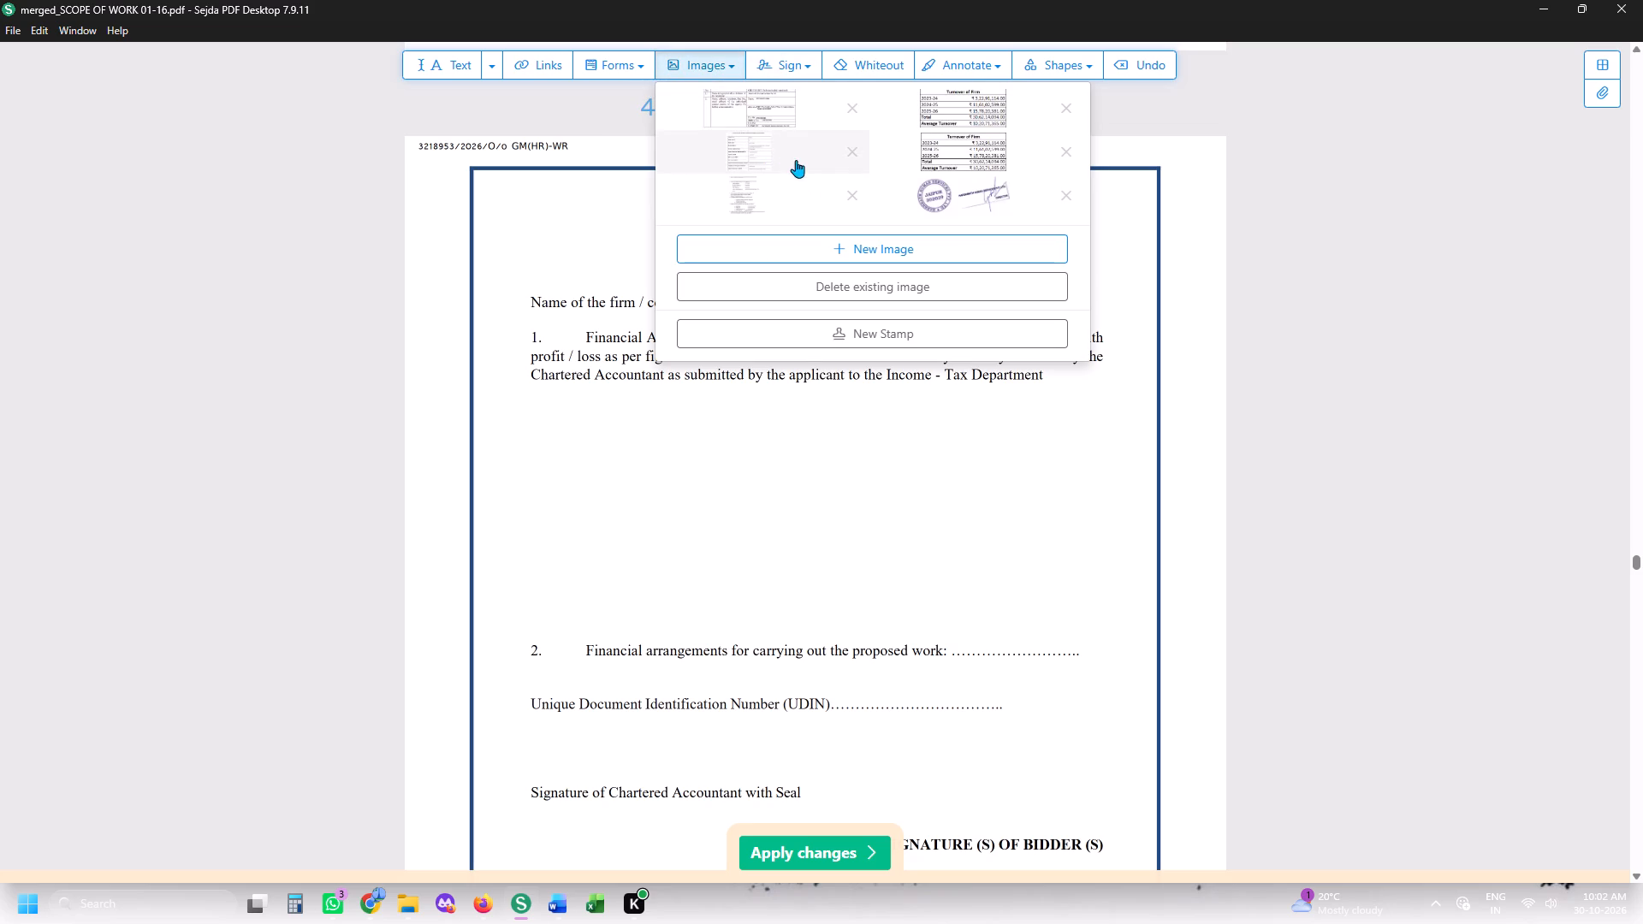
pyautogui.click(939, 115)
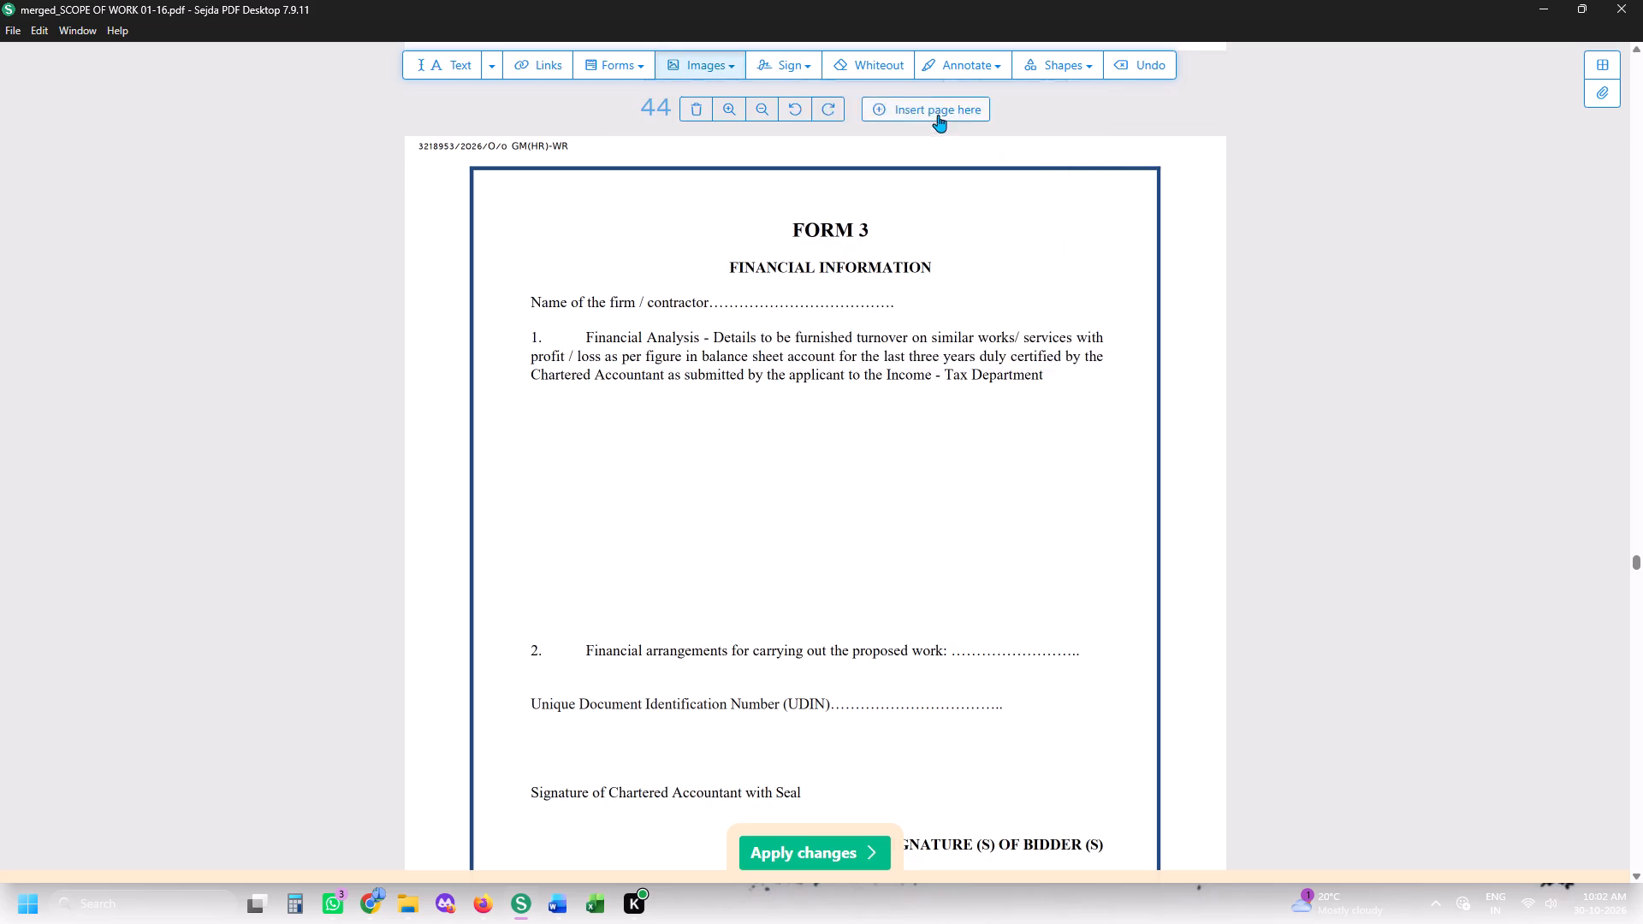
pyautogui.click(808, 499)
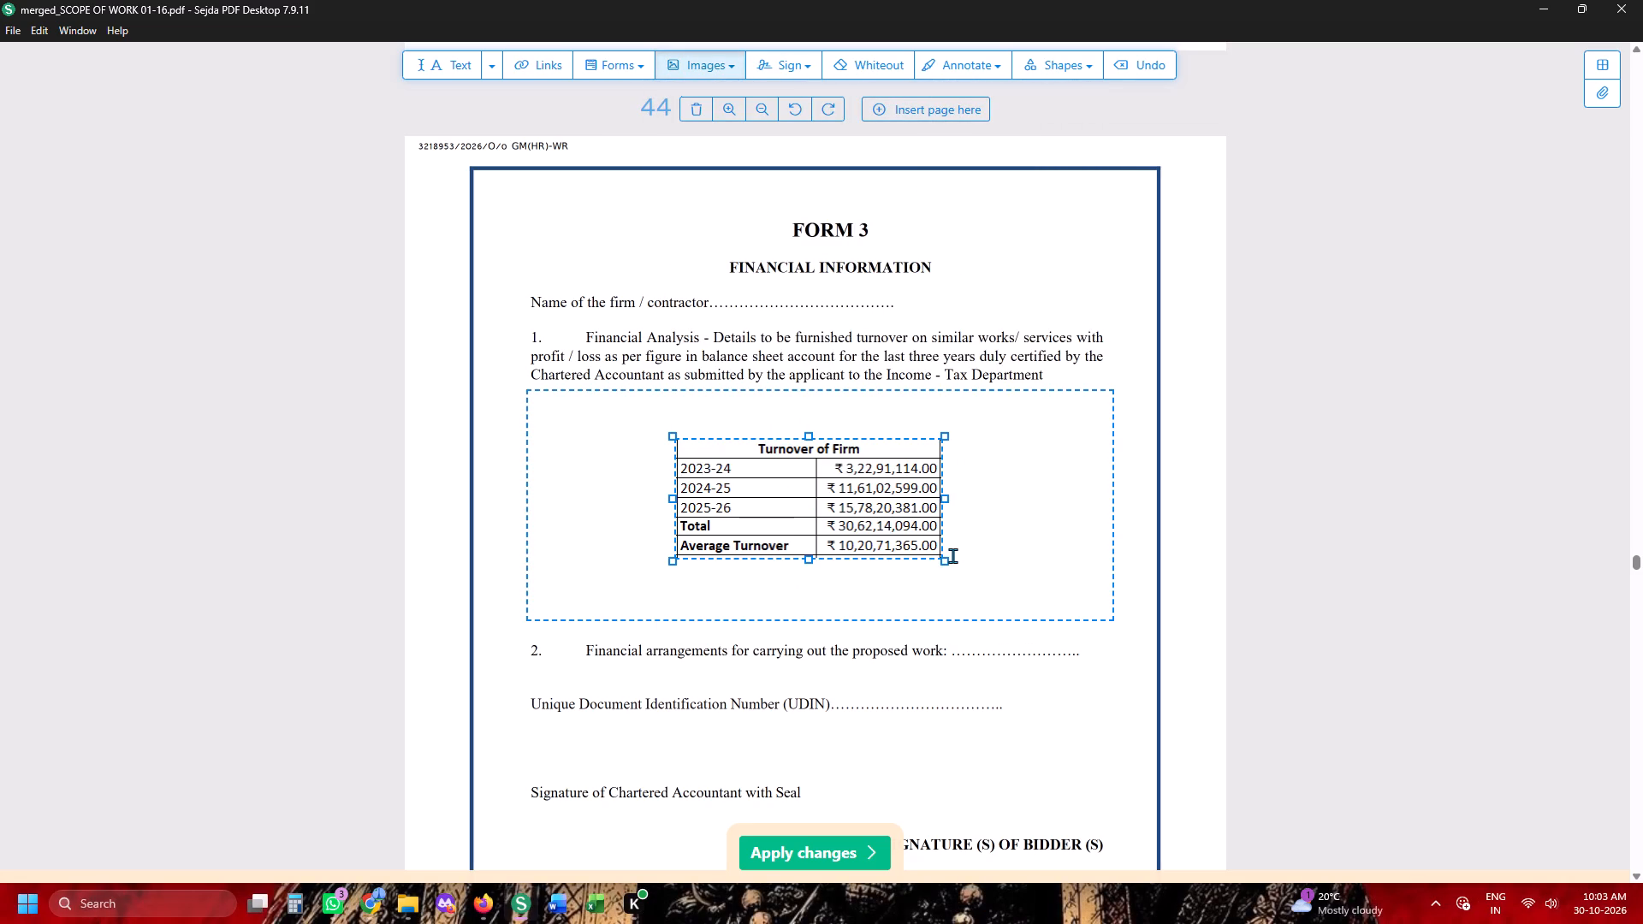
pyautogui.moveTo(944, 564); pyautogui.dragTo(970, 578)
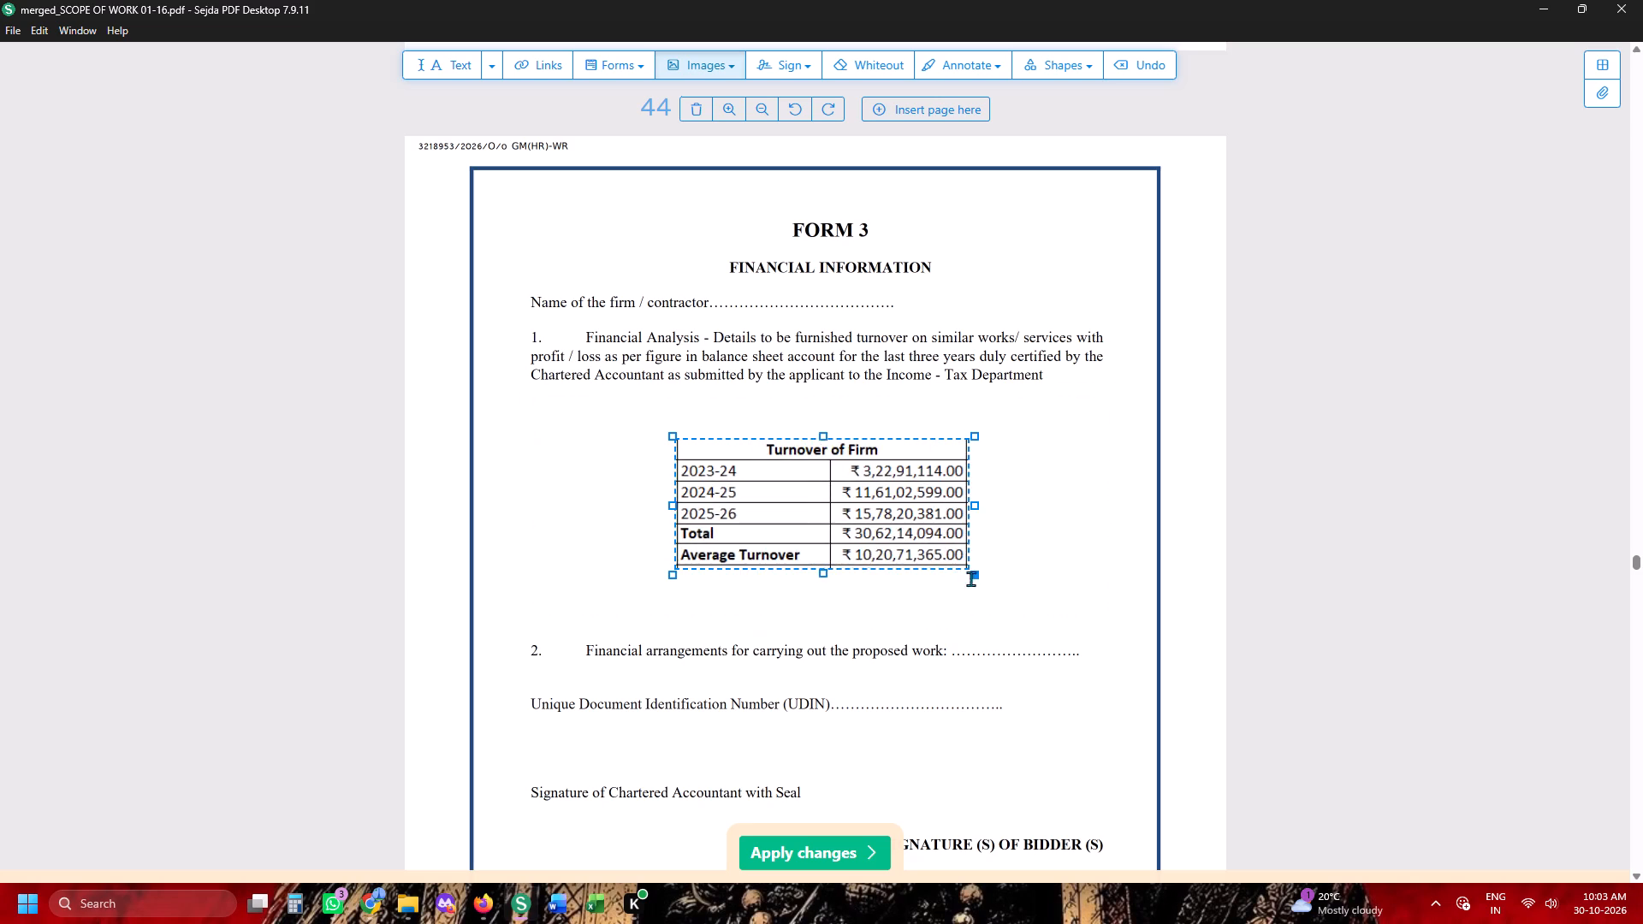
pyautogui.moveTo(970, 578); pyautogui.dragTo(992, 593)
pyautogui.moveTo(888, 549); pyautogui.dragTo(853, 537)
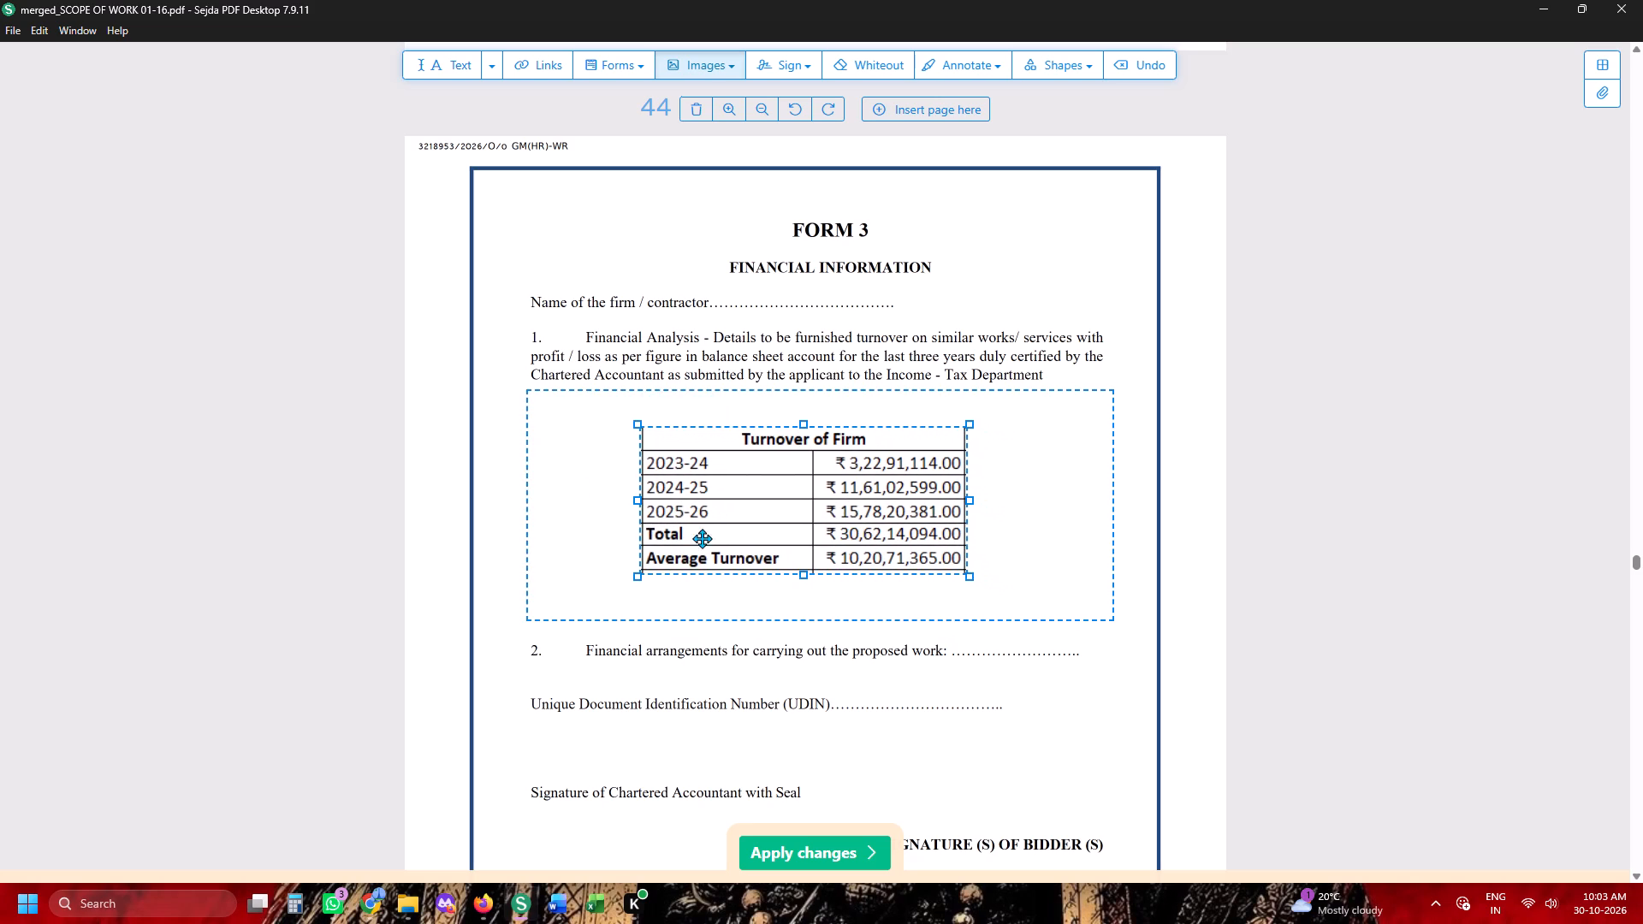
pyautogui.click(555, 480)
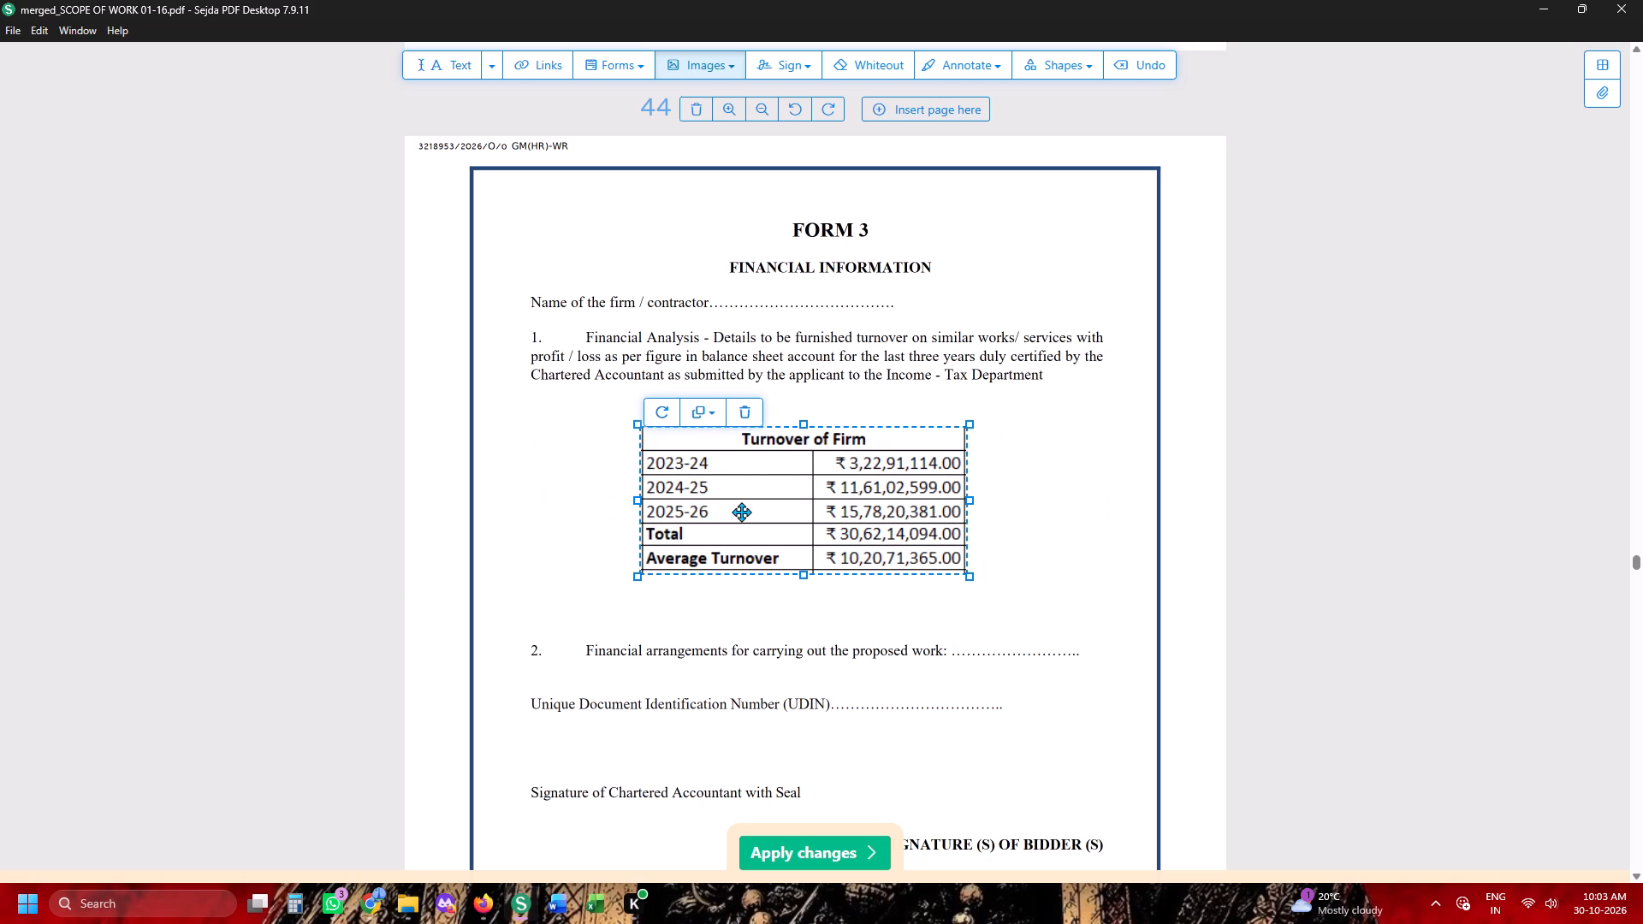
# Fill in Form 3's firm name as Harshnath Human Services Pvt Ltd. and remove the trailing dots.
pyautogui.click(454, 72)
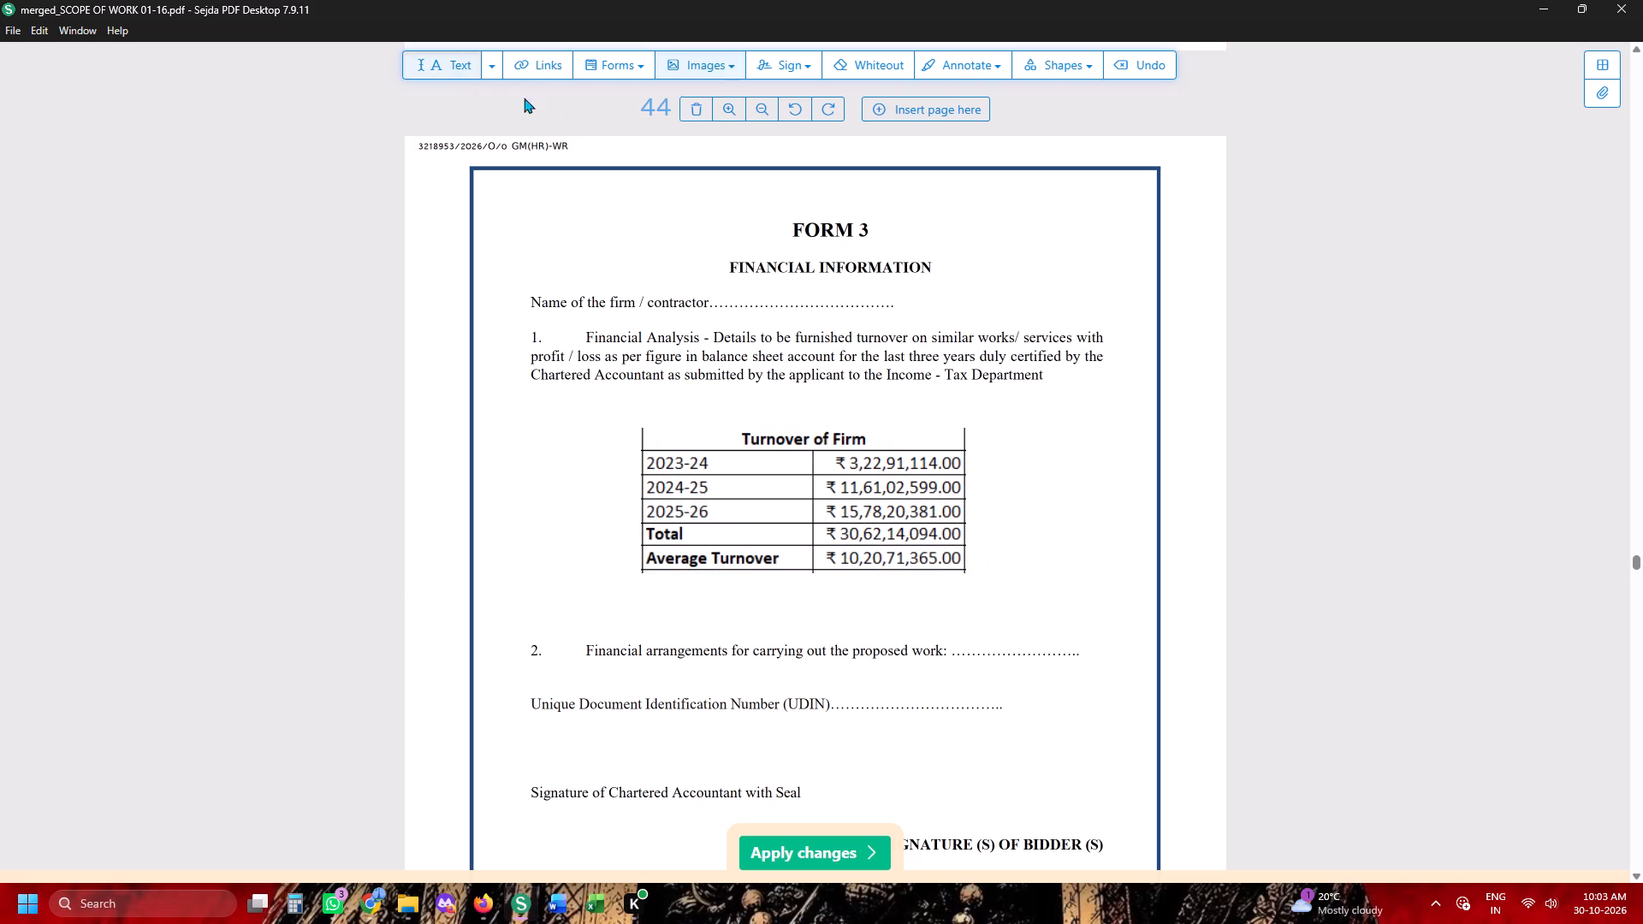
pyautogui.click(714, 305)
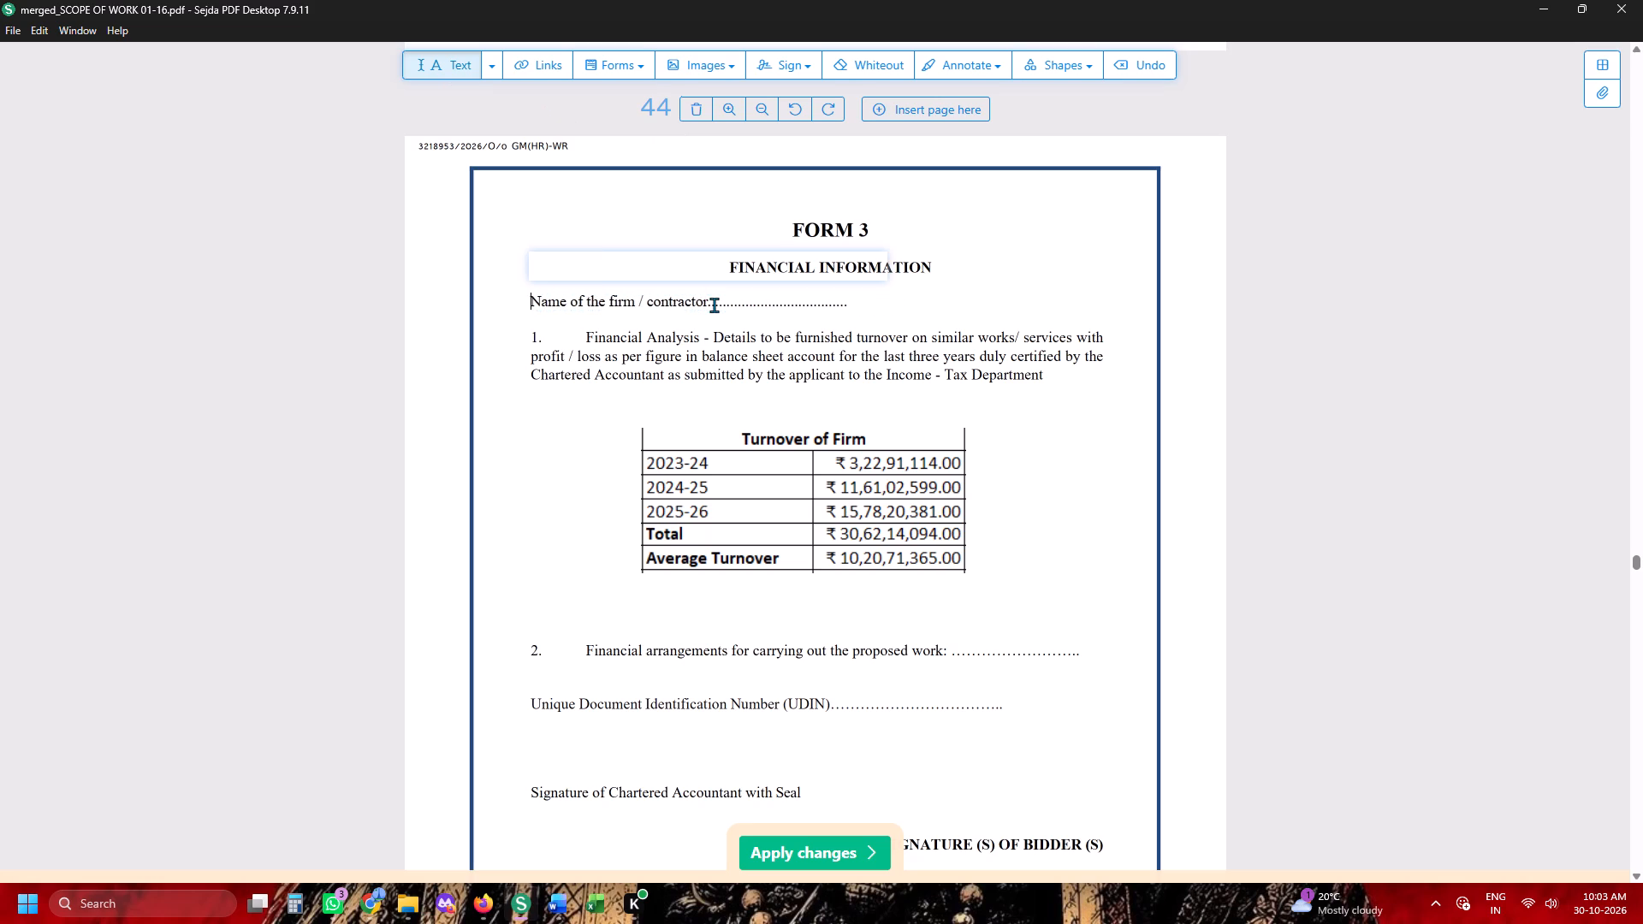
pyautogui.click(714, 305)
pyautogui.click(709, 310)
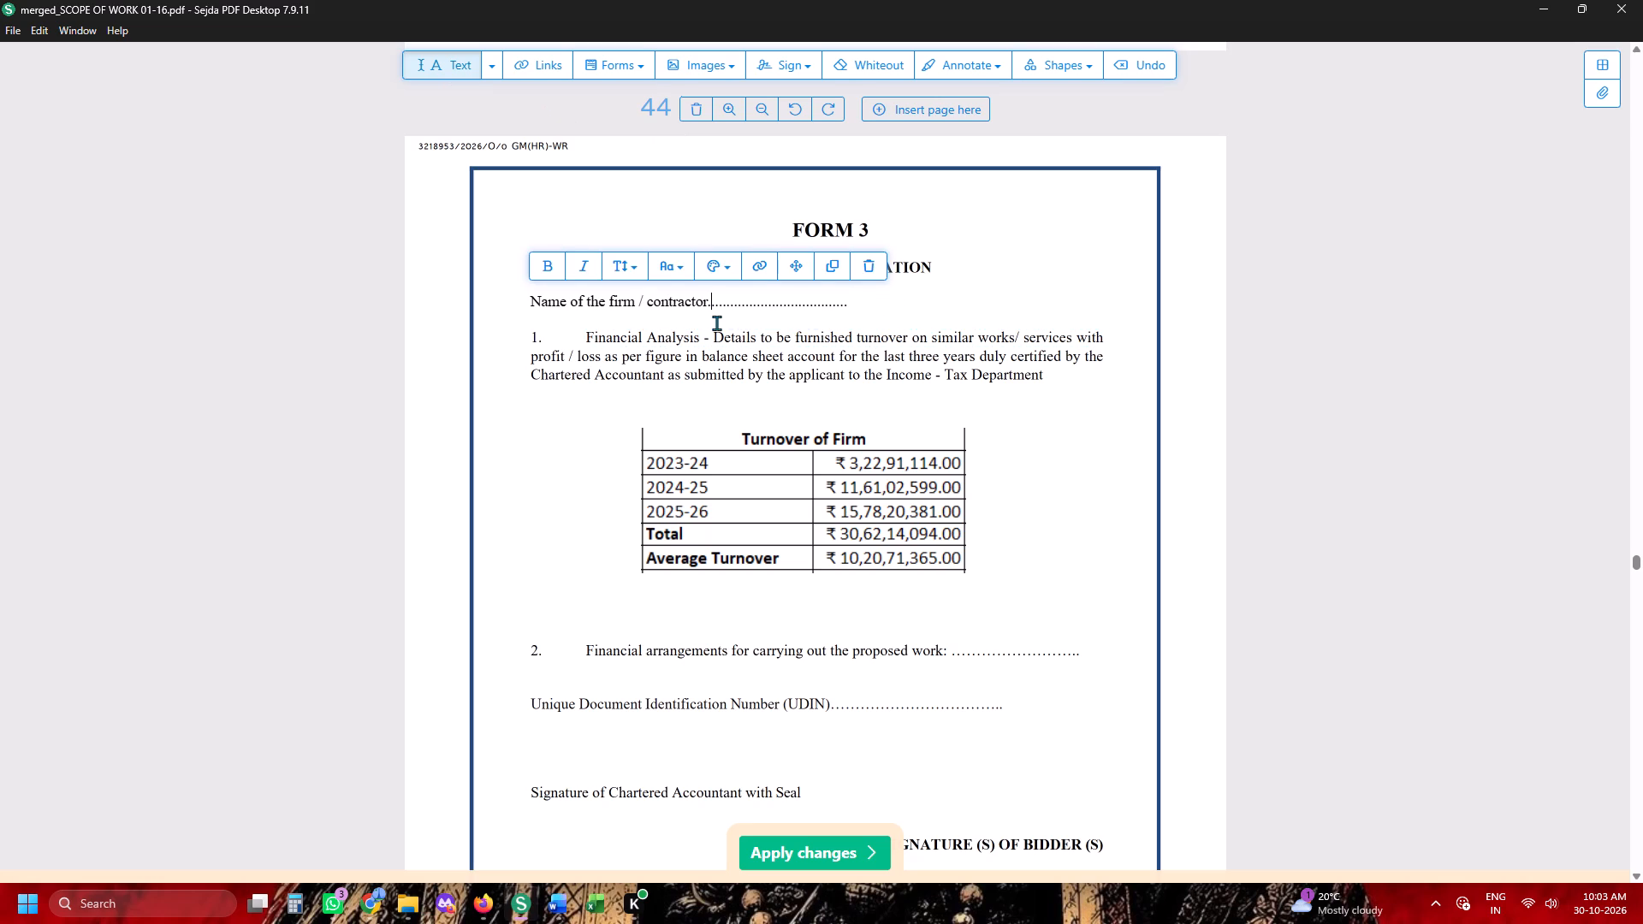
pyautogui.press('super+v')
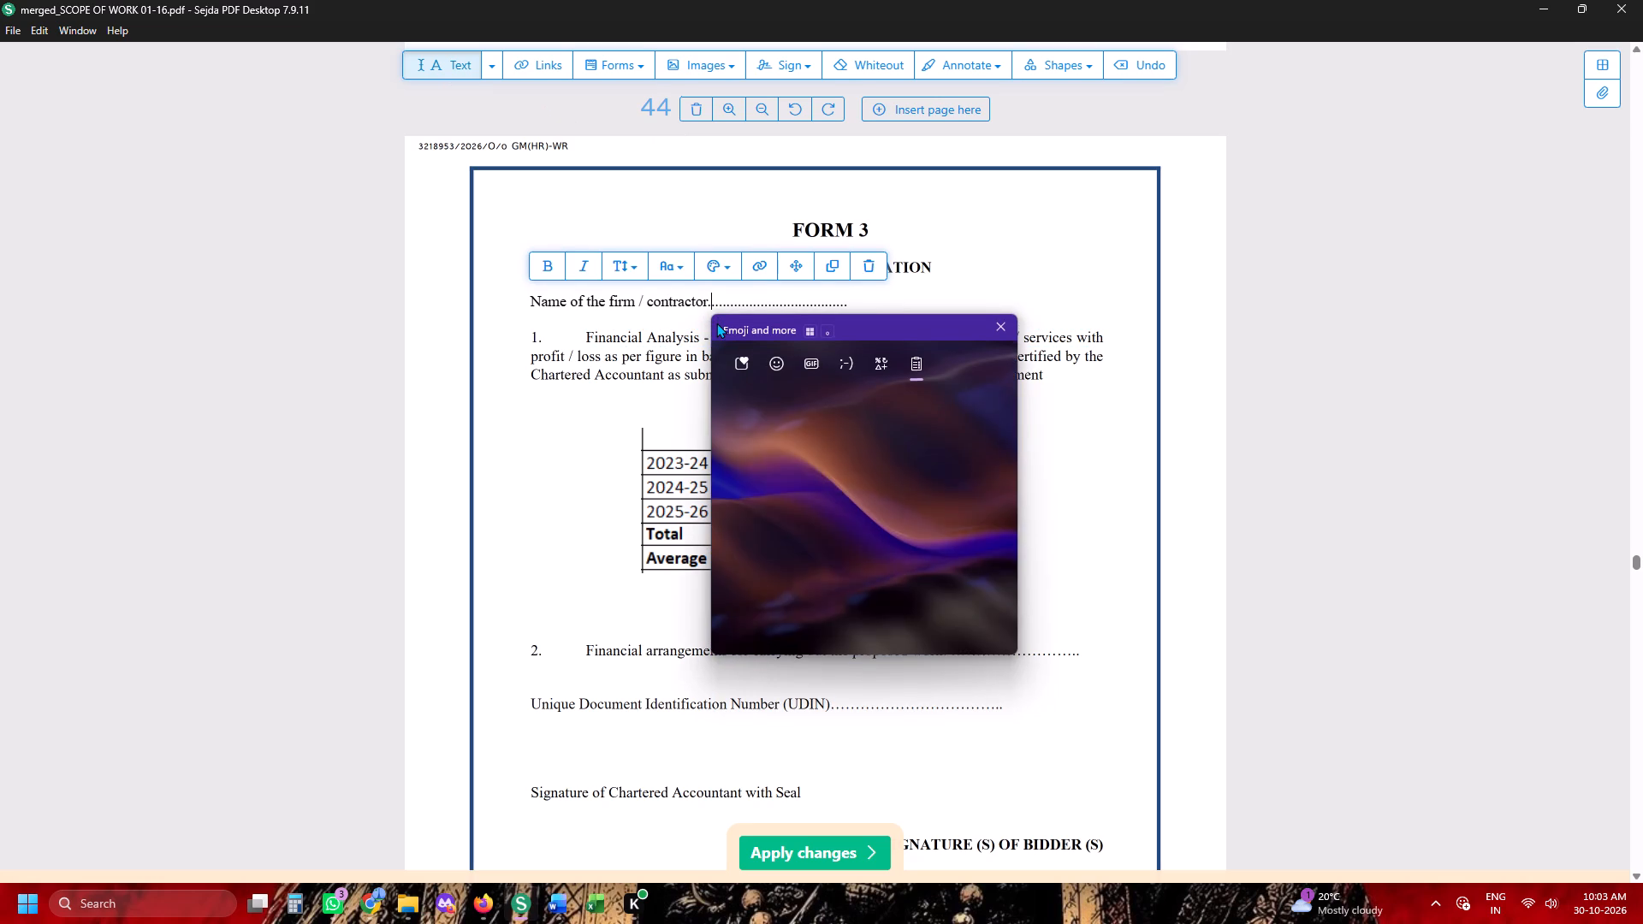
pyautogui.press('End')
pyautogui.press('Return')
pyautogui.hotkey('ctrl', 'v')
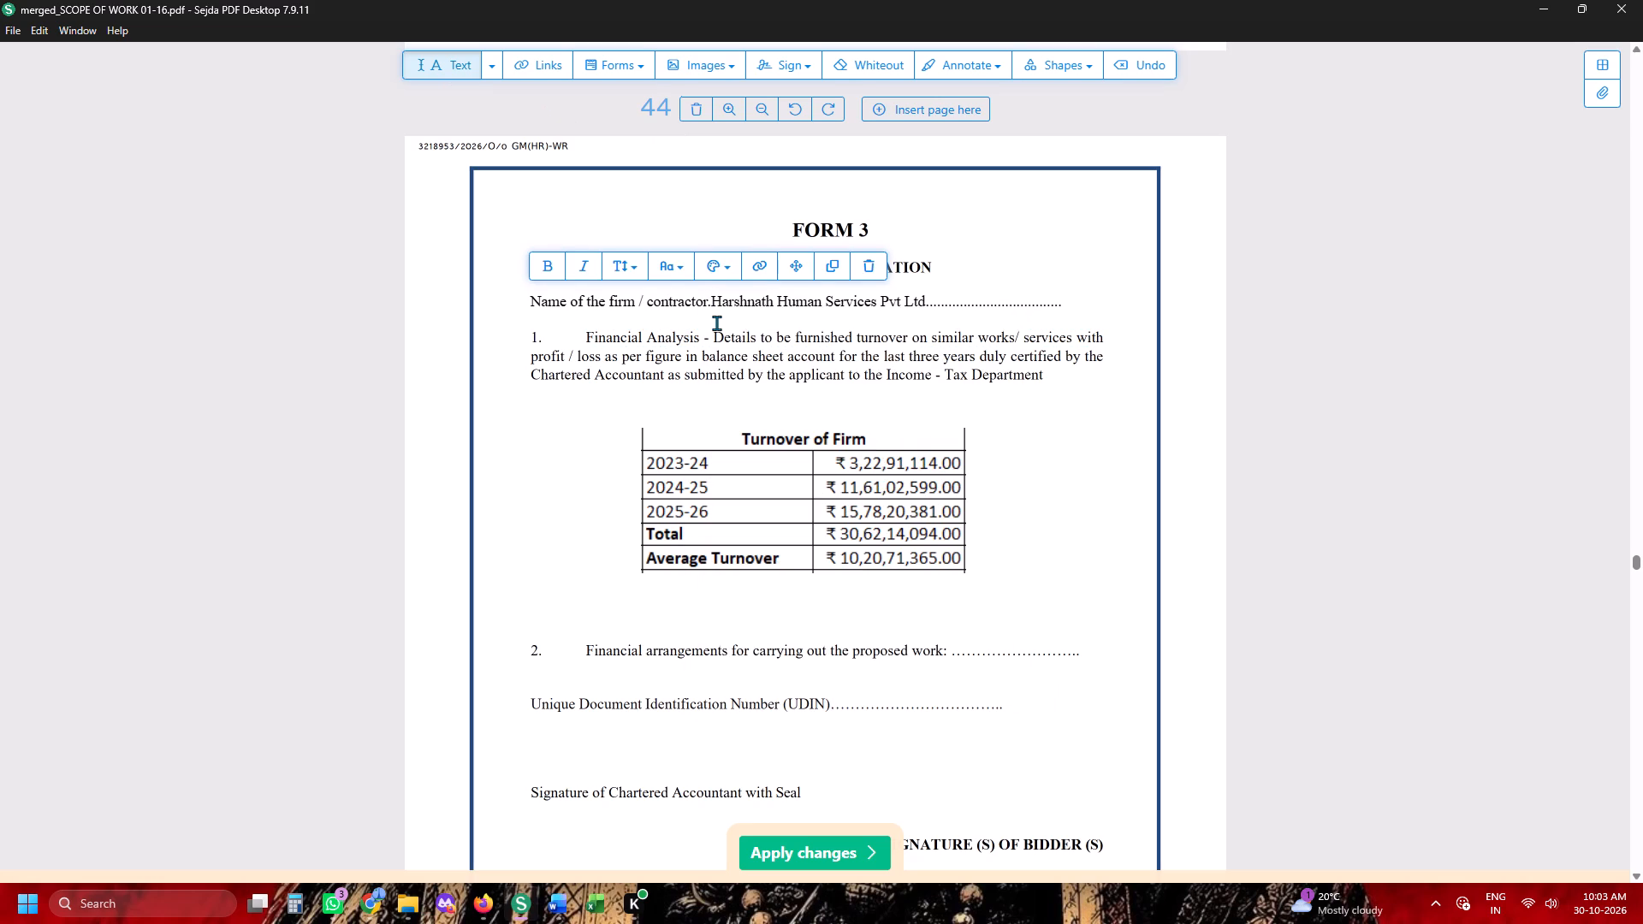
pyautogui.press('End')
pyautogui.press('BackSpace')
pyautogui.press('BackSpace')
pyautogui.press('BackSpace')
pyautogui.press('BackSpace')
pyautogui.press('BackSpace')
pyautogui.press('BackSpace')
pyautogui.press('BackSpace')
pyautogui.press('BackSpace')
pyautogui.press('BackSpace')
pyautogui.press('BackSpace')
pyautogui.press('BackSpace')
pyautogui.press('BackSpace')
pyautogui.press('BackSpace')
pyautogui.press('BackSpace')
pyautogui.press('BackSpace')
pyautogui.press('BackSpace')
pyautogui.press('BackSpace')
pyautogui.press('BackSpace')
pyautogui.press('BackSpace')
pyautogui.press('BackSpace')
pyautogui.press('BackSpace')
pyautogui.press('BackSpace')
pyautogui.press('BackSpace')
pyautogui.press('BackSpace')
pyautogui.press('BackSpace')
pyautogui.press('BackSpace')
pyautogui.press('BackSpace')
pyautogui.press('BackSpace')
pyautogui.press('BackSpace')
pyautogui.press('BackSpace')
pyautogui.press('BackSpace')
pyautogui.press('BackSpace')
pyautogui.press('BackSpace')
pyautogui.press('BackSpace')
pyautogui.press('BackSpace')
pyautogui.press('BackSpace')
# Add the text "copy enclosed" on two lines in Form 4's first empty cell under Name of work/Project.
pyautogui.scroll(-12, 719, 453)
pyautogui.scroll(1, 578, 273)
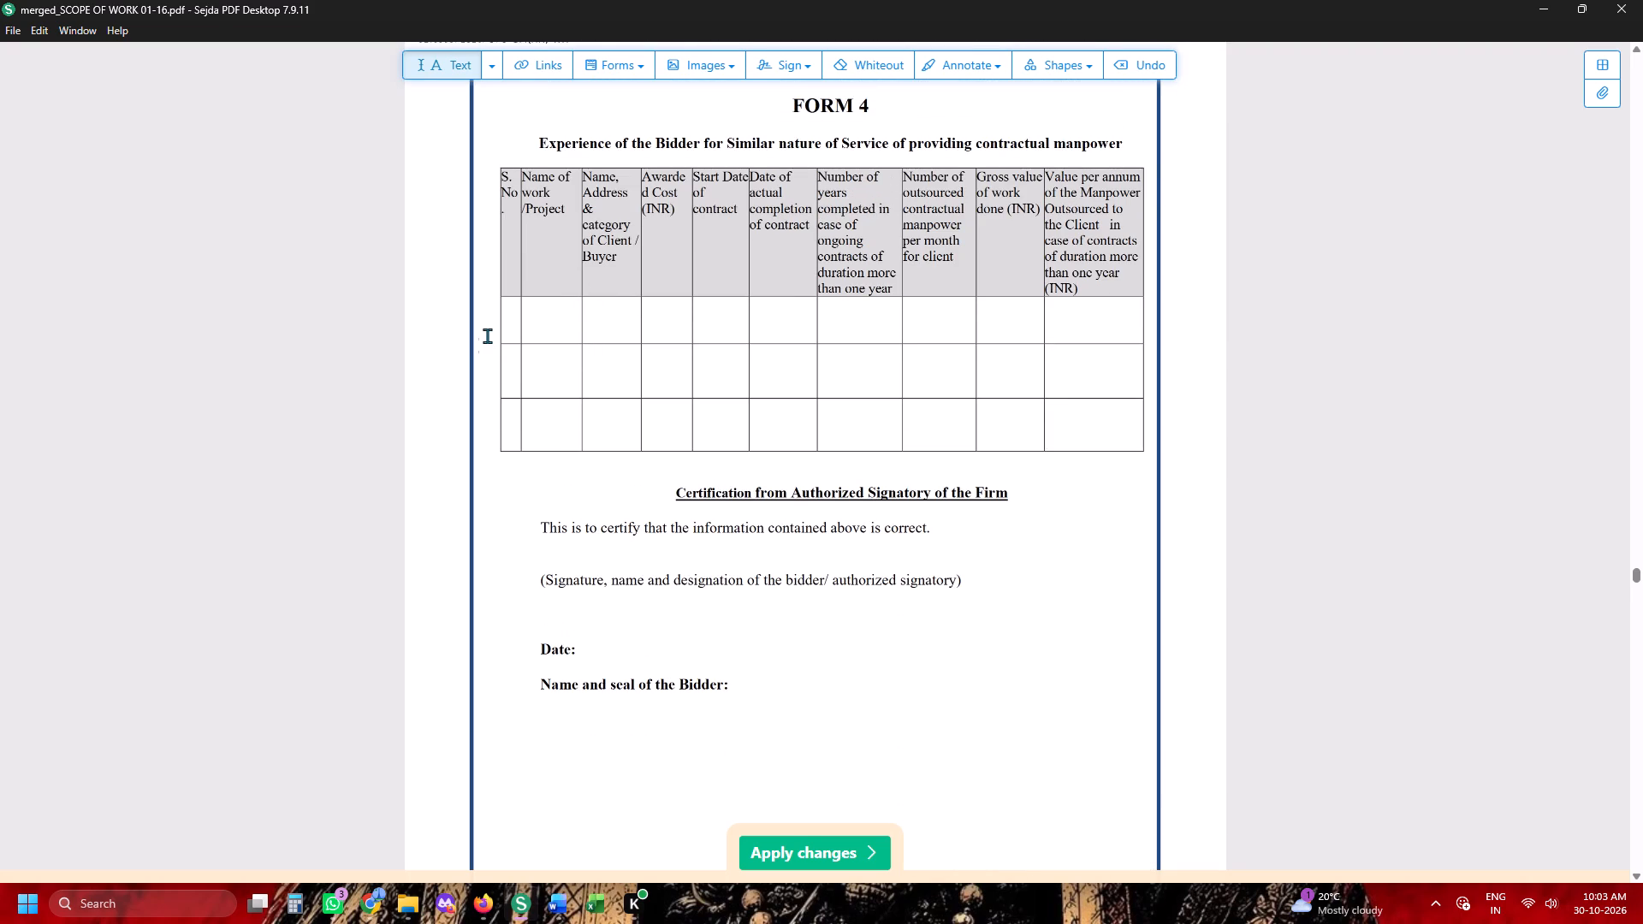
pyautogui.click(527, 305)
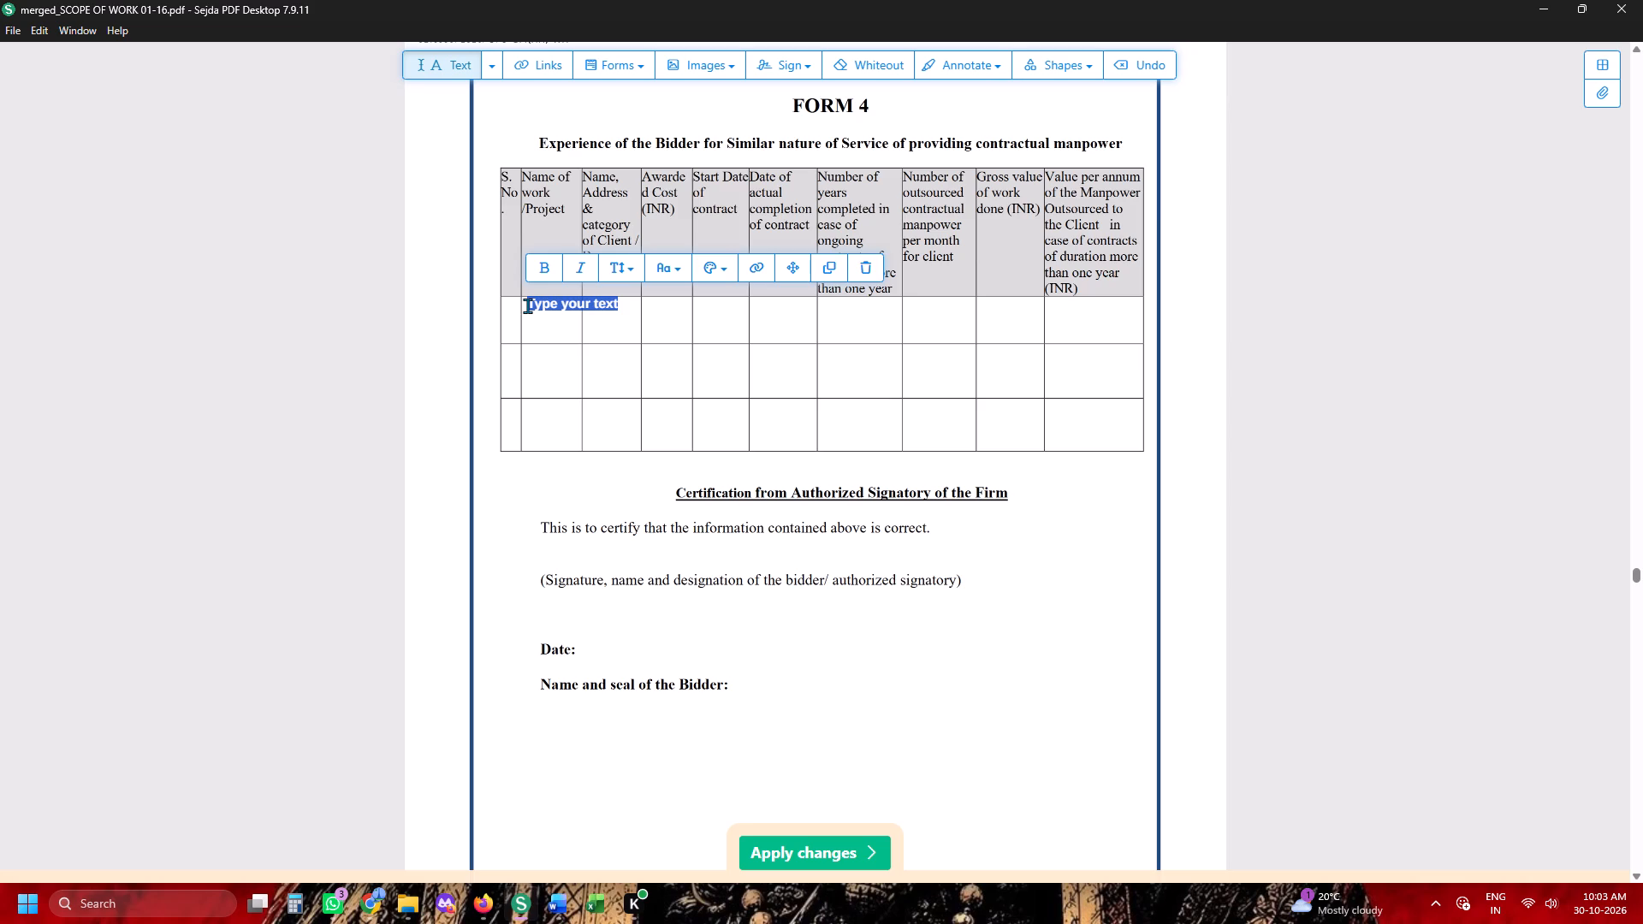
pyautogui.write('cop')
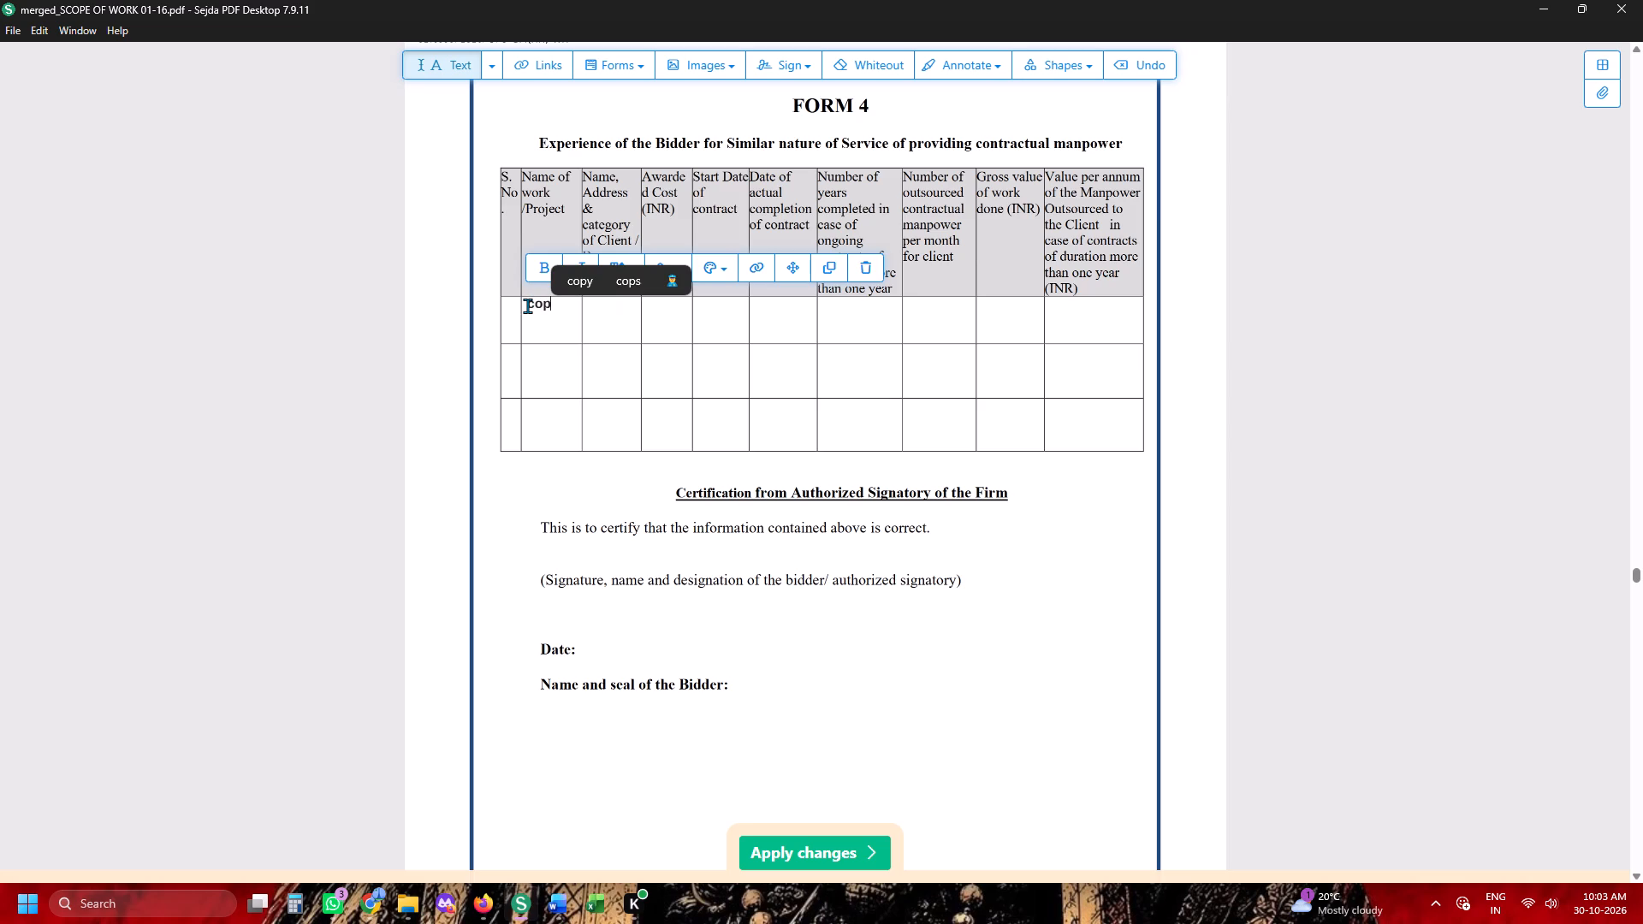
pyautogui.write('y')
pyautogui.press('space')
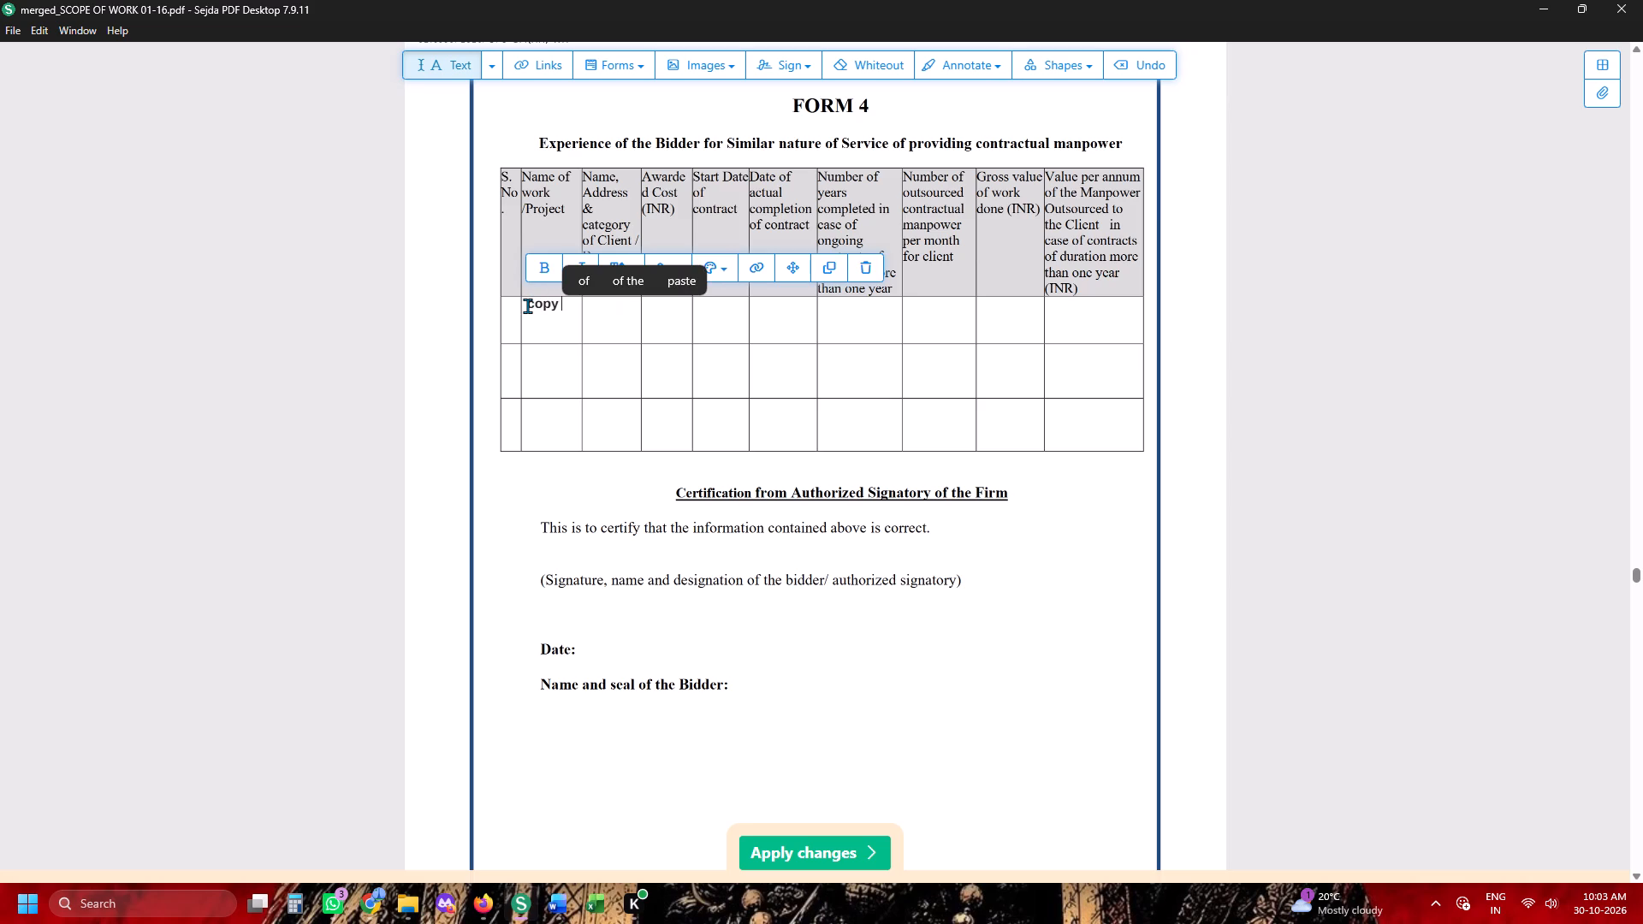
pyautogui.hotkey('shift', 'Return')
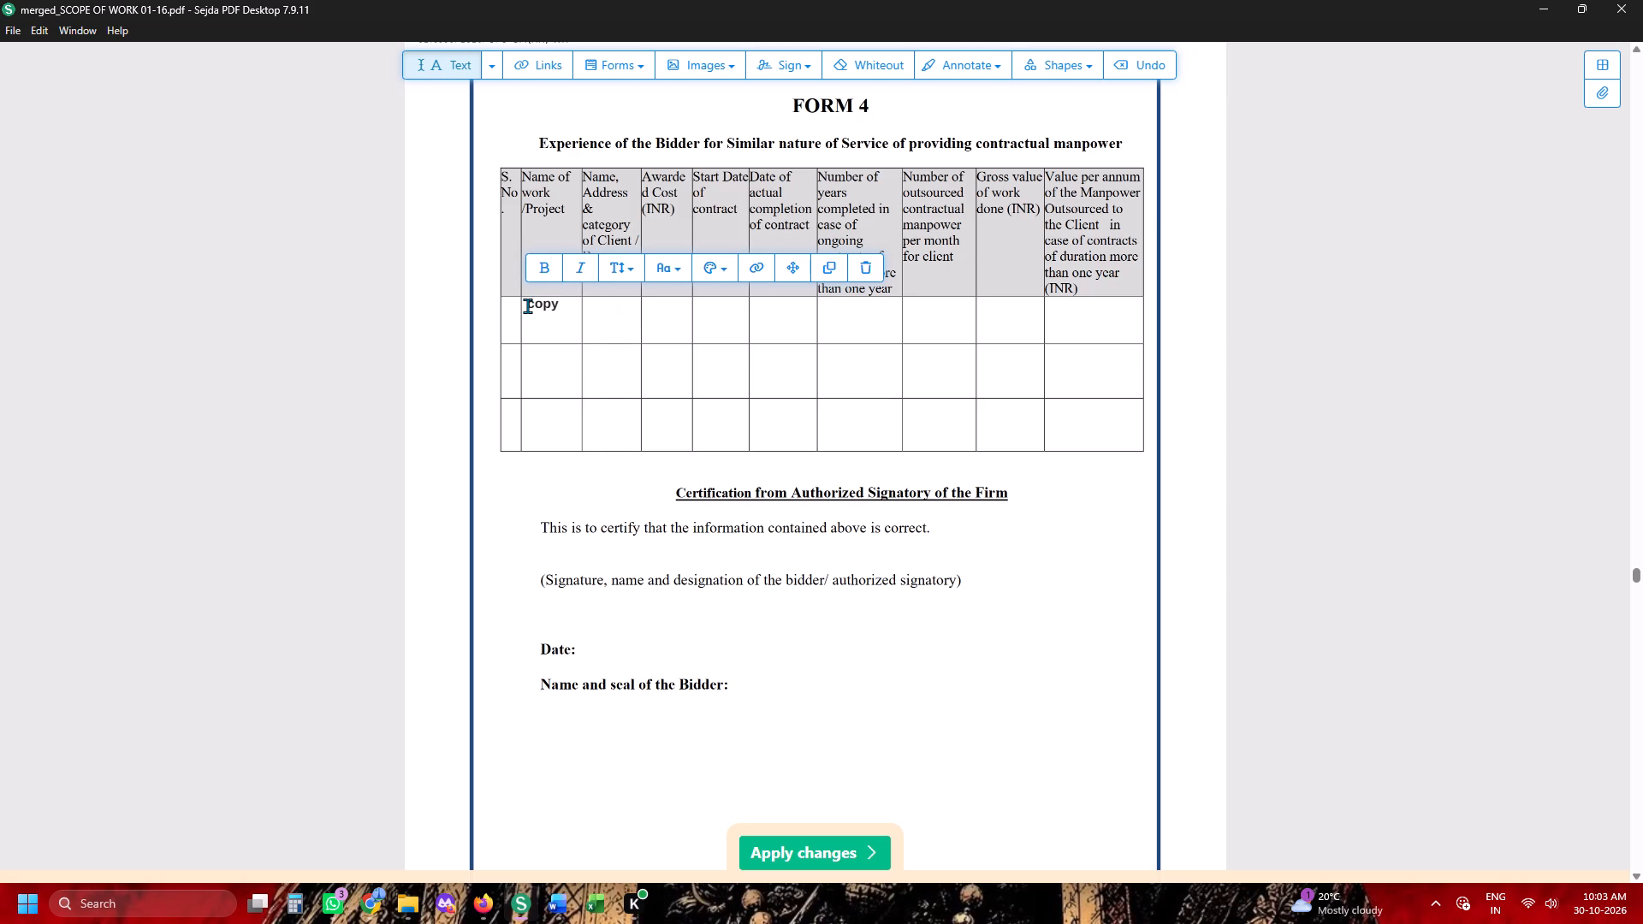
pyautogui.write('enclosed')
pyautogui.click(574, 408)
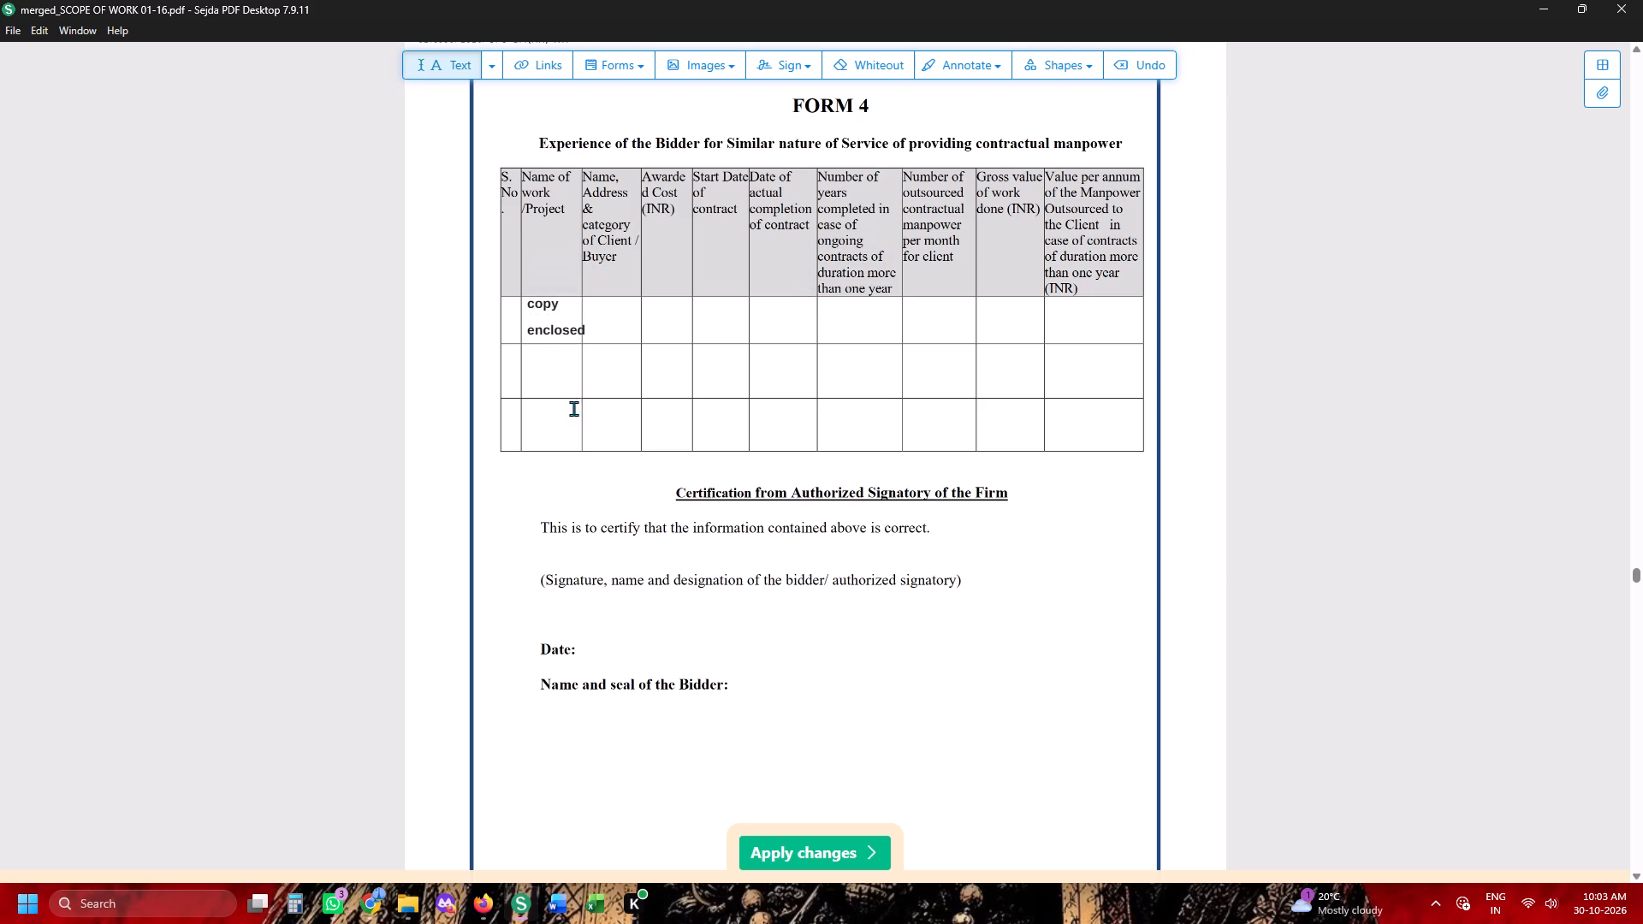
# Shift the "copy enclosed" text so it fits within Form 4's first empty Name of work/Project cell.
pyautogui.click(547, 319)
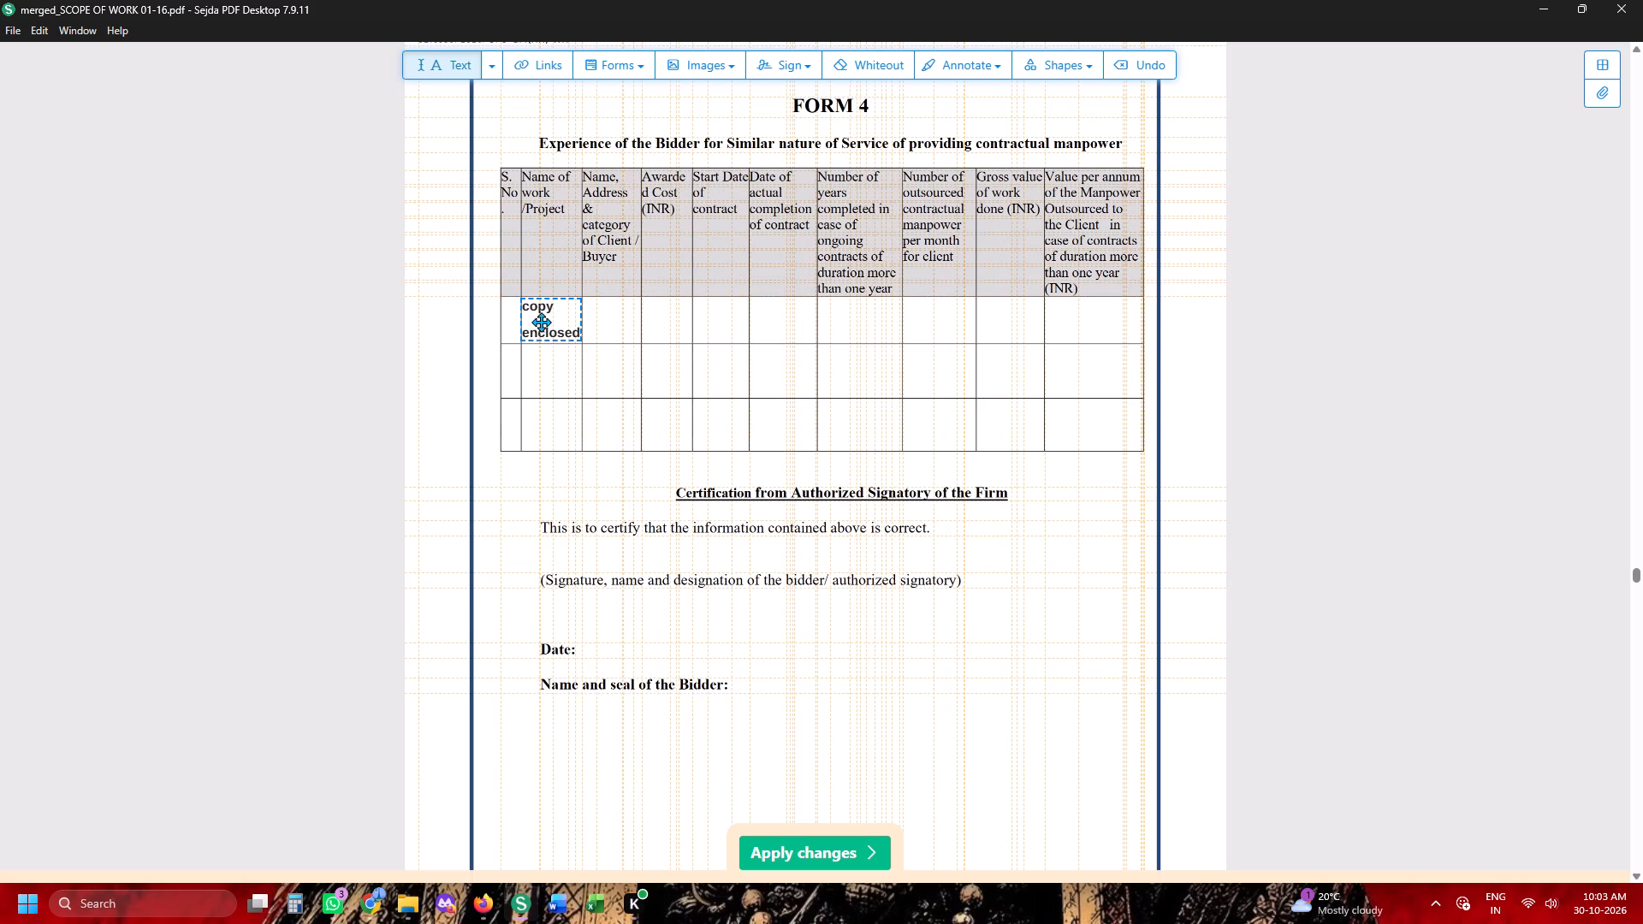
# Delete the seven consecutive pages from the Form-12 minimum wages affidavit up to the Insurance Surety Bond "NOTE" page.
pyautogui.scroll(-13, 546, 427)
pyautogui.scroll(3, 640, 481)
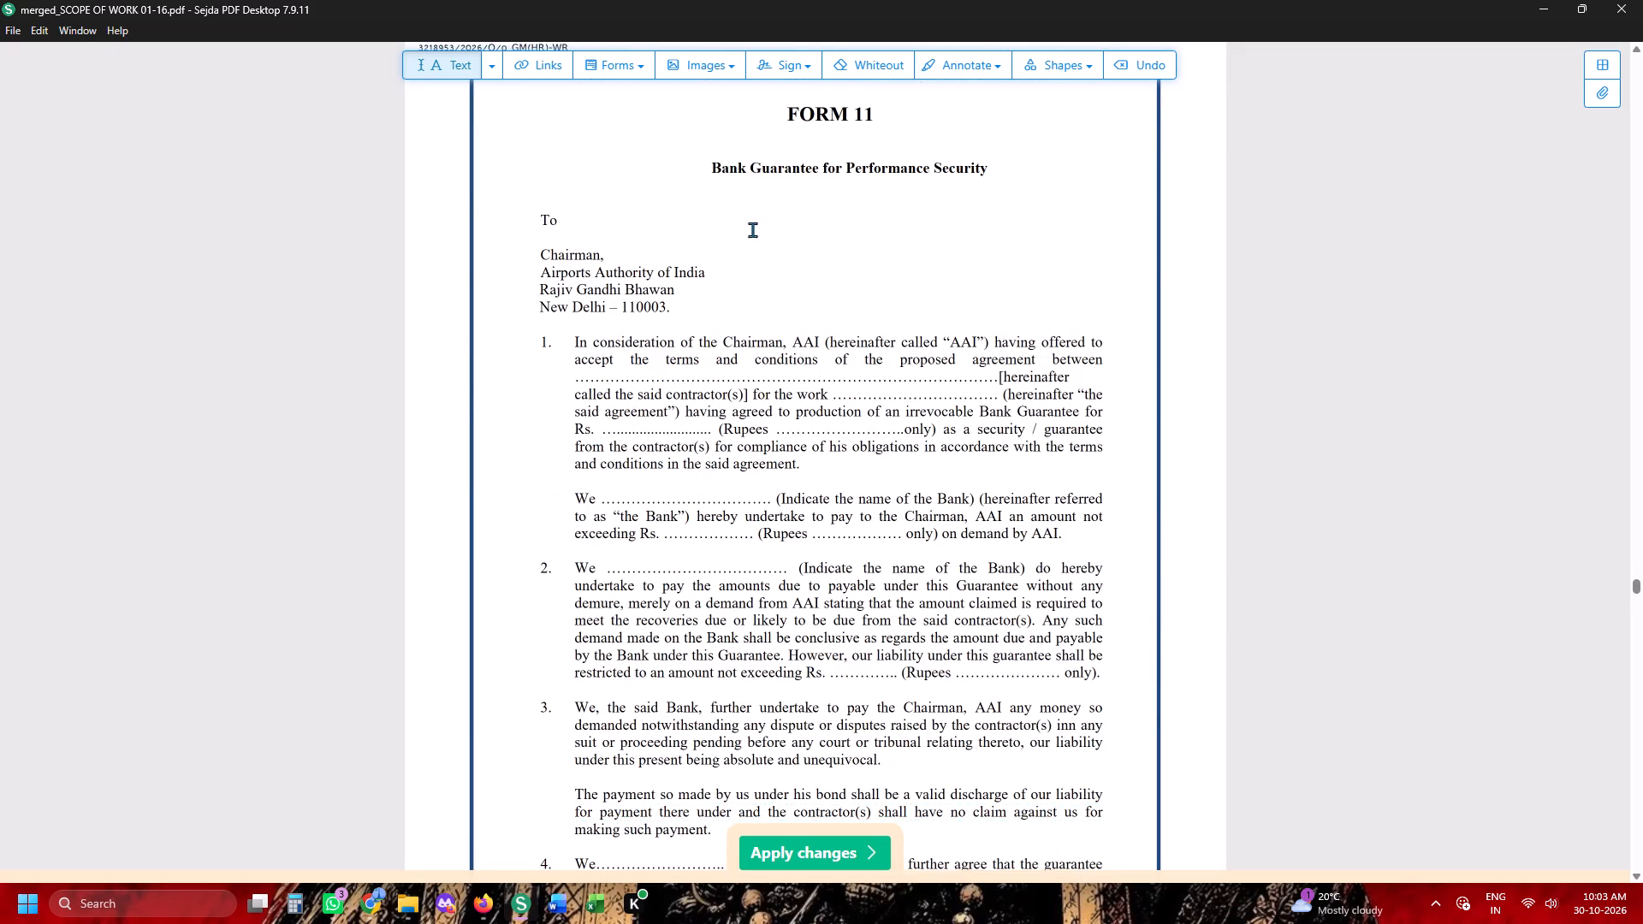
pyautogui.scroll(3, 808, 294)
pyautogui.scroll(-14, 768, 417)
pyautogui.scroll(-7, 767, 435)
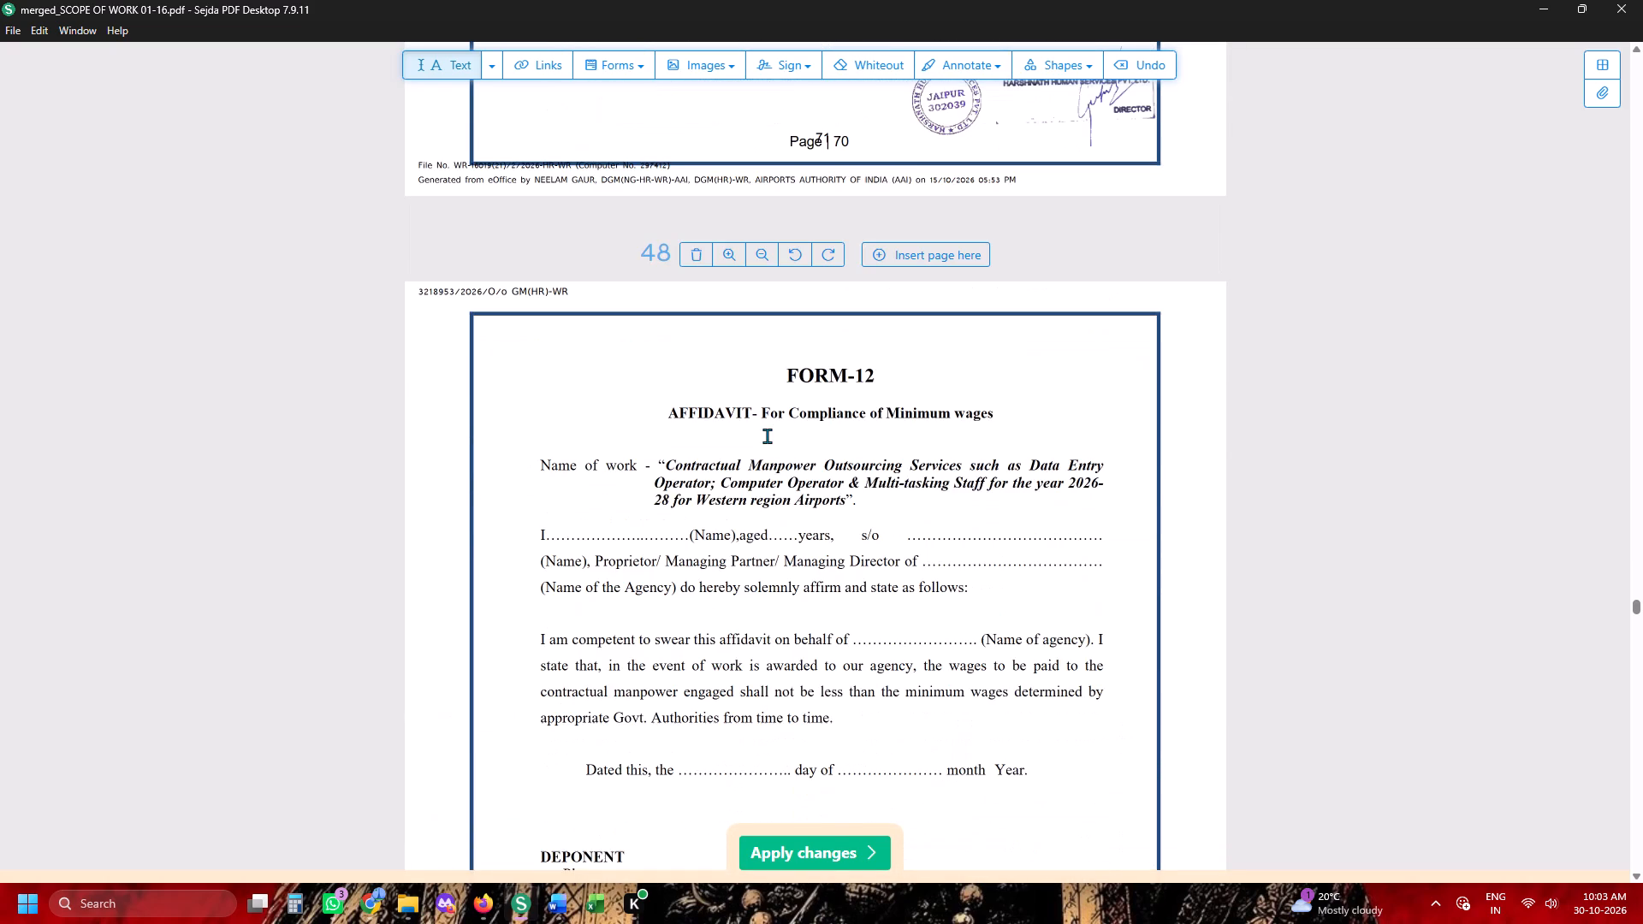
pyautogui.click(695, 264)
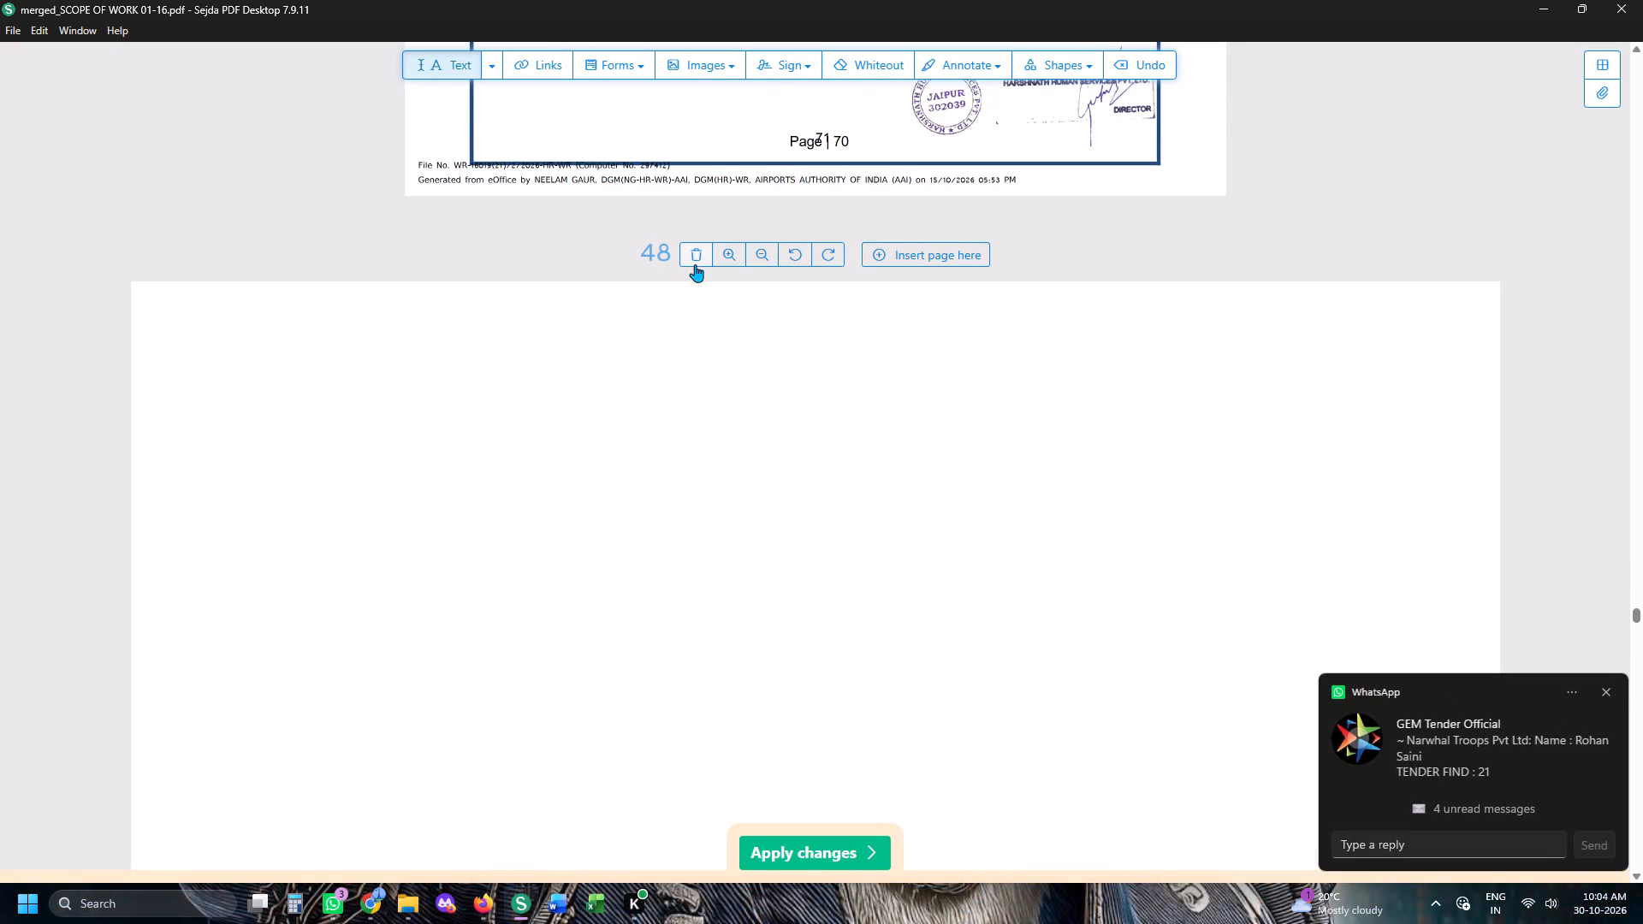
pyautogui.click(695, 264)
pyautogui.click(695, 264)
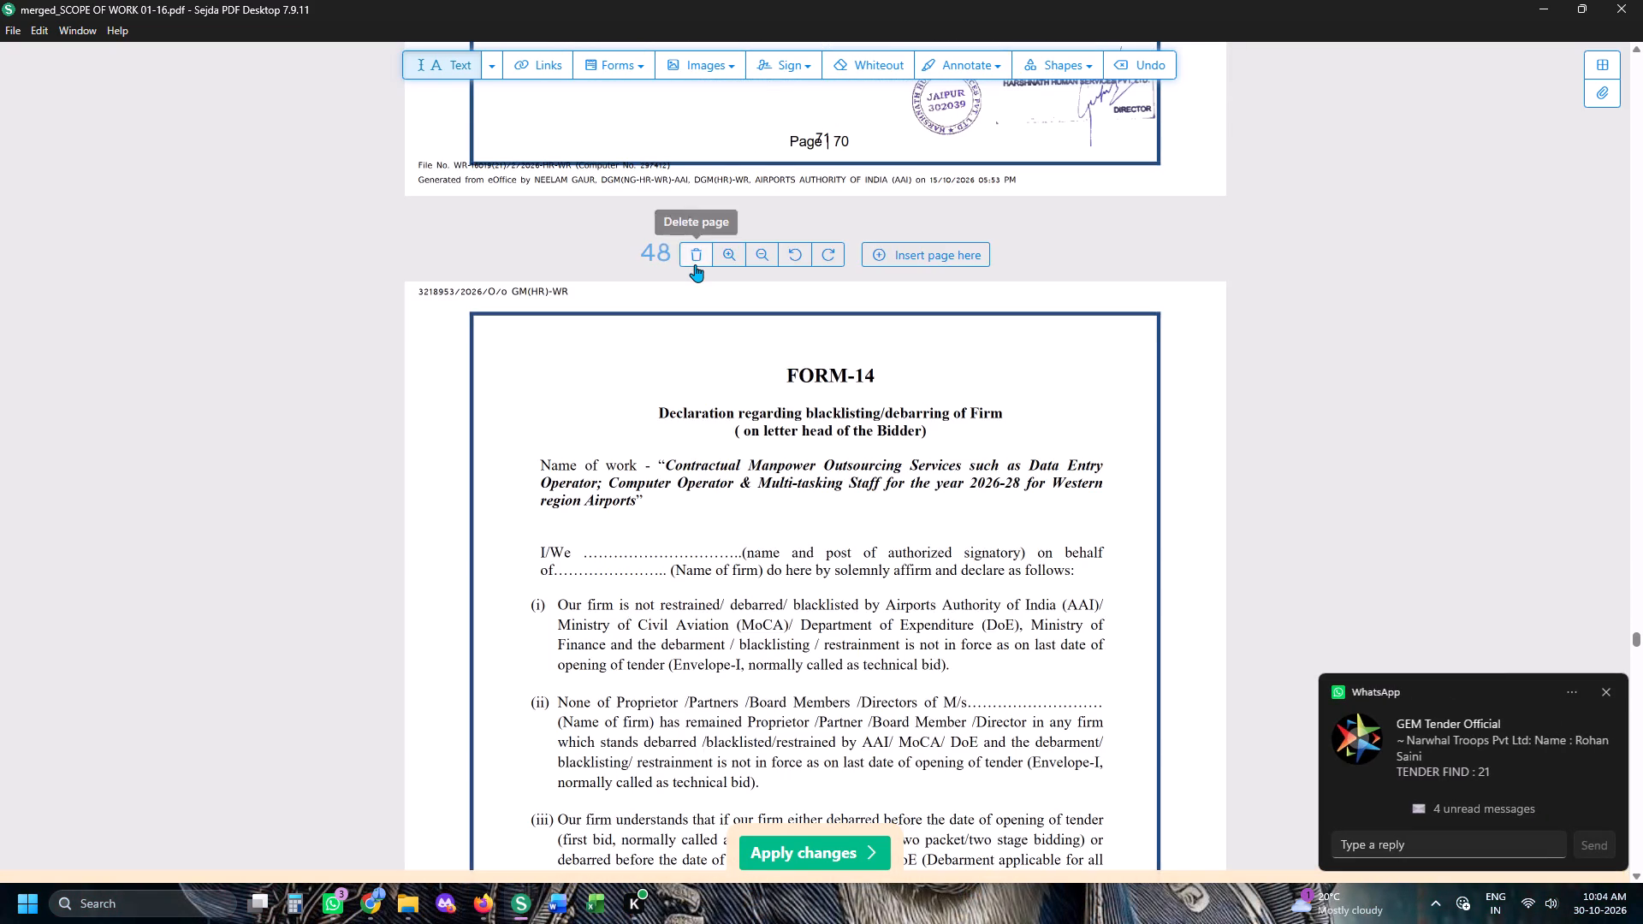
pyautogui.click(695, 264)
pyautogui.click(695, 264)
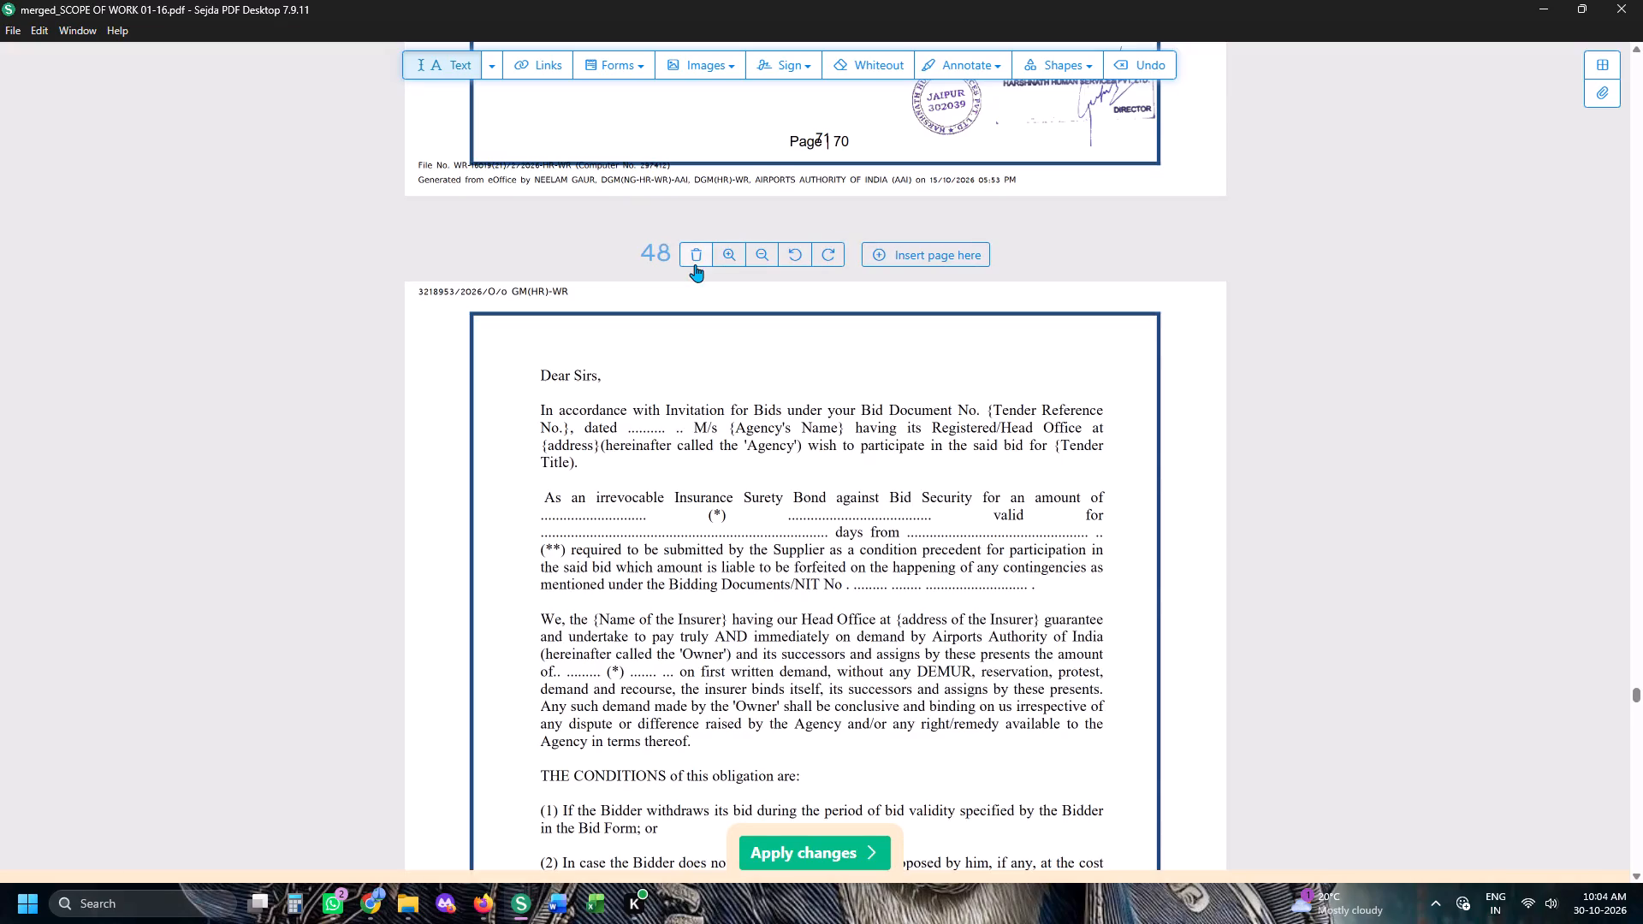
pyautogui.click(695, 264)
pyautogui.click(695, 264)
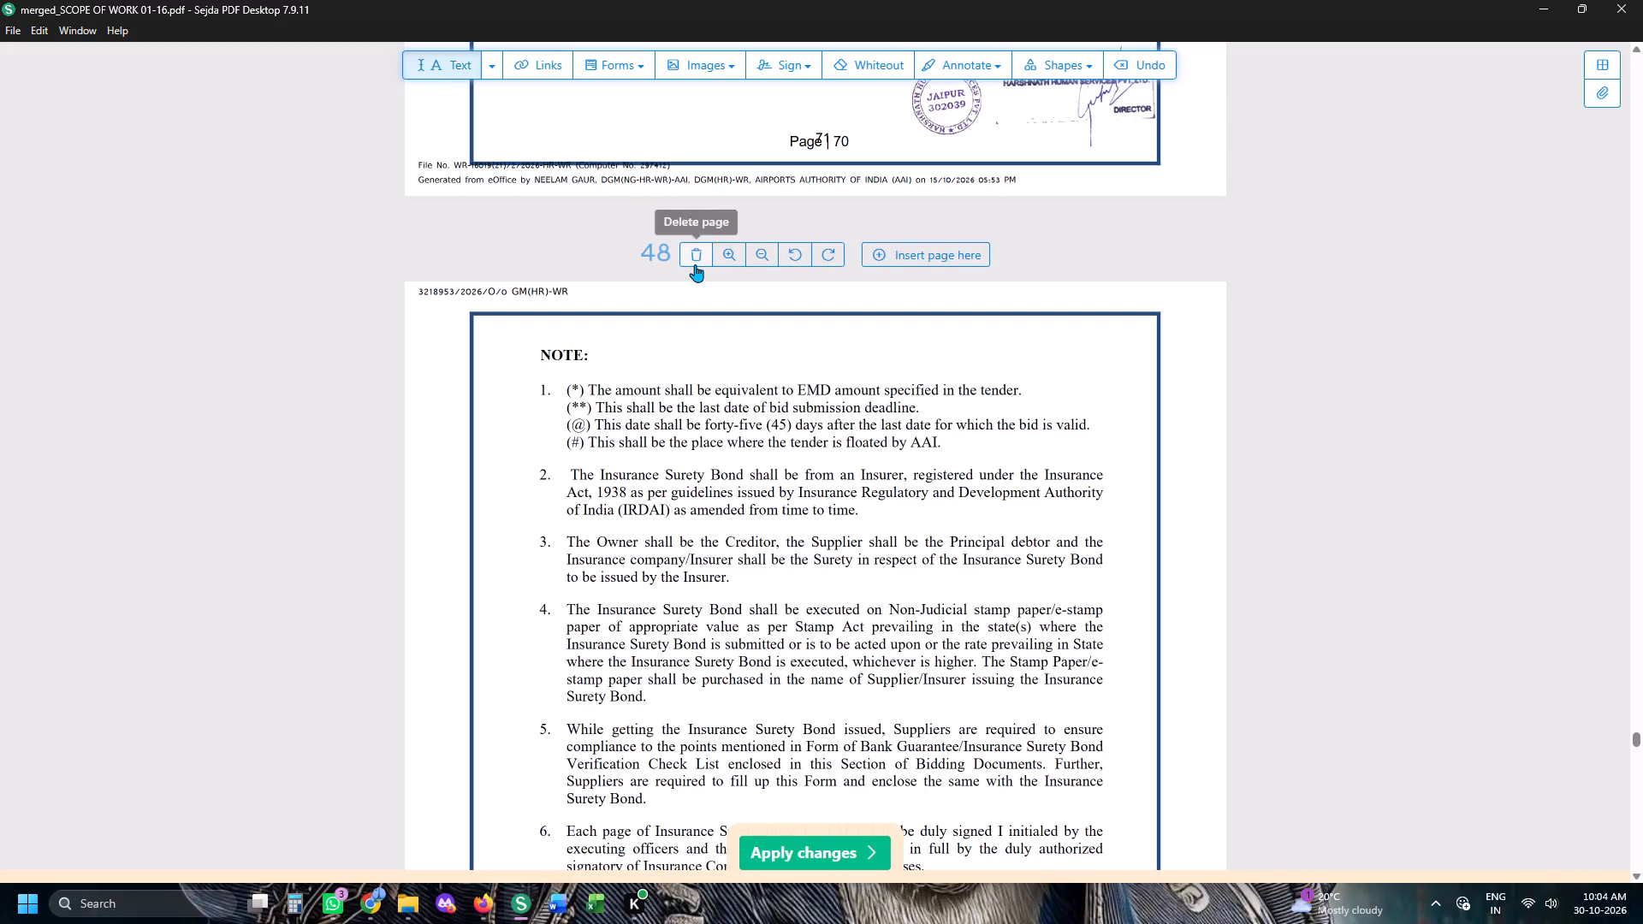
# Delete the Insurance Surety Bond "NOTE" page and the two pages after it, through the Form-18 appointment letter format.
pyautogui.scroll(-2, 695, 264)
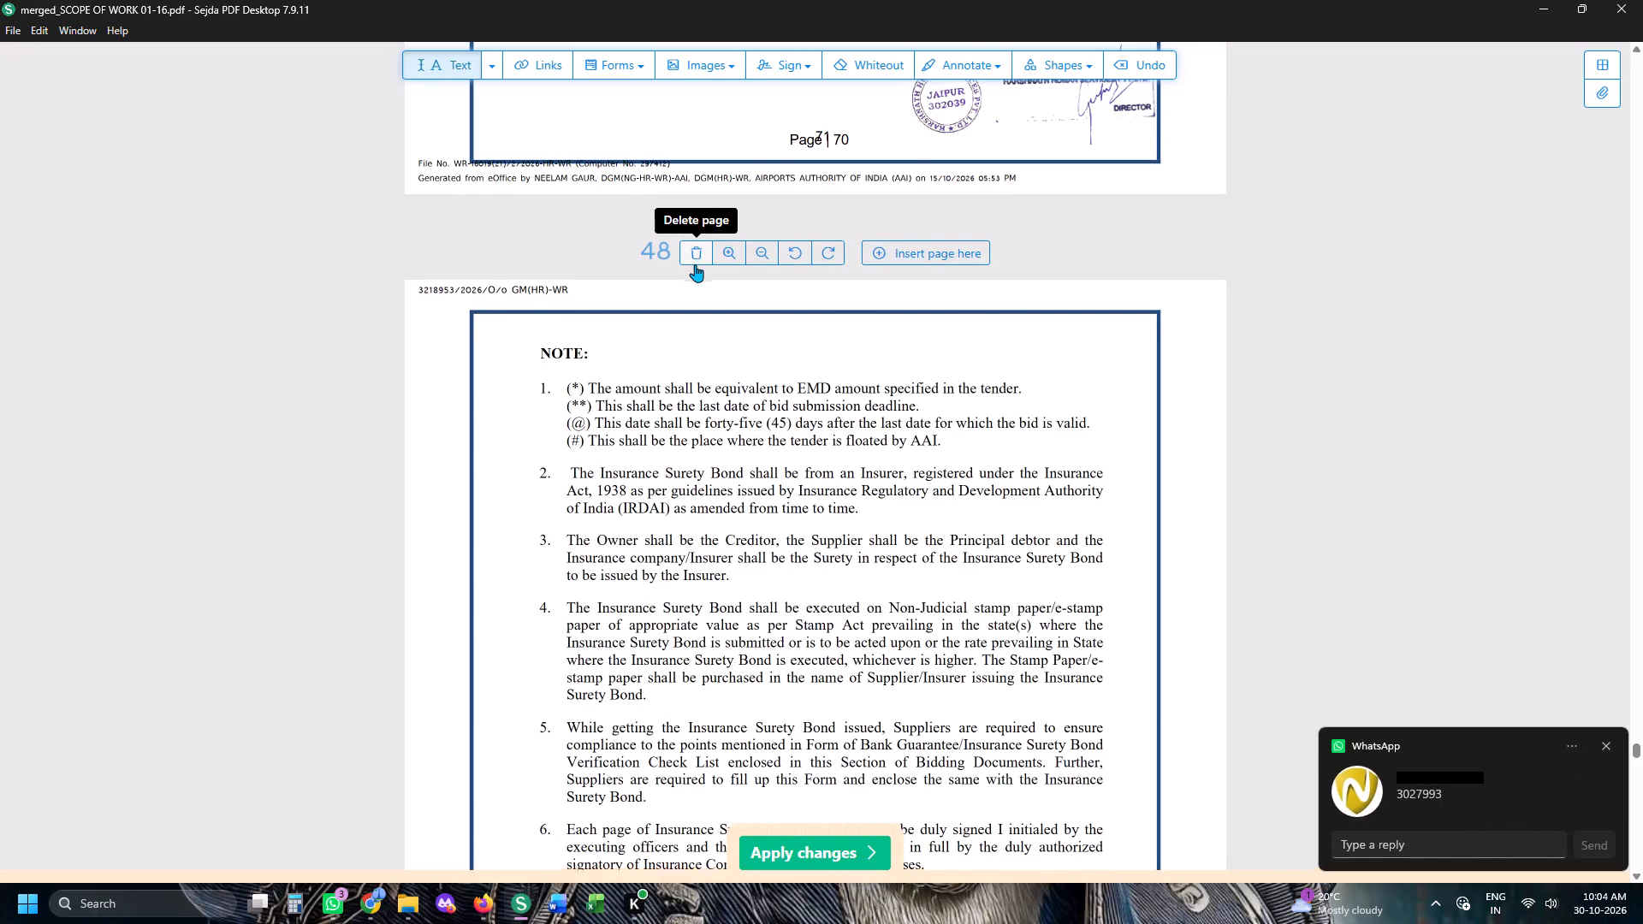
pyautogui.scroll(-6, 695, 264)
pyautogui.scroll(7, 695, 264)
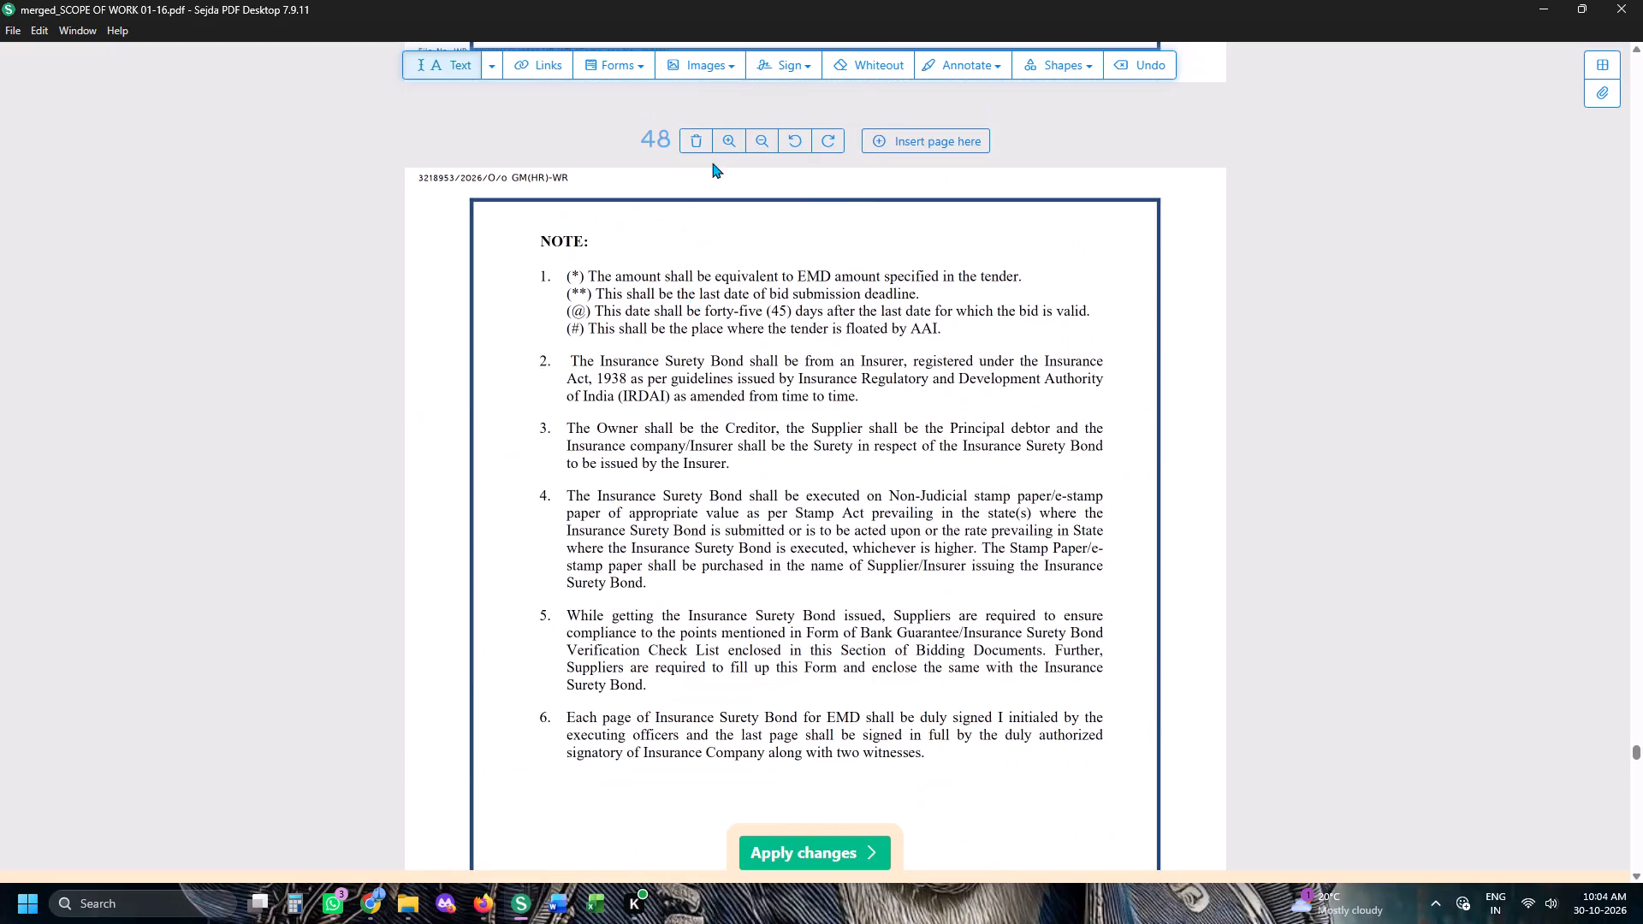
pyautogui.click(697, 149)
pyautogui.click(691, 147)
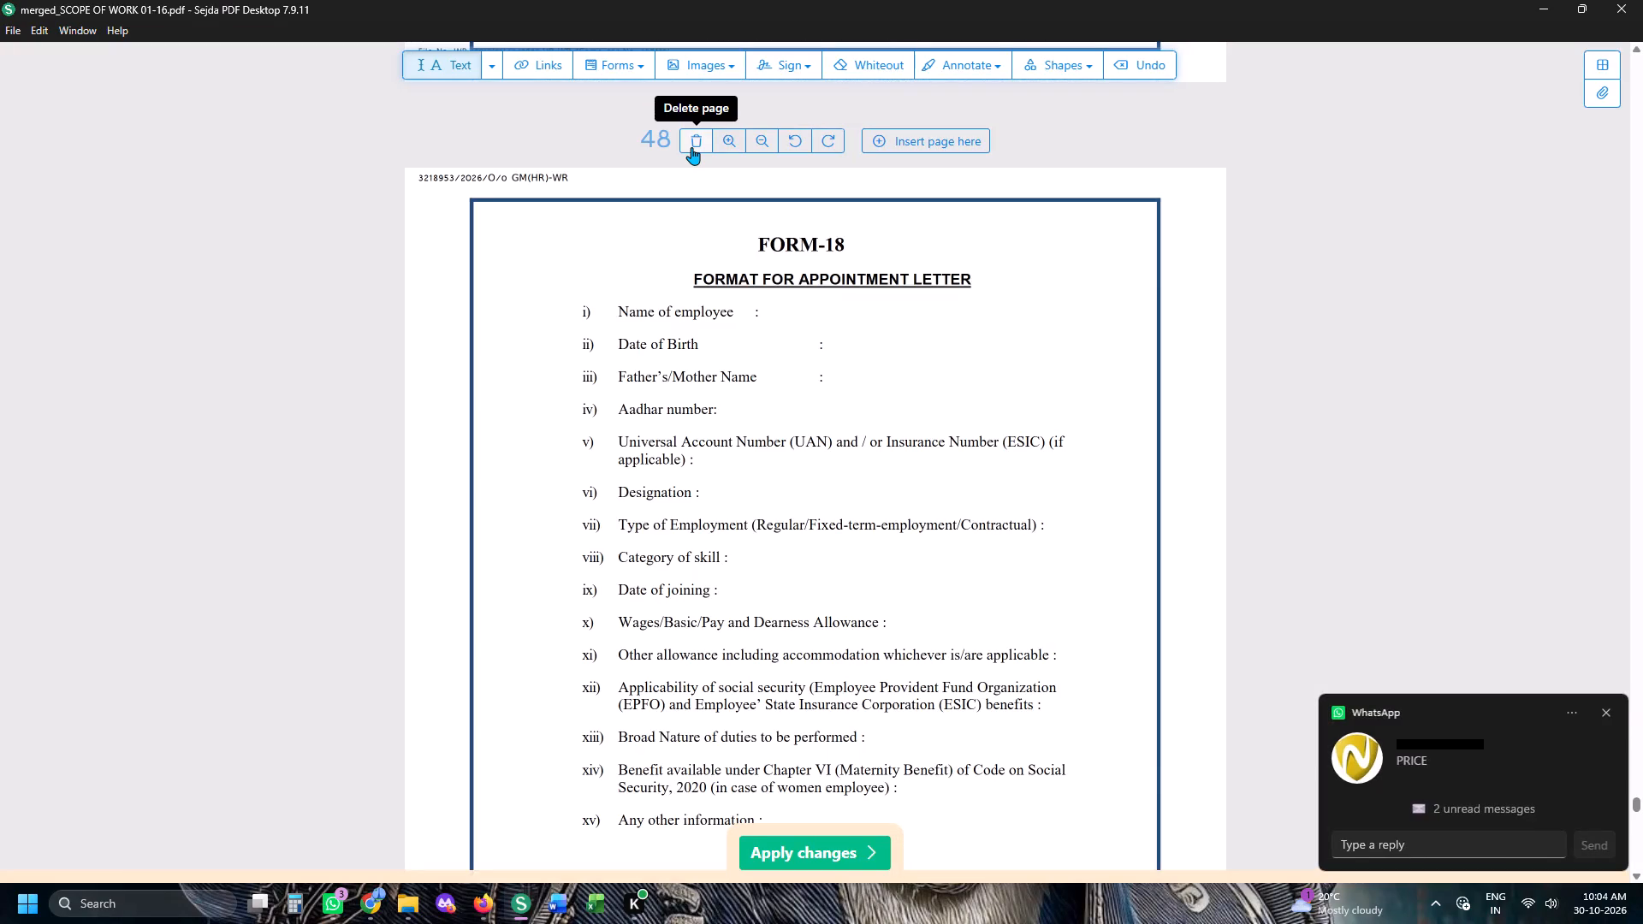
pyautogui.click(691, 147)
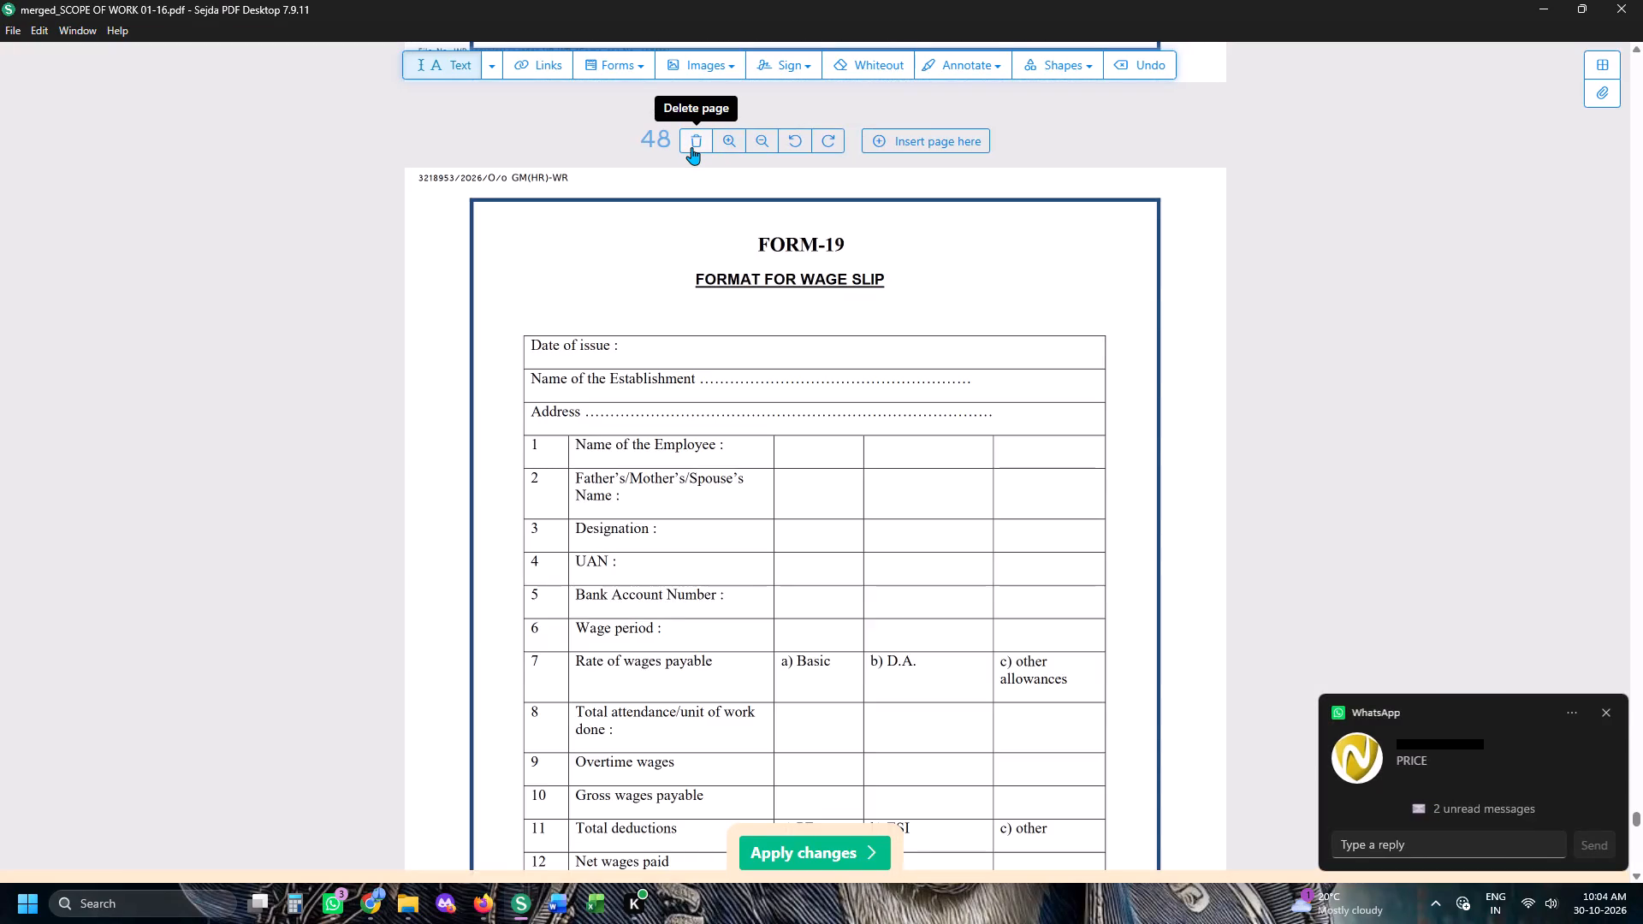
pyautogui.scroll(-6, 709, 301)
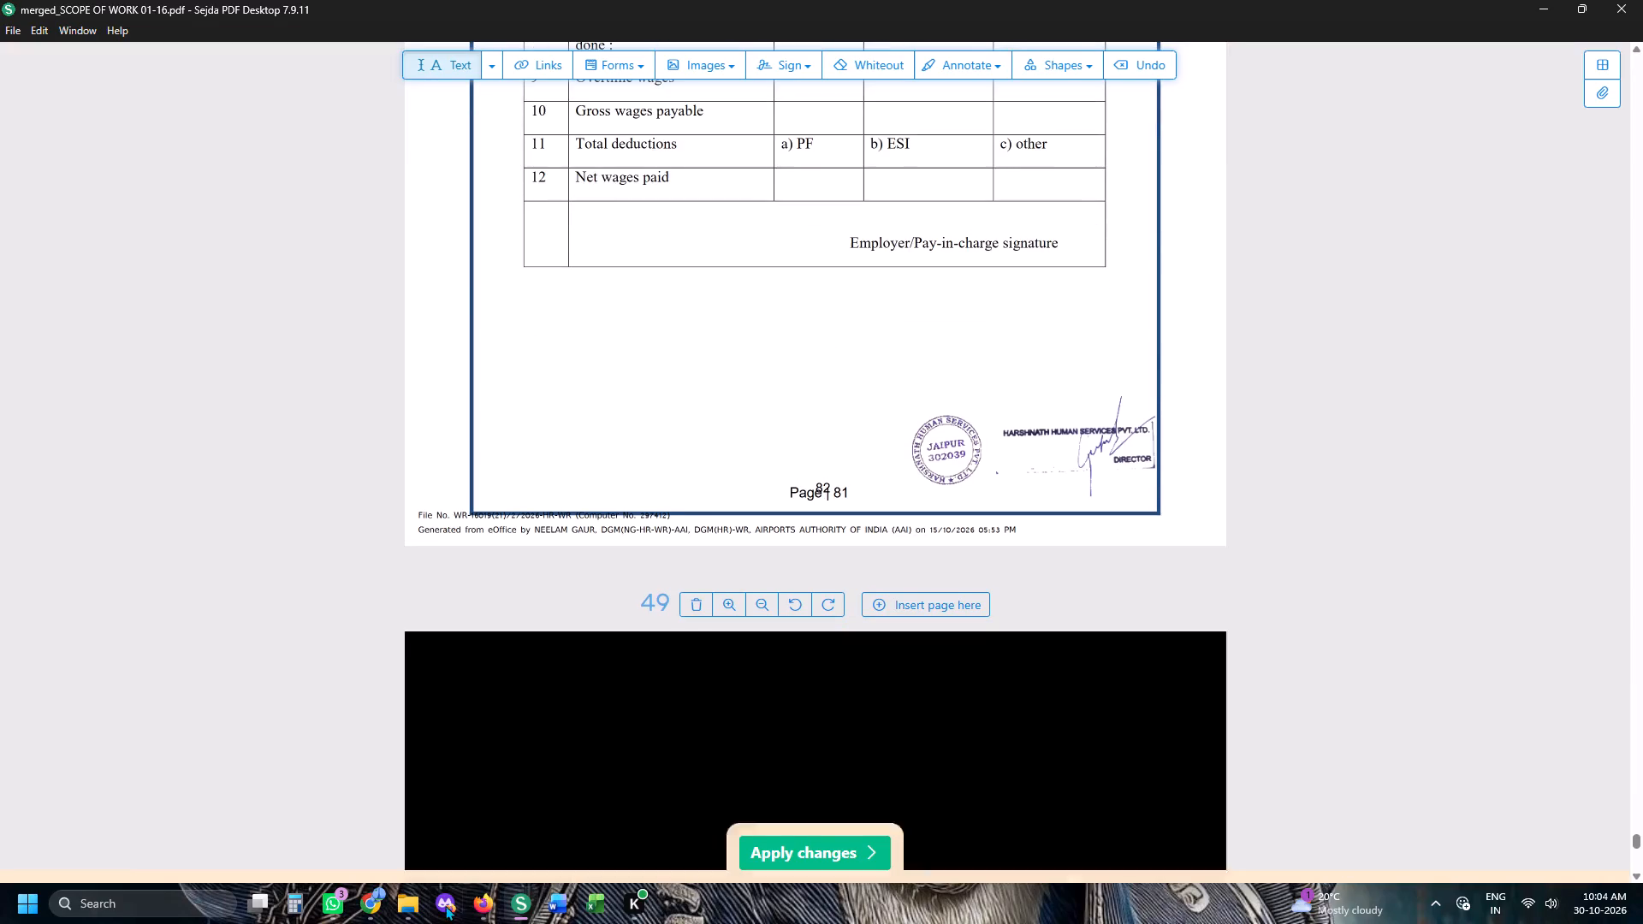
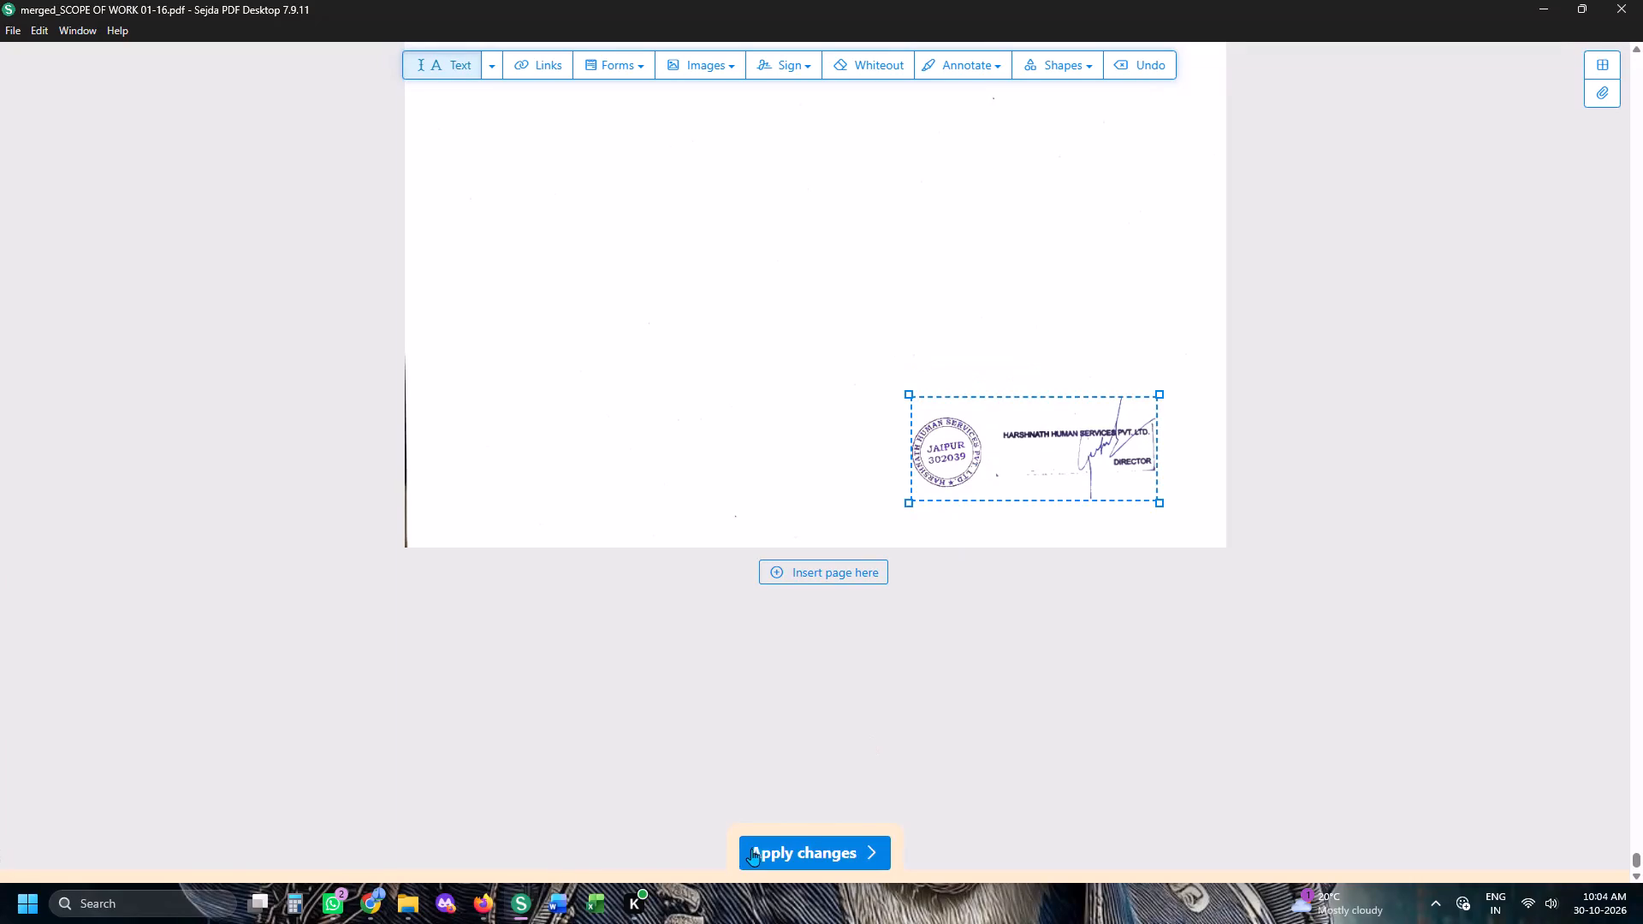
# Apply the edits and save the PDF in Downloads as edited_merged_SCOPE OF WORK 01-16.
pyautogui.click(752, 847)
pyautogui.click(72, 194)
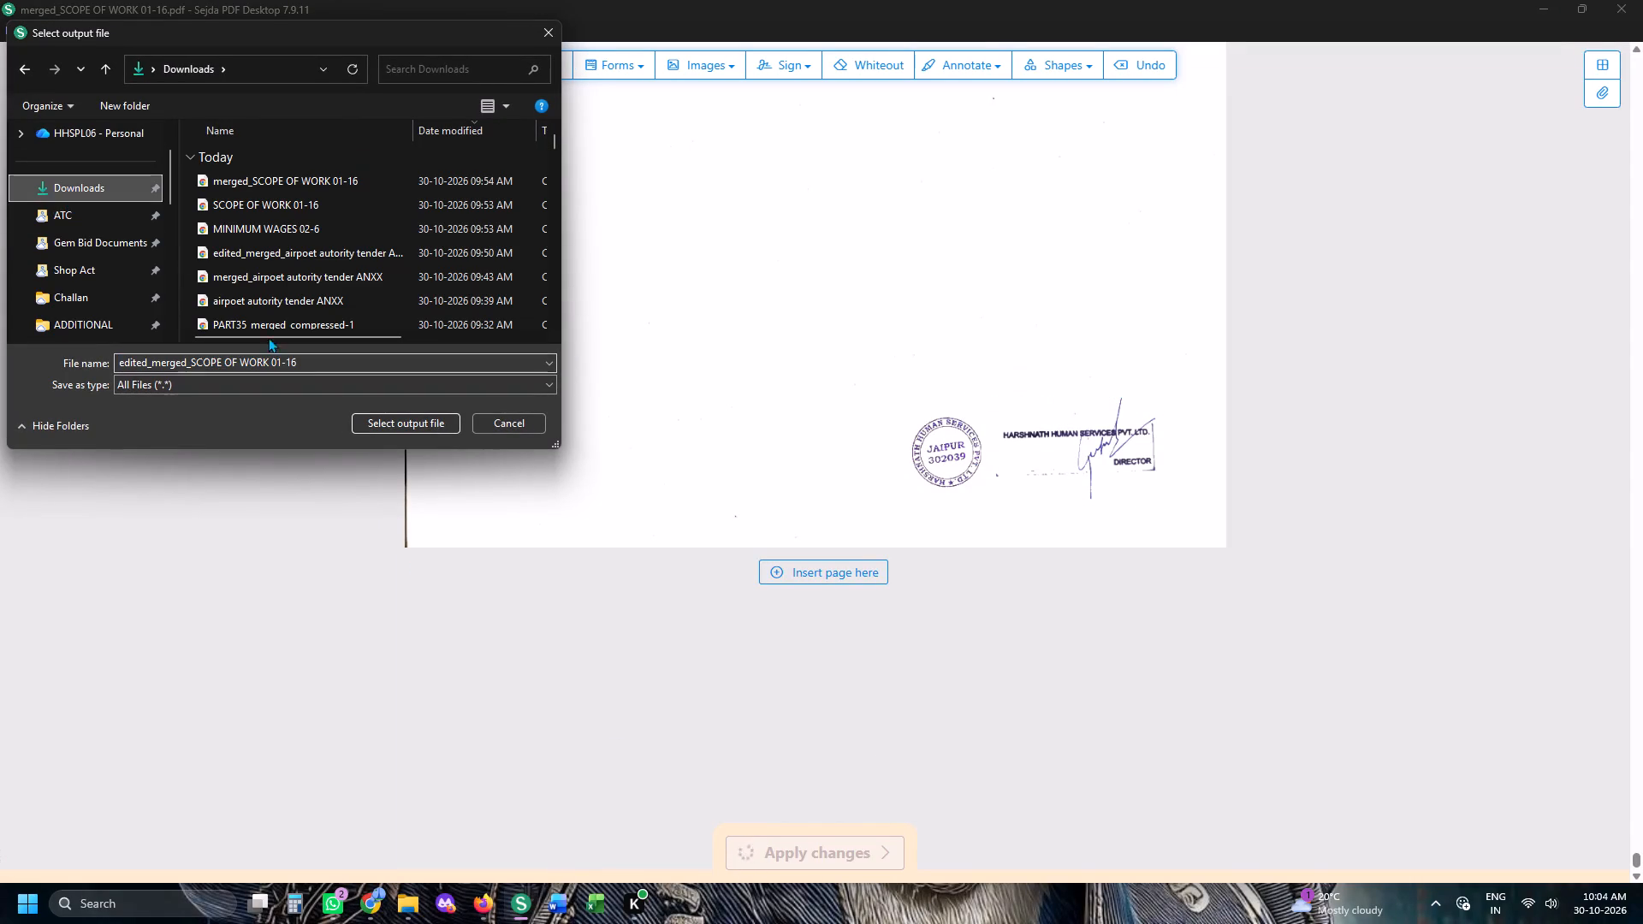
pyautogui.click(385, 429)
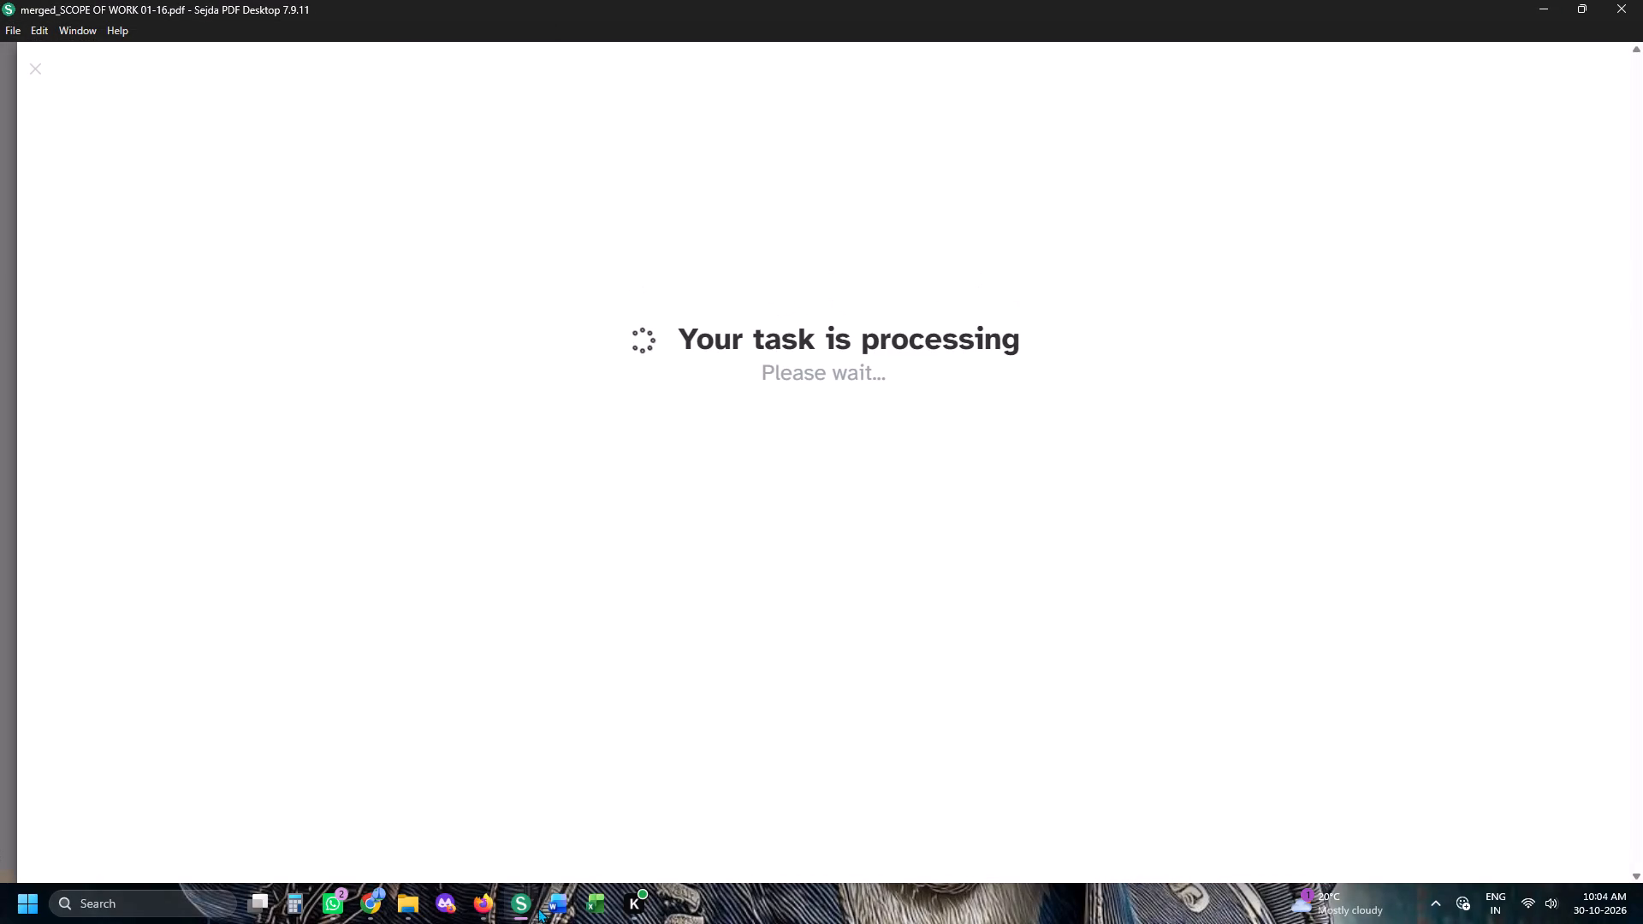
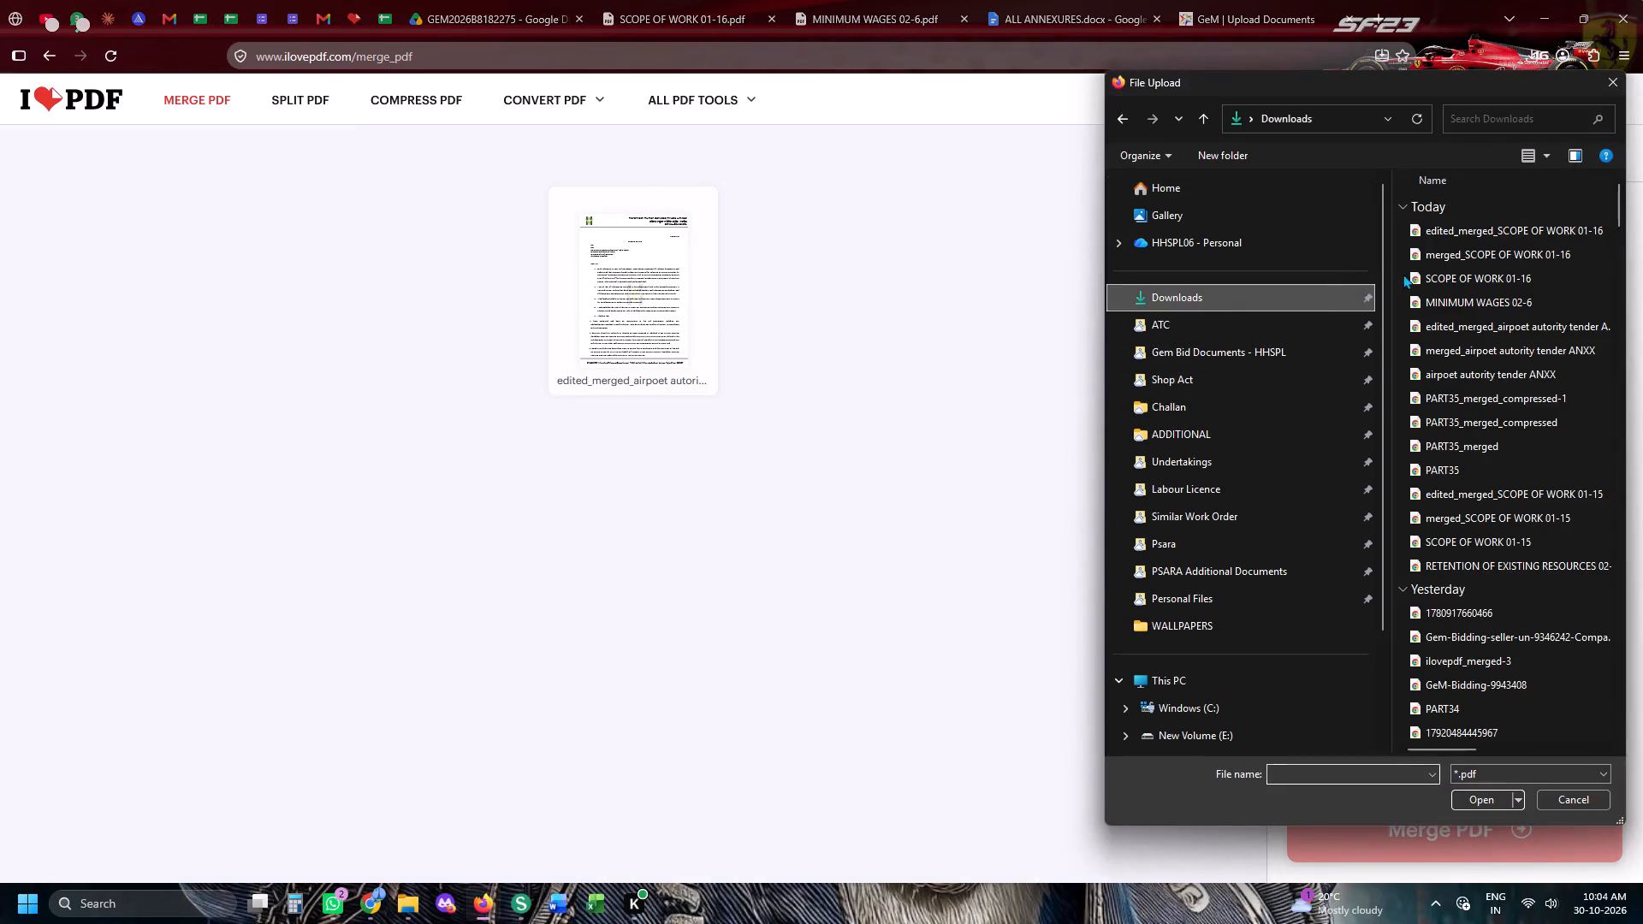
# Add edited_merged_SCOPE OF WORK 01-16 to the merge and place it before the edited_merged airport authority tender file.
pyautogui.doubleClick(1431, 231)
pyautogui.moveTo(697, 347); pyautogui.dragTo(424, 338)
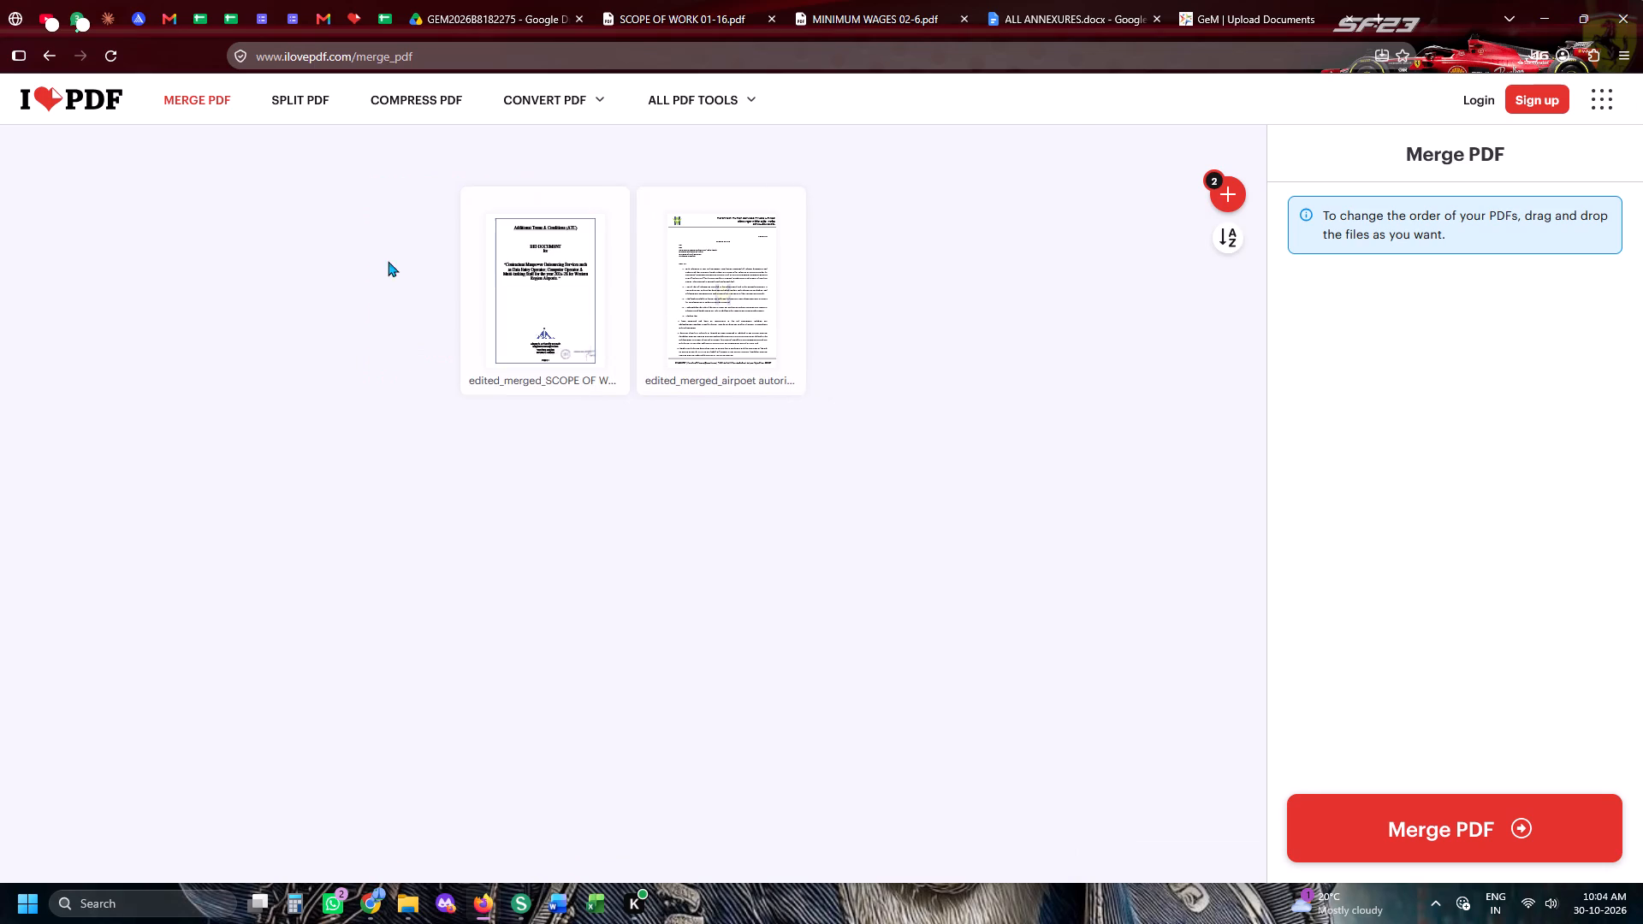
# Switch to Word and bring up the atc-62-page-index document.
pyautogui.click(474, 0)
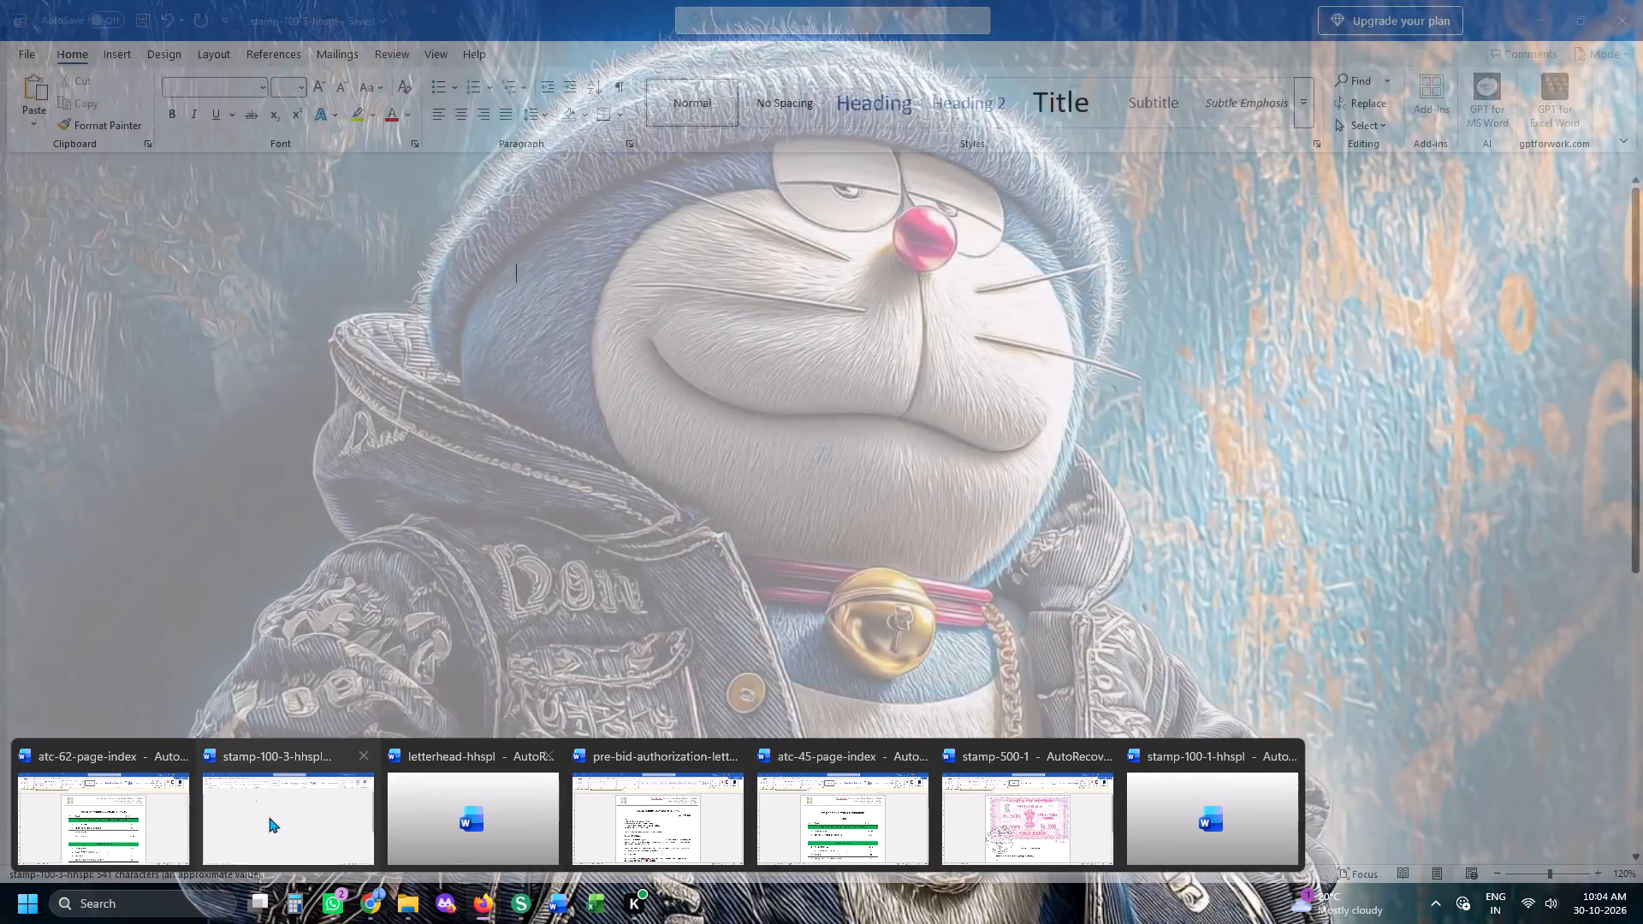
pyautogui.click(62, 814)
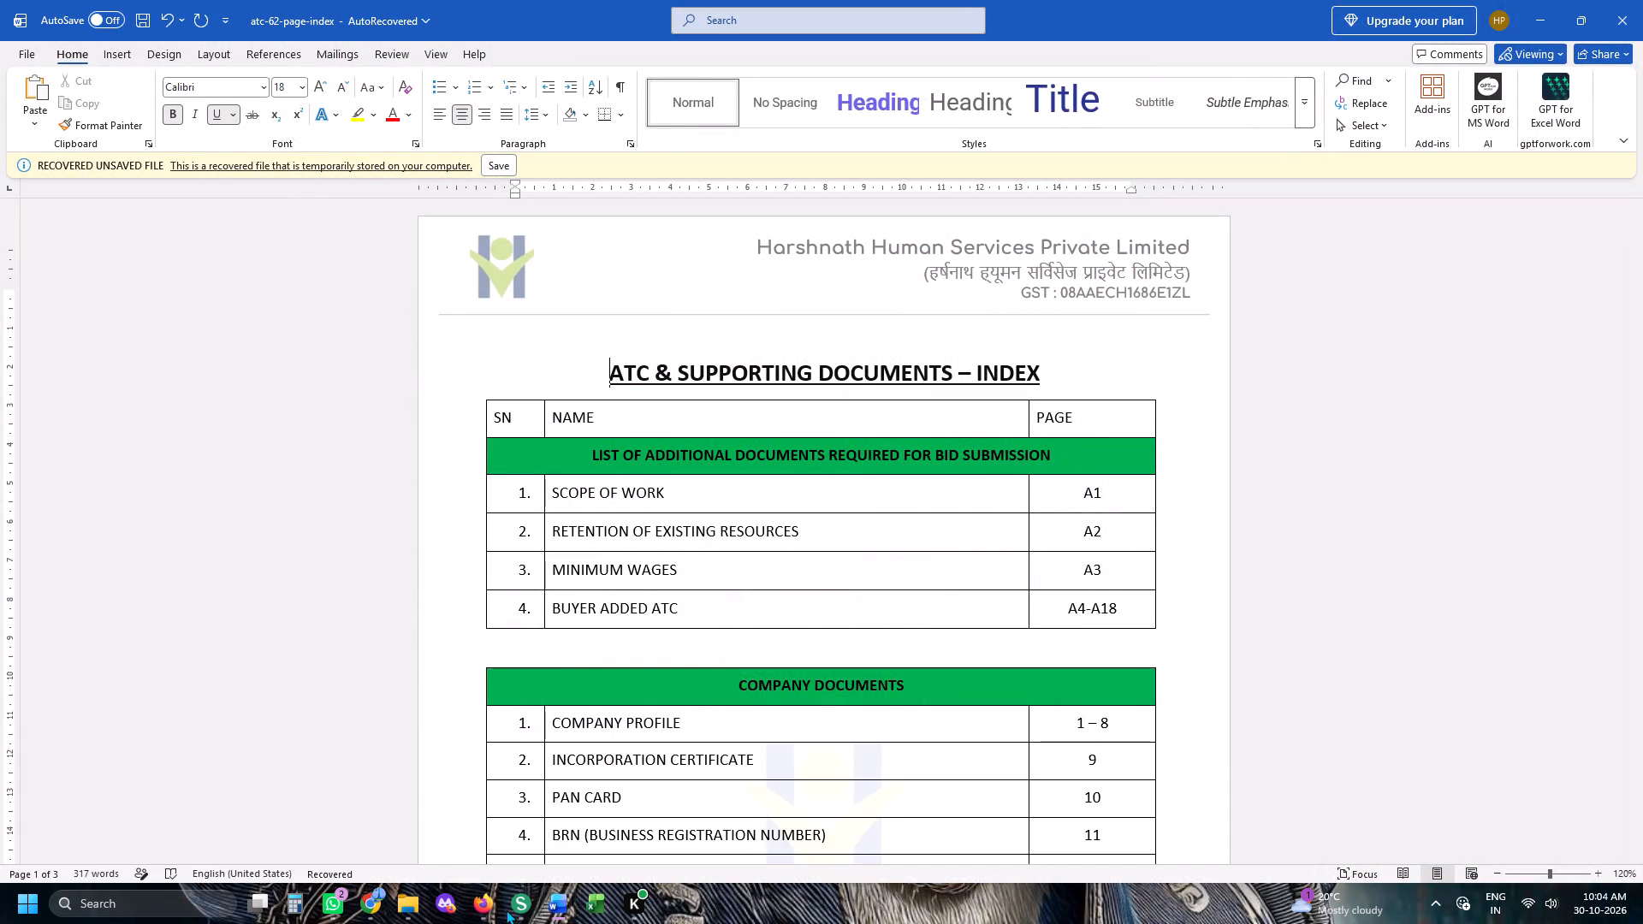
# Switch to the atc-45-page-index document in Word.
pyautogui.click(506, 909)
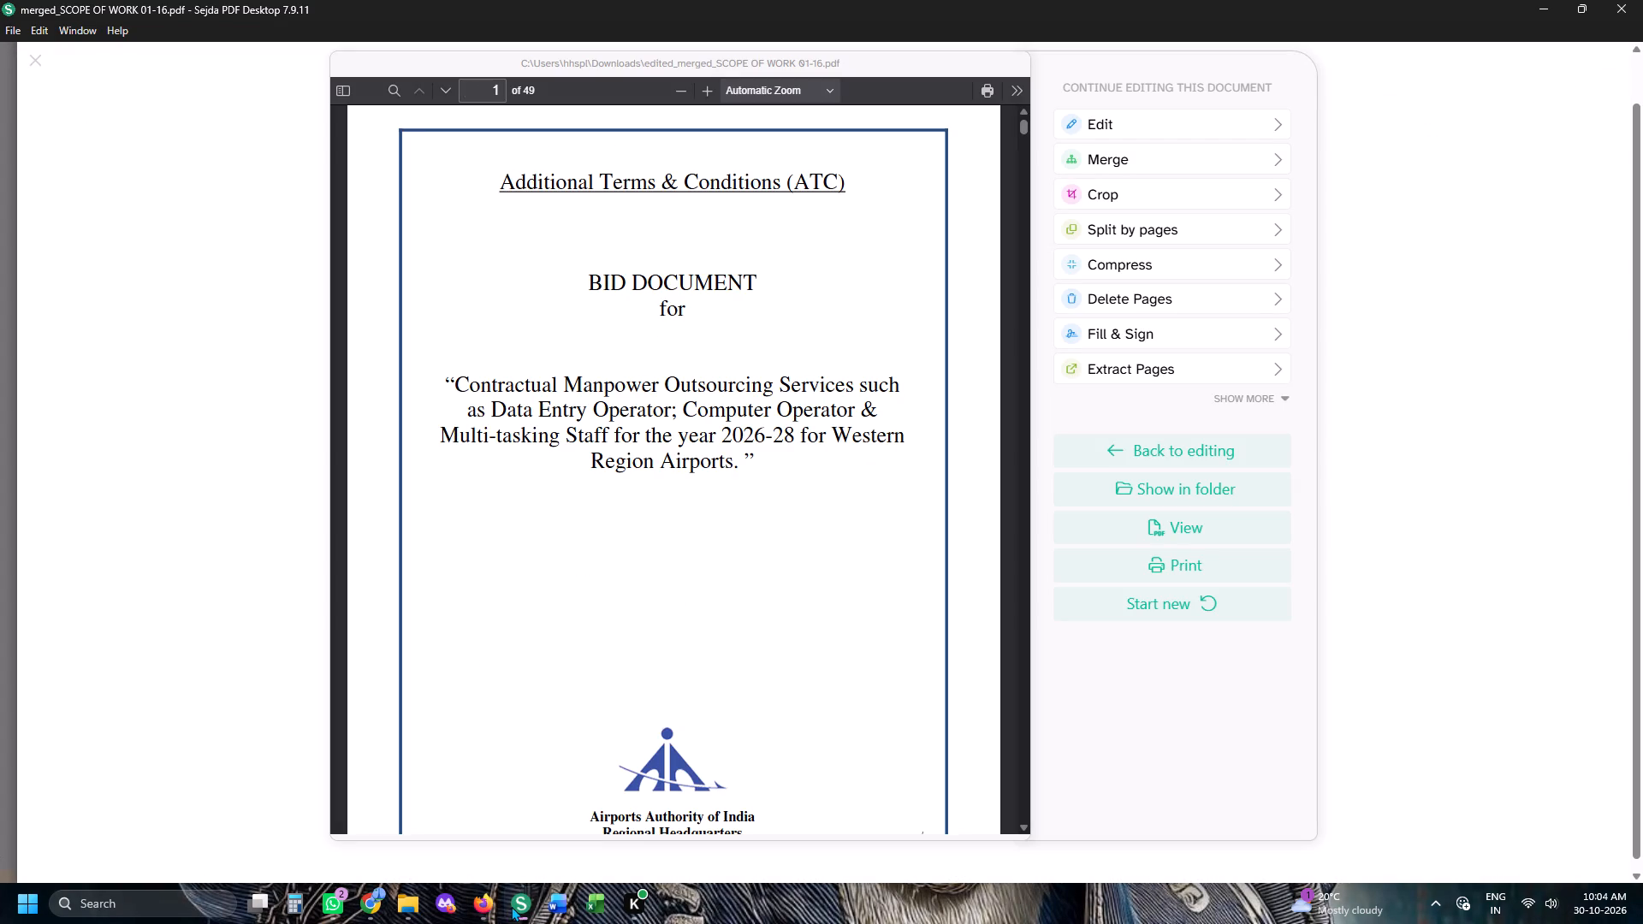
pyautogui.click(558, 907)
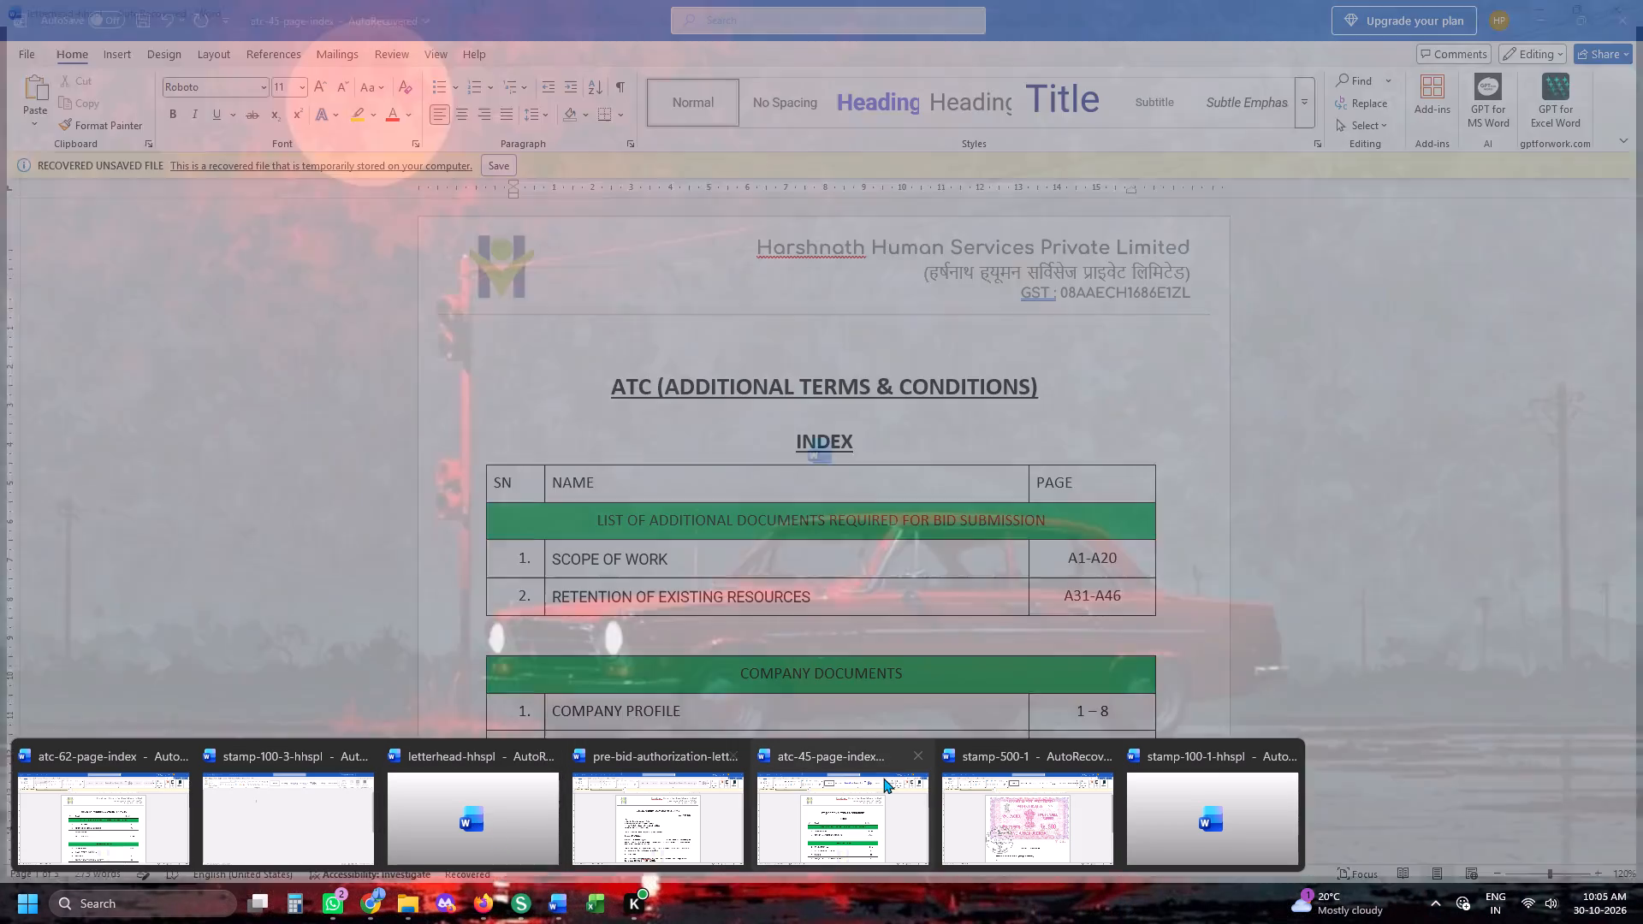
pyautogui.click(843, 800)
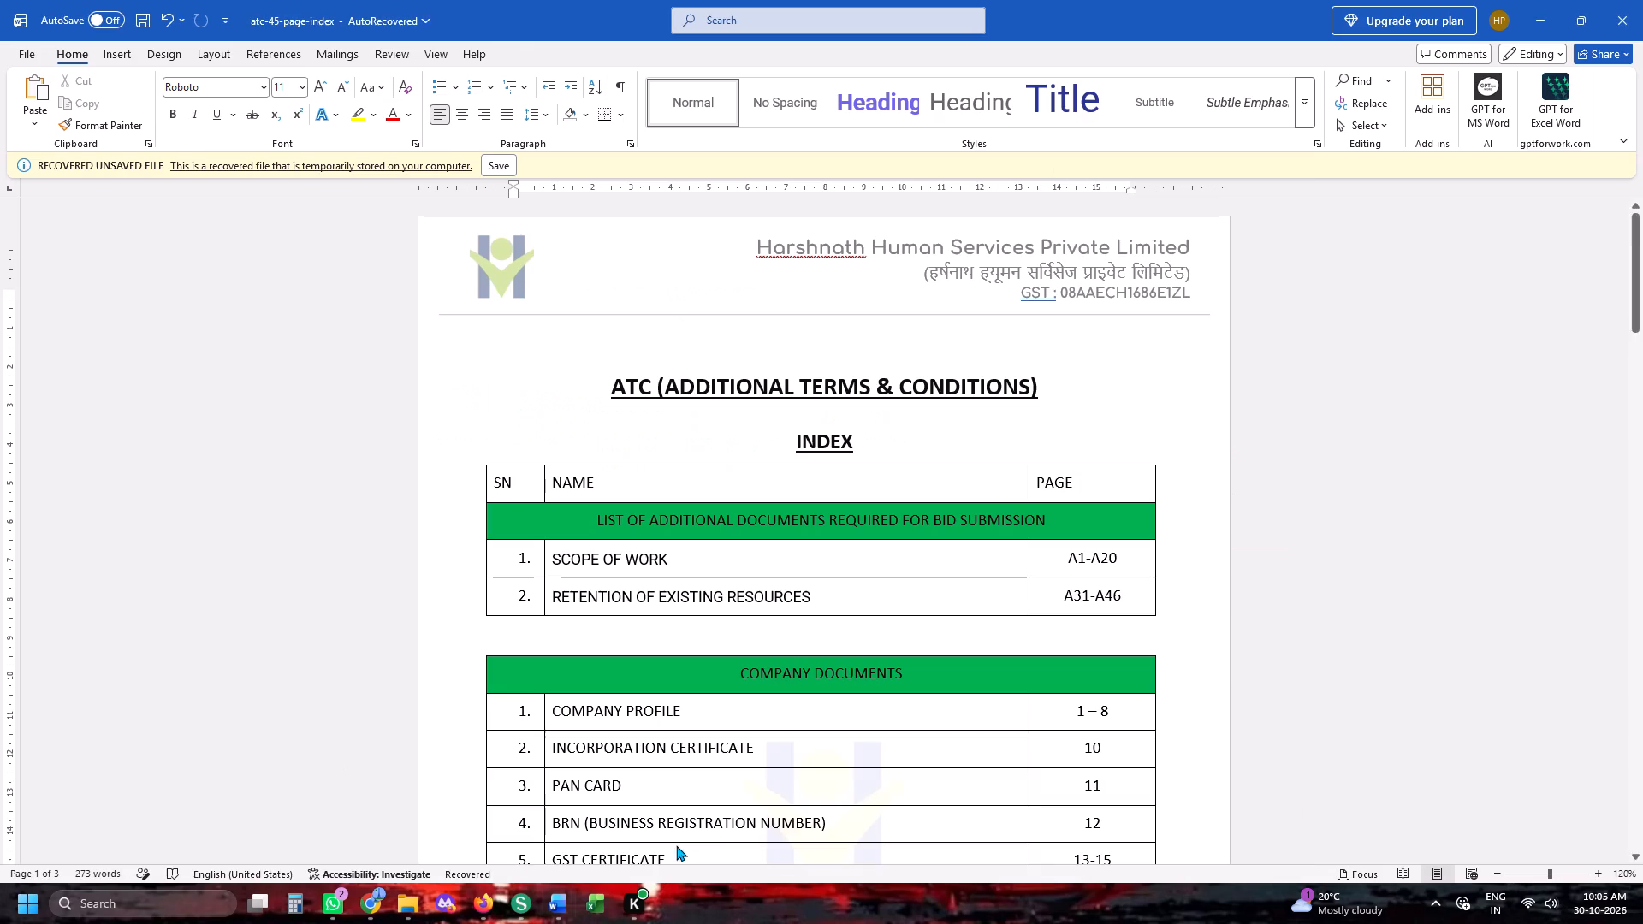
# Set the index's Scope of Work page range to A1-A48, checking the page count of the merge file in iLovePDF.
pyautogui.click(494, 904)
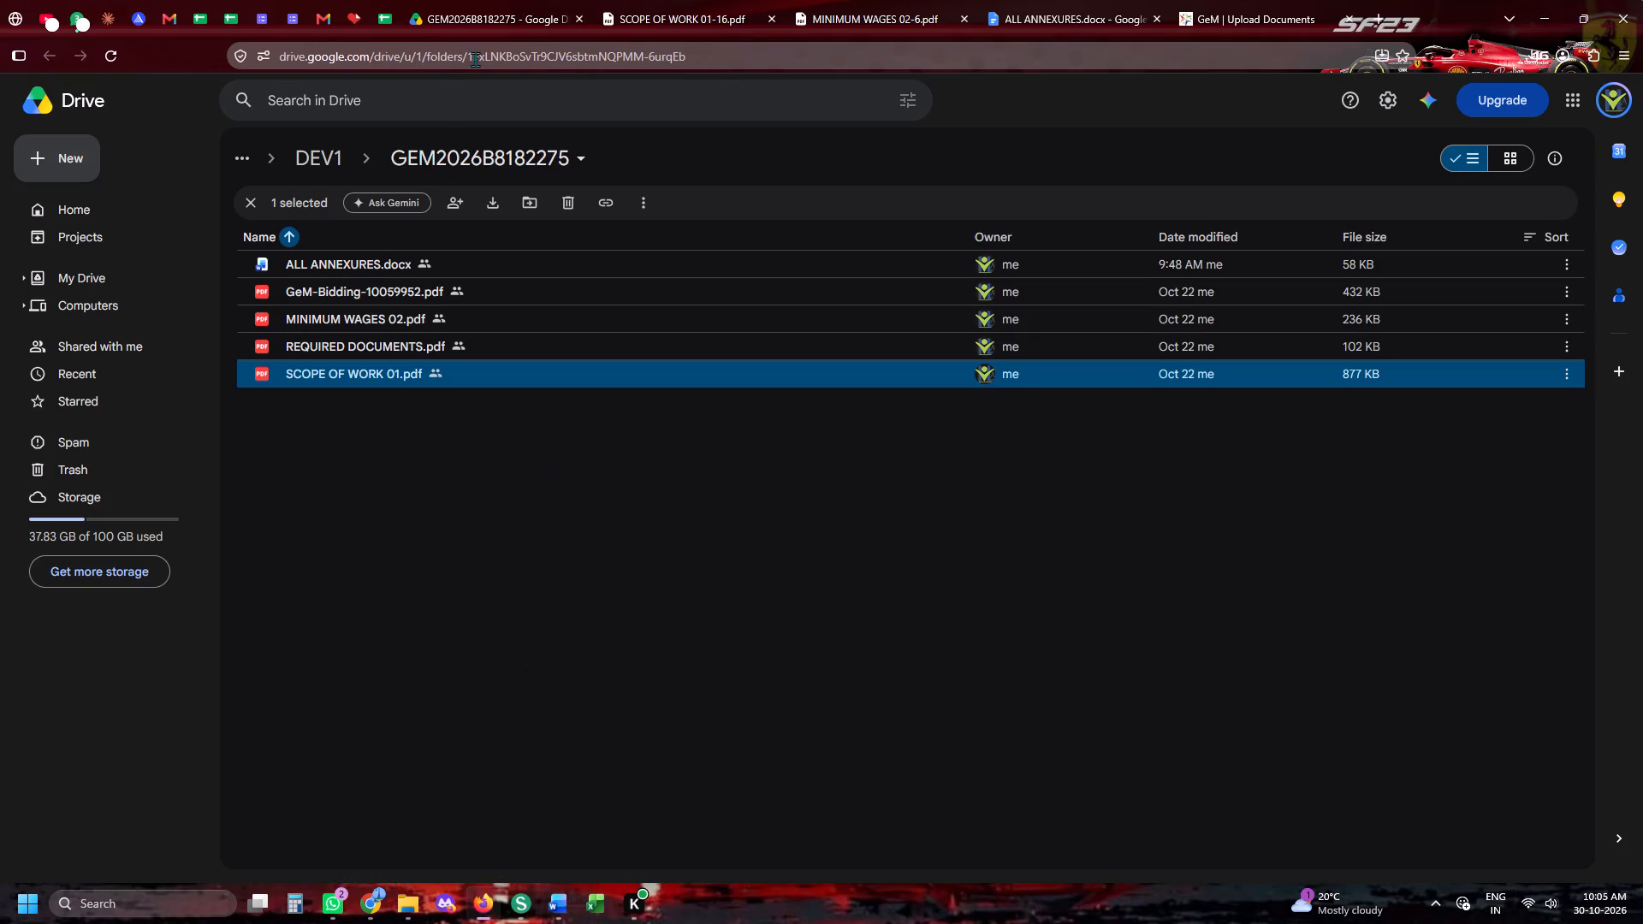
pyautogui.hotkey('alt', 'Tab')
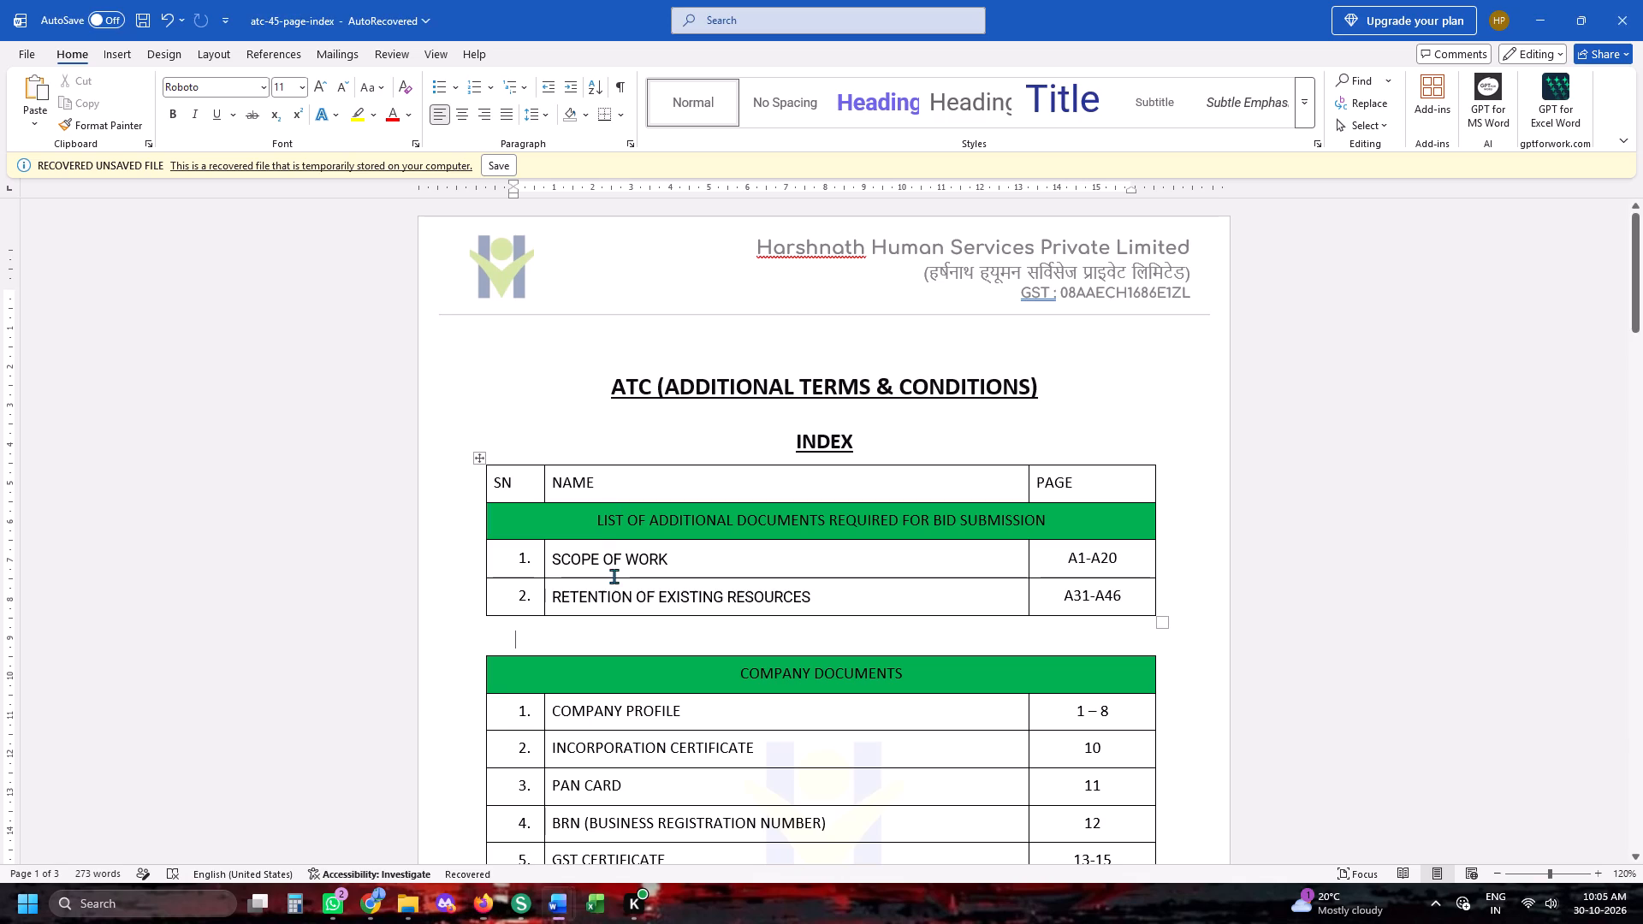
pyautogui.hotkey('alt', 'Tab')
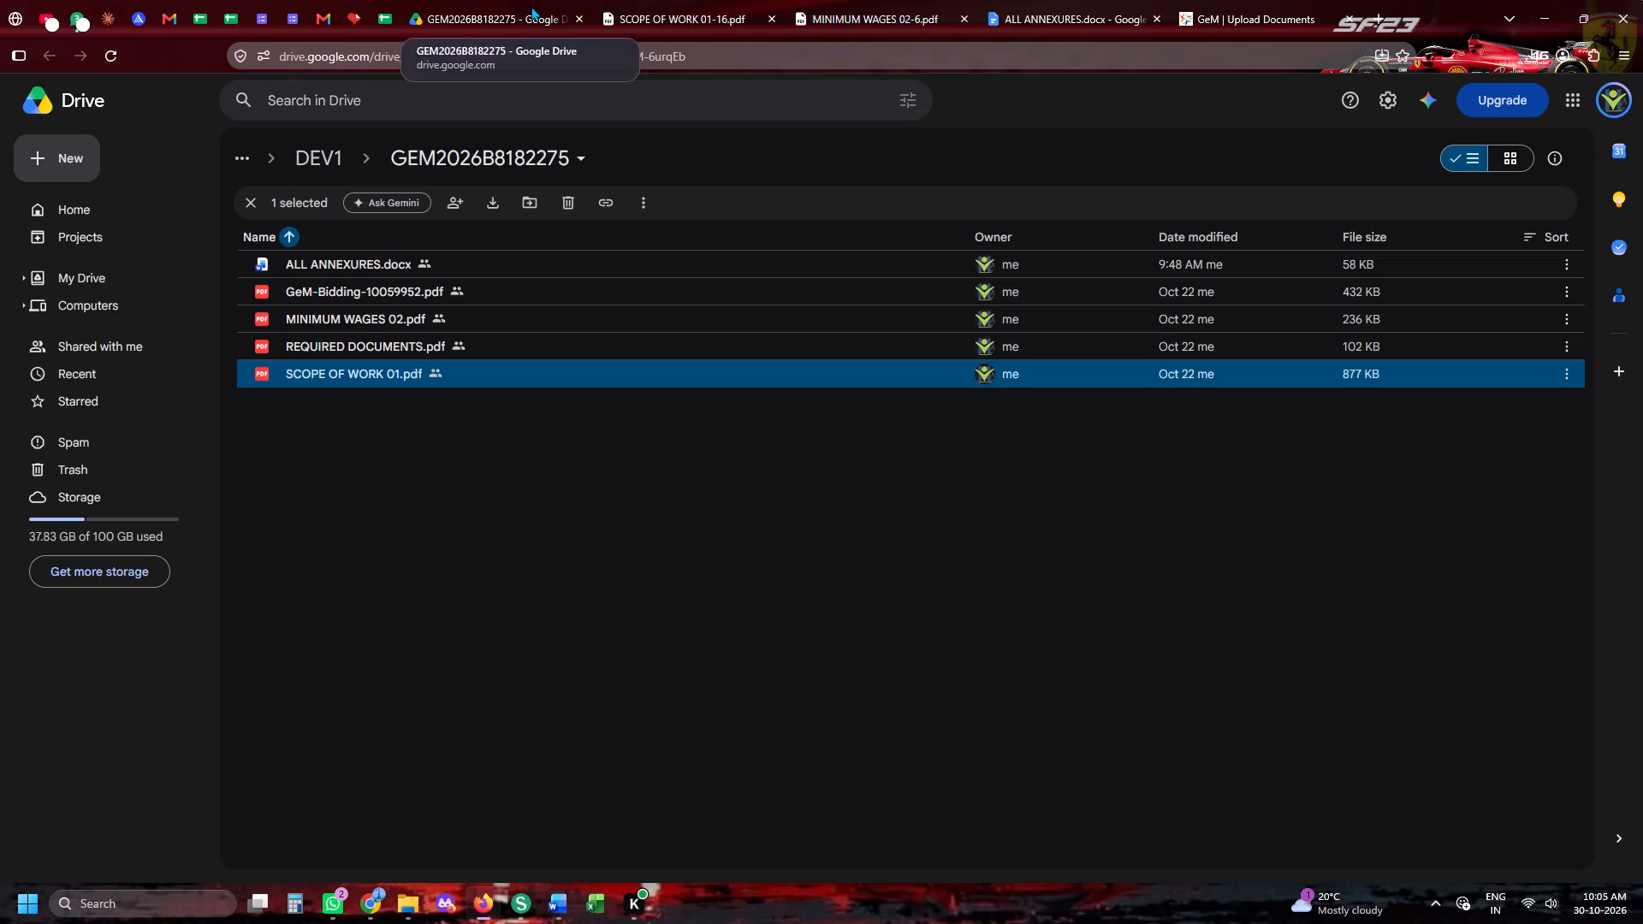
pyautogui.click(705, 0)
pyautogui.click(816, 0)
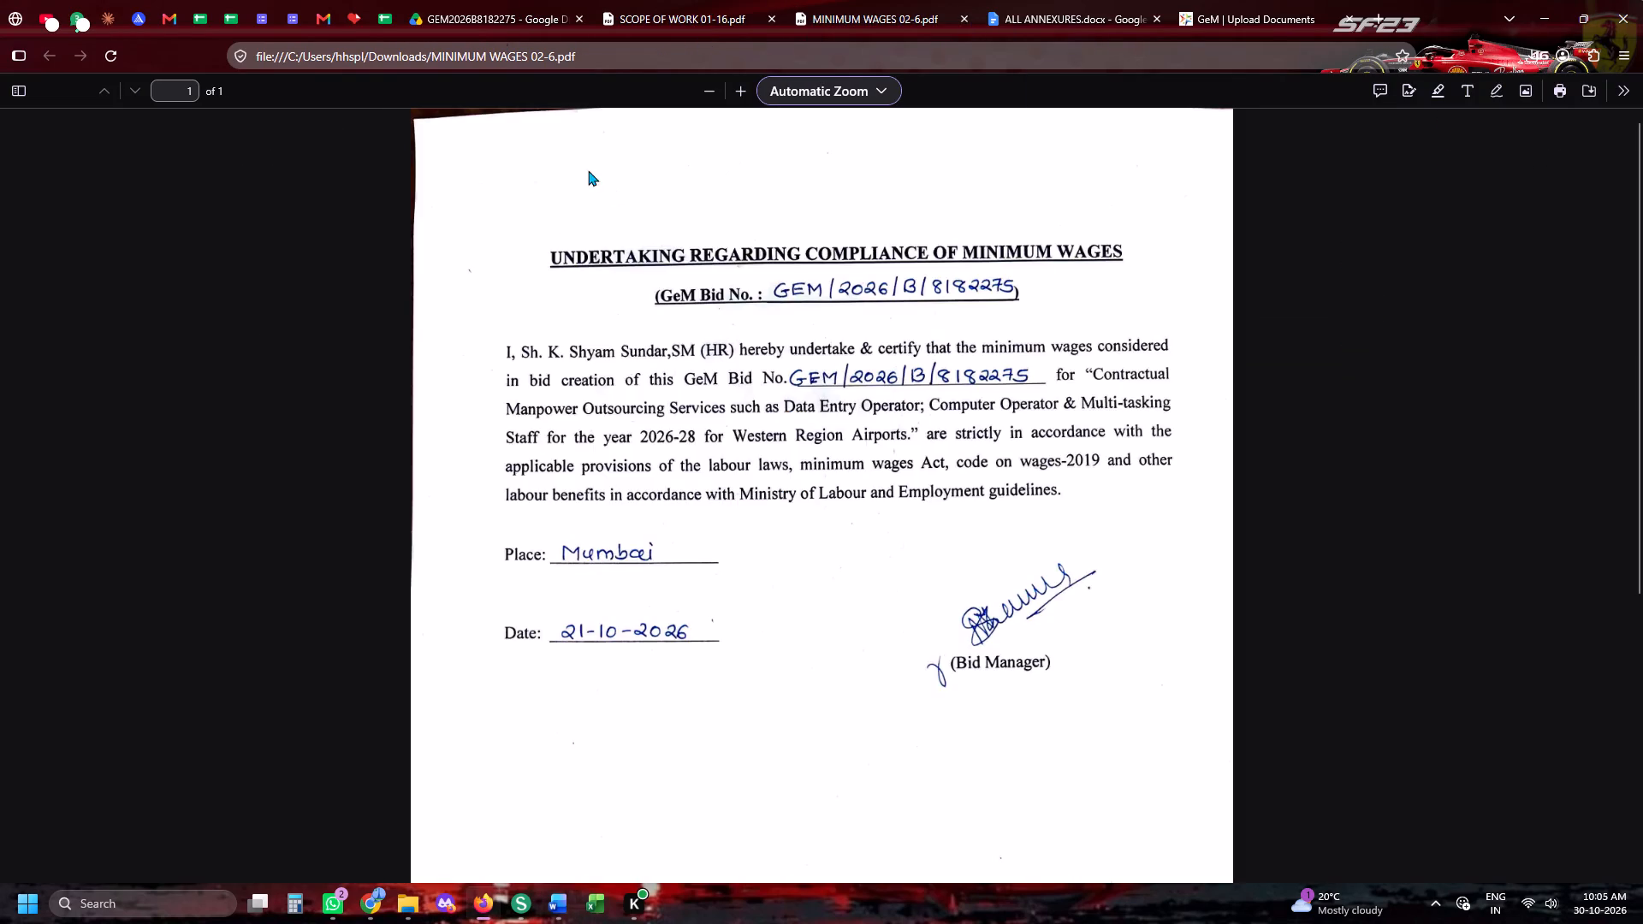
pyautogui.click(374, 16)
pyautogui.click(343, 17)
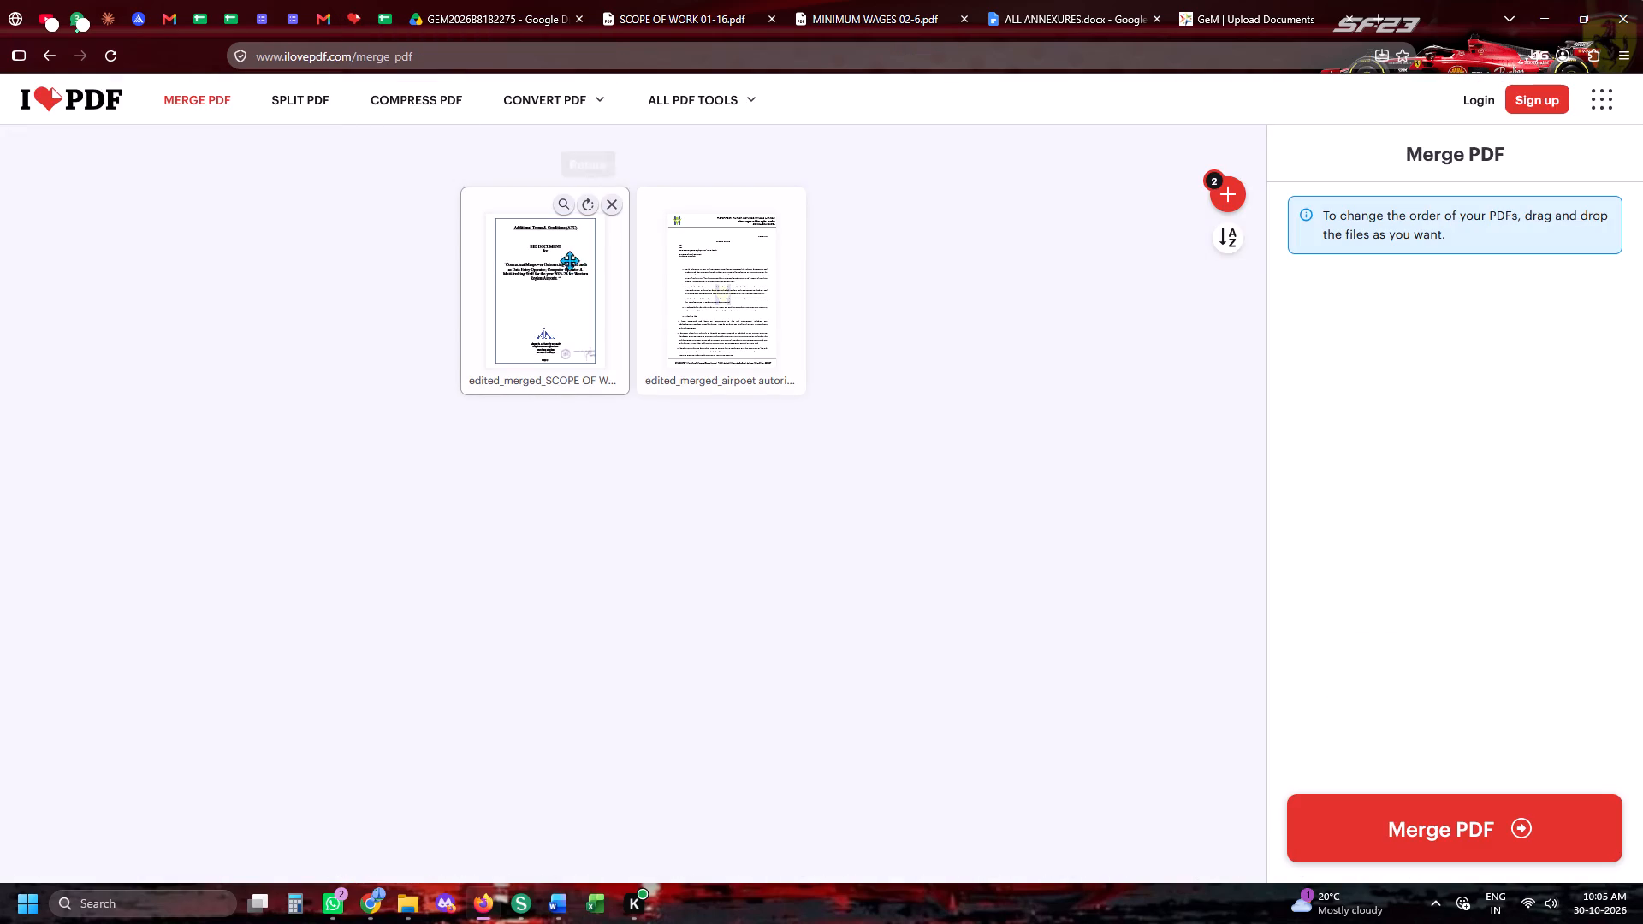
pyautogui.hotkey('alt', 'Tab')
pyautogui.hotkey('alt', 'Tab')
pyautogui.hotkey('alt', 'Tab')
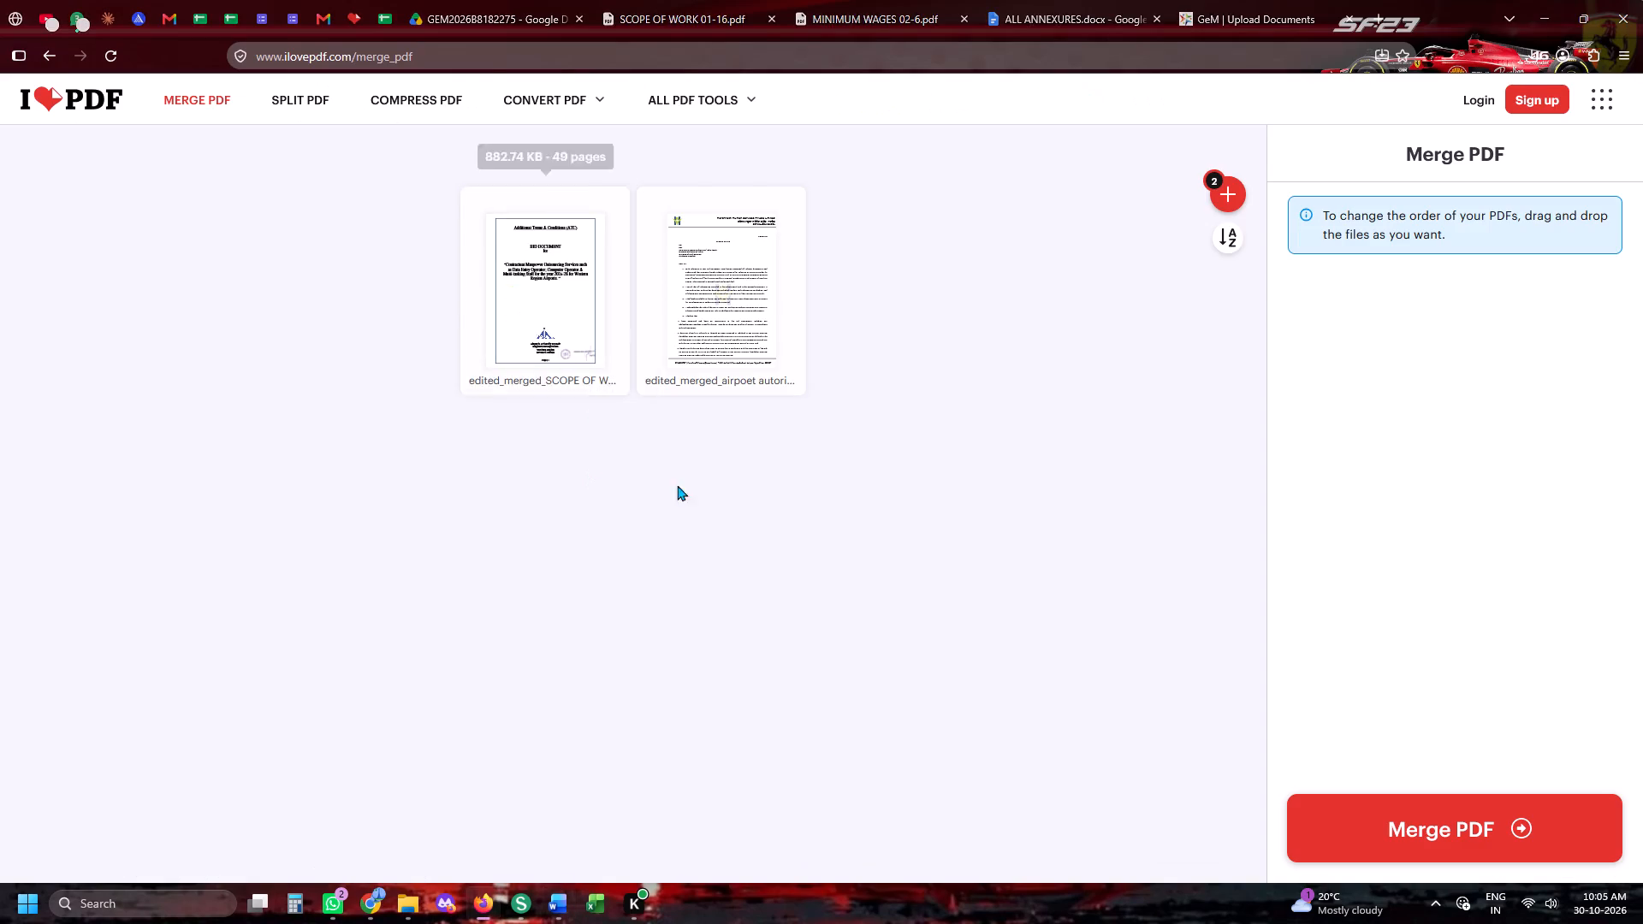
pyautogui.click(1142, 554)
pyautogui.press('BackSpace')
pyautogui.press('BackSpace')
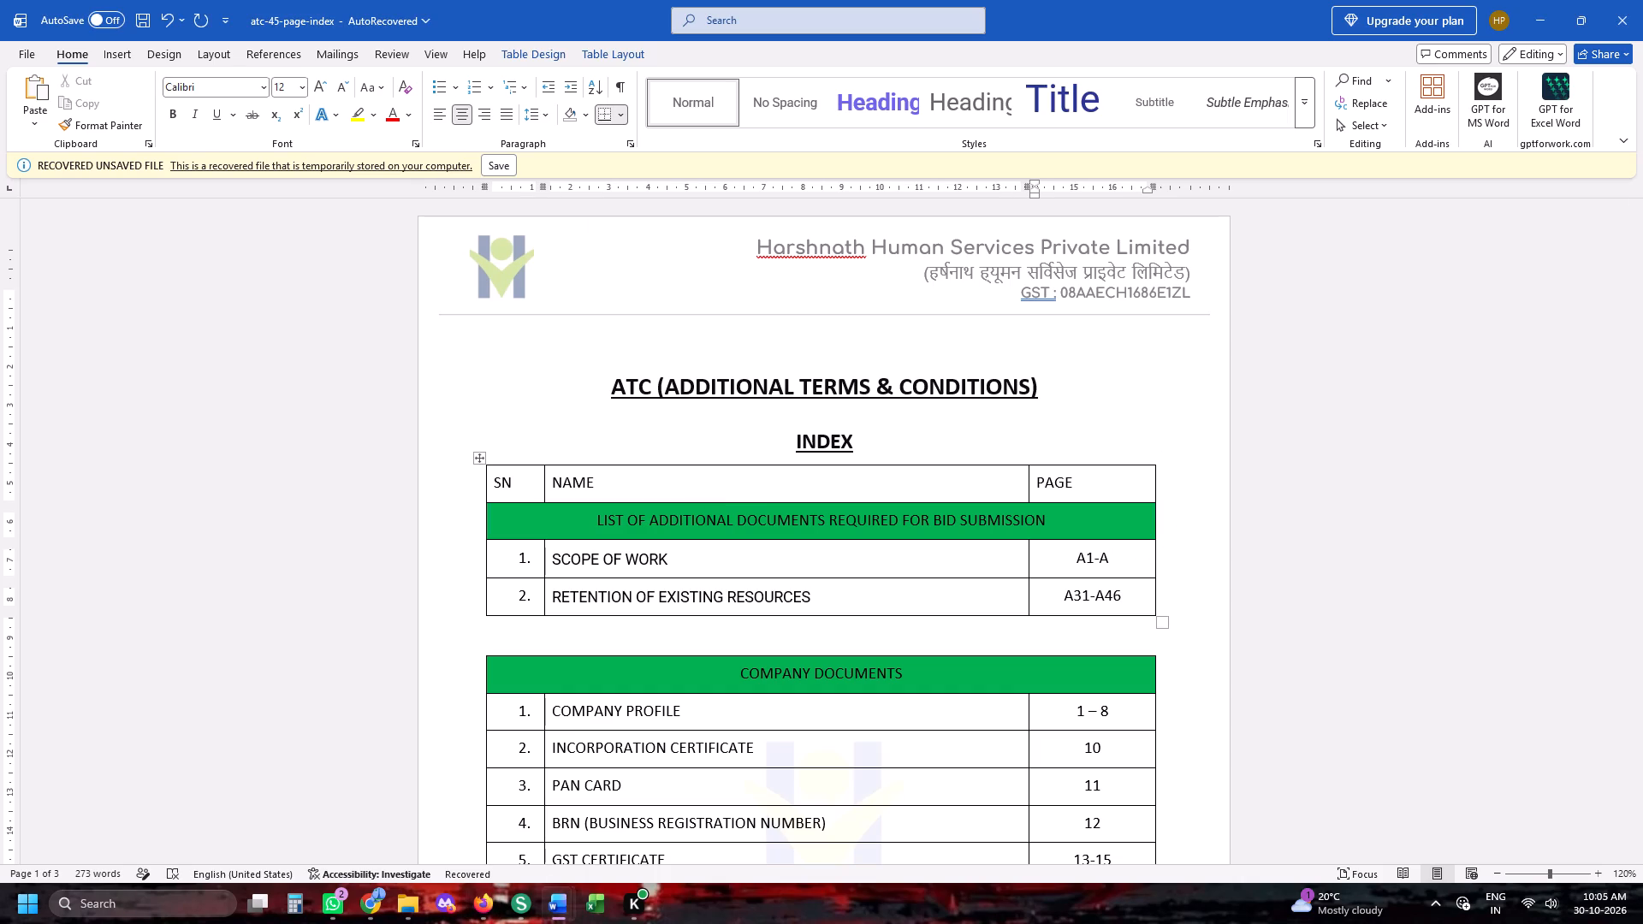
pyautogui.write('48')
# Set the index's Retention of Existing Resources page reference to A49.
pyautogui.press('Down')
pyautogui.press('End')
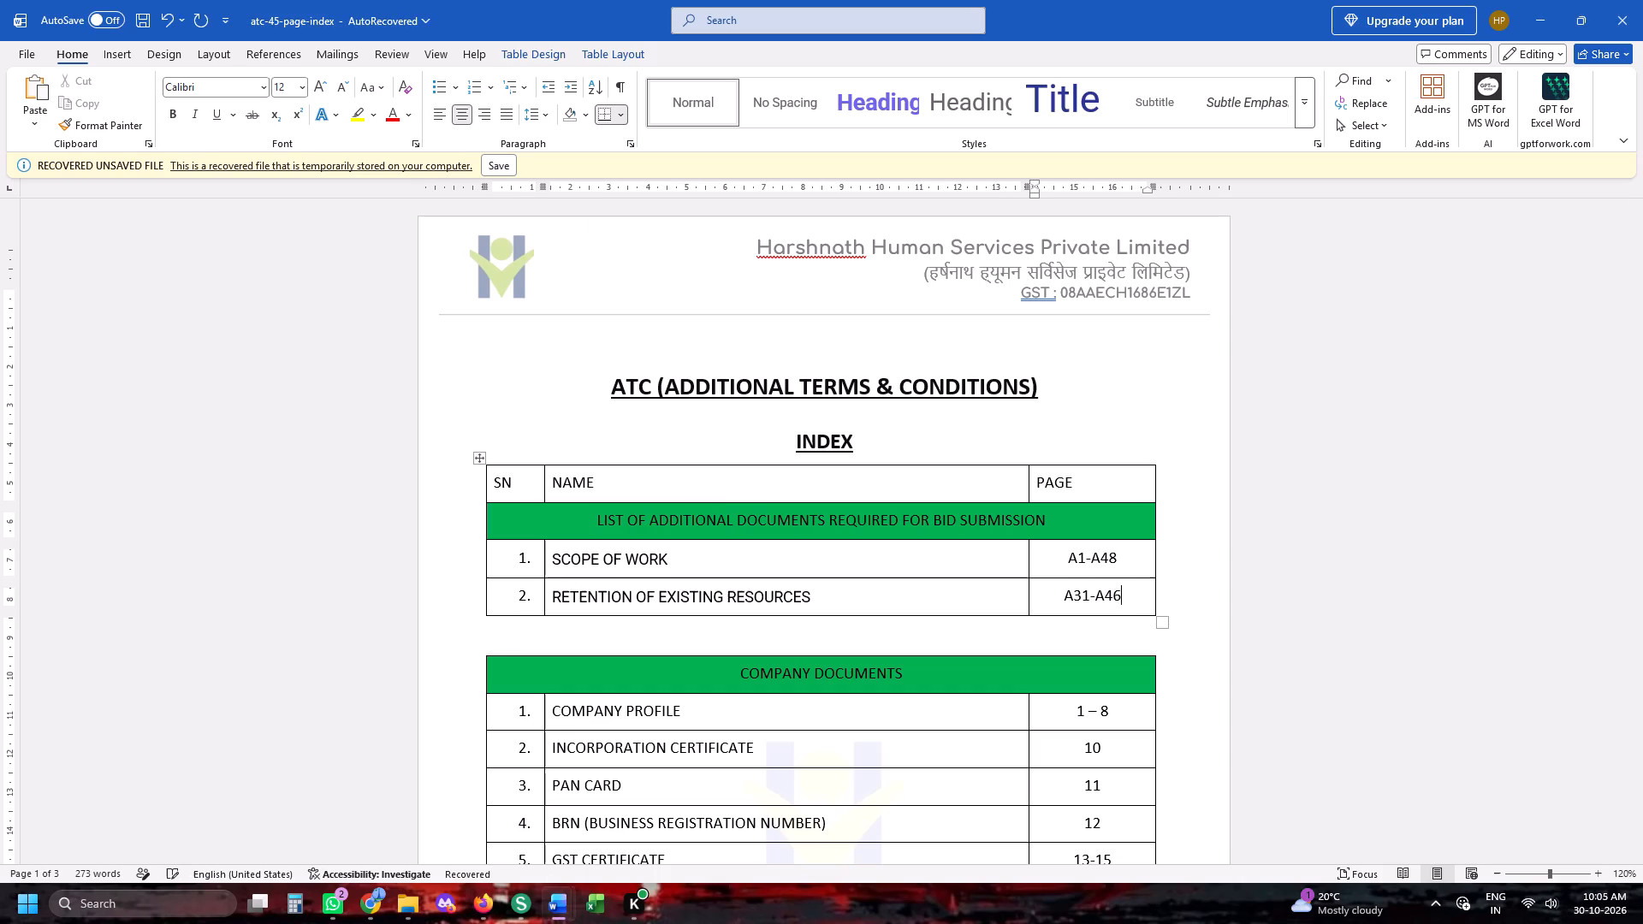
pyautogui.press('BackSpace')
pyautogui.press('BackSpace')
pyautogui.press('BackSpace')
pyautogui.press('BackSpace')
pyautogui.press('BackSpace')
pyautogui.press('BackSpace')
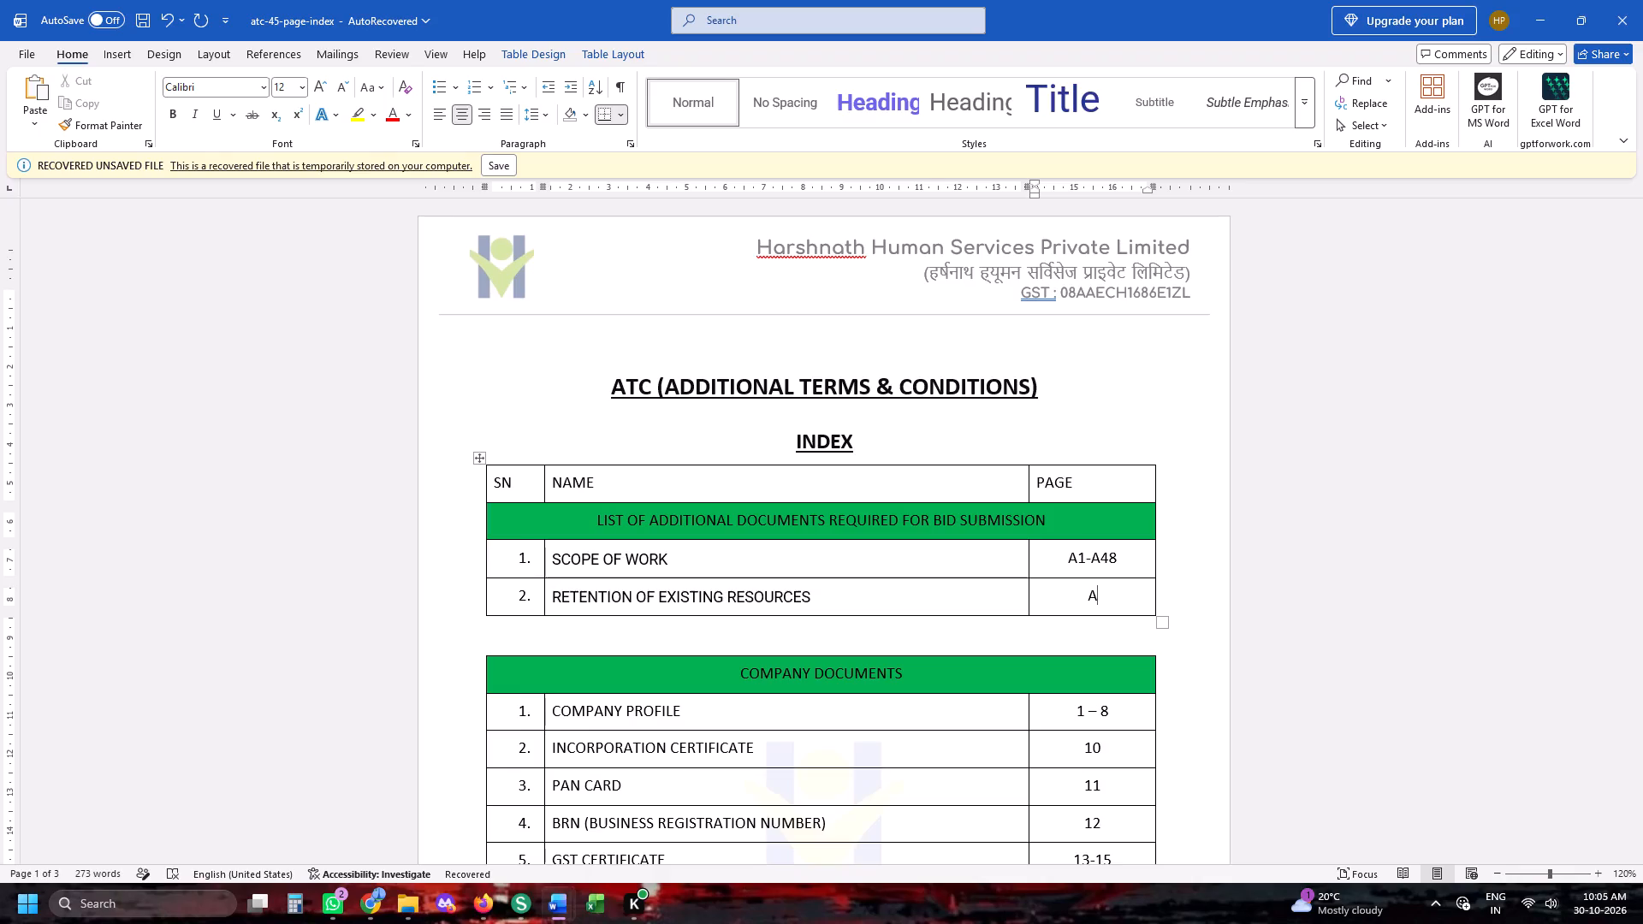
pyautogui.write('49')
# Check the original scope of work PDF and the page counts of the two files queued for merging.
pyautogui.hotkey('alt', 'Tab')
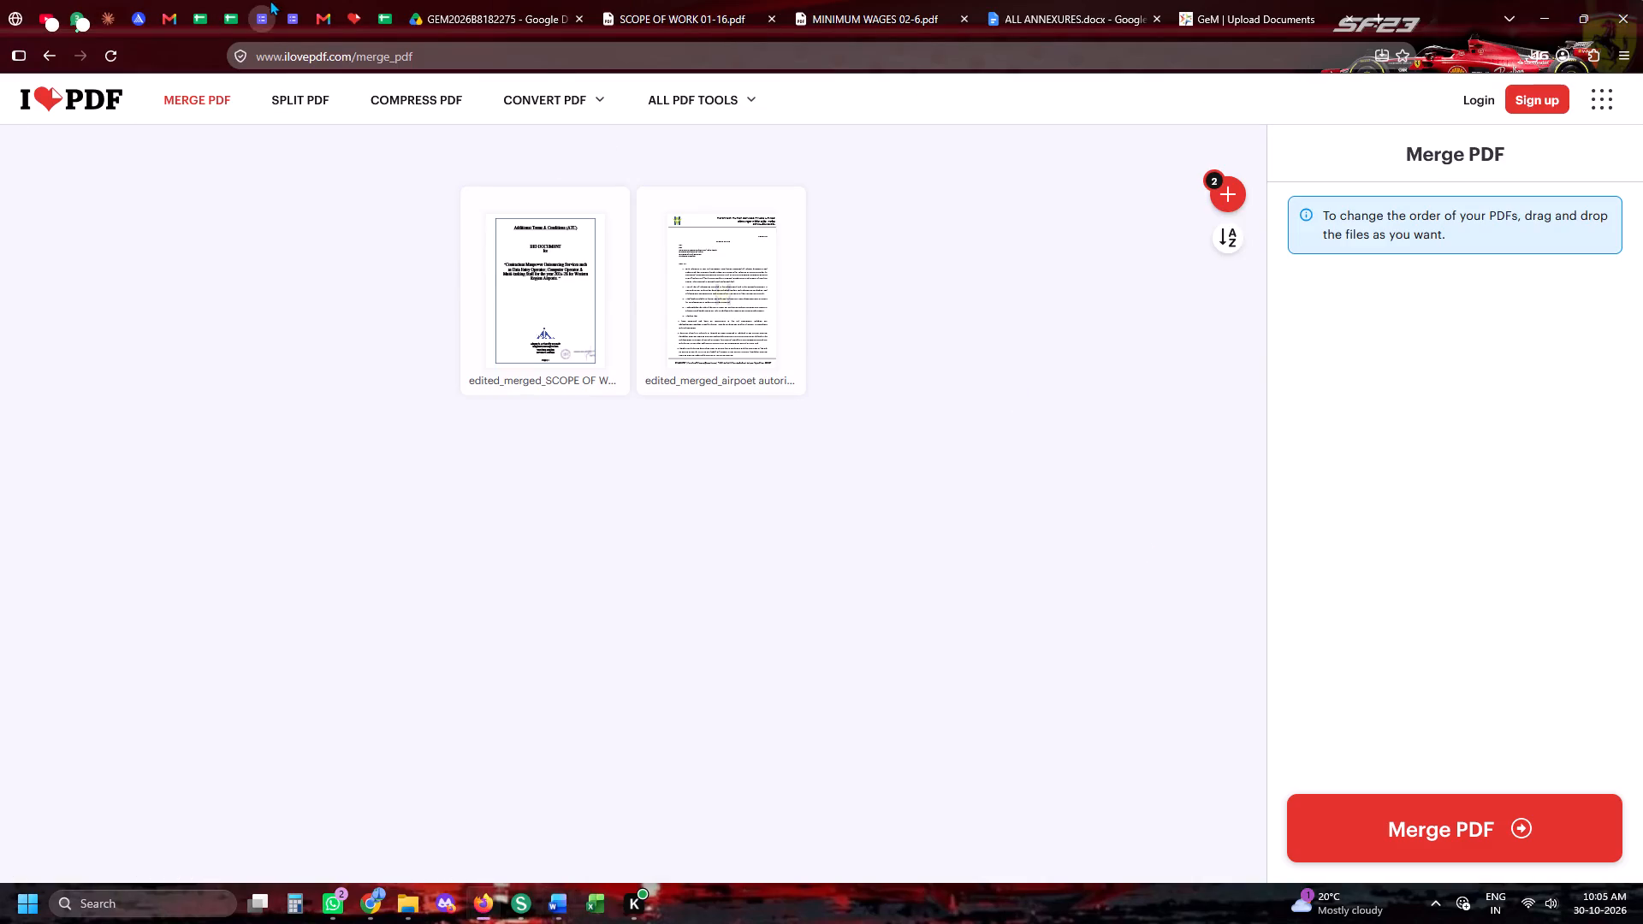
pyautogui.click(349, 2)
pyautogui.hotkey('alt', 'Tab')
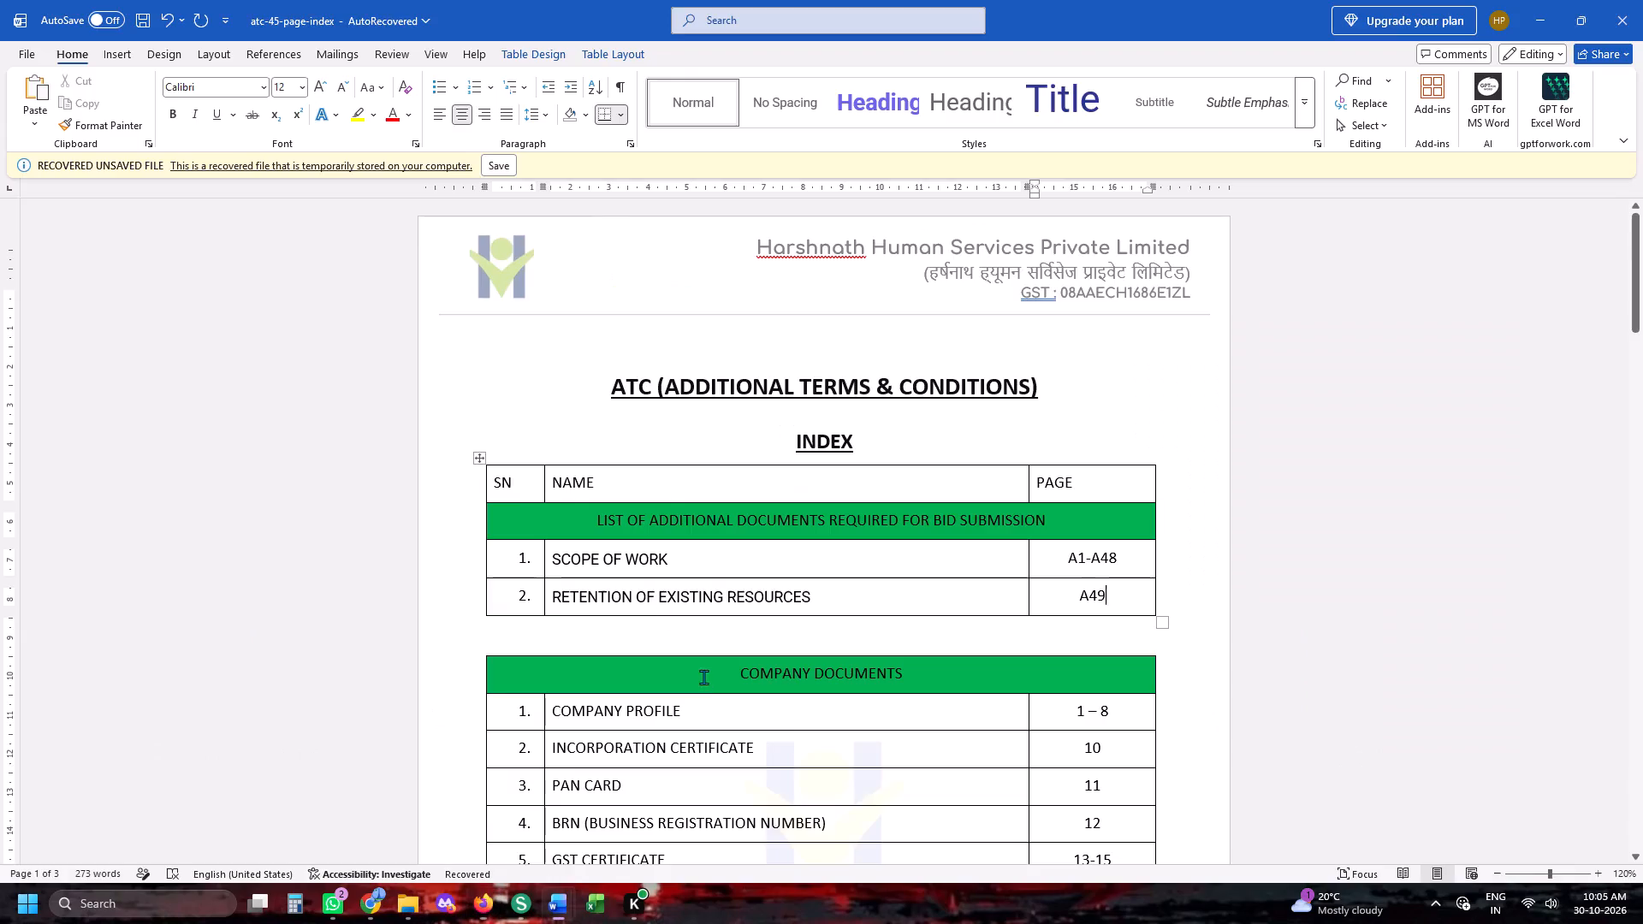
pyautogui.hotkey('alt', 'Tab')
pyautogui.click(675, 0)
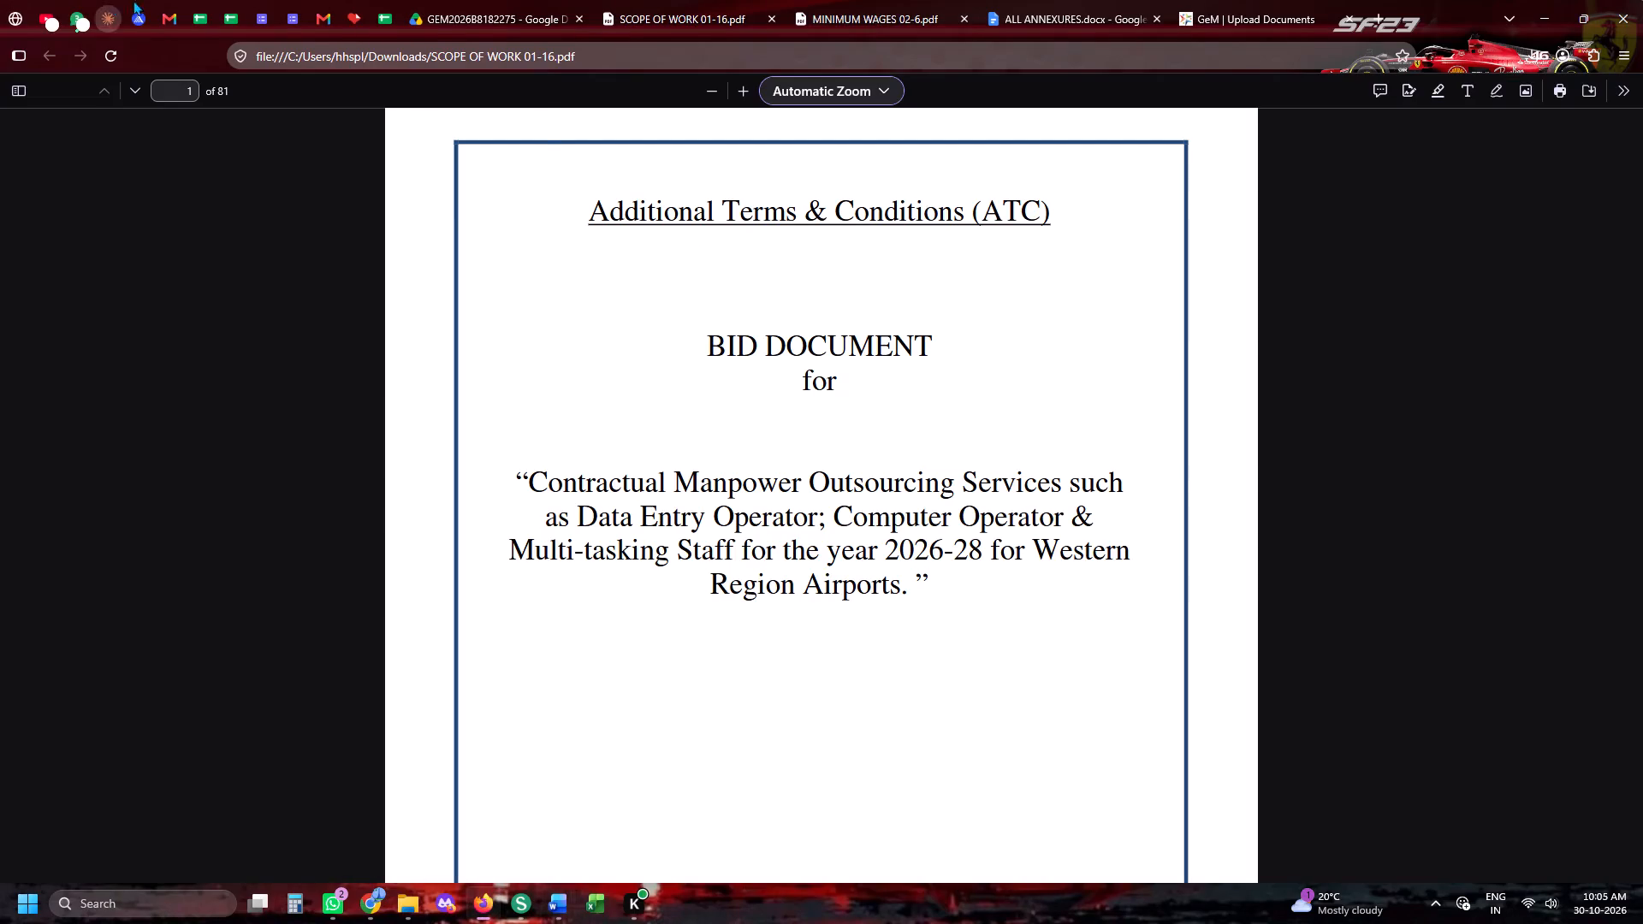
pyautogui.click(371, 0)
pyautogui.click(353, 14)
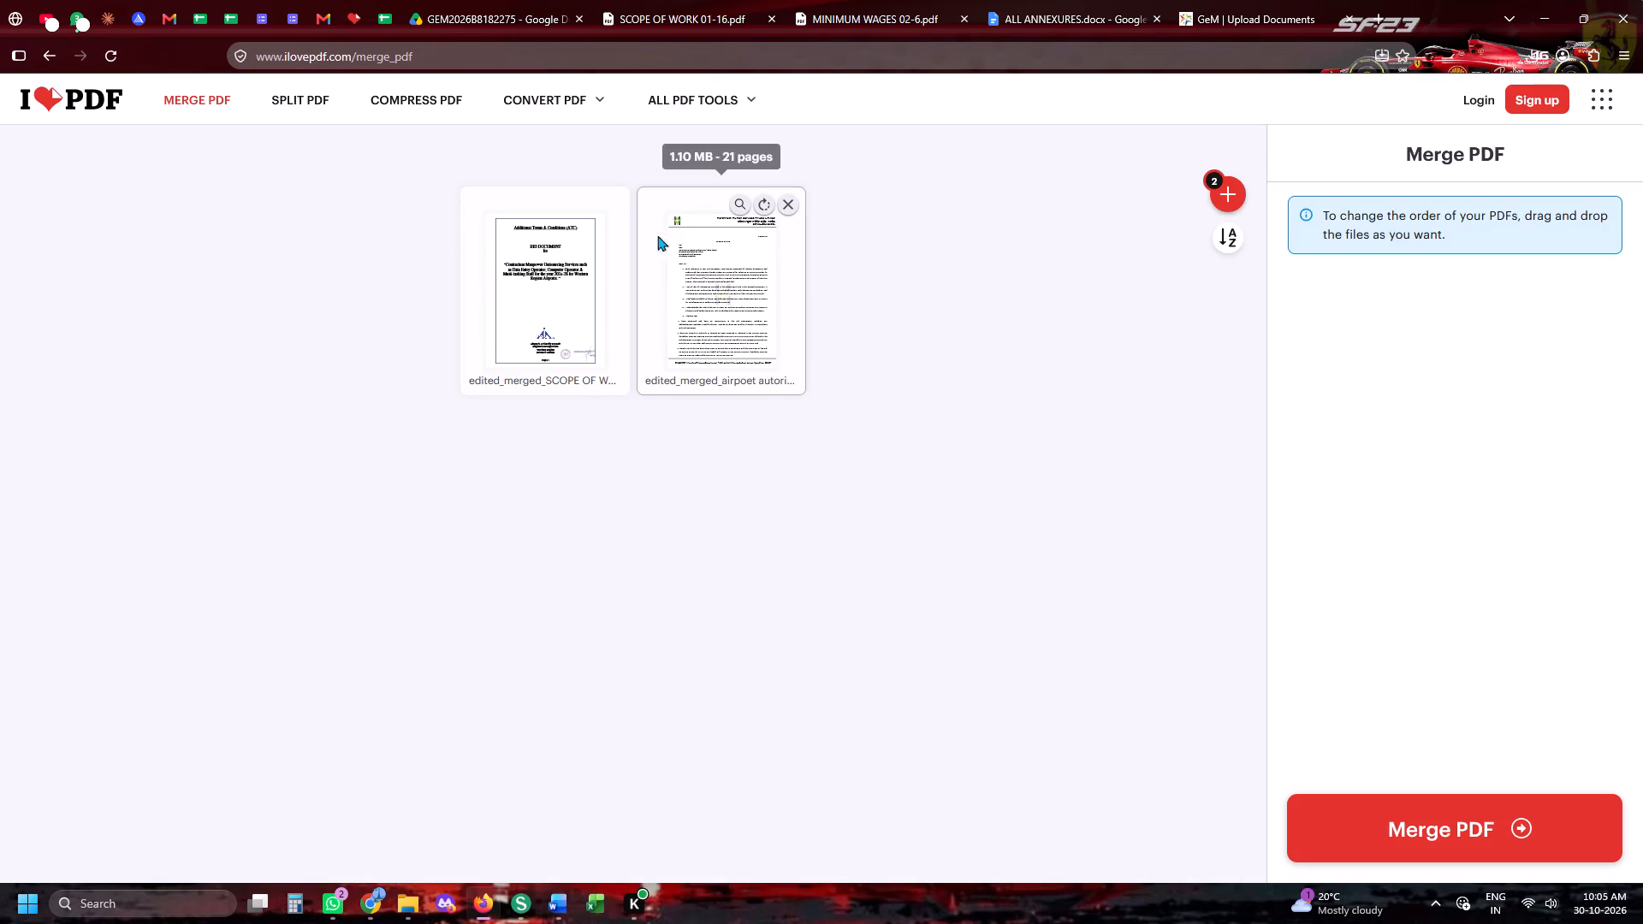
# Add a third row named LETTER HEAD to the index's list of additional documents.
pyautogui.hotkey('alt', 'Tab')
pyautogui.press('Tab')
pyautogui.press('Tab')
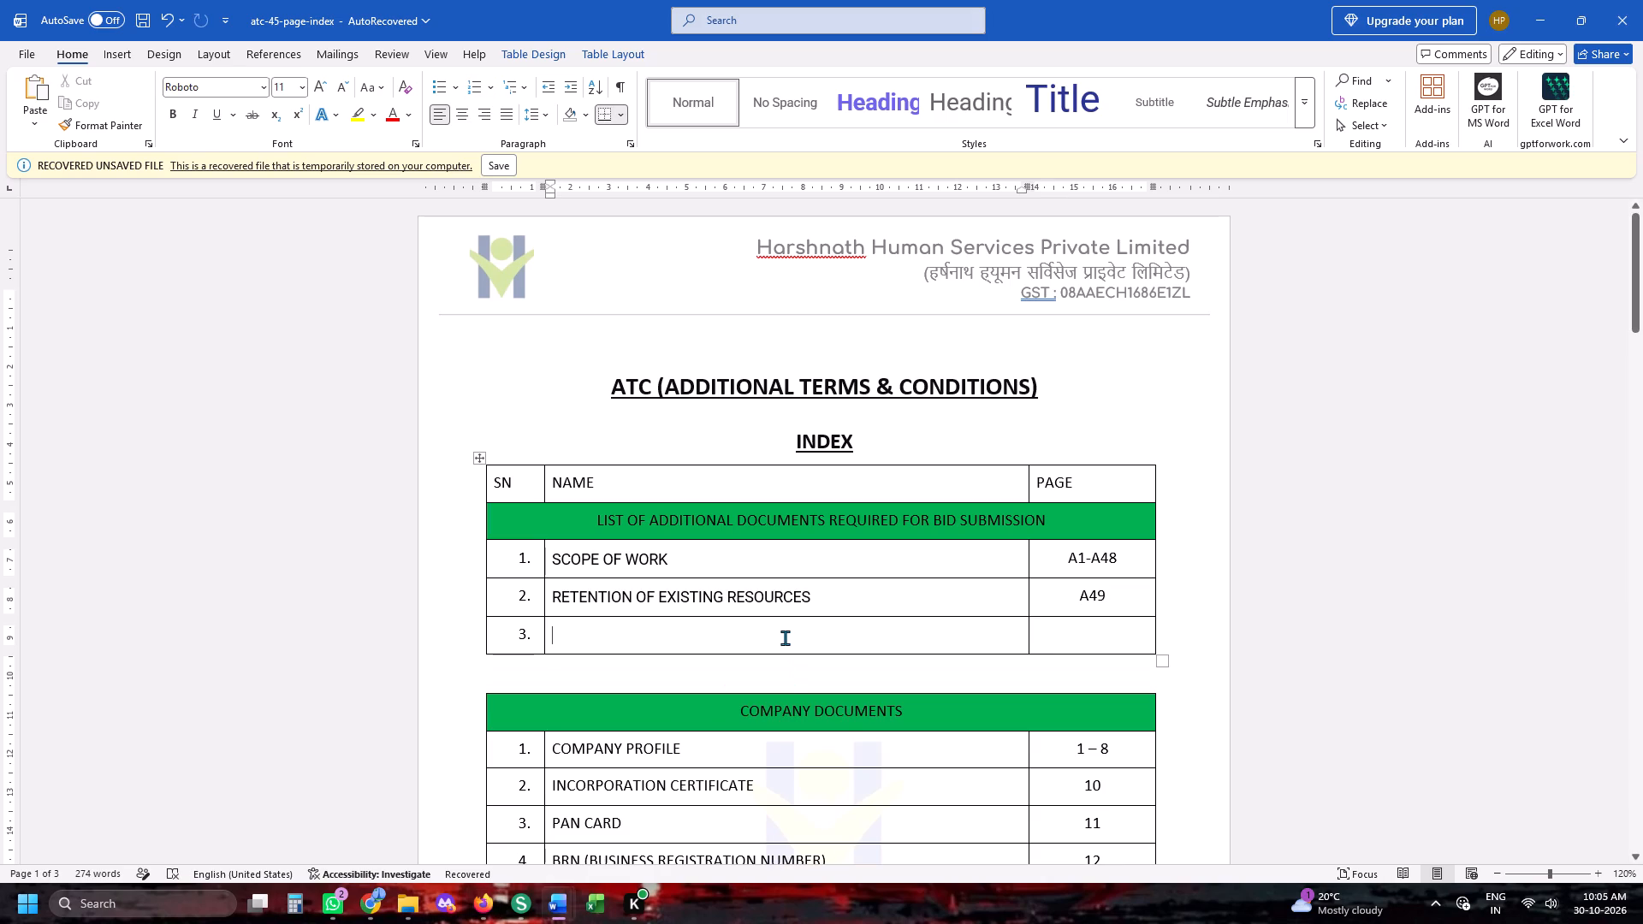
pyautogui.write('letter ha')
pyautogui.press('BackSpace')
pyautogui.press('BackSpace')
pyautogui.press('BackSpace')
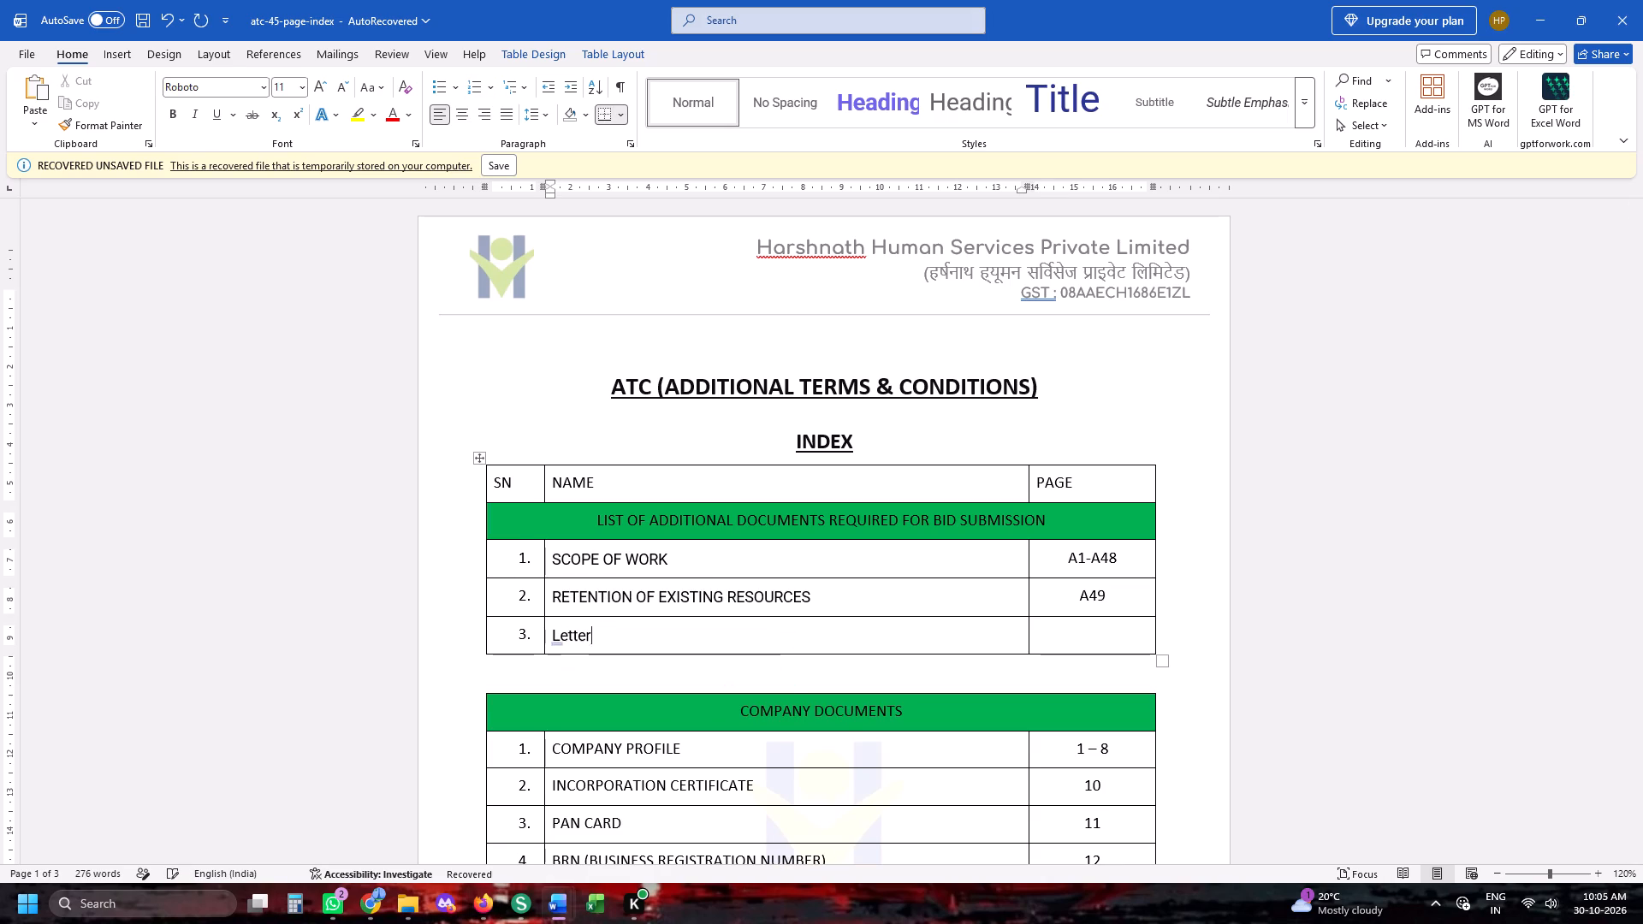
pyautogui.press('BackSpace')
pyautogui.press('BackSpace')
pyautogui.press('BackSpace')
pyautogui.press('BackSpace')
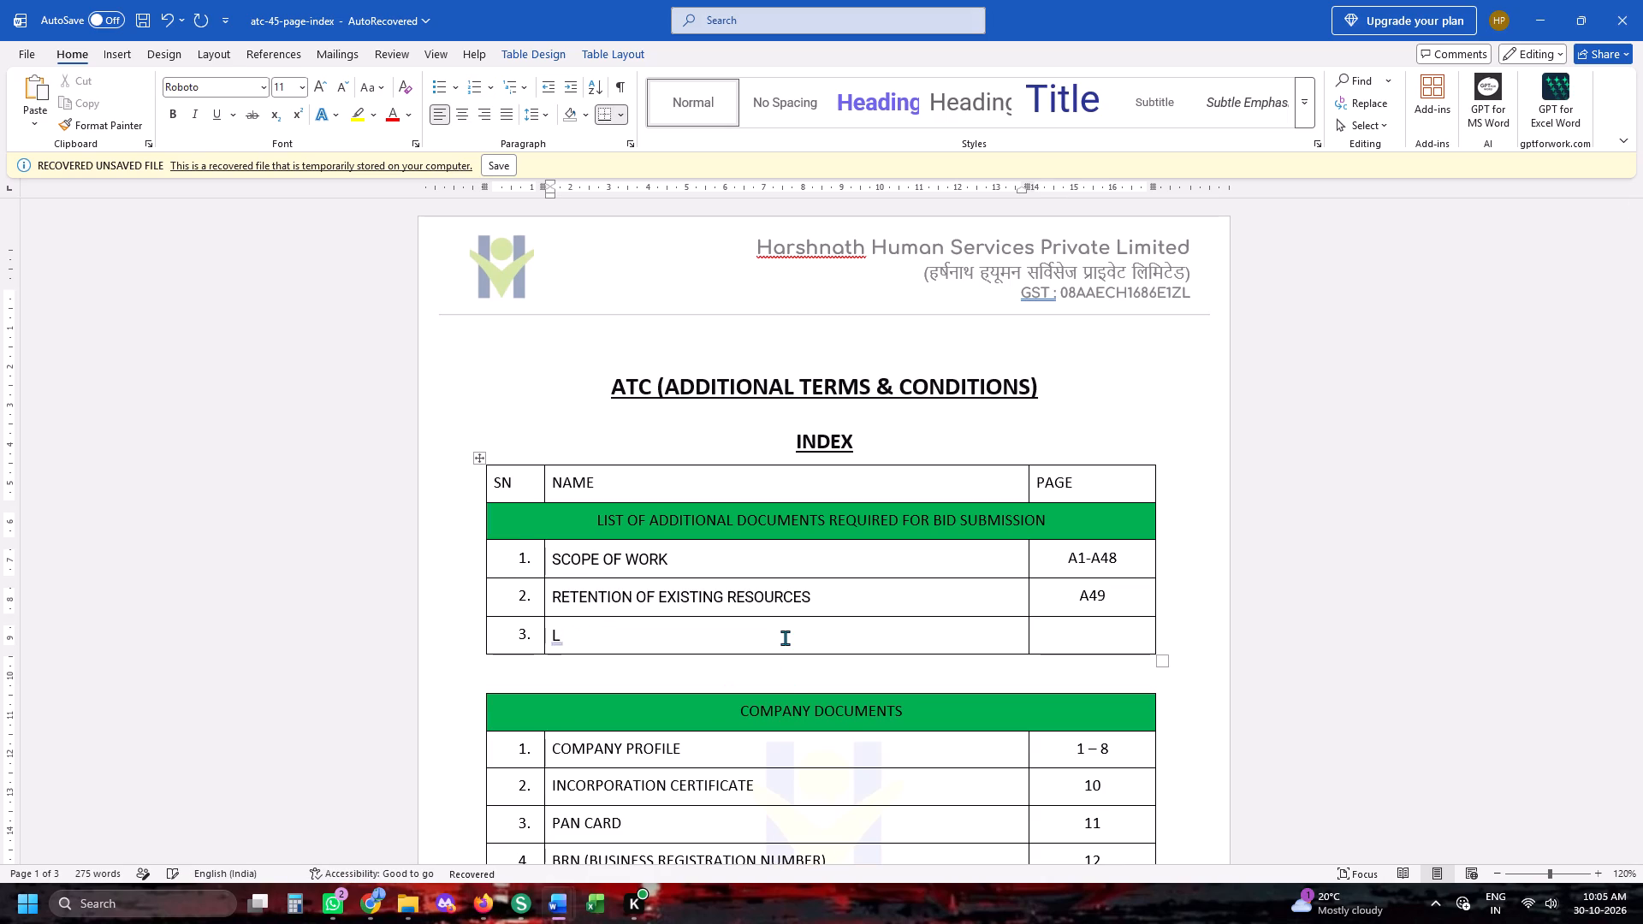
pyautogui.write('ETTER HEA')
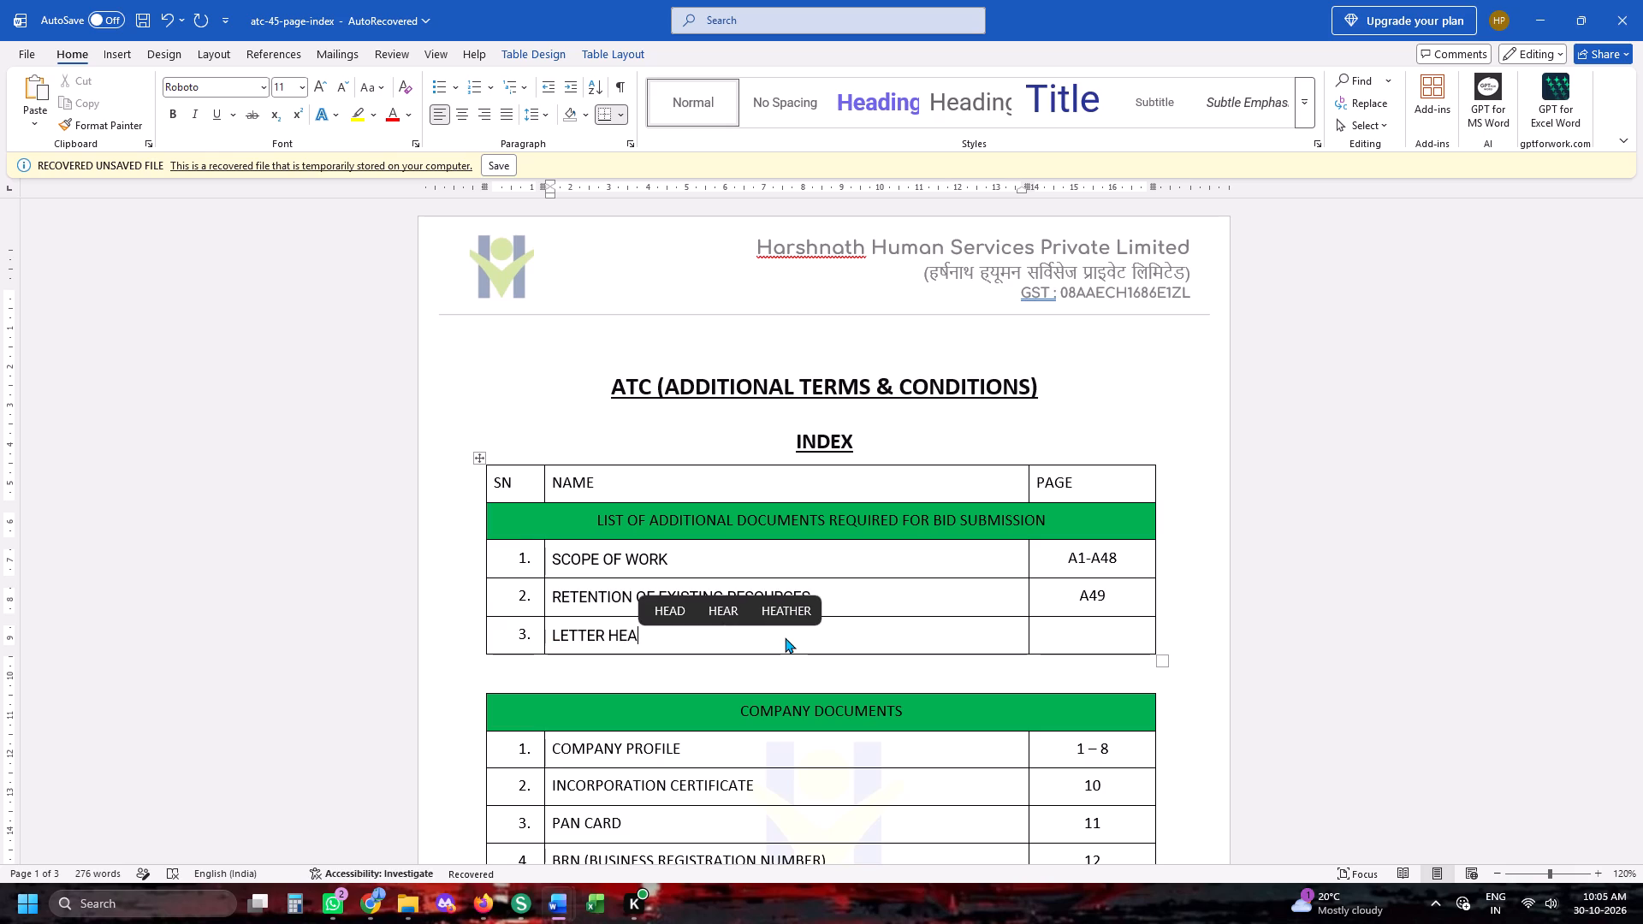
pyautogui.press('d')
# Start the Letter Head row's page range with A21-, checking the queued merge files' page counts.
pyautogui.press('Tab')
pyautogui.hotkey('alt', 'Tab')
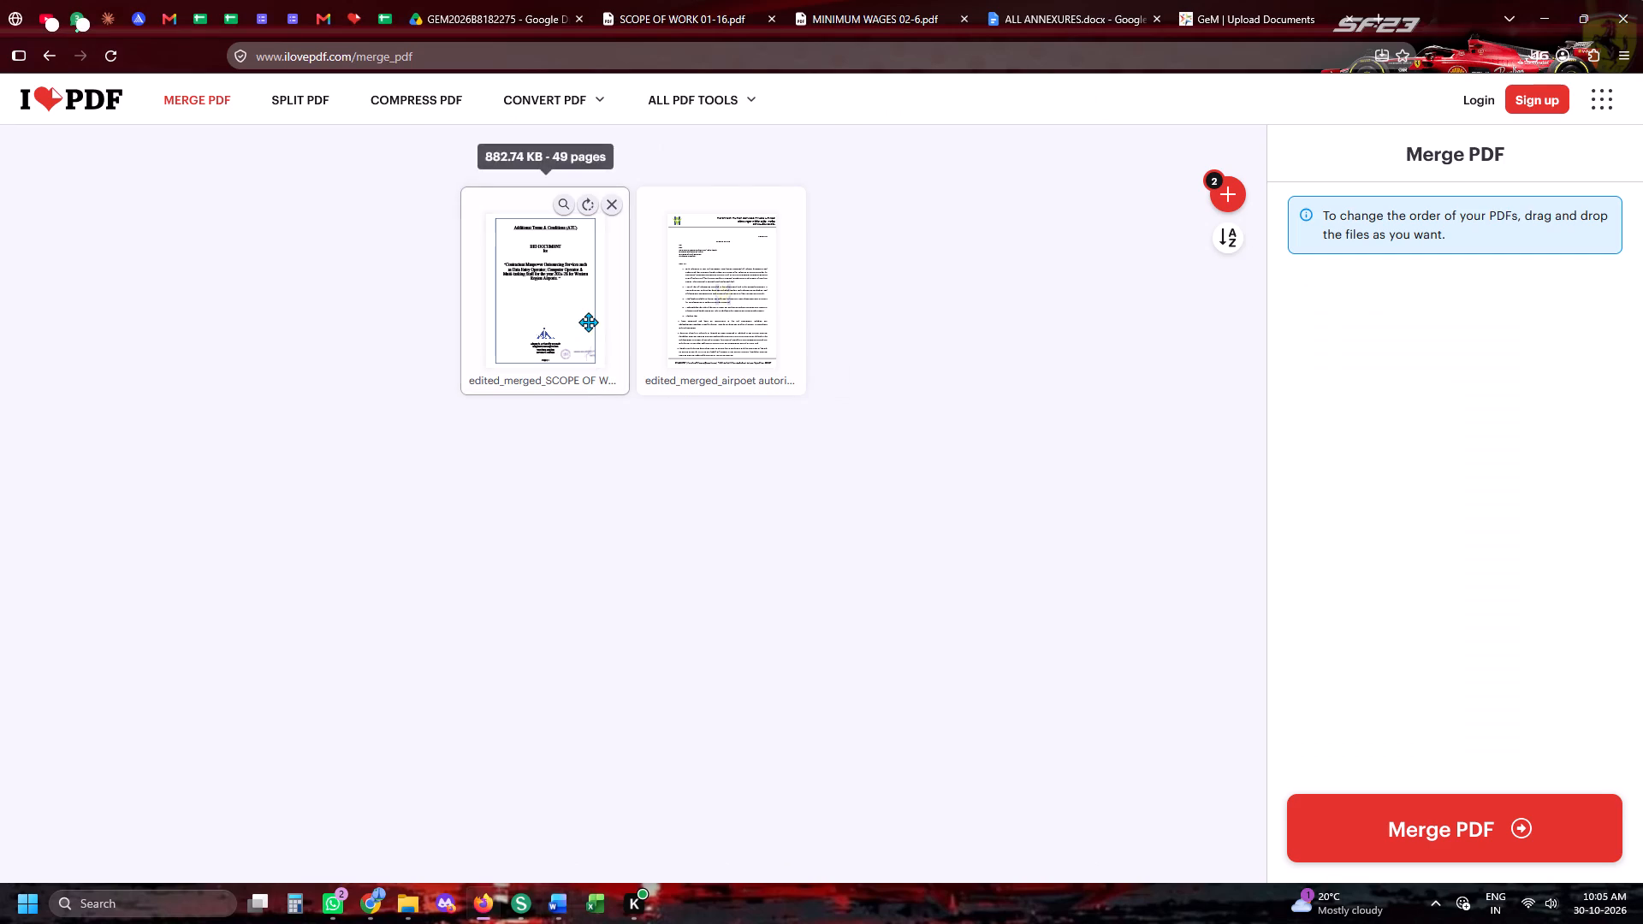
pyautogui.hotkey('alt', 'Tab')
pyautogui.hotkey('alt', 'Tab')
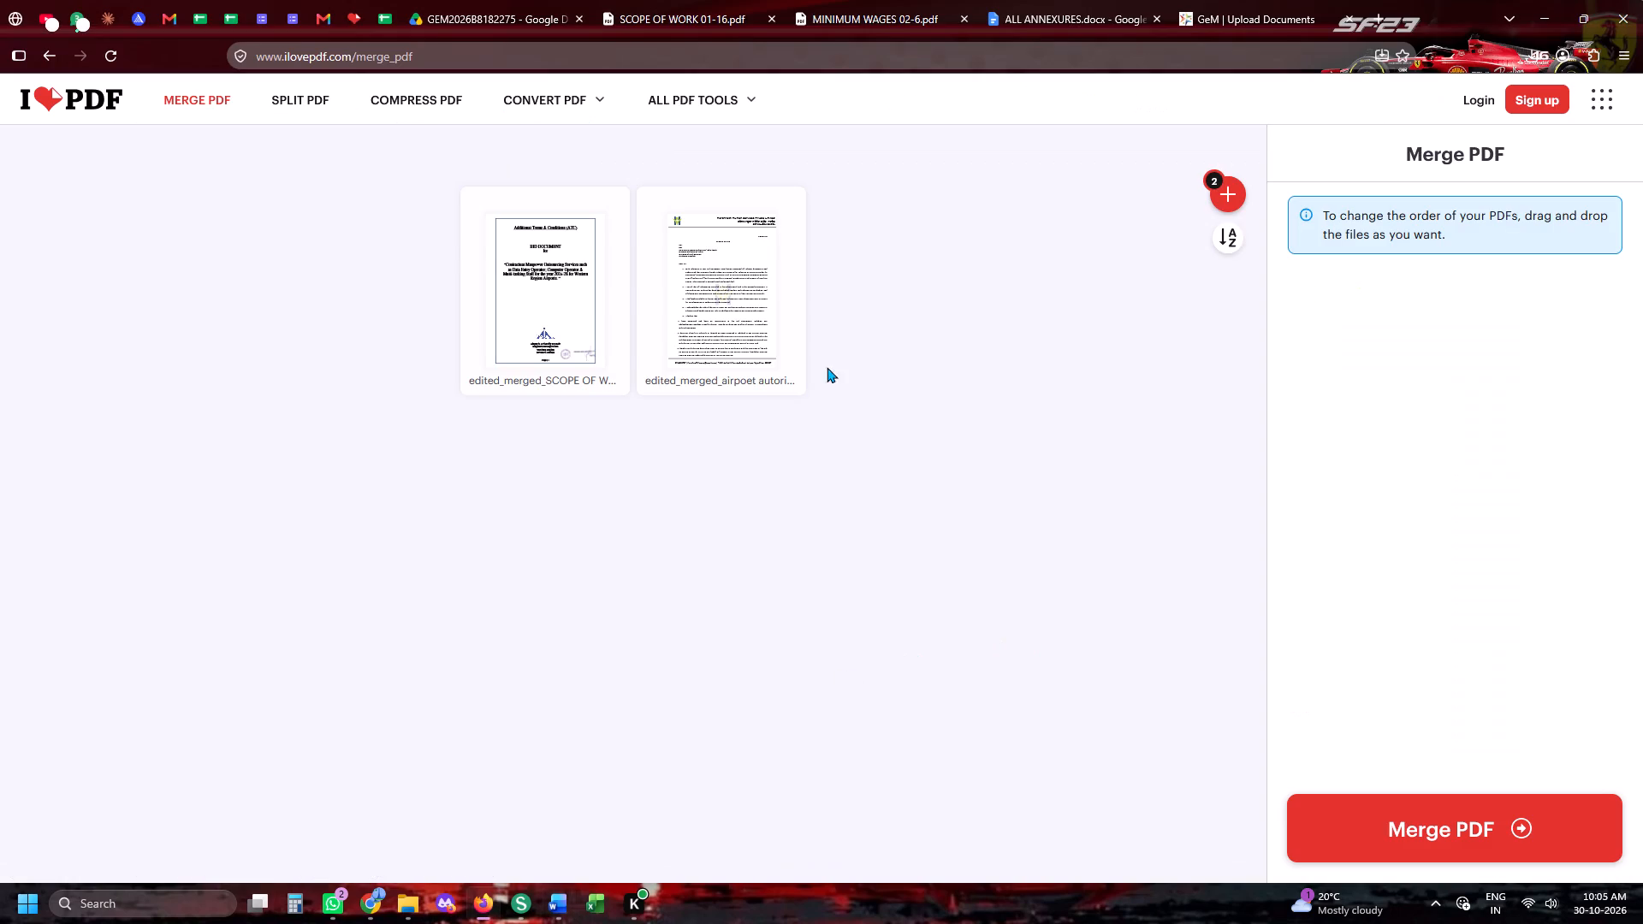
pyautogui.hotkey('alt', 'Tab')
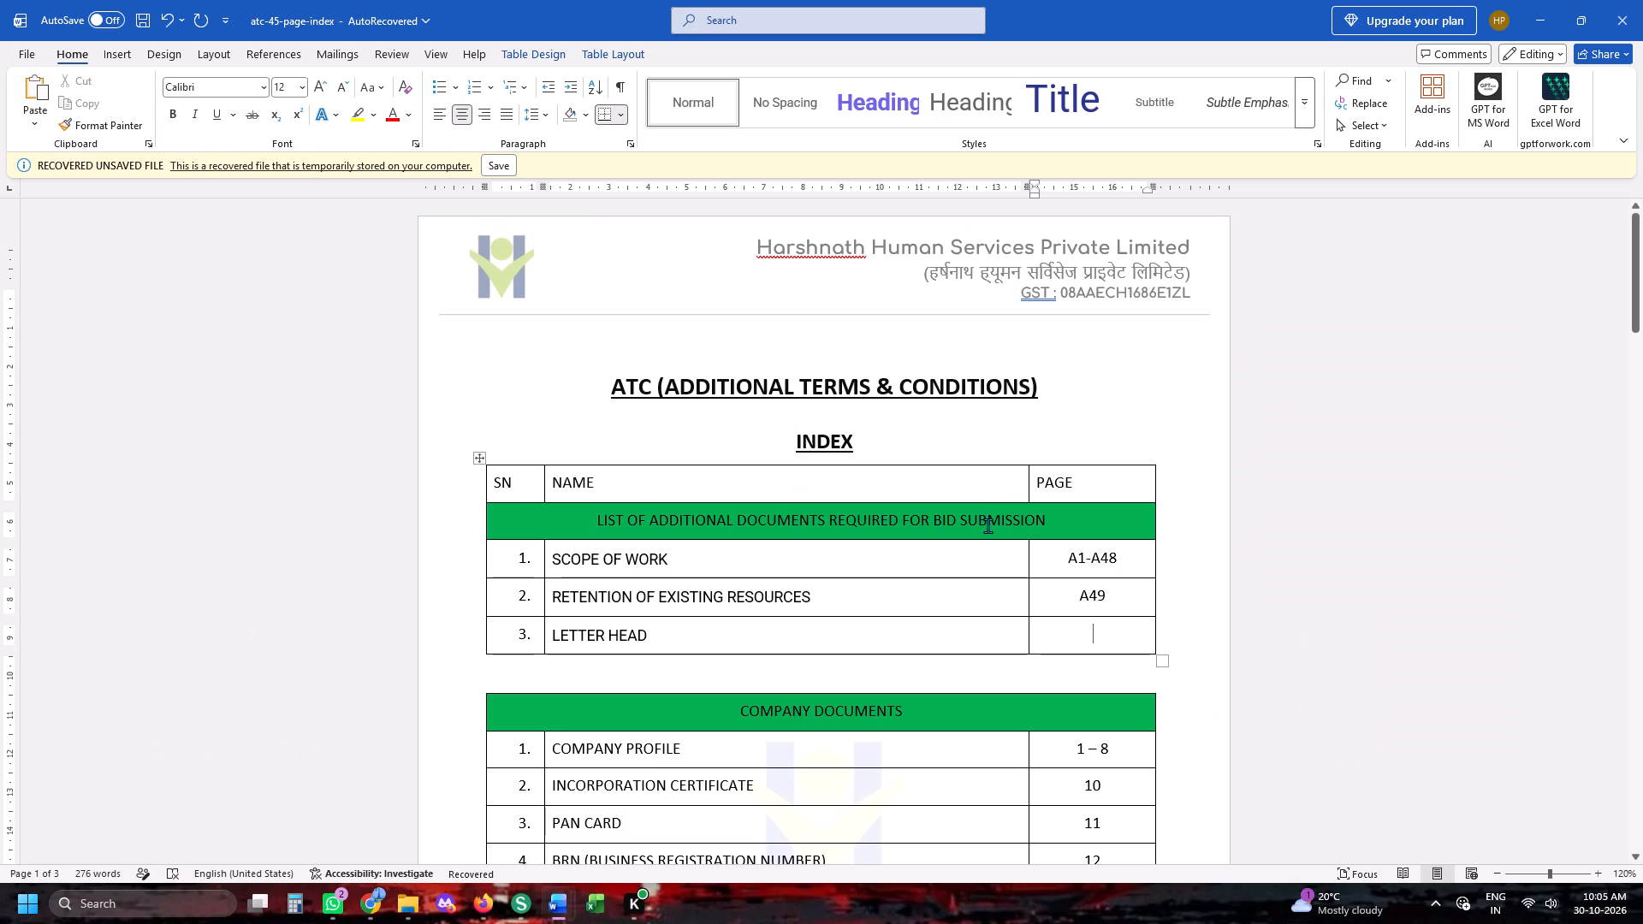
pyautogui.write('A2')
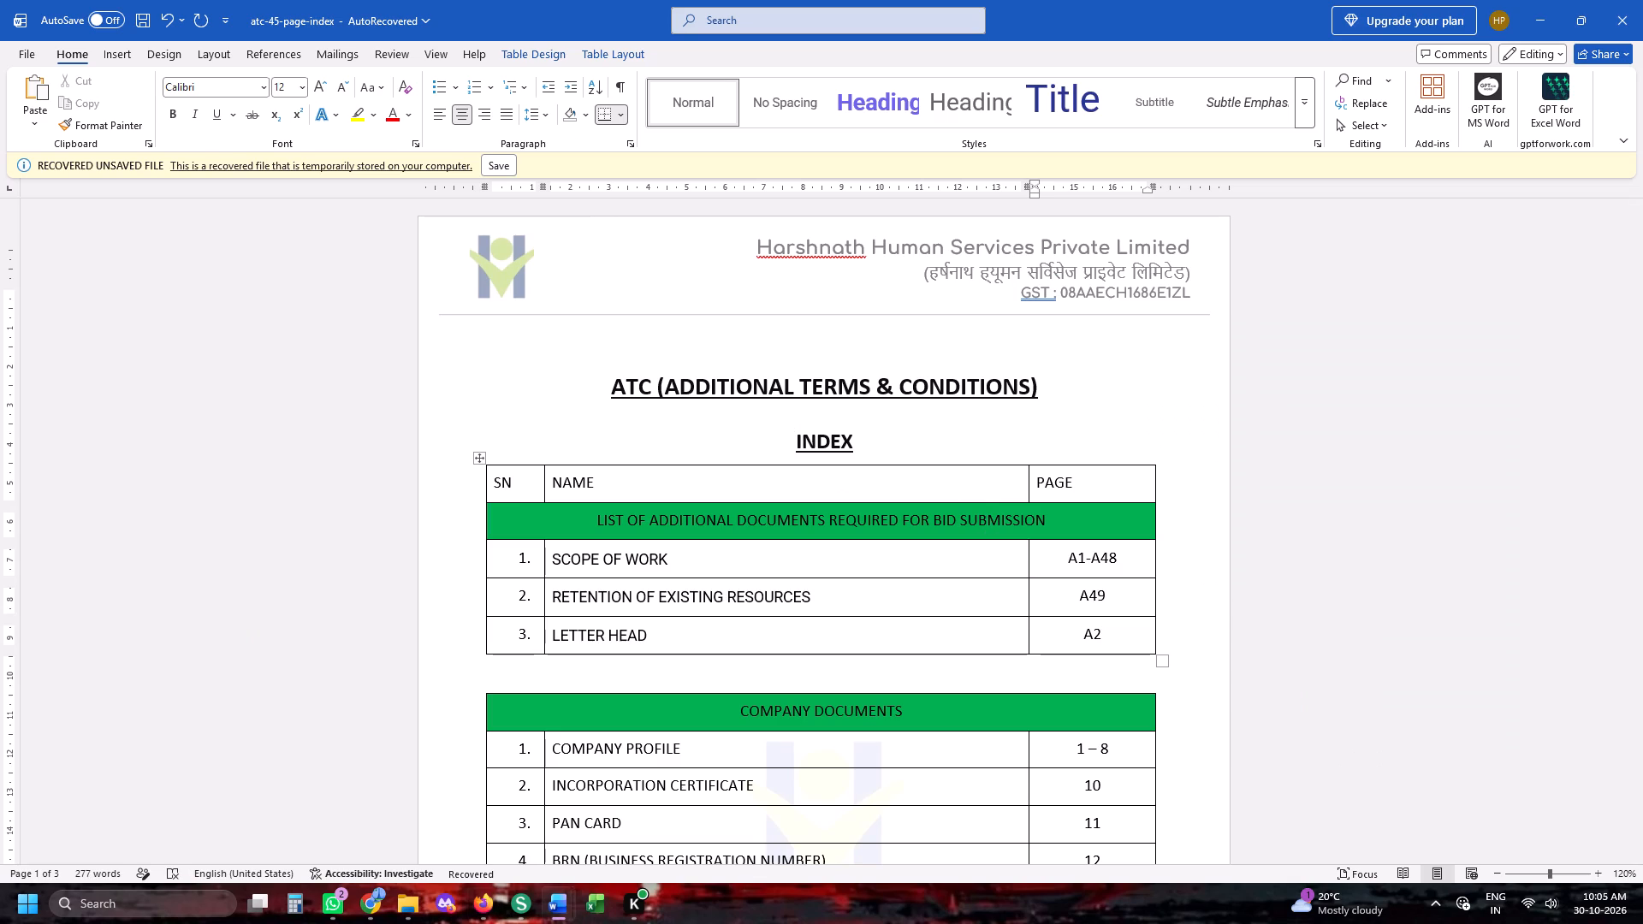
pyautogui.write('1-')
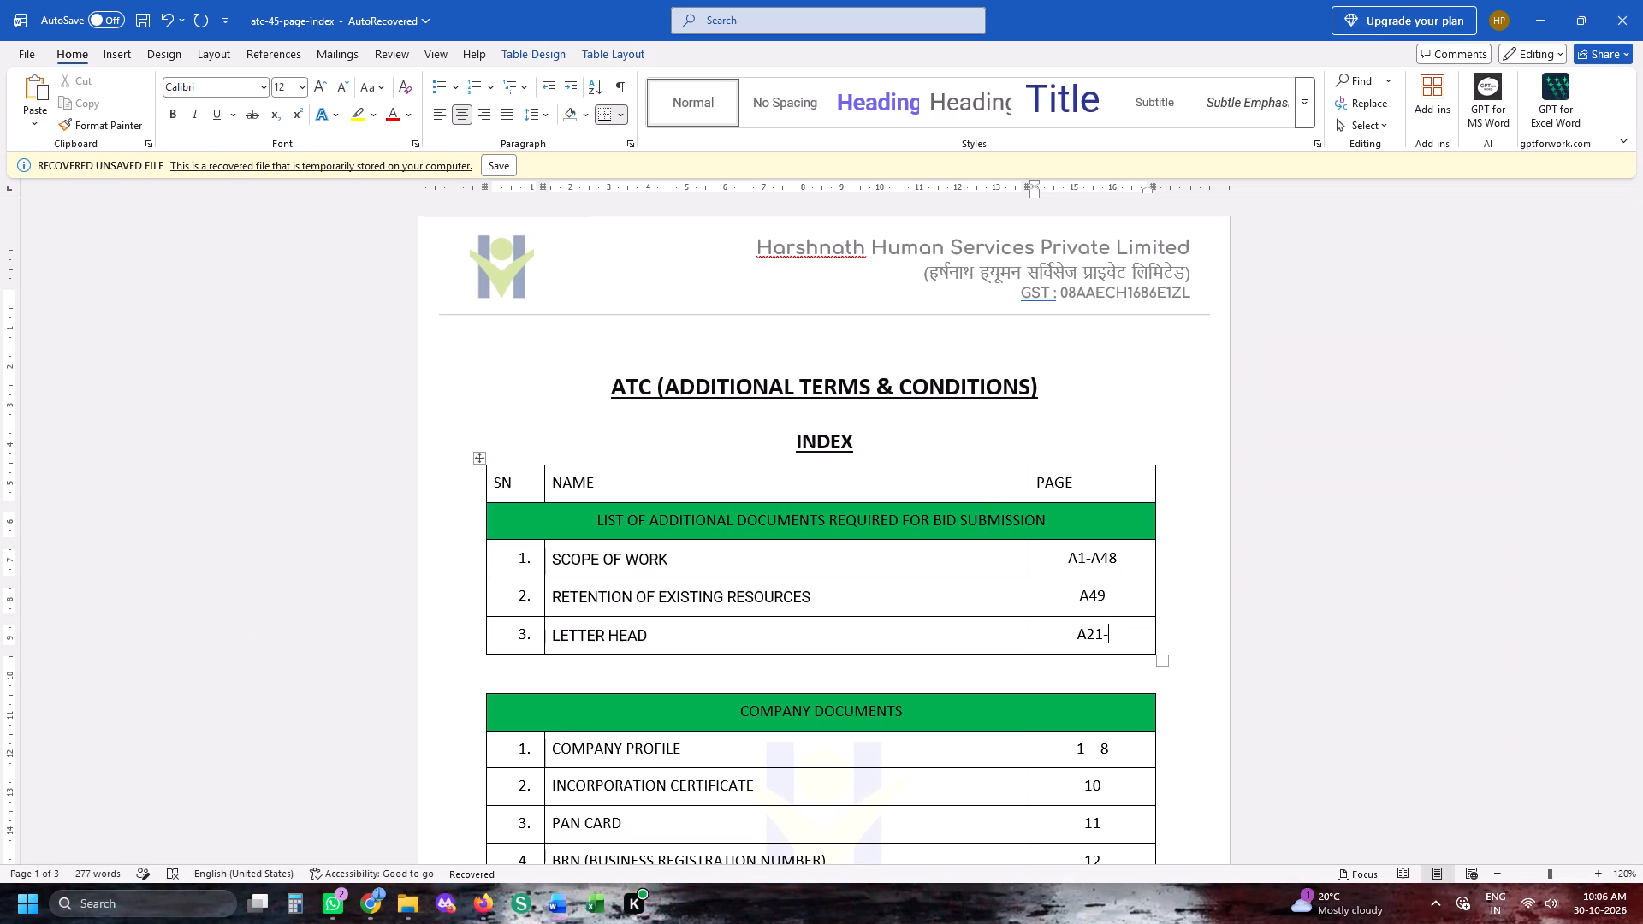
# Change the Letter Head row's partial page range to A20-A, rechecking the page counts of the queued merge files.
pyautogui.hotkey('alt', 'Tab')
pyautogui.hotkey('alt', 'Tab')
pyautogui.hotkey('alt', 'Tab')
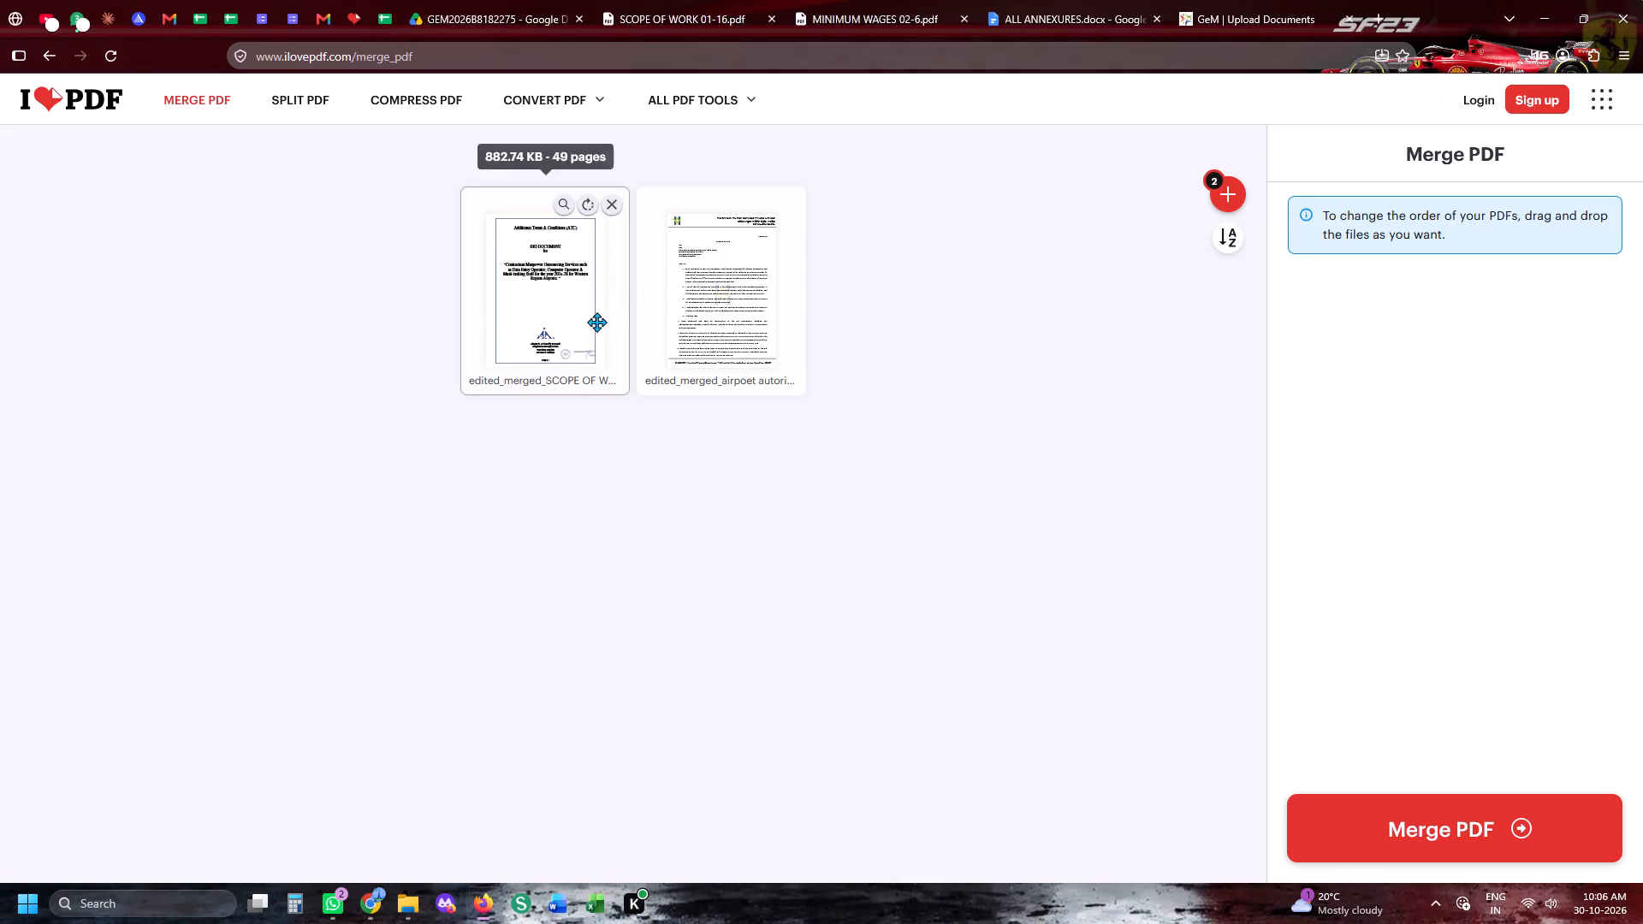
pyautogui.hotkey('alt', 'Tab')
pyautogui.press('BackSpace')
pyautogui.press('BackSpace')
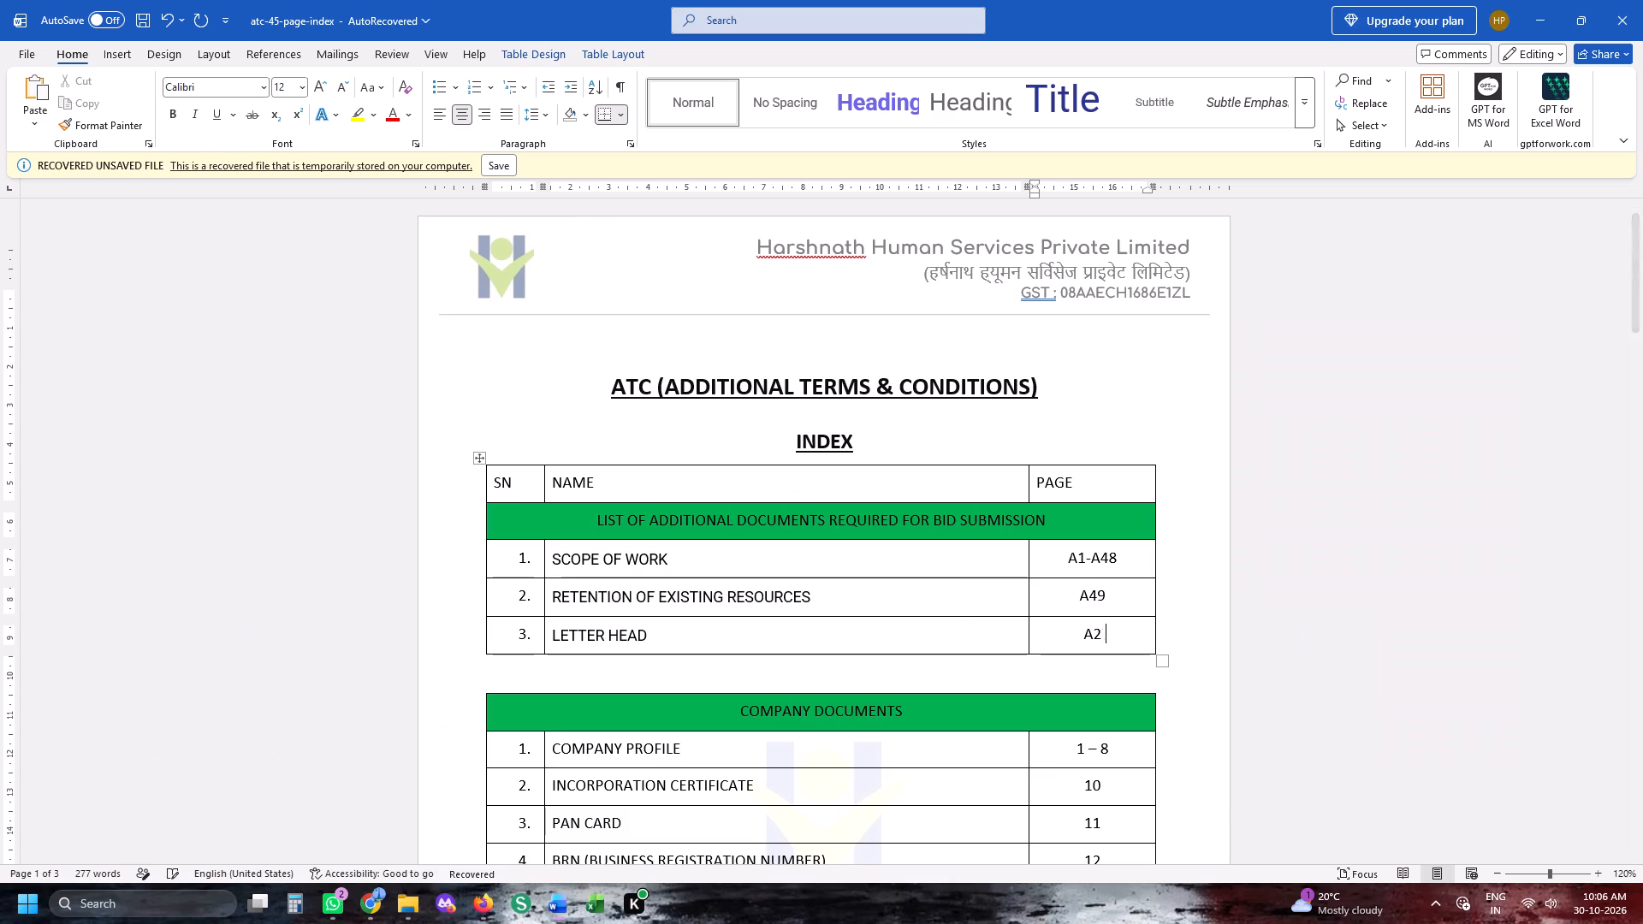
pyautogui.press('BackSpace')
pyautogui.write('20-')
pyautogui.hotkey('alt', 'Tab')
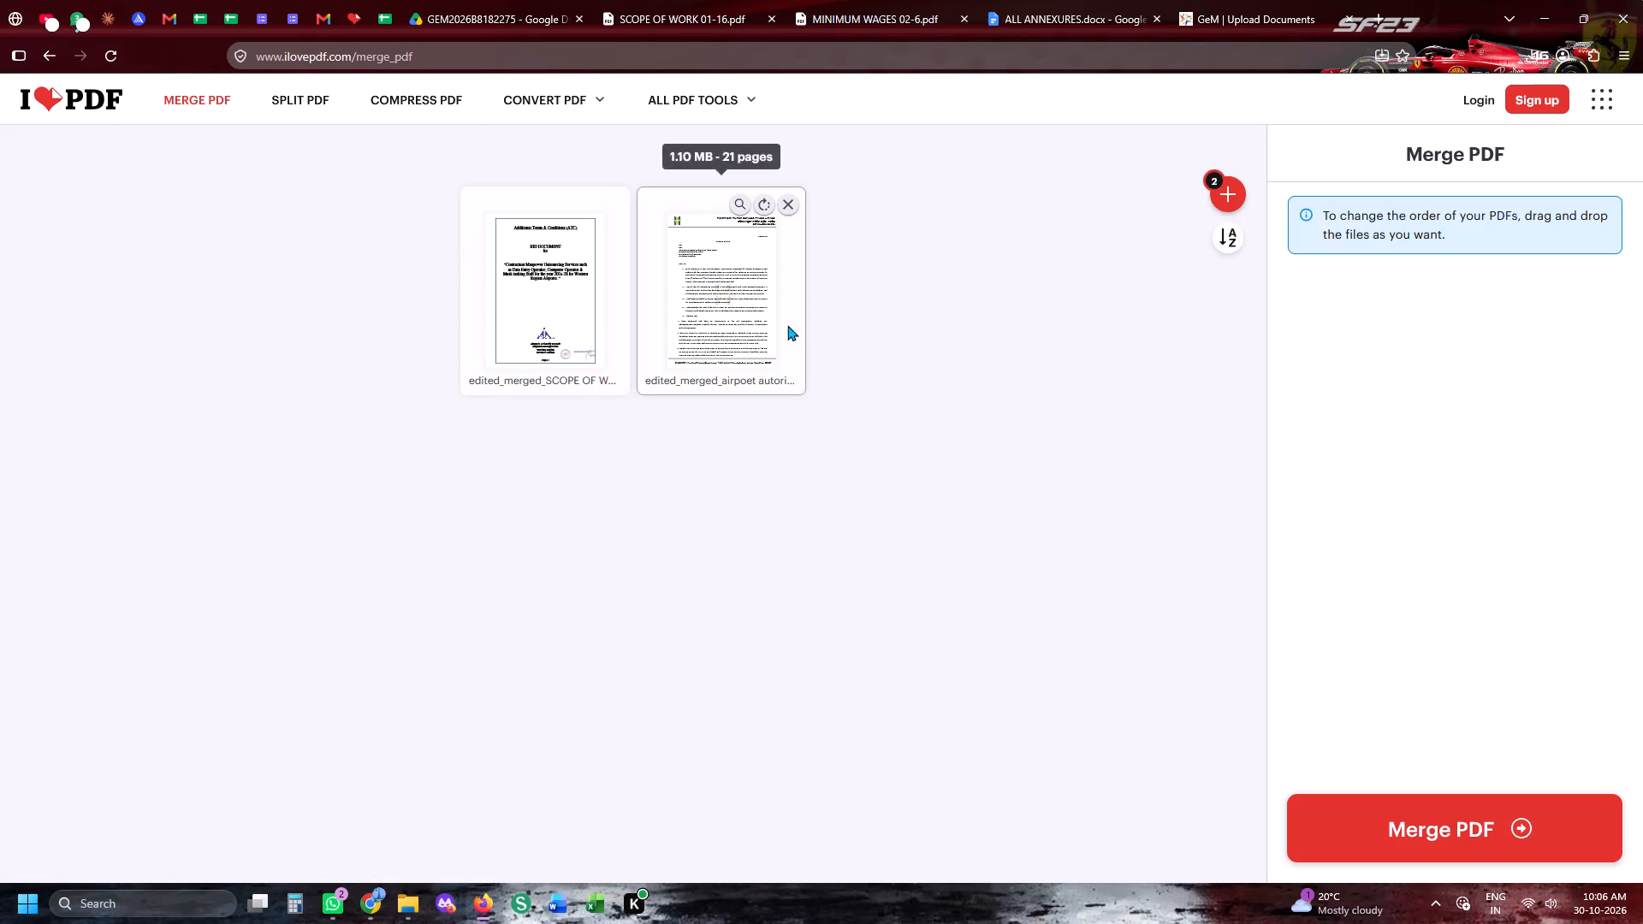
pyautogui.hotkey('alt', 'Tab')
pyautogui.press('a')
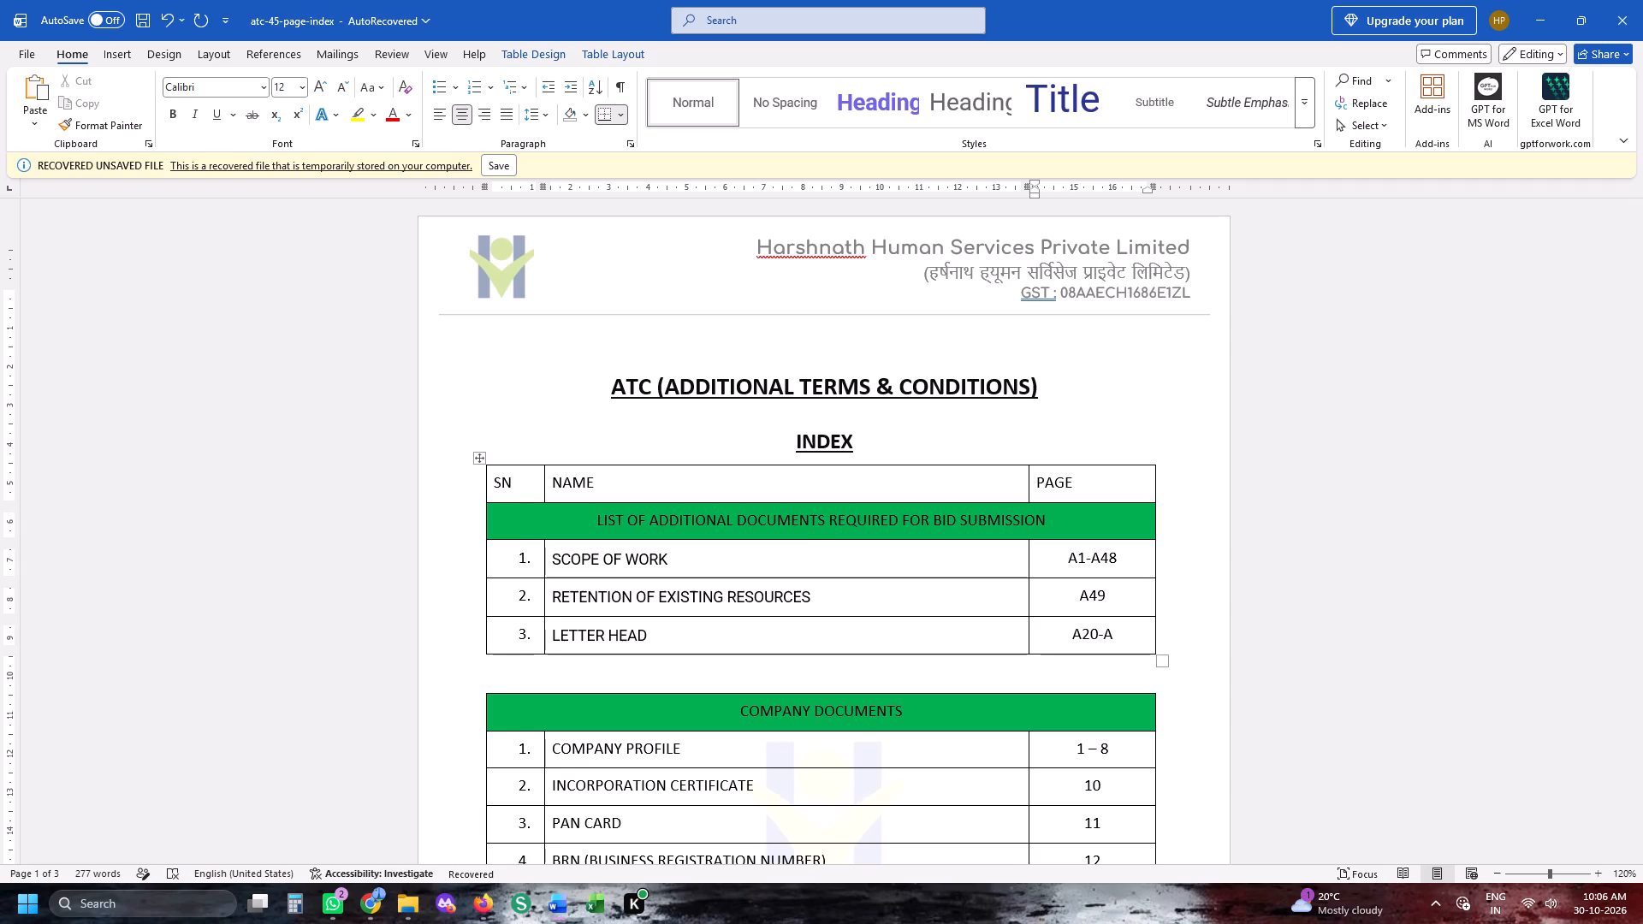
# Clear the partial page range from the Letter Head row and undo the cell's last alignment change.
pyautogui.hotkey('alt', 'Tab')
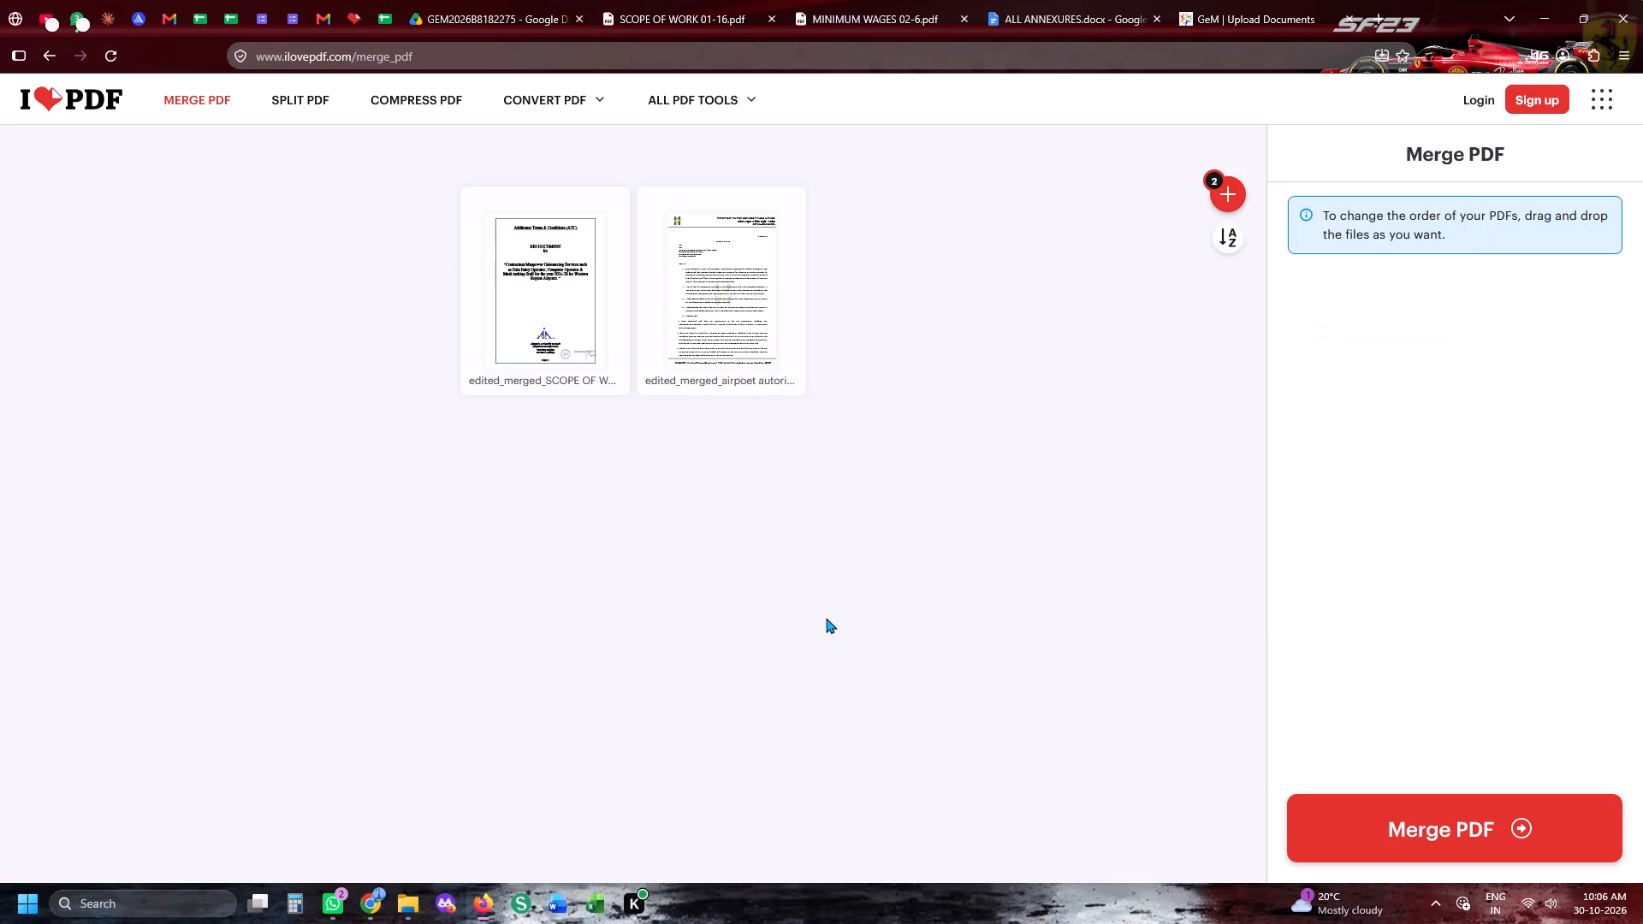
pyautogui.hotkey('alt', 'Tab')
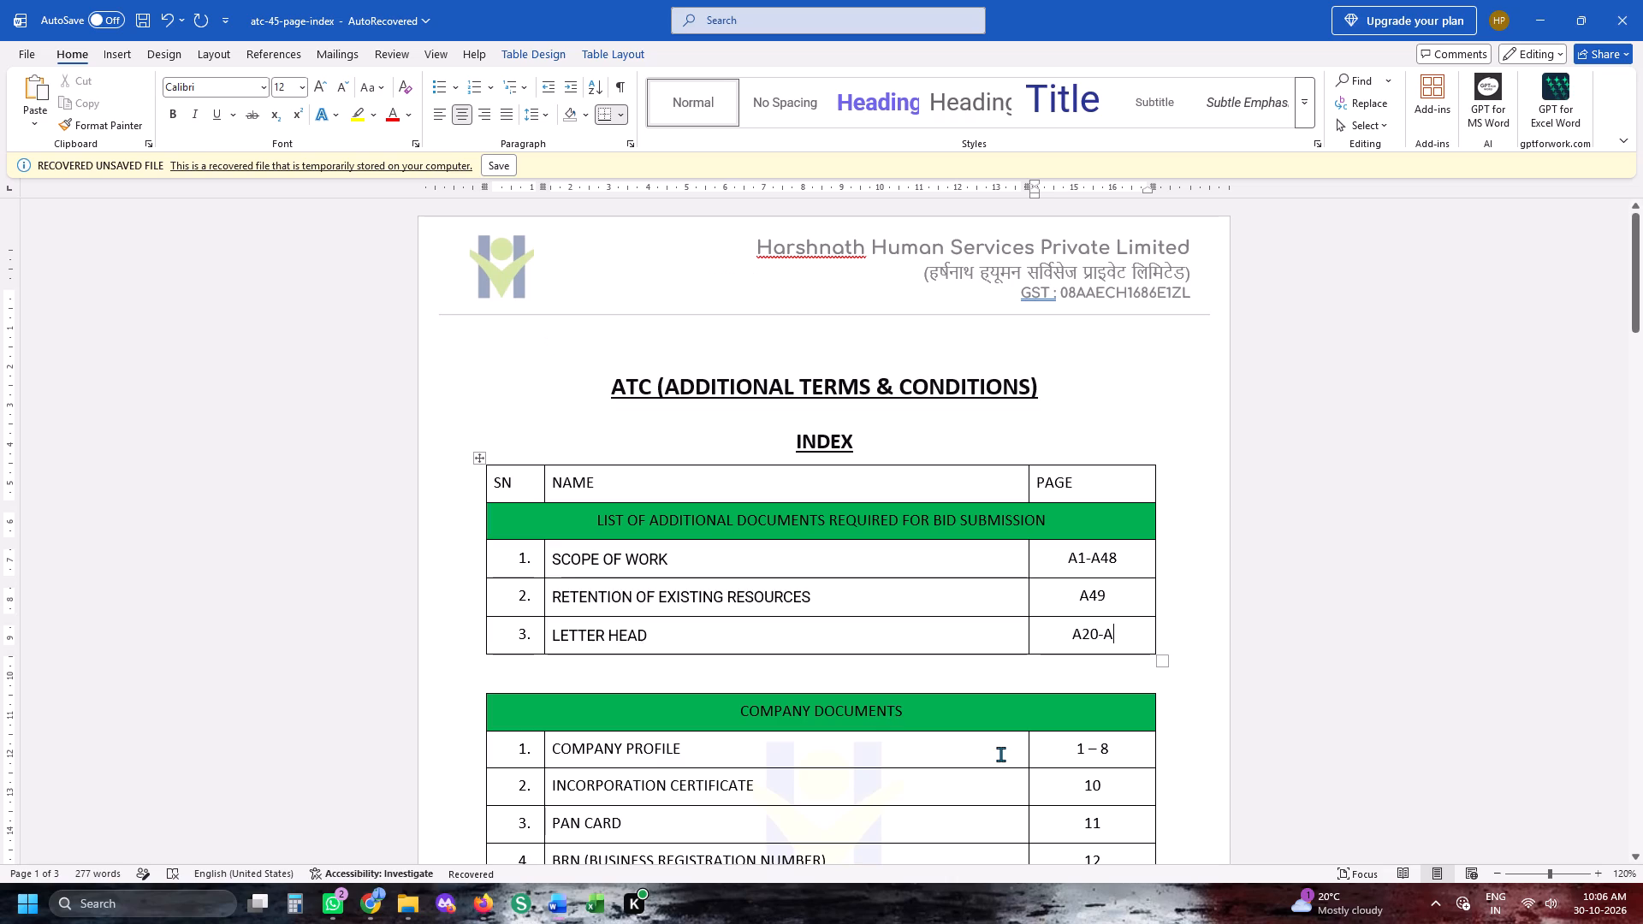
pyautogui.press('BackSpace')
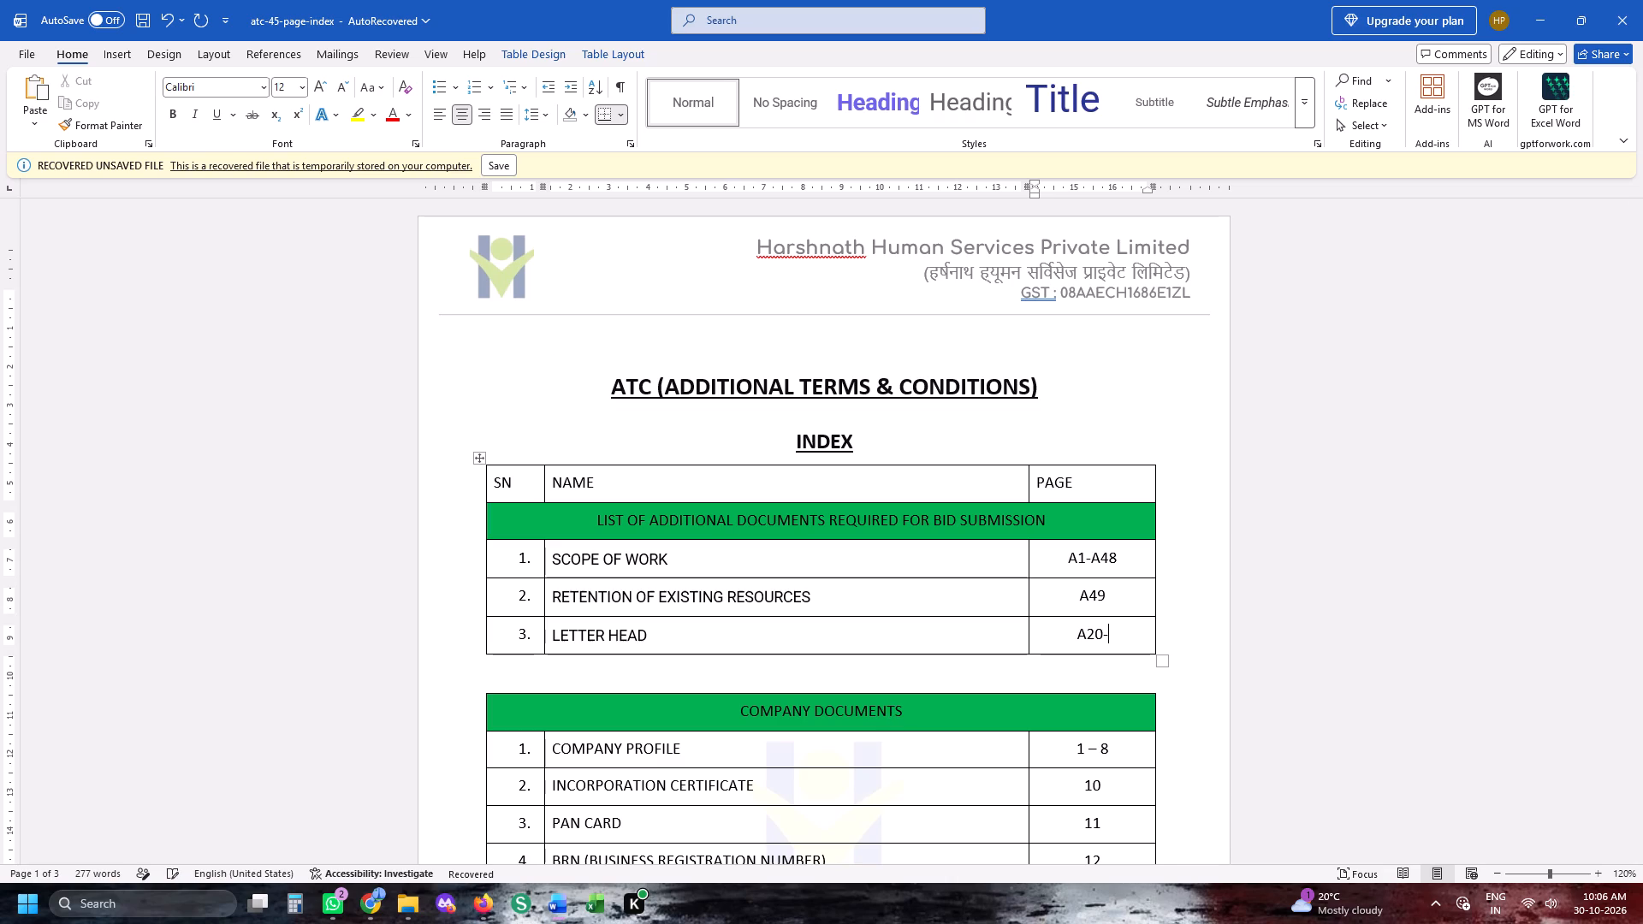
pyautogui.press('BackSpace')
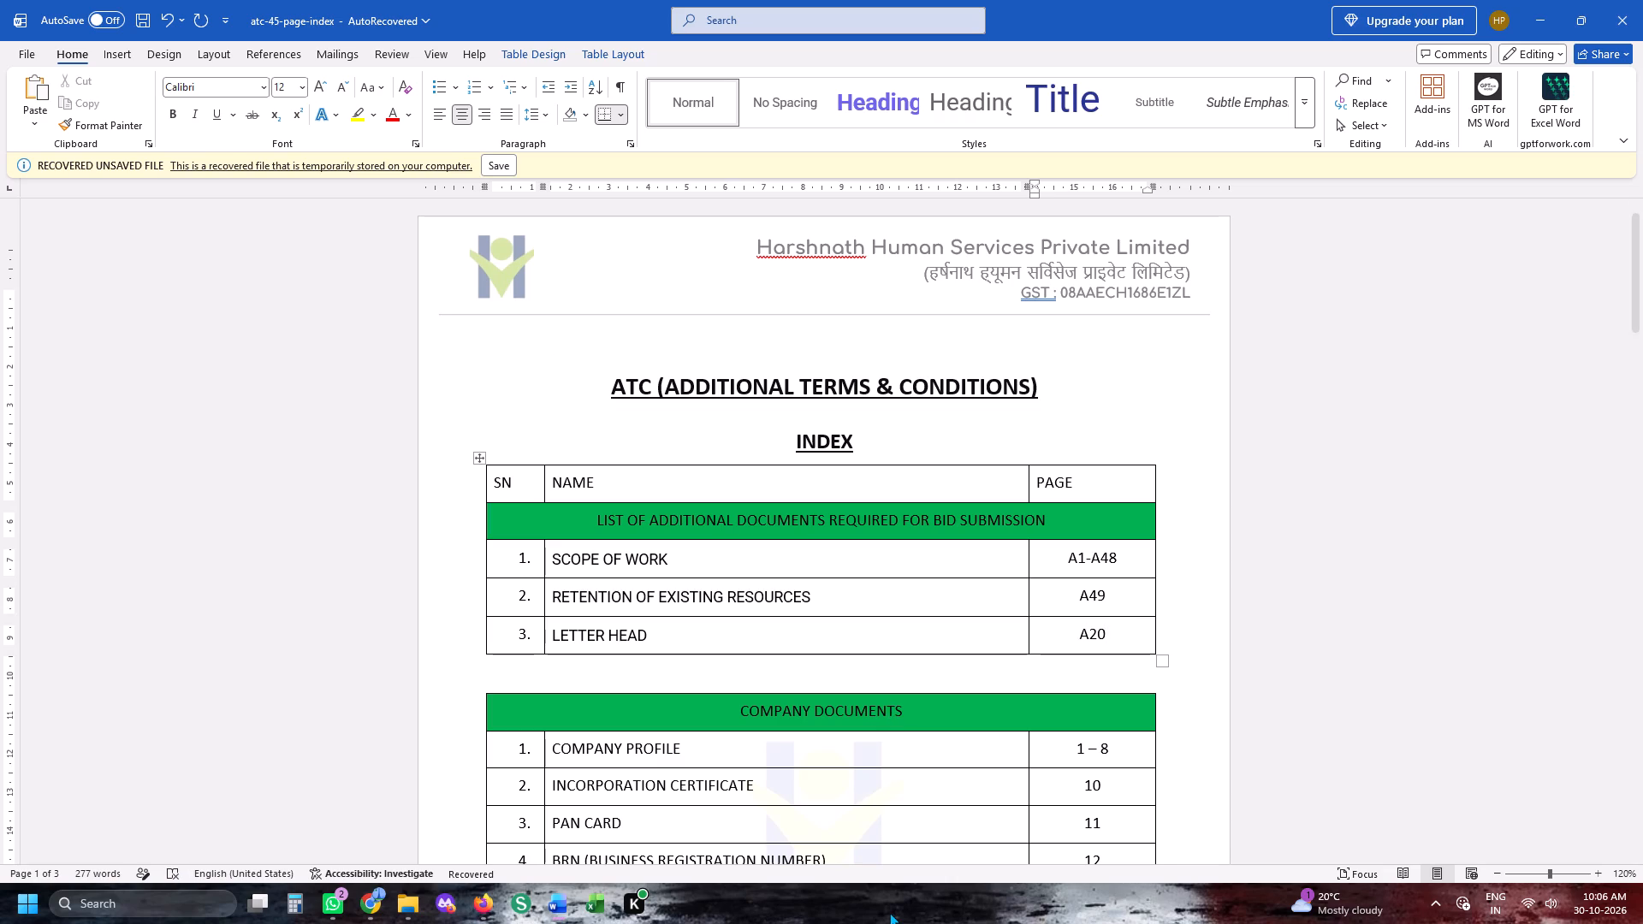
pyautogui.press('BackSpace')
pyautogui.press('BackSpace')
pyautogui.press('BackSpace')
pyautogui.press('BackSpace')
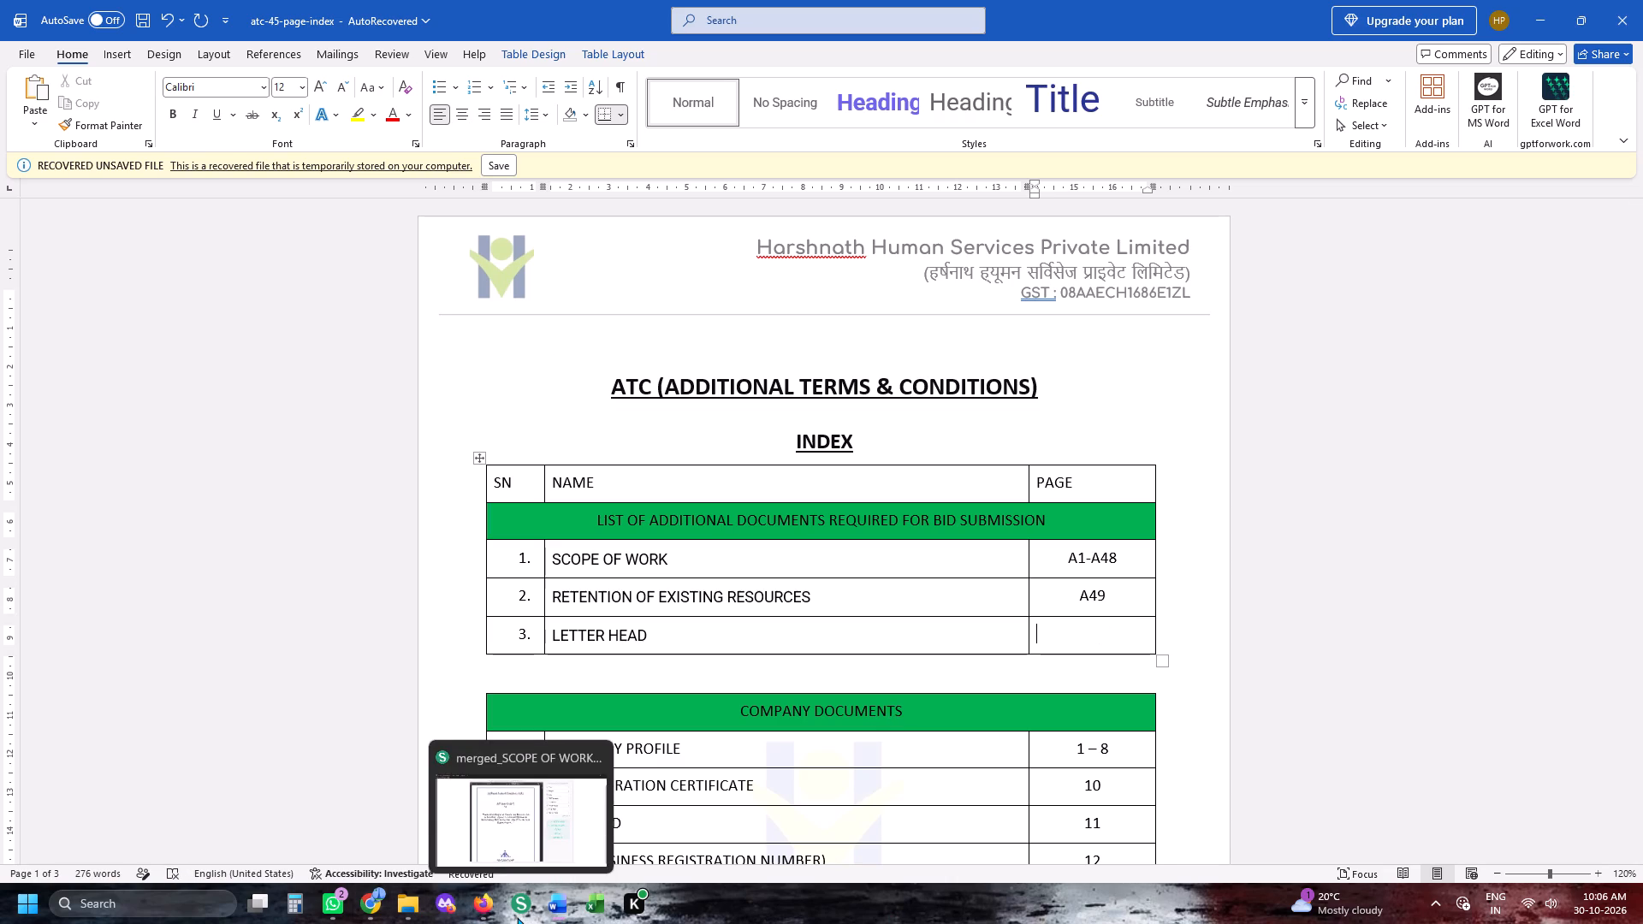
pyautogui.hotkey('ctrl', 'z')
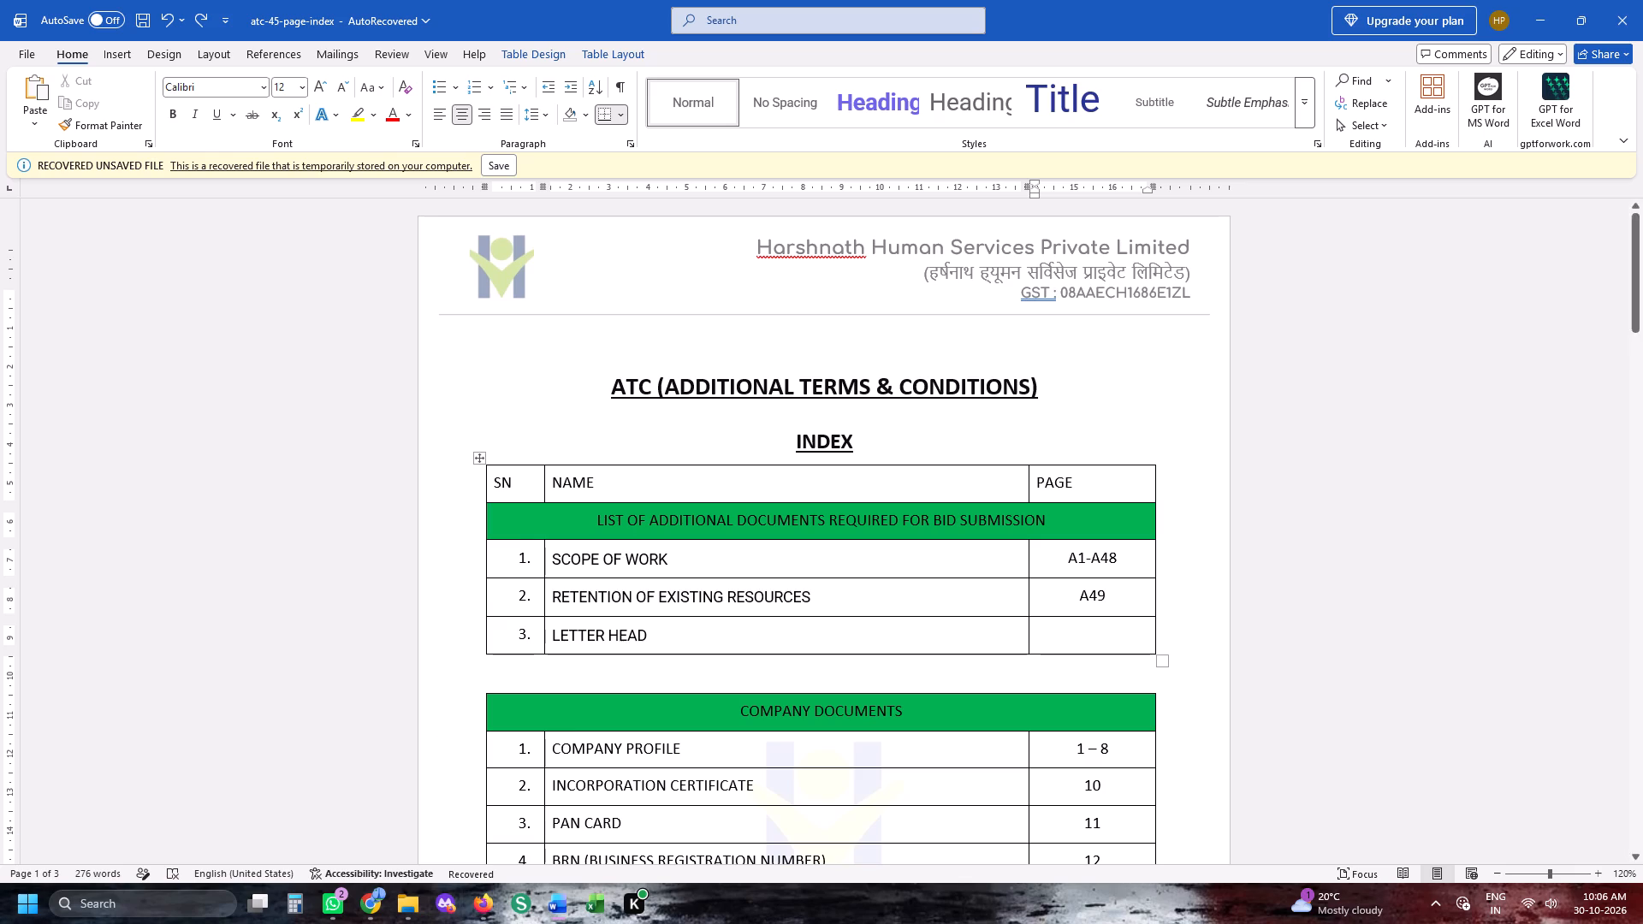
# Look through the Downloads folder for an earlier bid's ATC index, opening the 2025 and PART27 PDFs.
pyautogui.click(406, 923)
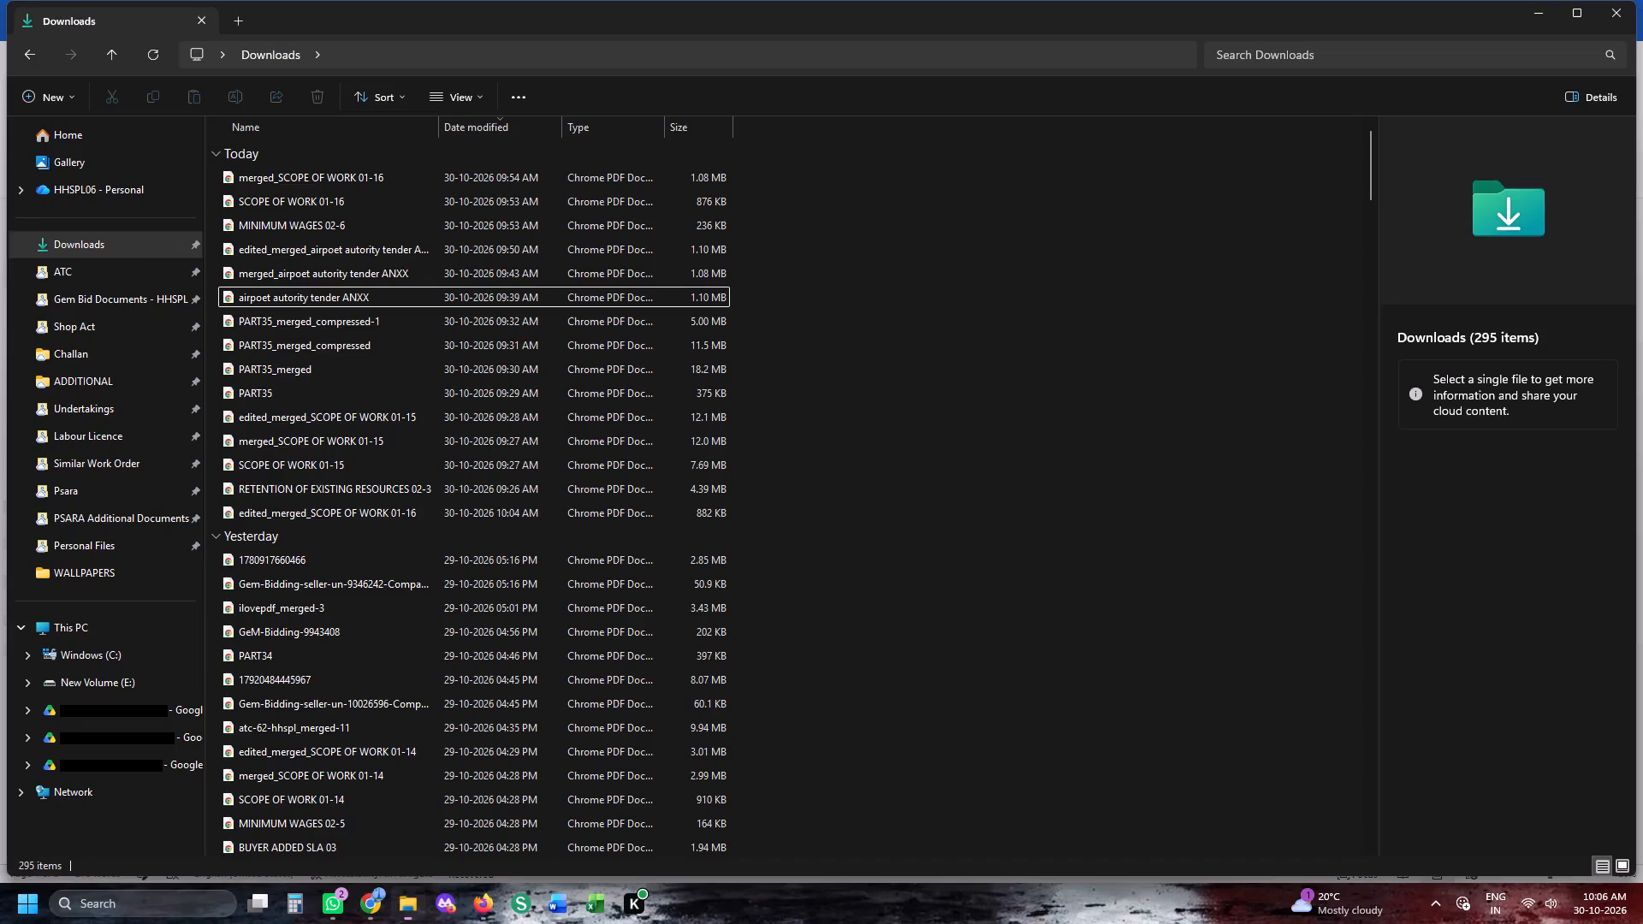
pyautogui.hotkey('alt', 'Tab')
pyautogui.hotkey('alt', 'Tab')
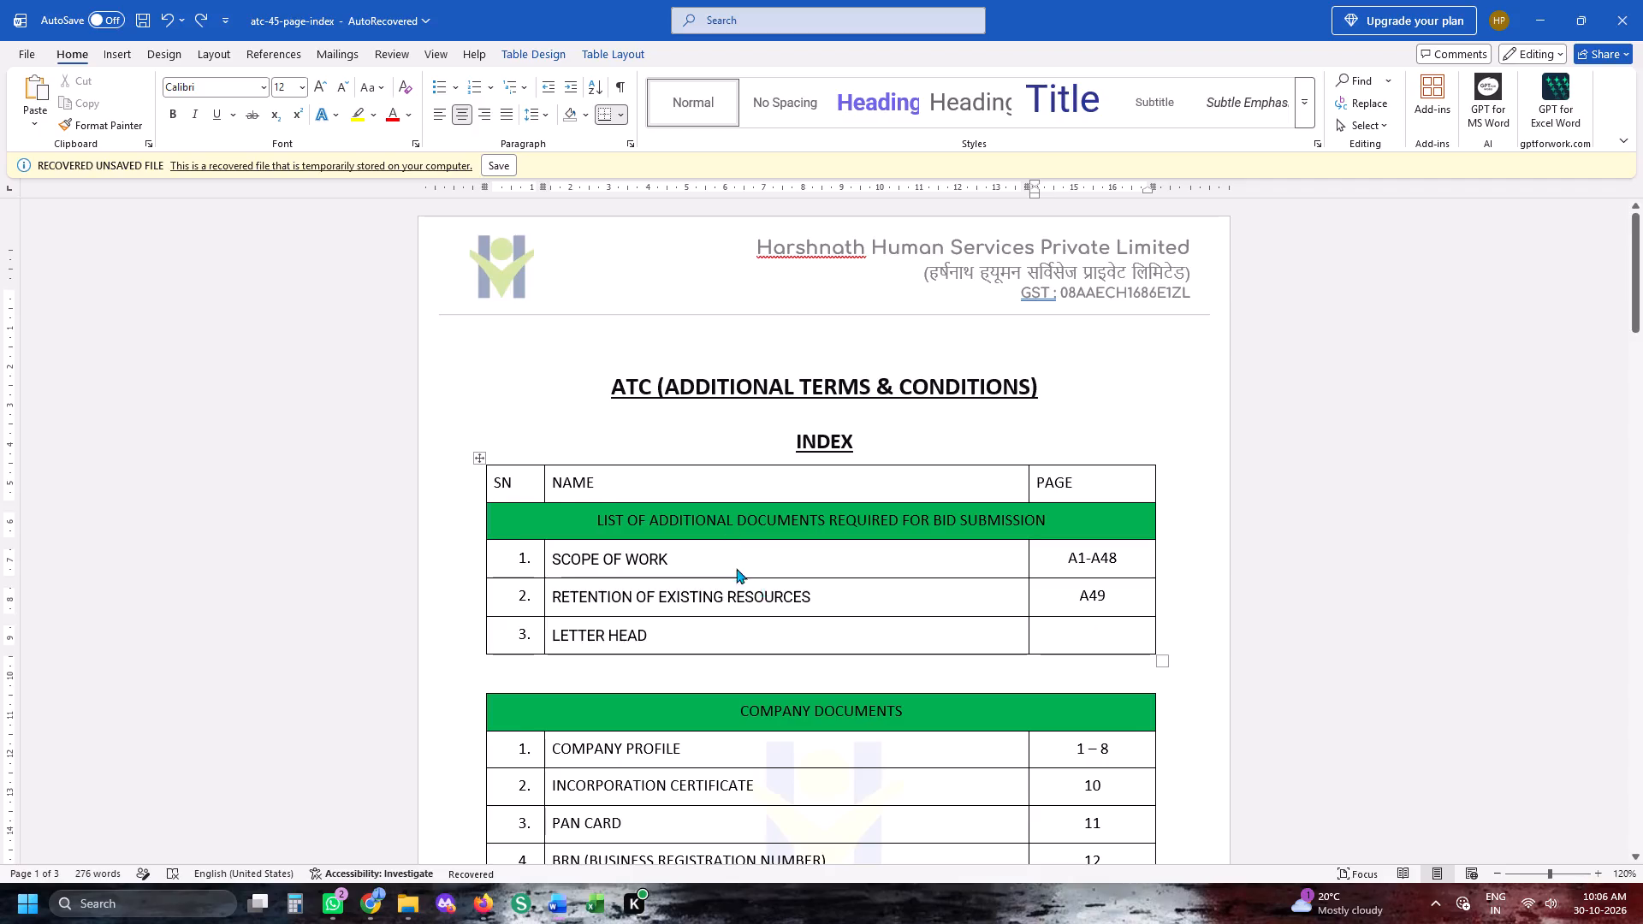
pyautogui.click(90, 252)
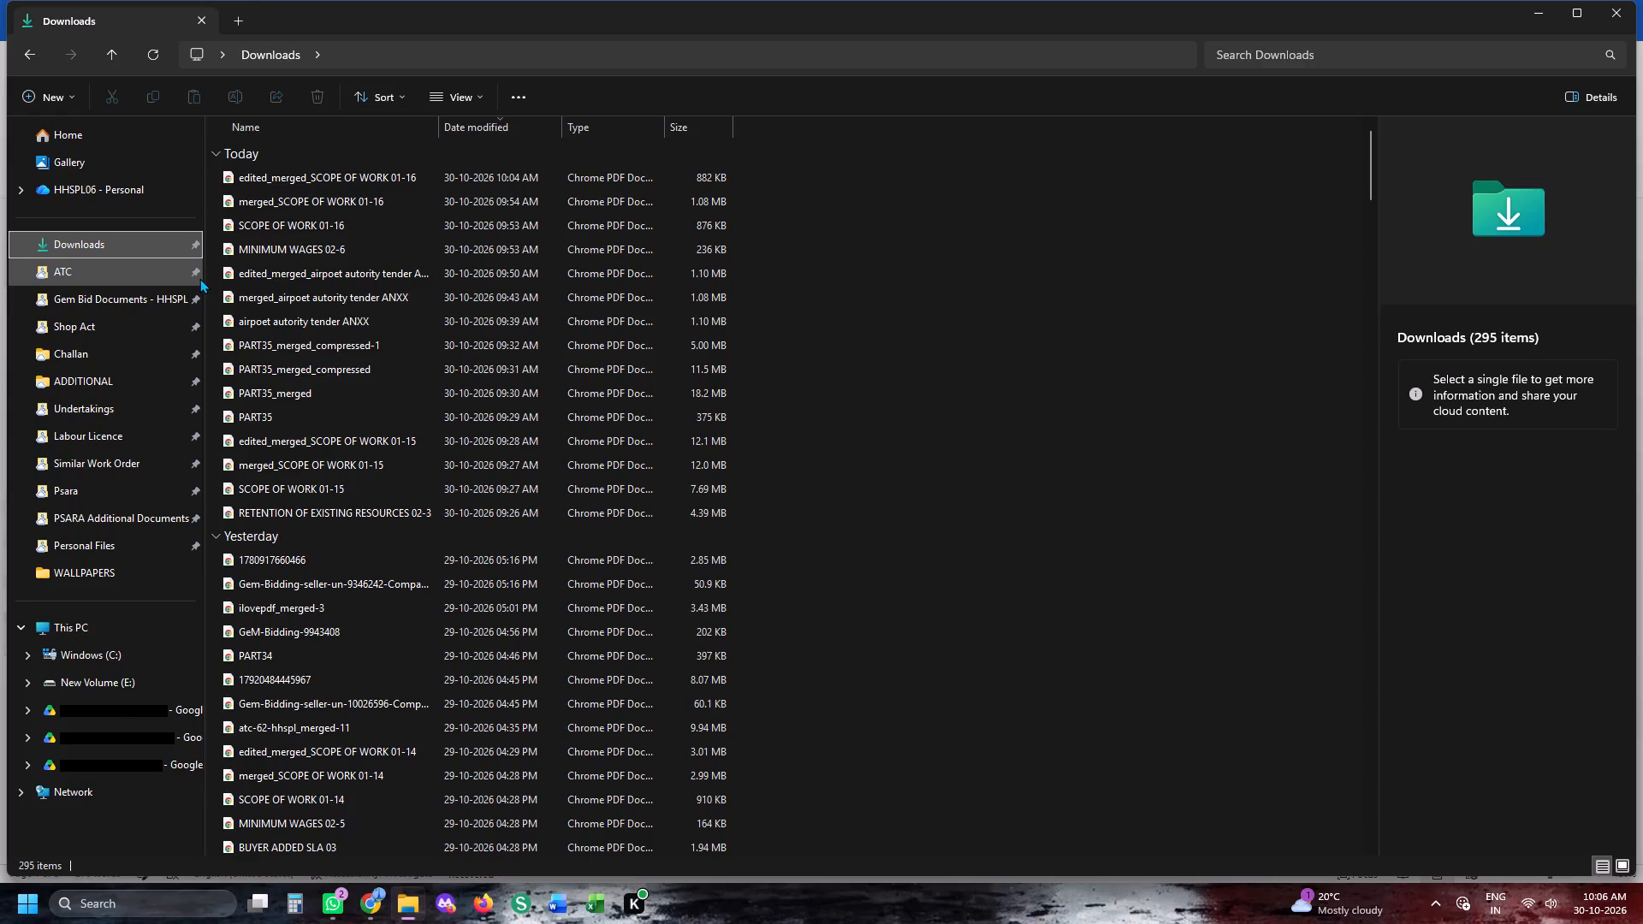
pyautogui.hotkey('alt', 'Tab')
pyautogui.hotkey('alt', 'Tab')
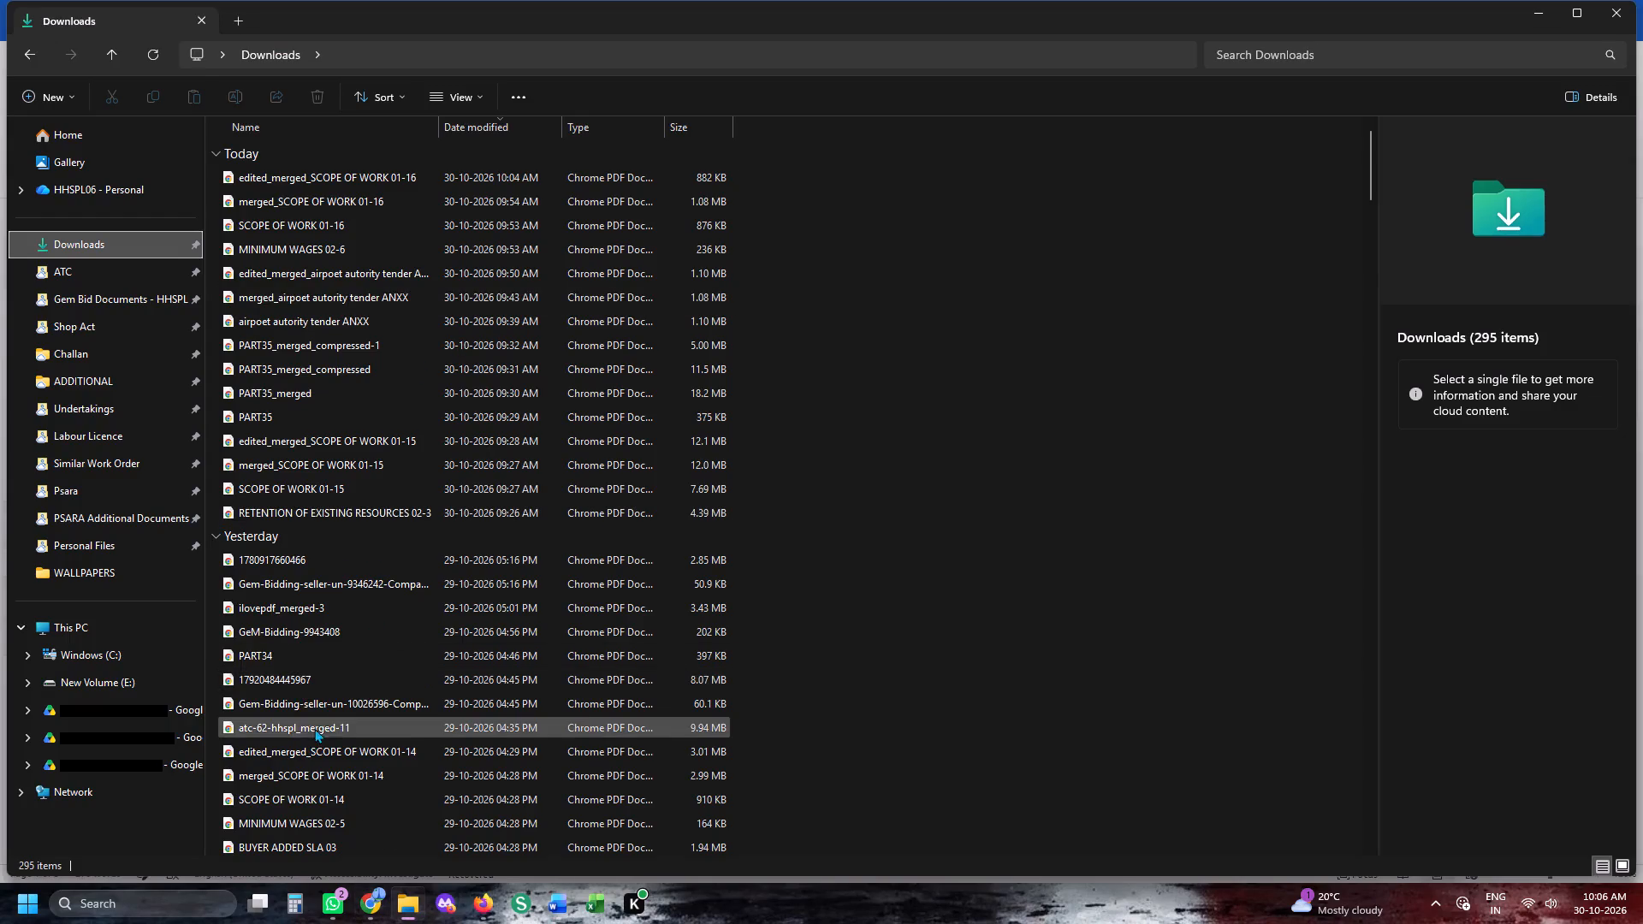
pyautogui.scroll(-19, 315, 718)
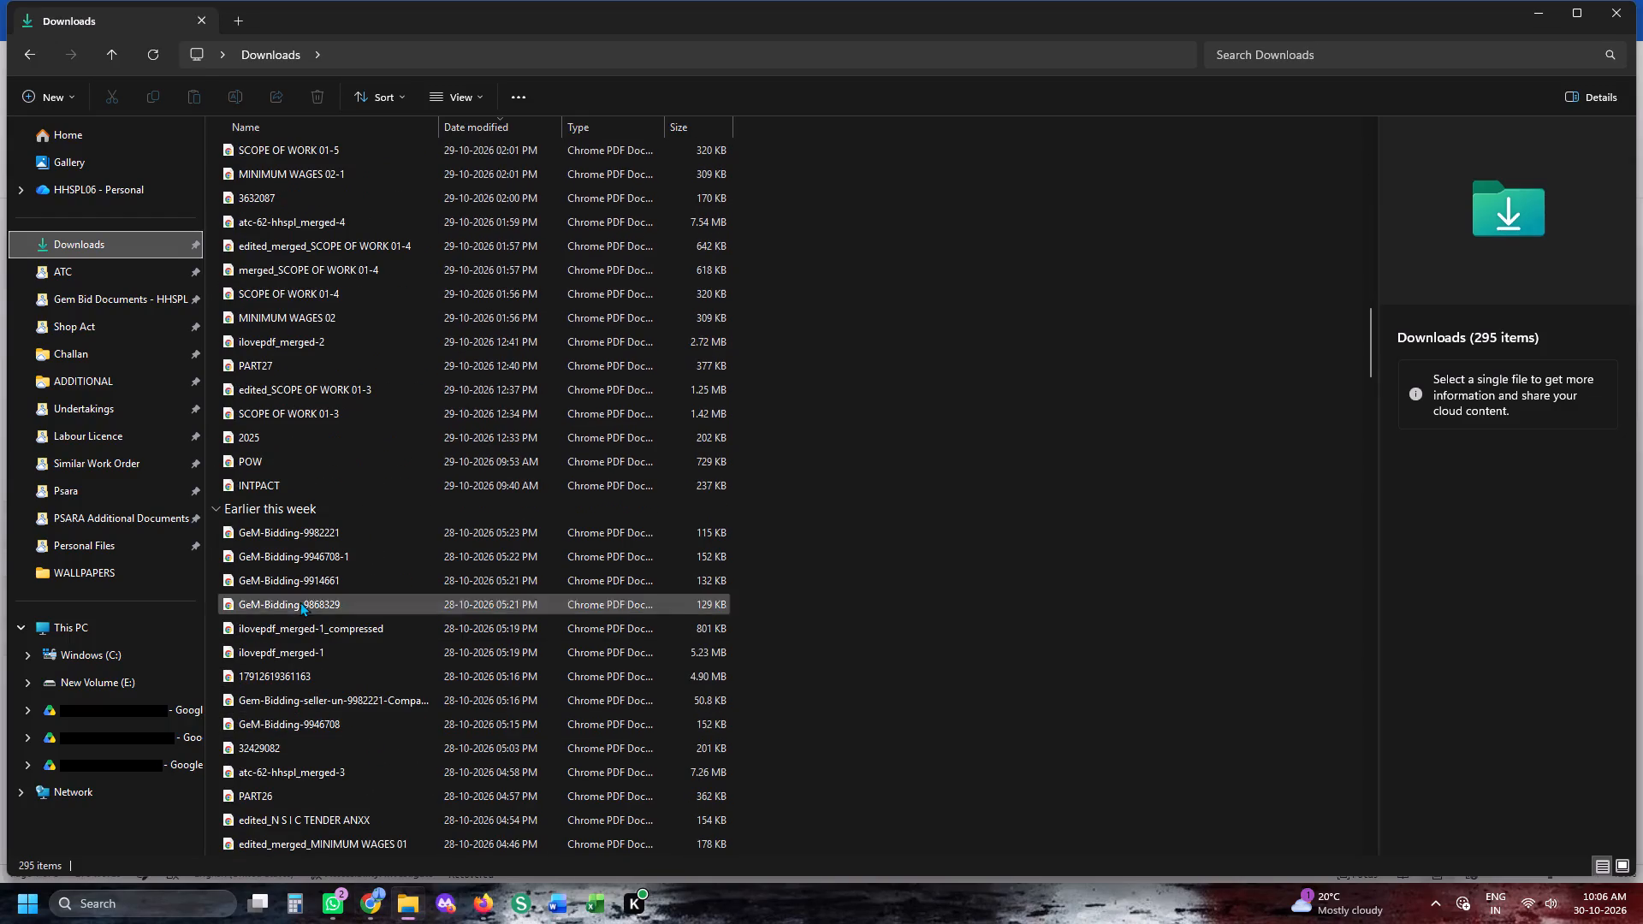
pyautogui.doubleClick(273, 432)
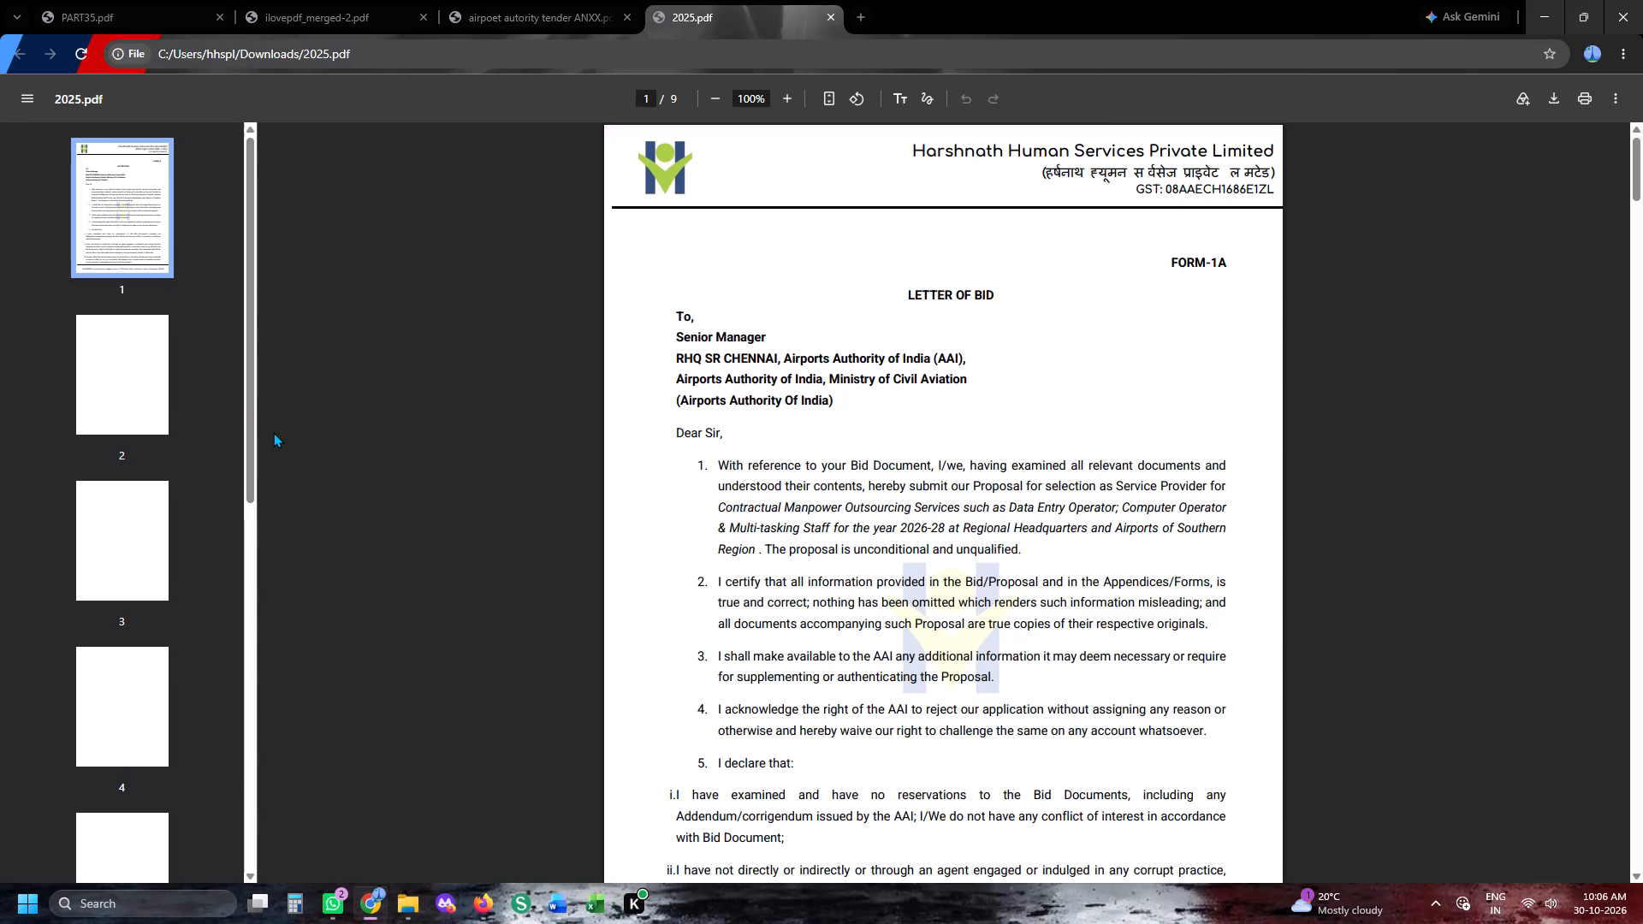
pyautogui.hotkey('alt', 'Tab')
pyautogui.doubleClick(324, 364)
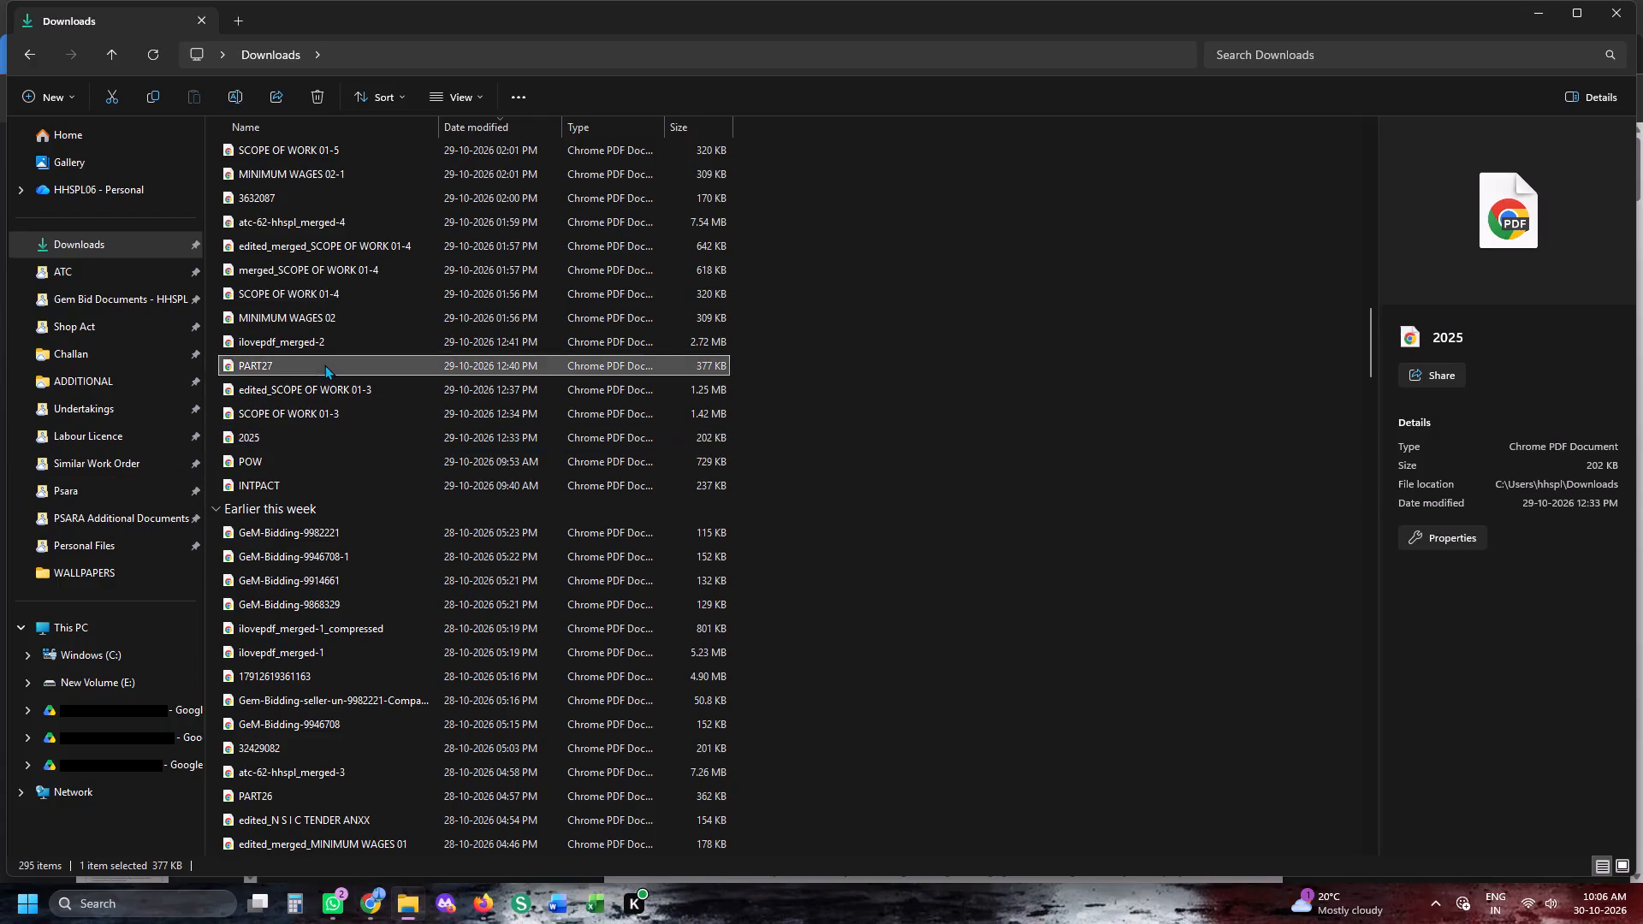
pyautogui.hotkey('alt', 'Tab')
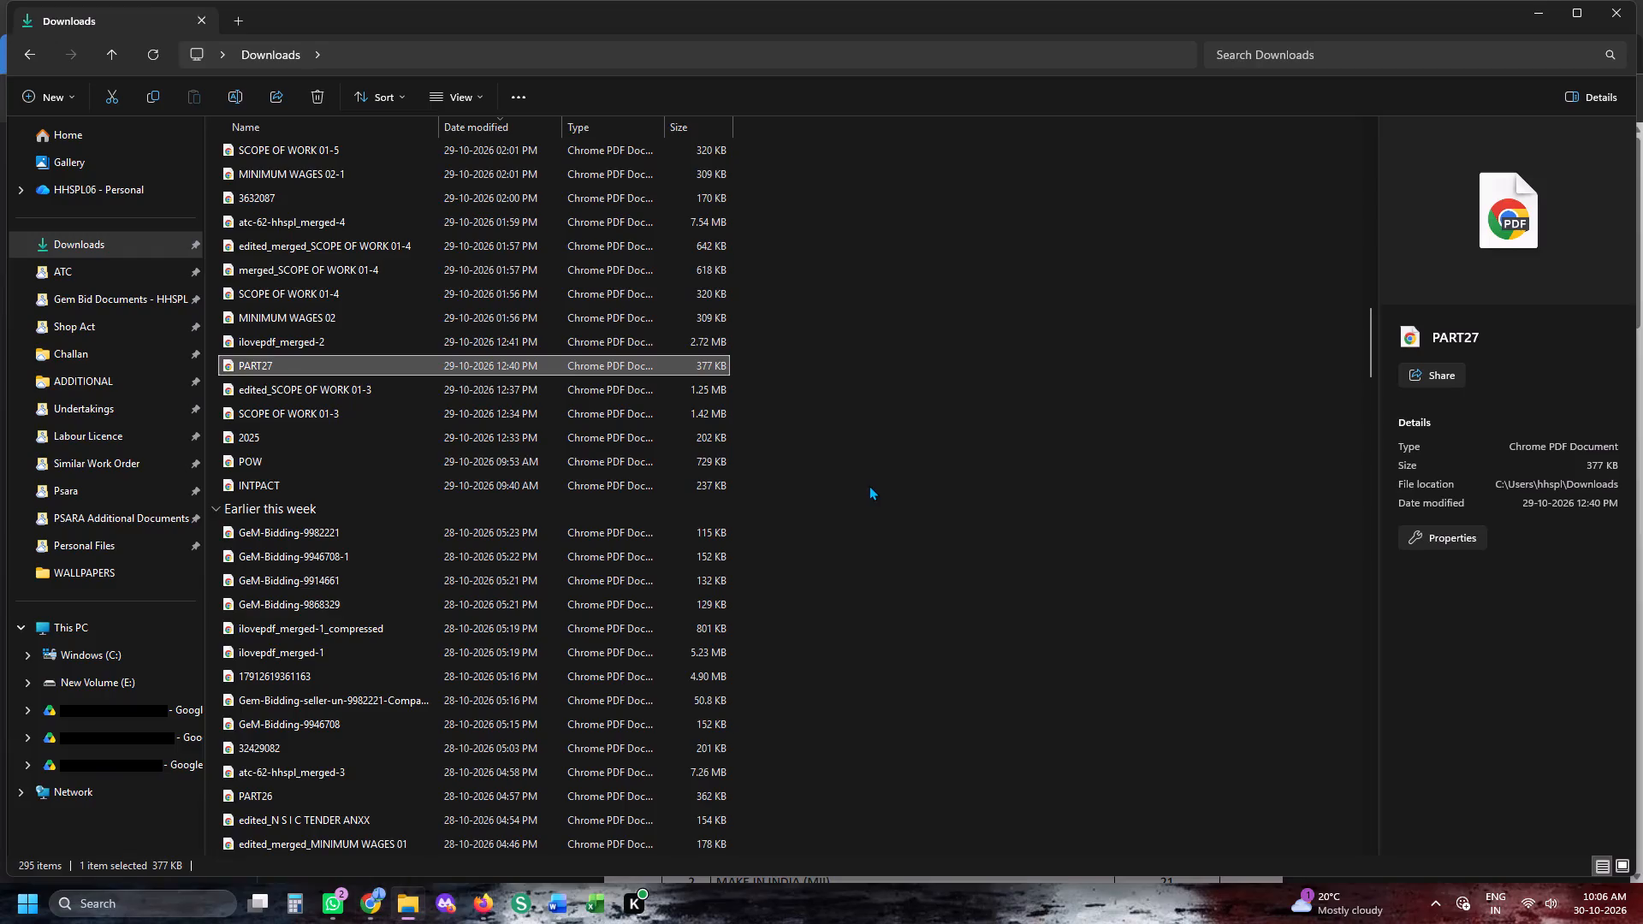
pyautogui.hotkey('alt', 'Tab')
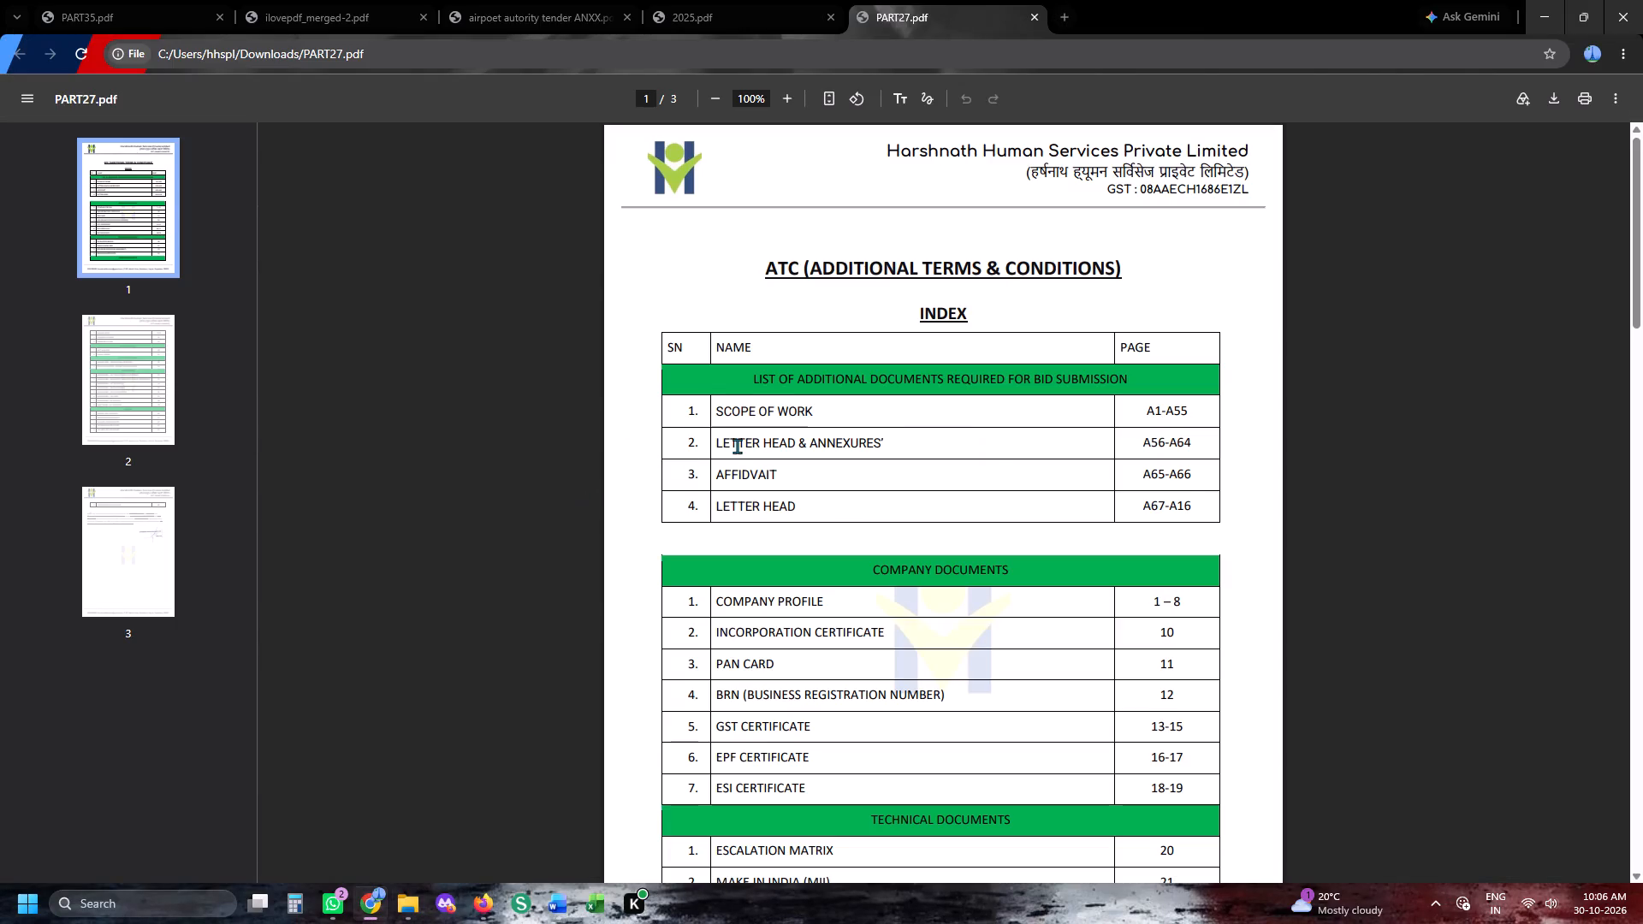
# Add an empty fourth row to the additional documents list and rename the third row LETTER HEAD & ANNEXURES', copied from PART27's index.
pyautogui.moveTo(718, 443); pyautogui.dragTo(792, 505)
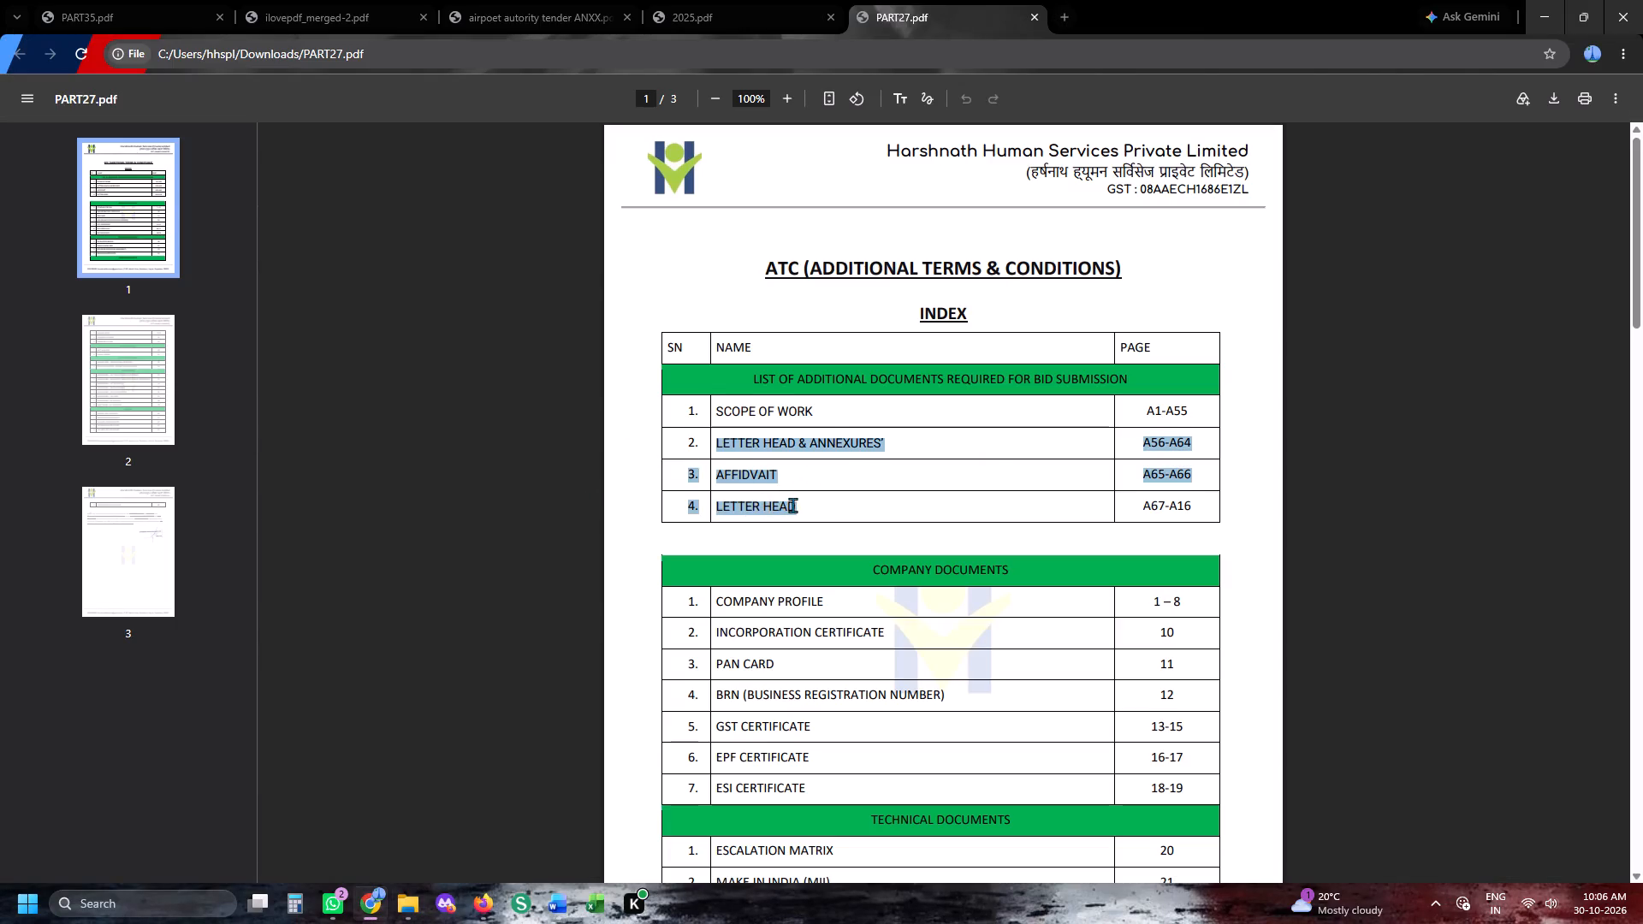
pyautogui.click(810, 442)
pyautogui.hotkey('alt', 'Tab')
pyautogui.hotkey('alt', 'Tab')
pyautogui.hotkey('alt', 'Tab')
pyautogui.hotkey('alt', 'Tab')
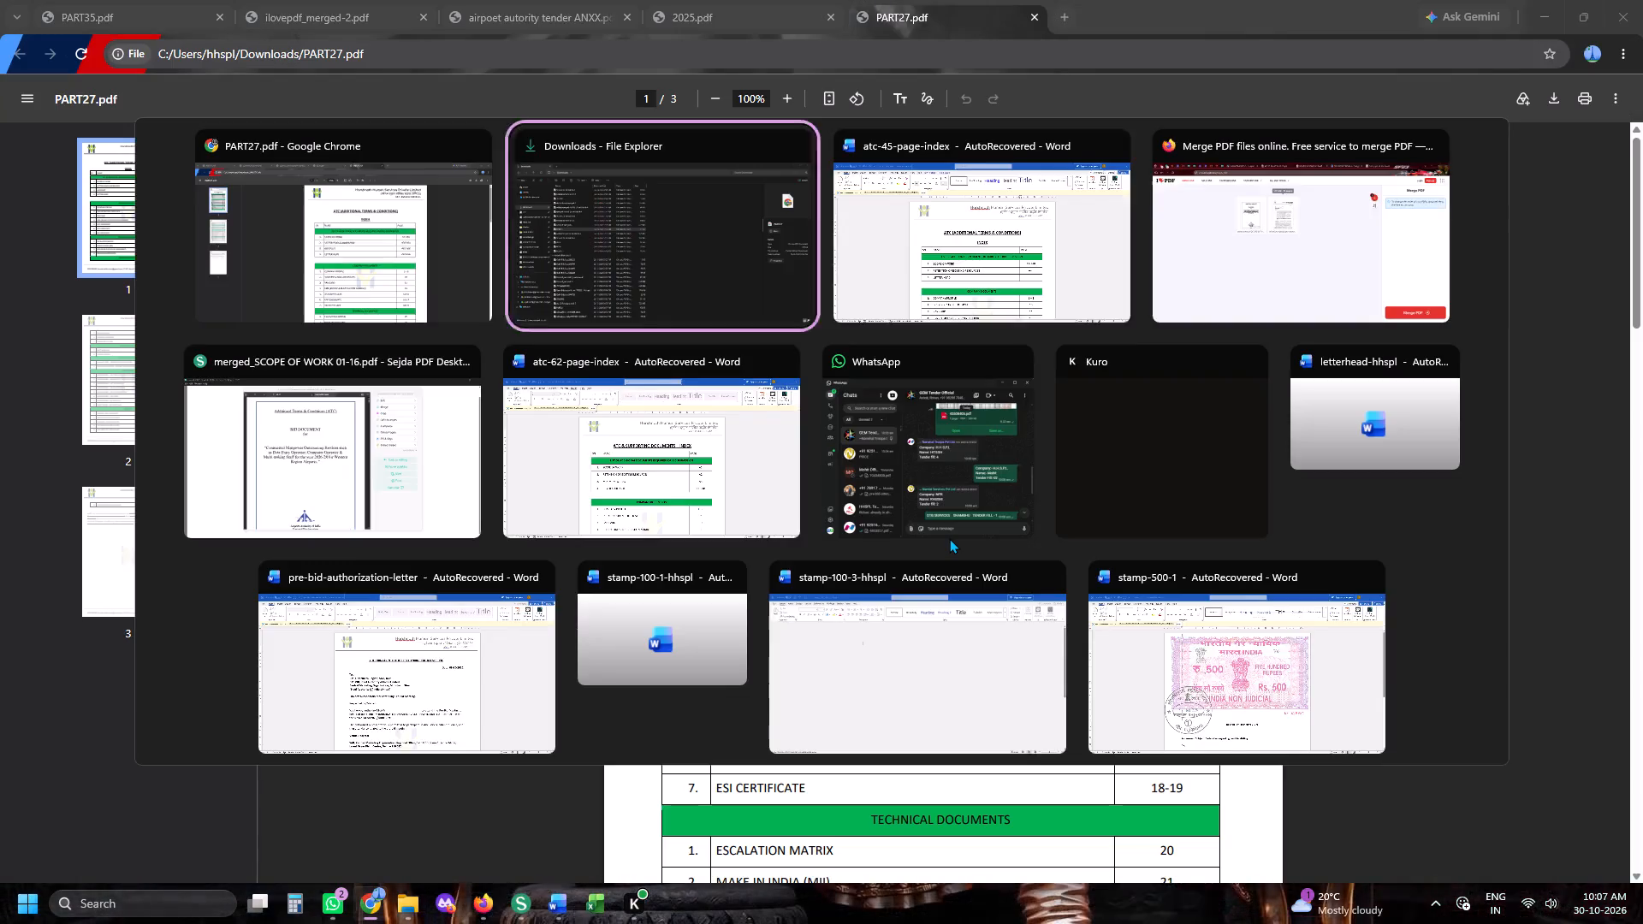
pyautogui.hotkey('alt', 'Tab')
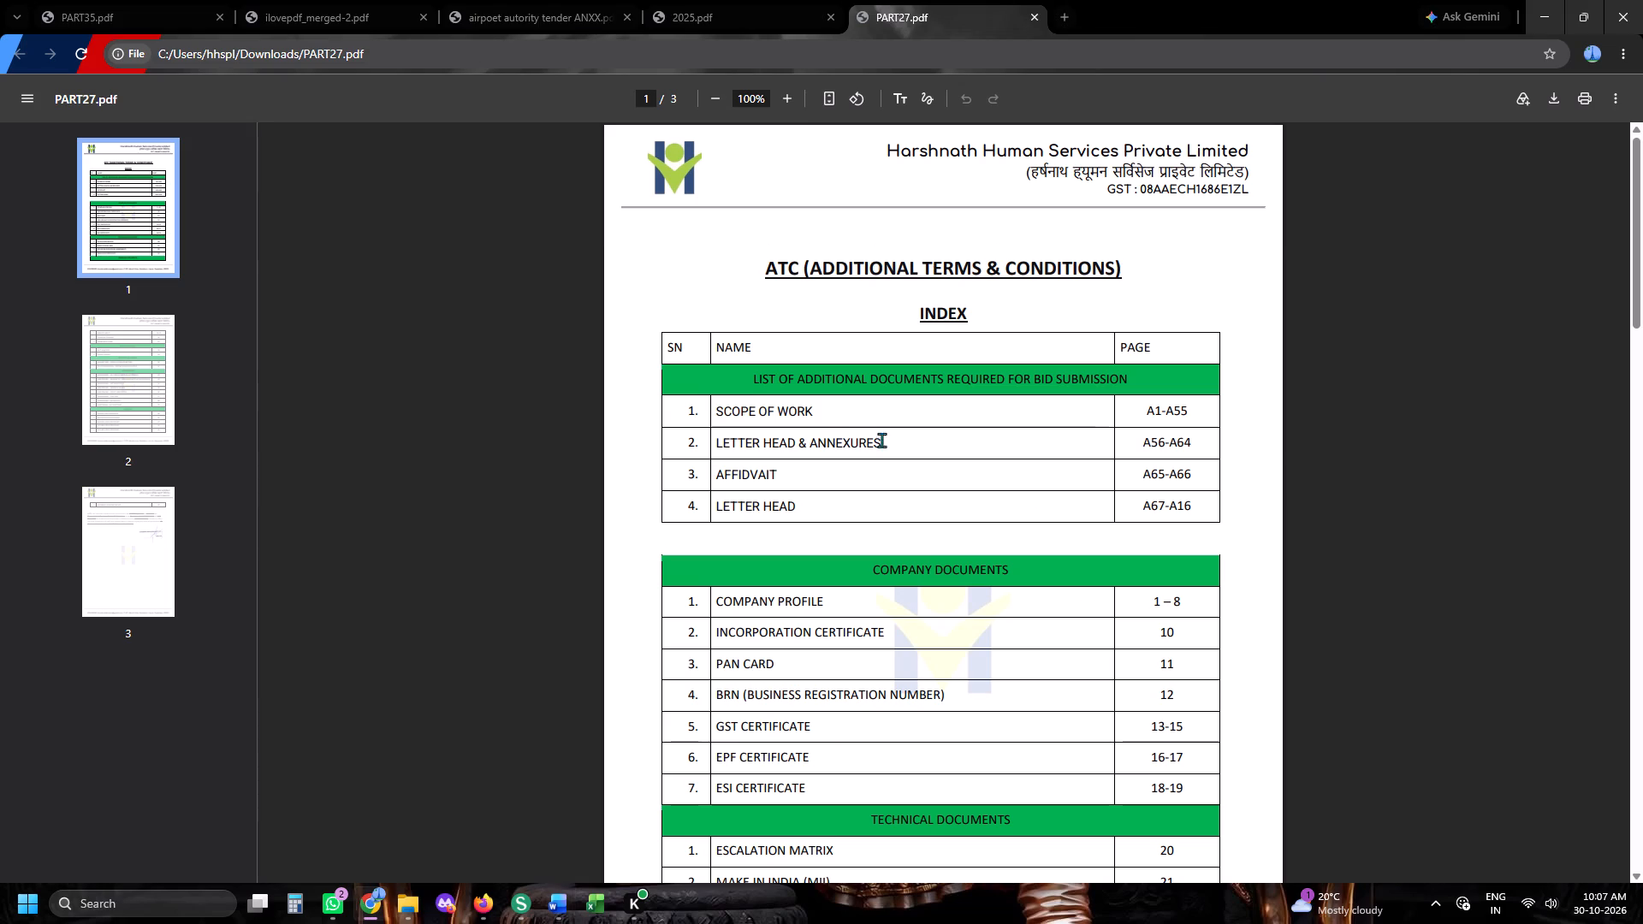
pyautogui.moveTo(885, 447); pyautogui.dragTo(708, 448)
pyautogui.hotkey('ctrl', 'c')
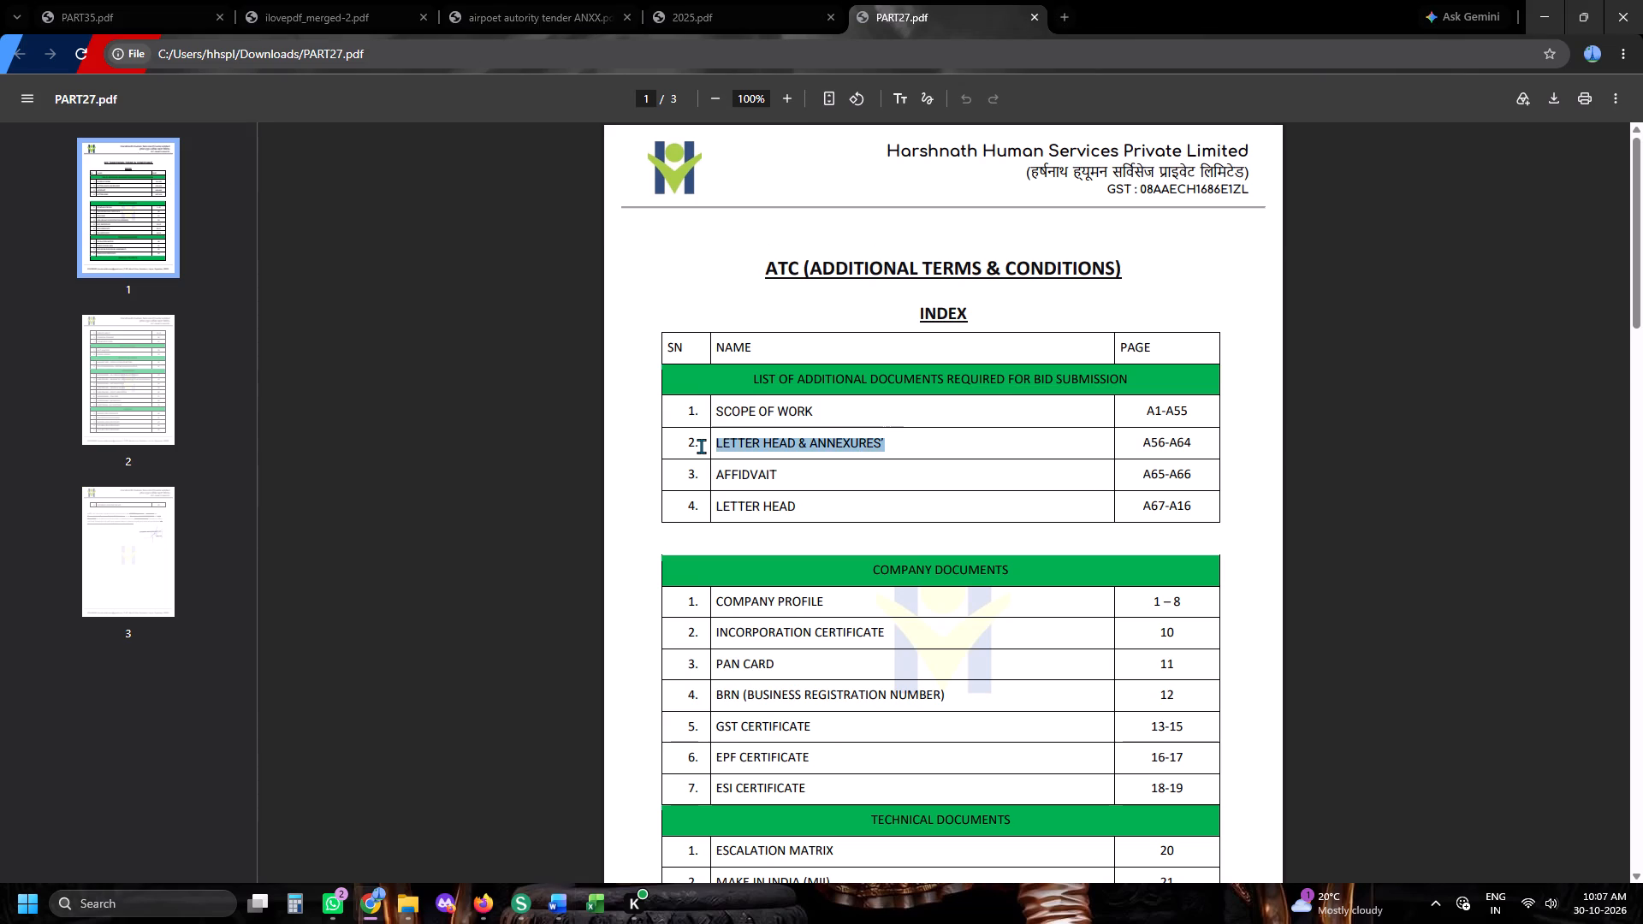
pyautogui.hotkey('ctrl', 'c')
pyautogui.hotkey('ctrl', 'c')
pyautogui.hotkey('alt', 'Tab')
pyautogui.press('Tab')
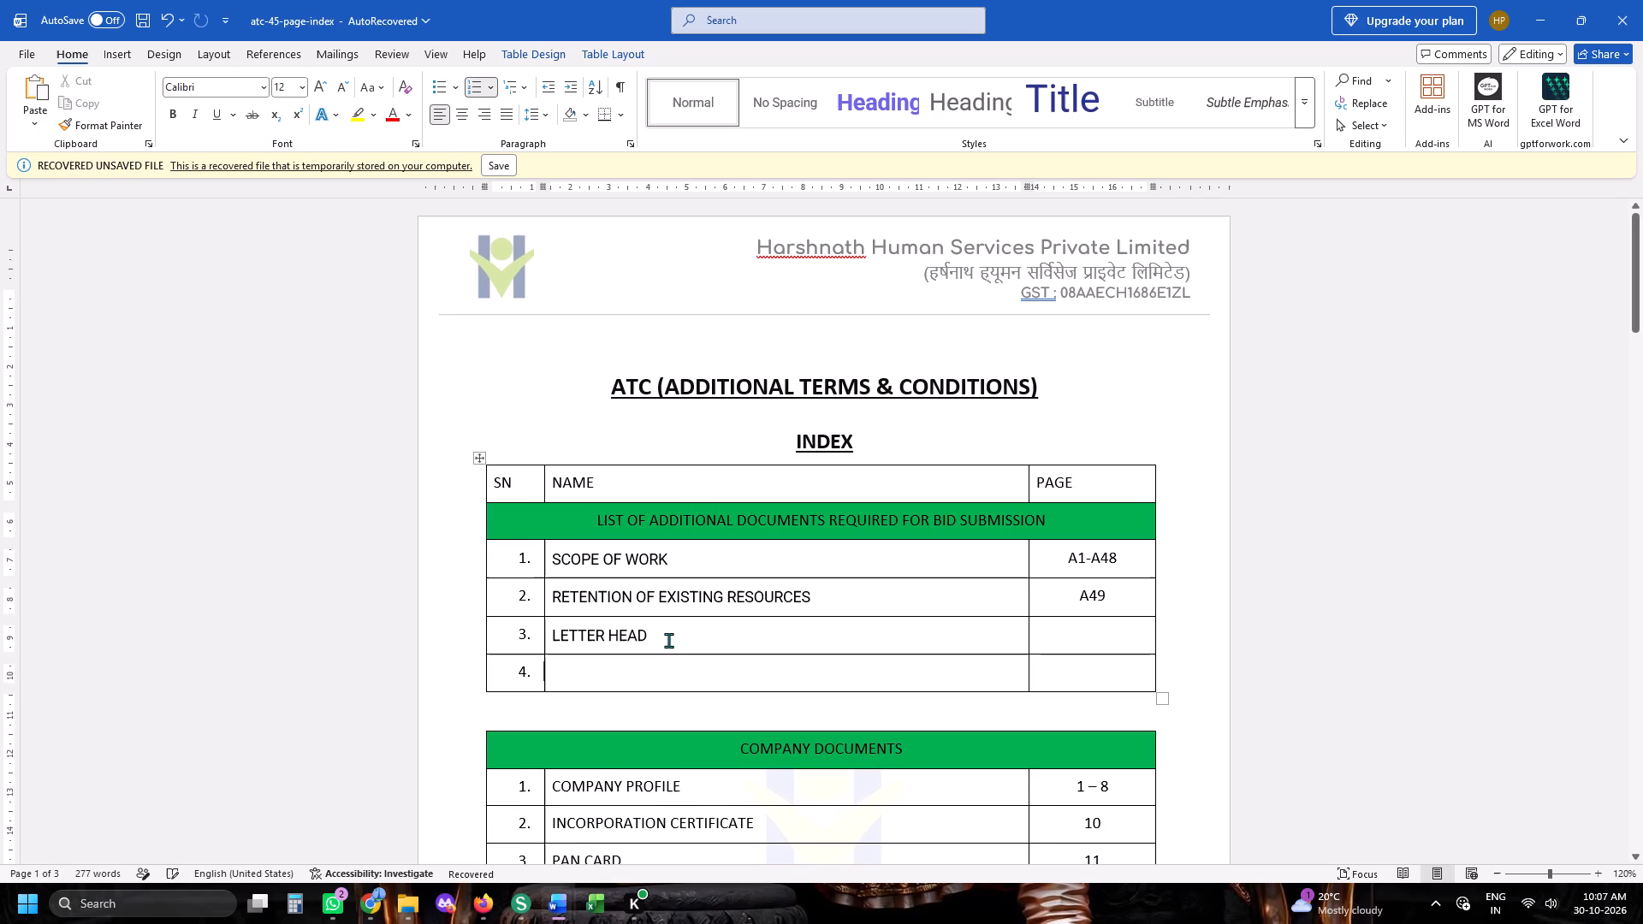
pyautogui.moveTo(661, 636); pyautogui.dragTo(565, 643)
pyautogui.hotkey('ctrl', 'v')
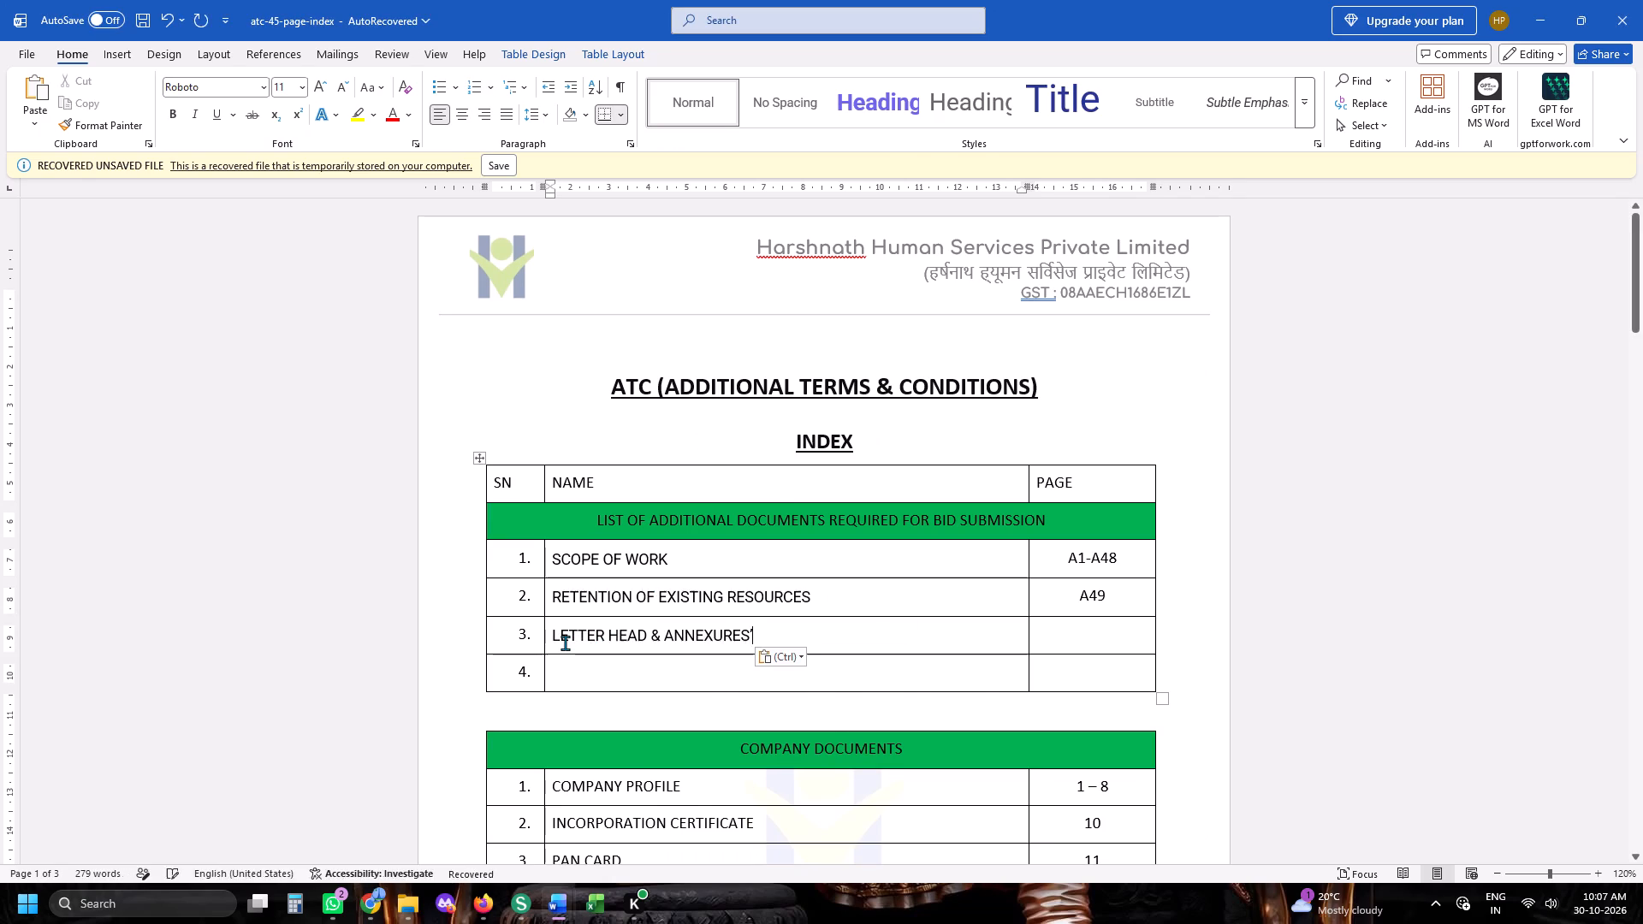
# Copy AFFIDVAIT from PART27's index into the name cell of the fourth additional documents row.
pyautogui.hotkey('alt', 'Tab')
pyautogui.moveTo(779, 472); pyautogui.dragTo(720, 482)
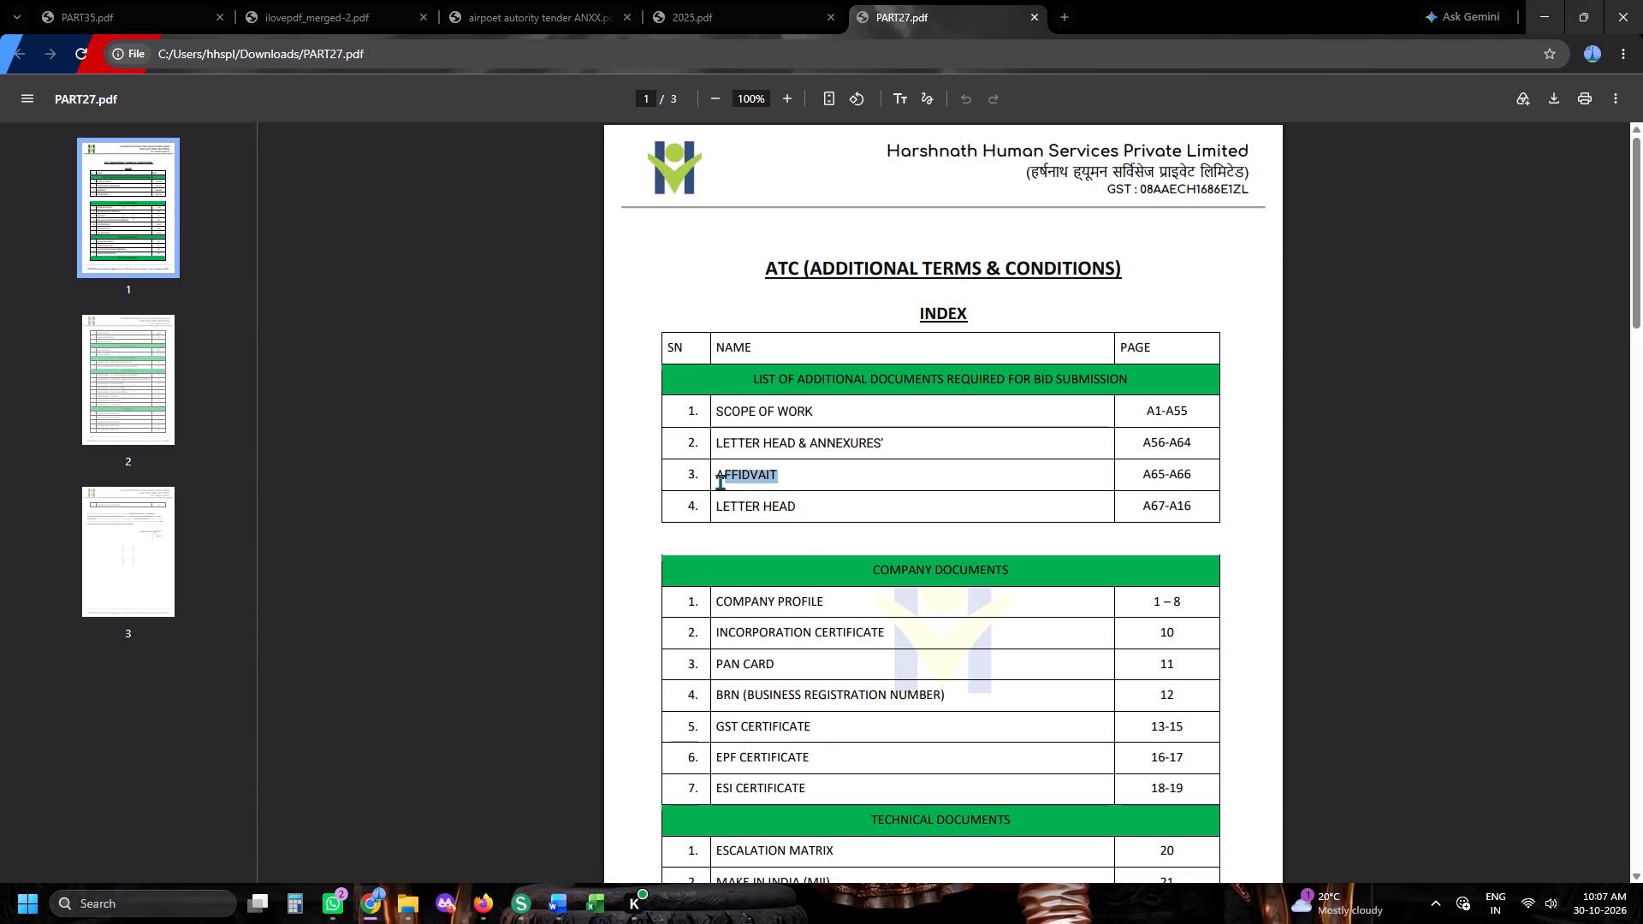
pyautogui.moveTo(720, 482); pyautogui.dragTo(719, 482)
pyautogui.hotkey('ctrl', 'c')
pyautogui.hotkey('ctrl', 'c')
pyautogui.hotkey('alt', 'Tab')
pyautogui.press('Tab')
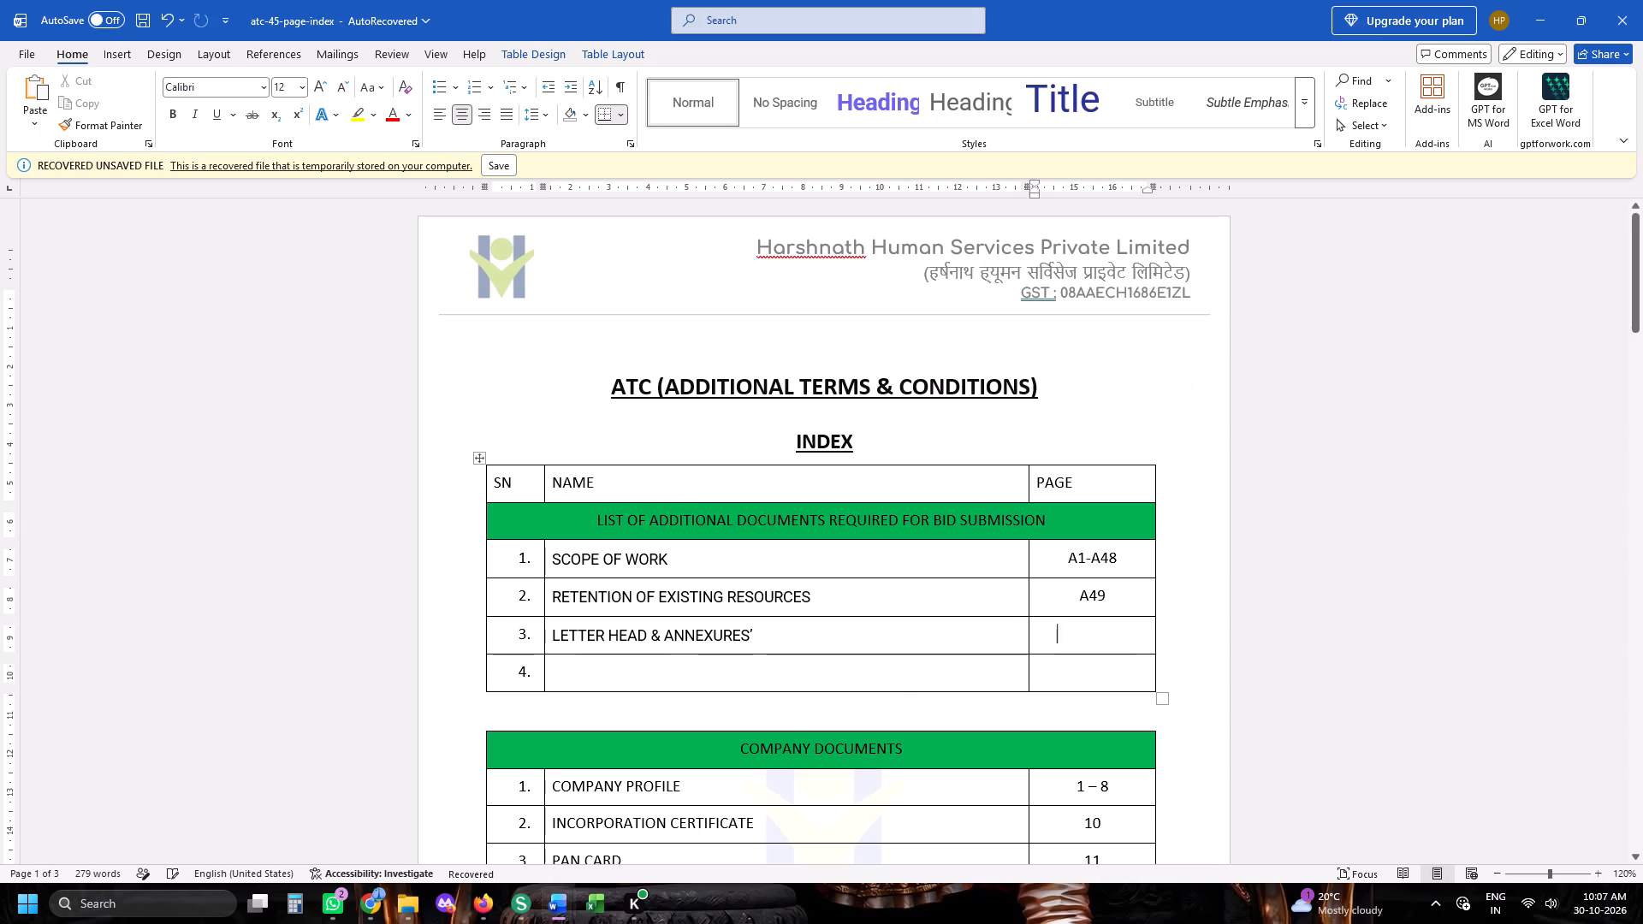
pyautogui.press('Tab')
pyautogui.press('Tab')
pyautogui.hotkey('ctrl', 'v')
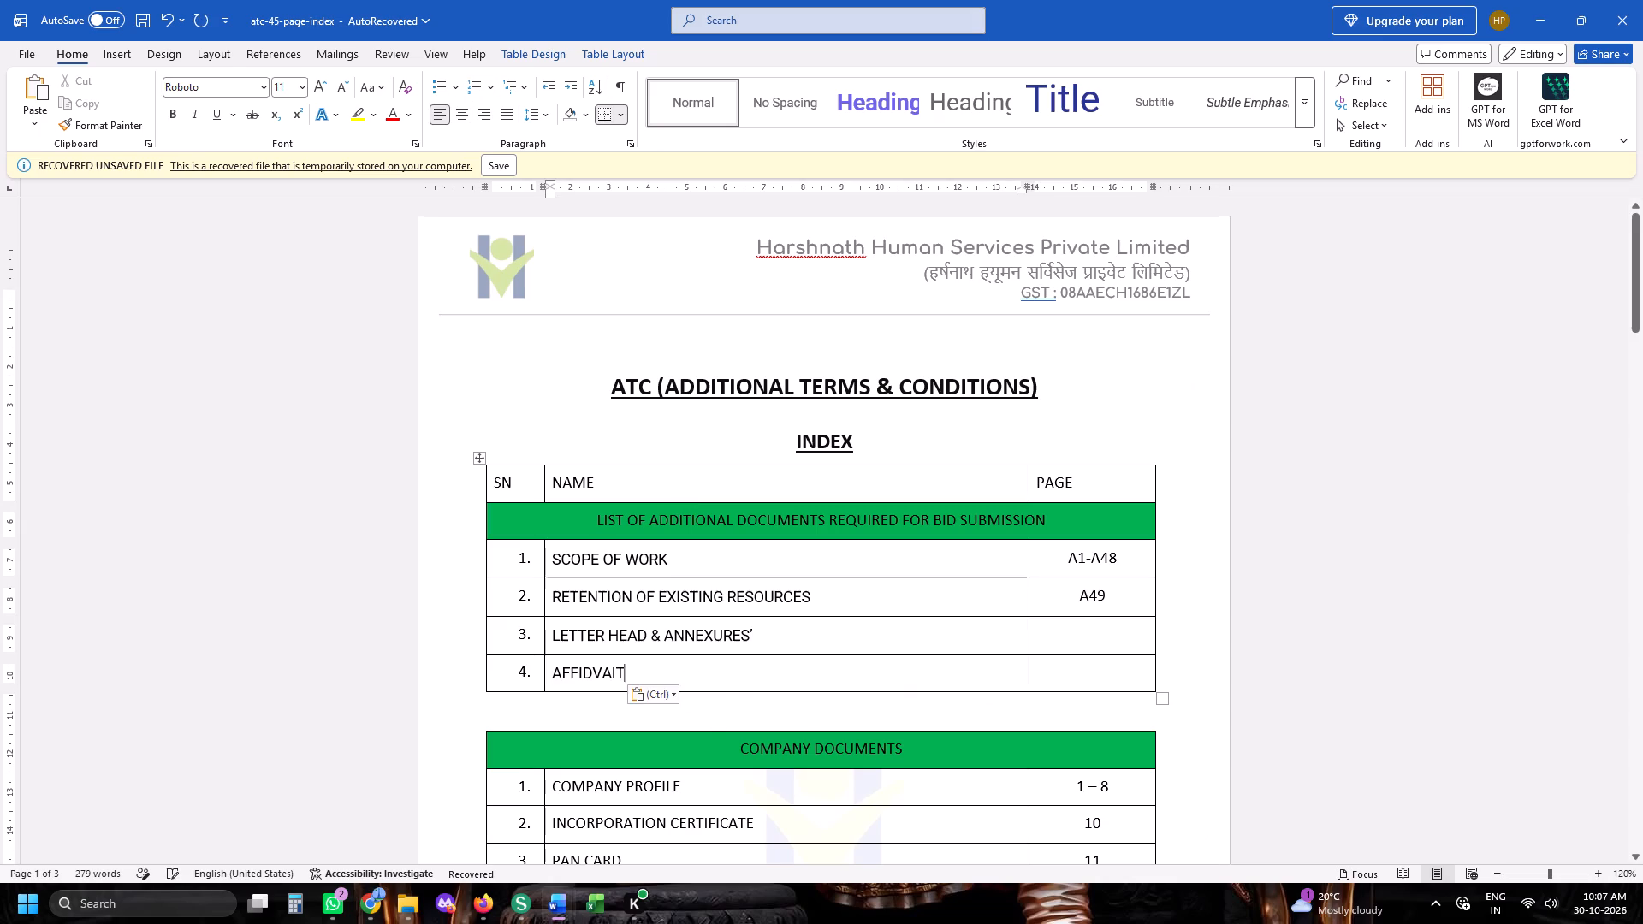
# Add a fifth row to the additional documents list, named LETTER HEAD as copied from PART27's index.
pyautogui.hotkey('alt', 'Tab')
pyautogui.moveTo(799, 512); pyautogui.dragTo(786, 512)
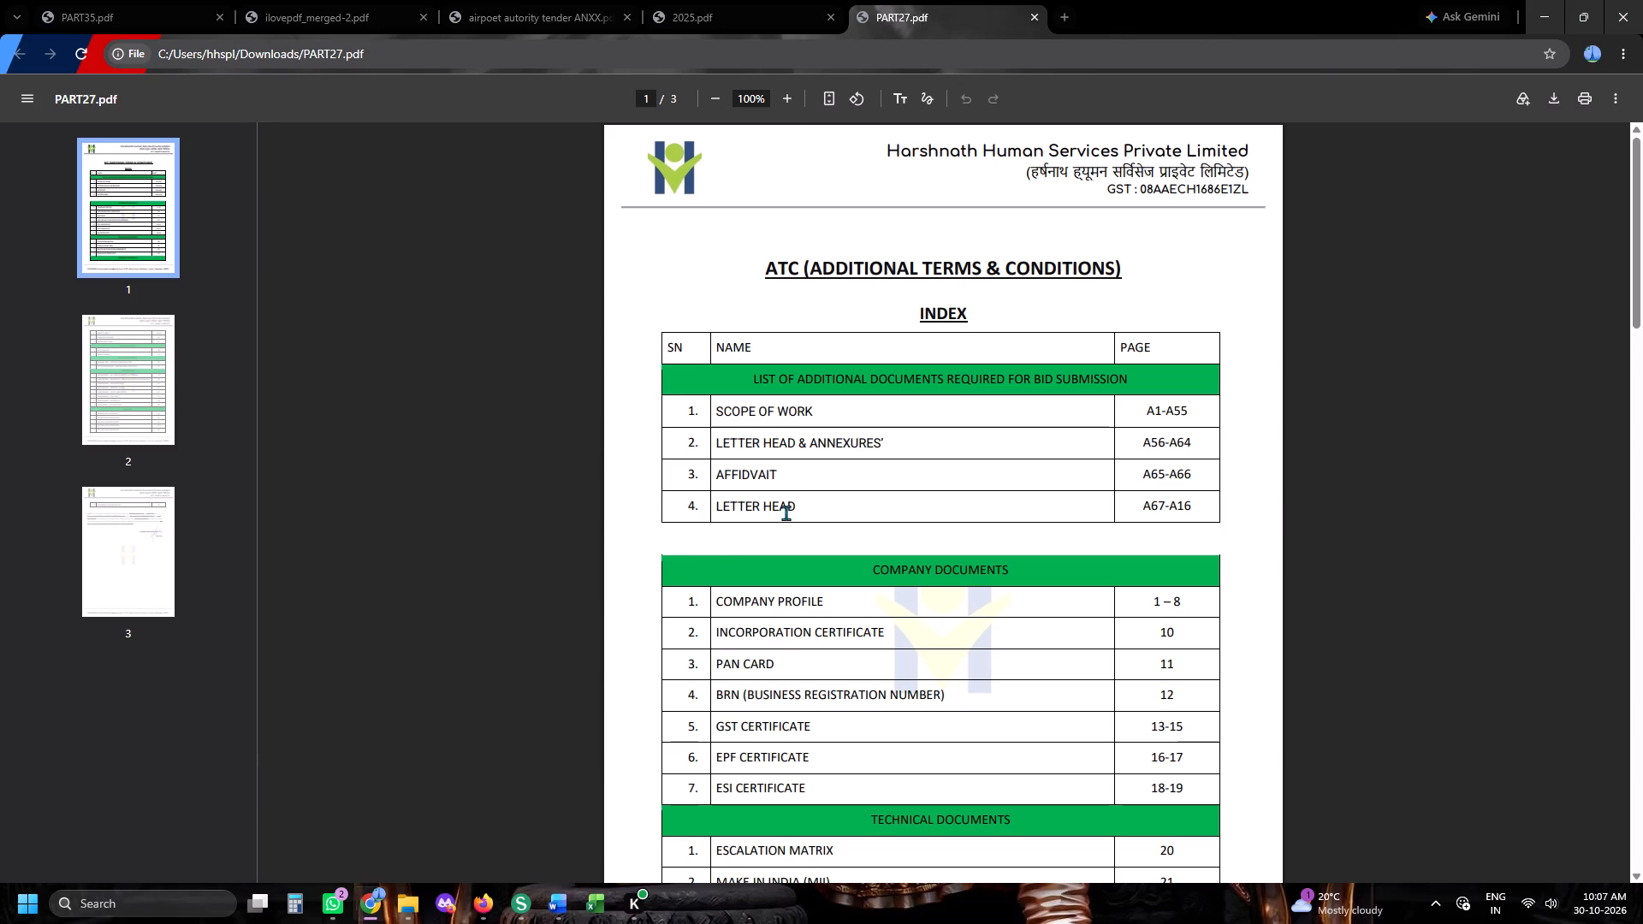
pyautogui.moveTo(786, 512); pyautogui.dragTo(703, 510)
pyautogui.hotkey('ctrl', 'c')
pyautogui.hotkey('ctrl', 'c')
pyautogui.hotkey('ctrl', 'c')
pyautogui.hotkey('alt', 'Tab')
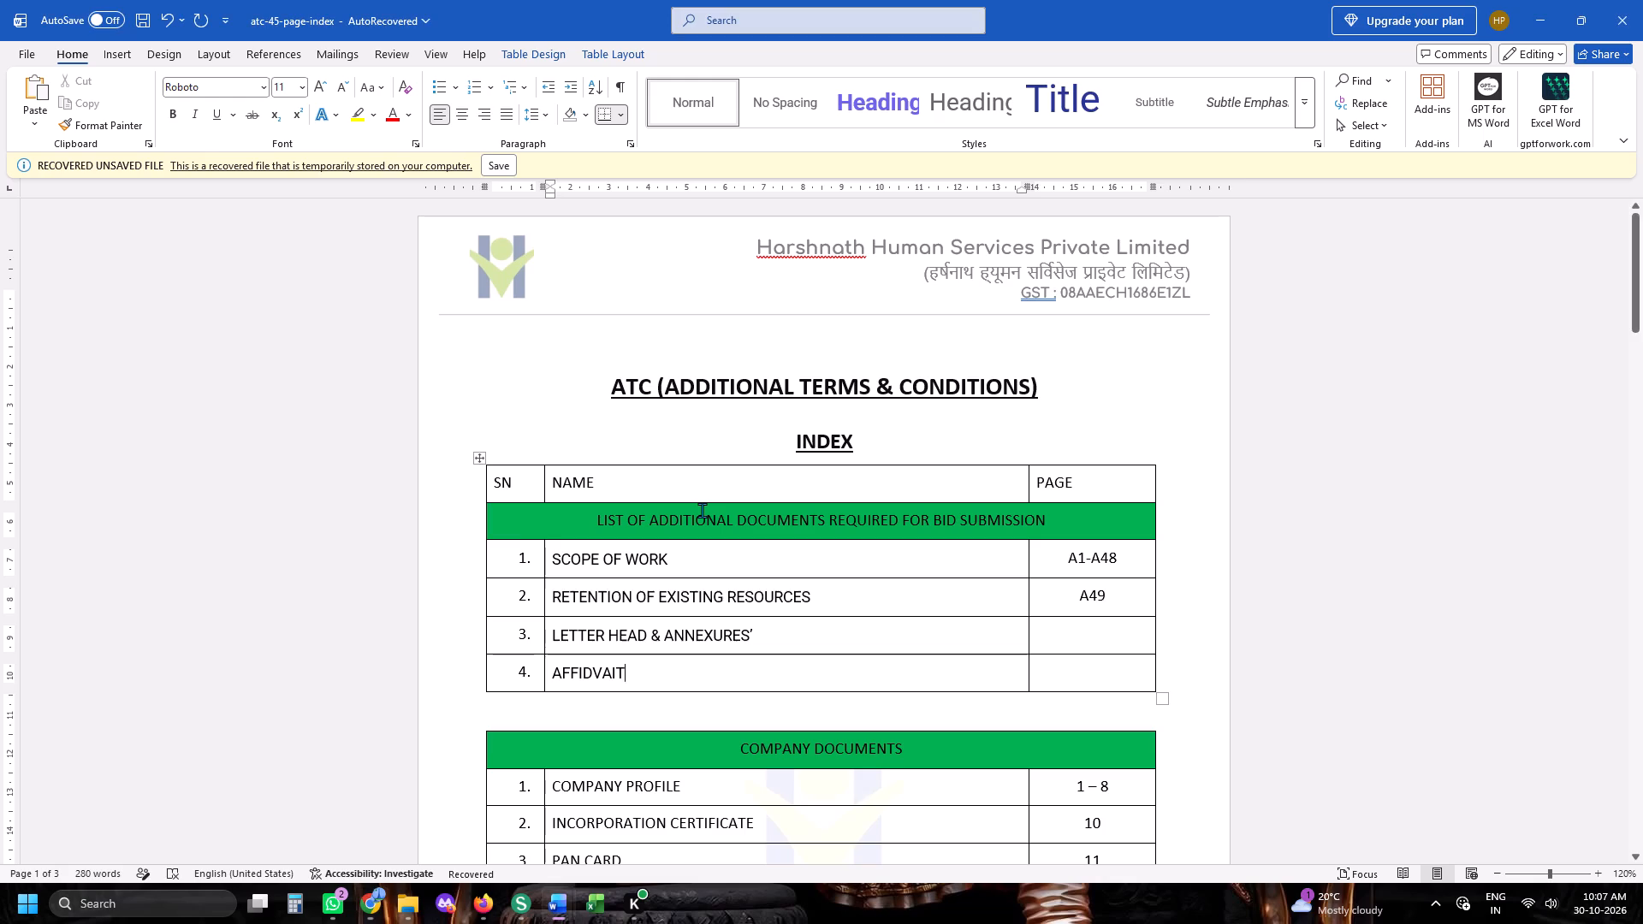
pyautogui.press('Tab')
pyautogui.press('Tab')
pyautogui.press('Tab')
pyautogui.hotkey('ctrl', 'v')
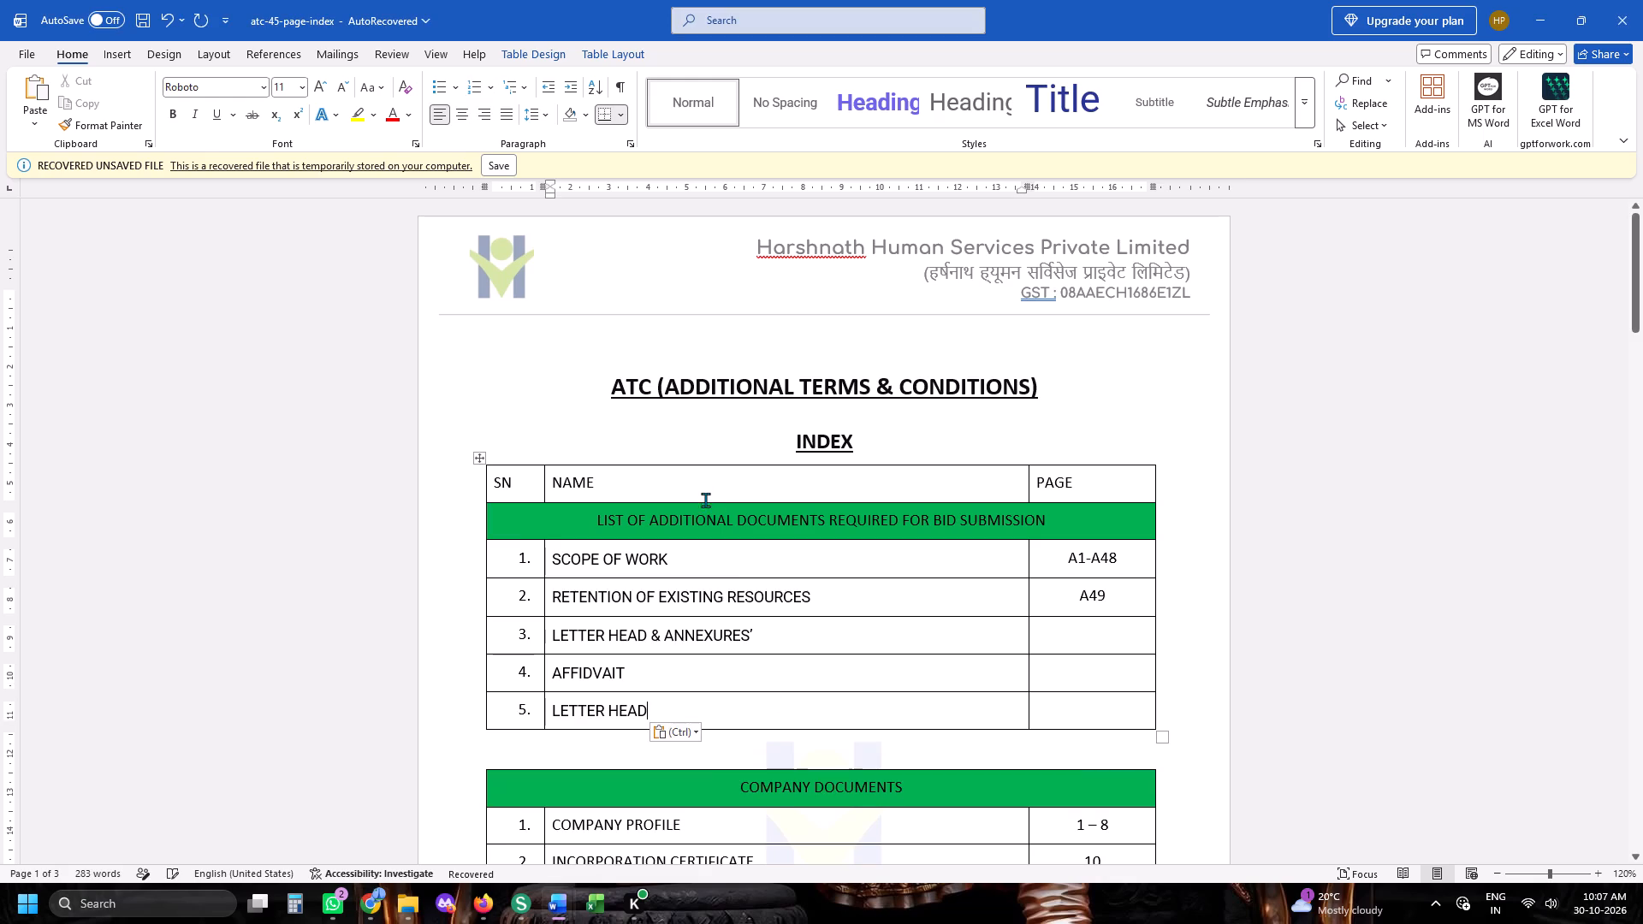
# Enter the page range A50-A58 for the Letter Head & Annexures row, using PART27's index as reference.
pyautogui.hotkey('alt', 'Tab')
pyautogui.hotkey('alt', 'Tab')
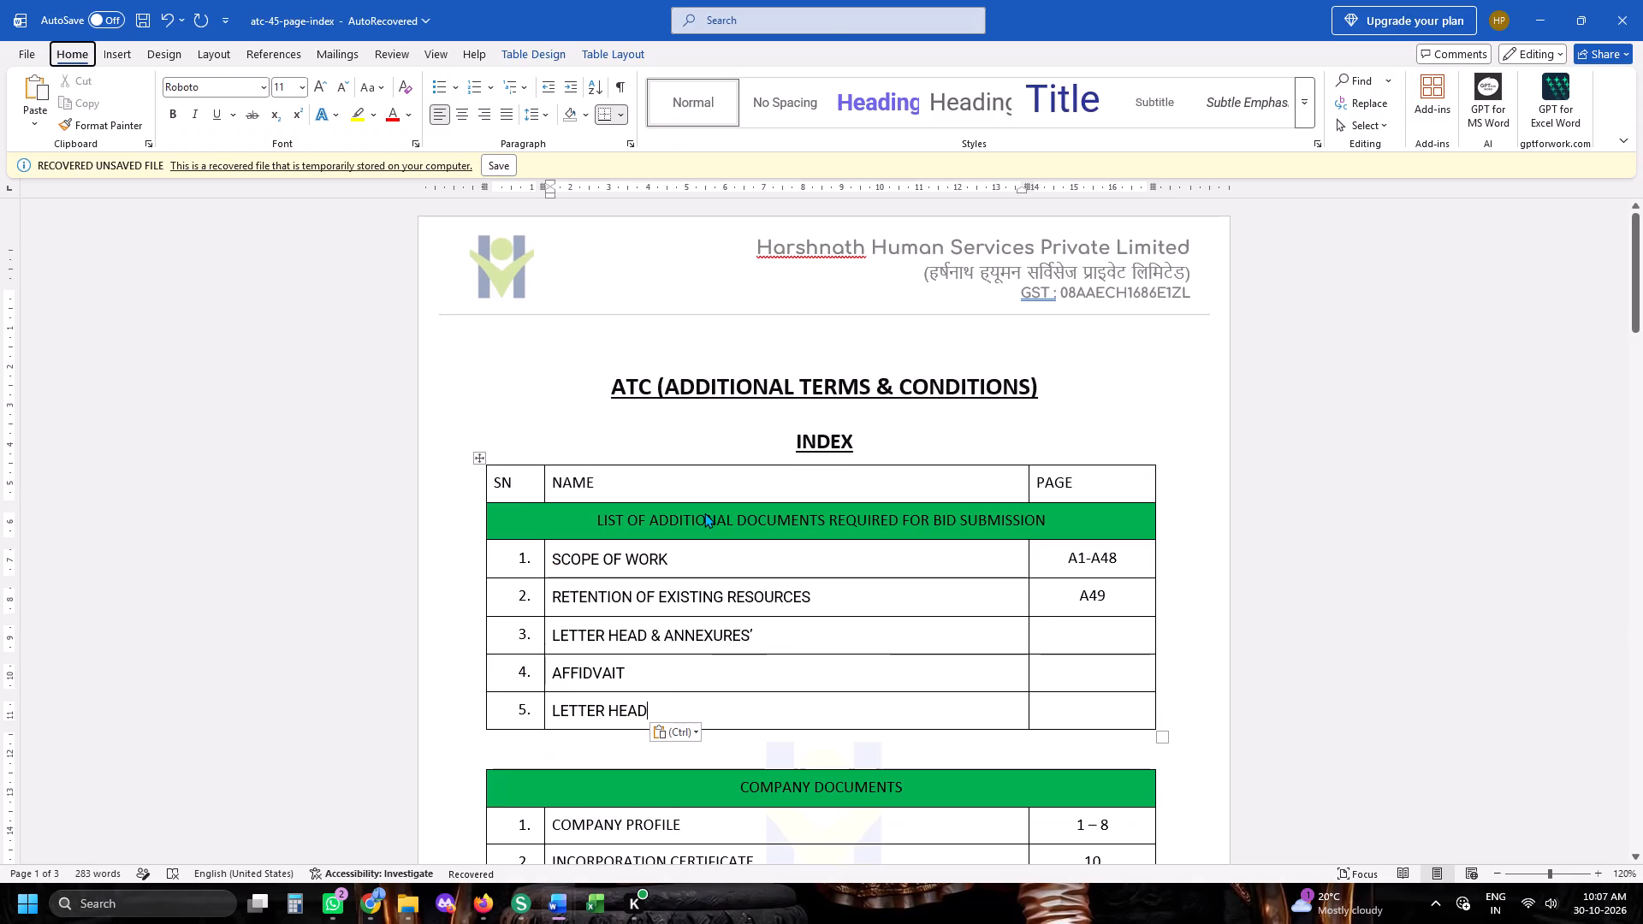
pyautogui.hotkey('alt', 'Tab')
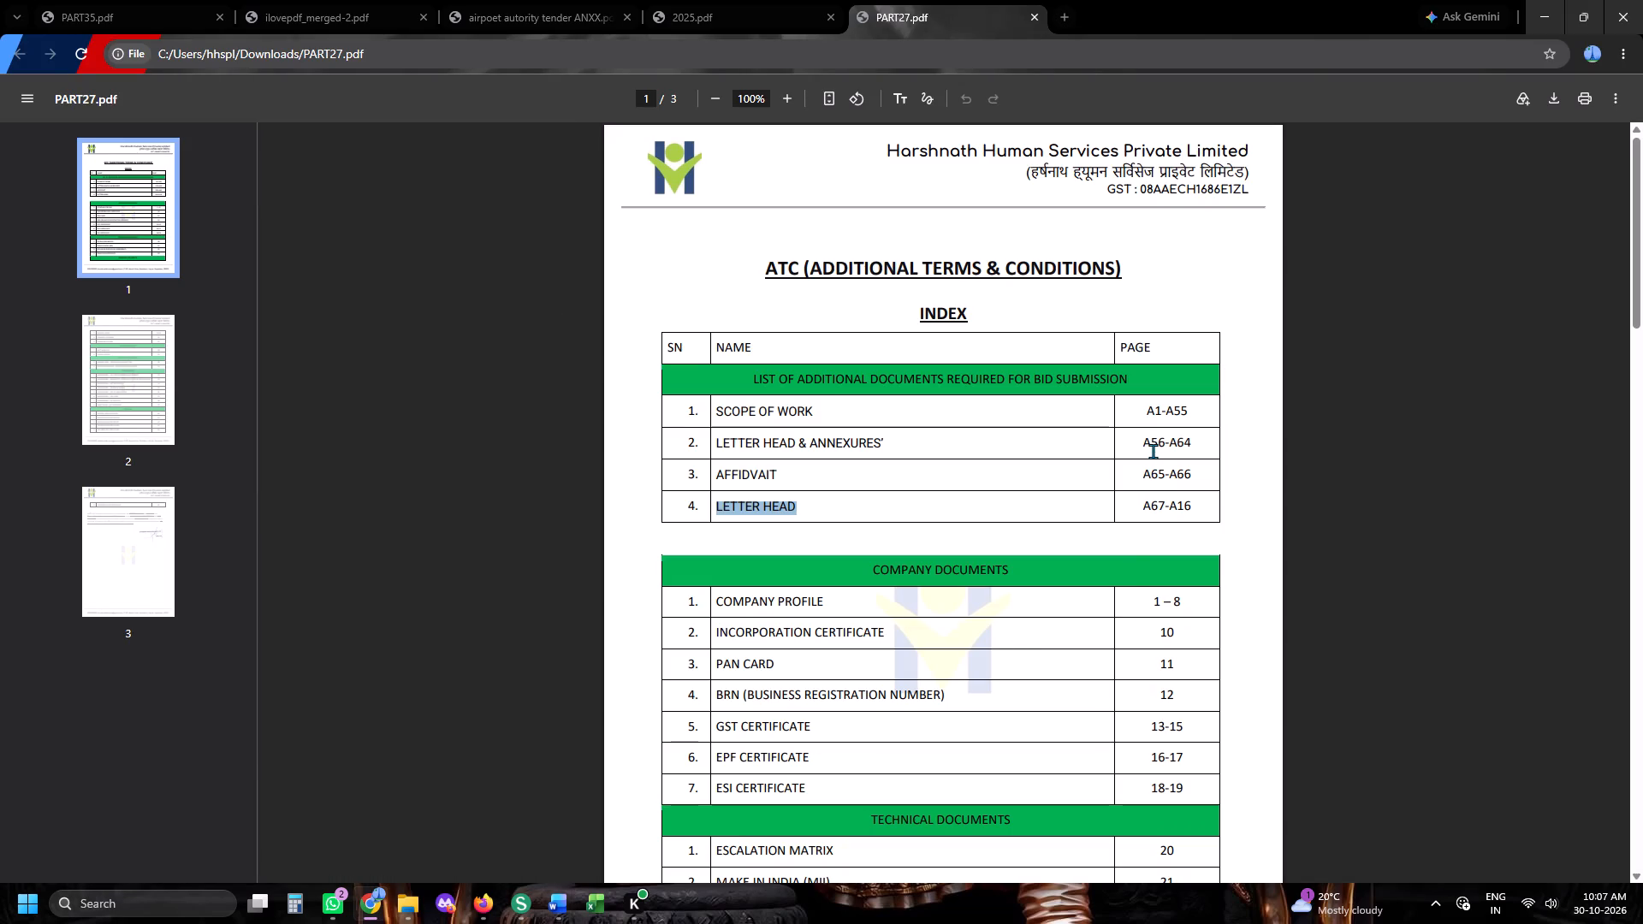
pyautogui.hotkey('alt', 'Tab')
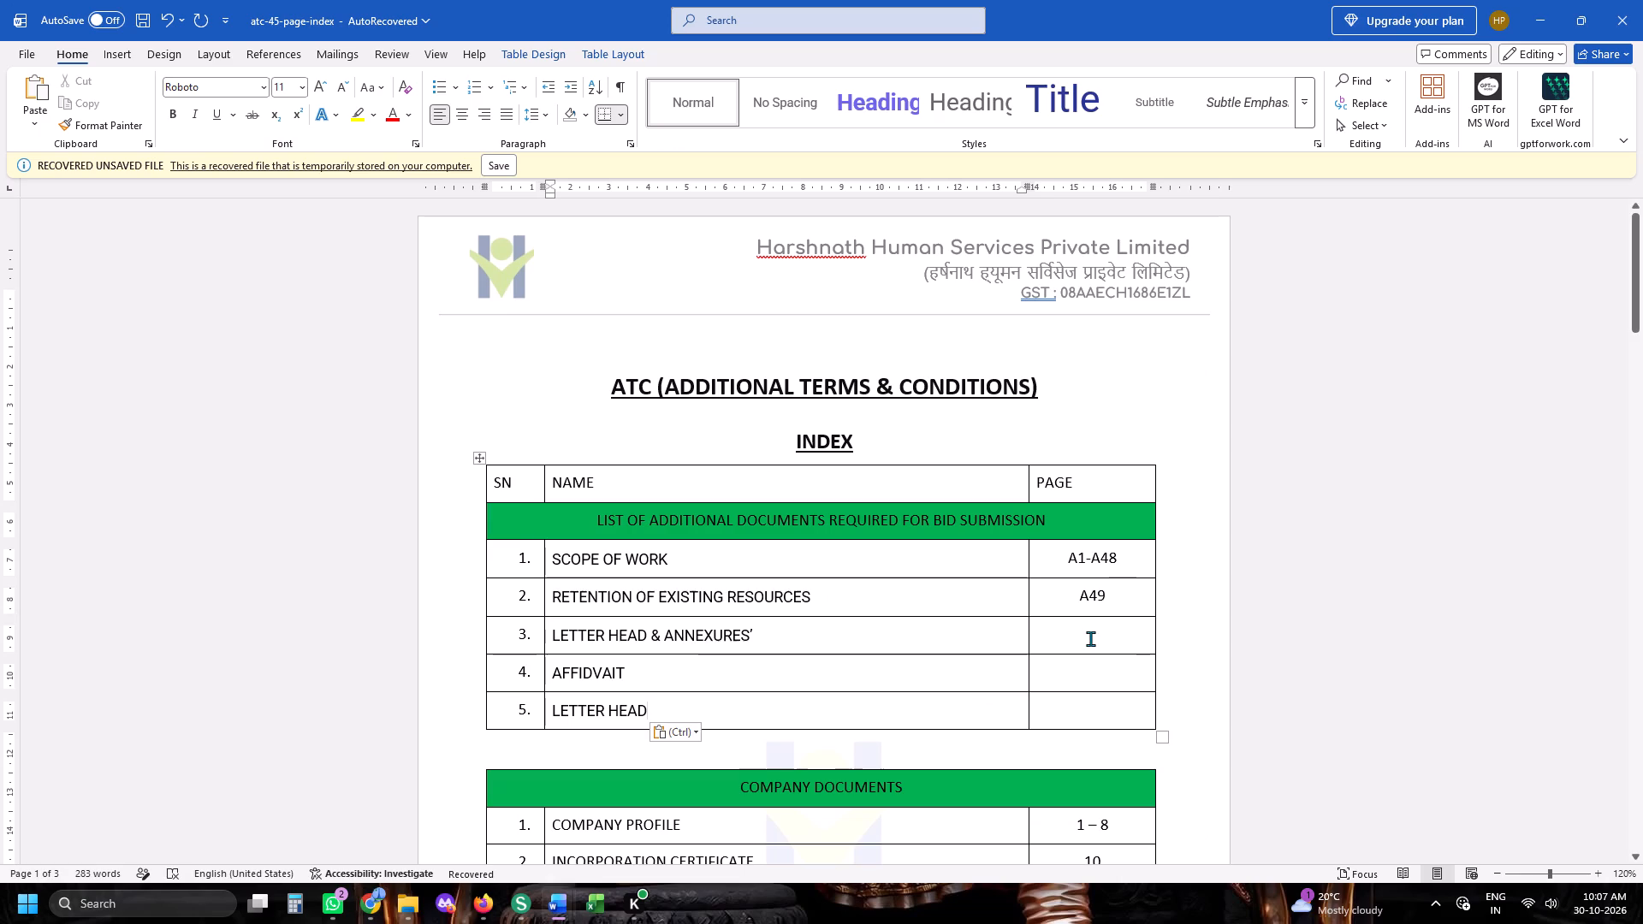
pyautogui.click(1090, 638)
pyautogui.press('a')
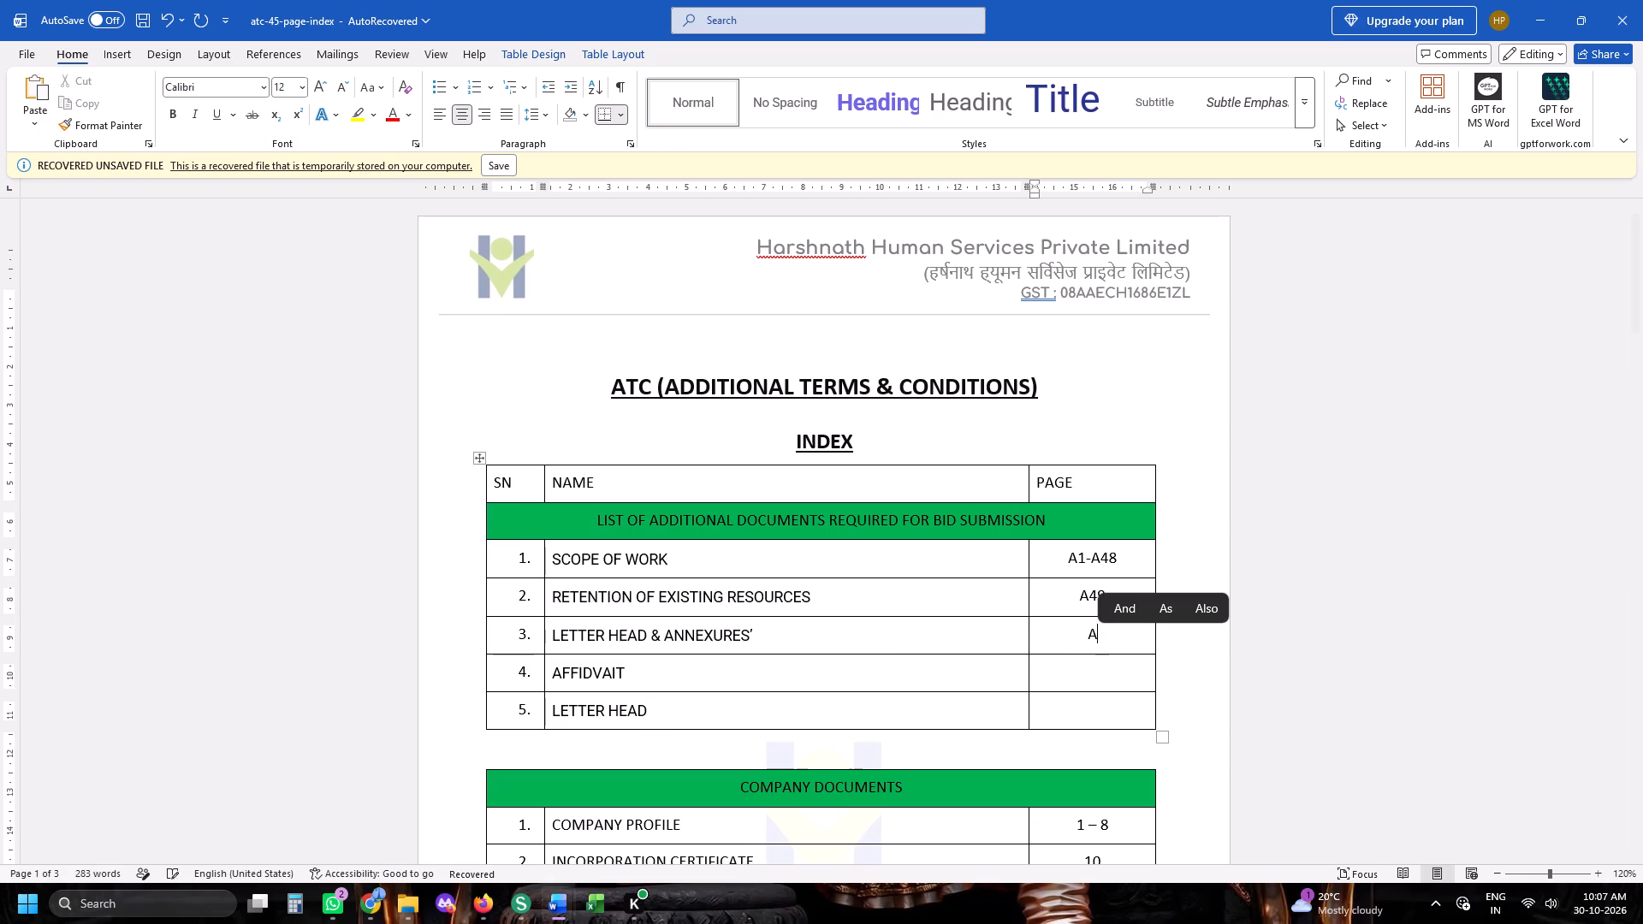
pyautogui.write('50-')
pyautogui.hotkey('alt', 'Tab')
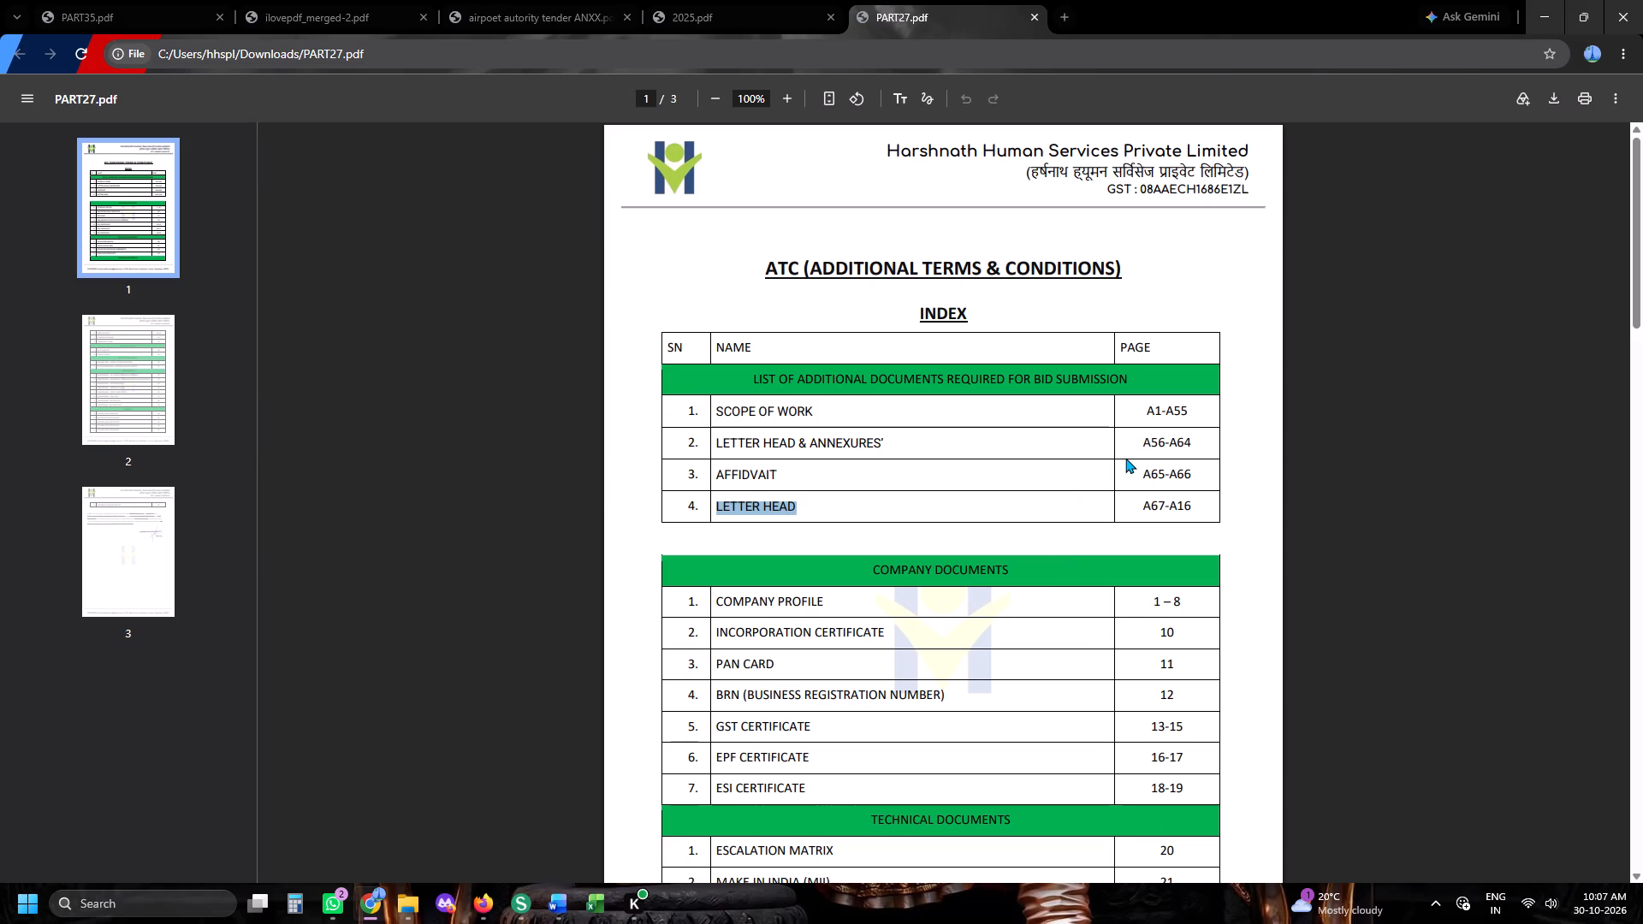
pyautogui.hotkey('alt', 'Tab')
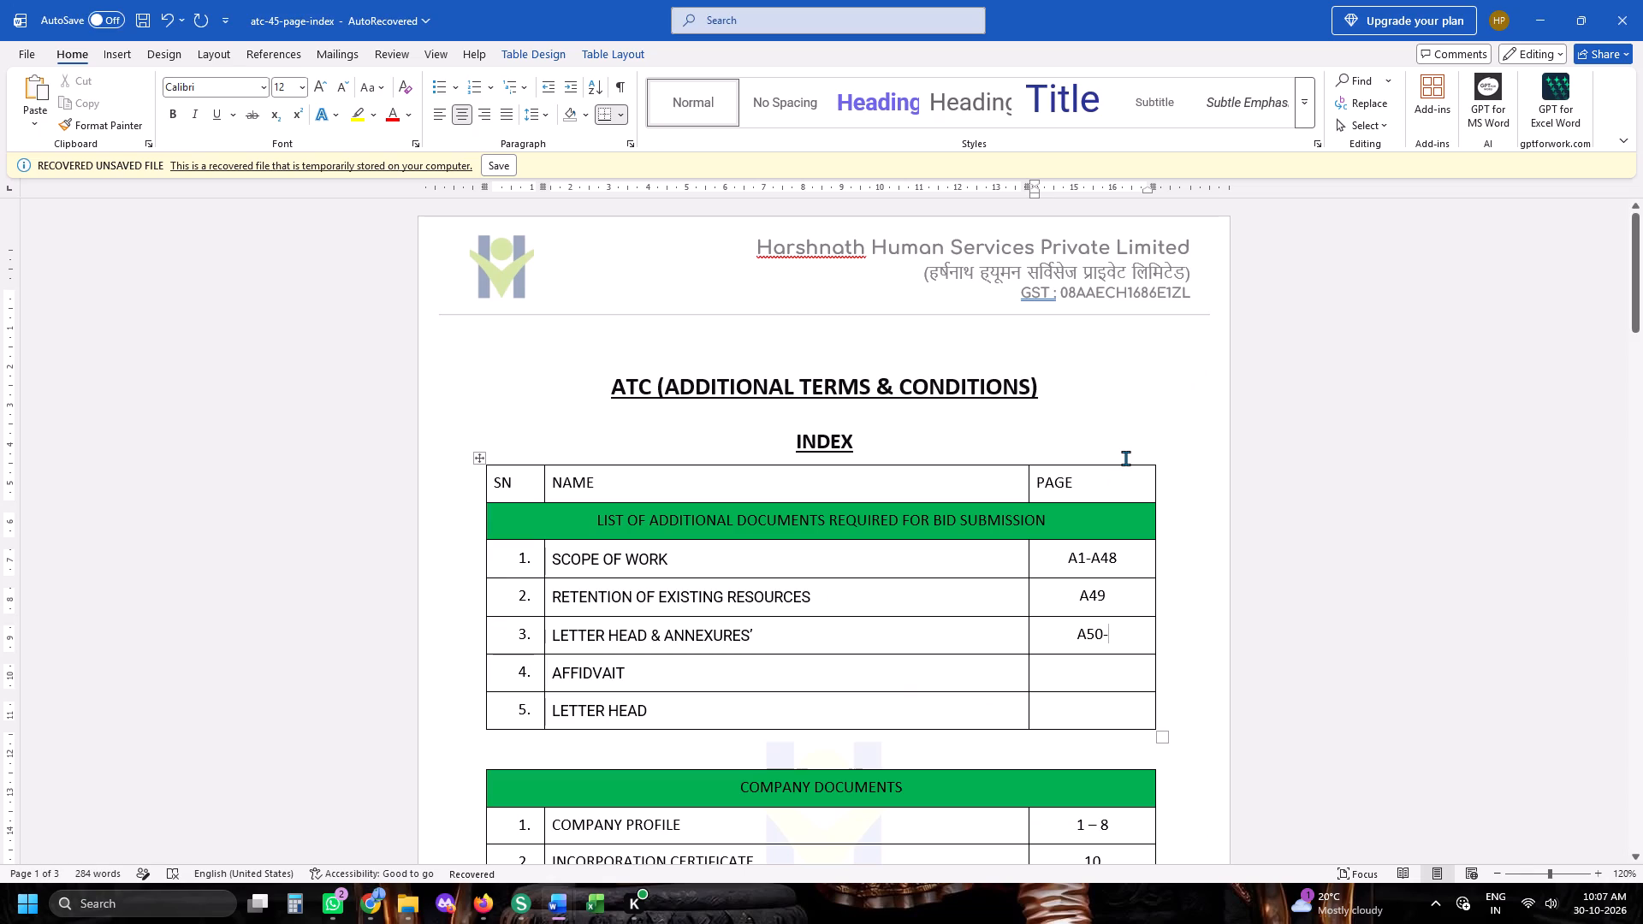
pyautogui.press('a')
pyautogui.write('58')
# Enter the page range A59-A60 for the AFFIDVAIT row, checking the matching entry in PART27's index.
pyautogui.hotkey('alt', 'Tab')
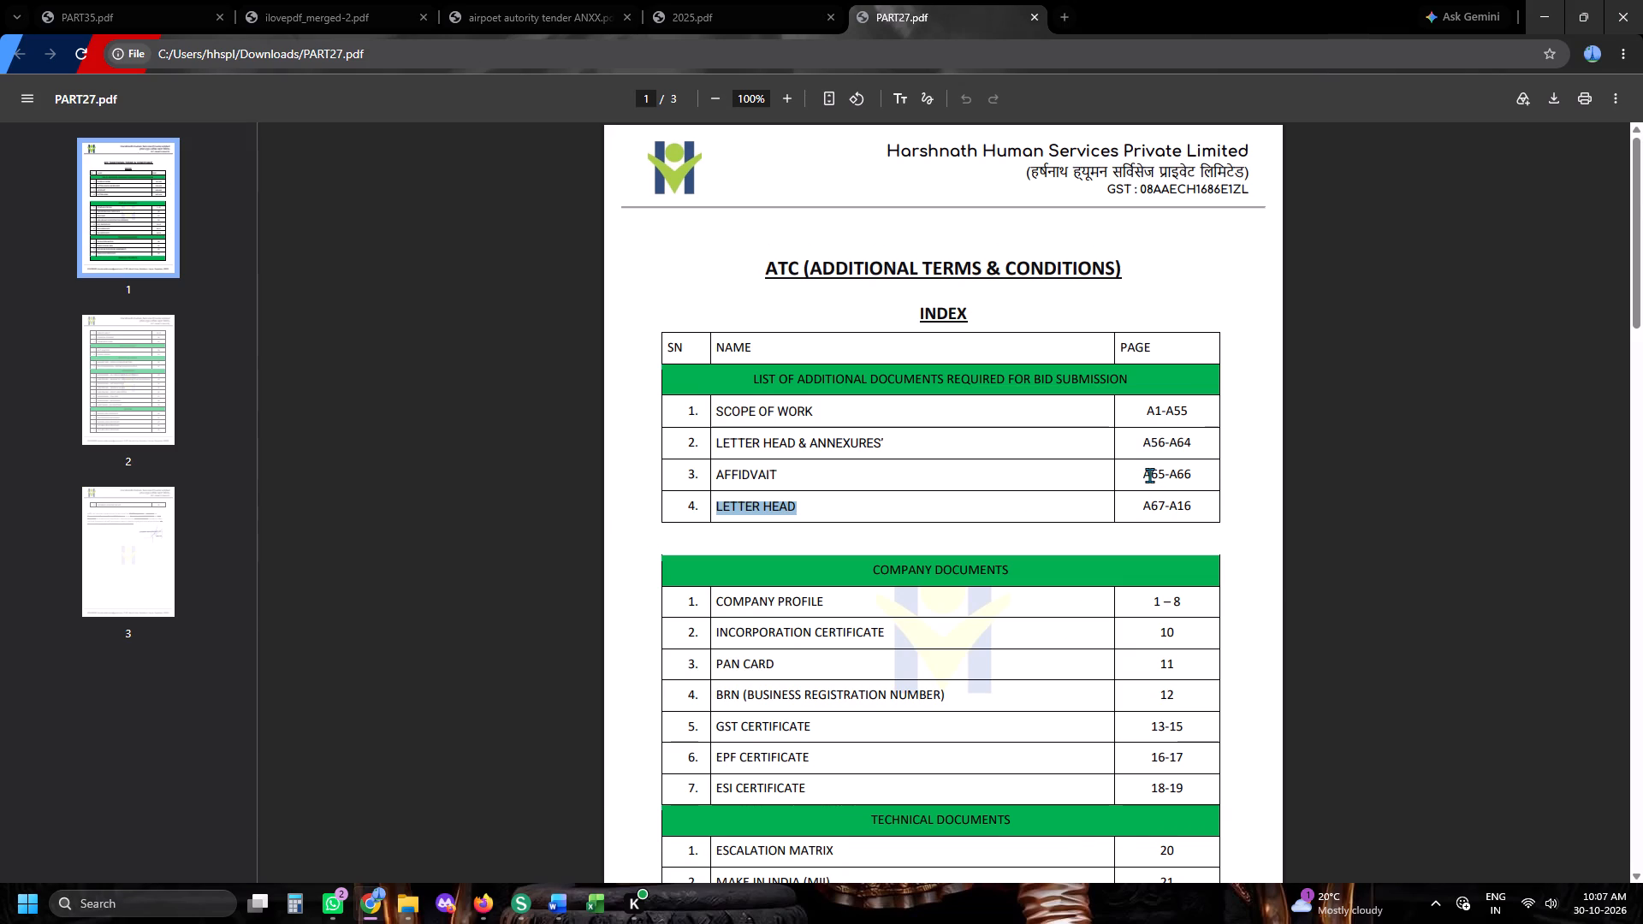
pyautogui.hotkey('alt', 'Tab')
pyautogui.press('Tab')
pyautogui.press('Tab')
pyautogui.press('Tab')
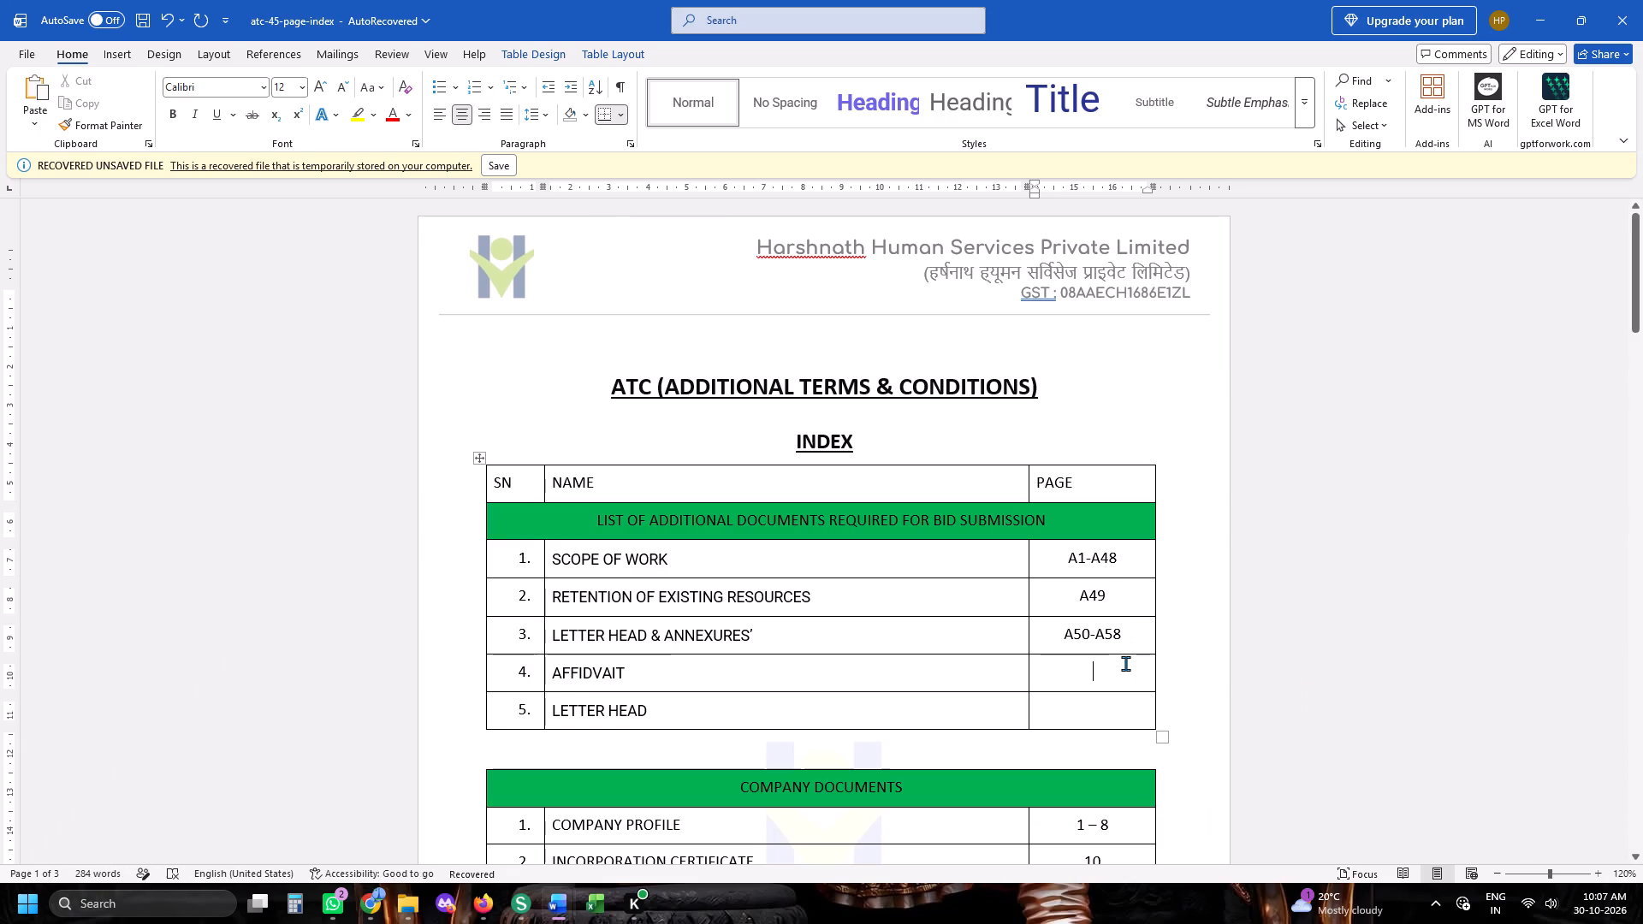
pyautogui.write('A59-')
pyautogui.hotkey('alt', 'Tab')
pyautogui.hotkey('alt', 'Tab')
pyautogui.hotkey('alt', 'Tab')
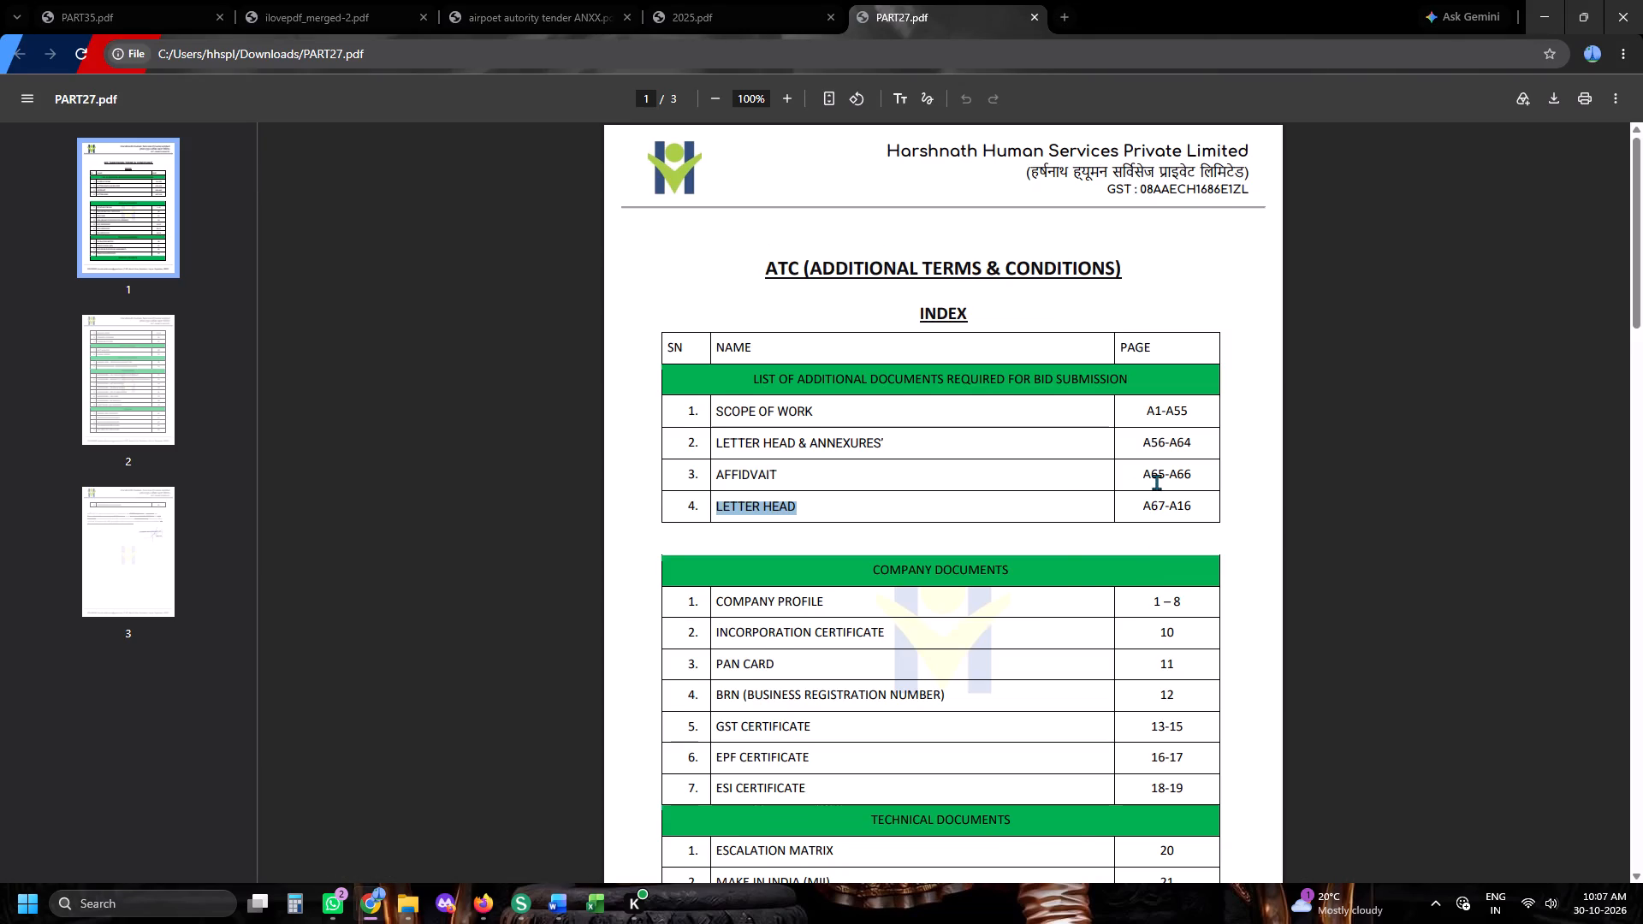
pyautogui.hotkey('alt', 'Tab')
pyautogui.press('a')
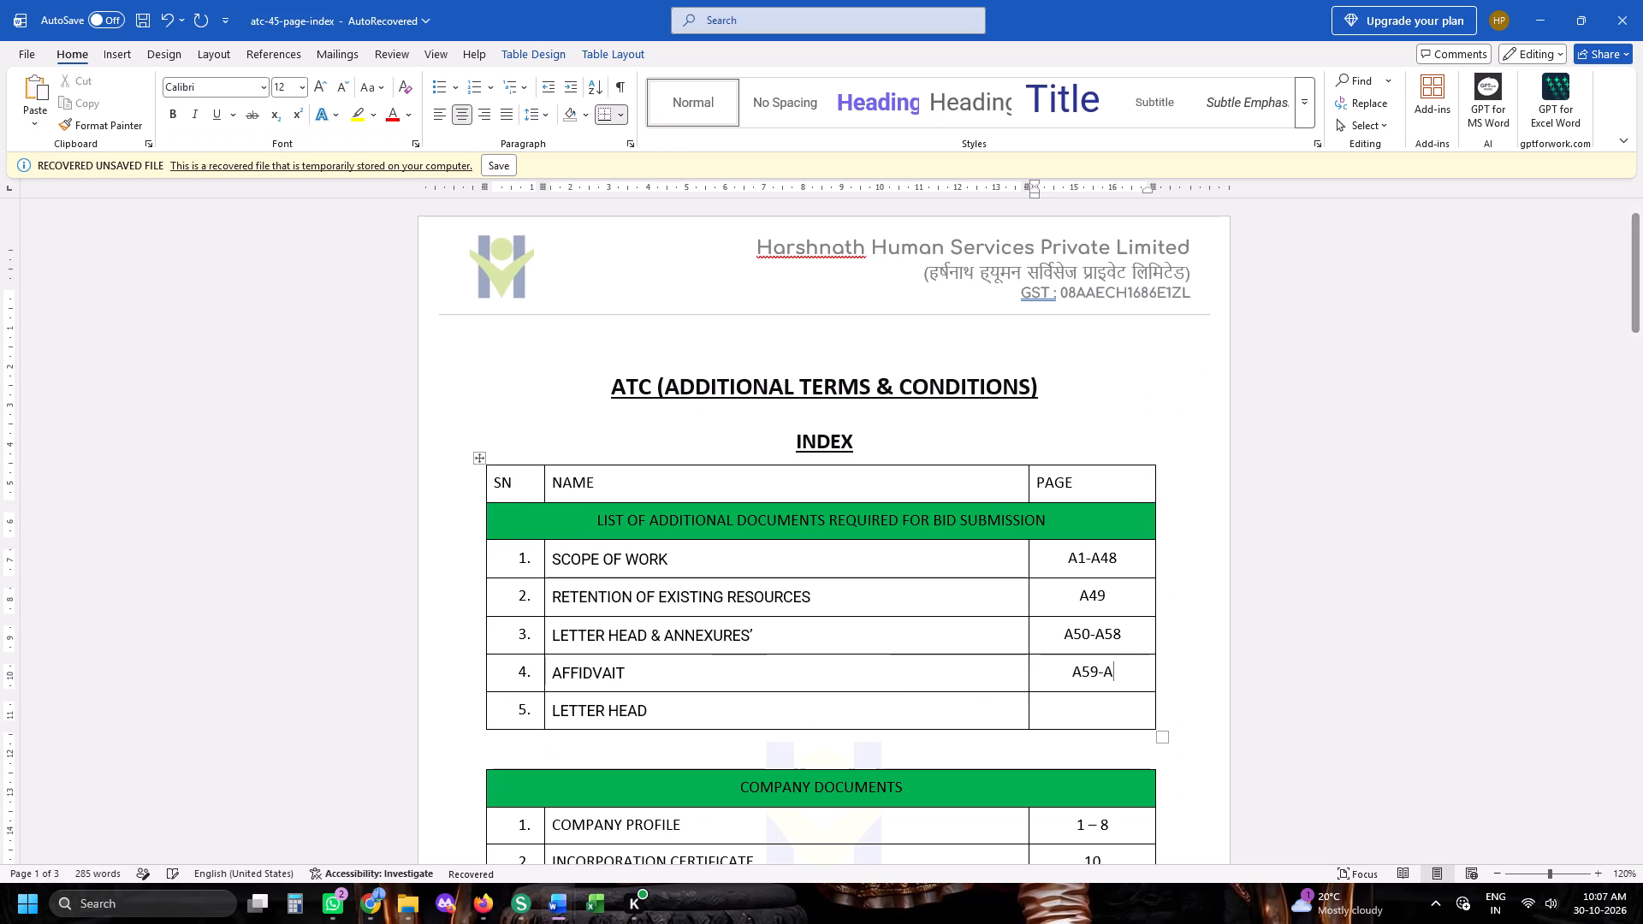
pyautogui.write('60')
# Rename the fifth additional documents row from LETTER HEAD to INTEGRITY PACT, consulting PART27's index.
pyautogui.hotkey('alt', 'Tab')
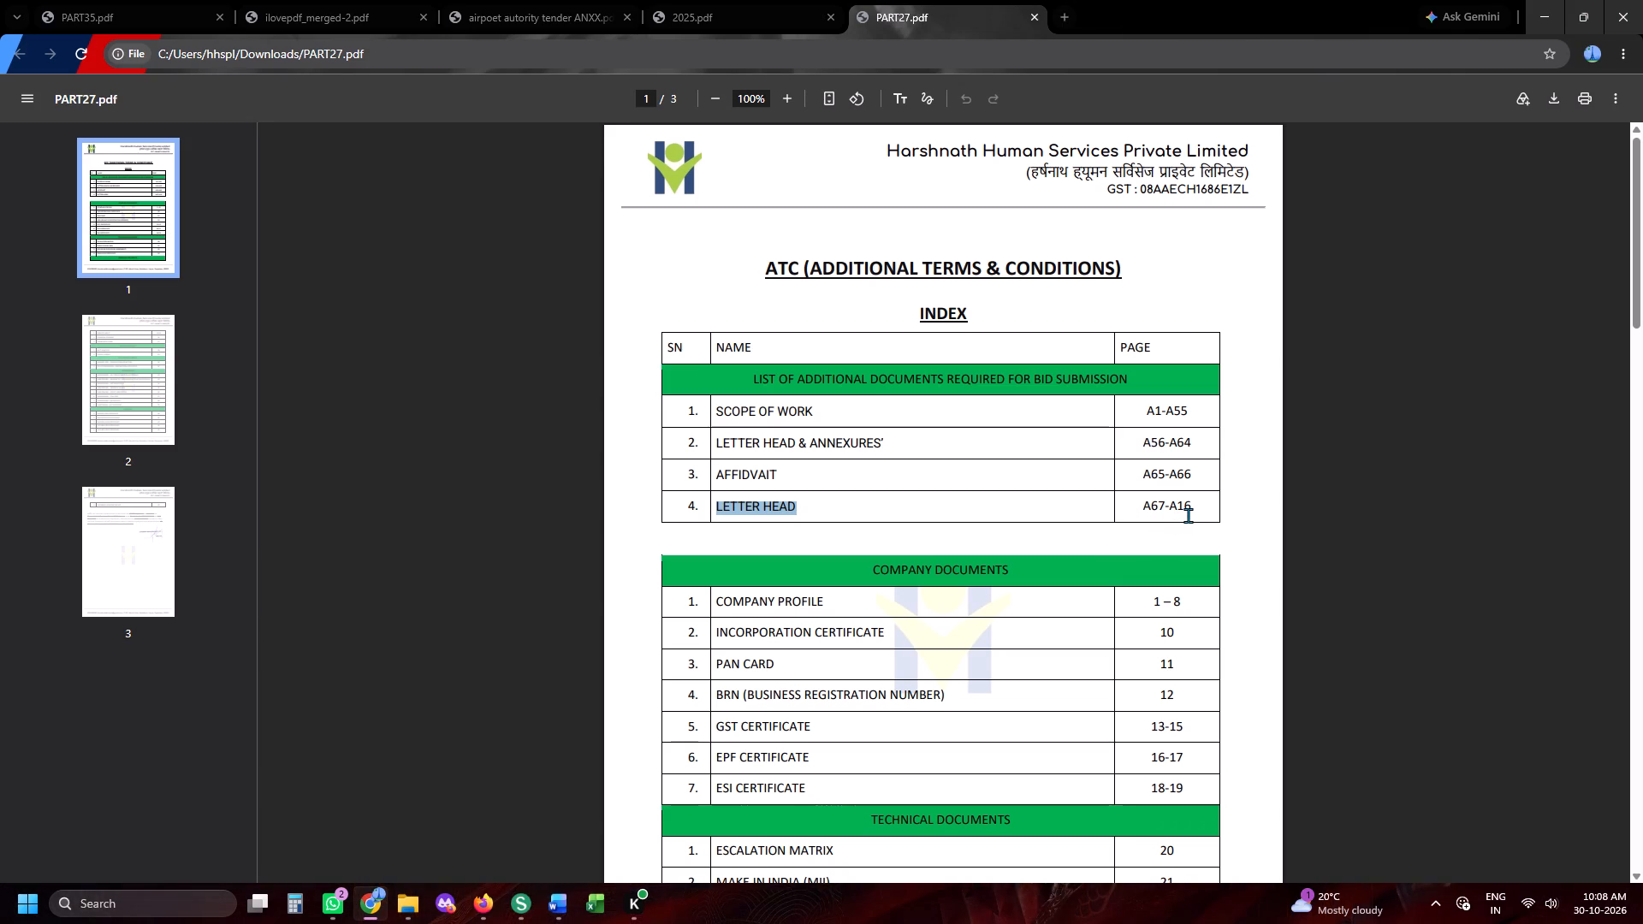
pyautogui.hotkey('alt', 'Tab')
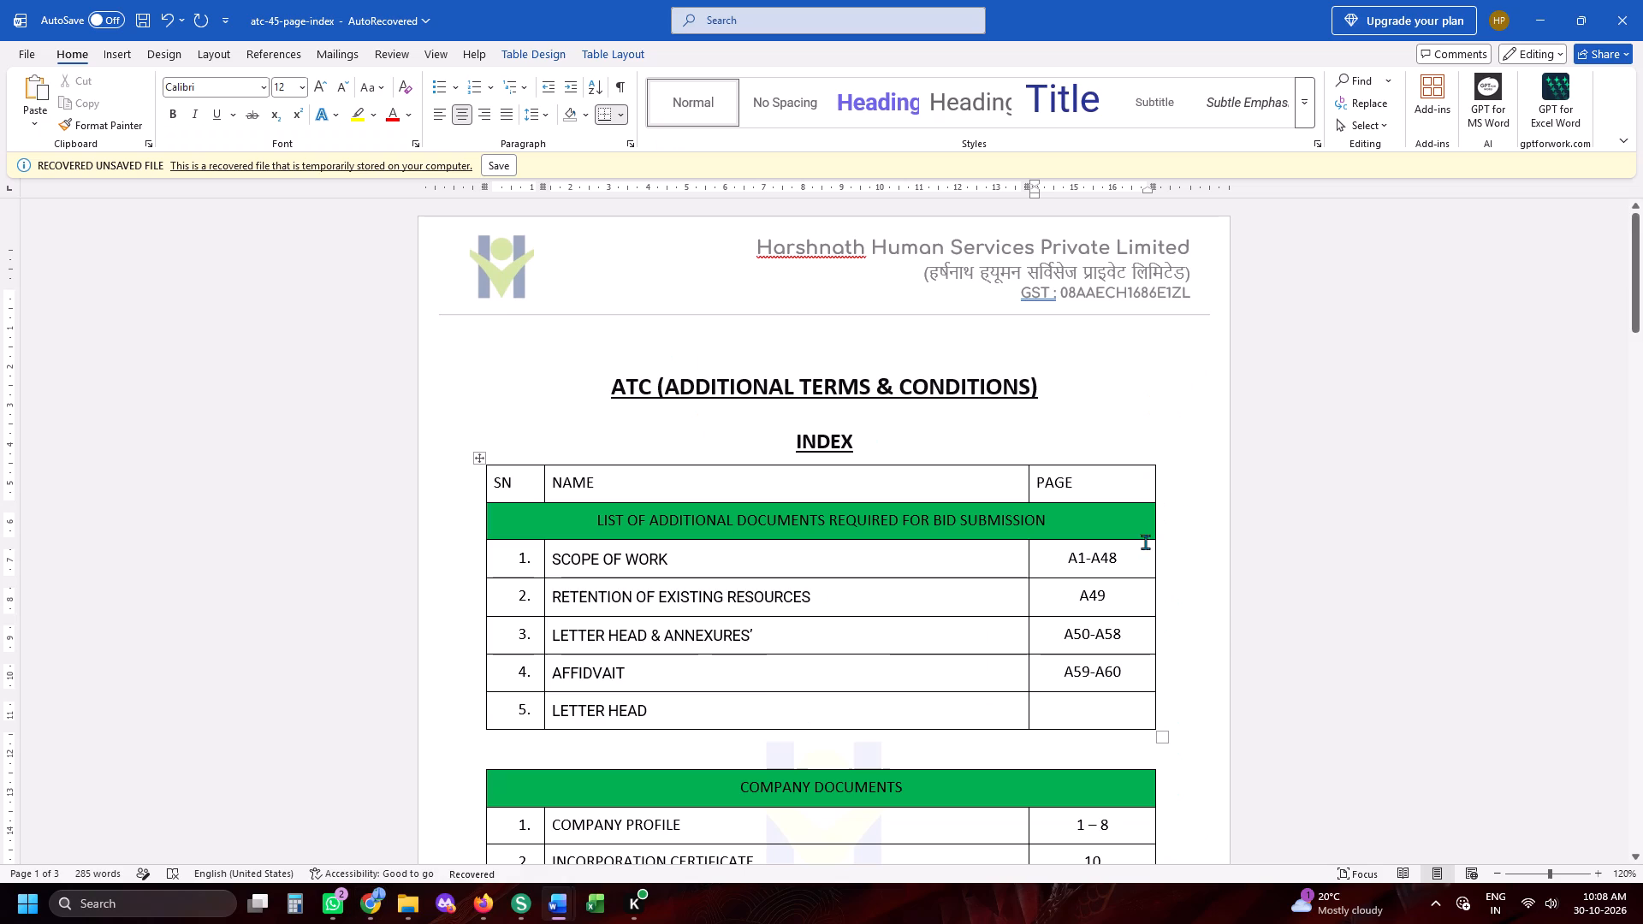
pyautogui.moveTo(1049, 705); pyautogui.dragTo(1005, 706)
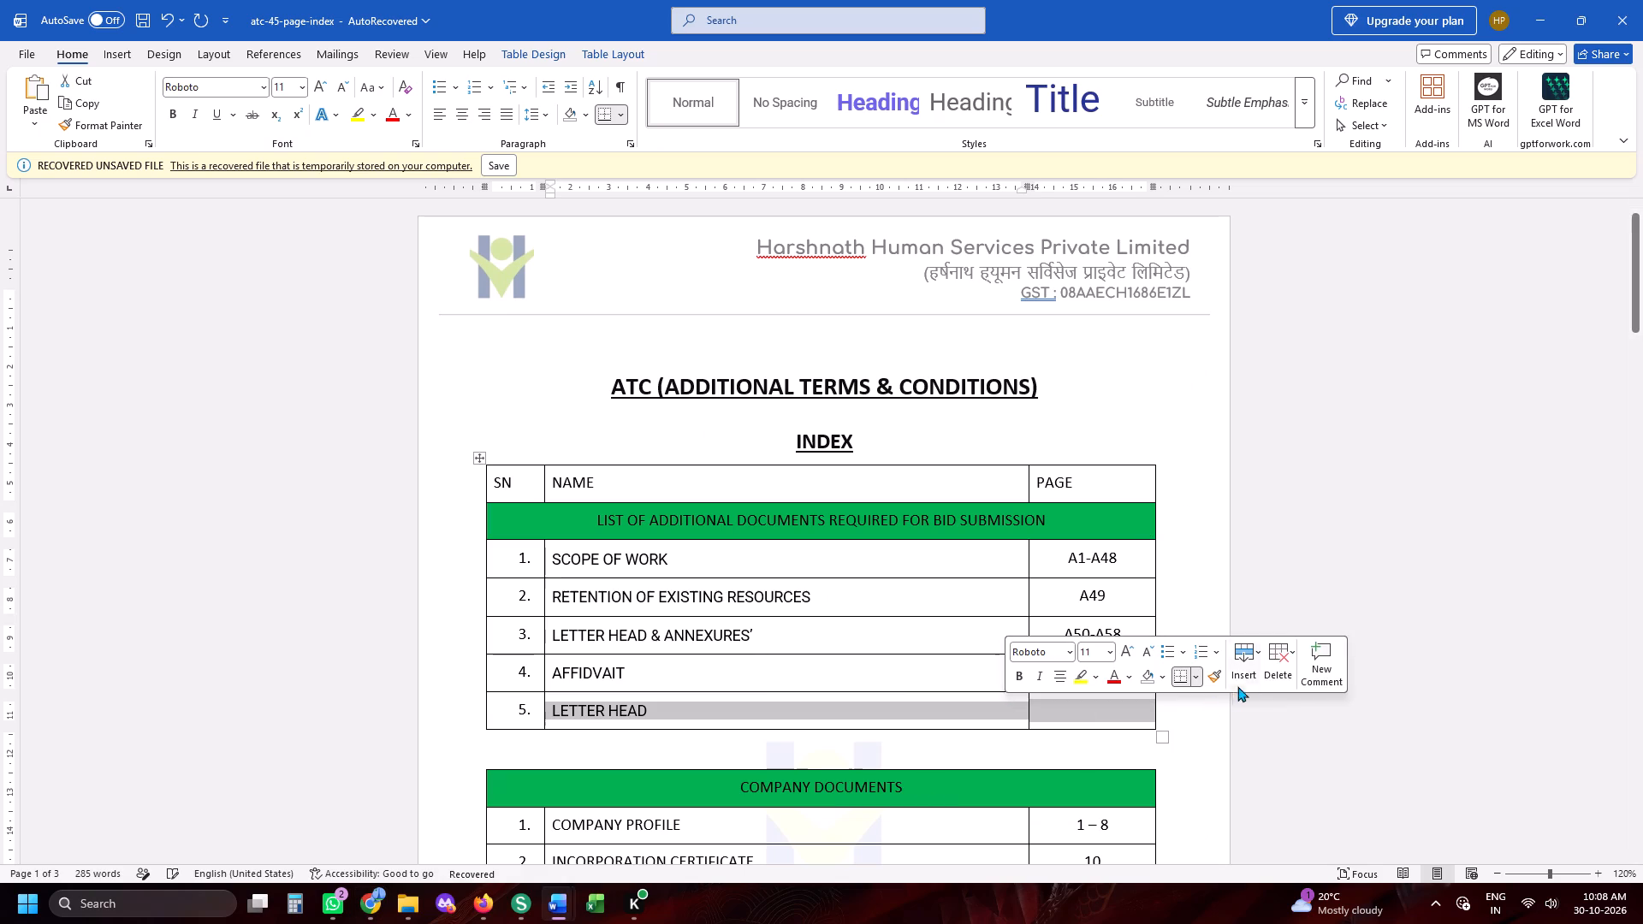
pyautogui.hotkey('alt', 'Tab')
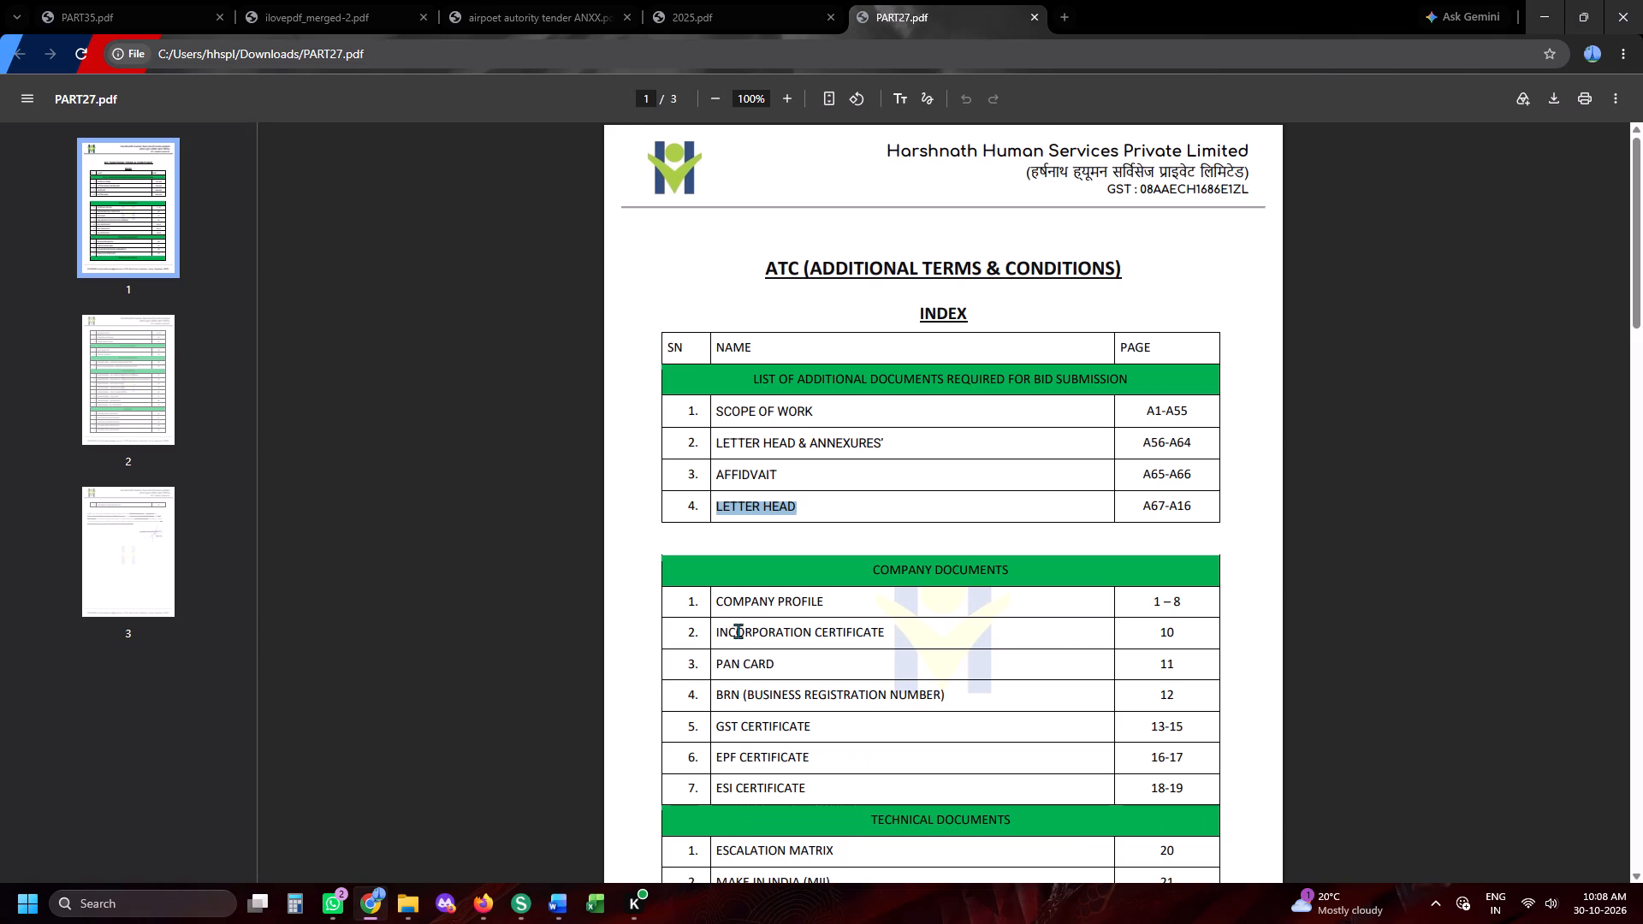
pyautogui.hotkey('alt', 'Tab')
pyautogui.click(681, 714)
pyautogui.moveTo(673, 714); pyautogui.dragTo(585, 714)
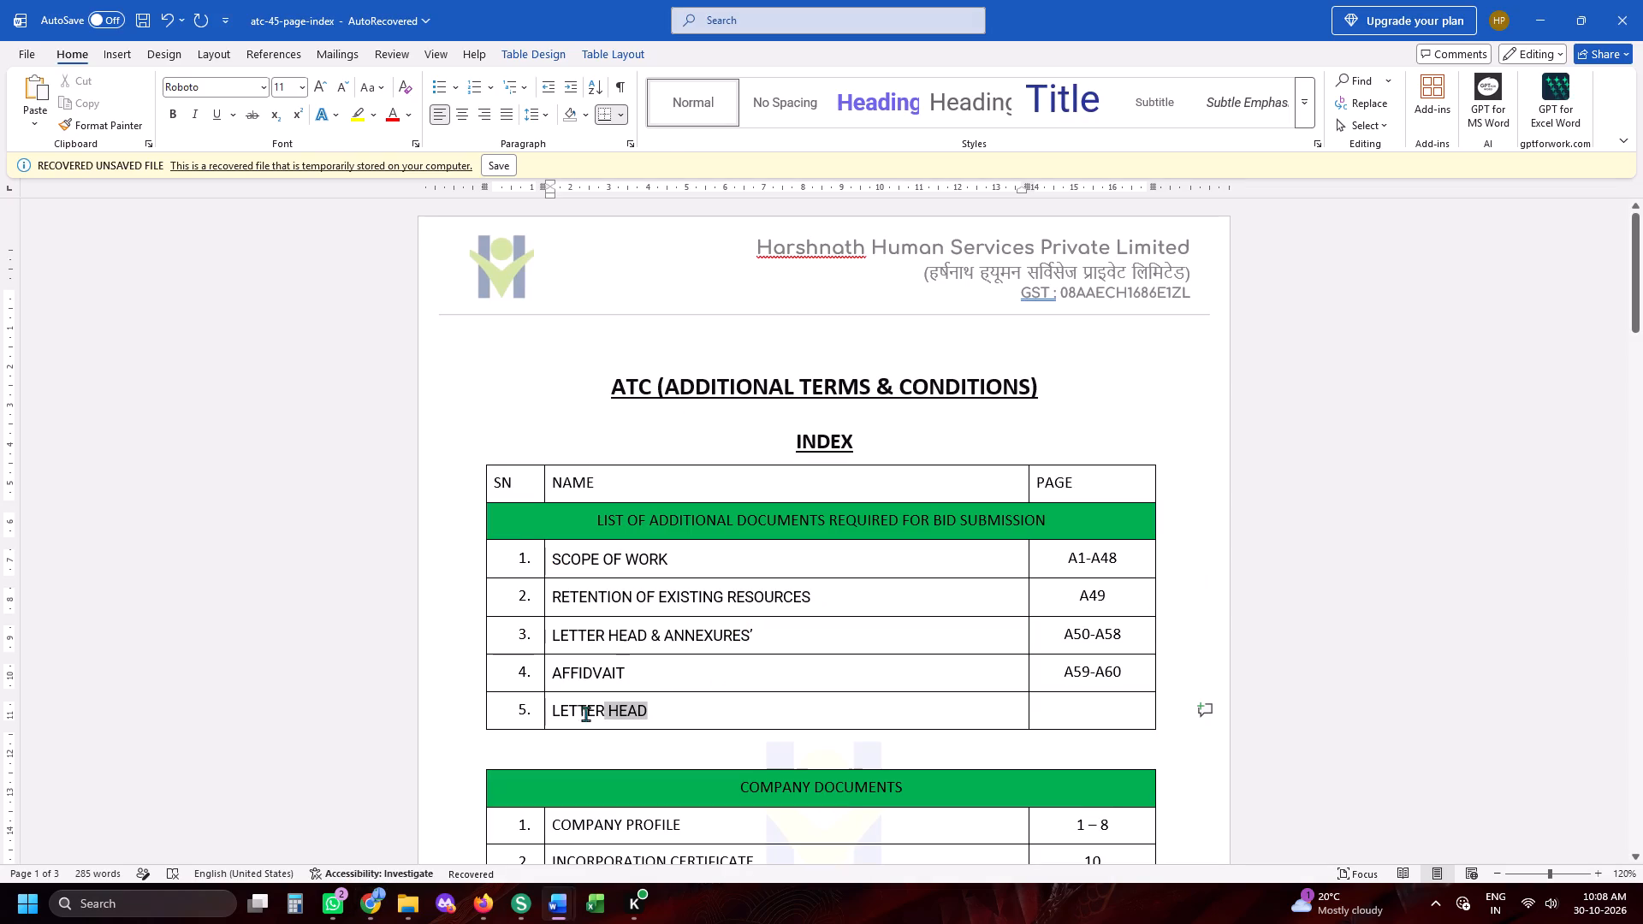
pyautogui.moveTo(585, 714); pyautogui.dragTo(581, 714)
pyautogui.write('INTEGRITY PACT')
pyautogui.press('Tab')
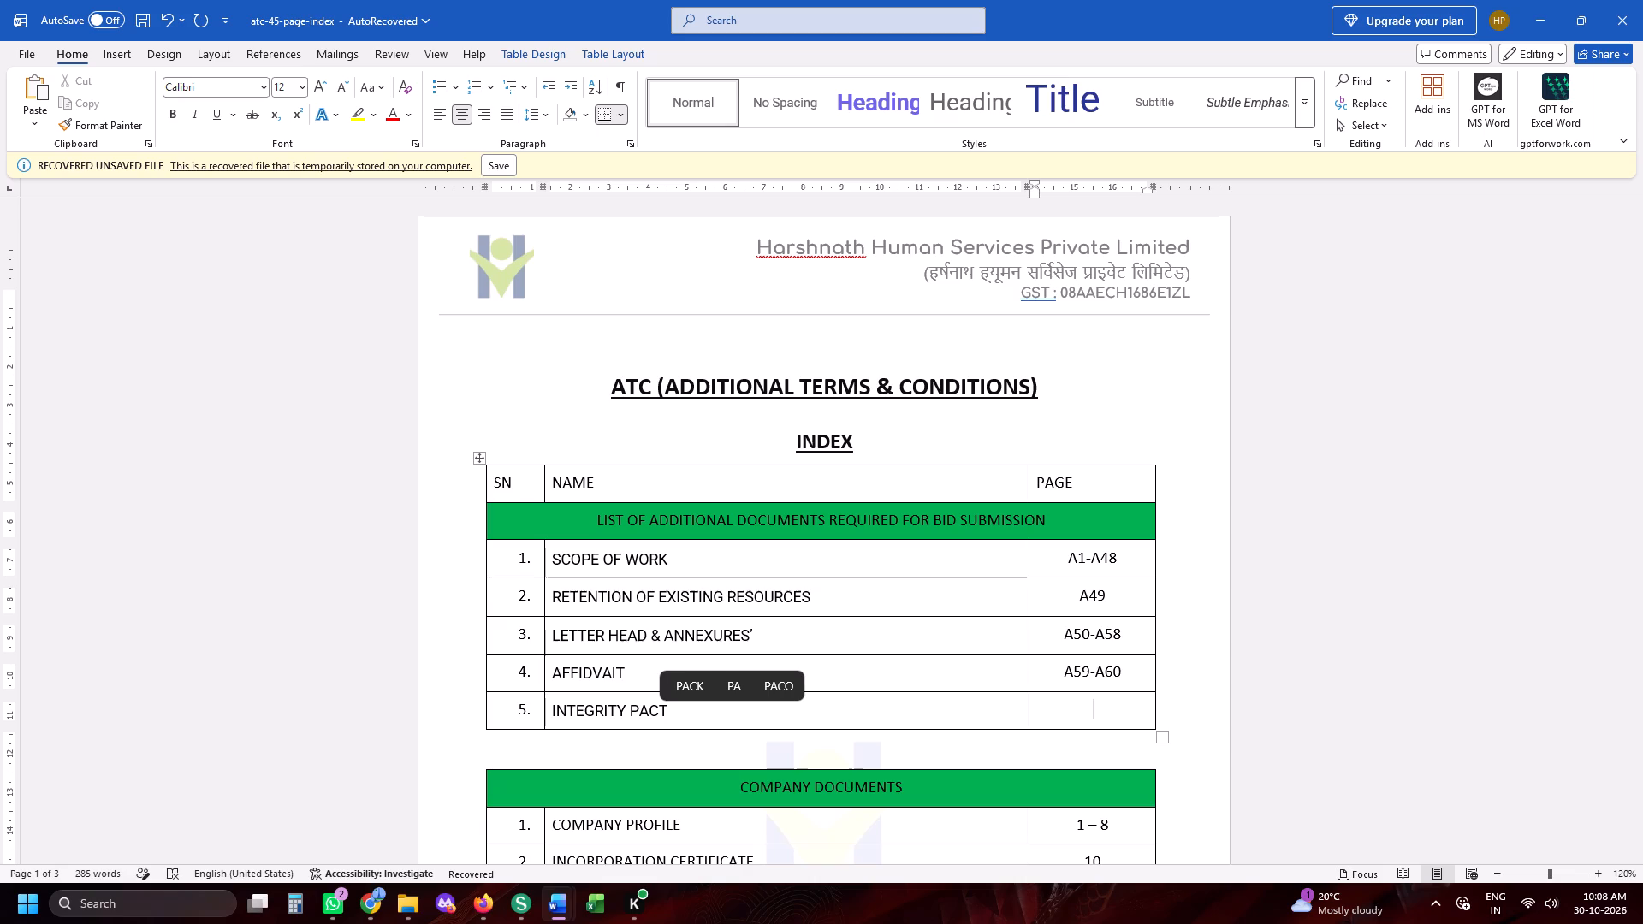
# Look through the pages of 2025.pdf in the browser for the integrity pact.
pyautogui.hotkey('alt', 'Tab')
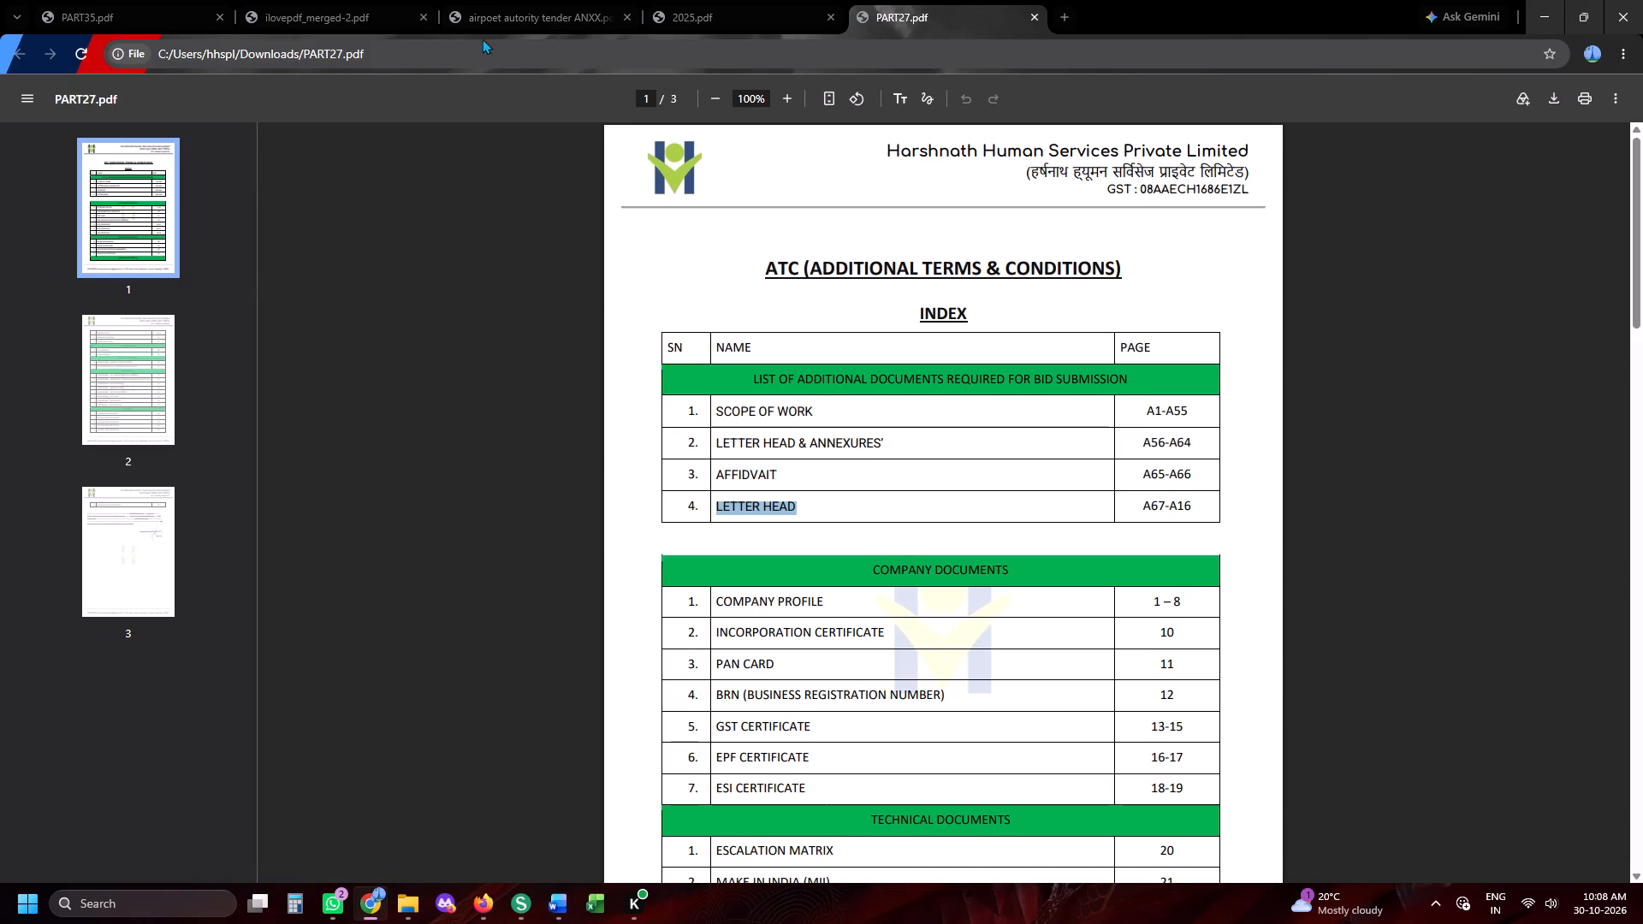
pyautogui.click(674, 0)
pyautogui.scroll(-20, 124, 373)
pyautogui.scroll(11, 145, 637)
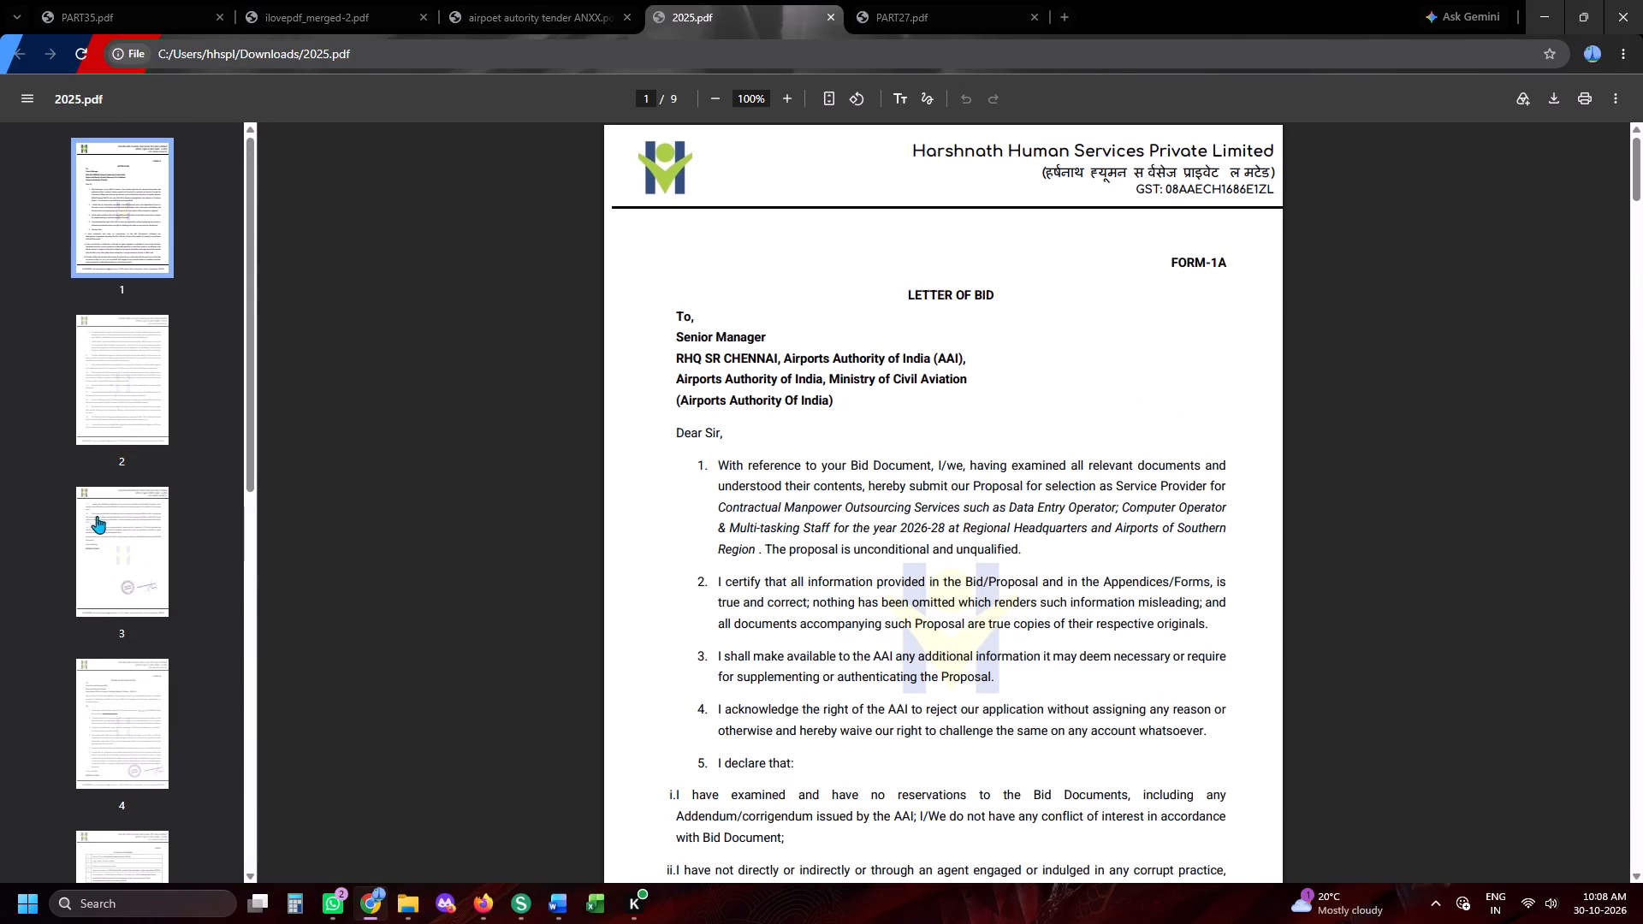
pyautogui.scroll(-6, 139, 542)
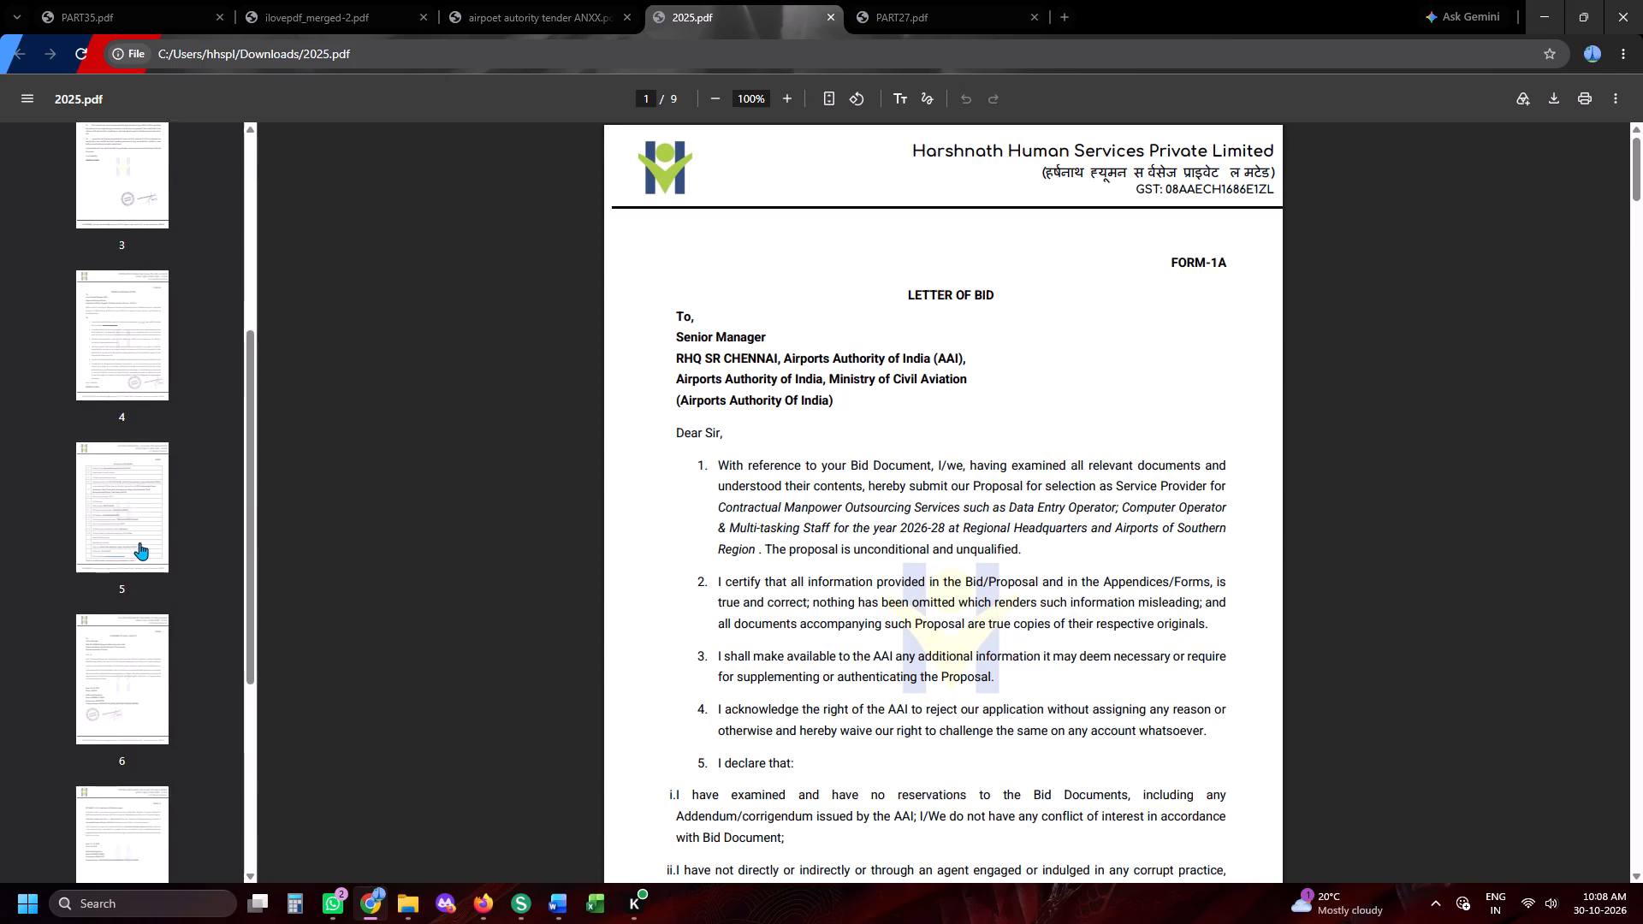
pyautogui.scroll(-10, 139, 542)
pyautogui.scroll(-6, 39, 504)
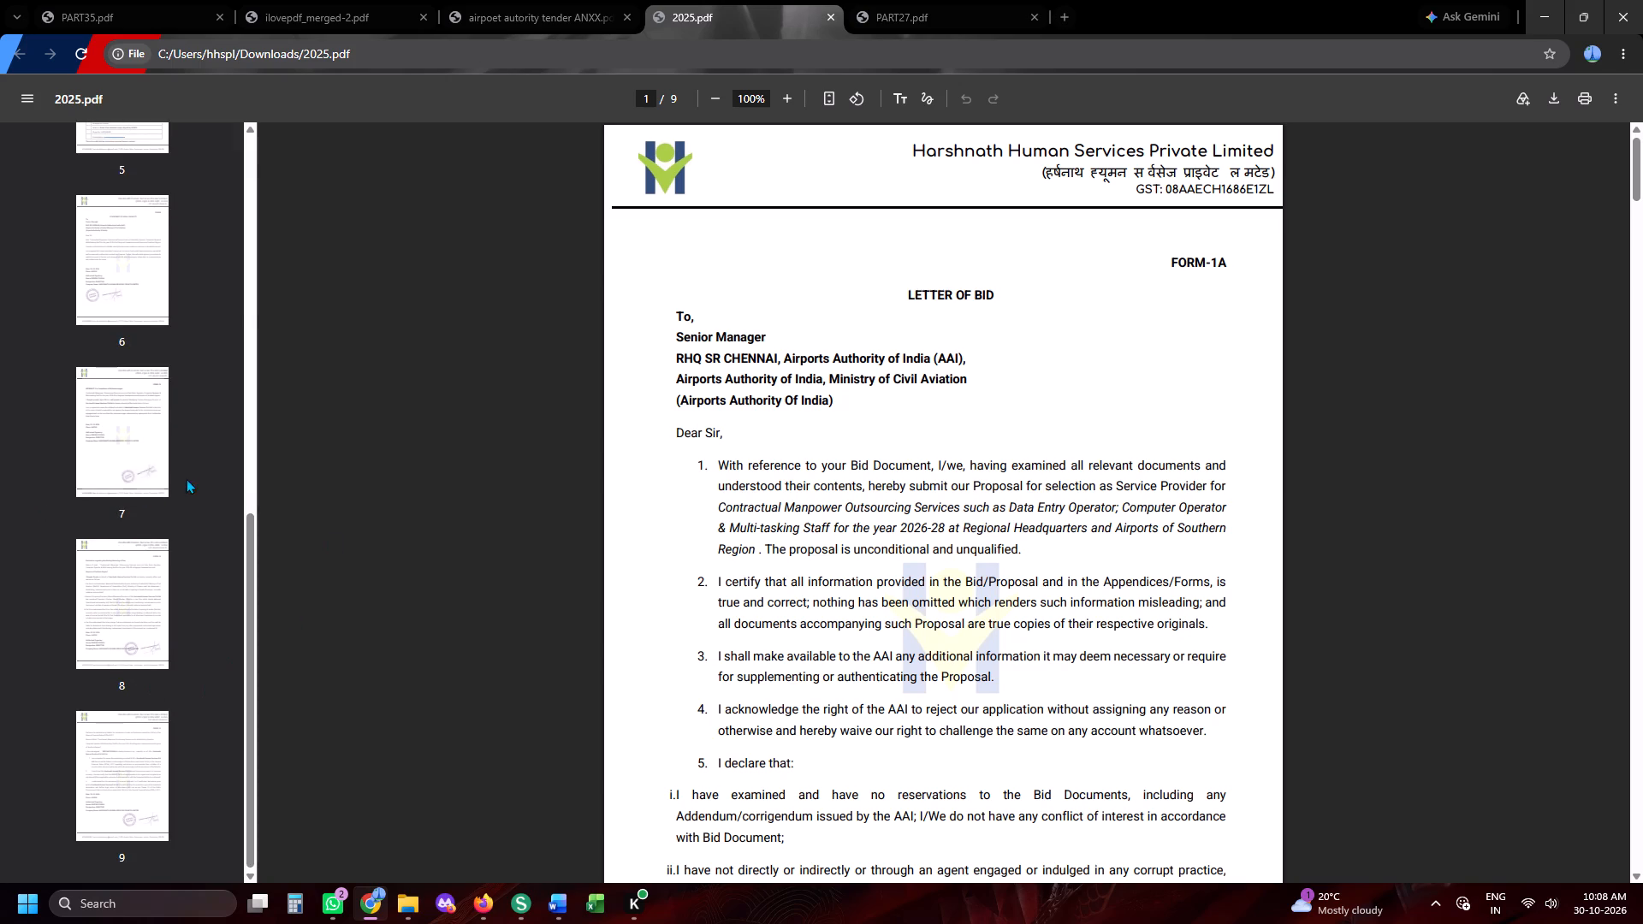
pyautogui.click(108, 446)
# Examine the airpoet autority tender ANXX PDF page by page to find where the Integrity Pact starts and ends.
pyautogui.click(602, 0)
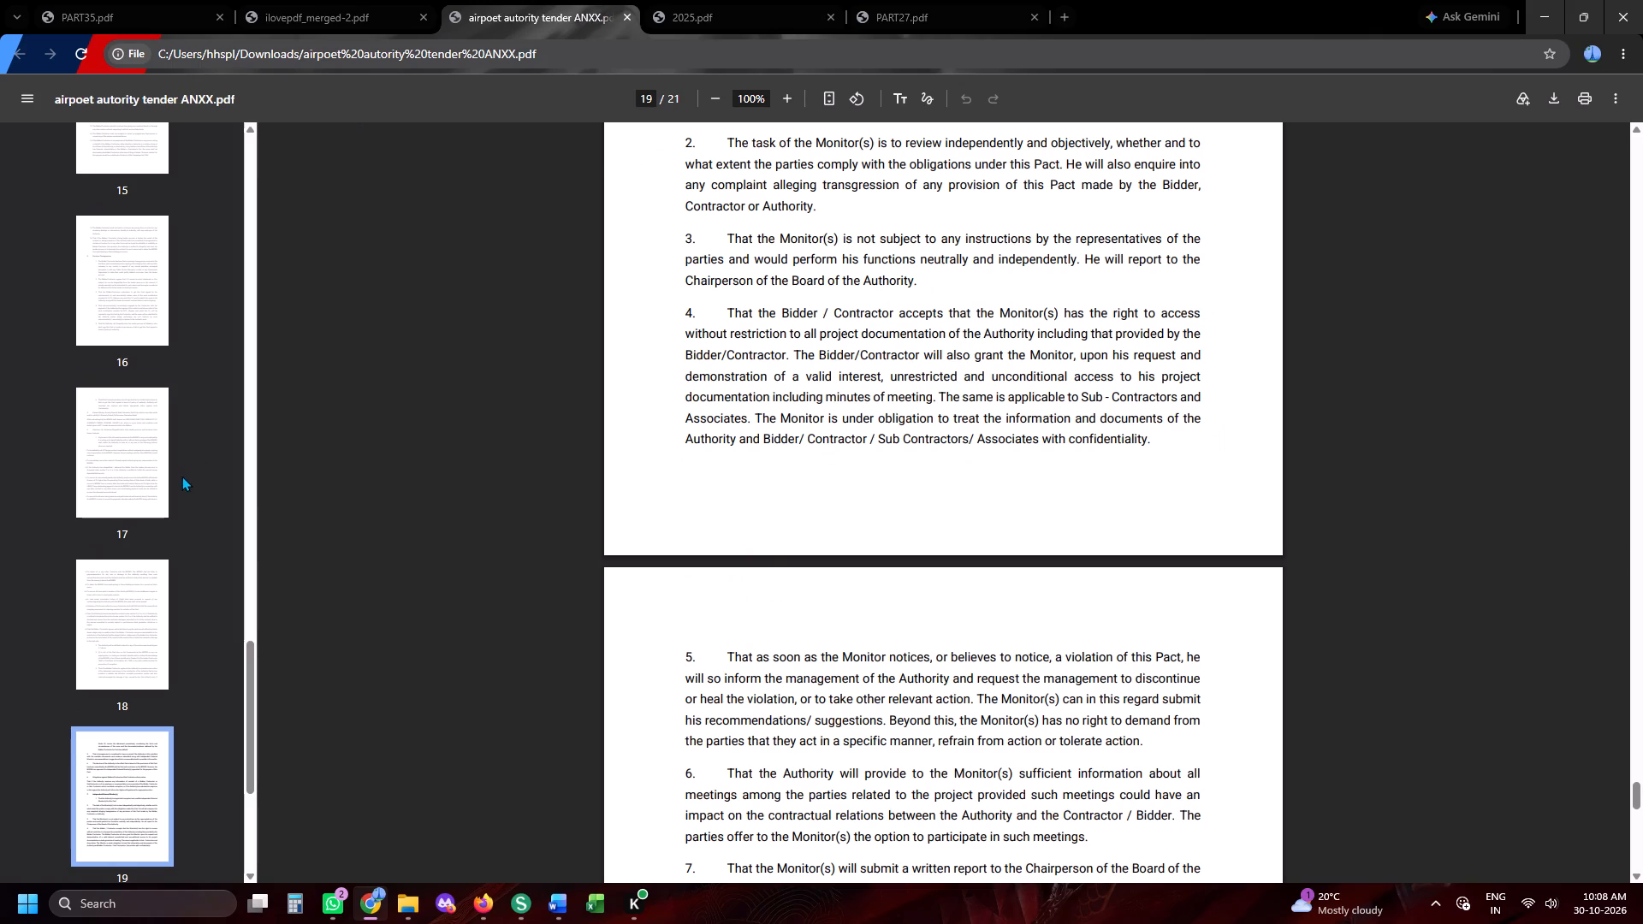
pyautogui.click(141, 612)
pyautogui.click(123, 463)
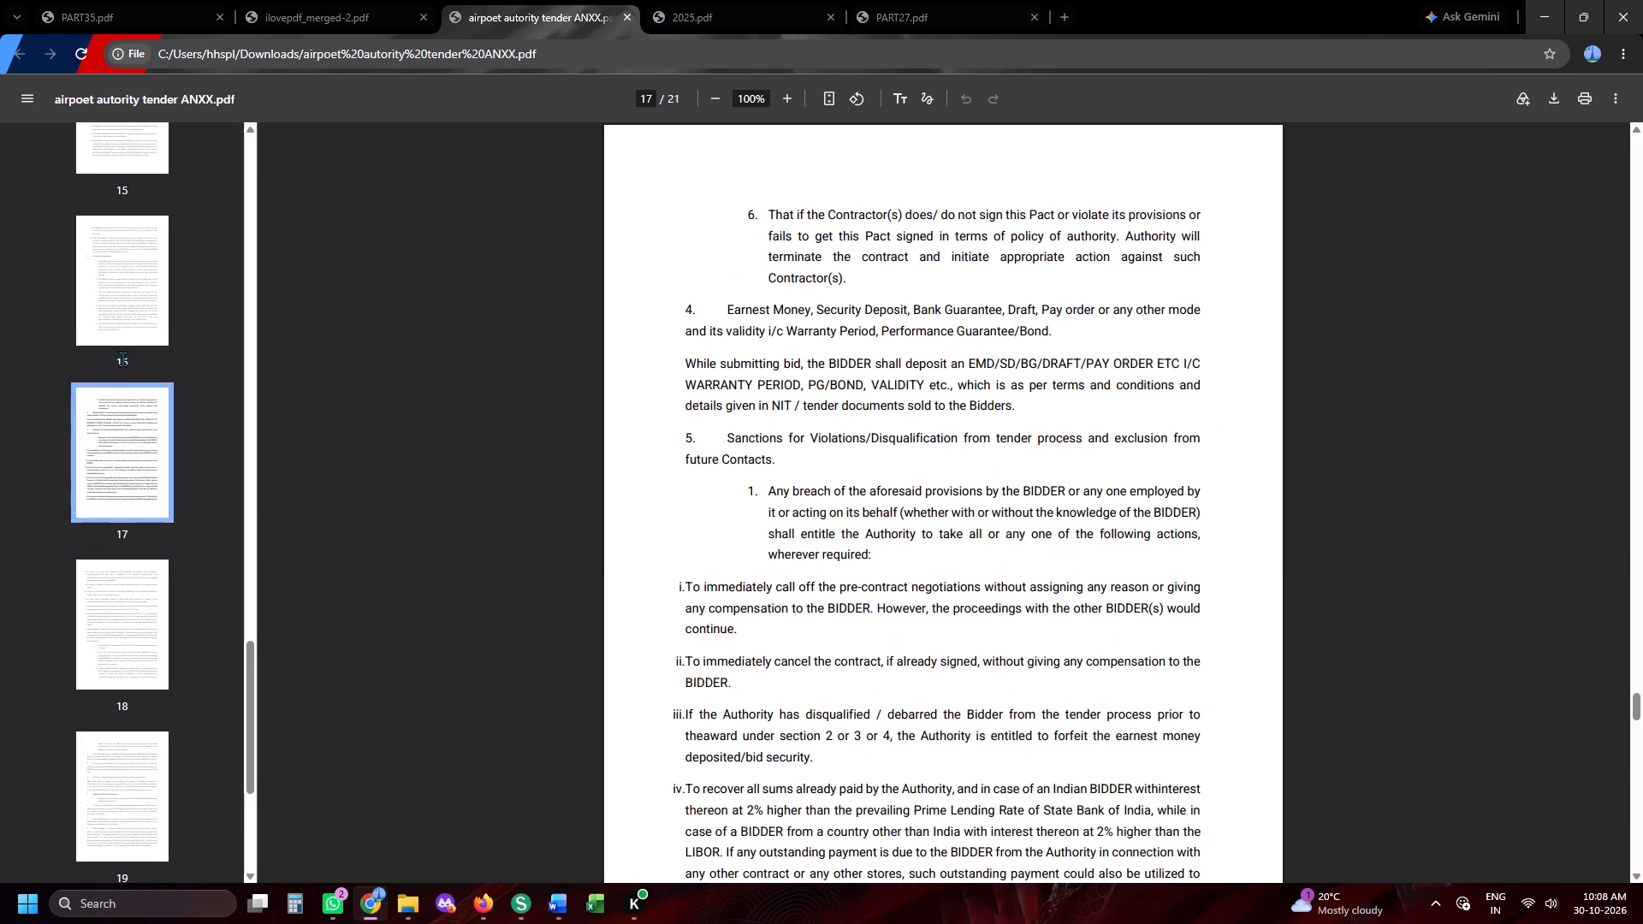
pyautogui.click(118, 340)
pyautogui.click(473, 915)
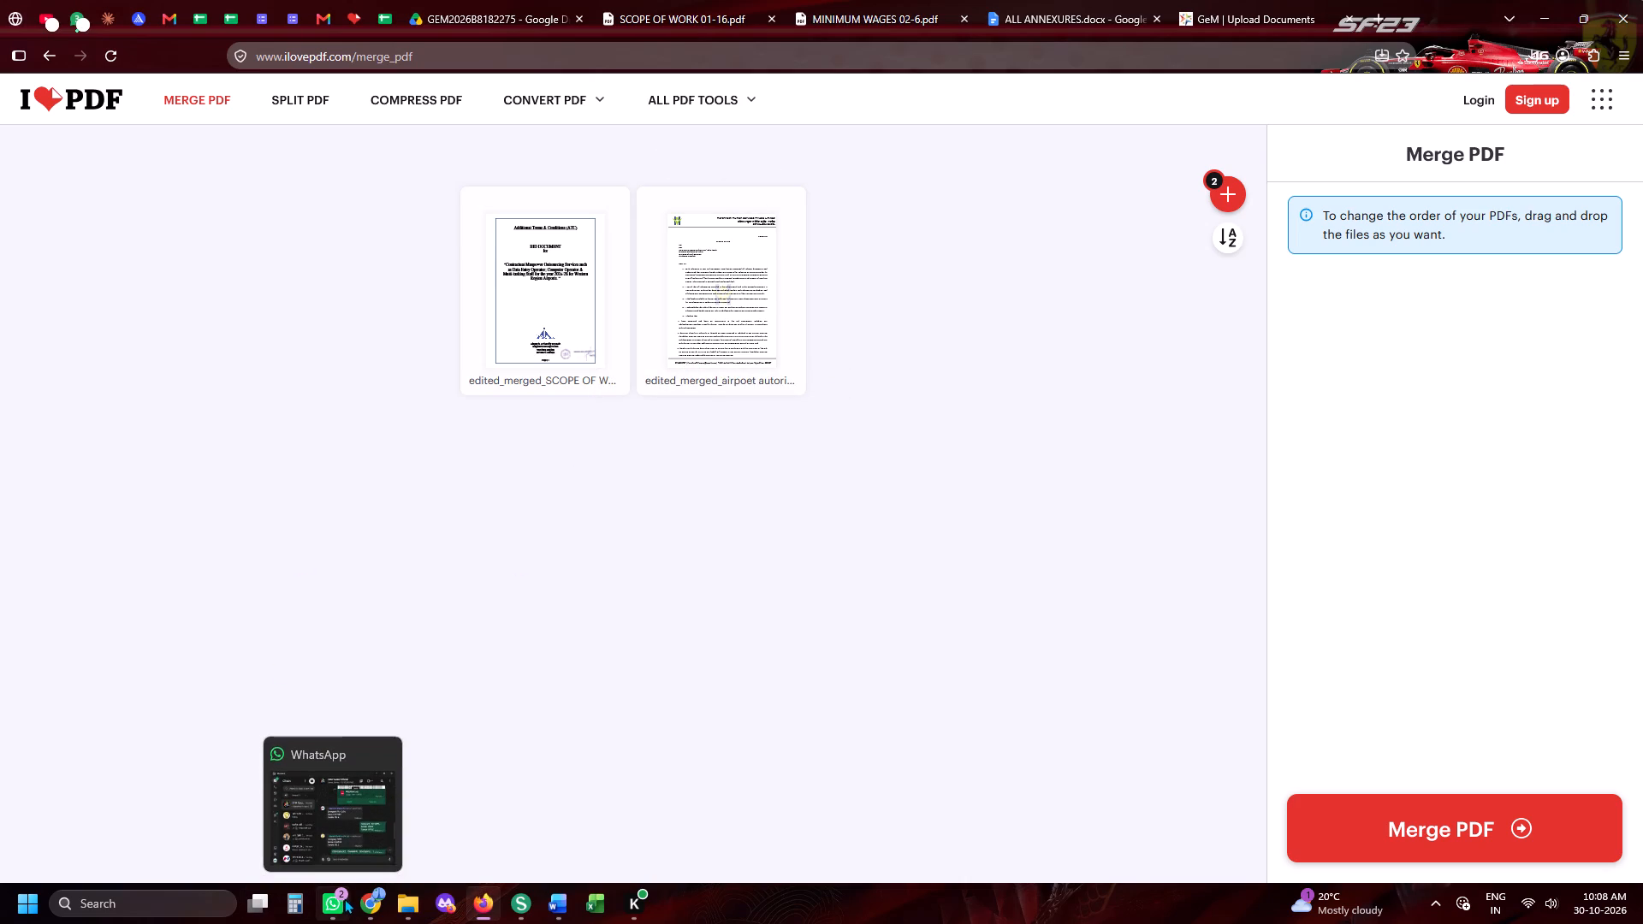
pyautogui.hotkey('alt', 'Tab')
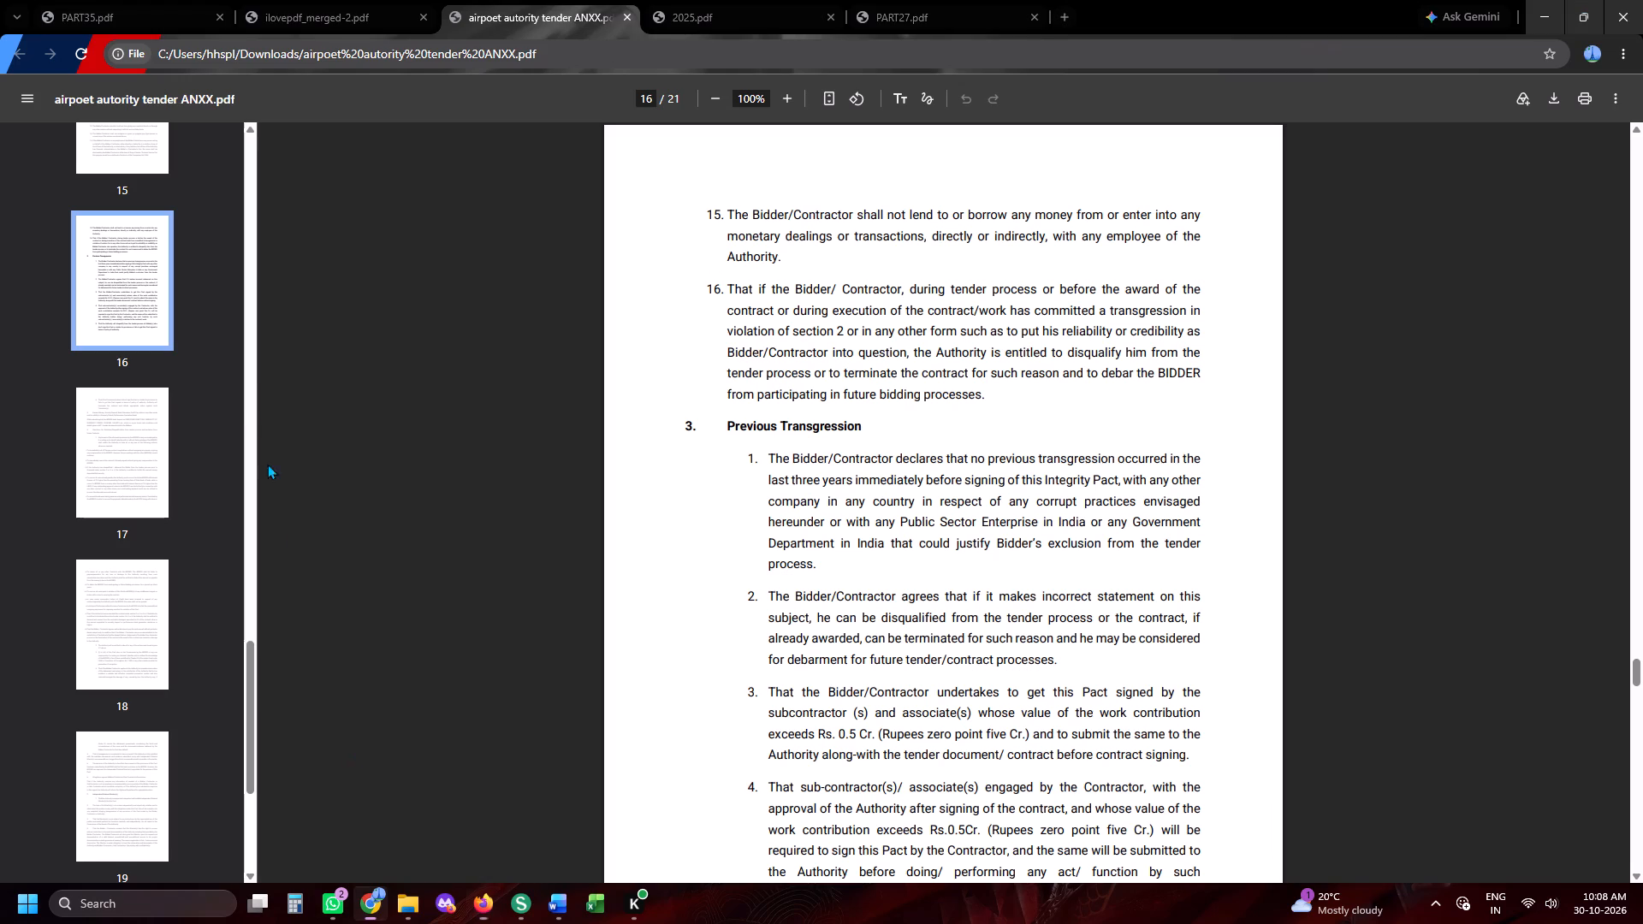
pyautogui.scroll(-14, 162, 435)
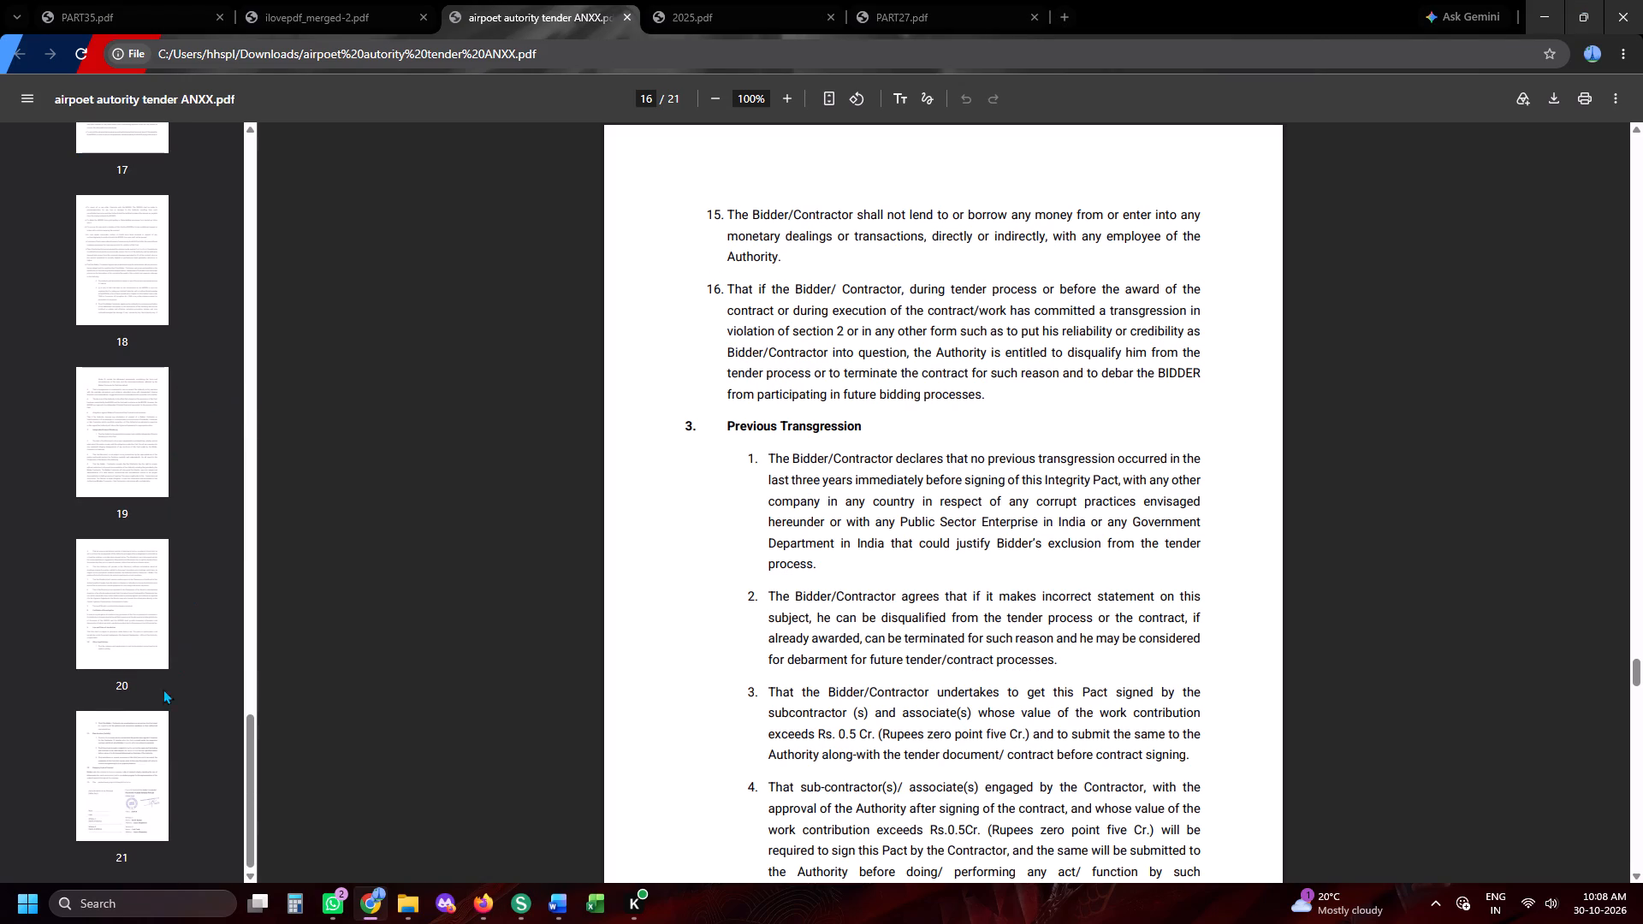
pyautogui.click(92, 794)
pyautogui.click(96, 629)
pyautogui.click(107, 482)
pyautogui.click(99, 263)
pyautogui.scroll(3, 146, 525)
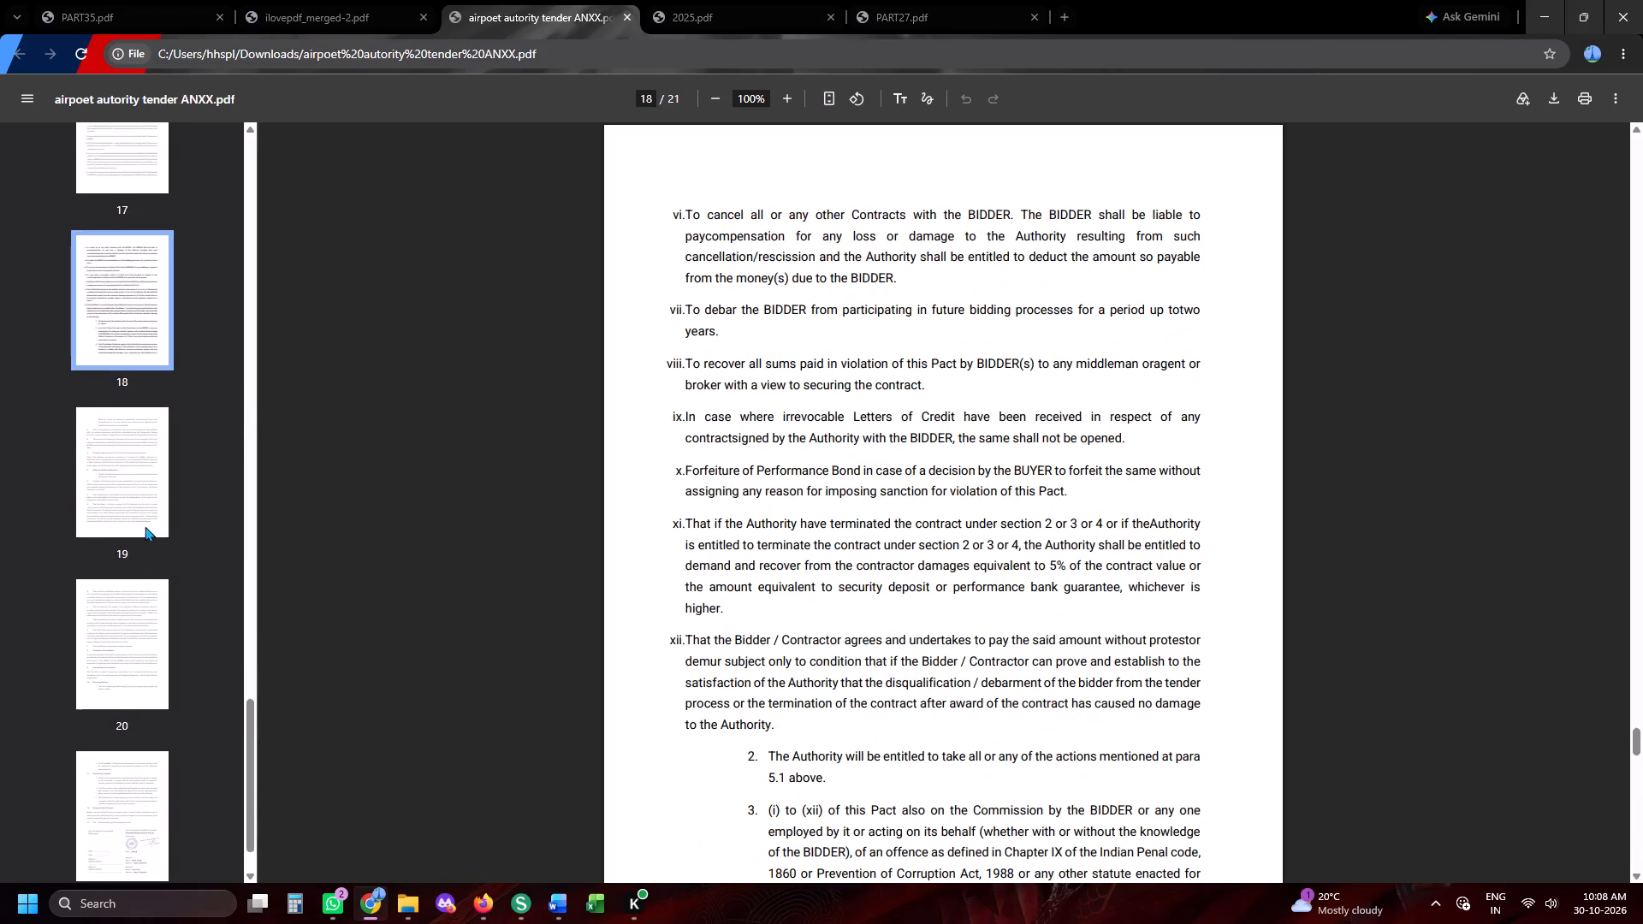
pyautogui.click(139, 433)
pyautogui.click(123, 298)
pyautogui.scroll(5, 97, 536)
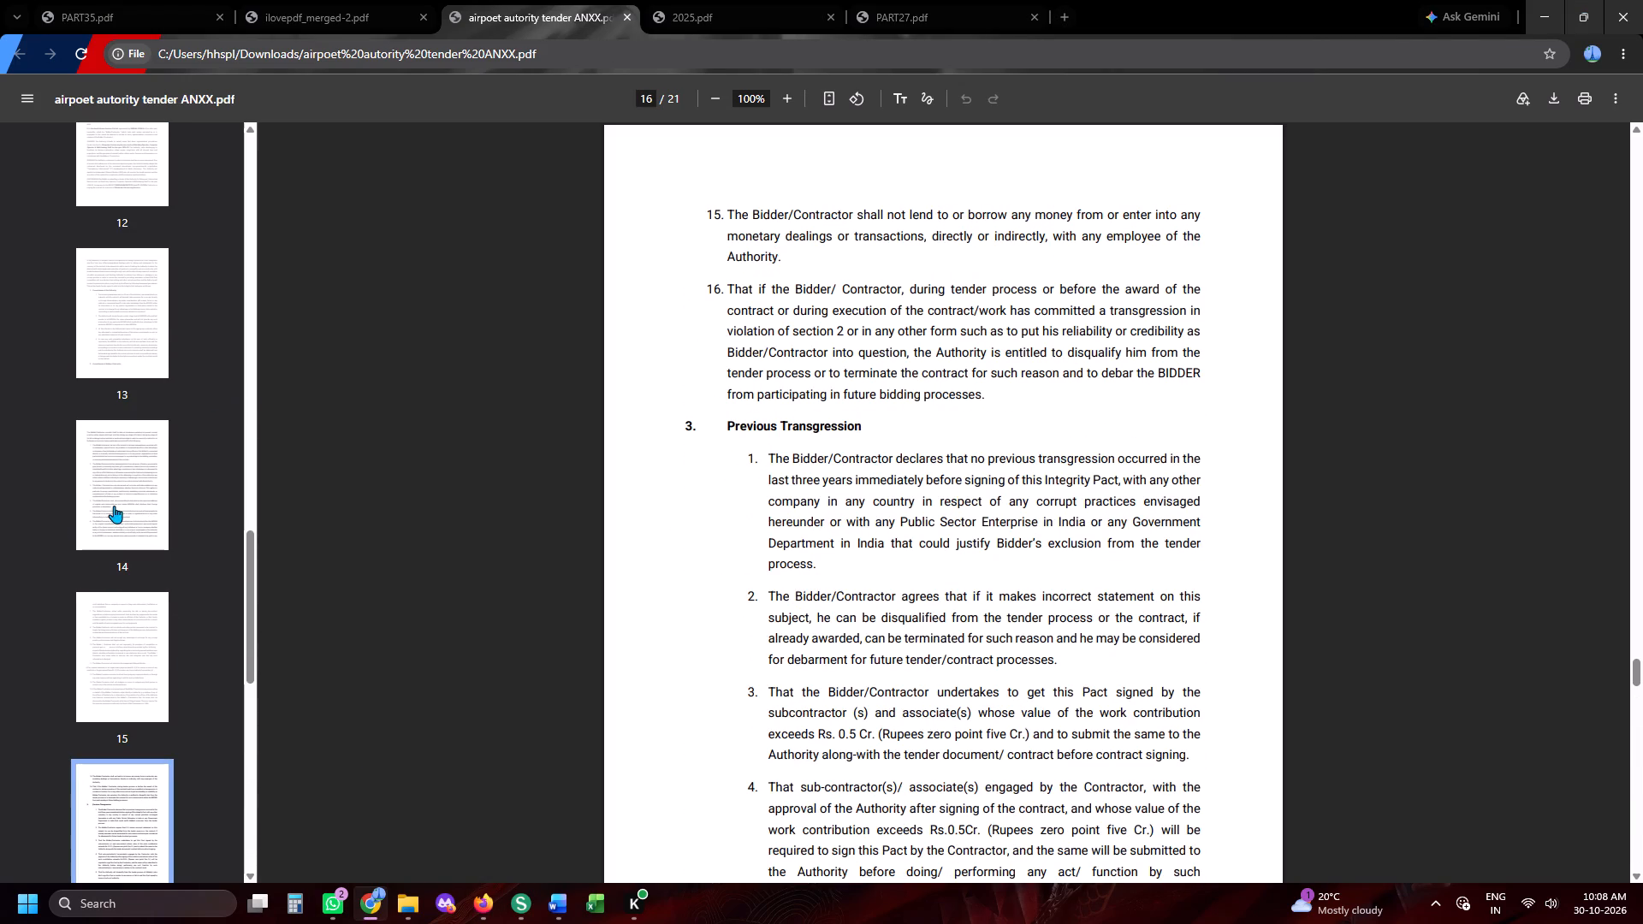
pyautogui.click(118, 666)
pyautogui.click(118, 519)
pyautogui.click(123, 334)
pyautogui.click(131, 174)
pyautogui.scroll(3, 187, 573)
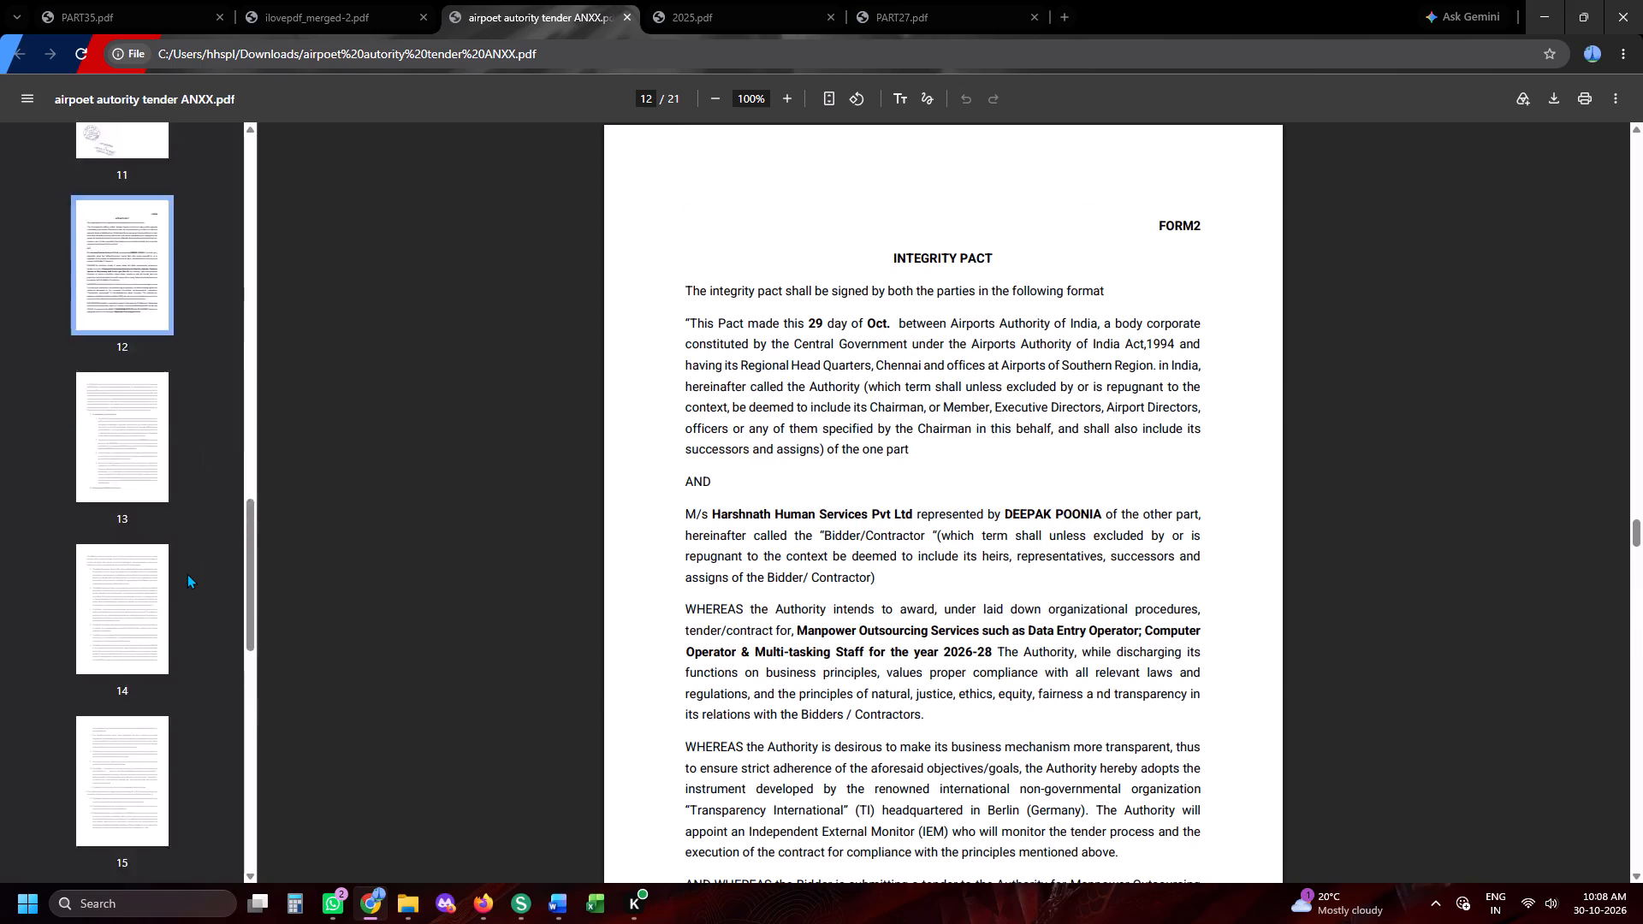
pyautogui.scroll(3, 187, 573)
# Enter the page range A61-A70 for the INTEGRITY PACT row in the Word index, checking it against the annexure file in the merge list.
pyautogui.hotkey('alt', 'Tab')
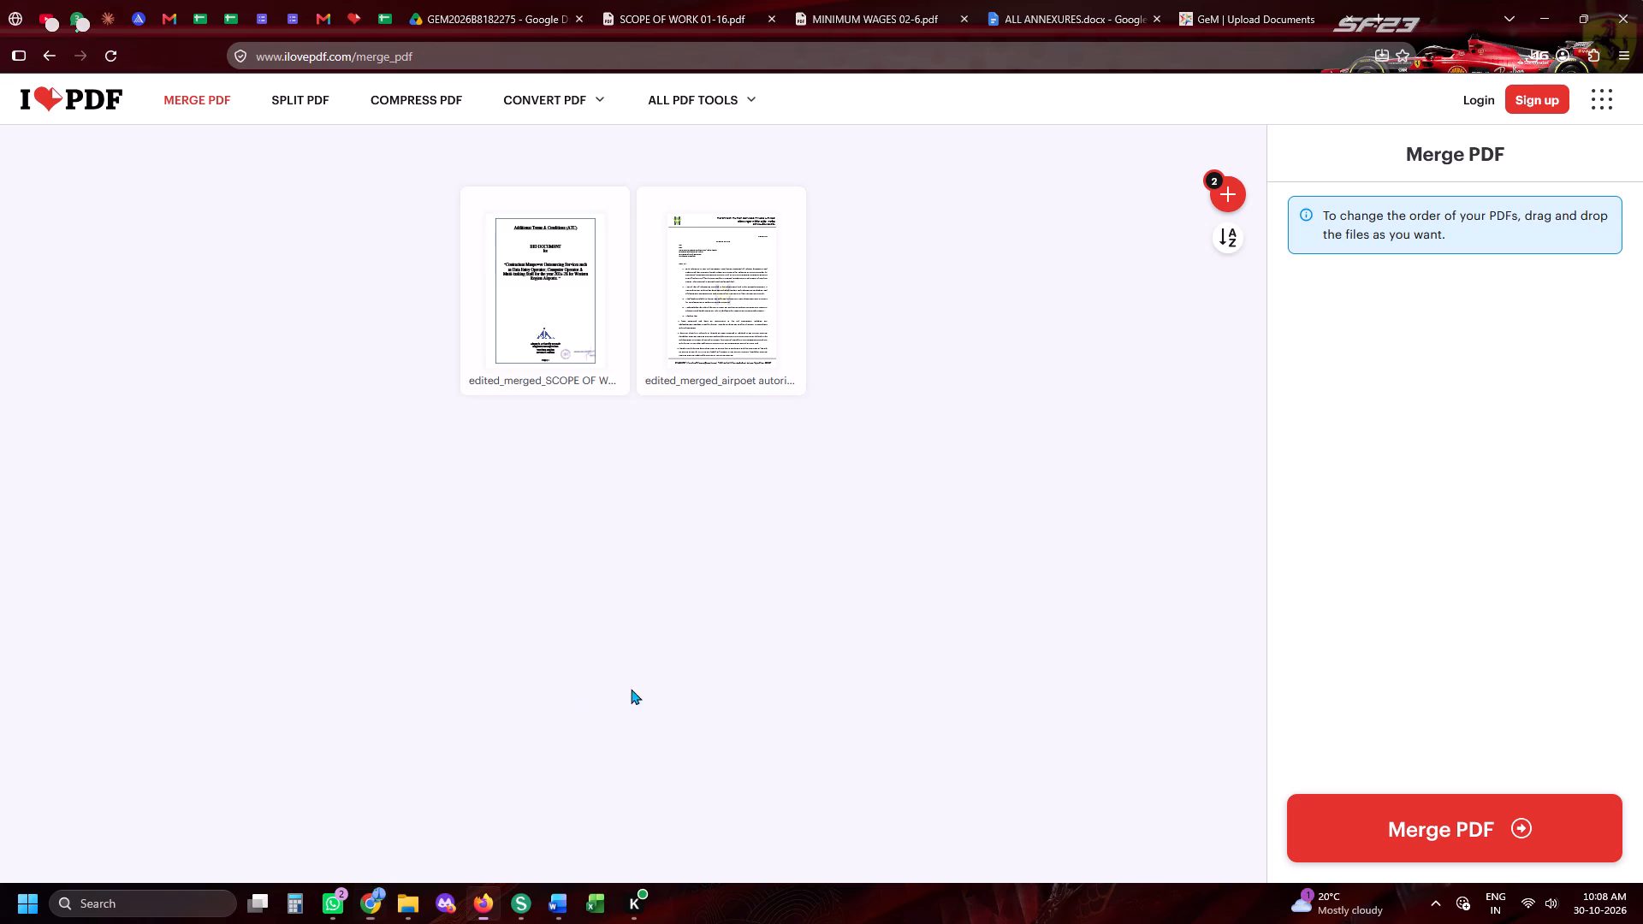
pyautogui.hotkey('alt', 'Tab')
pyautogui.hotkey('alt', 'Tab')
pyautogui.hotkey('alt', 'Tab')
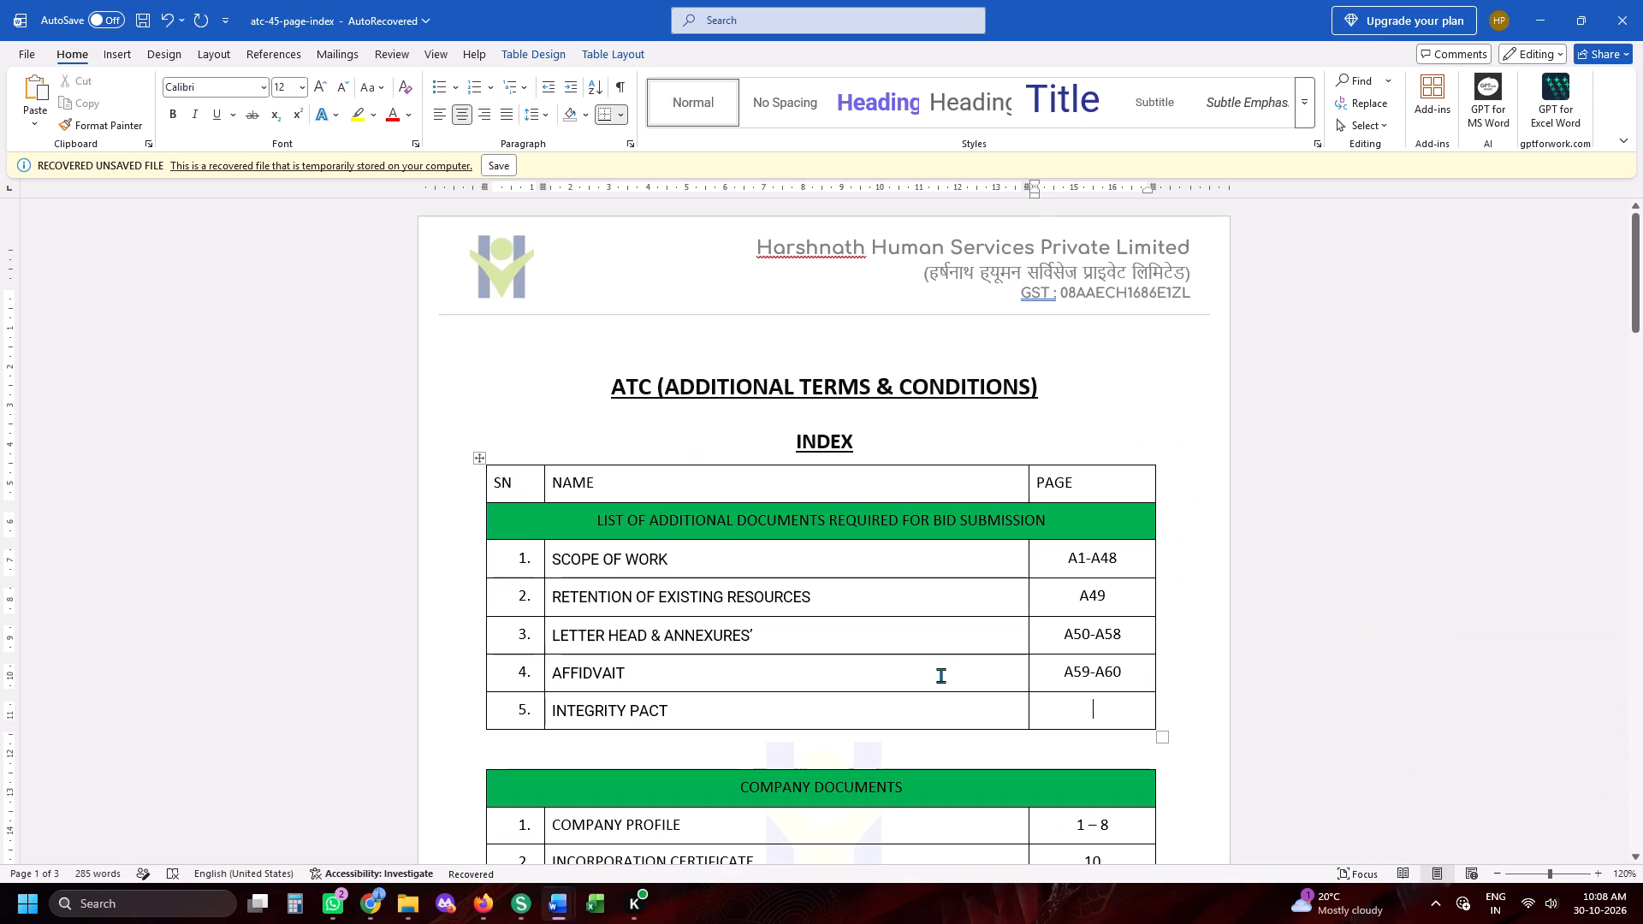
pyautogui.write('A61-')
pyautogui.press('a')
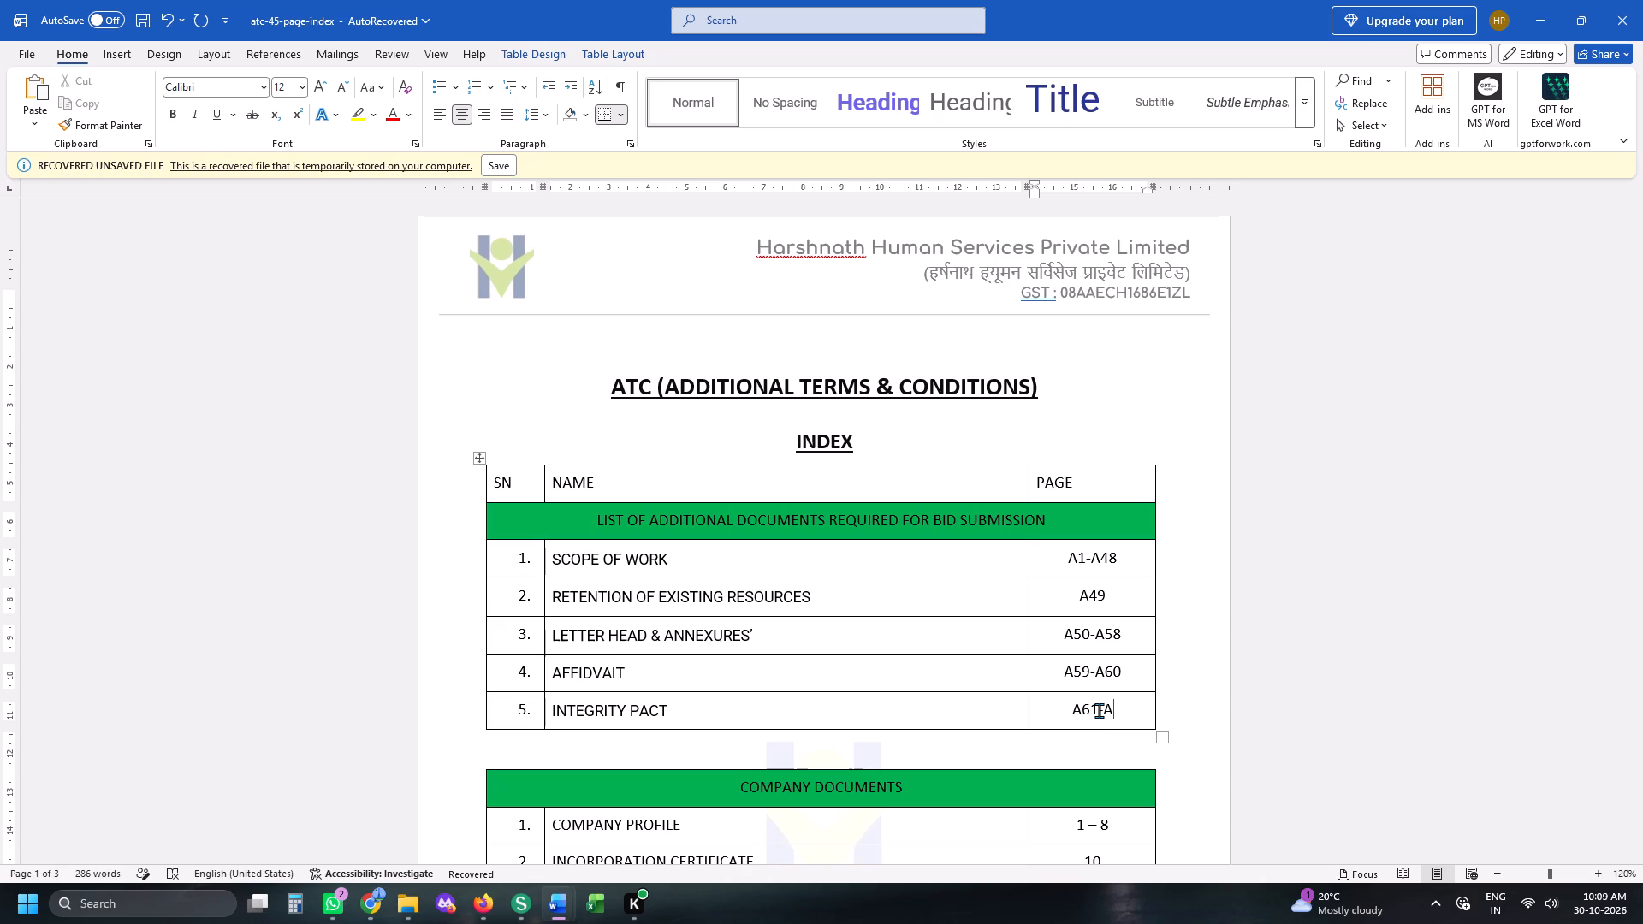
pyautogui.write('70')
pyautogui.hotkey('alt', 'Tab')
pyautogui.hotkey('alt', 'Tab')
pyautogui.hotkey('alt', 'Tab')
pyautogui.hotkey('alt', 'Tab')
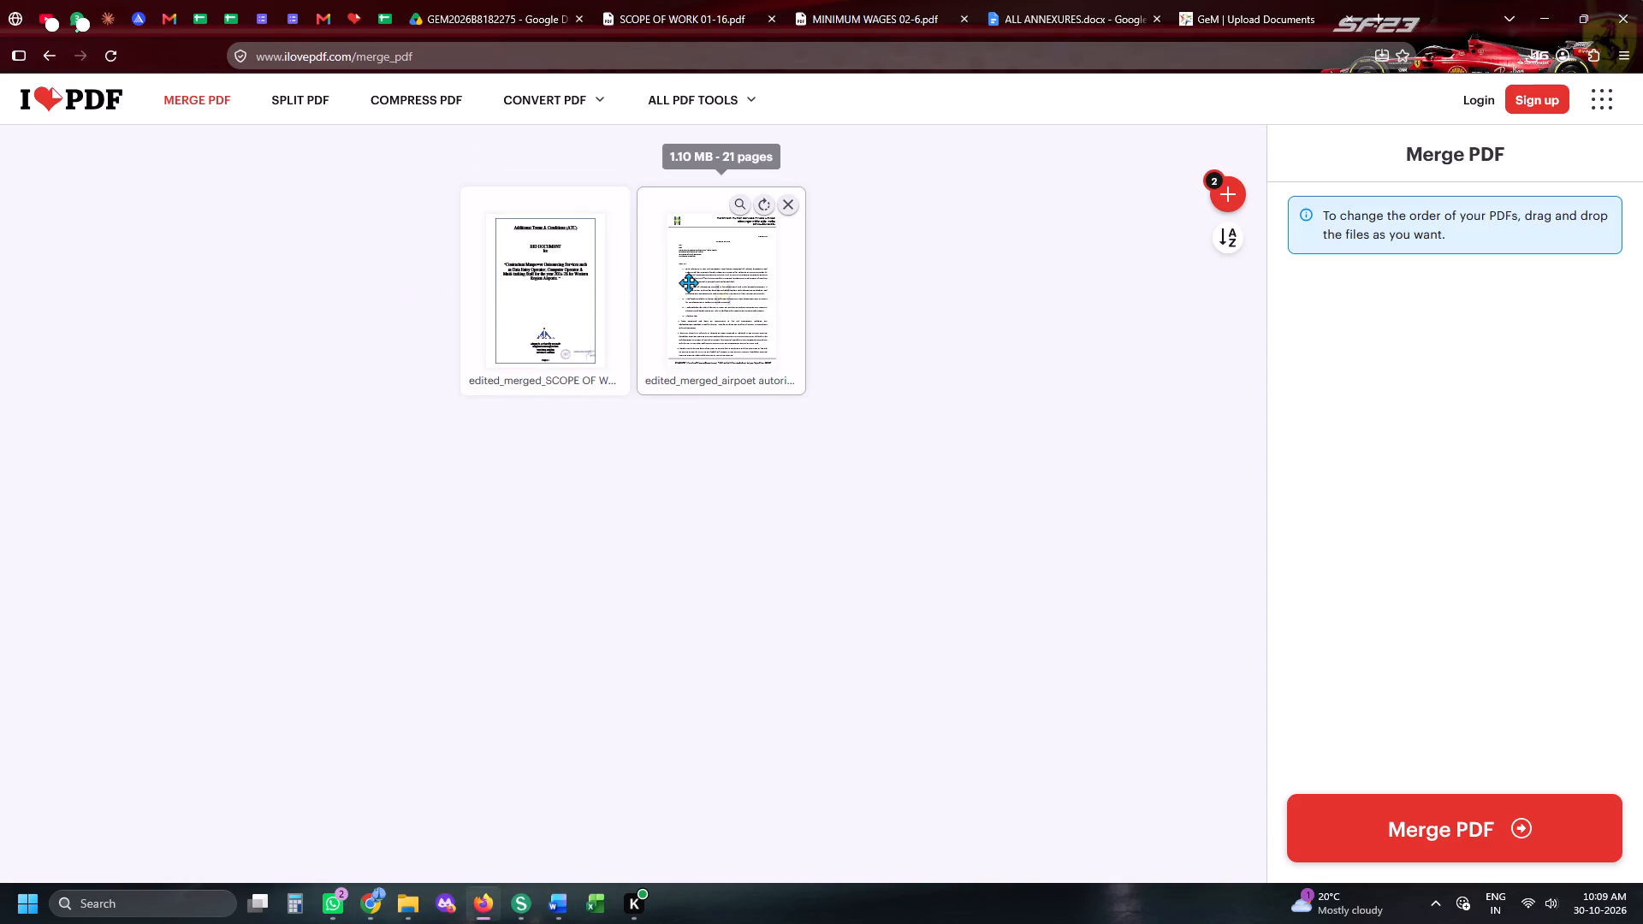
pyautogui.hotkey('alt', 'Tab')
# Publish the ATC index document as a PDF named PART36 in the Downloads folder.
pyautogui.hotkey('alt', 'f')
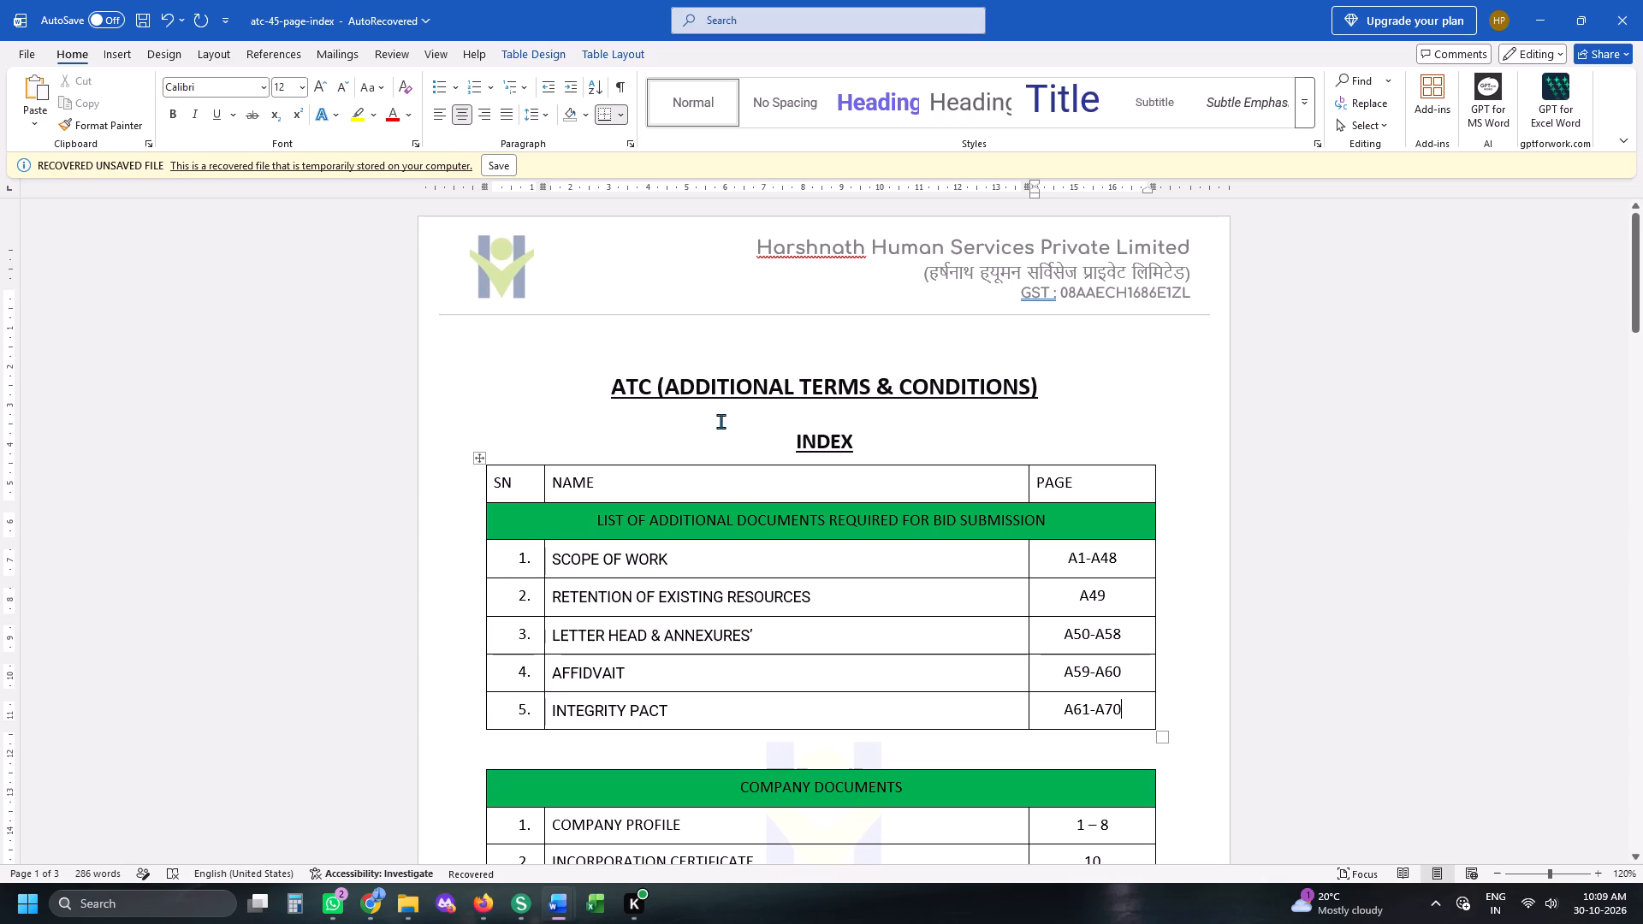
pyautogui.hotkey('alt', 'e')
pyautogui.hotkey('alt', 'a')
pyautogui.scroll(2, 52, 525)
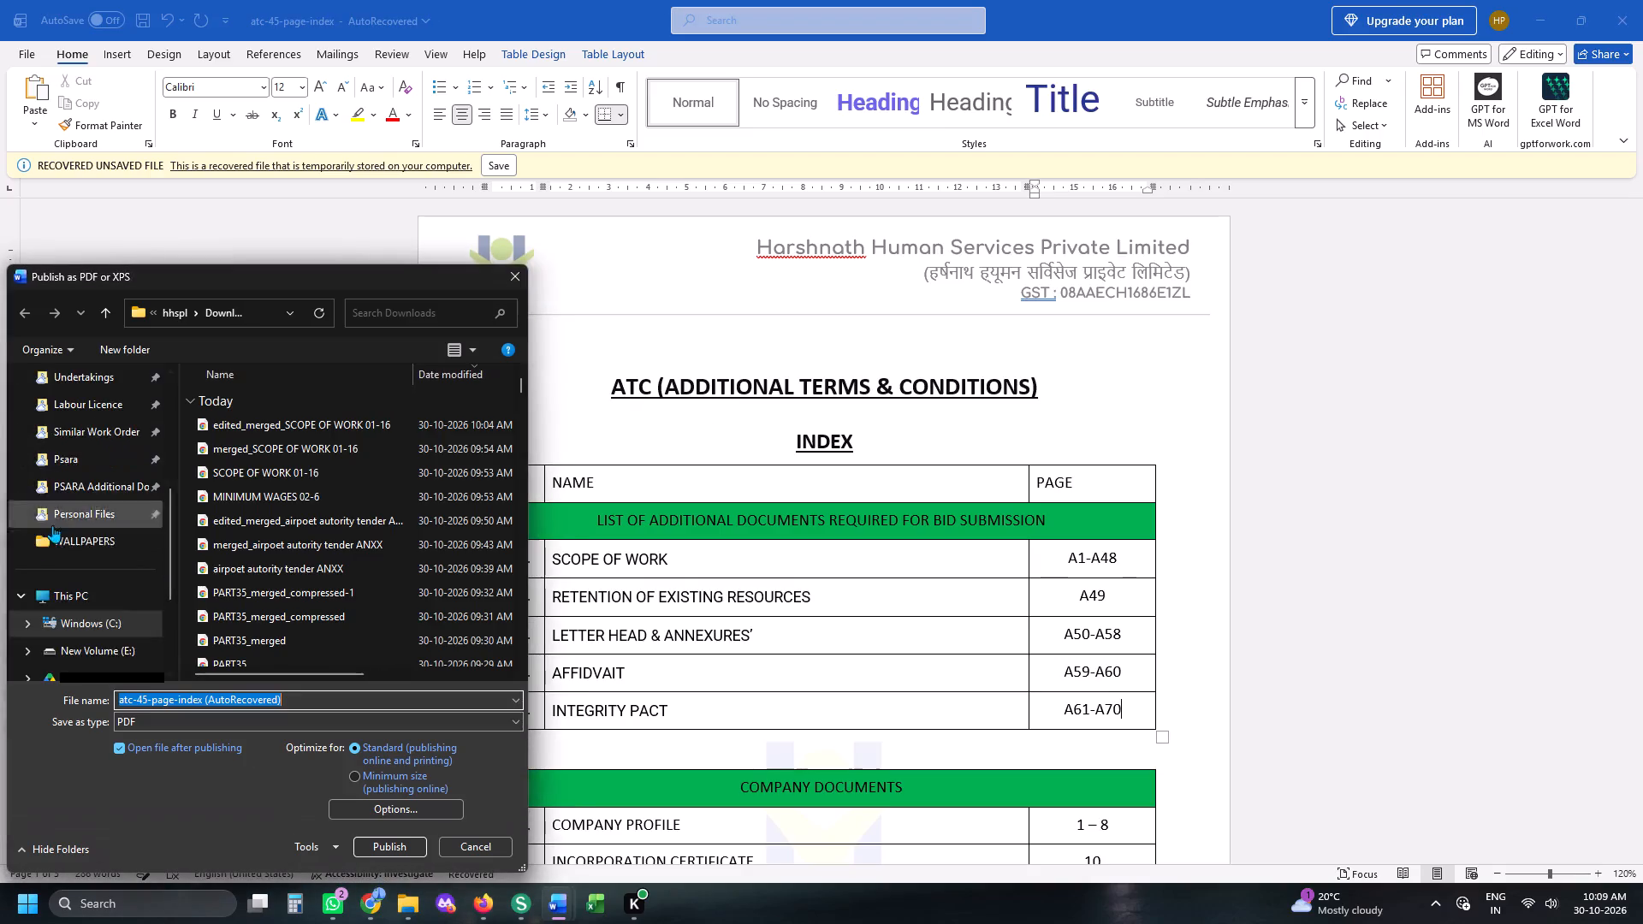
pyautogui.scroll(3, 52, 525)
pyautogui.click(61, 495)
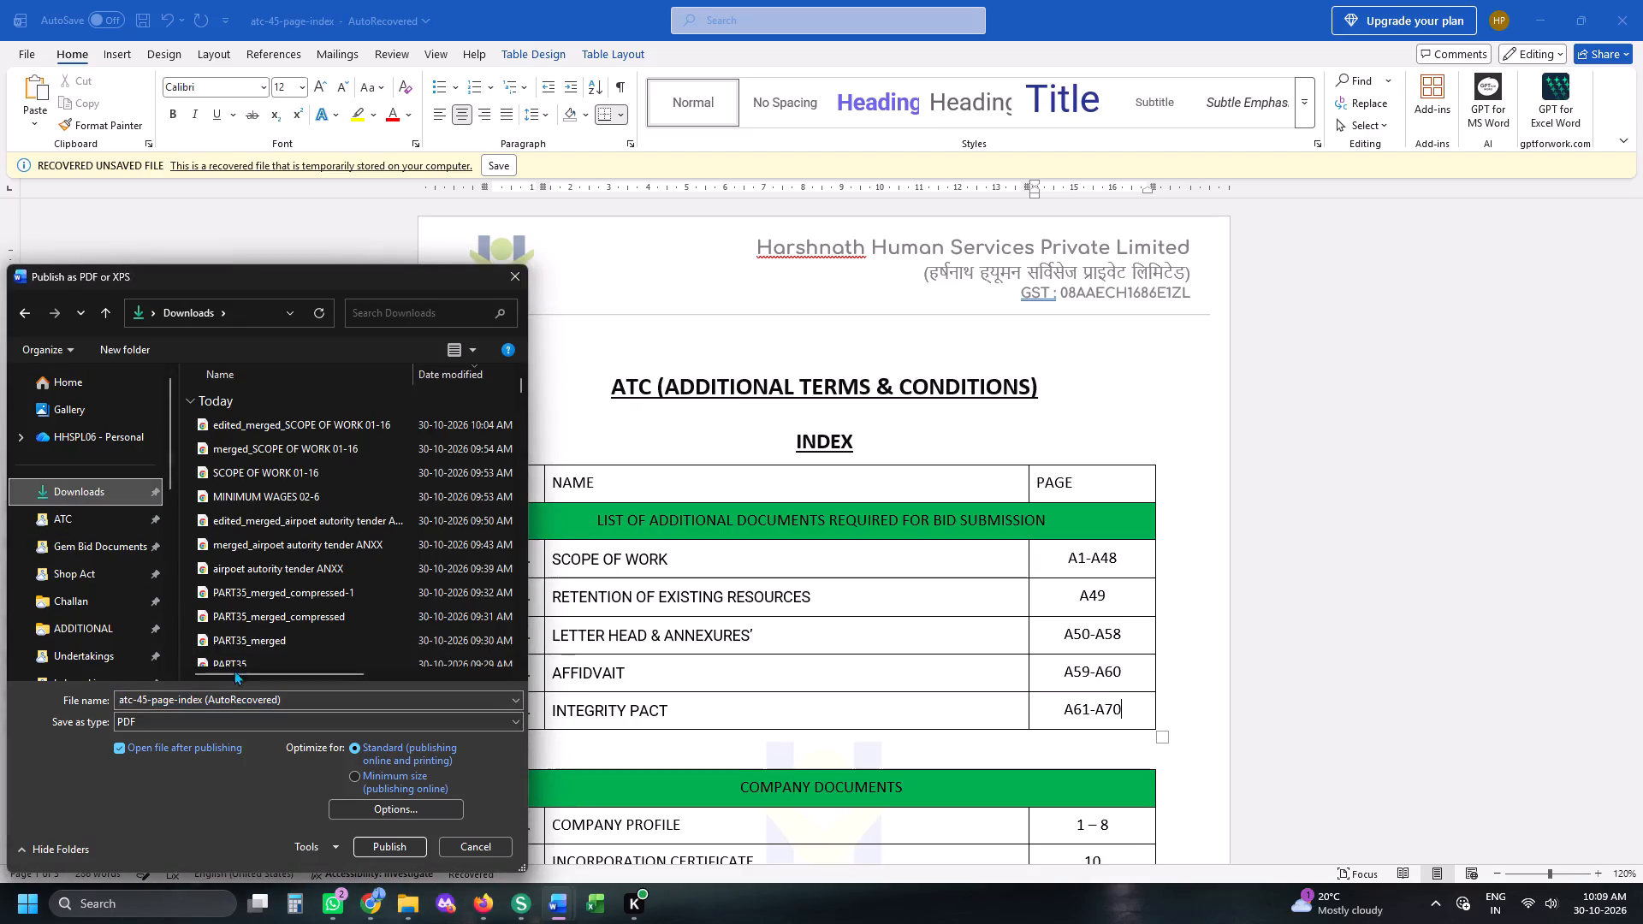
pyautogui.click(234, 660)
pyautogui.click(234, 684)
pyautogui.doubleClick(229, 704)
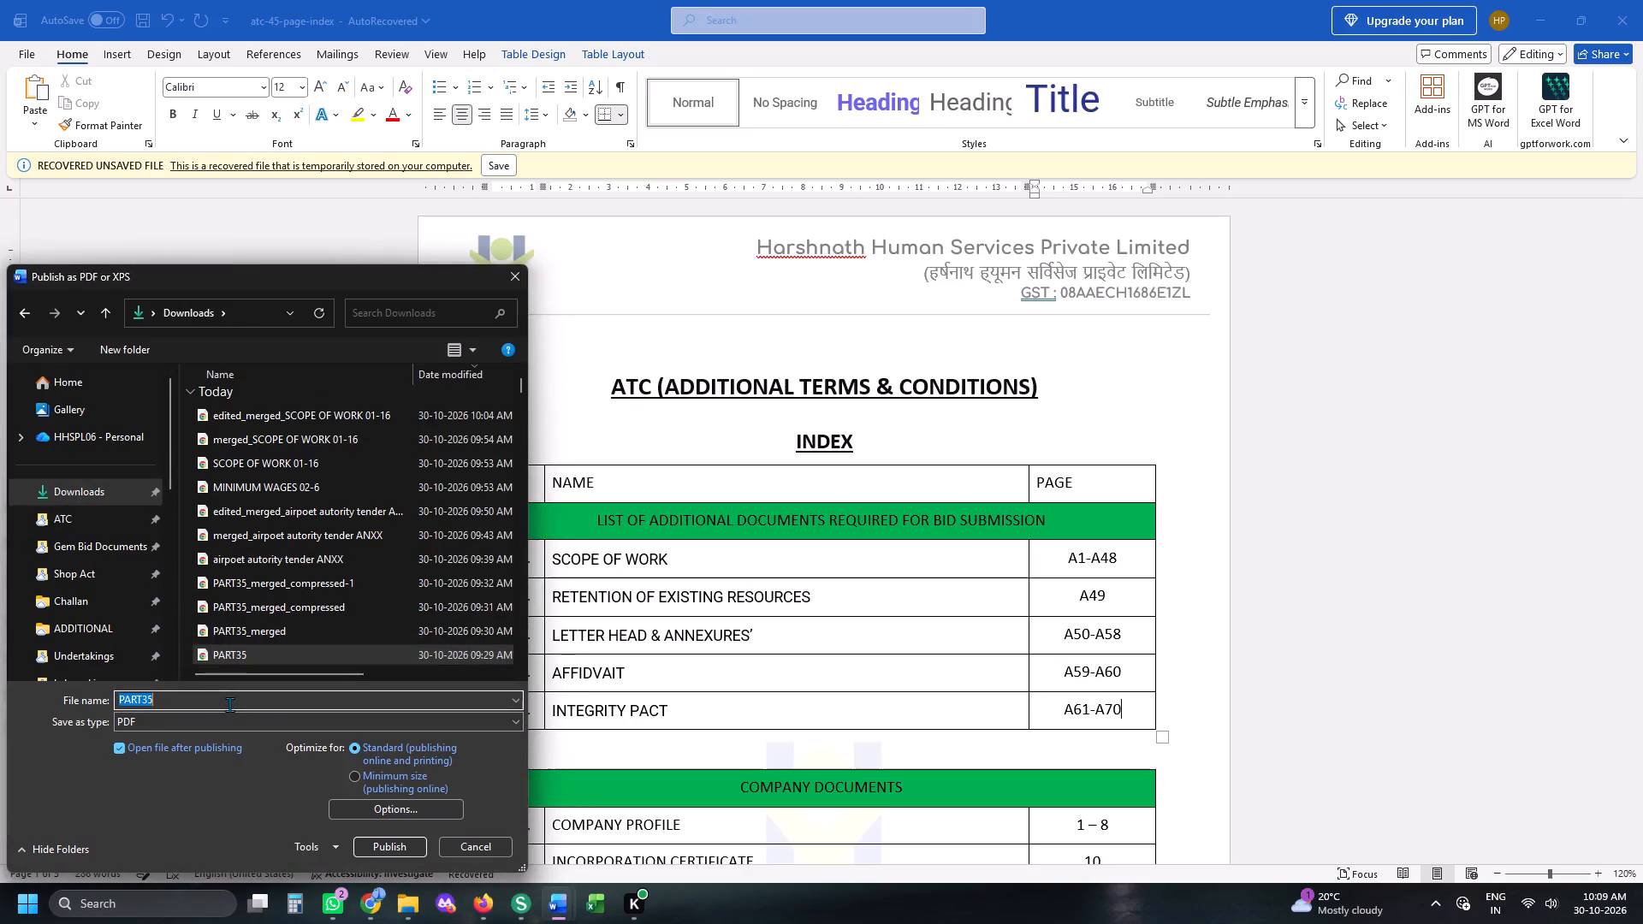
pyautogui.click(229, 704)
pyautogui.press('BackSpace')
pyautogui.press('6')
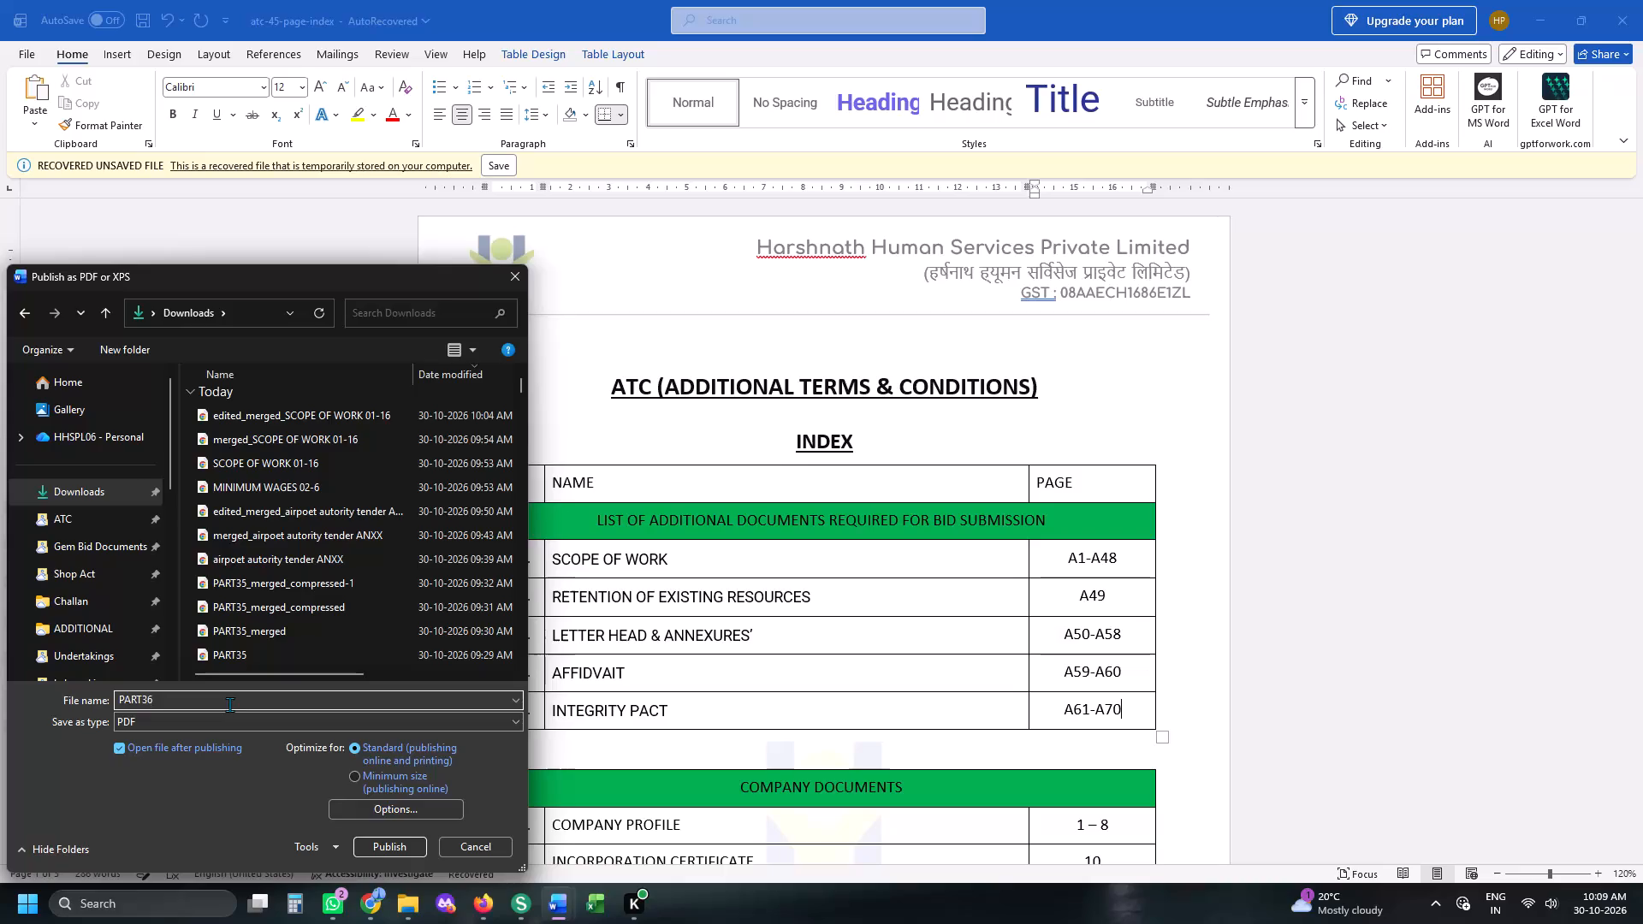
pyautogui.press('Return')
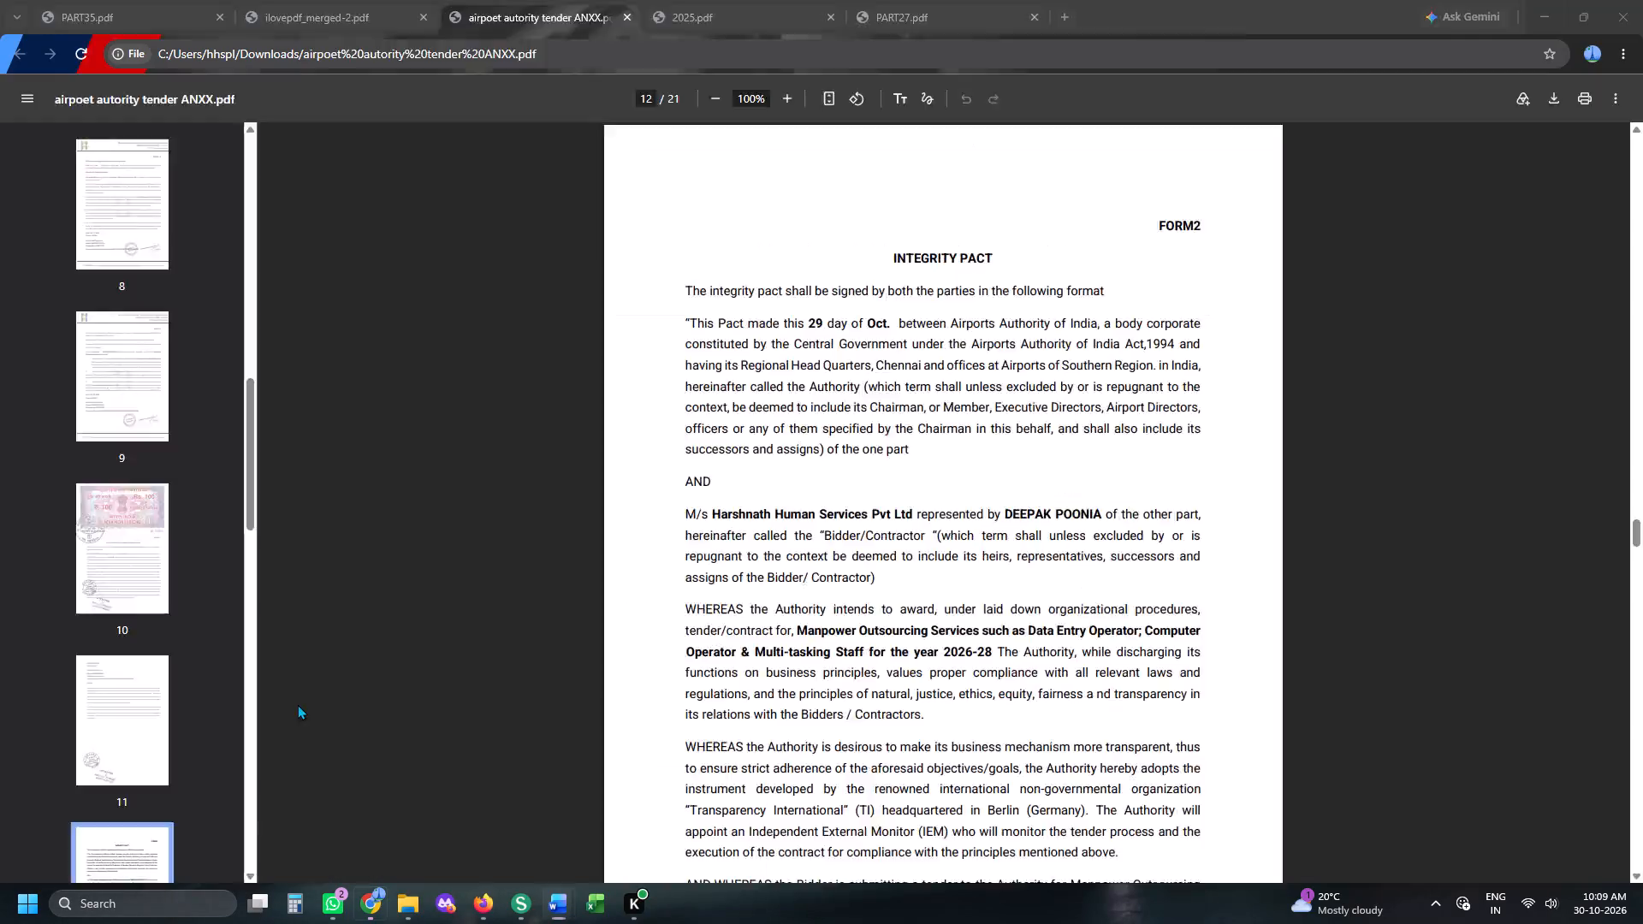
# Add the PART36 index PDF from the Downloads folder to the iLovePDF merge list in Firefox.
pyautogui.click(468, 910)
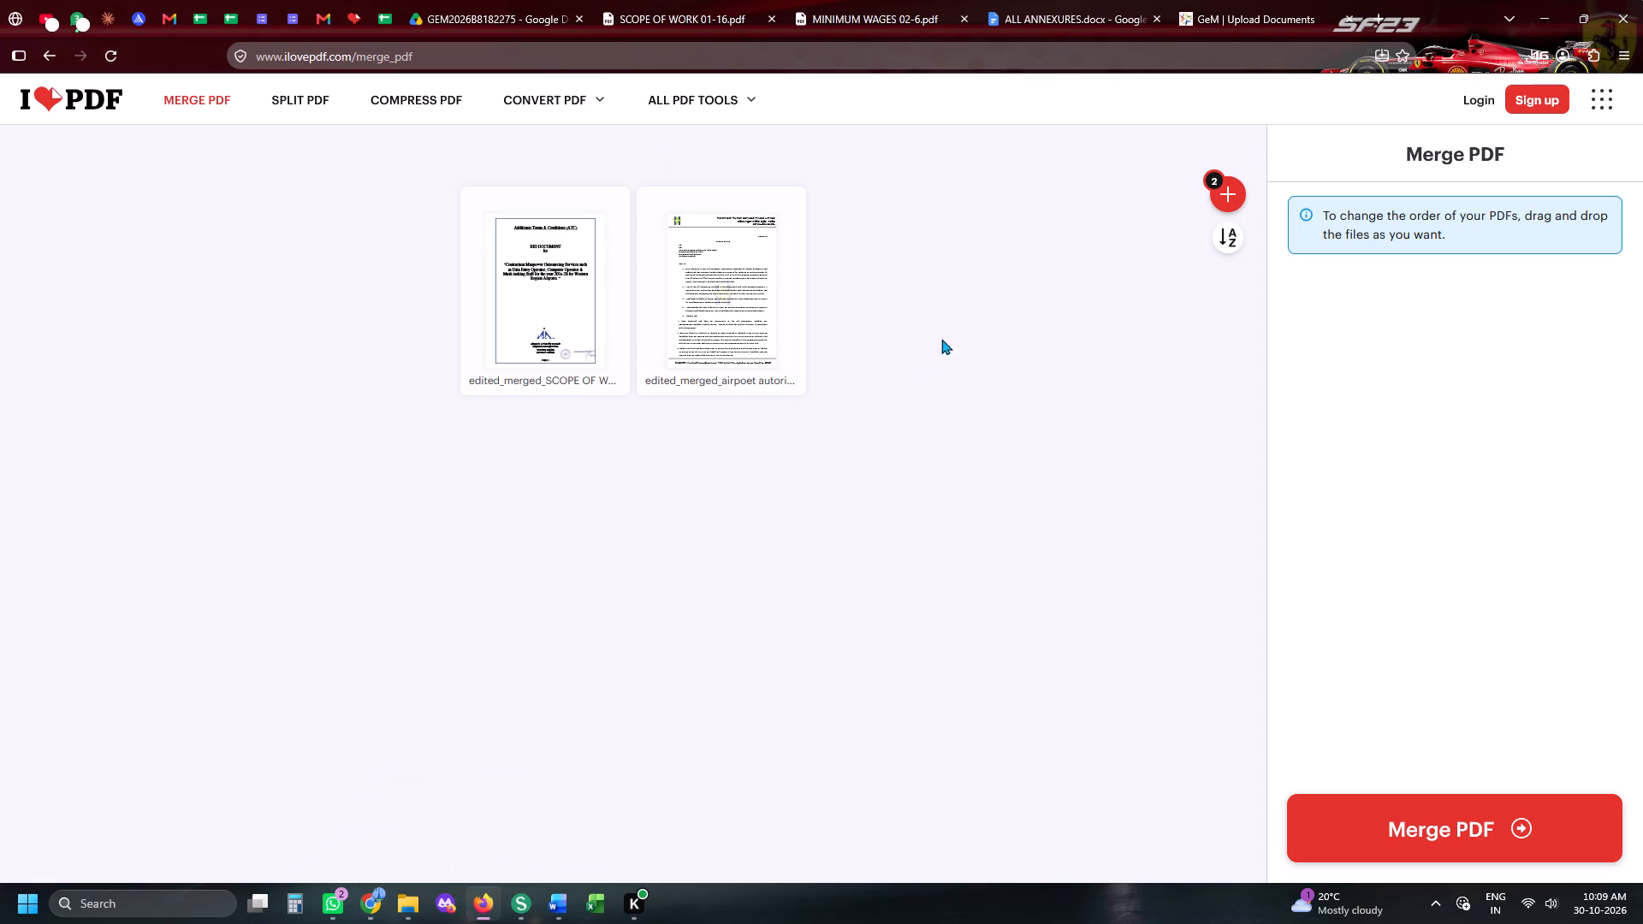
pyautogui.click(1227, 188)
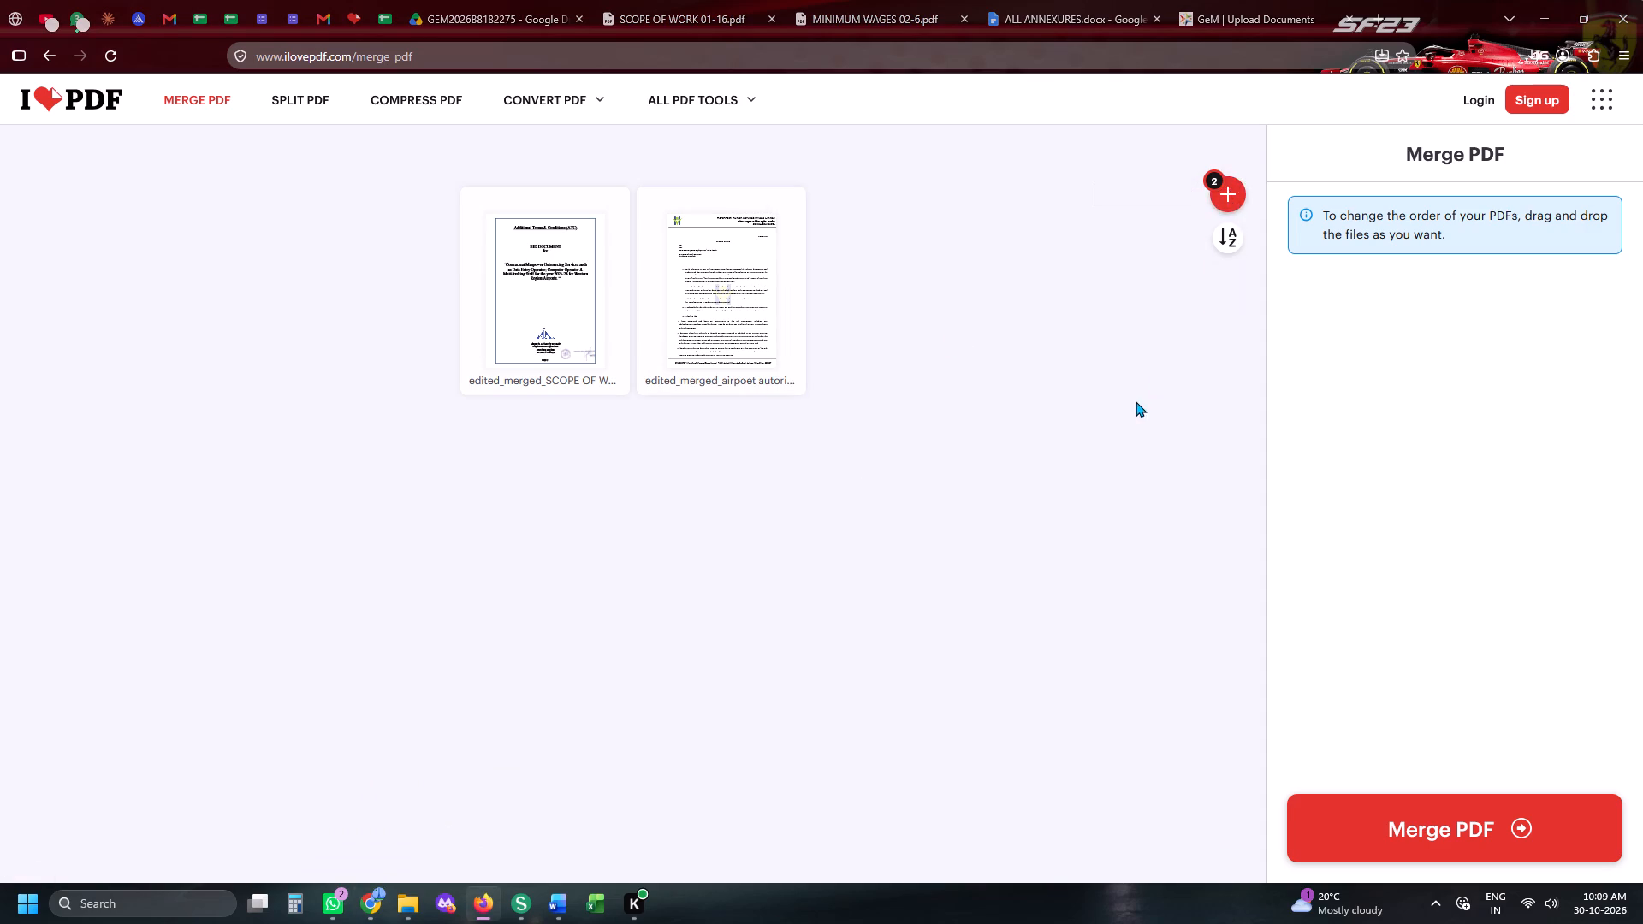
pyautogui.scroll(7, 1136, 401)
pyautogui.click(1190, 352)
pyautogui.click(1191, 302)
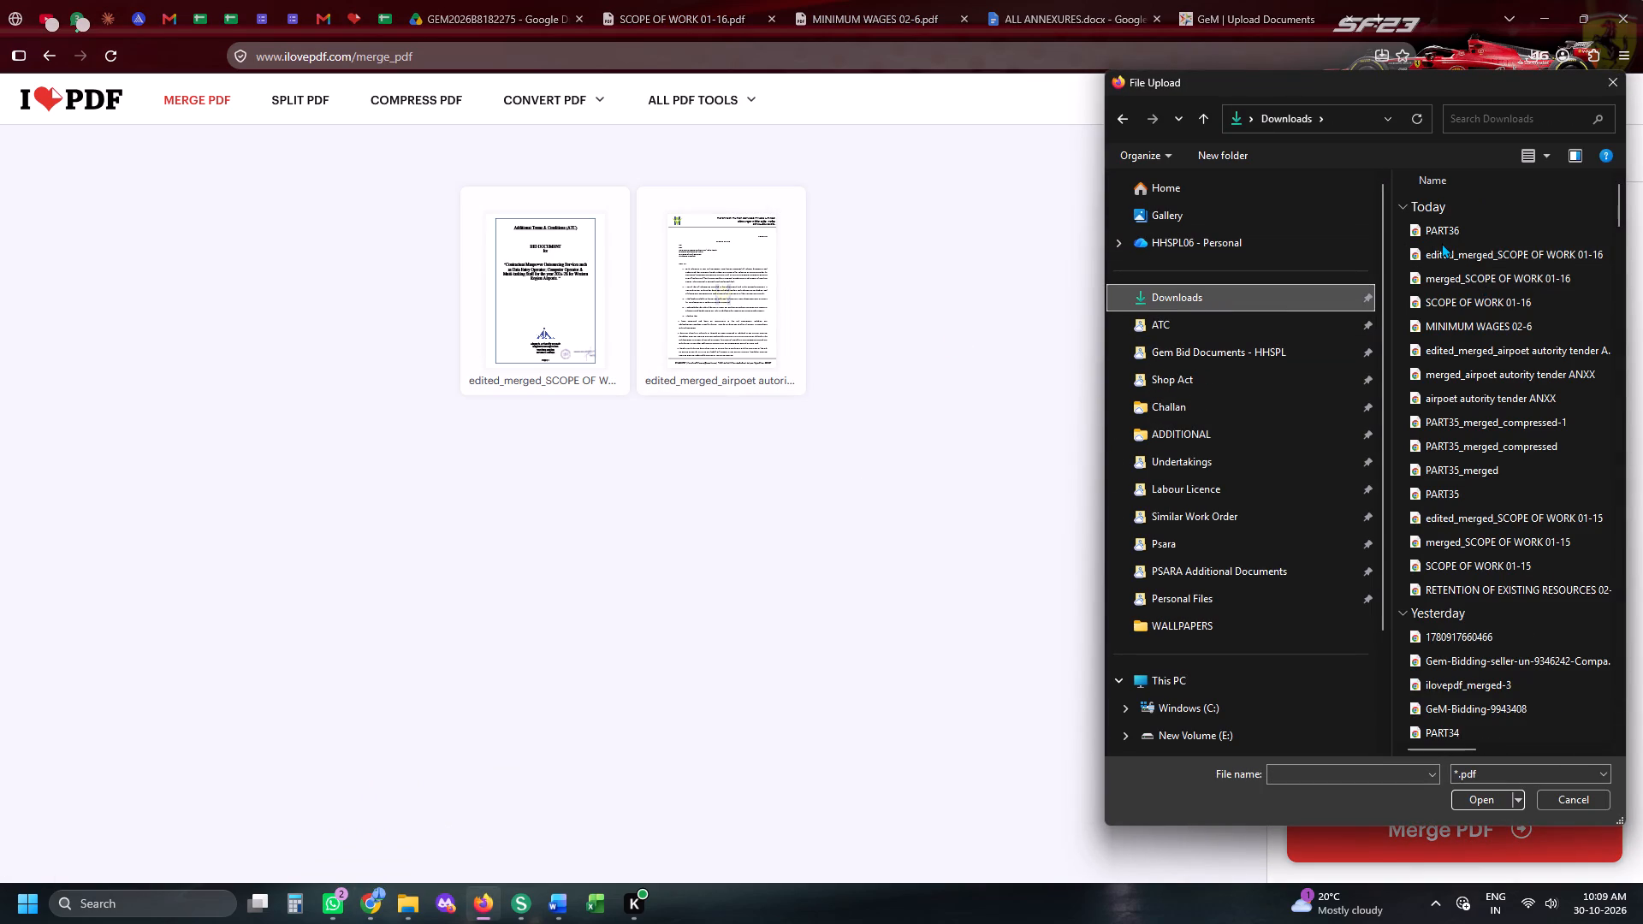
# Add PART36 from Downloads, place it ahead of the scope of work and airpoet autority PDFs, and merge the three files.
pyautogui.doubleClick(1441, 234)
pyautogui.moveTo(816, 324); pyautogui.dragTo(25, 315)
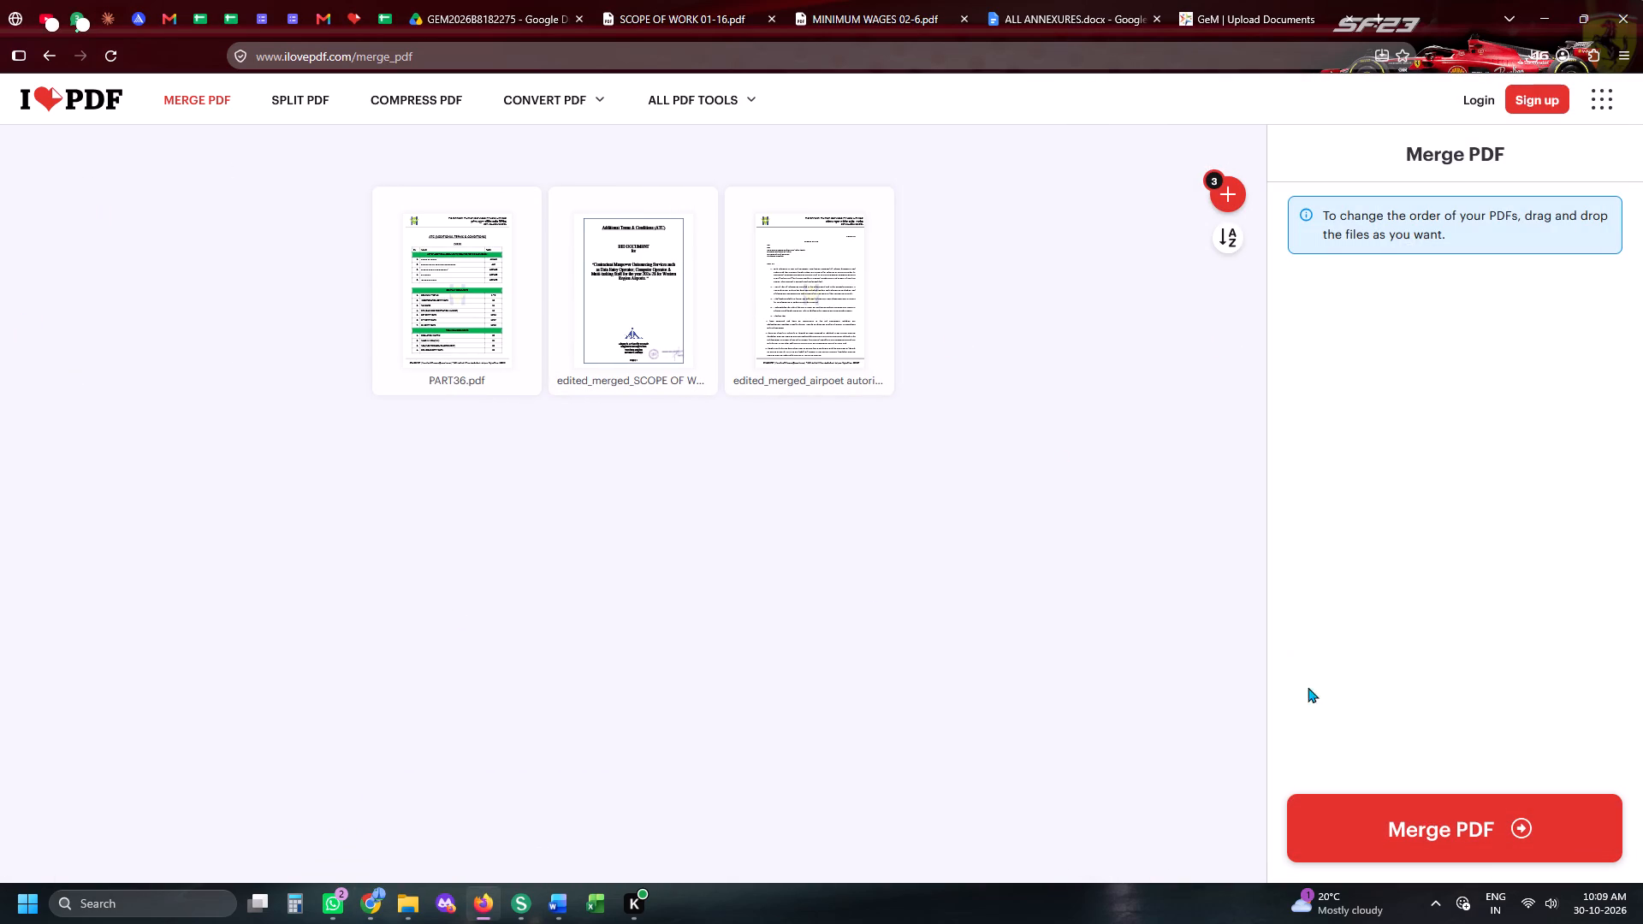
pyautogui.click(1356, 814)
# Reload the GeM Upload Documents page of the bid participation.
pyautogui.click(1190, 0)
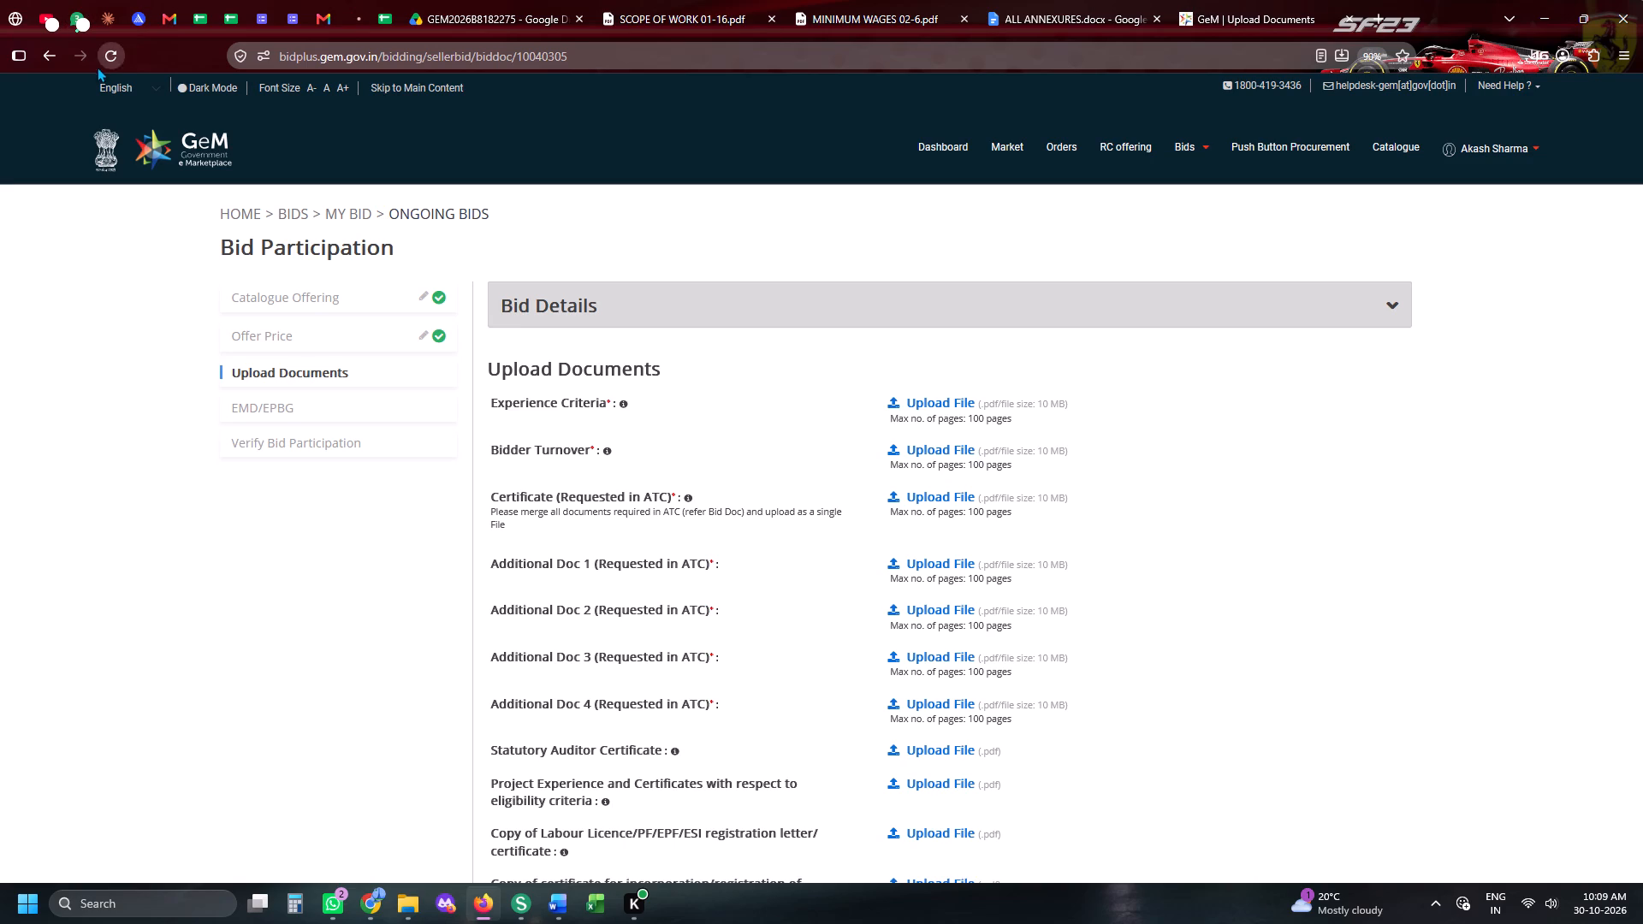
pyautogui.click(109, 58)
# Select the GEM Id cell of bid GEM/2026/B/8182275 for Ahmedabad in the Daily Tender Sheet 2026.
pyautogui.click(395, 17)
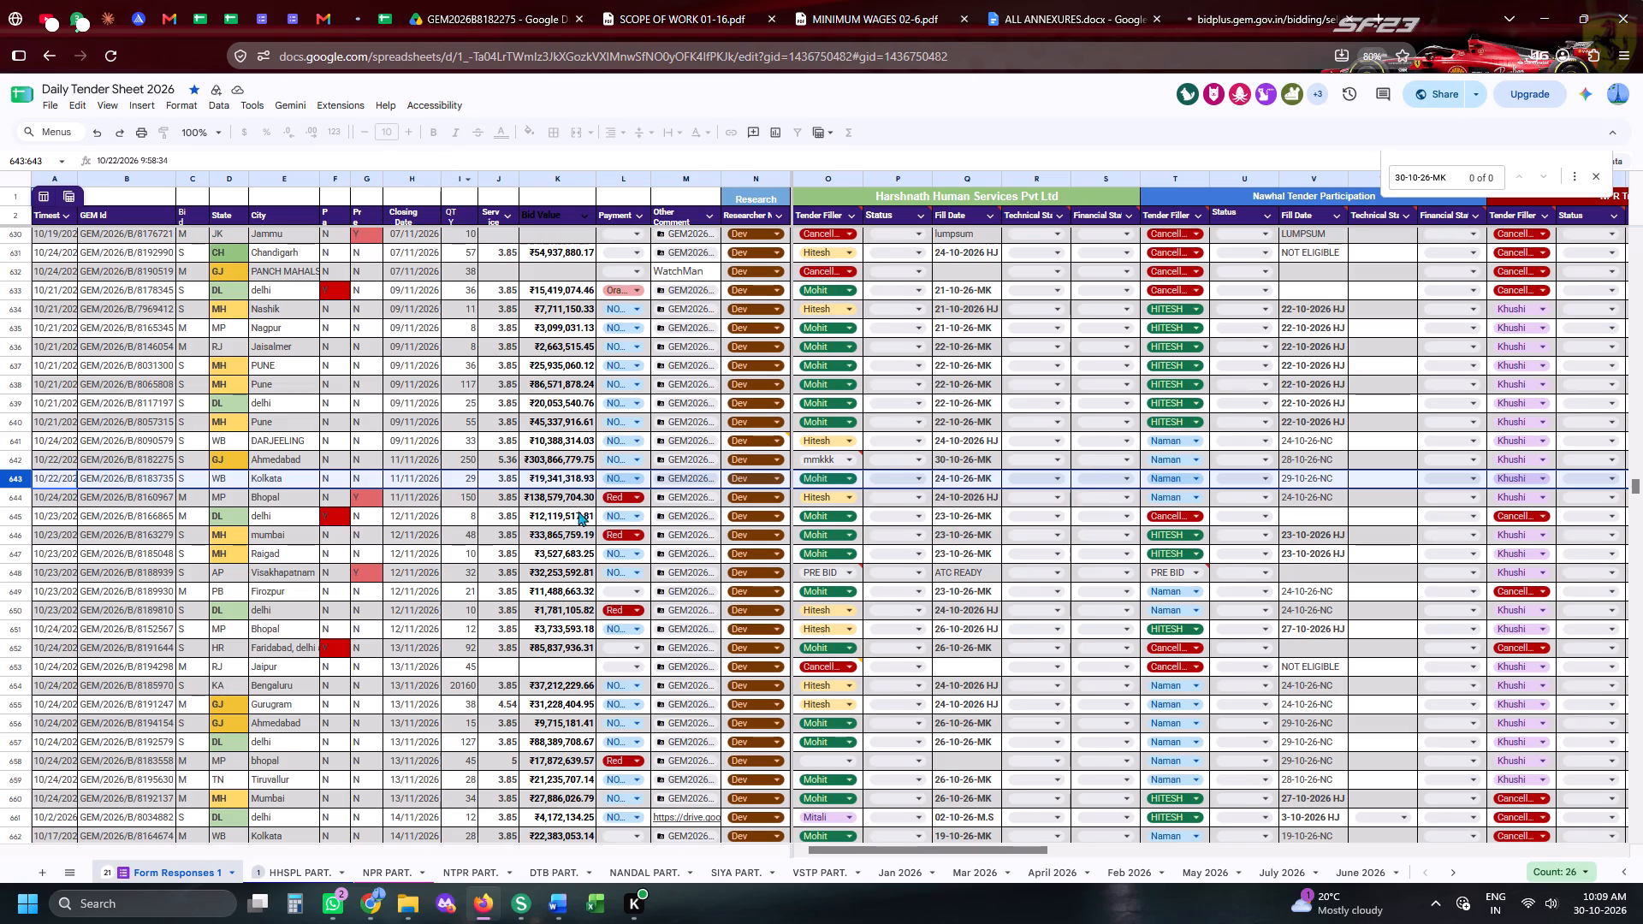
pyautogui.click(143, 453)
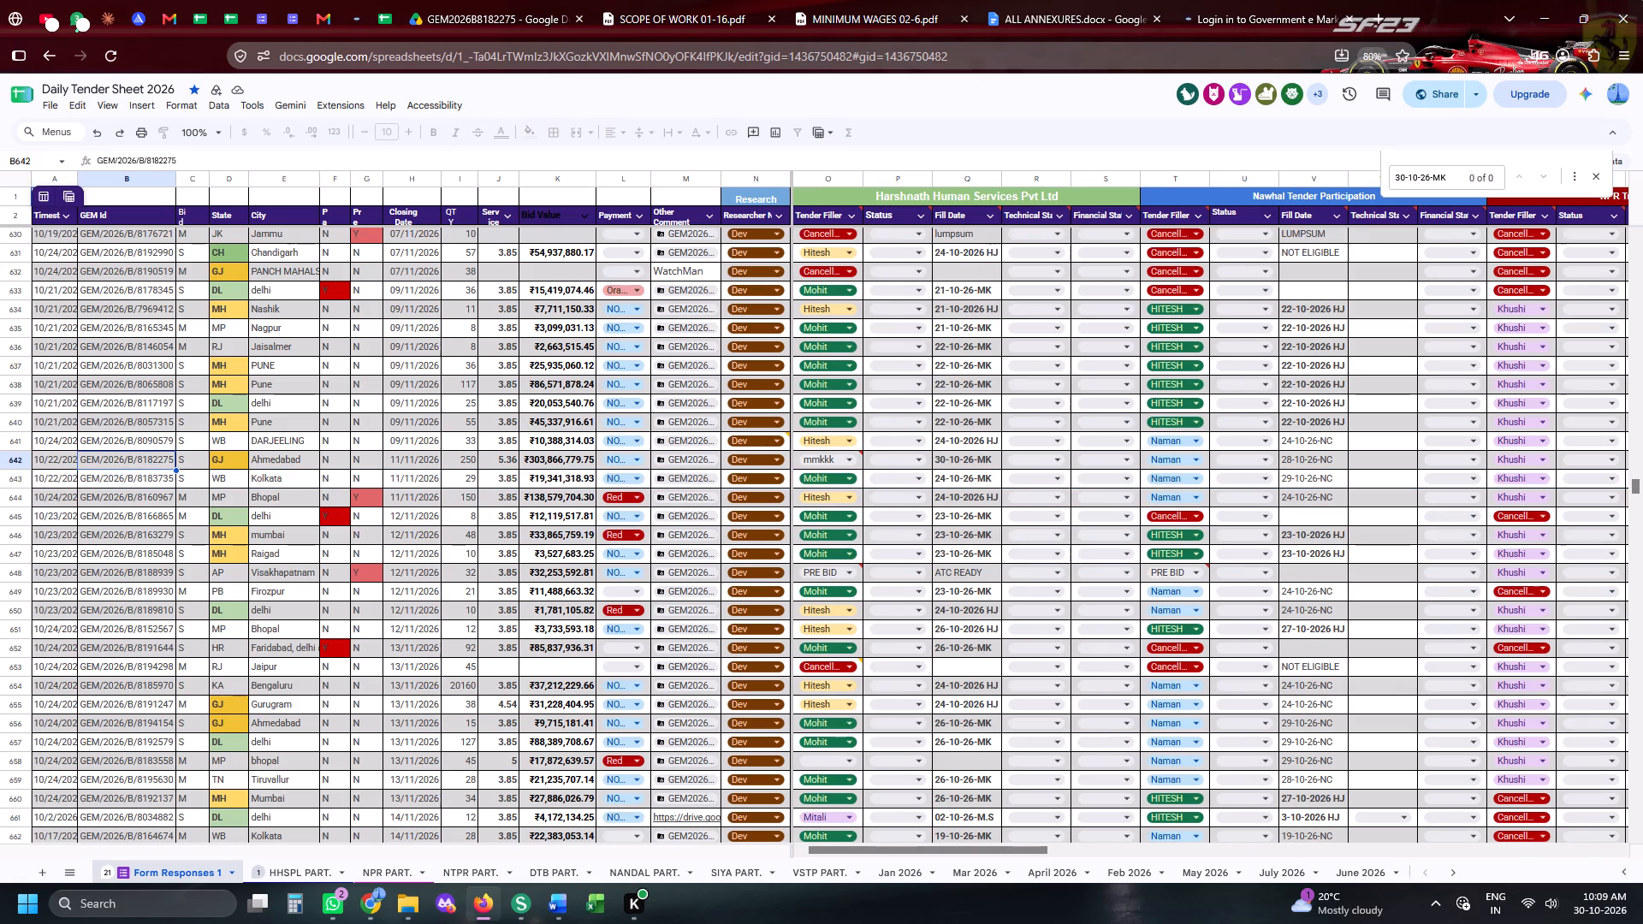
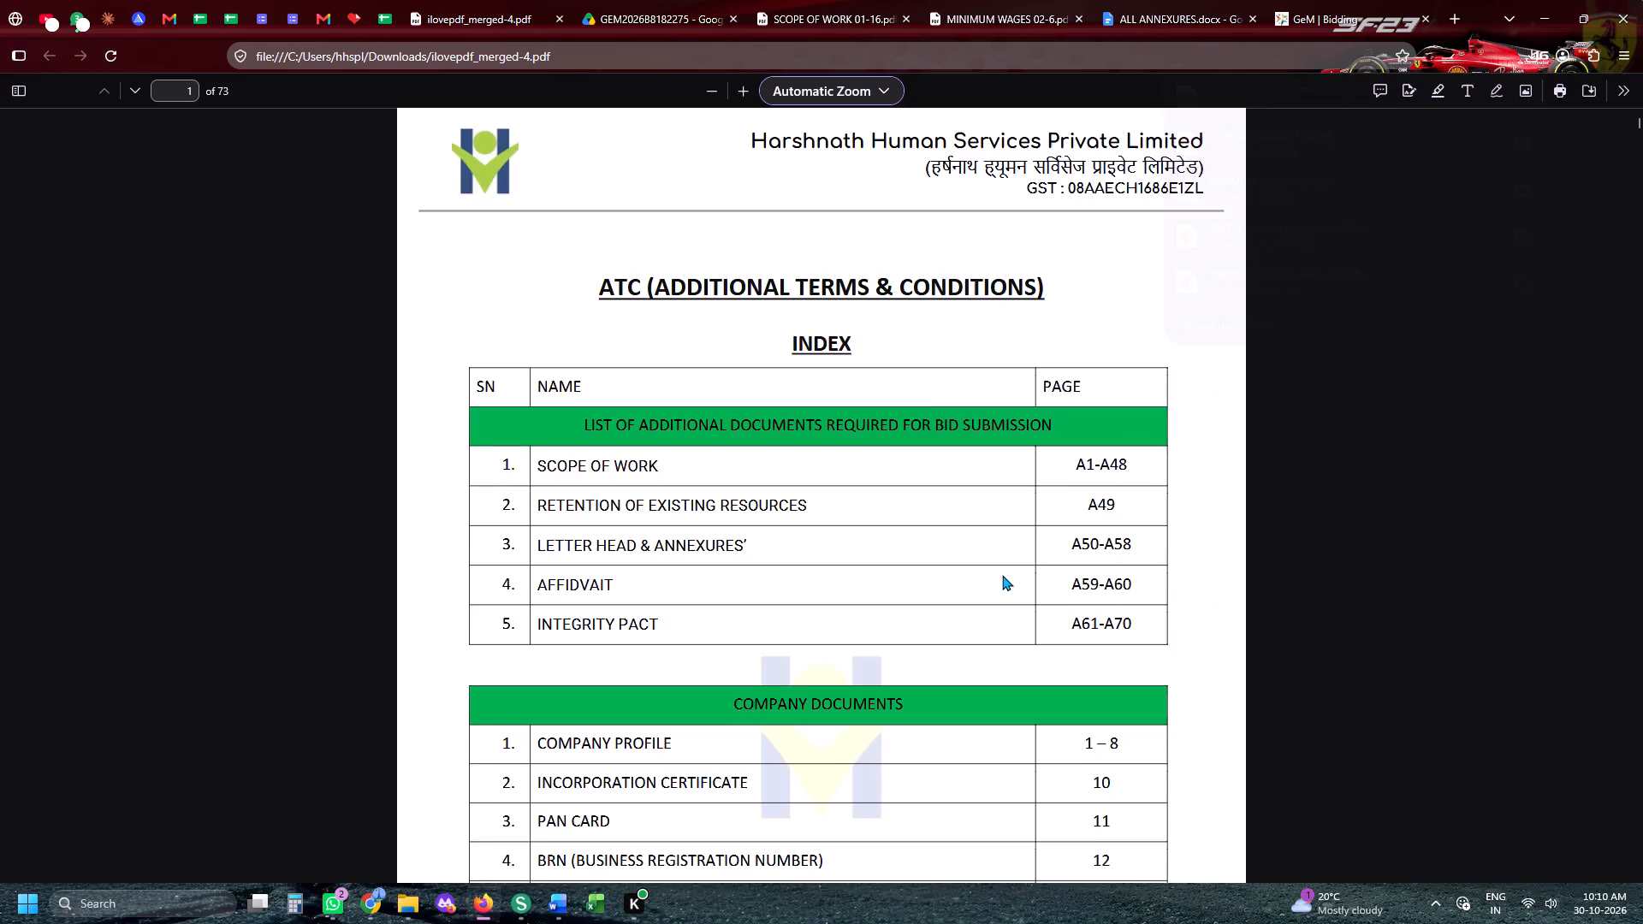
# Examine the opening pages of the merged PDF, from the ATC index to the General Instruction to Bidders.
pyautogui.scroll(-12, 1002, 575)
pyautogui.scroll(-20, 1002, 578)
pyautogui.scroll(-3, 1002, 578)
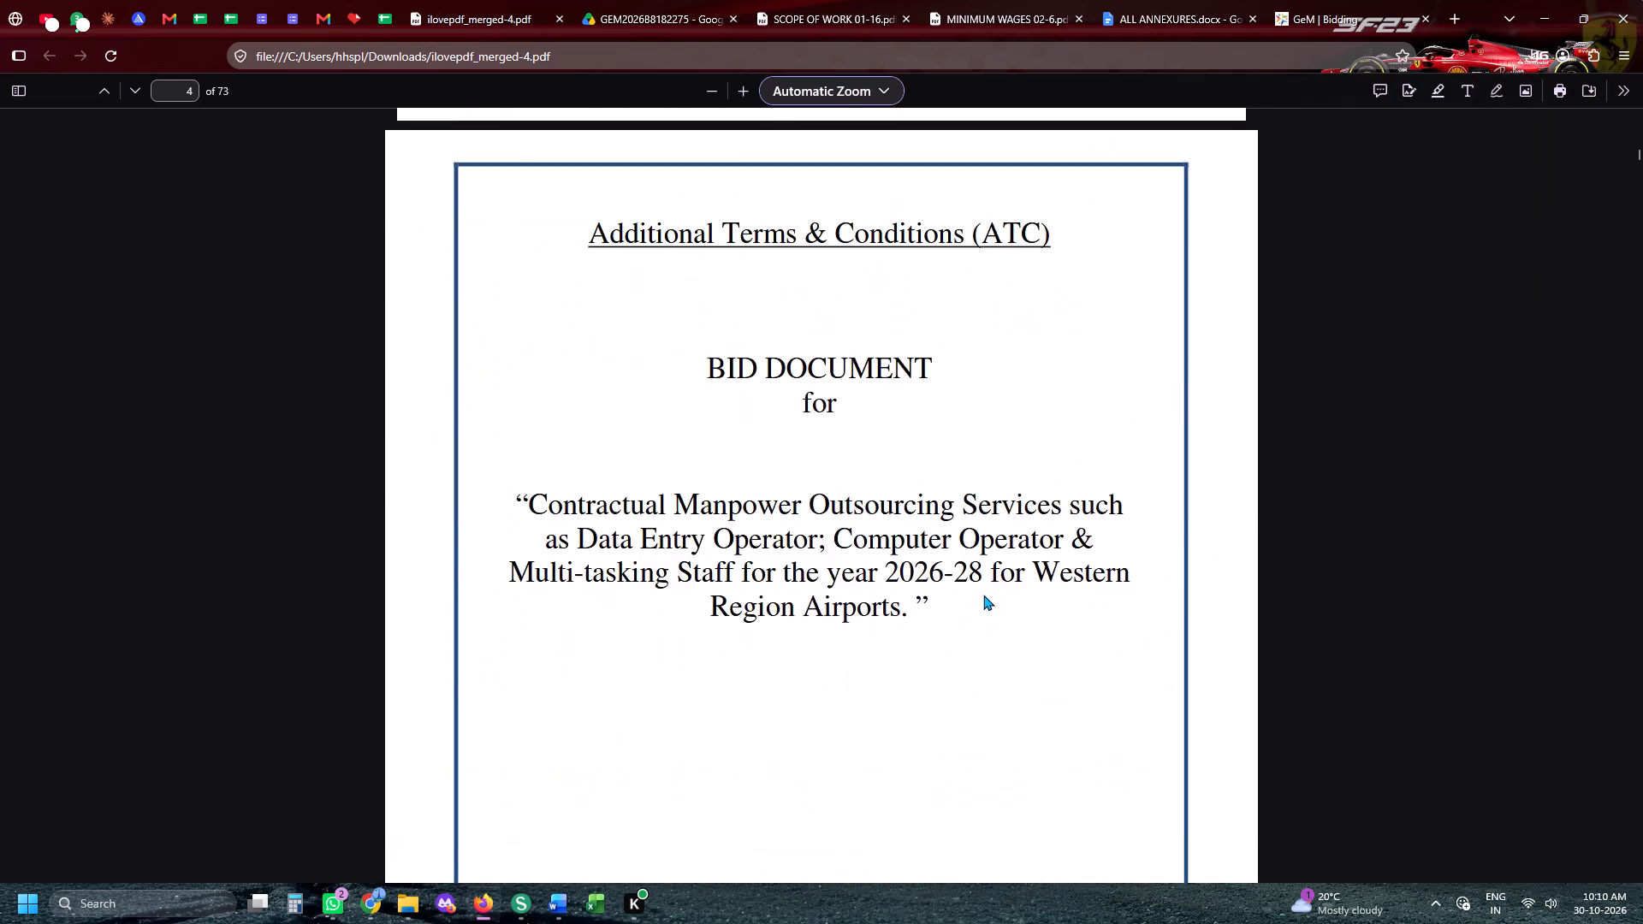
pyautogui.scroll(-20, 983, 595)
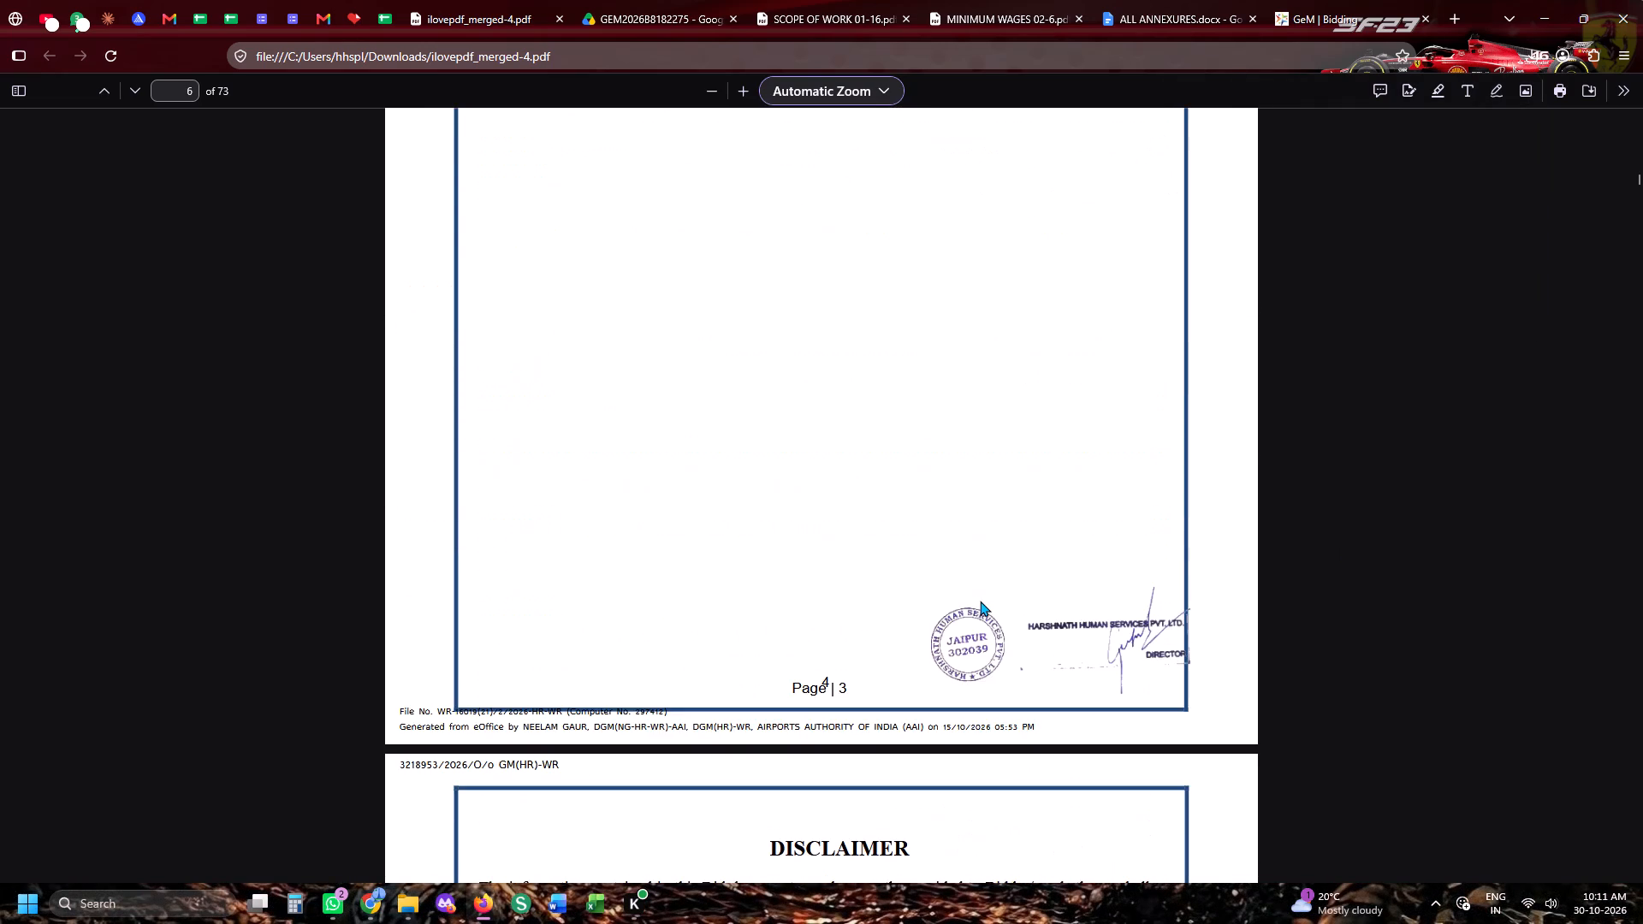
pyautogui.scroll(-15, 980, 601)
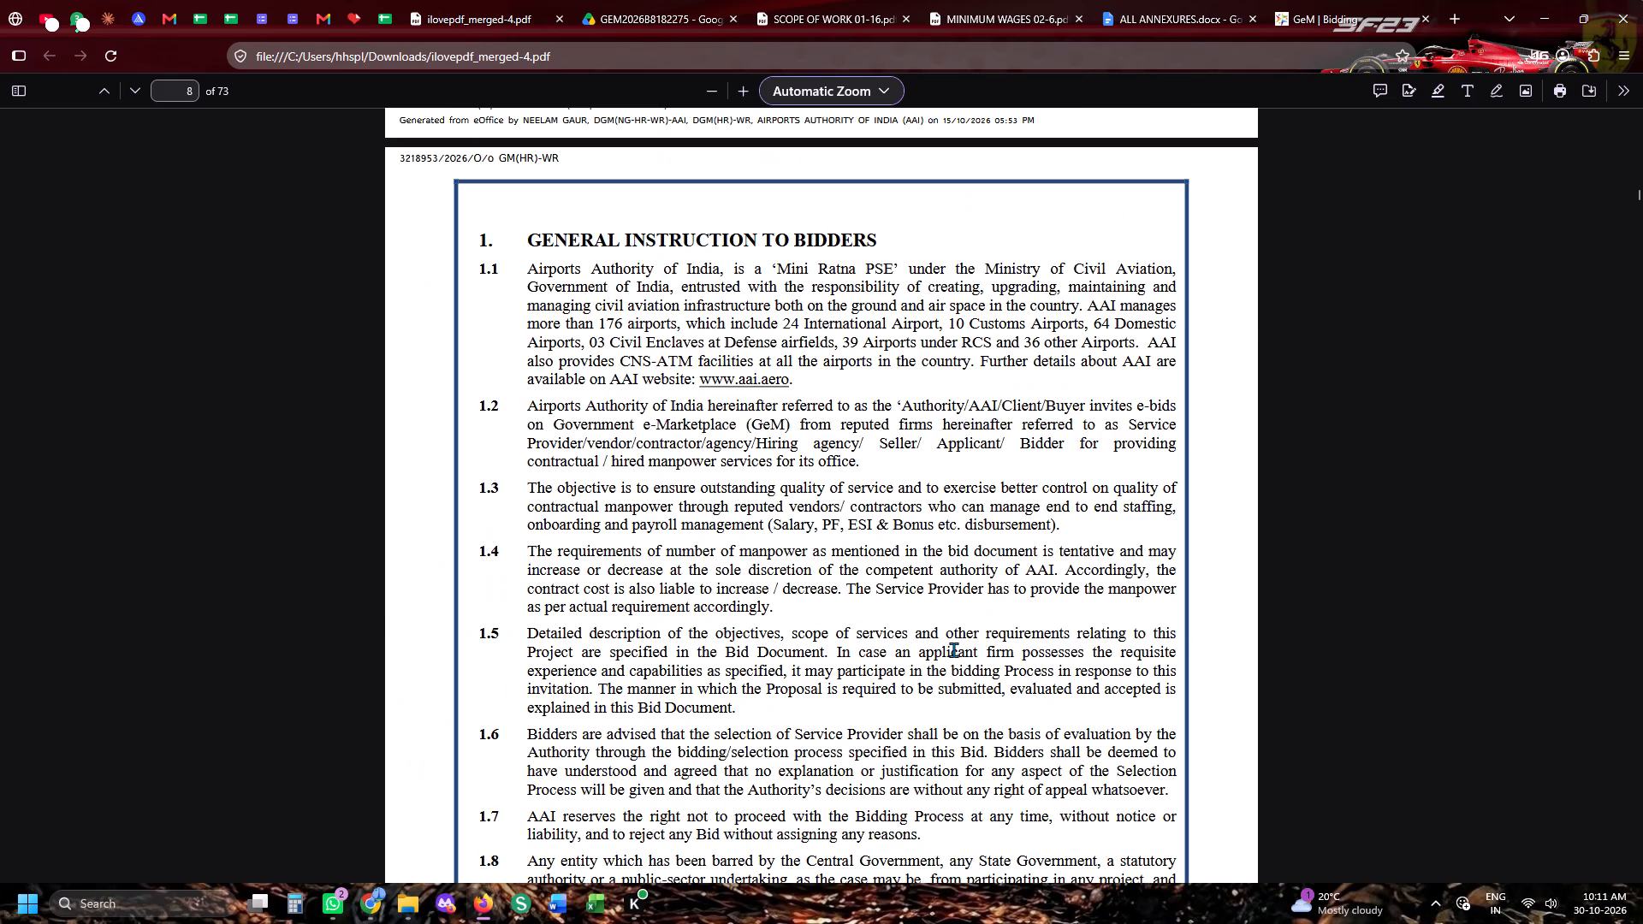
# Switch to the GeM bid participation page and open the catalogue selection for item 1, the 50 highly-skilled graduate resources.
pyautogui.click(1368, 0)
pyautogui.scroll(3, 1254, 402)
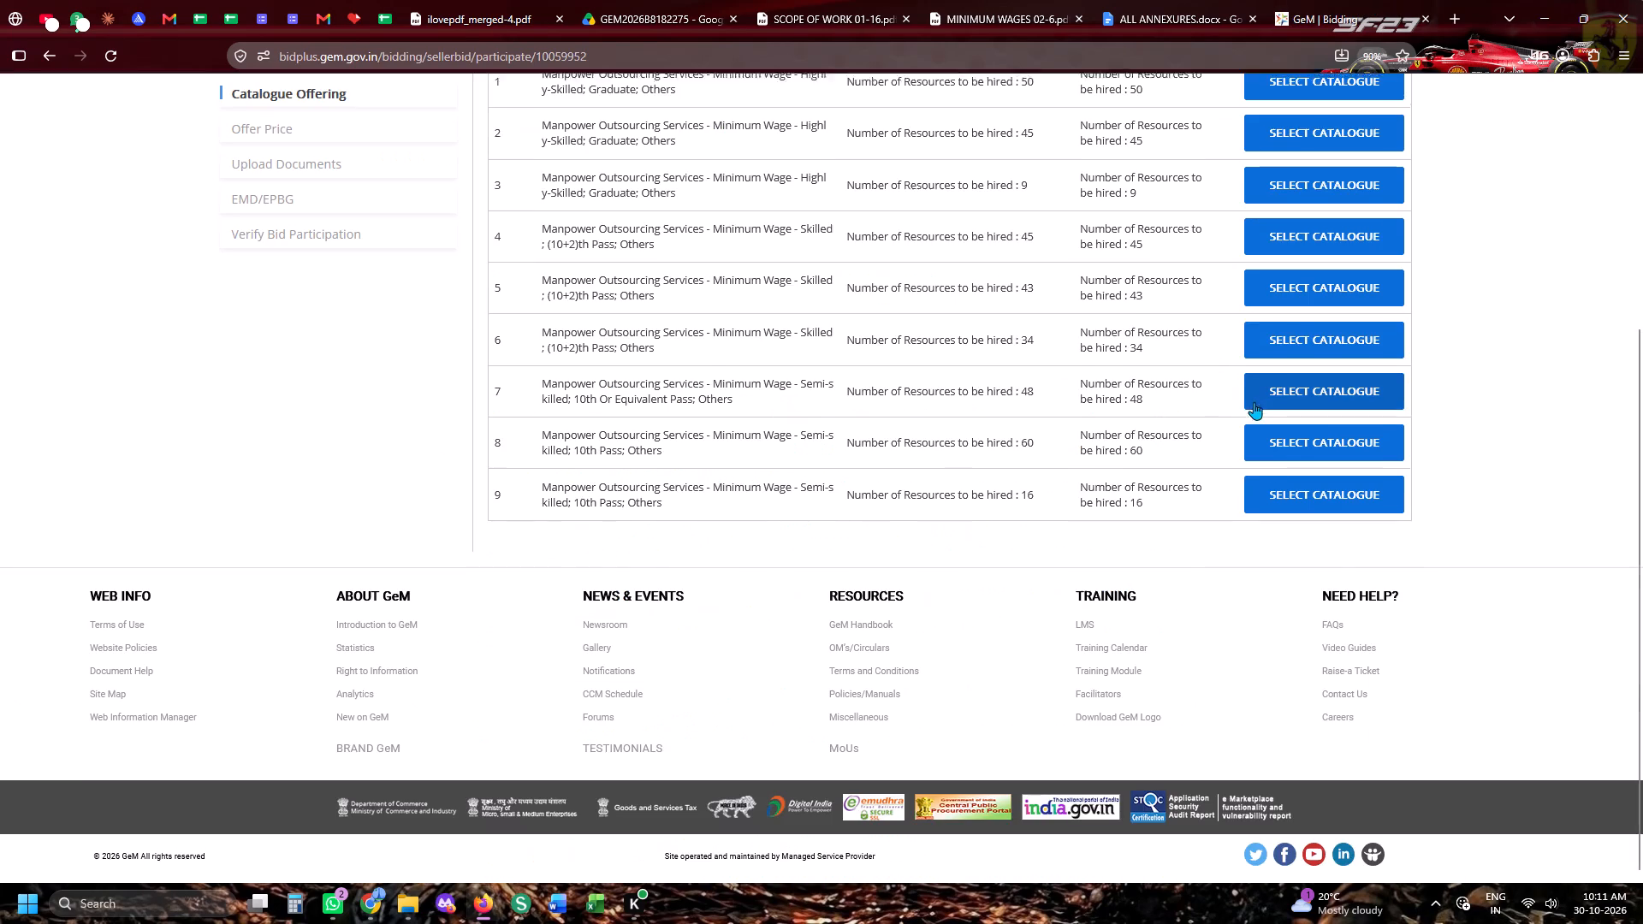
pyautogui.scroll(1, 1254, 402)
pyautogui.click(1284, 450)
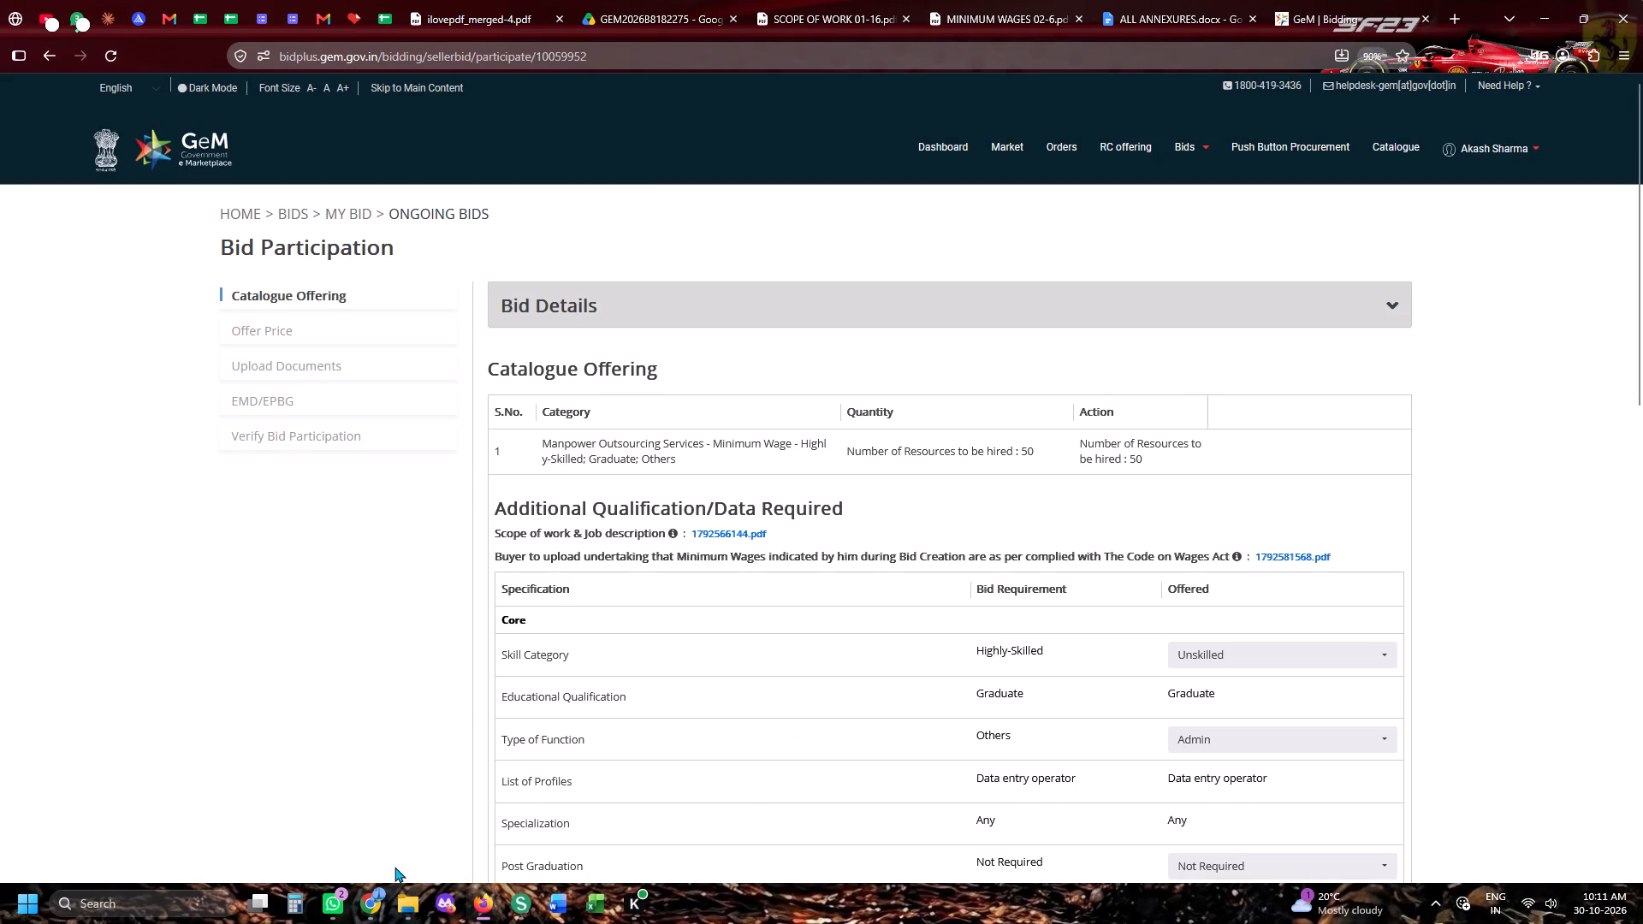
# Match item 1's offered values to the bid requirement: Skill Category Highly-Skilled and Type of Function Others.
pyautogui.scroll(-5, 1640, 537)
pyautogui.scroll(2, 1288, 444)
pyautogui.click(1201, 302)
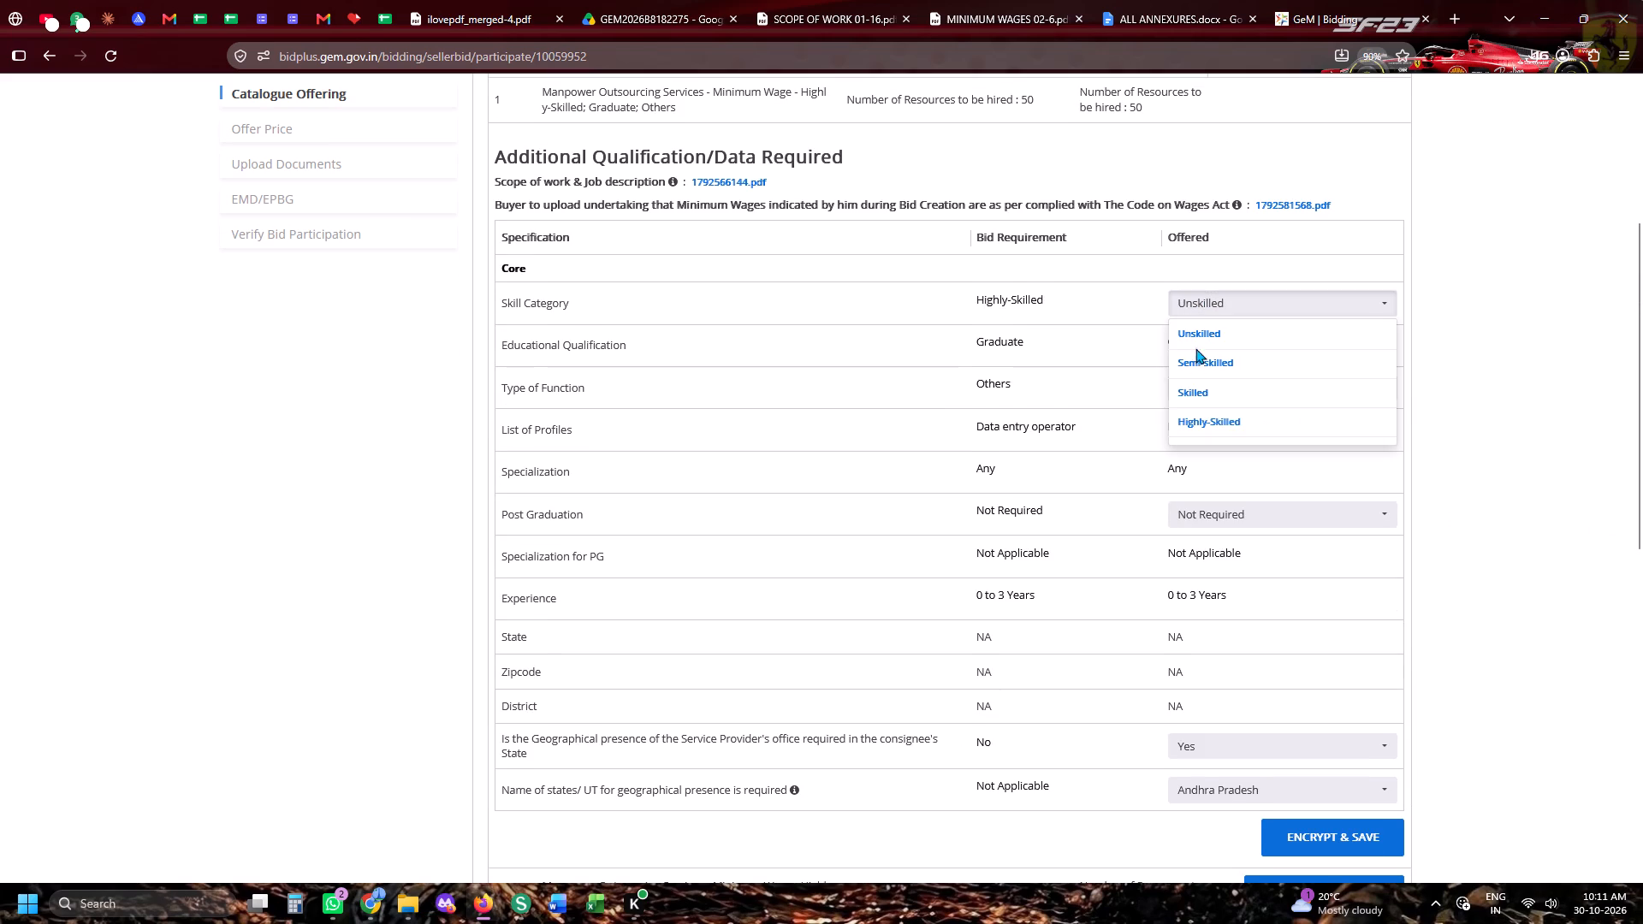
pyautogui.press('h')
pyautogui.press('h')
pyautogui.click(1201, 418)
pyautogui.click(992, 392)
pyautogui.click(1249, 392)
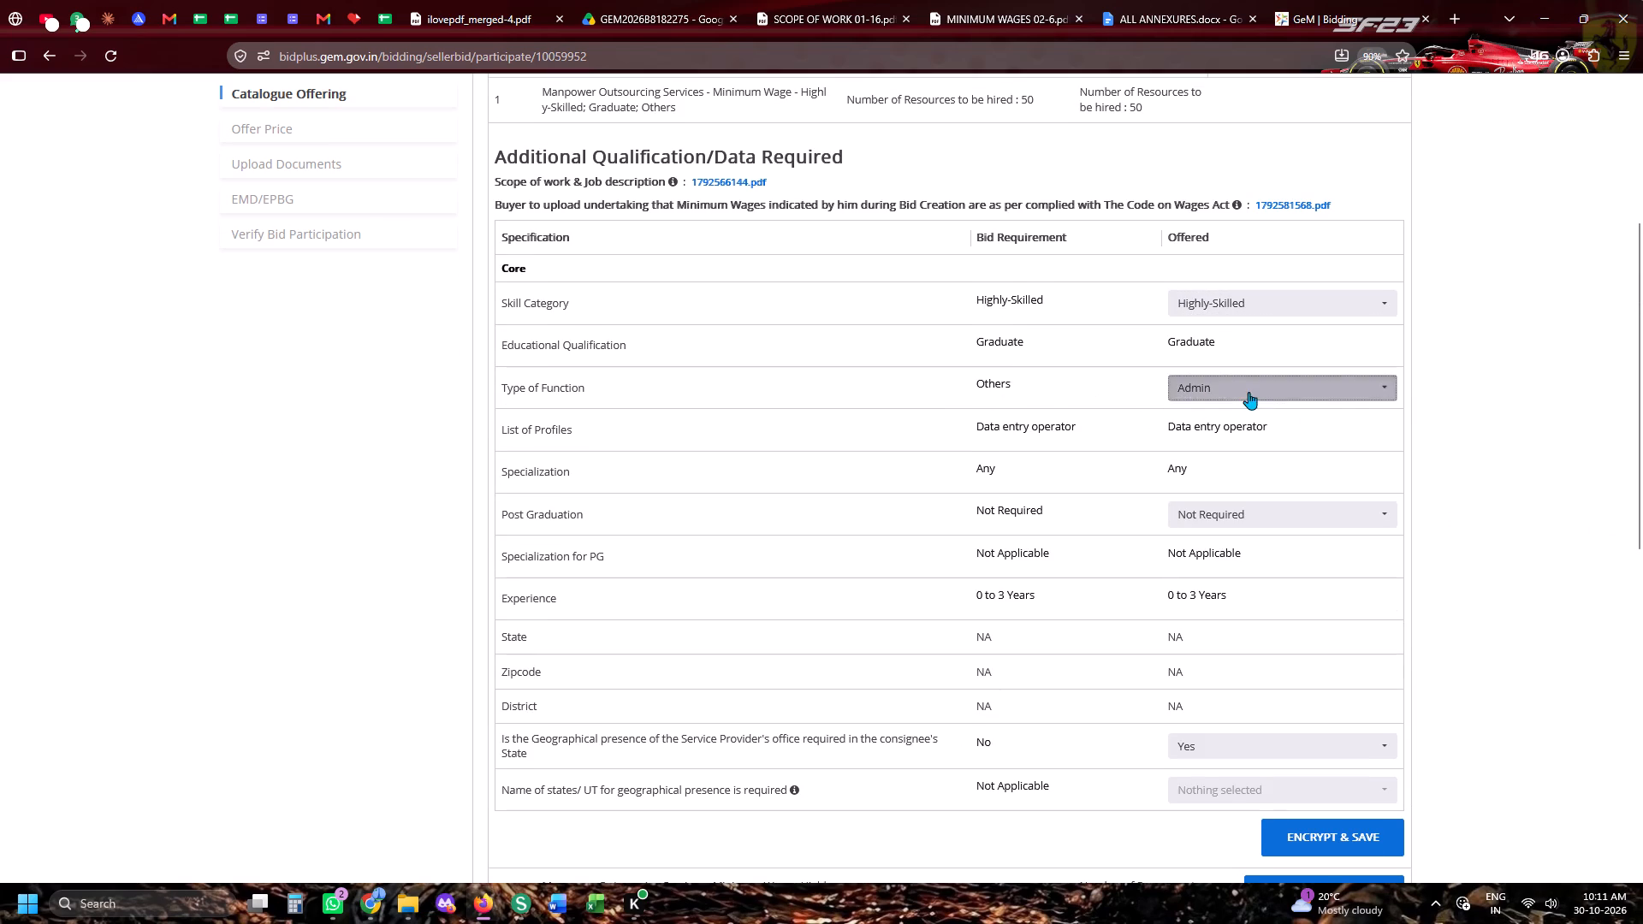
pyautogui.scroll(-6, 1260, 482)
pyautogui.click(1201, 482)
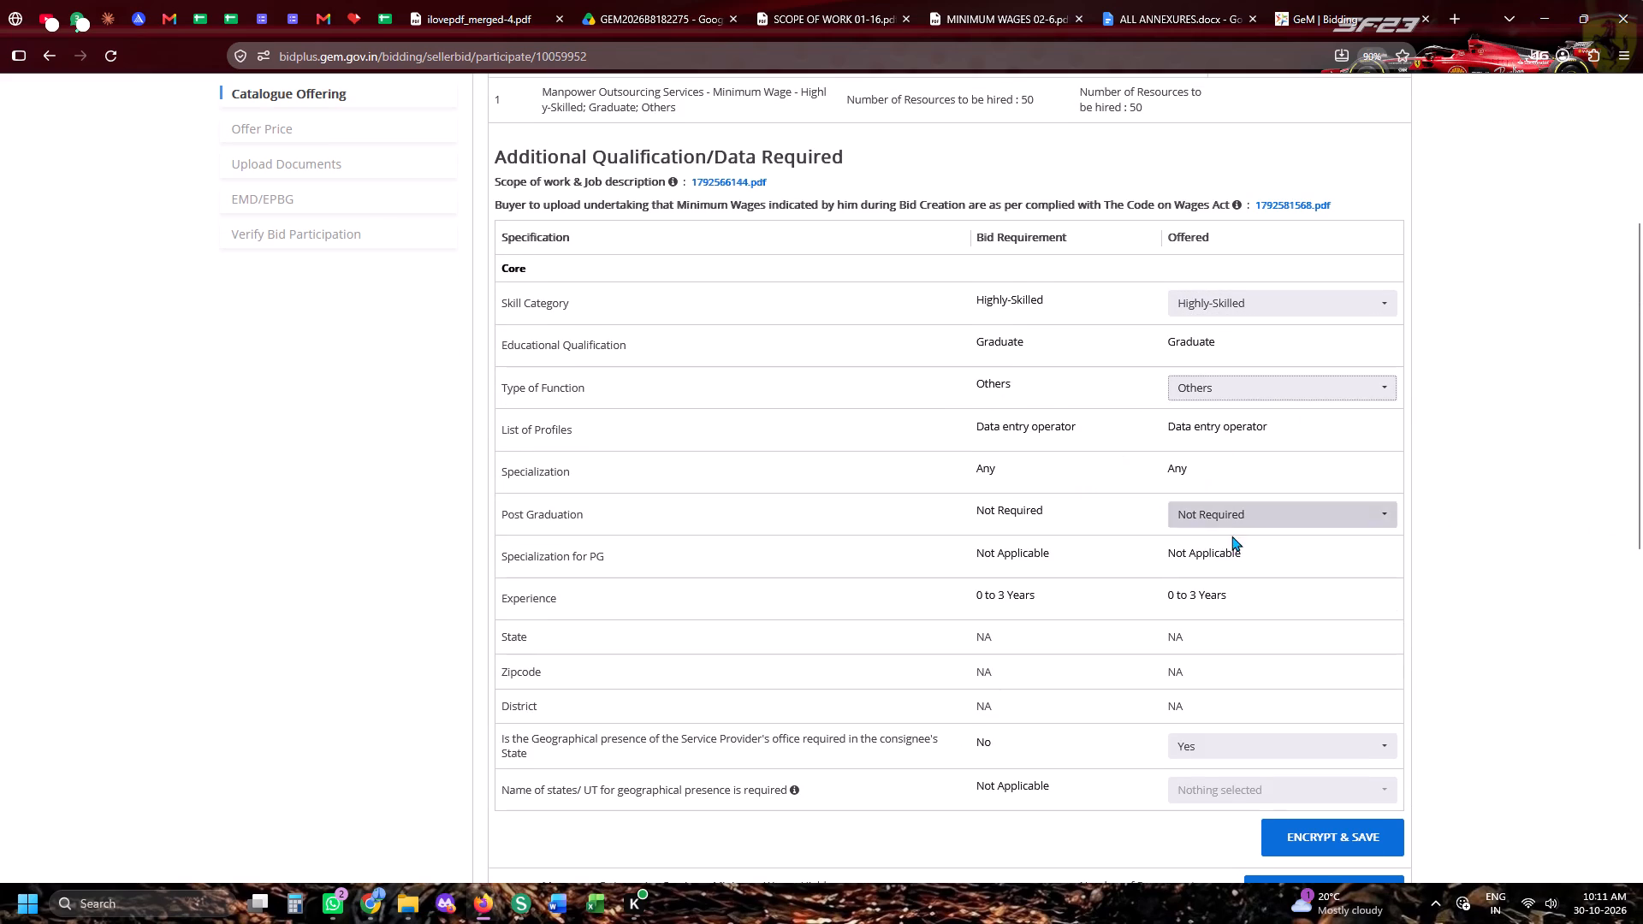
# Set item 1's offered geographical presence to No and its states/UT to Not Applicable, and encrypt and save the offering.
pyautogui.scroll(-4, 1242, 529)
pyautogui.click(1210, 353)
pyautogui.click(1202, 323)
pyautogui.click(1203, 308)
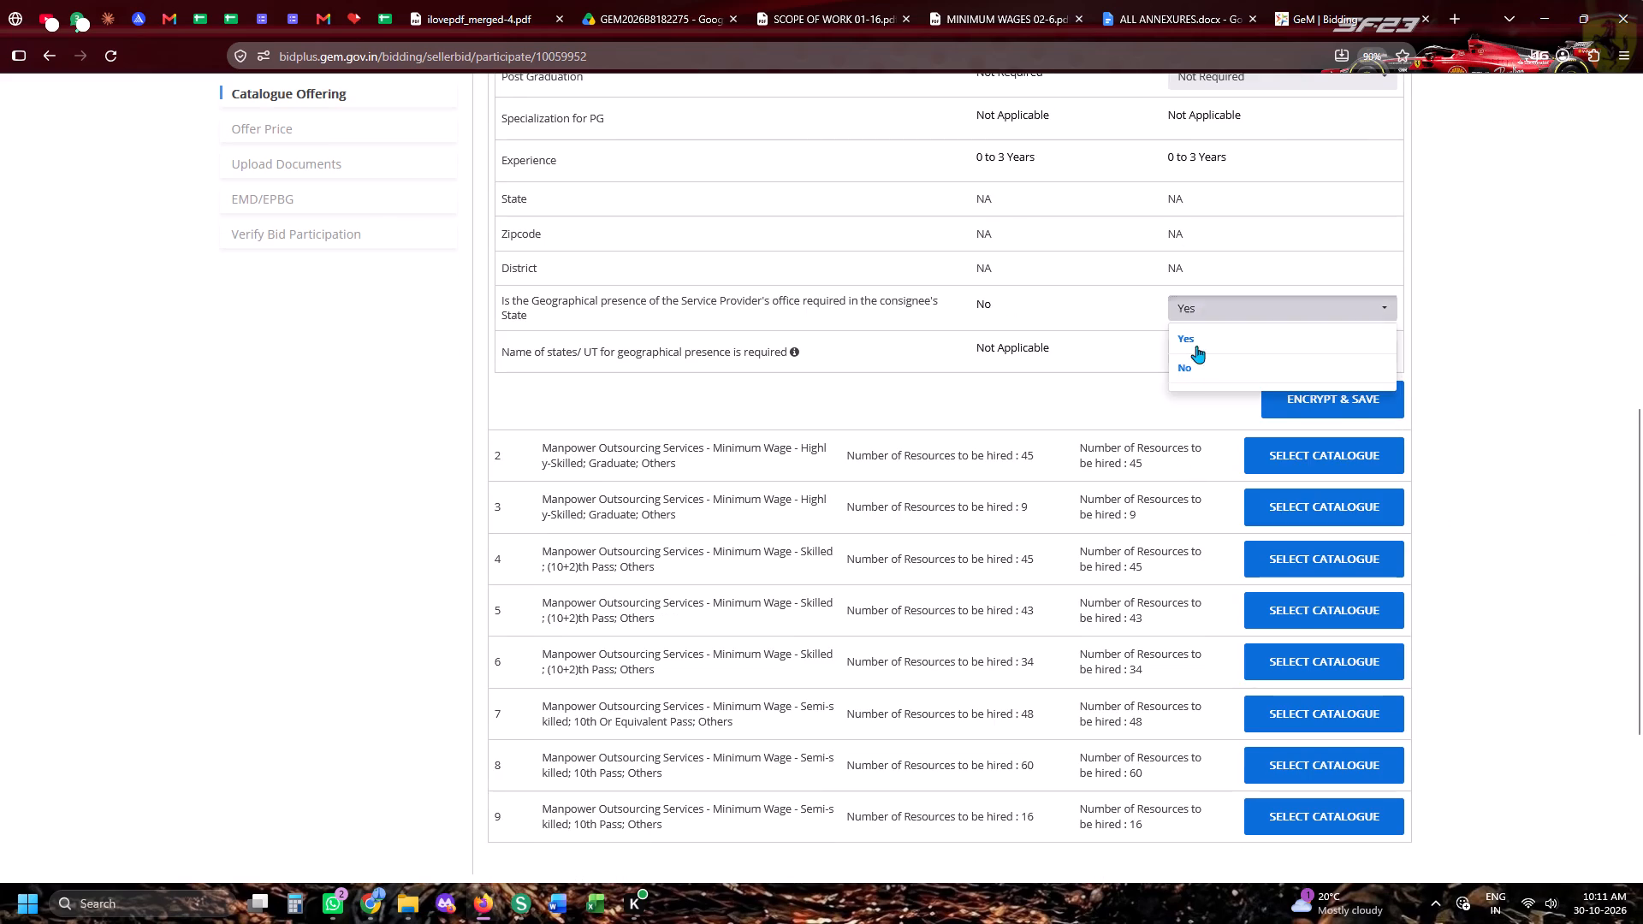
pyautogui.click(1192, 372)
pyautogui.click(1194, 363)
pyautogui.write('NN')
pyautogui.click(1195, 437)
pyautogui.click(1103, 405)
pyautogui.click(1298, 404)
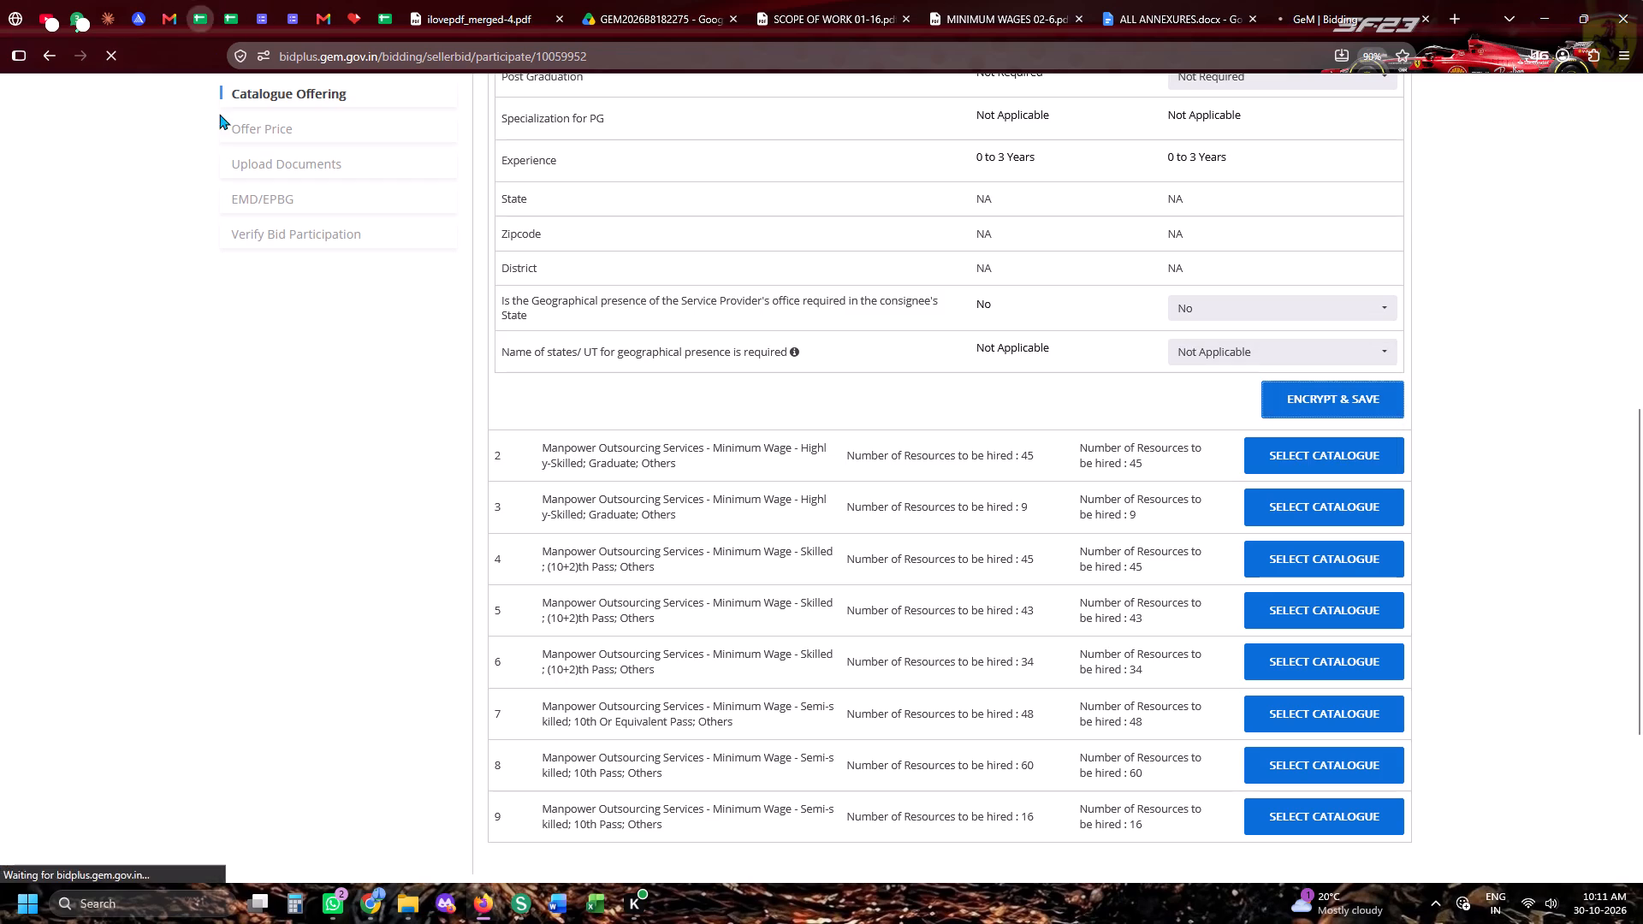
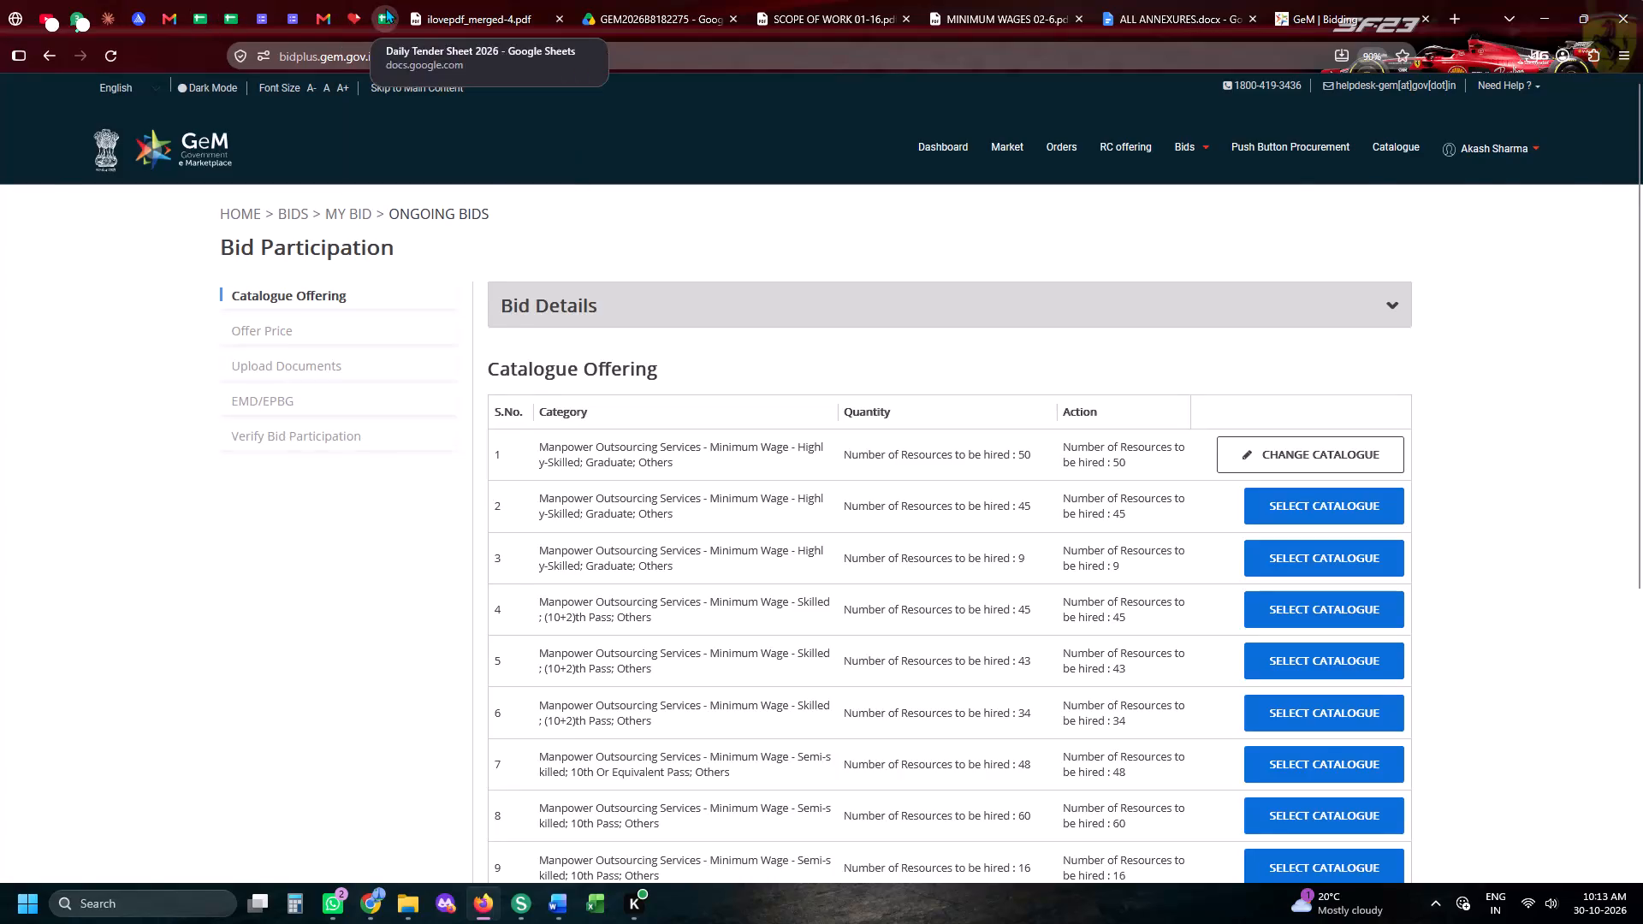
# Switch to the Daily Tender Sheet and select the row of bid GEM/2026/B/8182275 to check its entries.
pyautogui.click(385, 8)
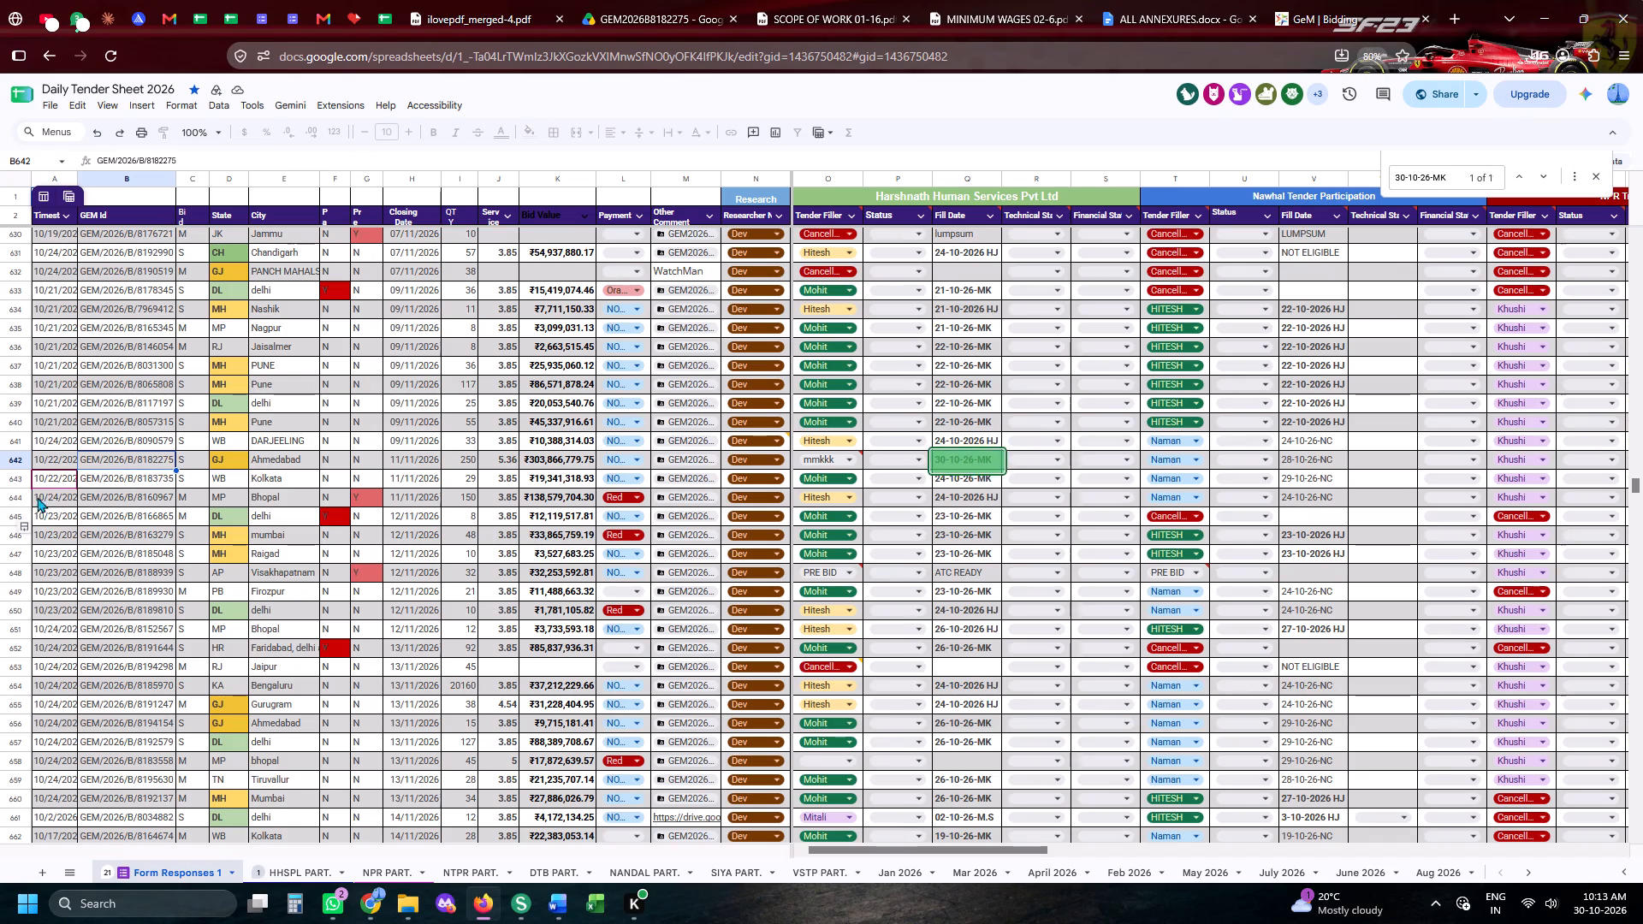
pyautogui.click(2, 466)
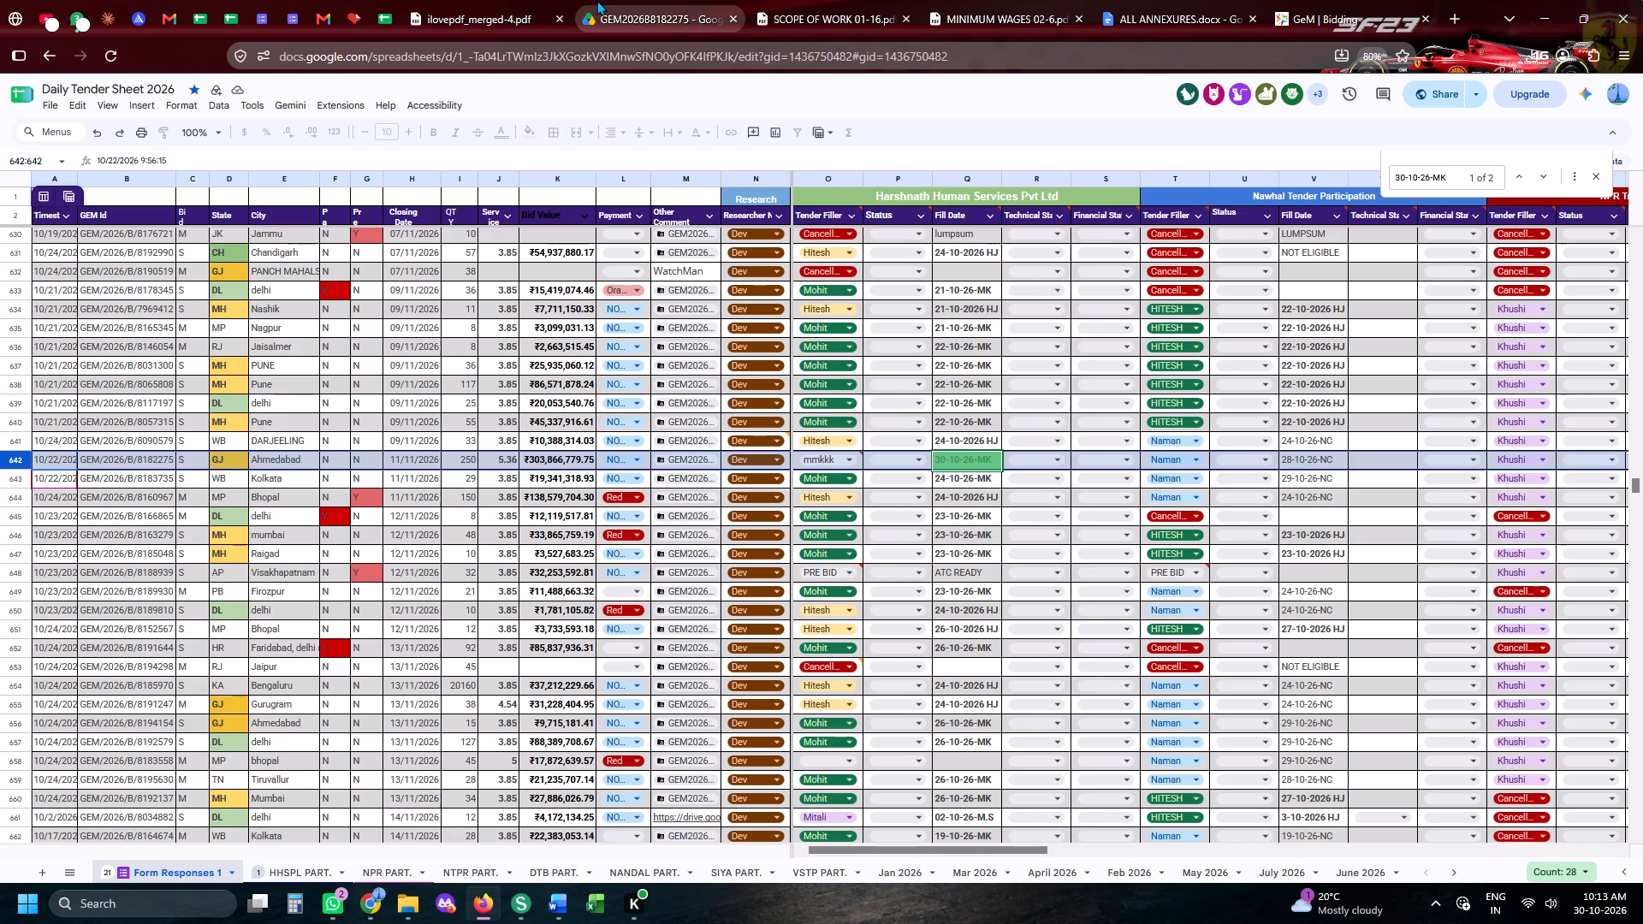
# On the GeM bid page, open item 2's catalogue (45 highly-skilled graduates) and offer Skill Category Highly-Skilled and Type of Function Others.
pyautogui.click(1321, 12)
pyautogui.click(1269, 506)
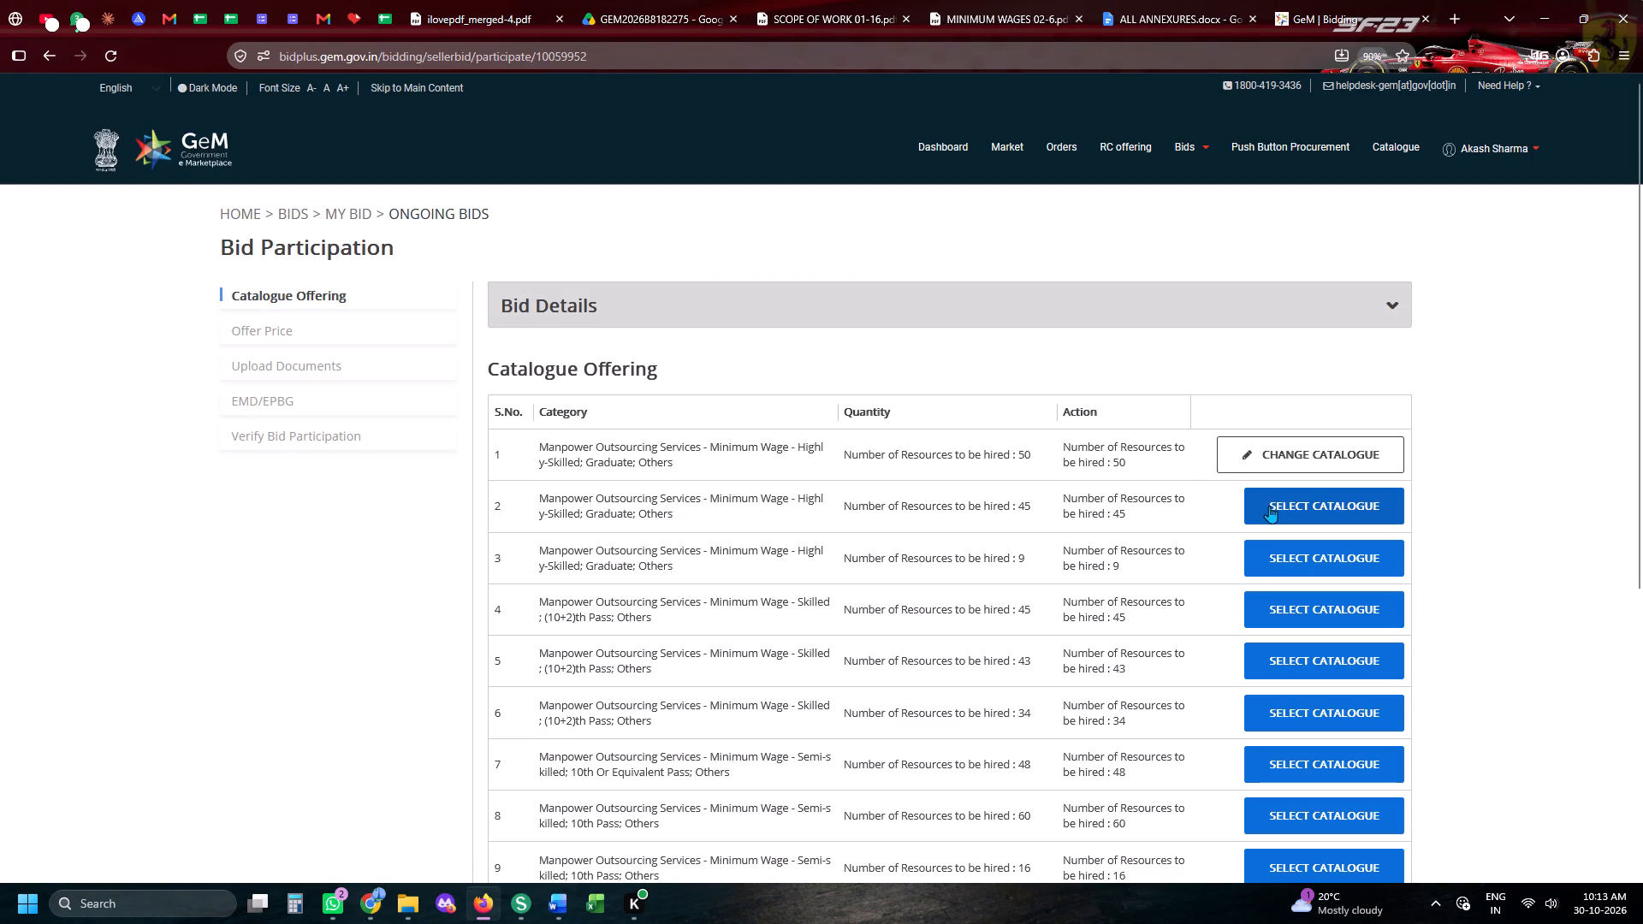
pyautogui.click(590, 0)
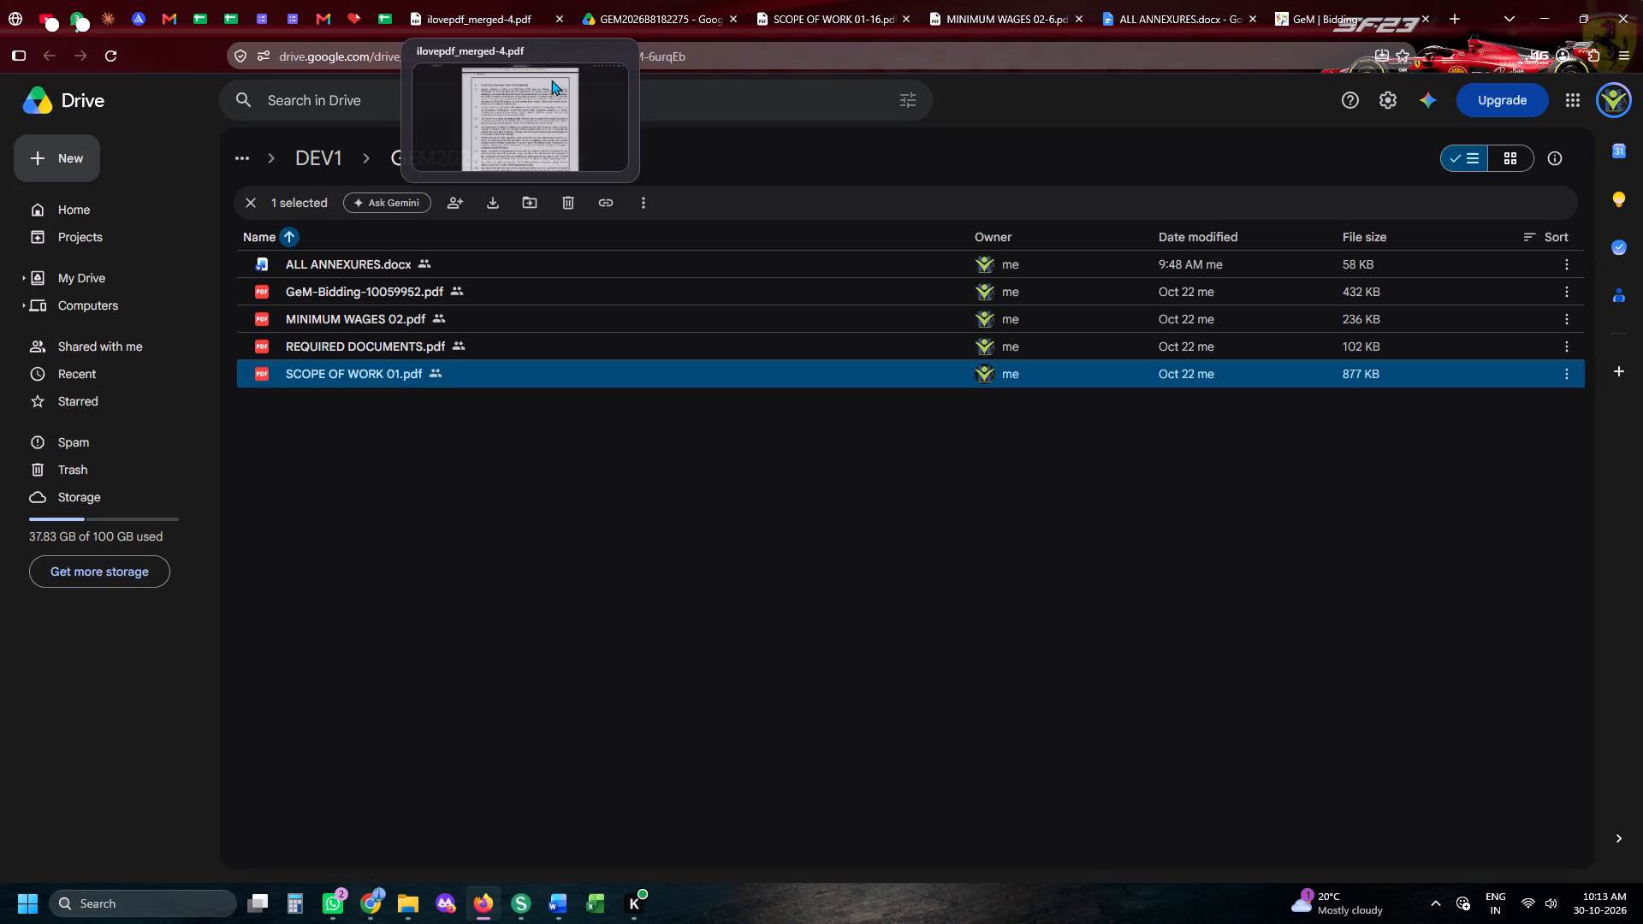
pyautogui.click(1288, 0)
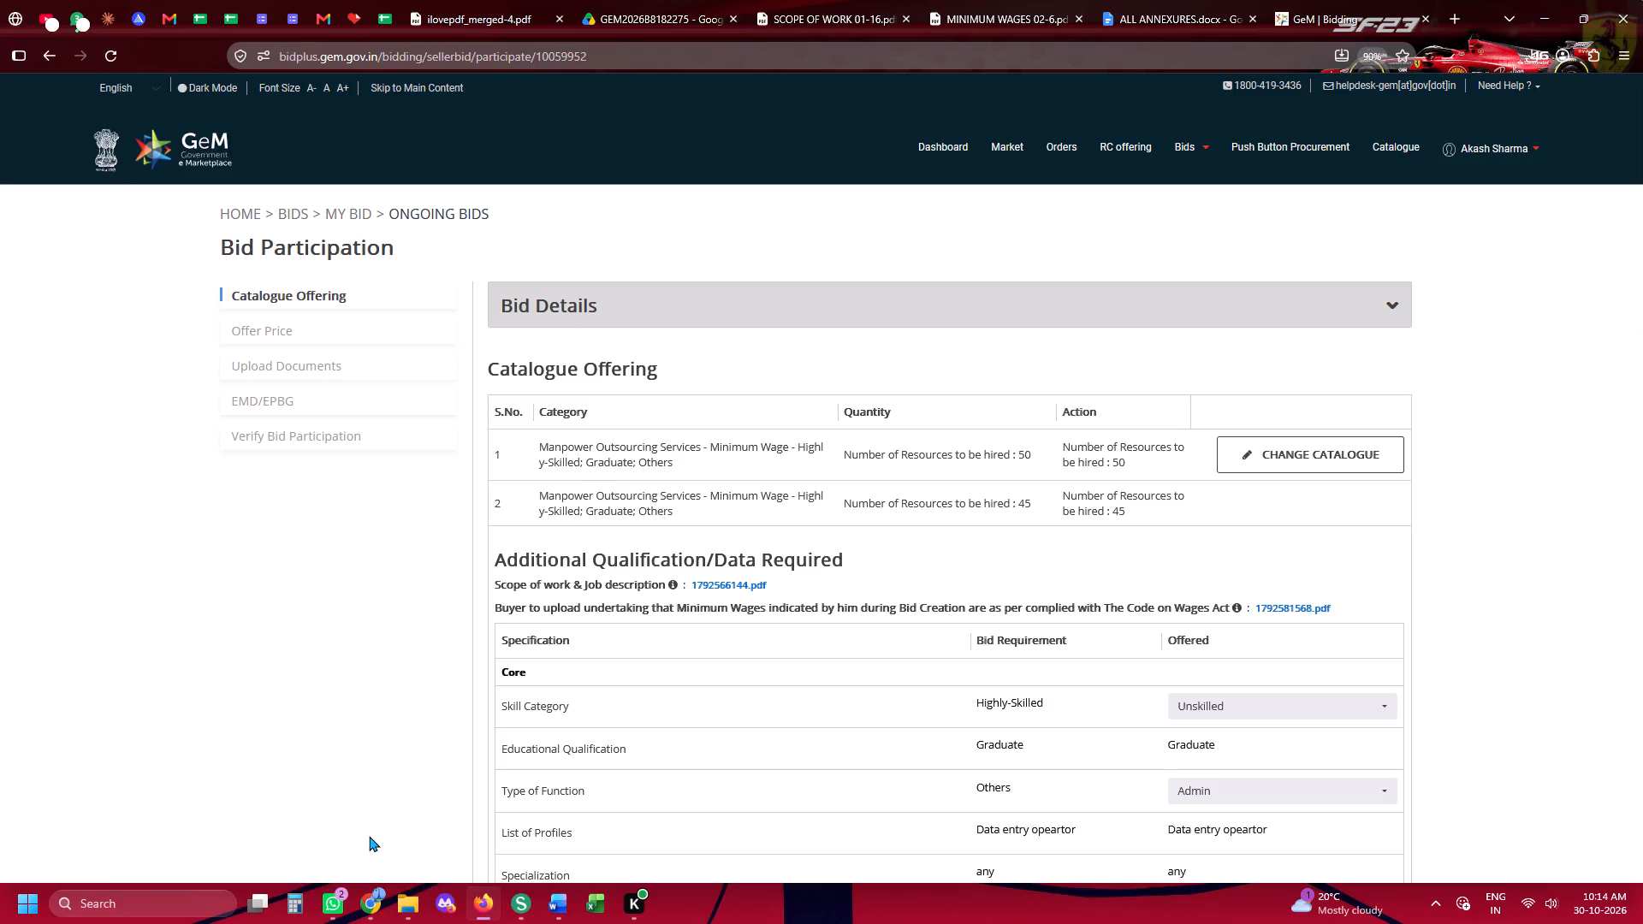
pyautogui.scroll(-3, 777, 643)
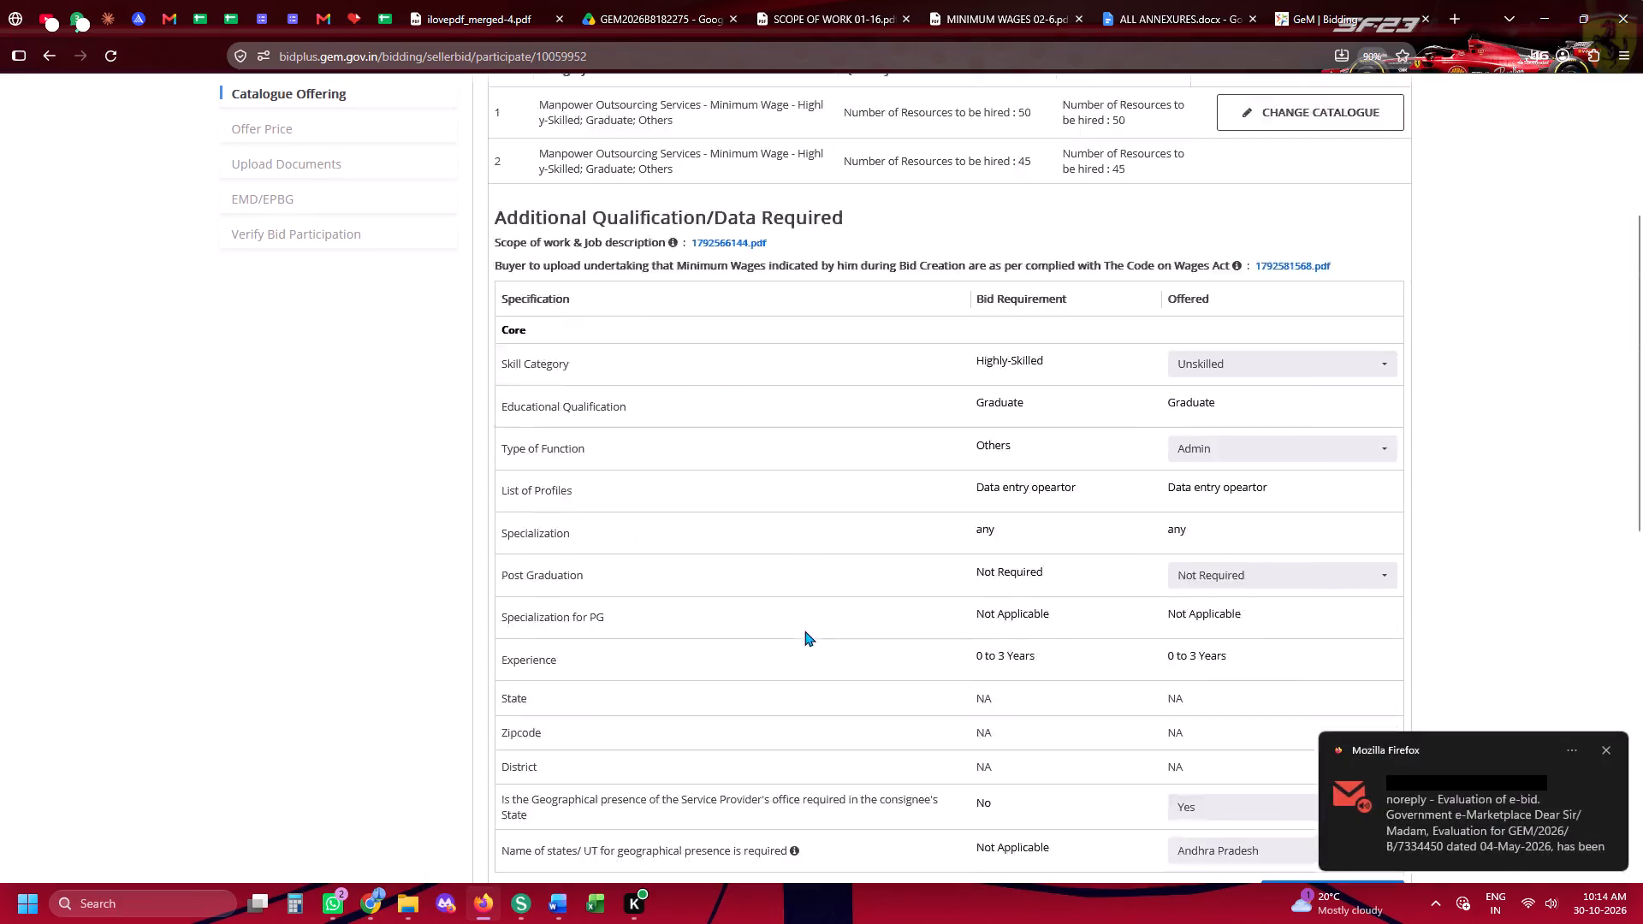
pyautogui.scroll(-2, 1158, 401)
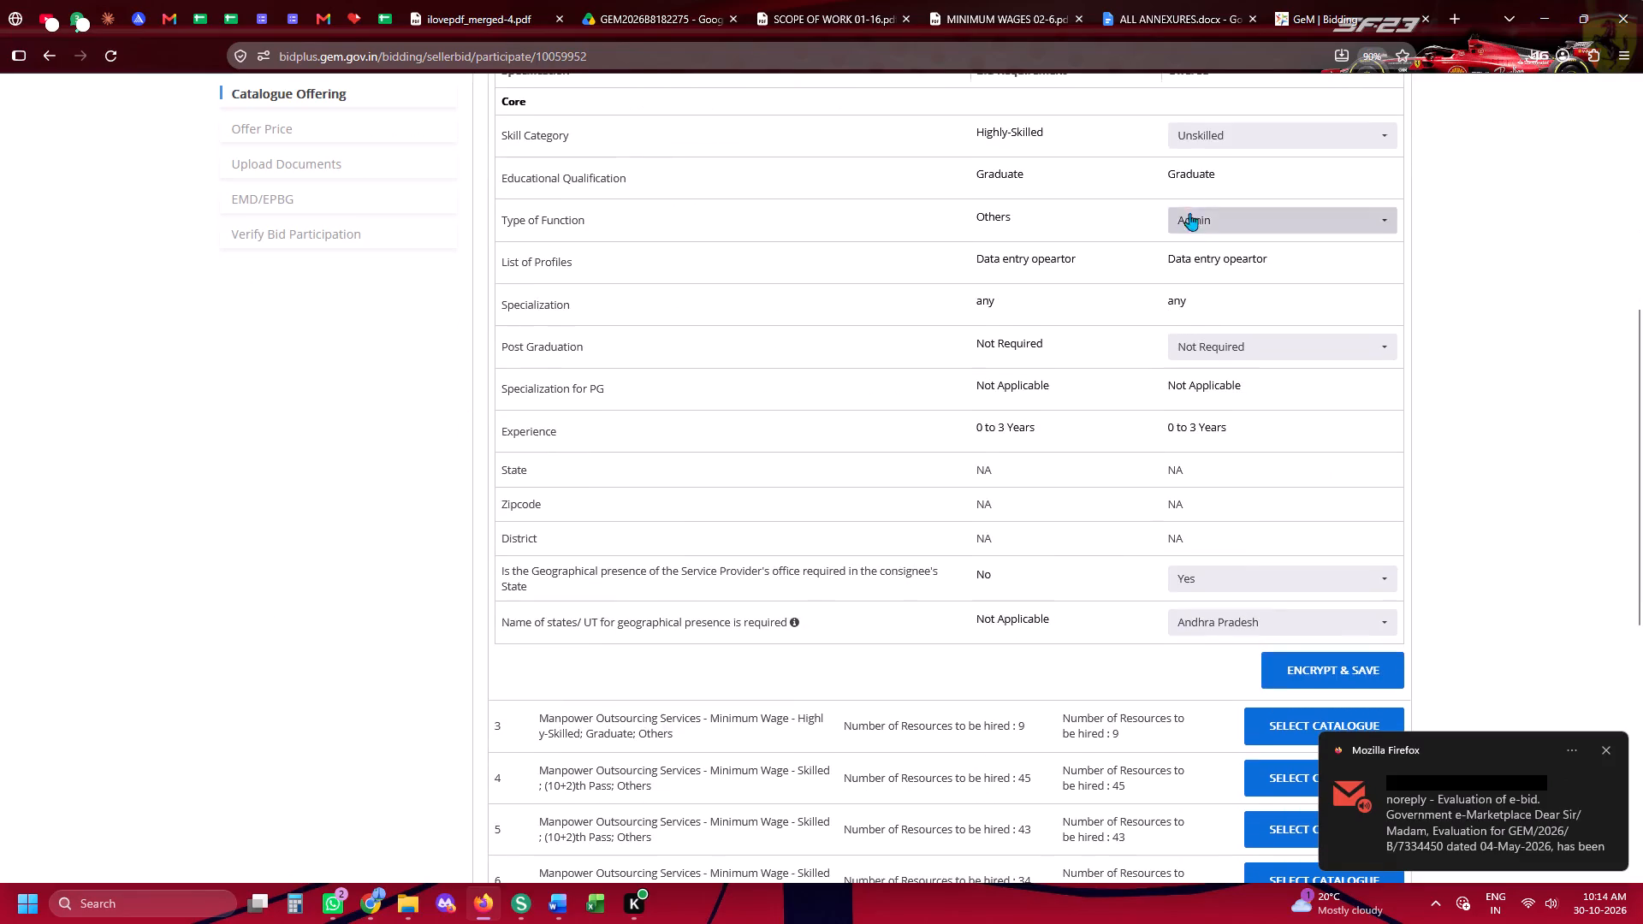
pyautogui.click(1195, 145)
pyautogui.click(1213, 255)
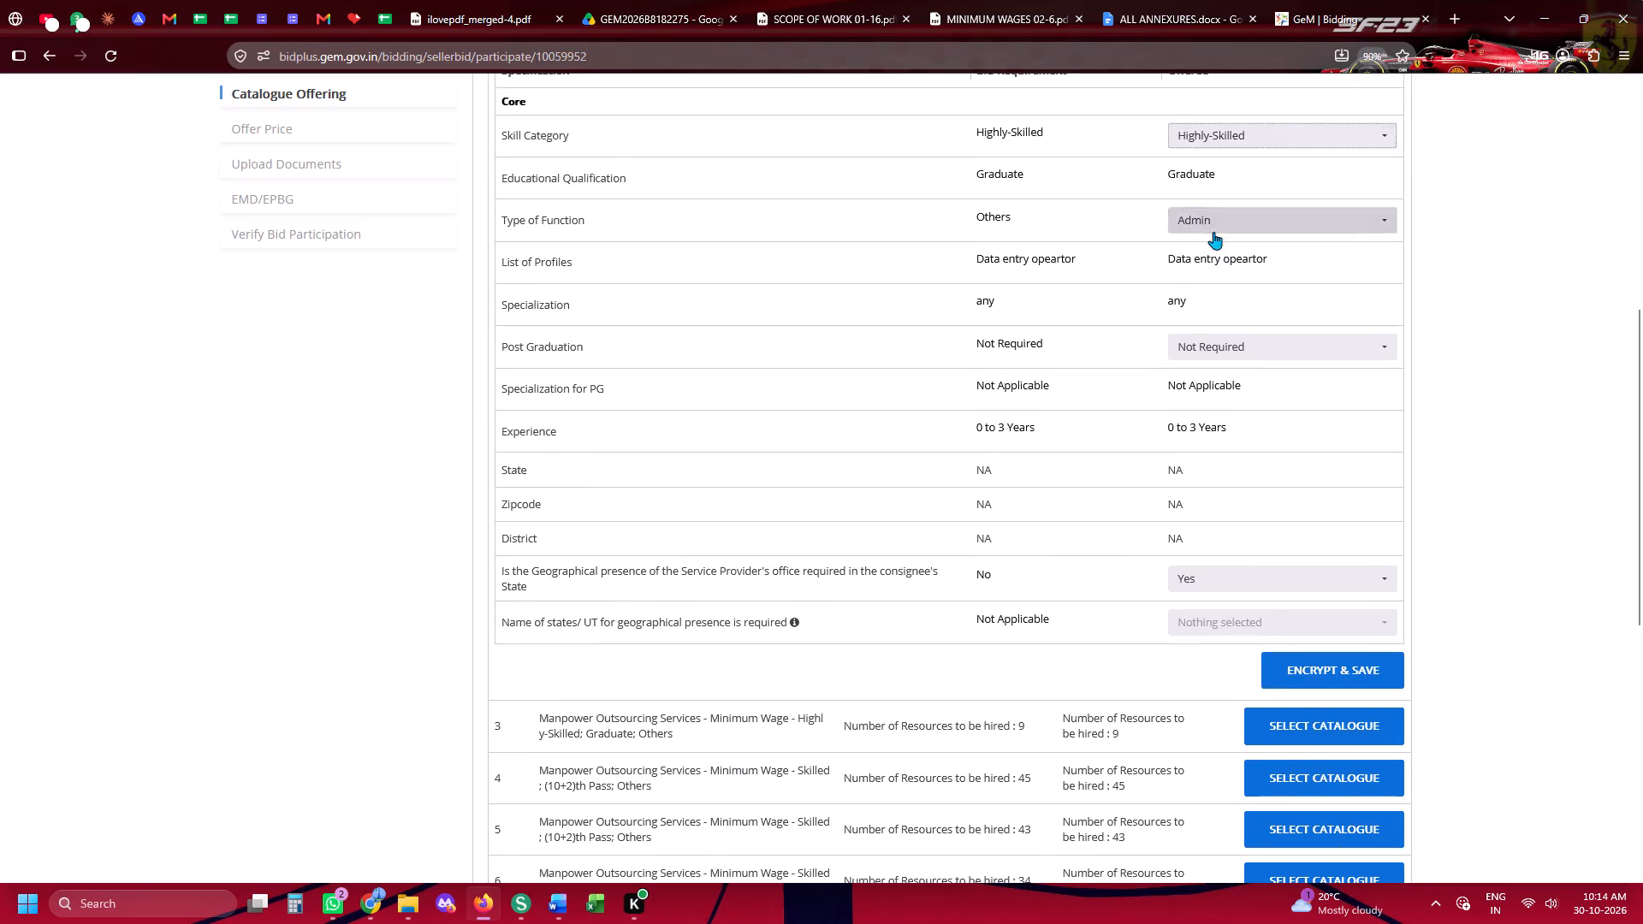
pyautogui.click(1213, 232)
pyautogui.press('h')
pyautogui.press('h')
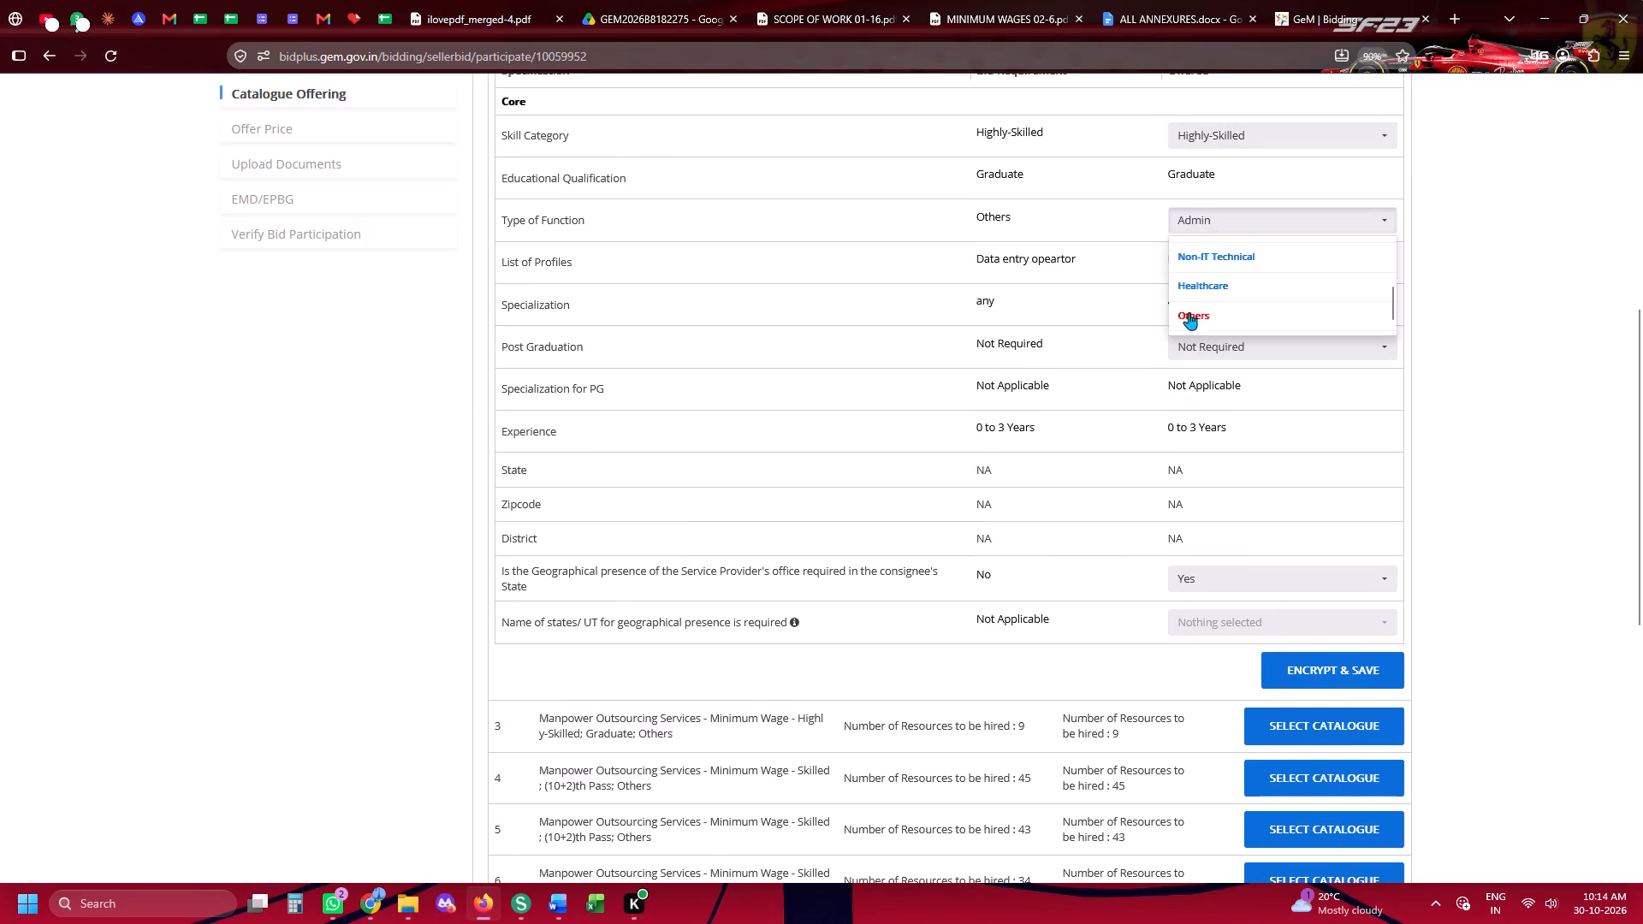
pyautogui.click(1189, 309)
pyautogui.click(832, 370)
# Set item 2's offered geographical presence to No and its states/UT to Not Applicable, and encrypt and save the offering.
pyautogui.scroll(-3, 1200, 359)
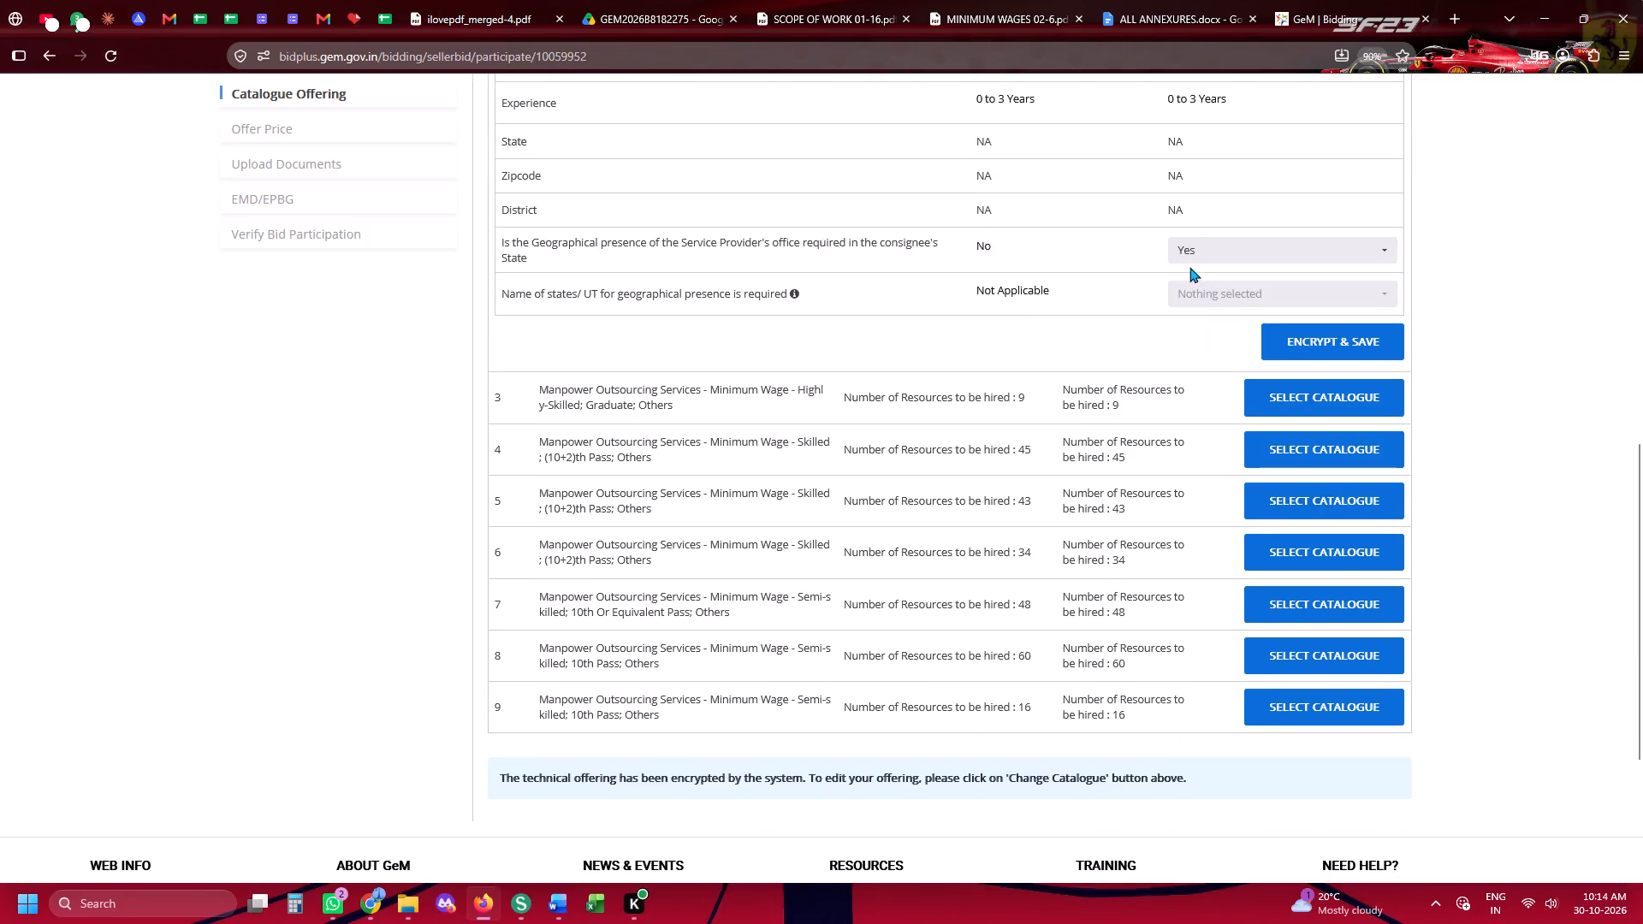
pyautogui.click(1189, 262)
pyautogui.click(1207, 301)
pyautogui.click(1202, 292)
pyautogui.press('n')
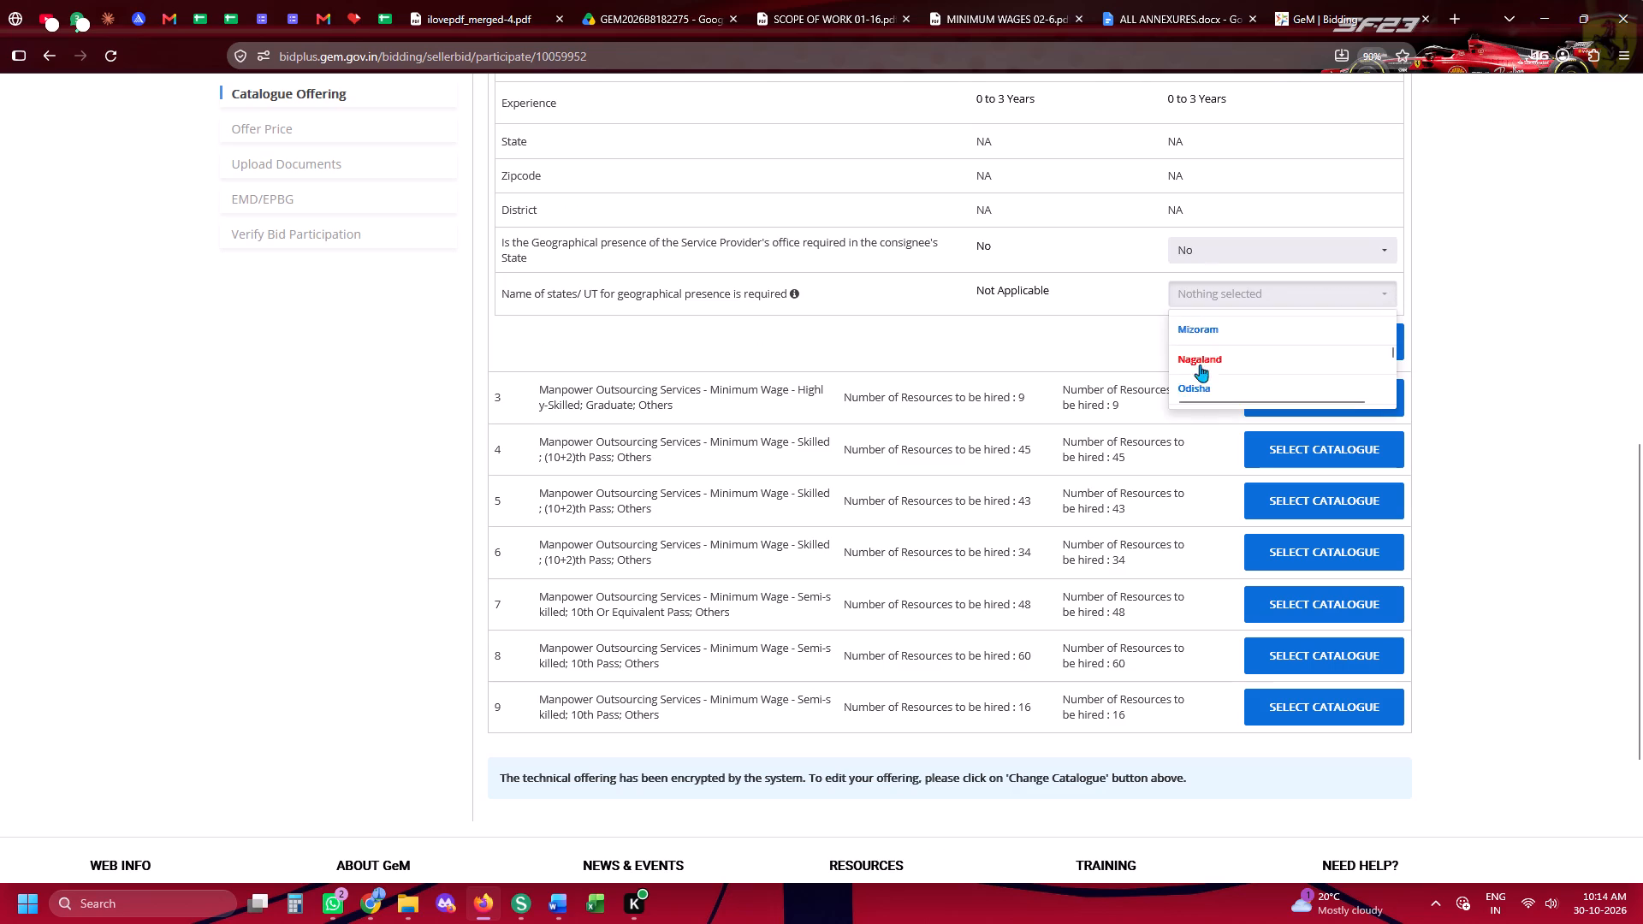
pyautogui.press('n')
pyautogui.click(1196, 383)
pyautogui.click(1017, 384)
pyautogui.click(1278, 344)
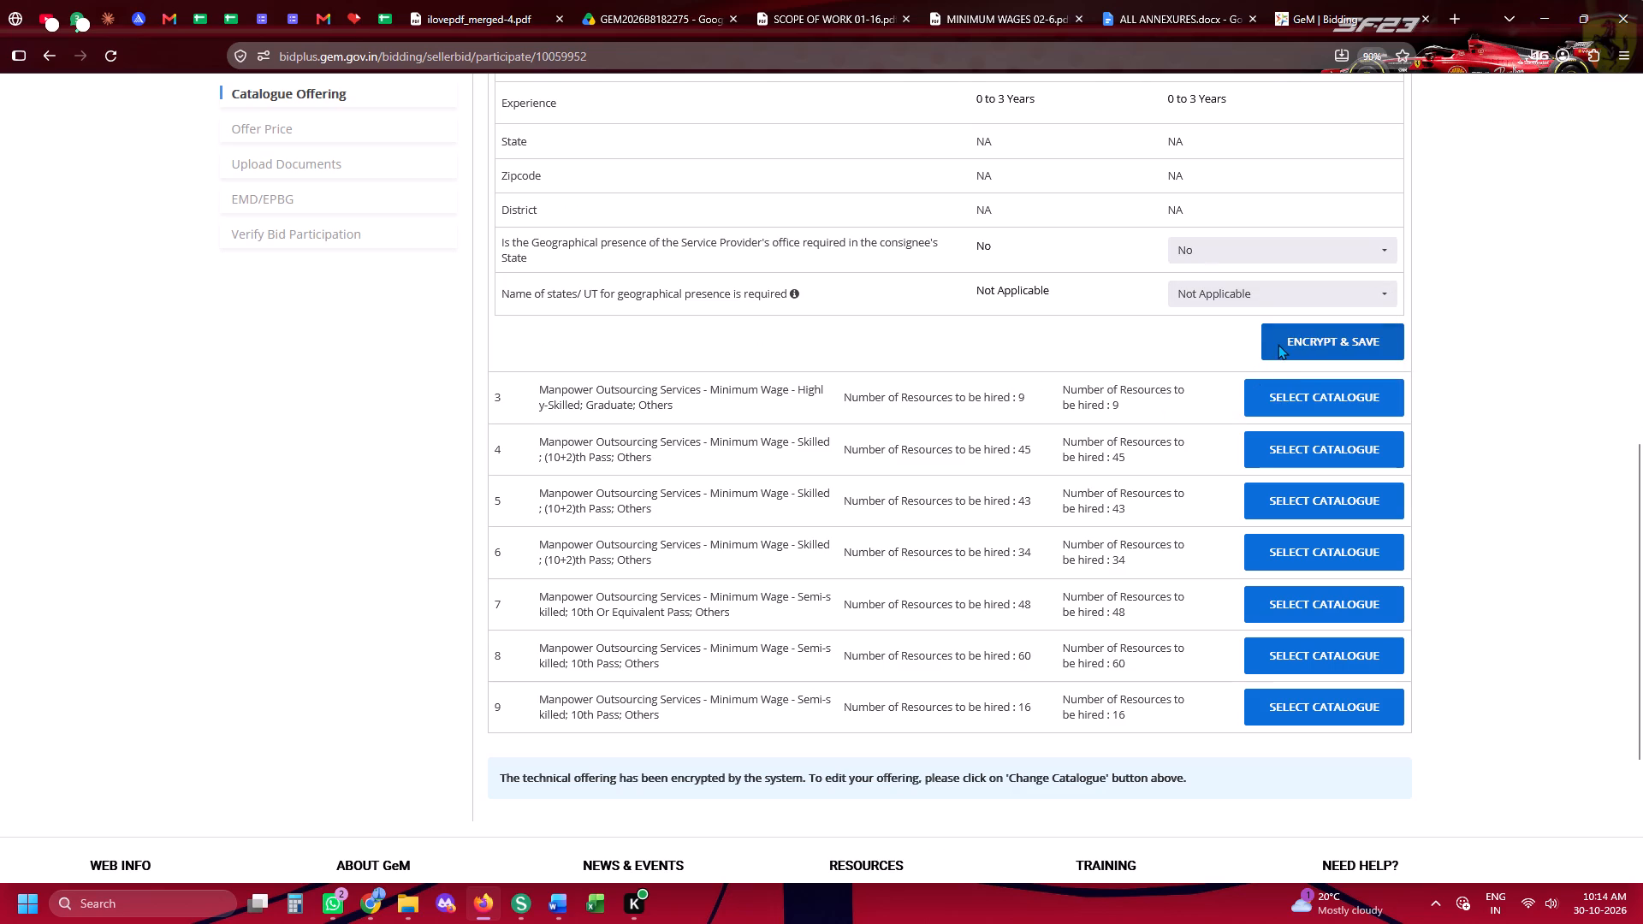
# Open item 3's catalogue (9 highly-skilled graduates) and set the offered Type of Function to Others and Skill Category to Highly-Skilled.
pyautogui.scroll(-10, 1278, 344)
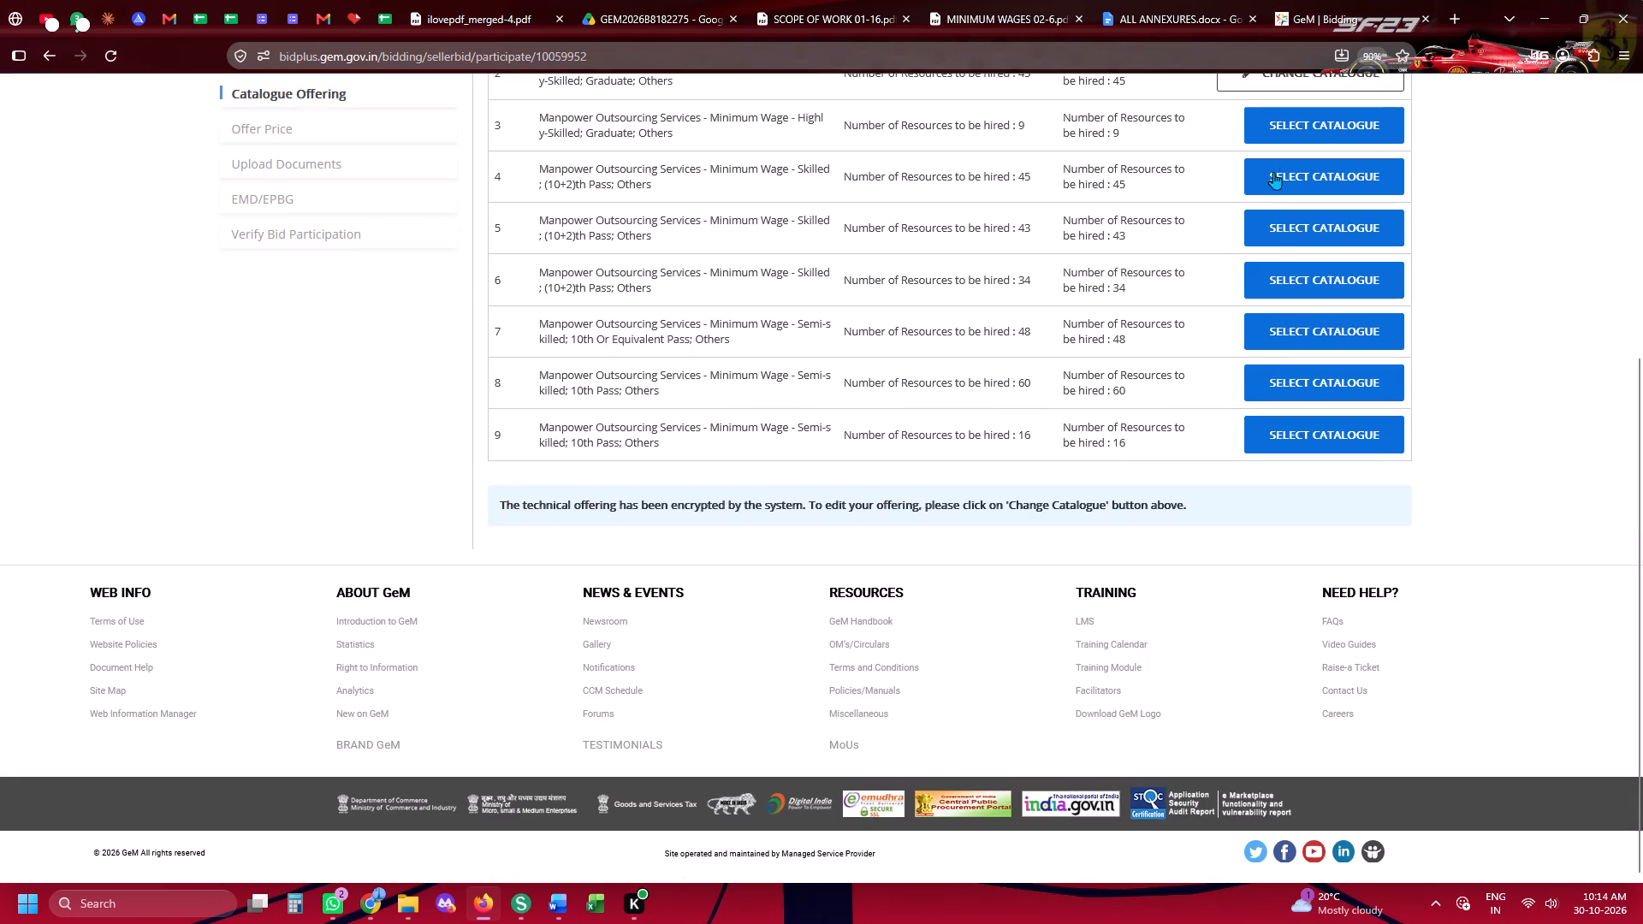
pyautogui.click(1283, 129)
pyautogui.scroll(-5, 1283, 129)
pyautogui.scroll(2, 1251, 261)
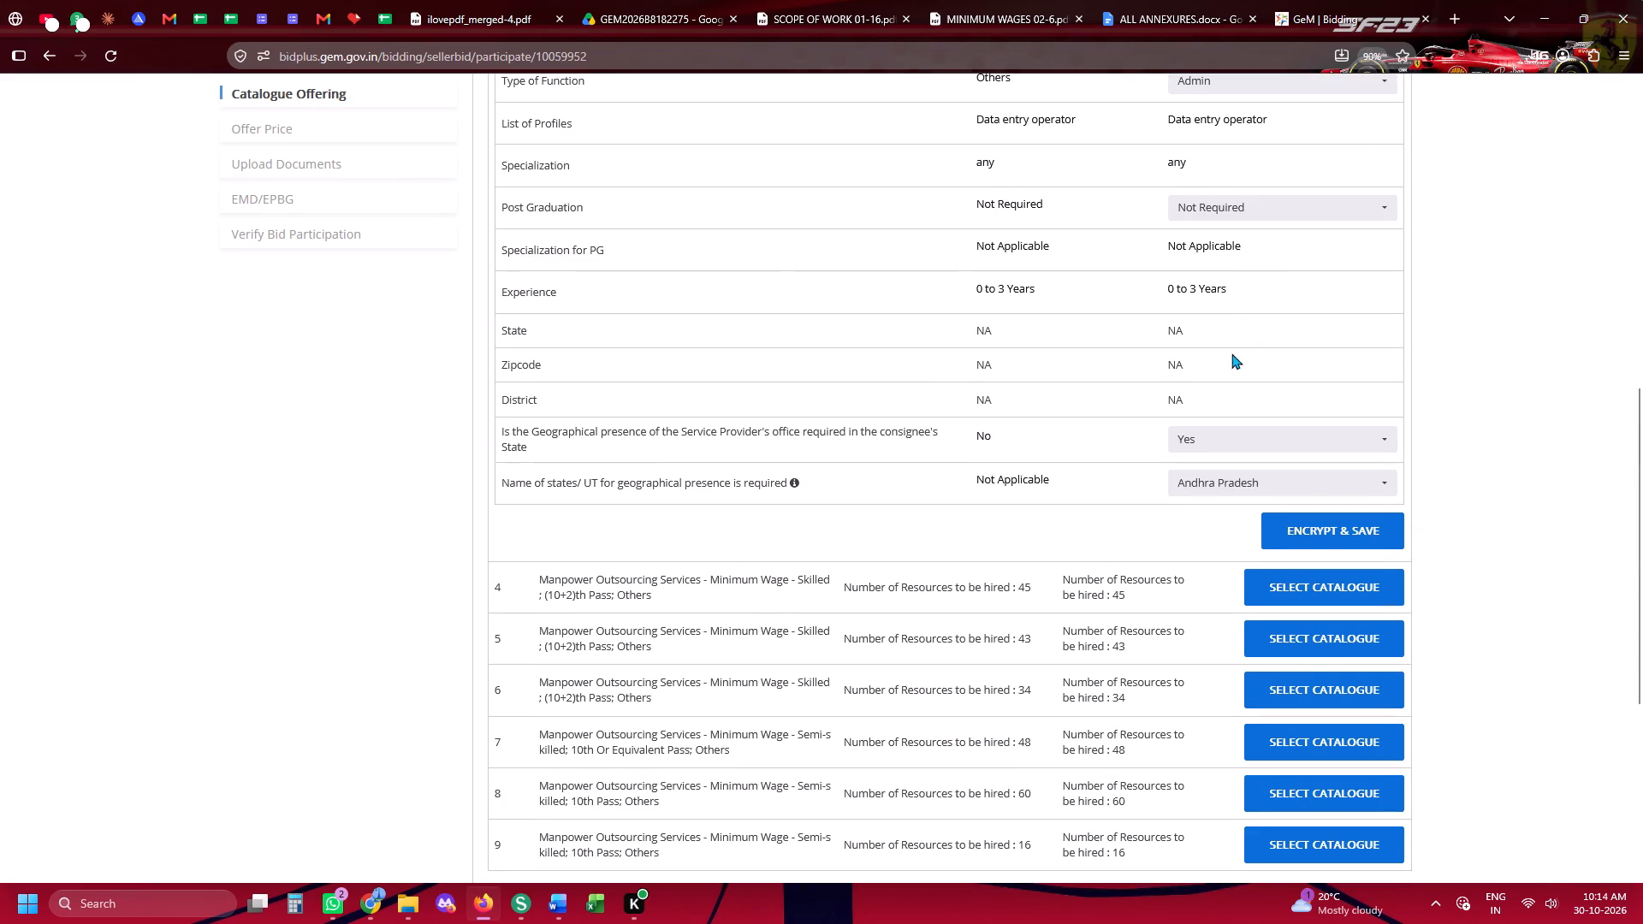
pyautogui.scroll(1, 1177, 255)
pyautogui.click(1177, 213)
pyautogui.click(1188, 193)
pyautogui.scroll(-4, 1195, 279)
pyautogui.click(1186, 281)
pyautogui.click(1212, 104)
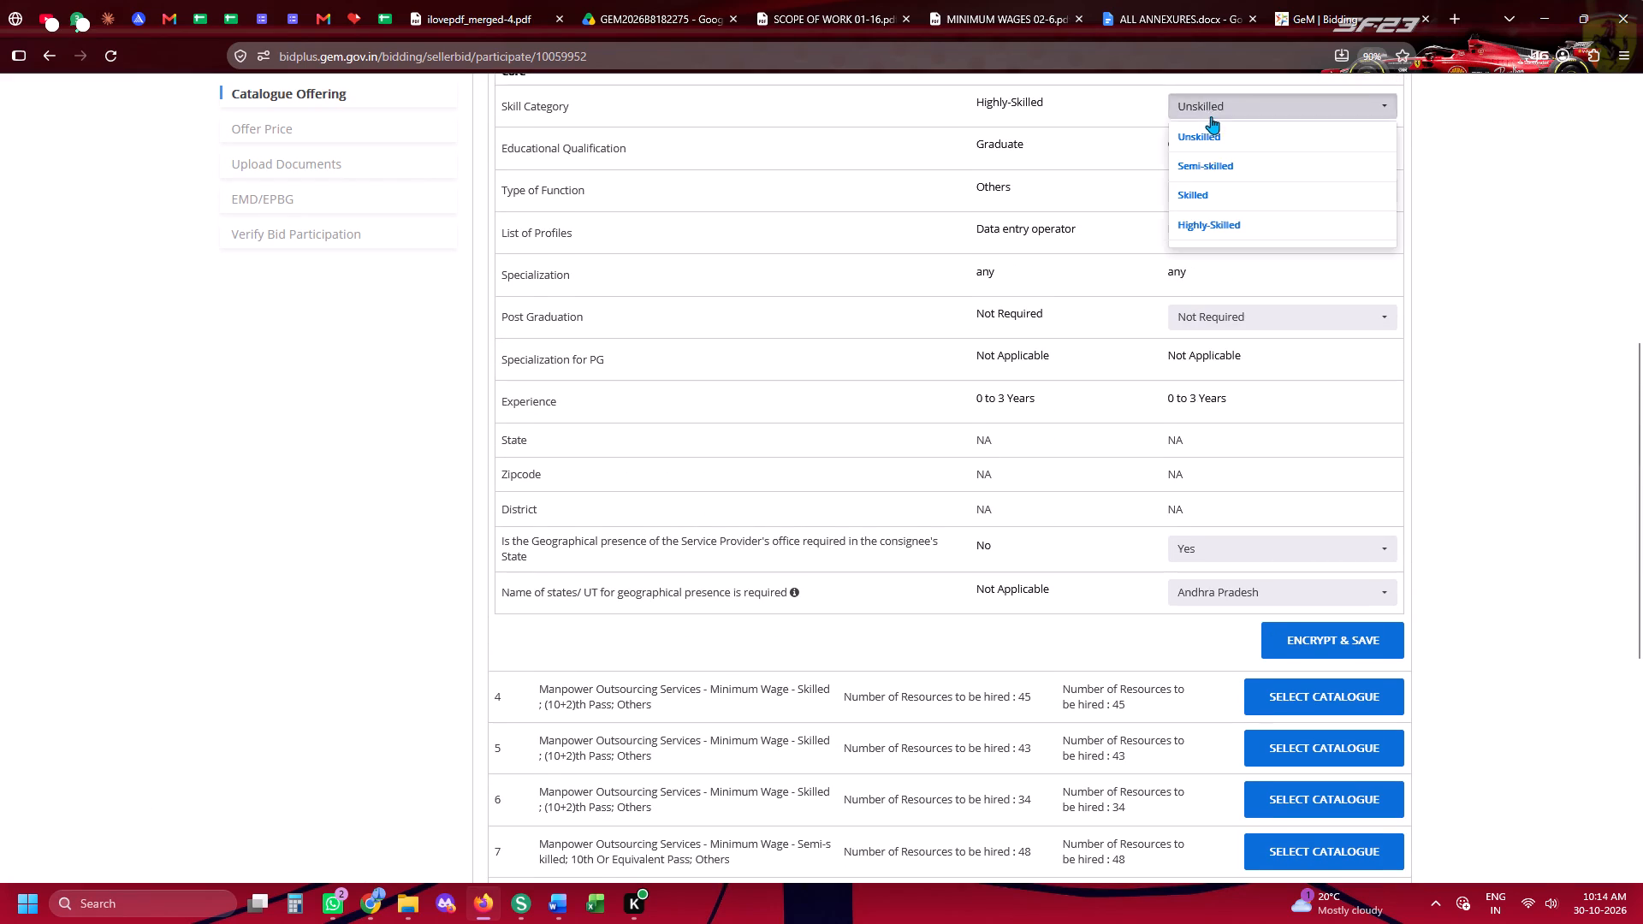
pyautogui.click(1209, 223)
# Set item 3's offered geographical presence to No and its states/UT to Not Applicable, and encrypt and save the offering.
pyautogui.scroll(-3, 1209, 223)
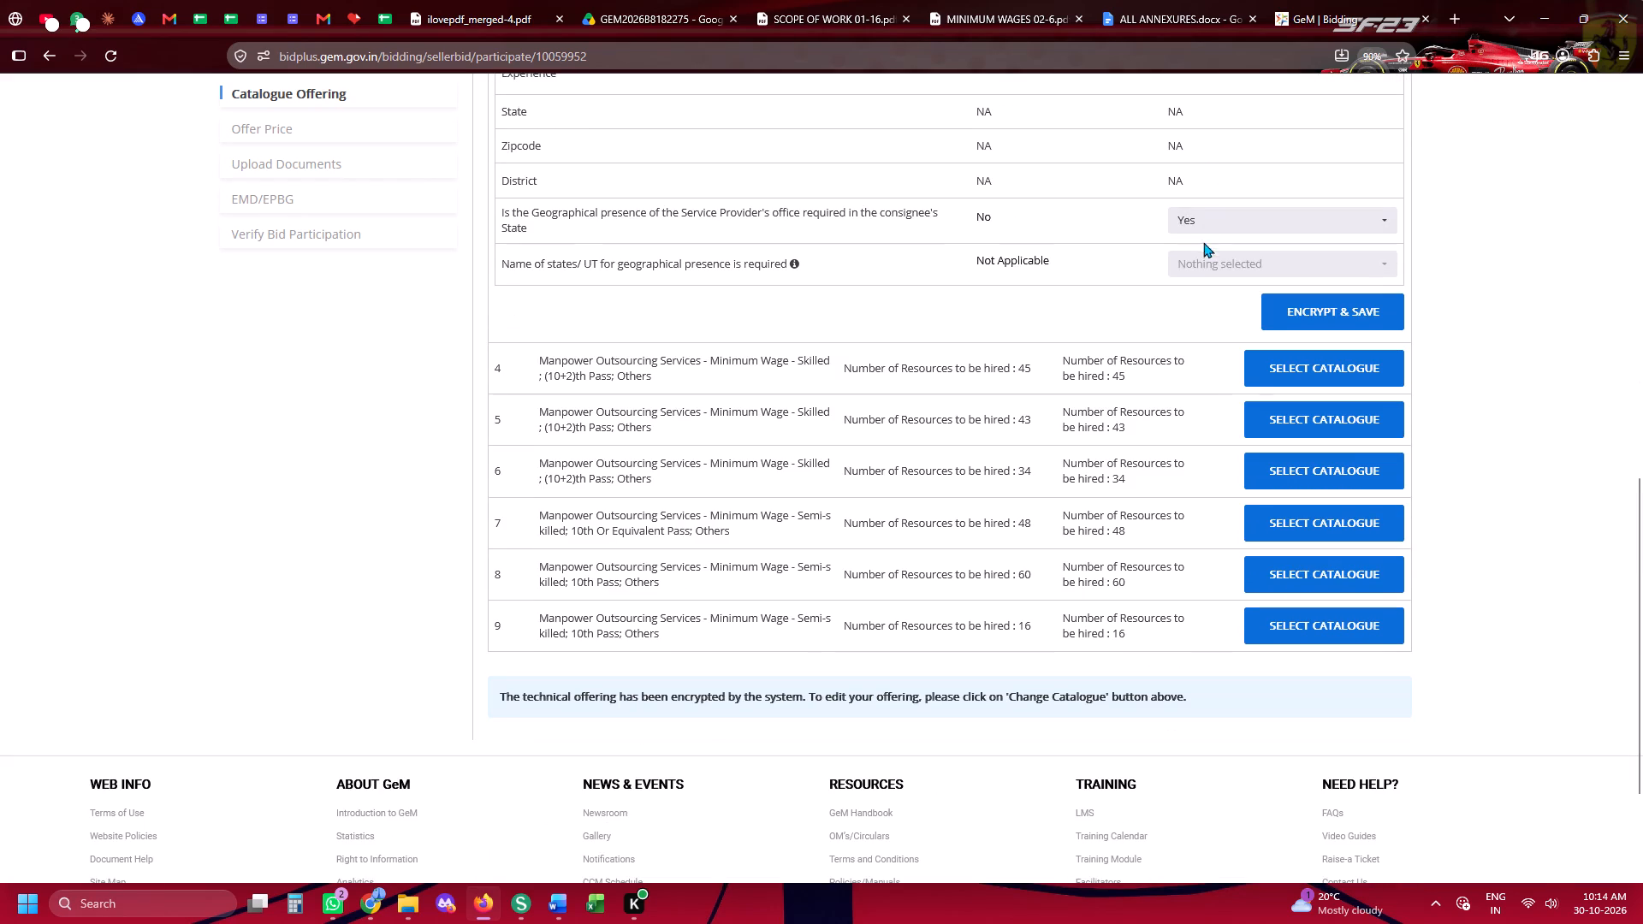
pyautogui.click(1200, 264)
pyautogui.click(1204, 218)
pyautogui.click(1183, 285)
pyautogui.click(1187, 268)
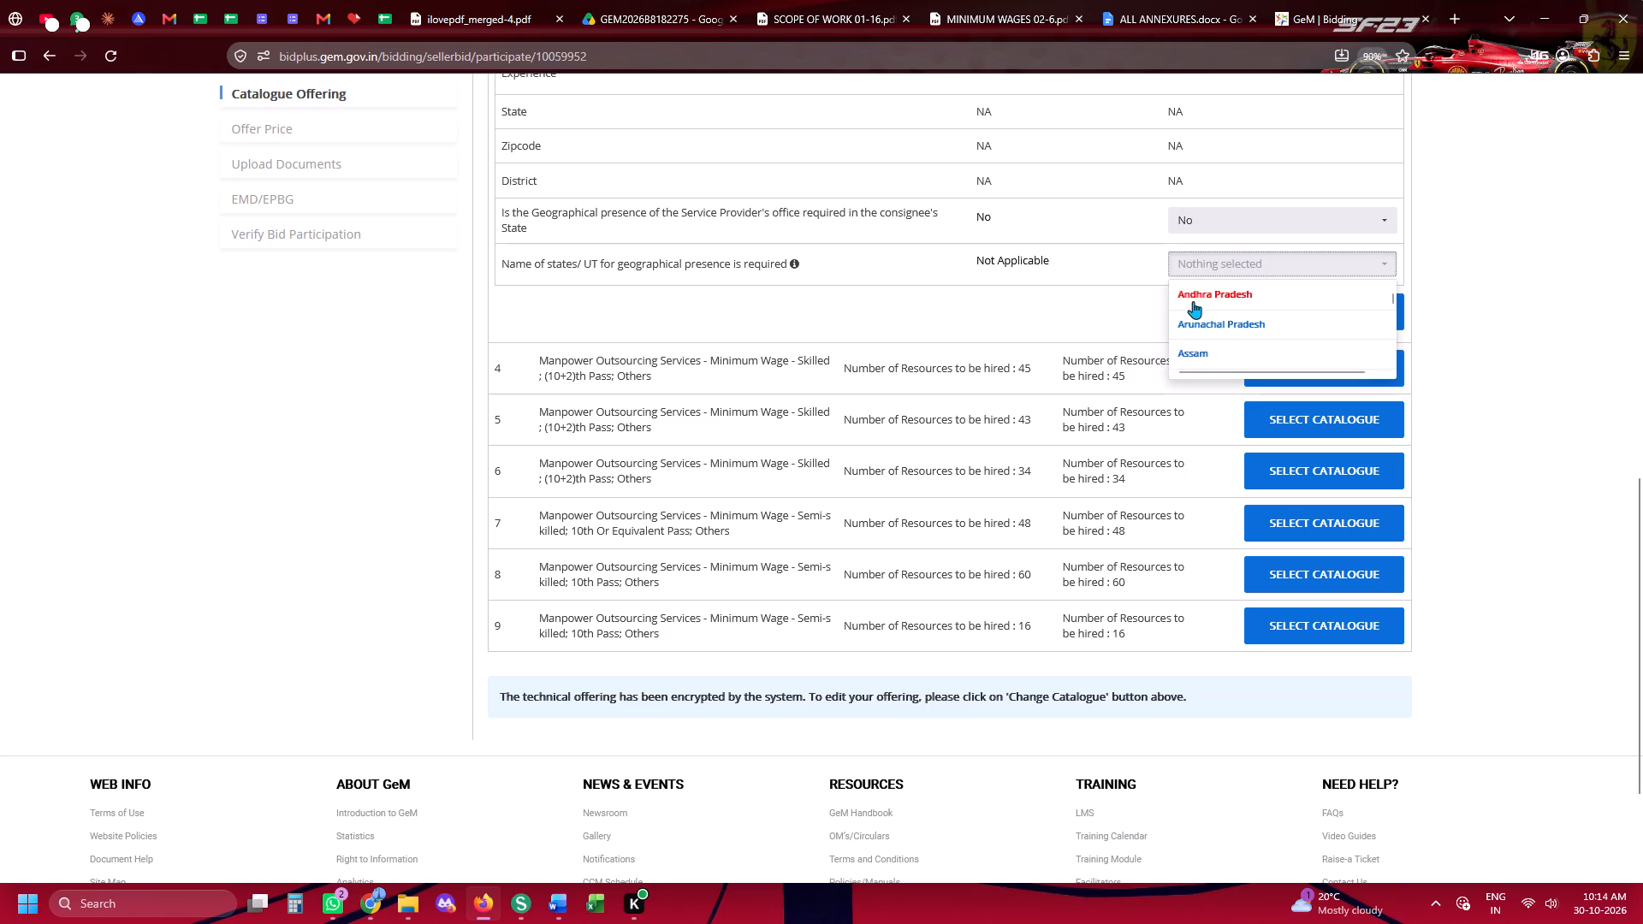
pyautogui.press('n')
pyautogui.press('n')
pyautogui.click(1192, 356)
pyautogui.click(1095, 319)
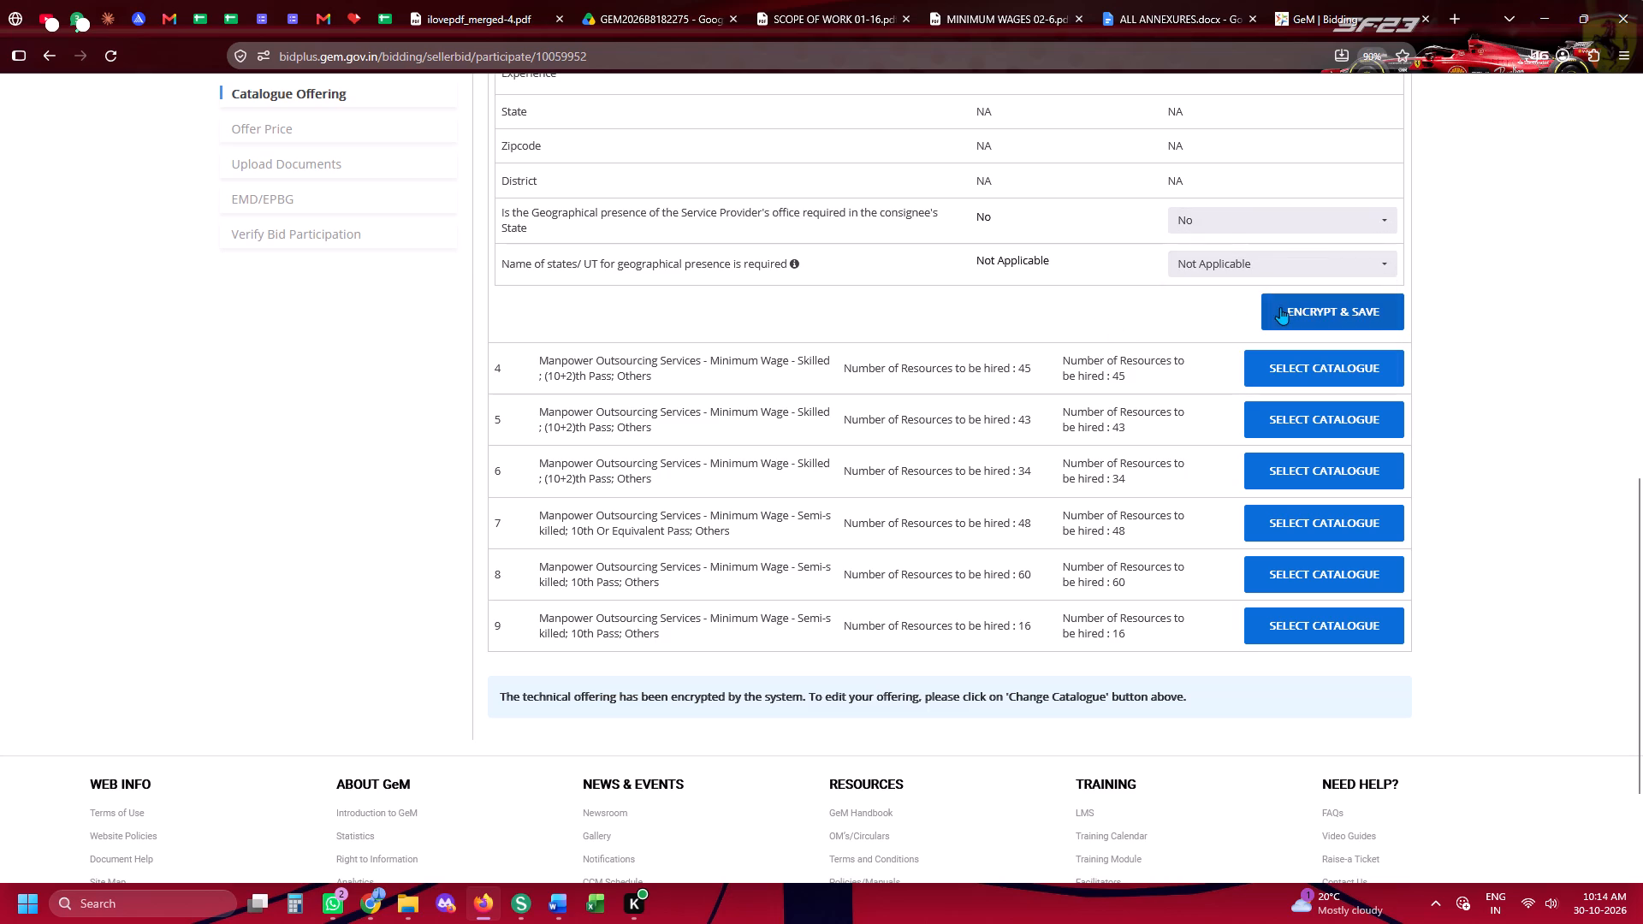
pyautogui.click(1280, 307)
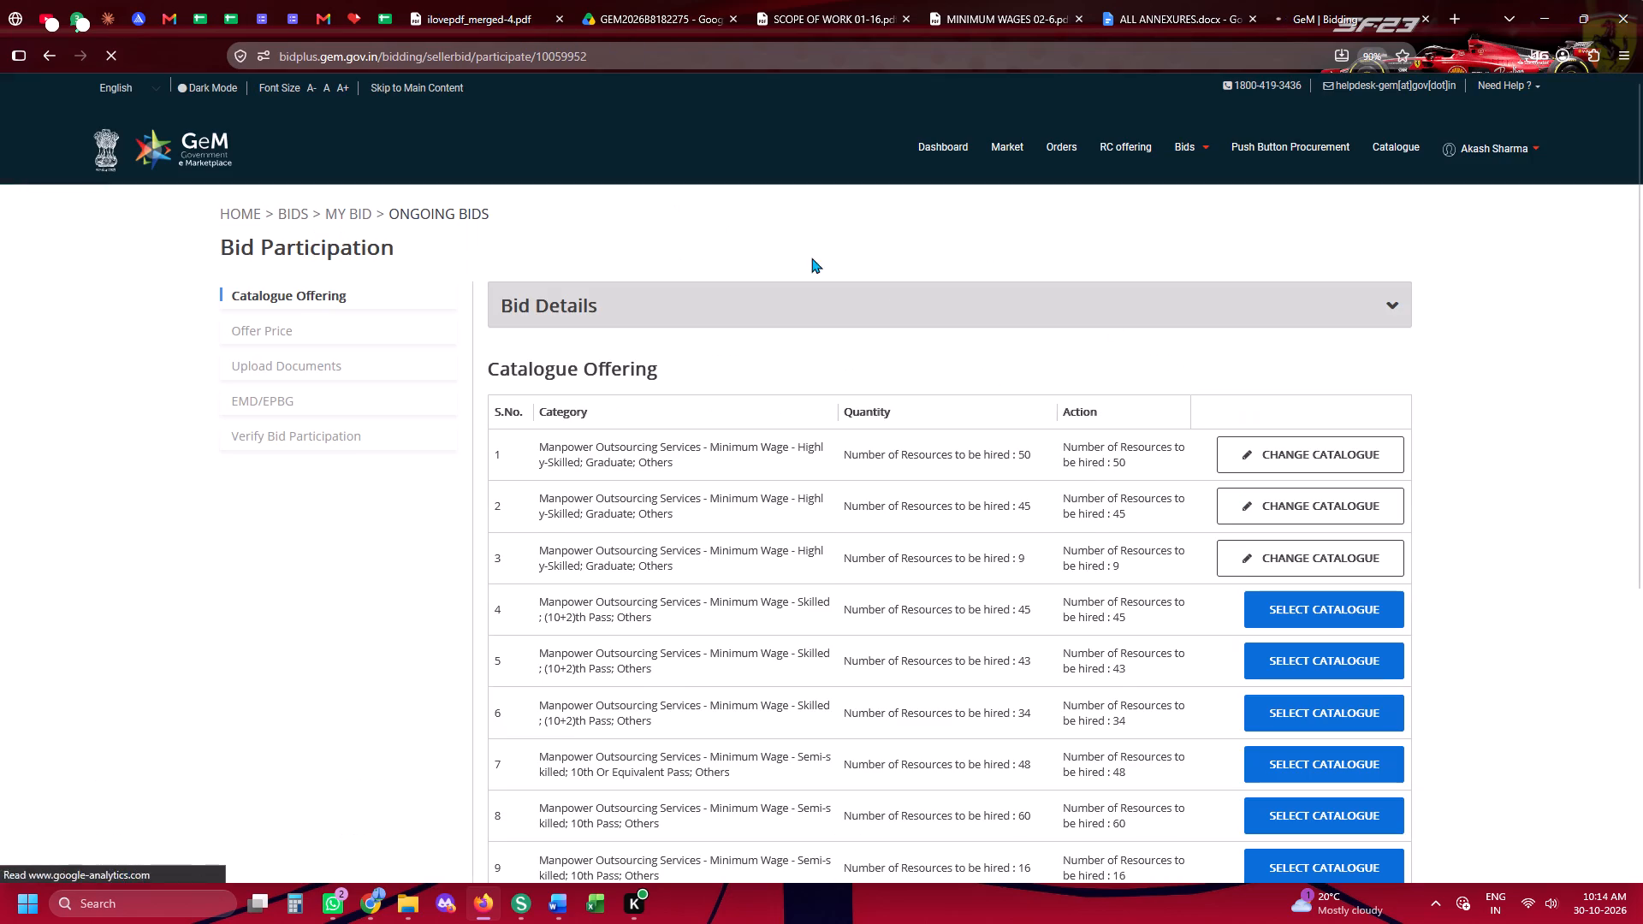
# Open item 4's catalogue (45 skilled 10+2 pass resources) and set the offered Skill Category to Skilled and Type of Function to Others.
pyautogui.click(1278, 610)
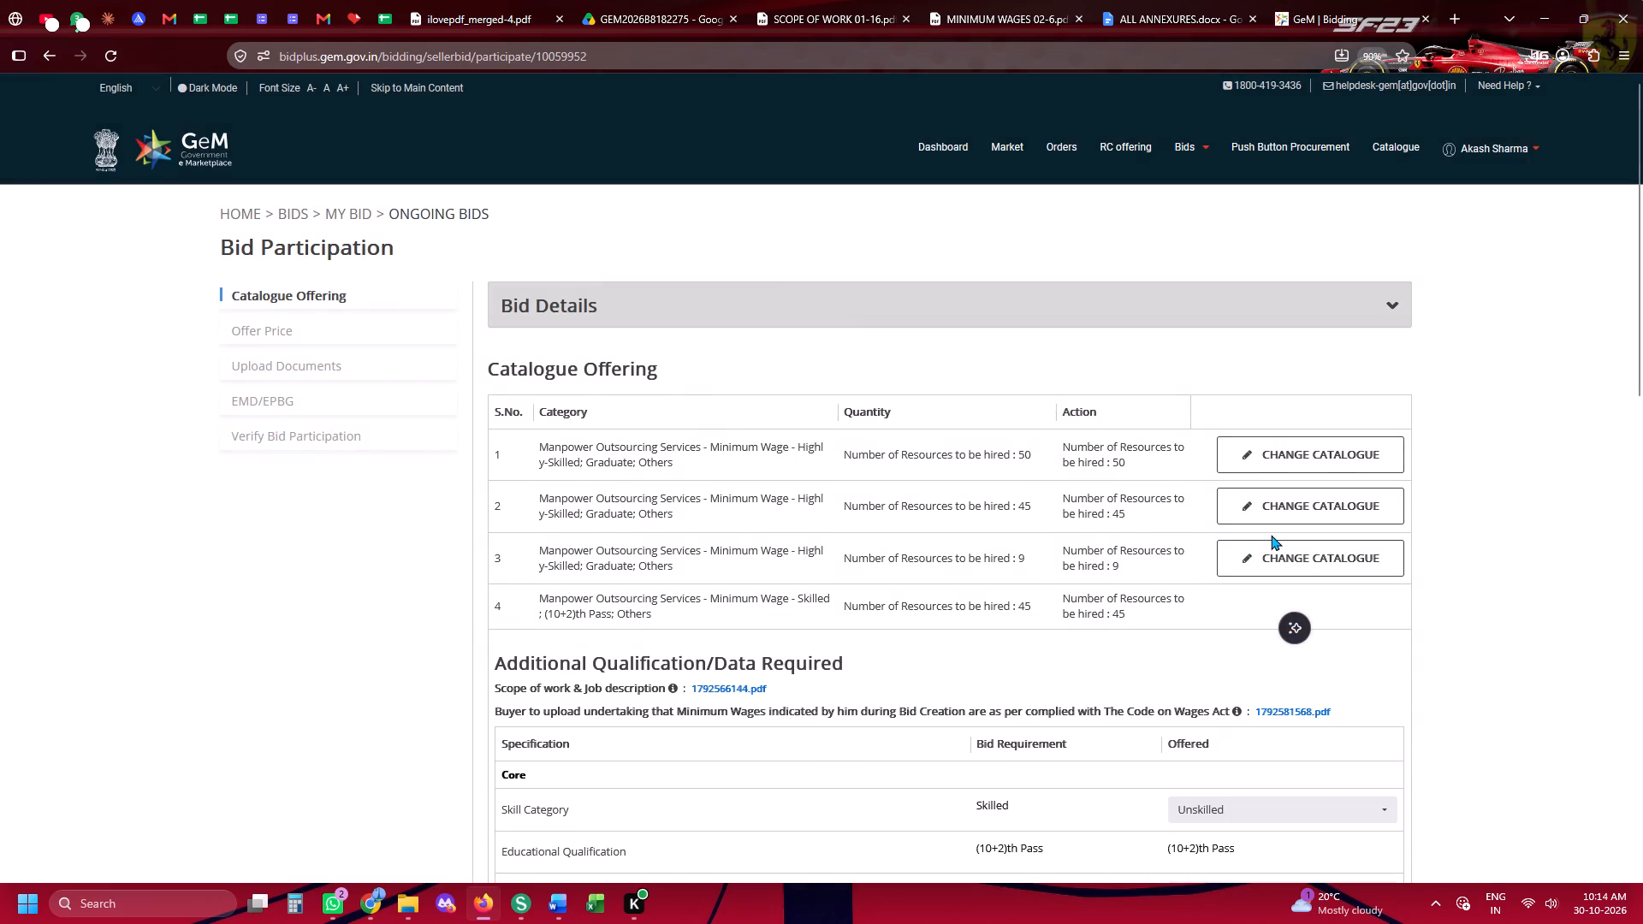
pyautogui.scroll(-3, 1271, 535)
pyautogui.scroll(-1, 1253, 453)
pyautogui.click(1201, 348)
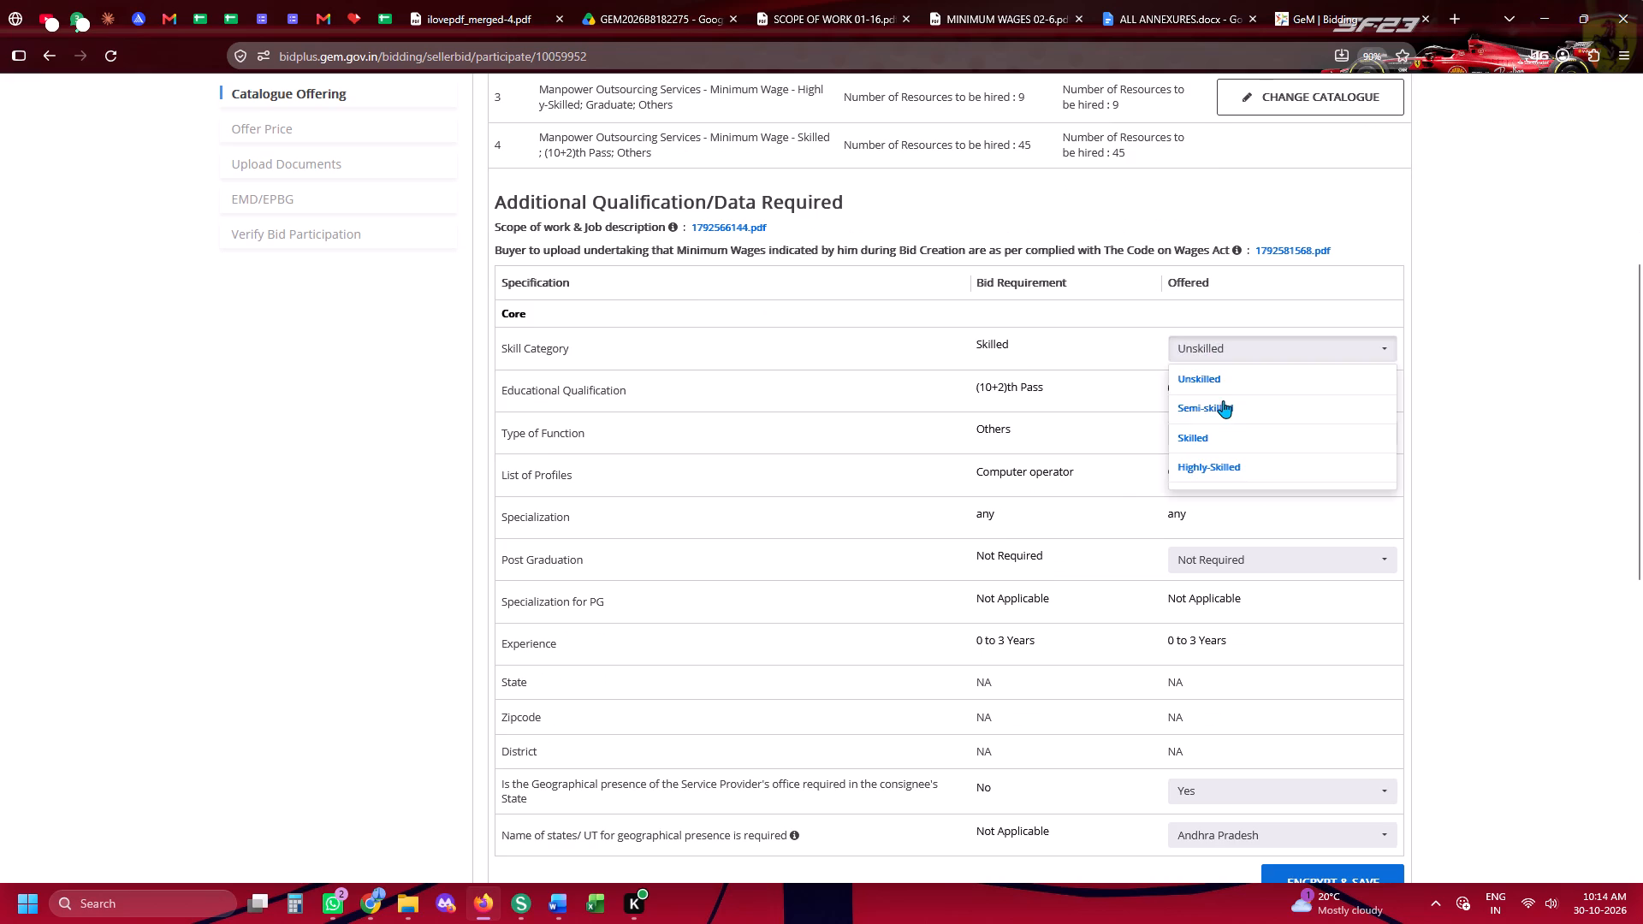
pyautogui.click(1197, 441)
pyautogui.click(1197, 441)
pyautogui.scroll(-2, 1208, 474)
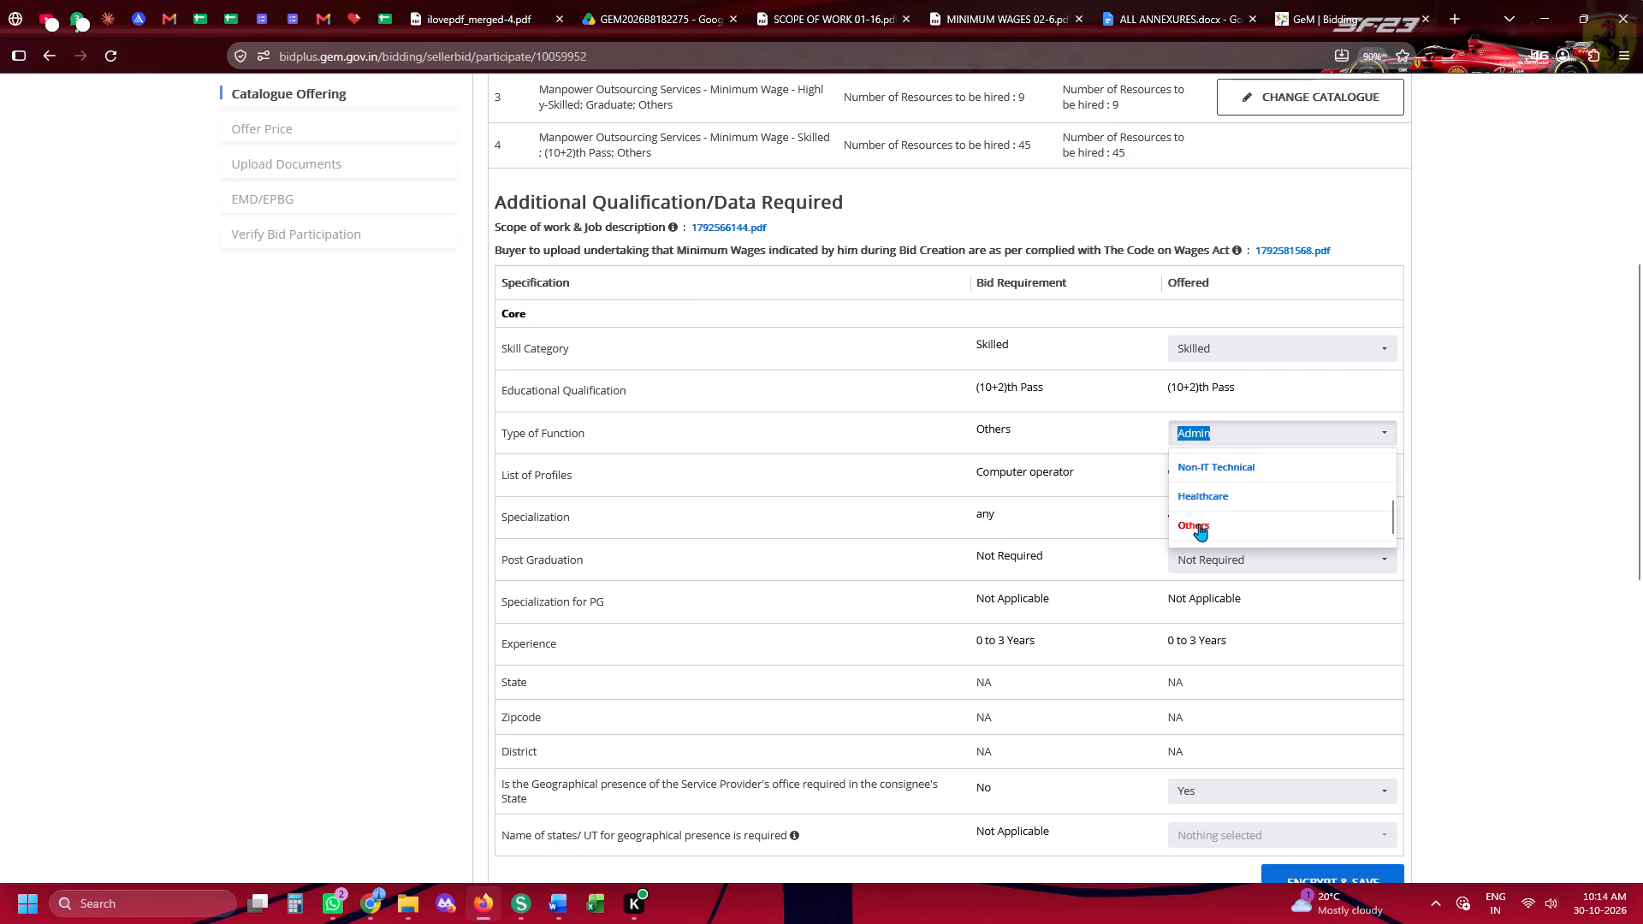
pyautogui.click(1199, 524)
# Set item 4's offered geographical presence to No and its states/UT to Not Applicable, and encrypt and save the offering.
pyautogui.scroll(-6, 1199, 524)
pyautogui.scroll(1, 1213, 469)
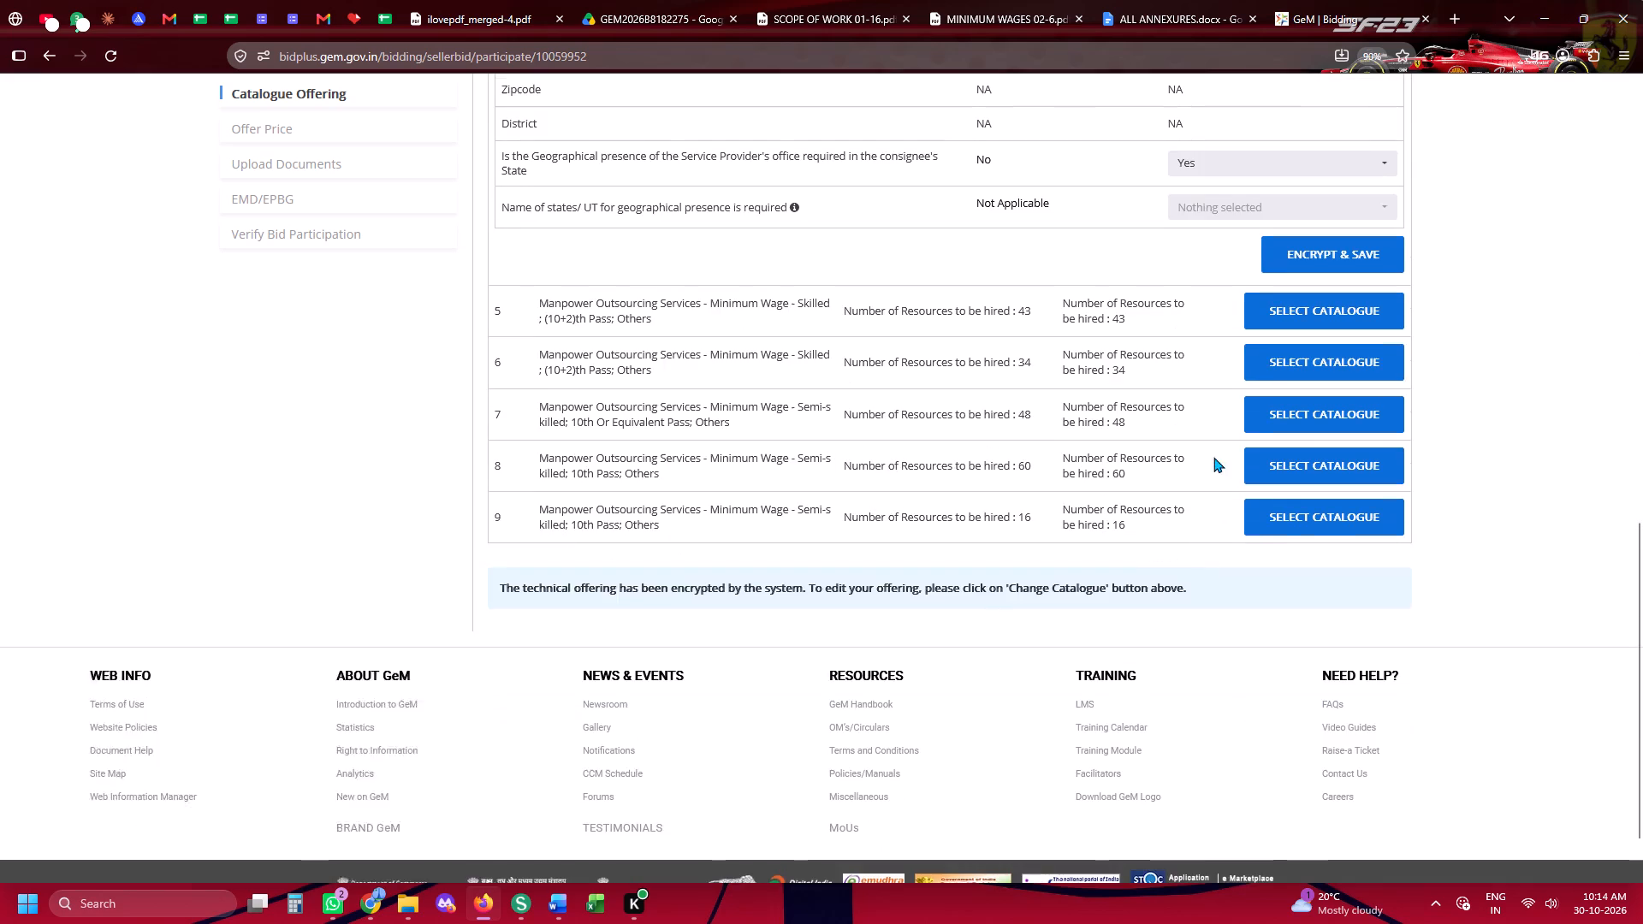
pyautogui.click(1185, 247)
pyautogui.doubleClick(1201, 302)
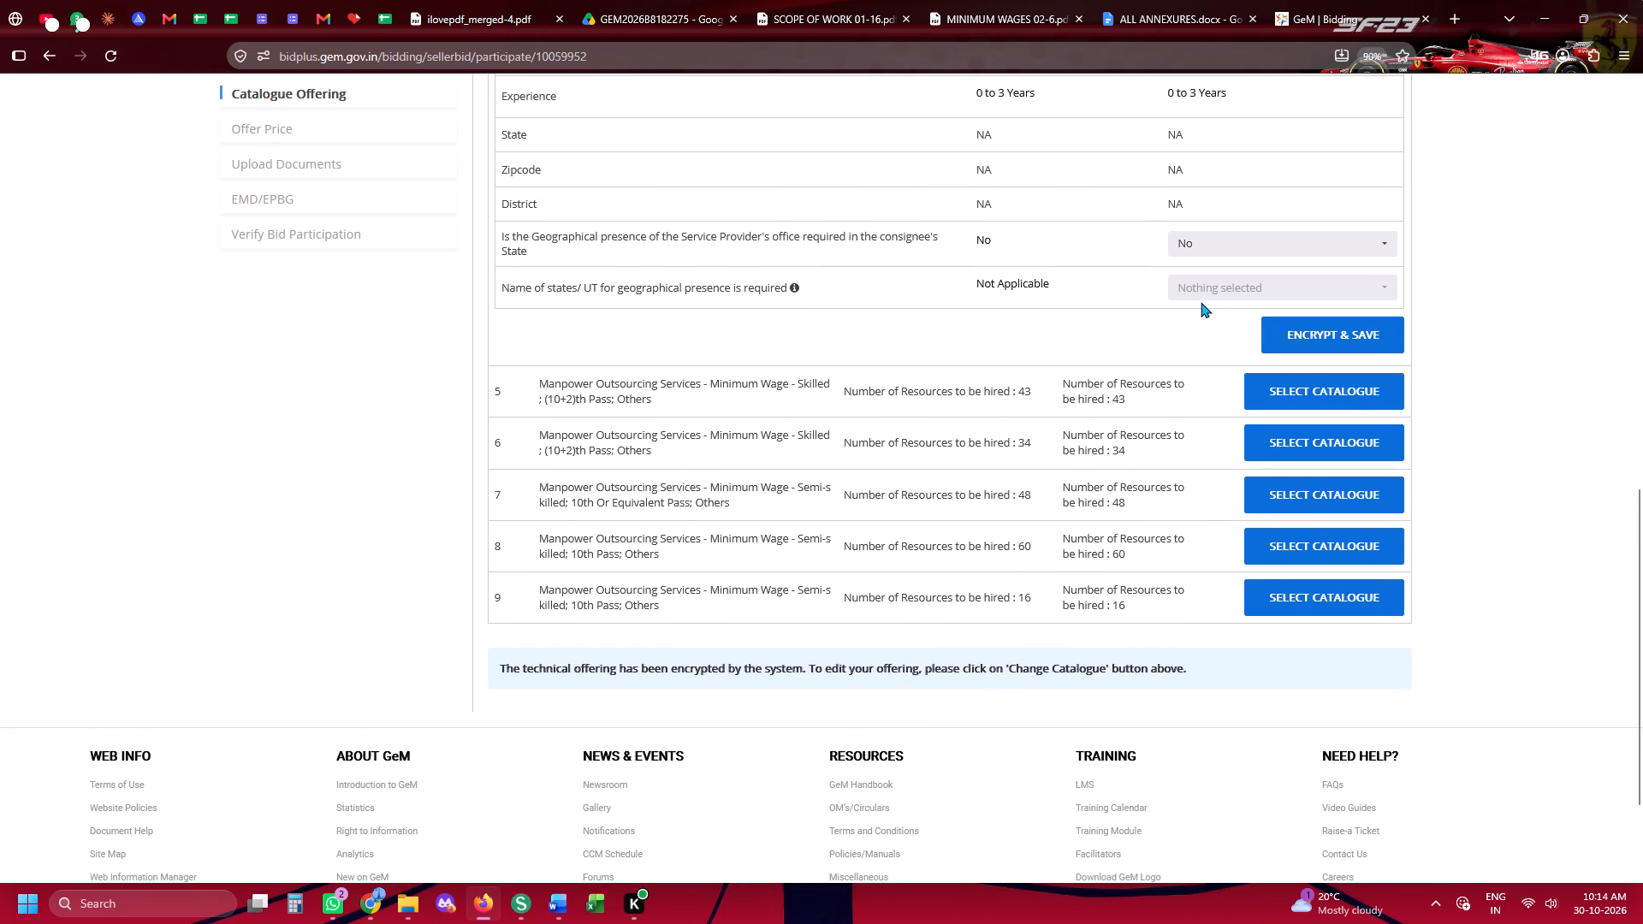
pyautogui.click(1200, 287)
pyautogui.press('n')
pyautogui.press('n')
pyautogui.click(1182, 371)
pyautogui.click(1148, 352)
pyautogui.click(1315, 325)
# In the private browser window, search for "CHECK GMP", open InvestorGain's Live IPO GMP report and filter it to Mainboard.
pyautogui.click(448, 913)
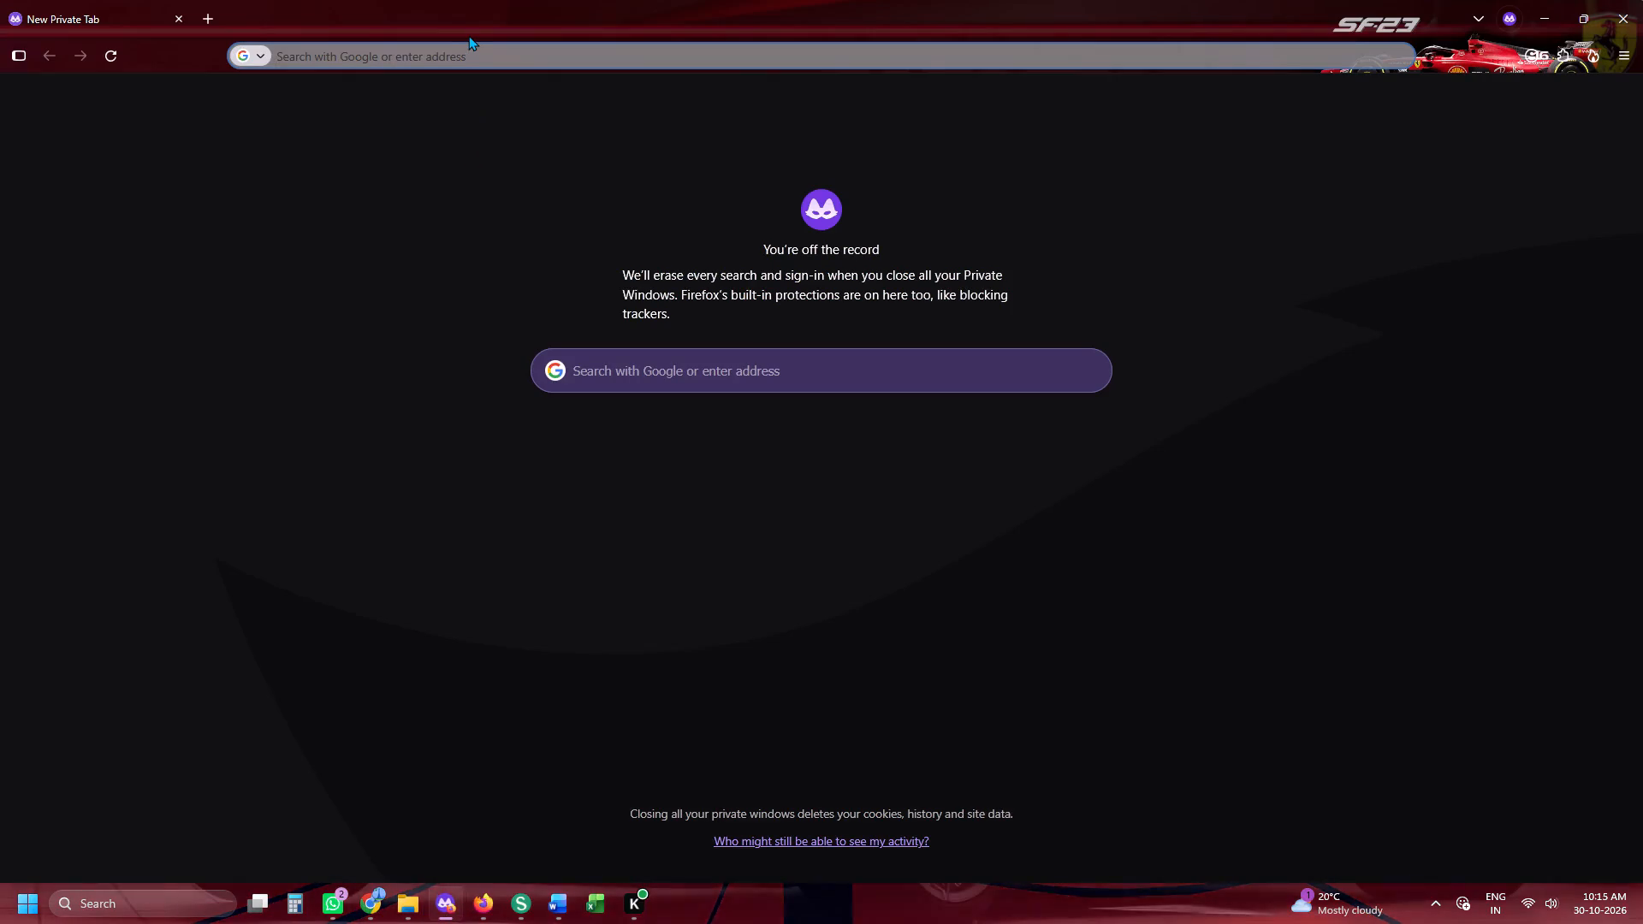
pyautogui.write('CHECK GMP')
pyautogui.press('Return')
pyautogui.click(375, 290)
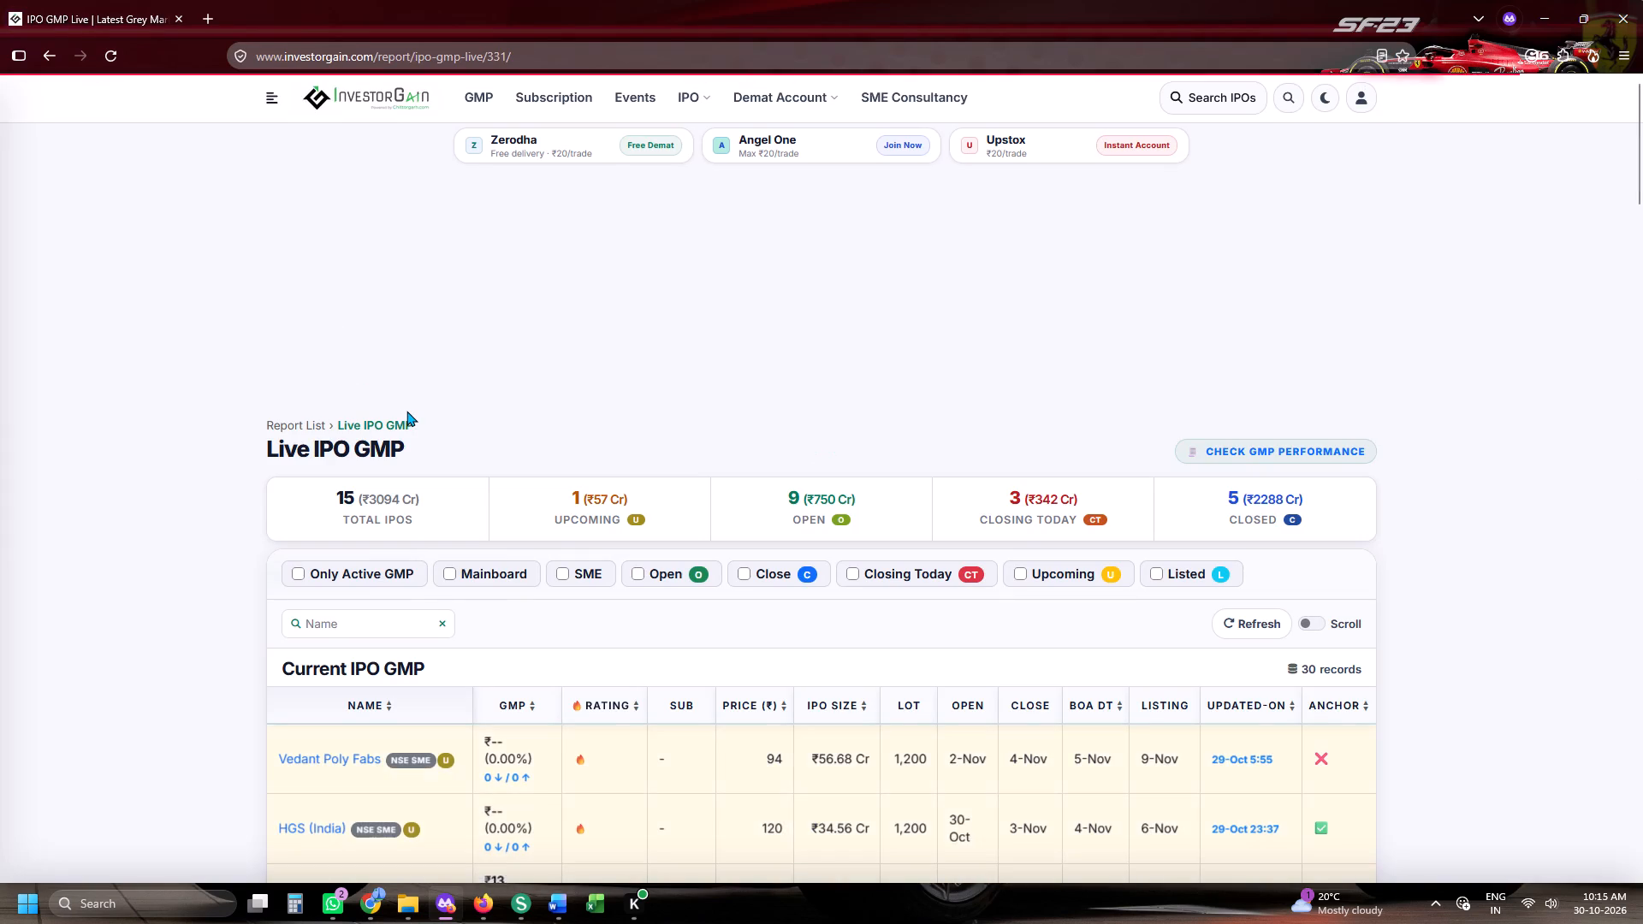
pyautogui.scroll(-3, 406, 411)
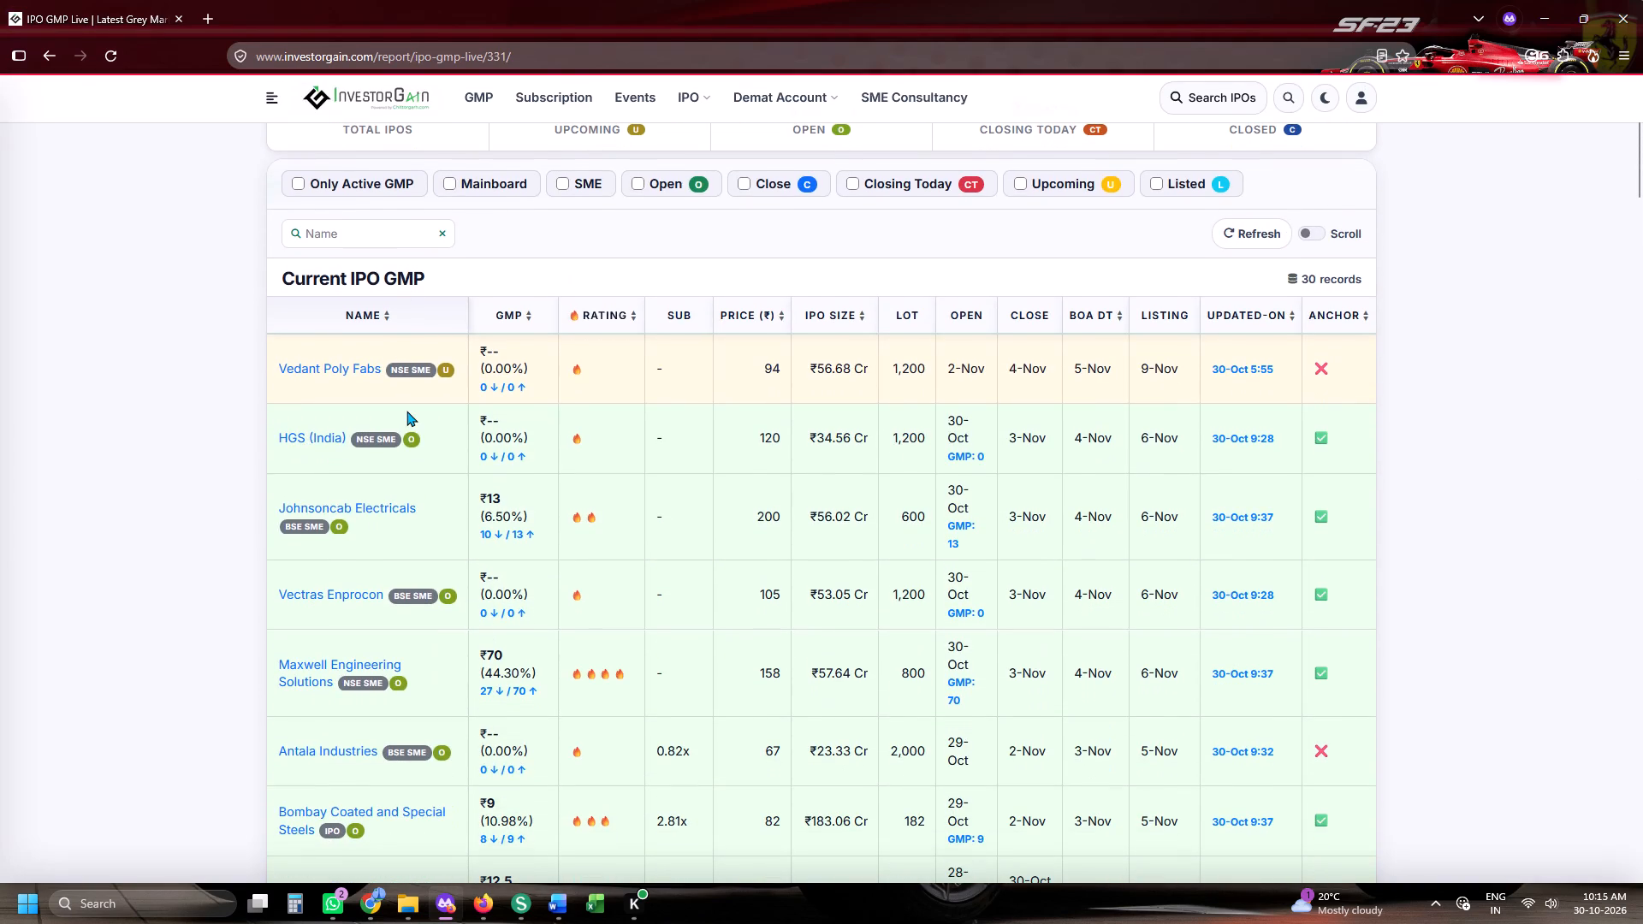
pyautogui.click(501, 183)
# Examine the daily GMP trends of the BLS Polymers and Bombay Coated and Special Steels IPOs.
pyautogui.click(84, 248)
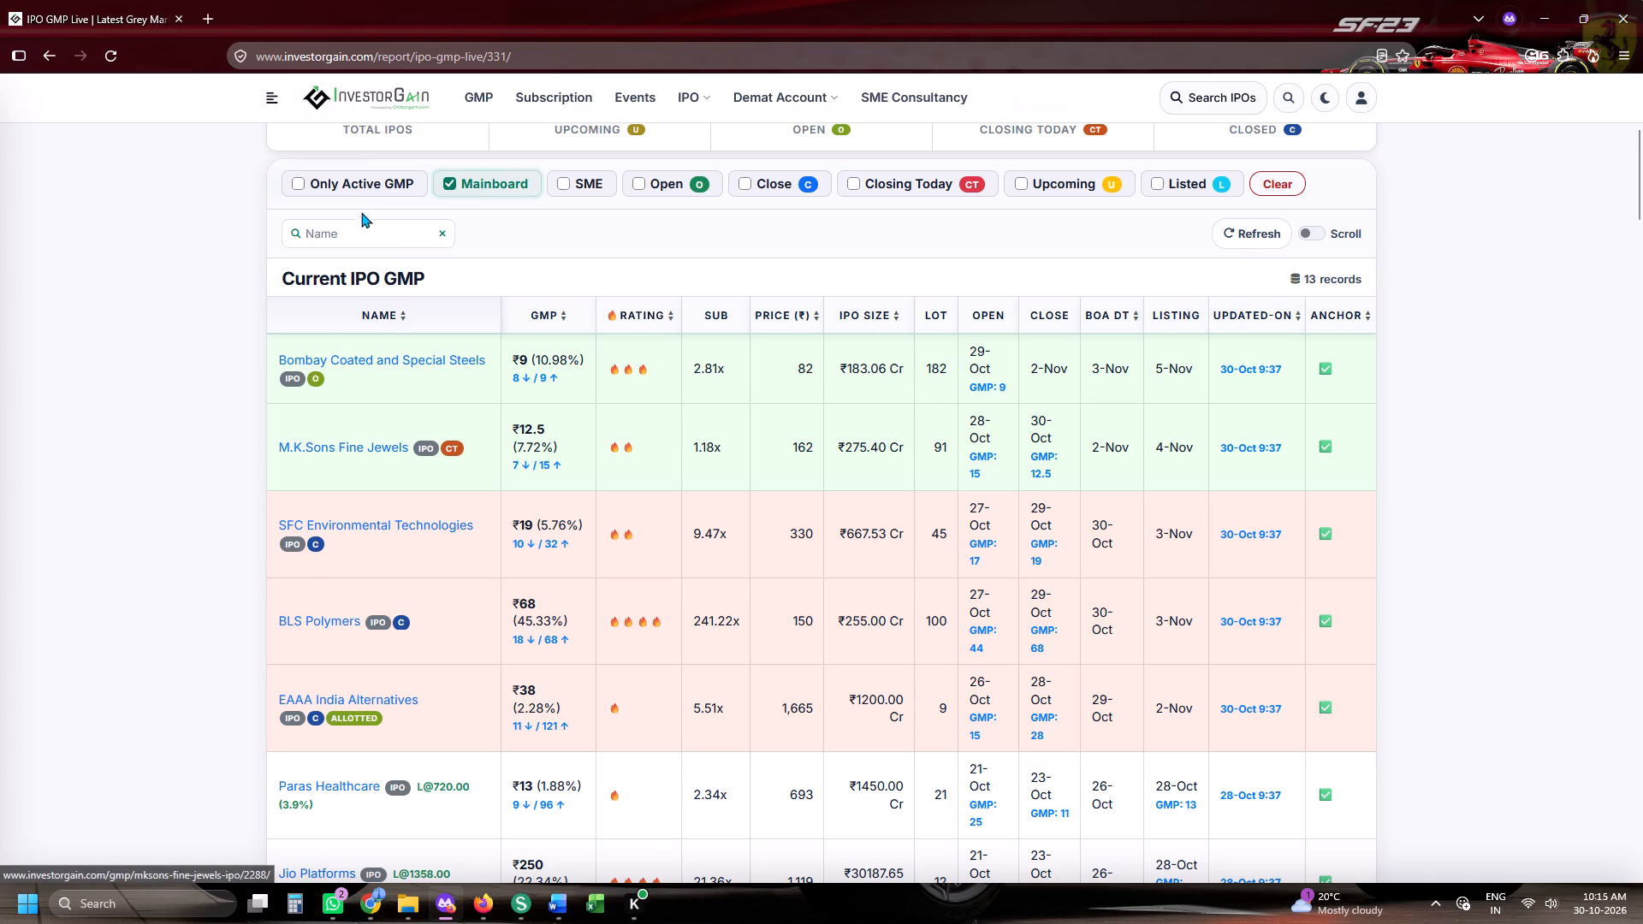
pyautogui.click(343, 629)
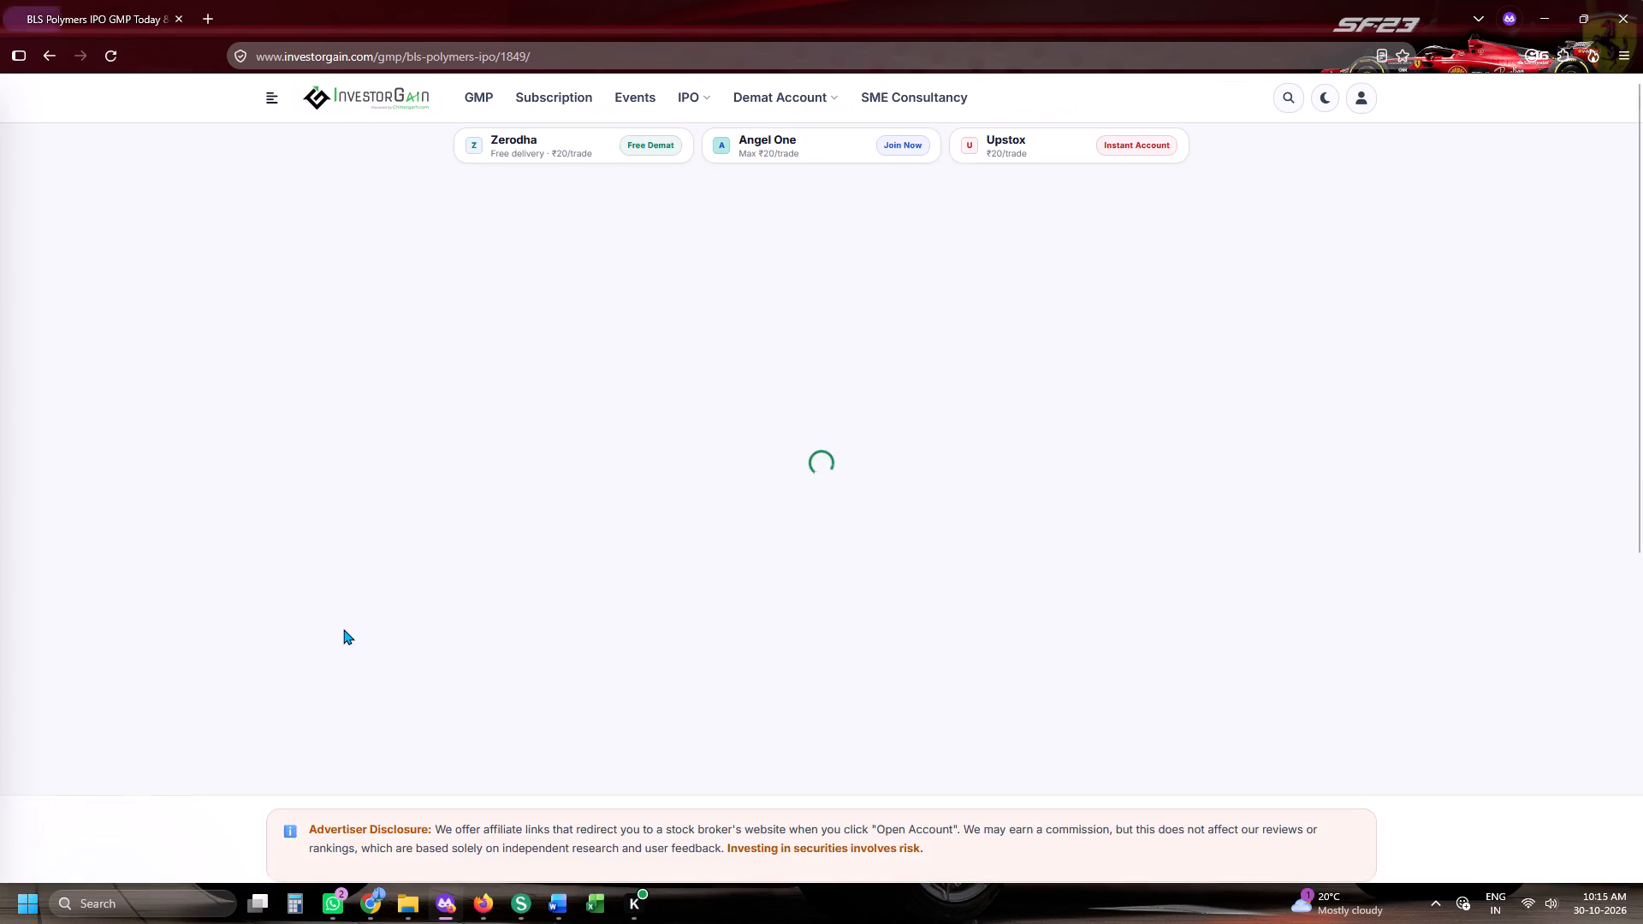
pyautogui.scroll(-5, 343, 629)
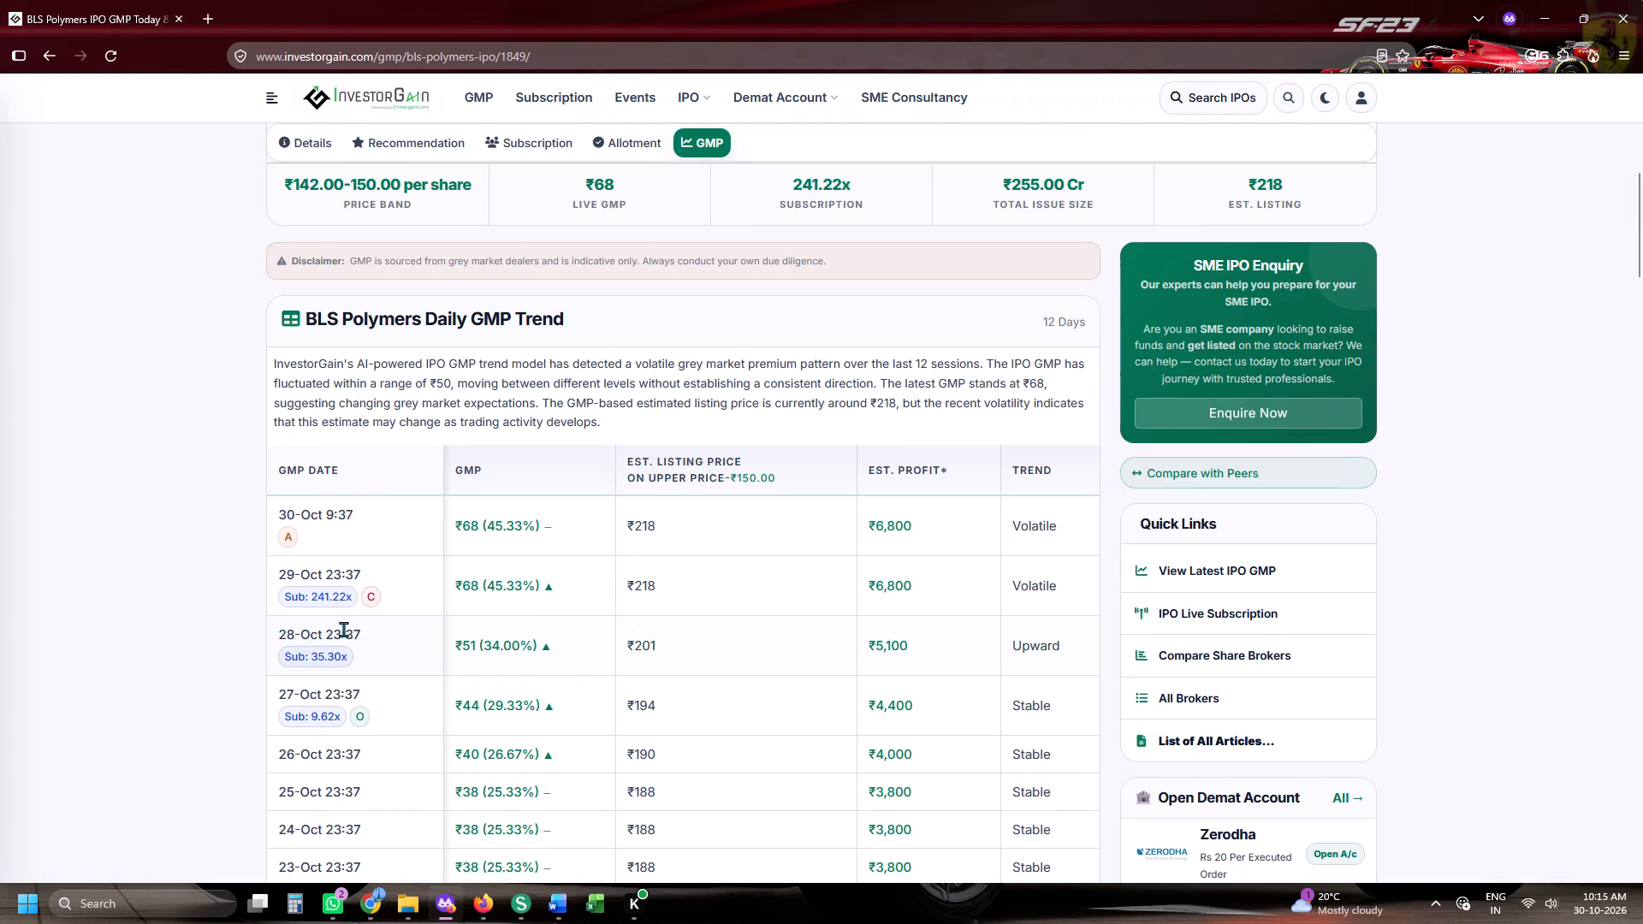
pyautogui.click(55, 62)
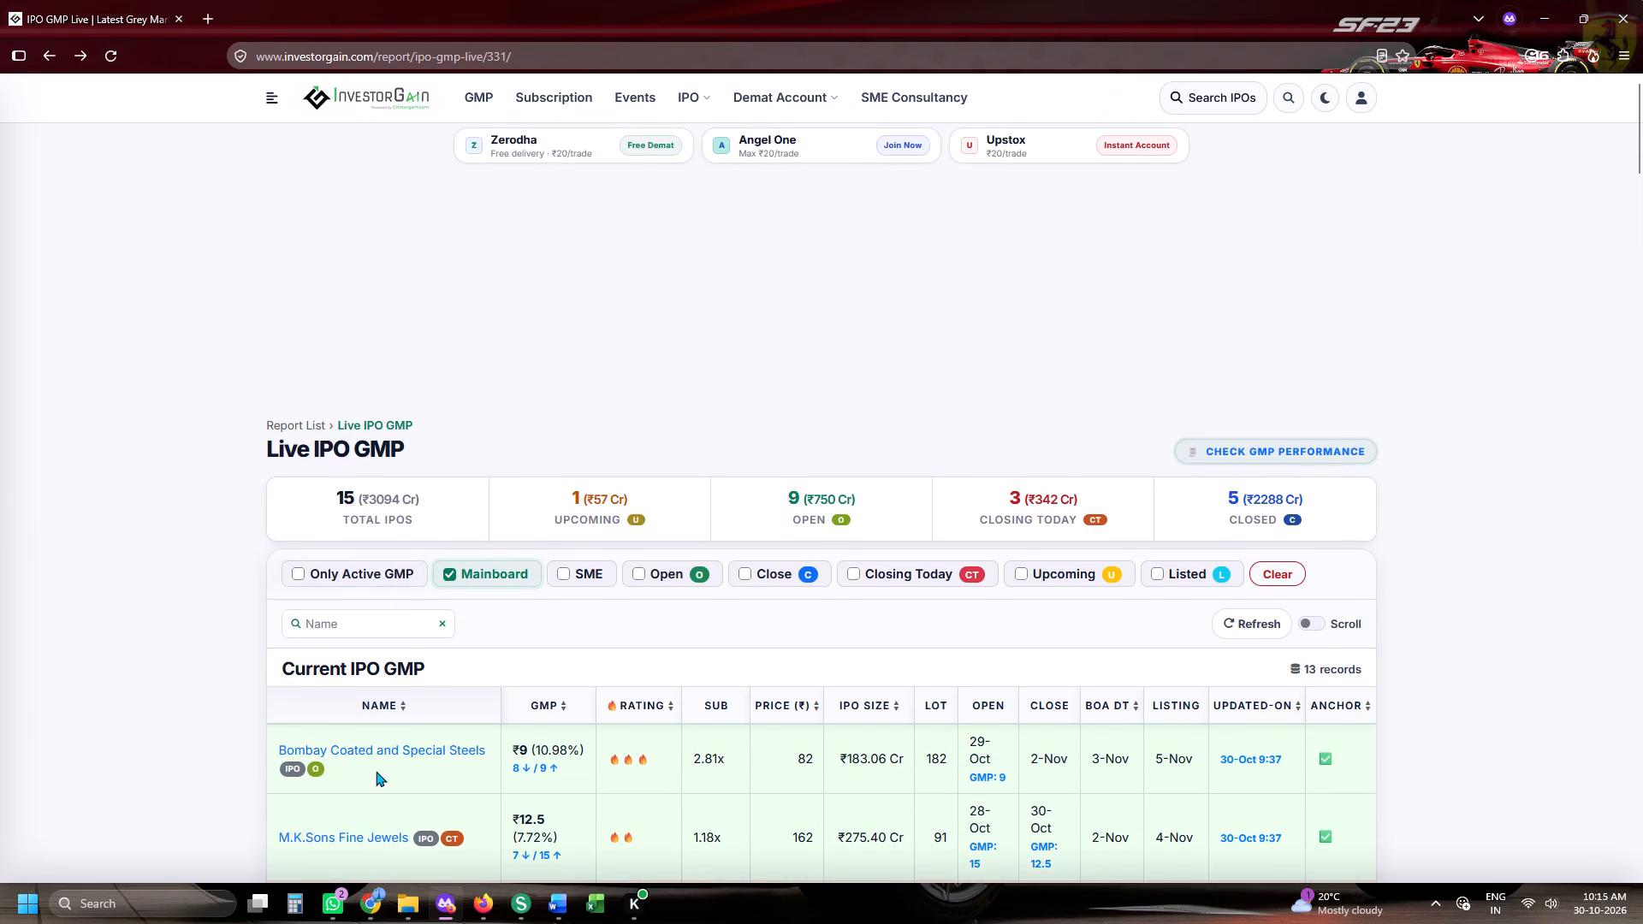
pyautogui.click(381, 754)
pyautogui.scroll(-5, 870, 610)
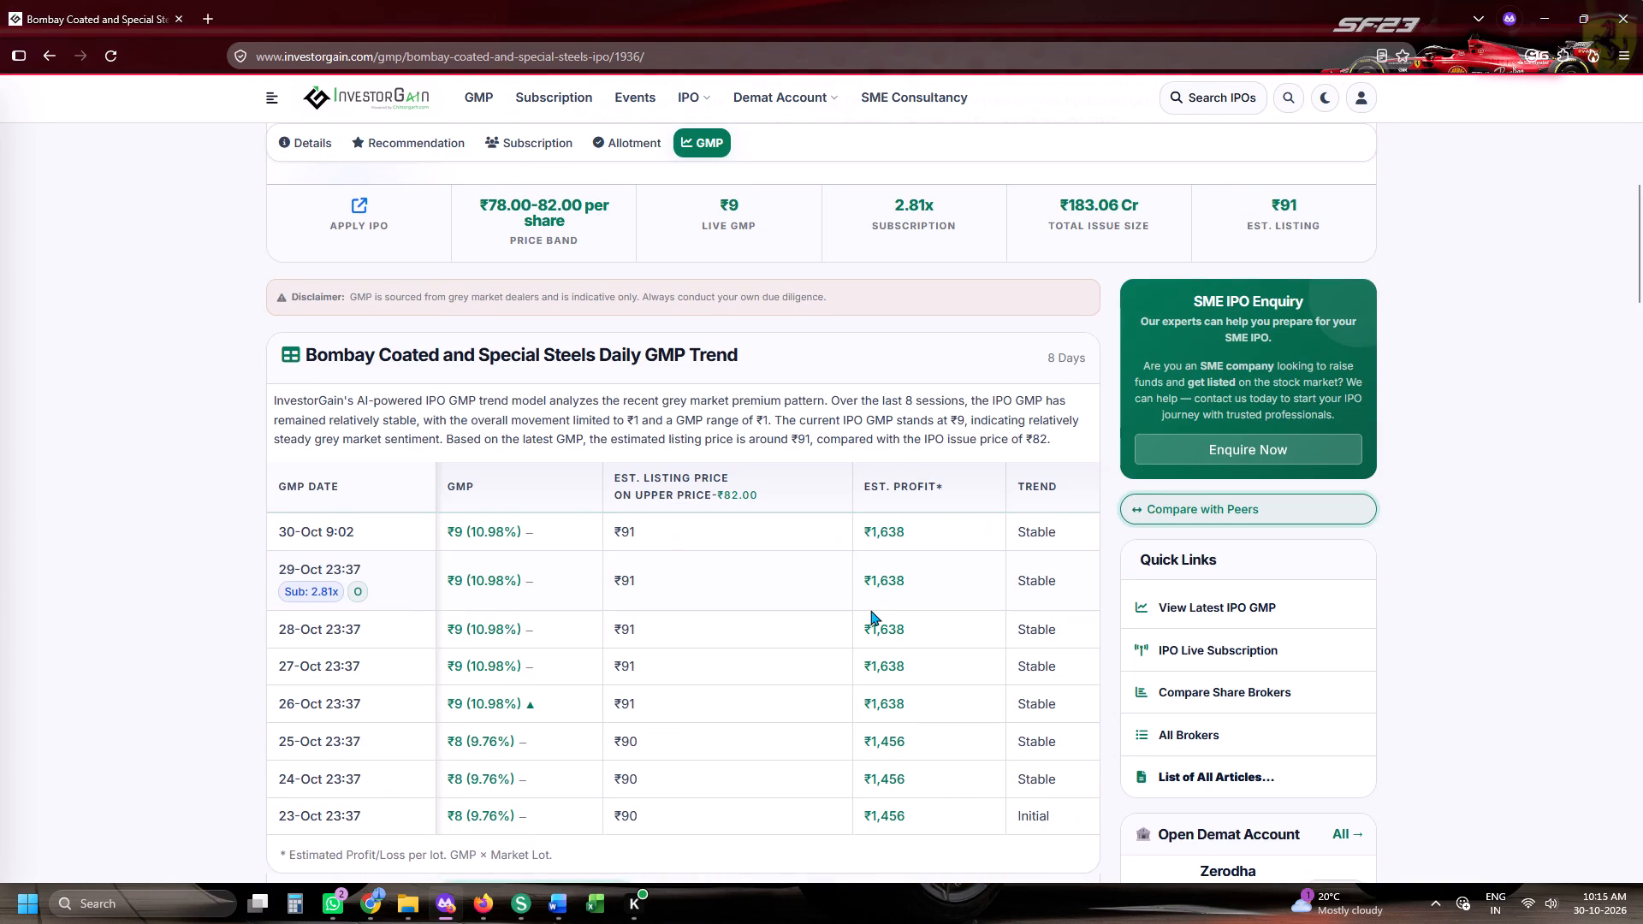
# Back on the GeM bid page, open item 5's catalogue (43 skilled resources) and set the offered Skill Category to Skilled and Type of Function to Others.
pyautogui.click(1536, 3)
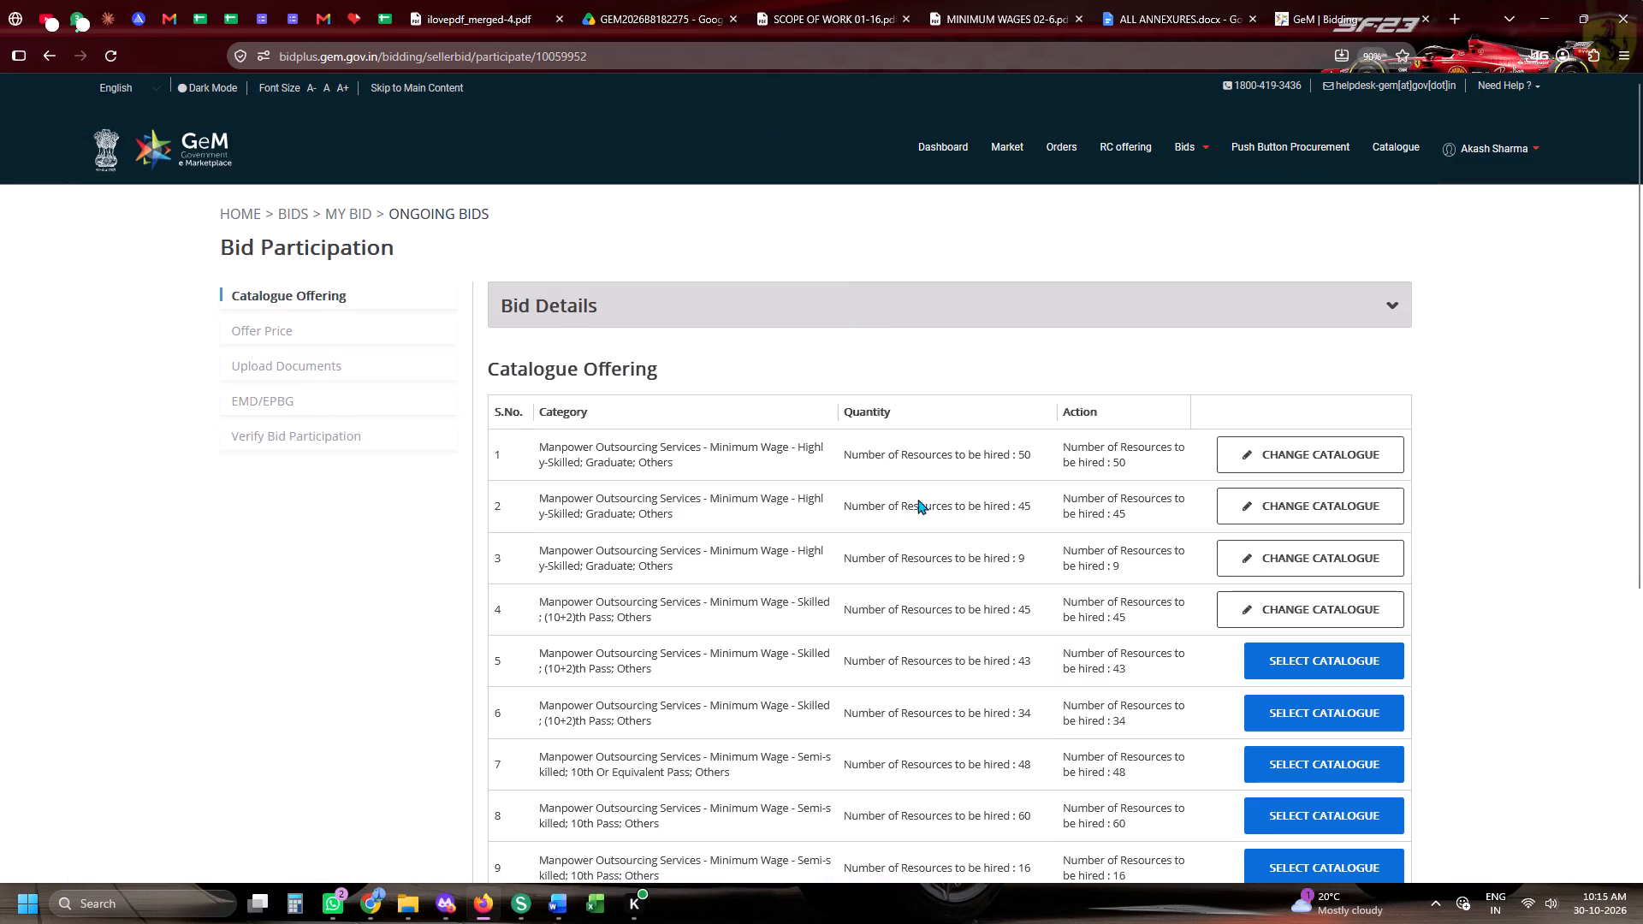
pyautogui.scroll(-2, 1098, 499)
pyautogui.click(1287, 403)
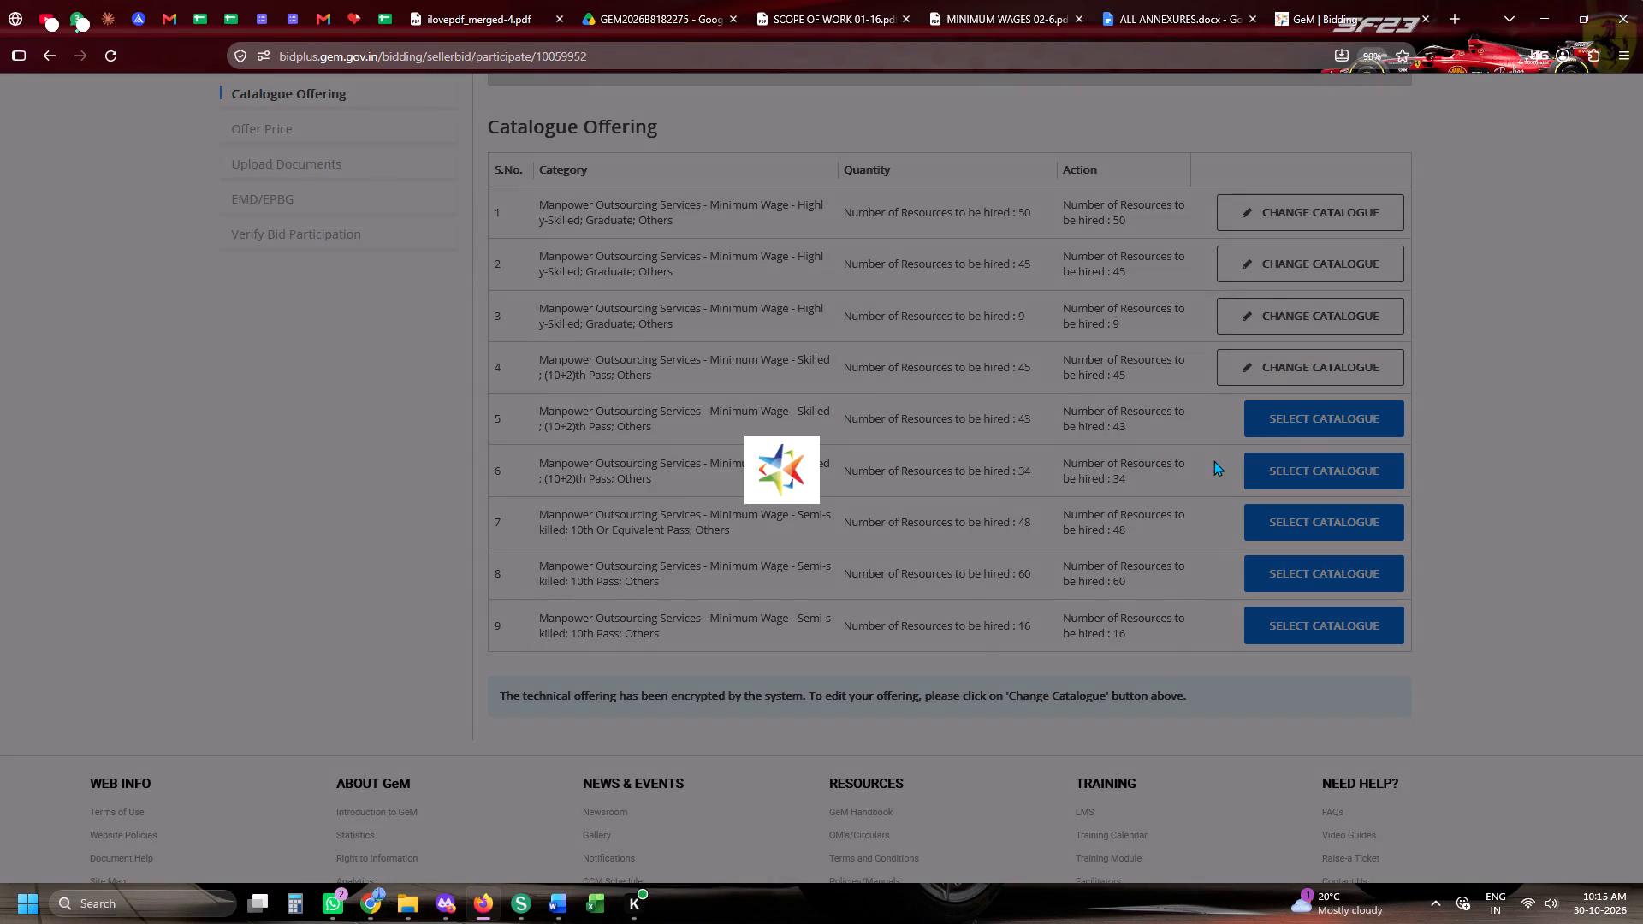
pyautogui.scroll(-3, 1203, 464)
pyautogui.click(1191, 295)
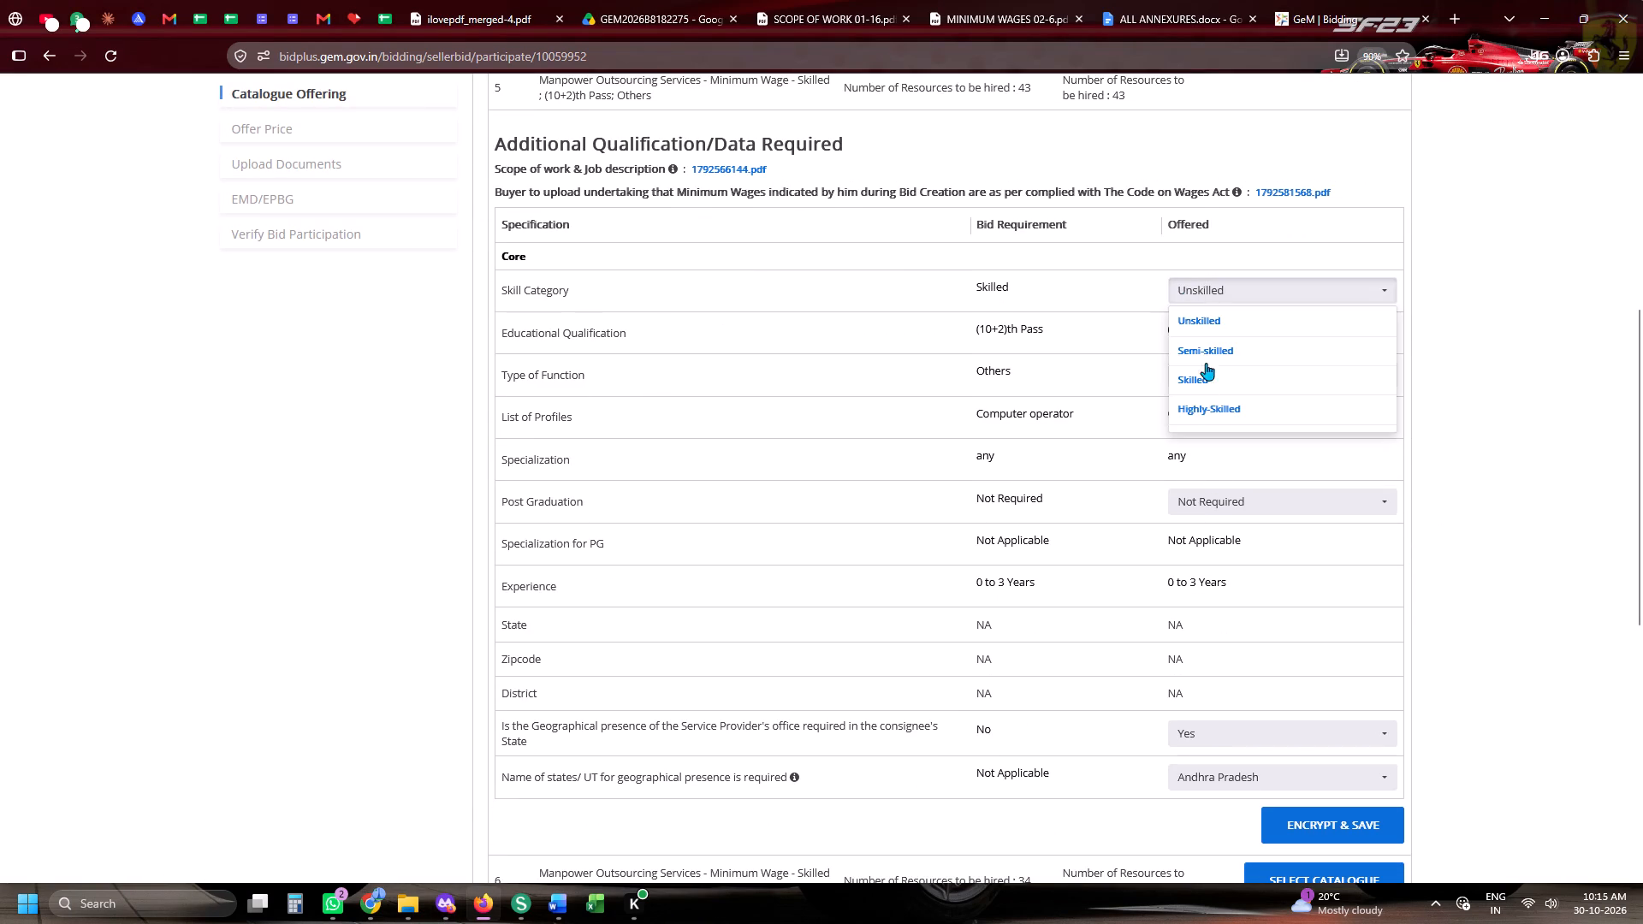
pyautogui.doubleClick(1189, 382)
pyautogui.scroll(-4, 1187, 423)
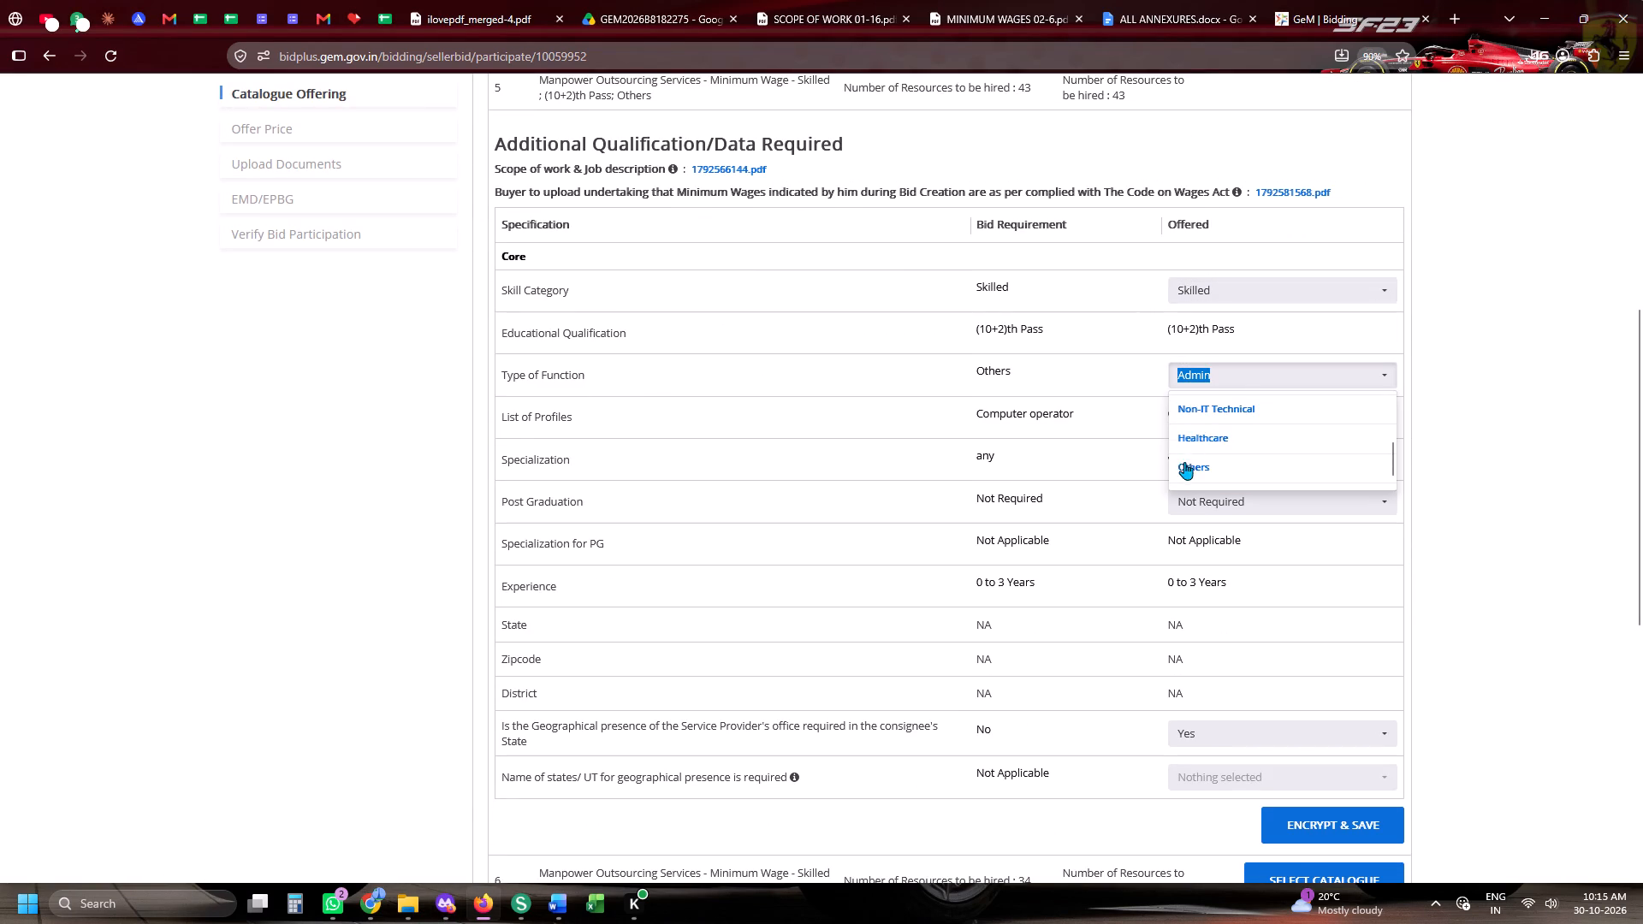
pyautogui.click(1185, 468)
# Set item 5's offered geographical presence to No and its states/UT to Not Applicable, and encrypt and save the offering.
pyautogui.scroll(-4, 1181, 460)
pyautogui.click(1183, 284)
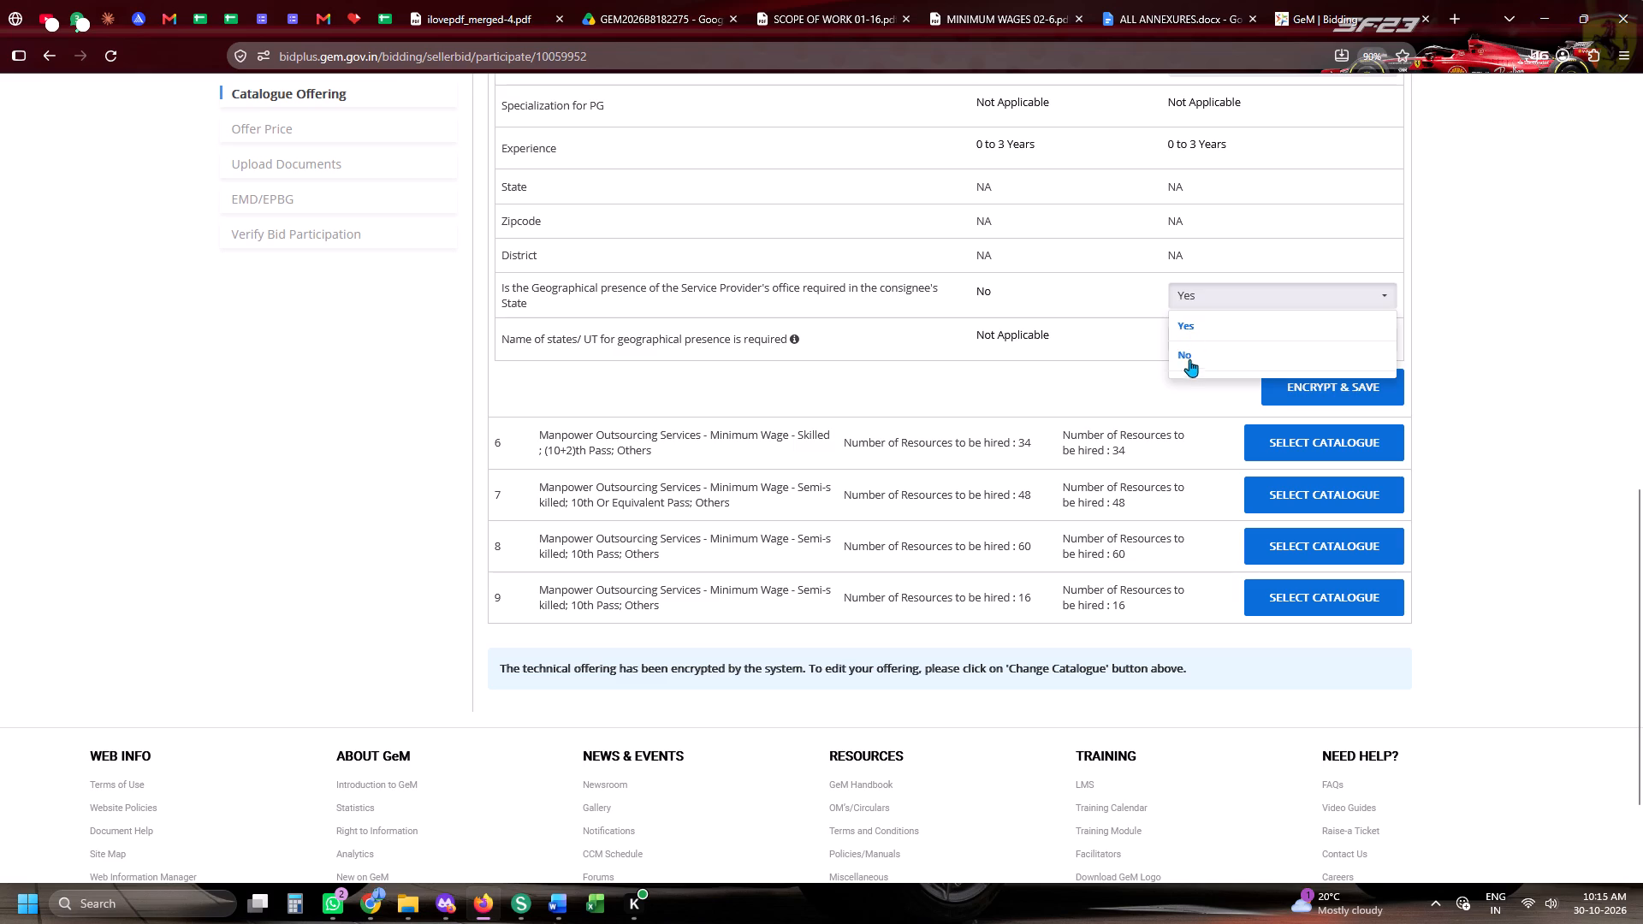
pyautogui.click(1187, 356)
pyautogui.click(1195, 347)
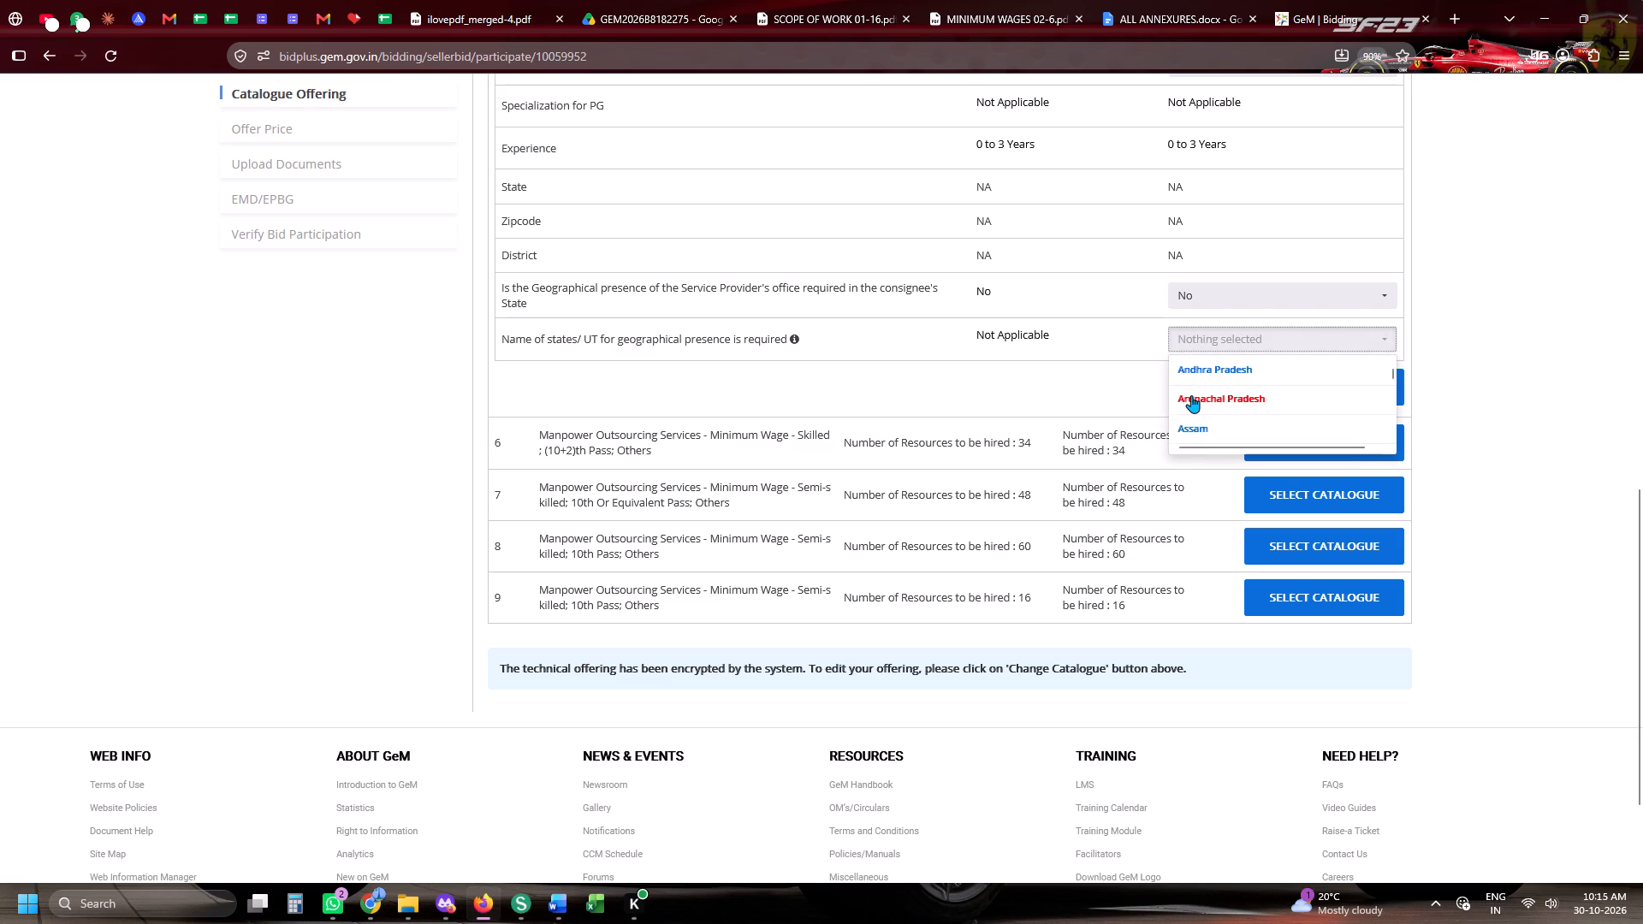
pyautogui.press('n')
pyautogui.press('n')
pyautogui.click(1186, 433)
pyautogui.click(1101, 400)
pyautogui.click(1281, 399)
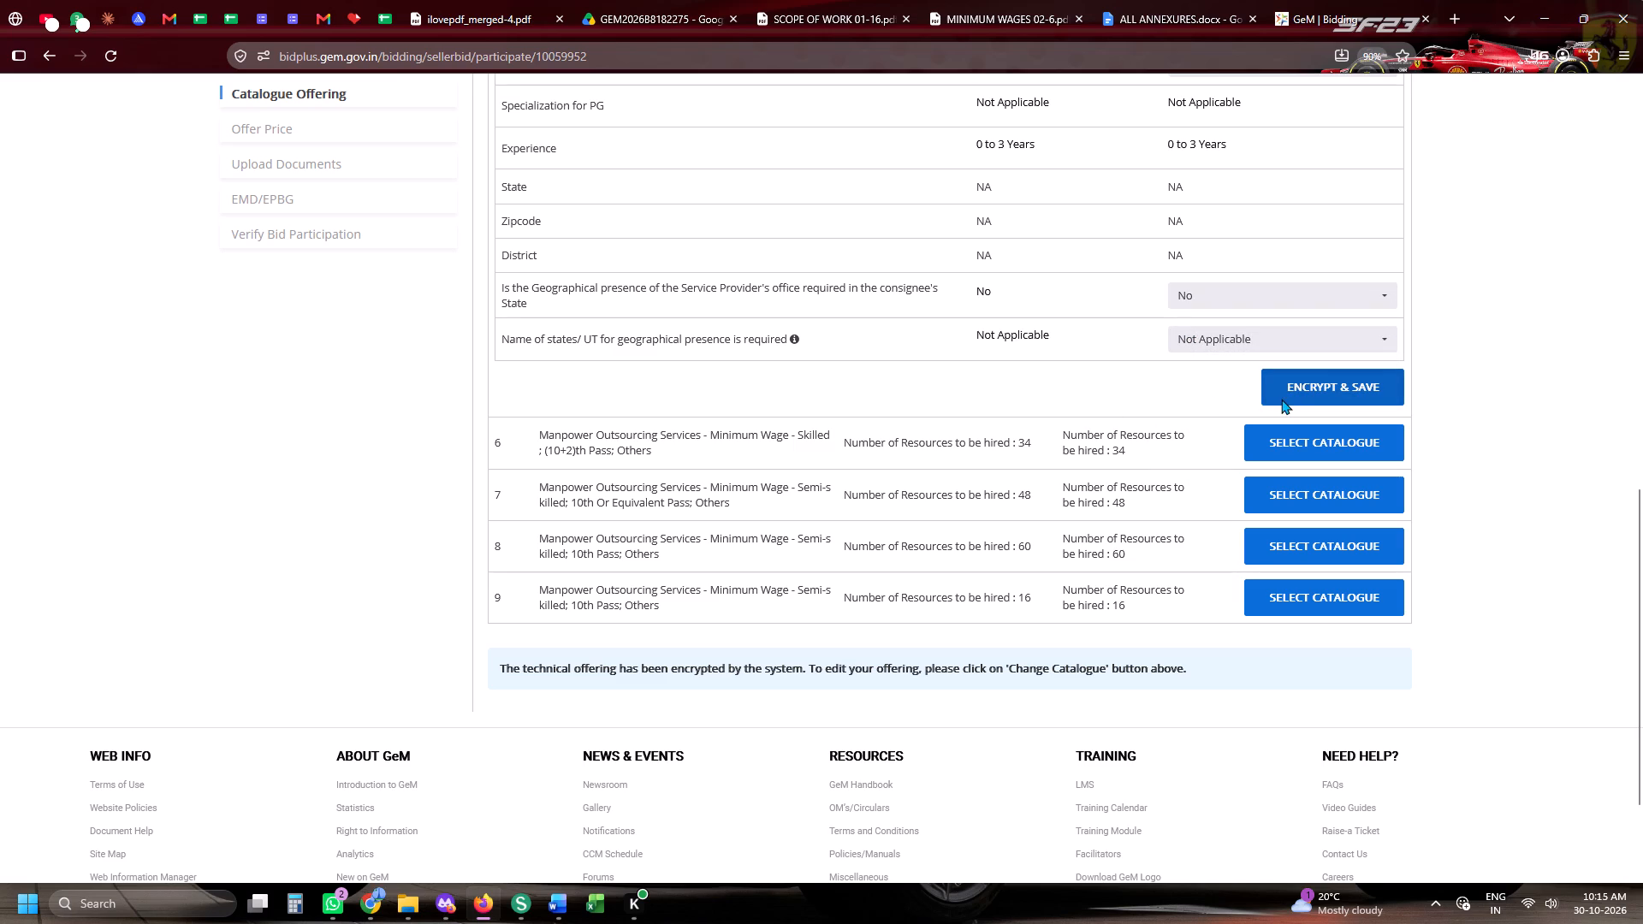
# Open item 6's catalogue (34 skilled 10+2 pass resources) and set the offered Skill Category to Skilled and Type of Function to Others.
pyautogui.scroll(-4, 1289, 265)
pyautogui.scroll(-6, 1336, 399)
pyautogui.click(1331, 275)
pyautogui.scroll(-9, 1331, 276)
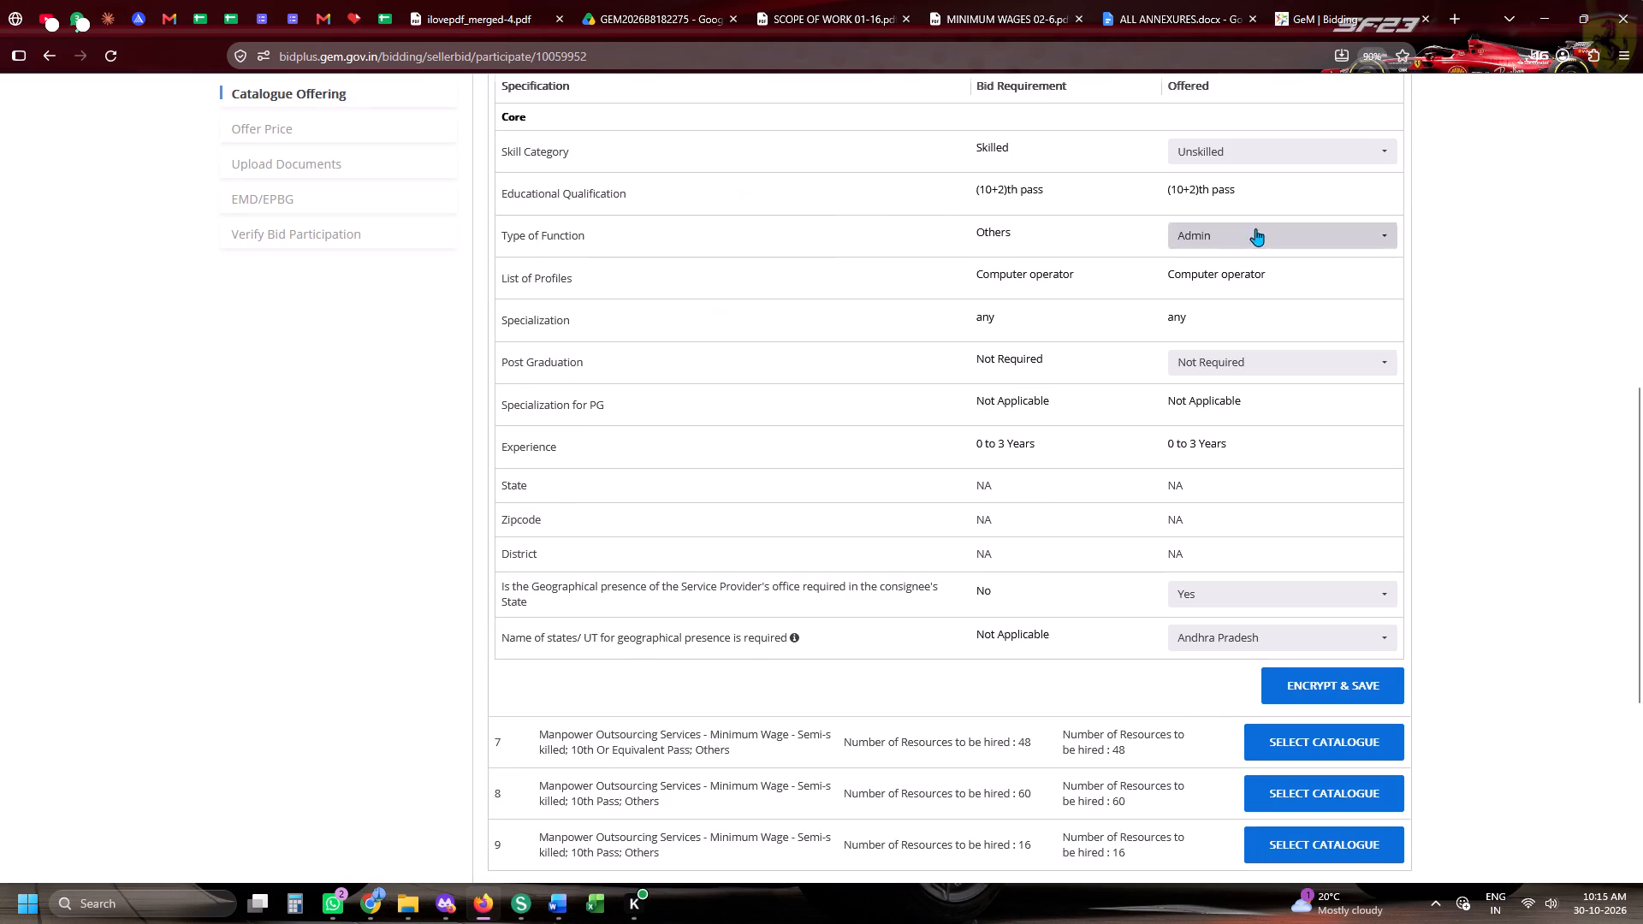
pyautogui.click(1226, 161)
pyautogui.click(1193, 239)
pyautogui.click(1193, 204)
pyautogui.click(1190, 228)
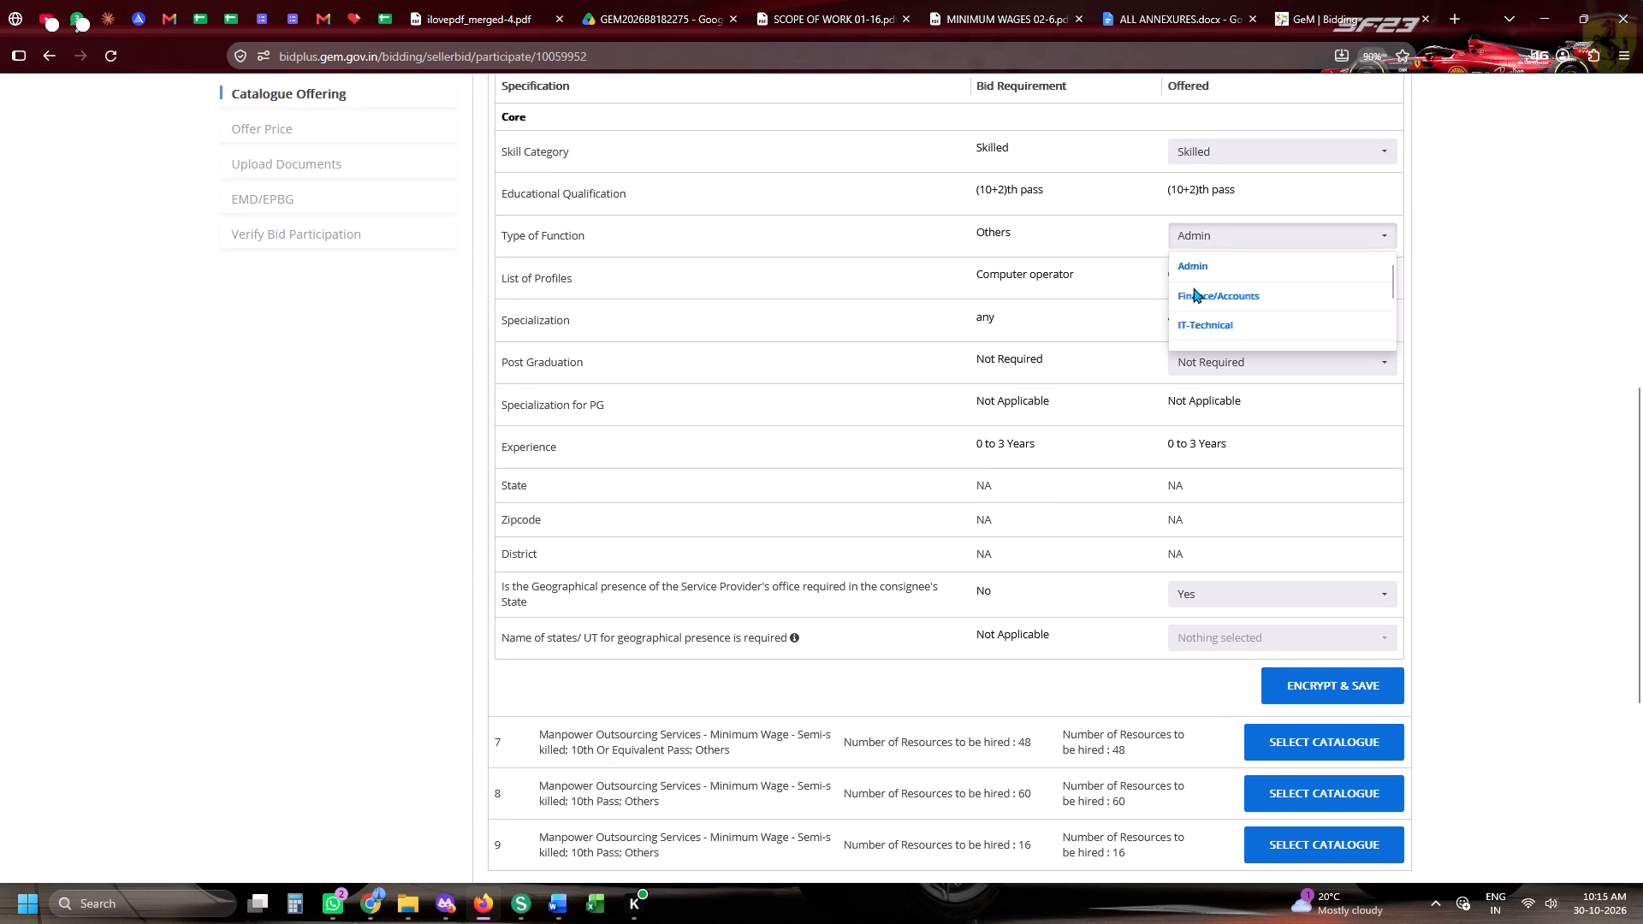
pyautogui.scroll(-5, 1193, 293)
pyautogui.click(1185, 322)
# Set item 6's offered states/UT to Not Applicable and its geographical presence to No, and encrypt and save the offering.
pyautogui.scroll(-3, 1185, 322)
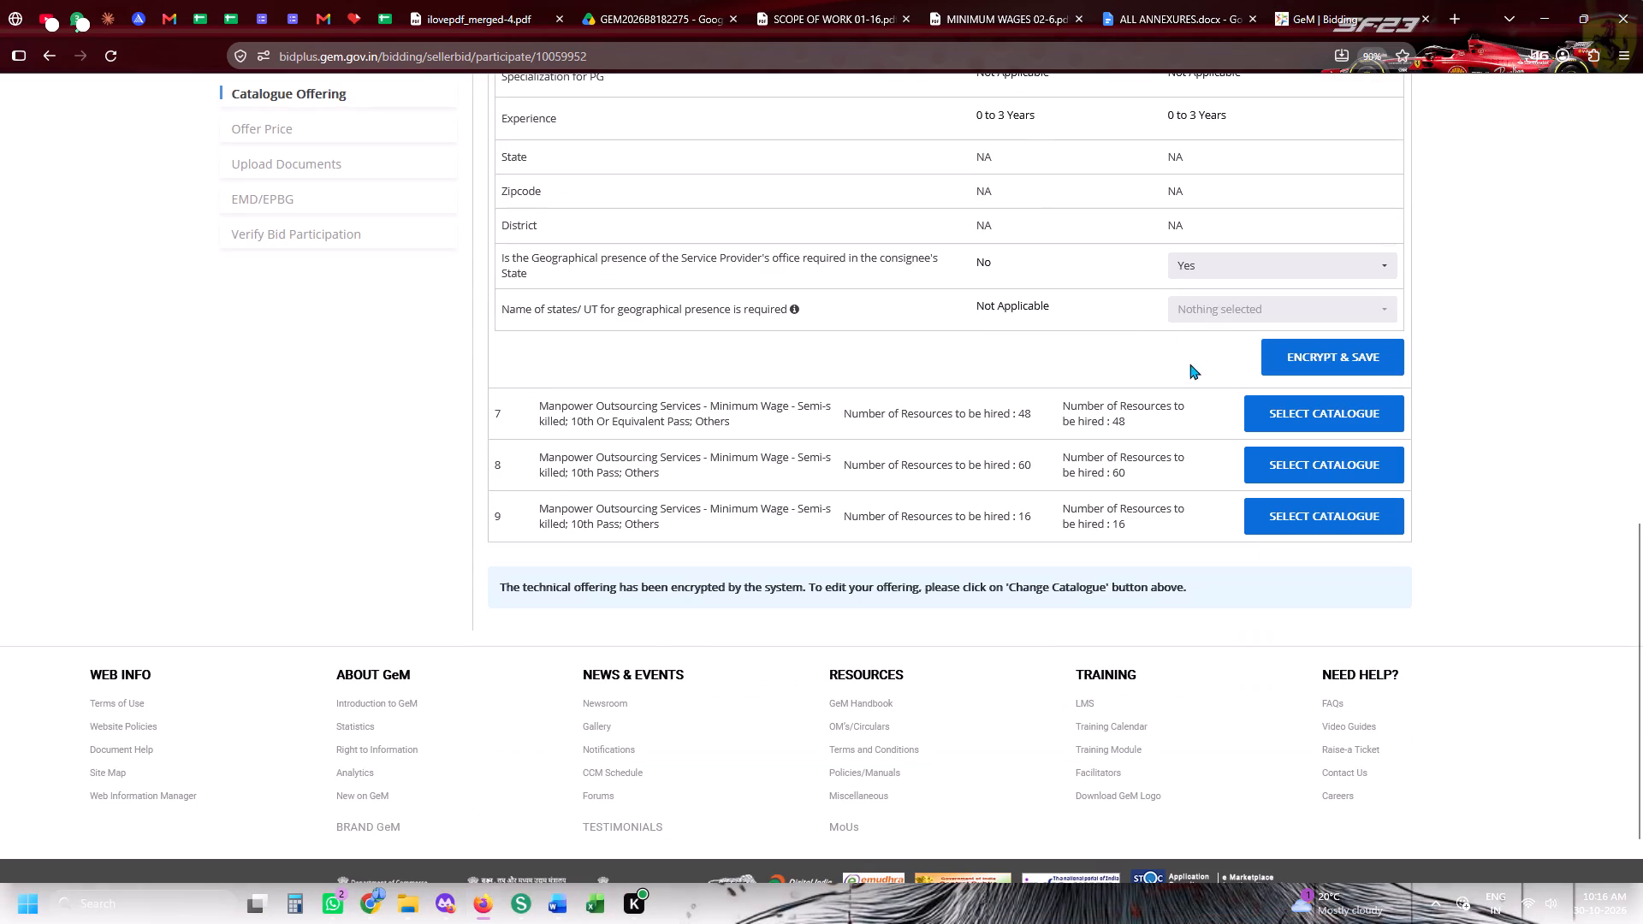
pyautogui.click(1198, 320)
pyautogui.press('n')
pyautogui.press('n')
pyautogui.click(1193, 400)
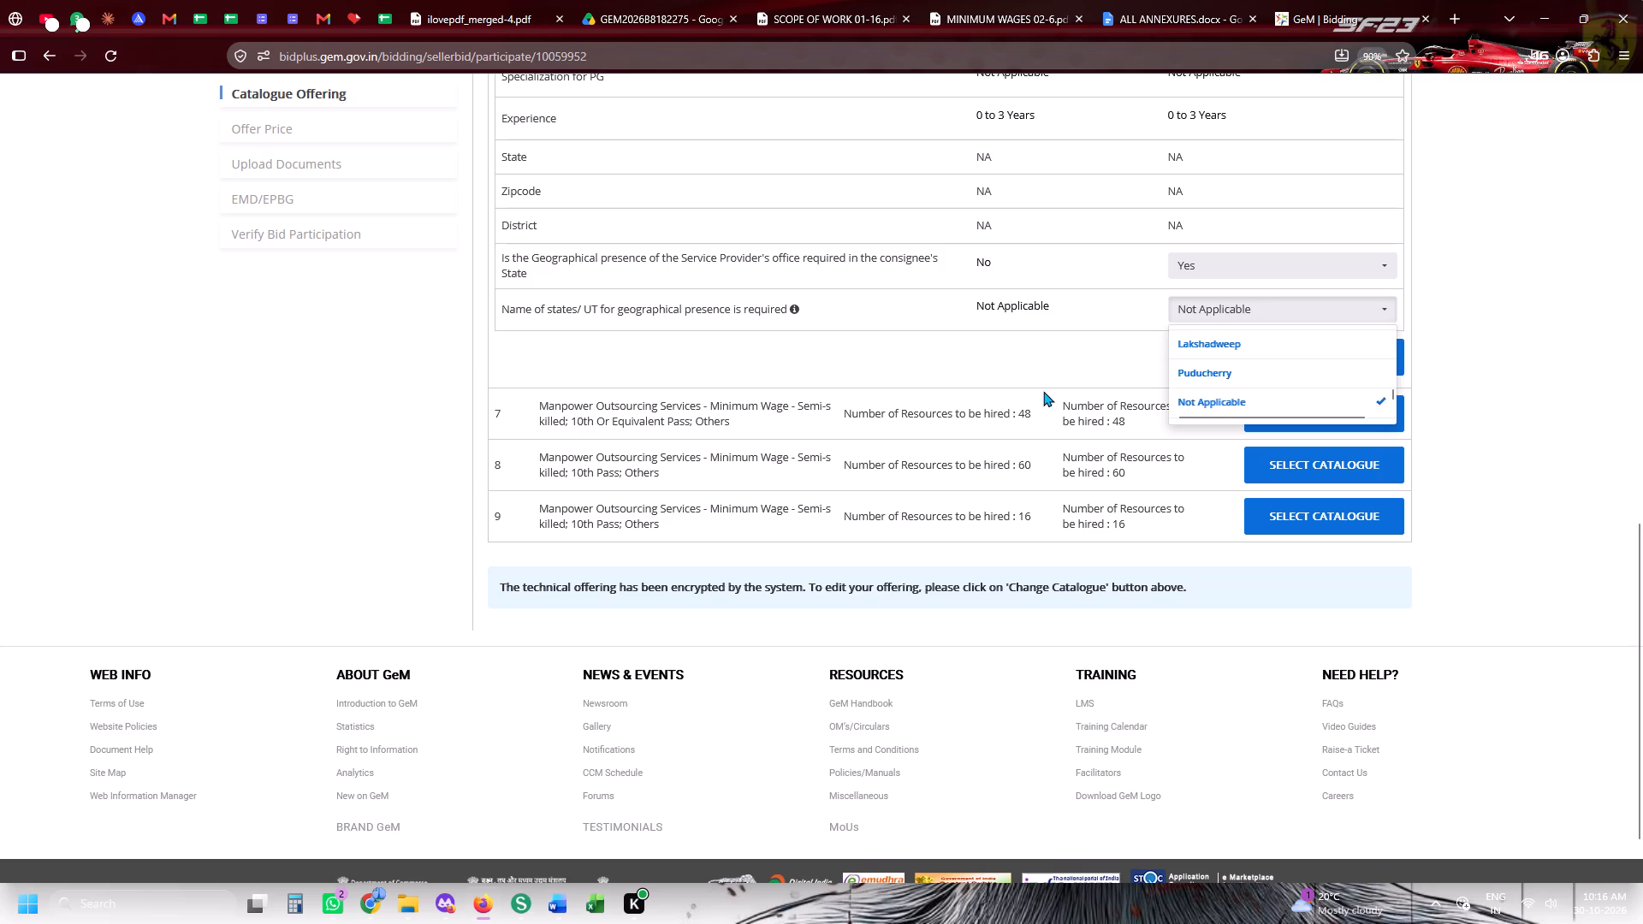
pyautogui.click(1043, 391)
pyautogui.click(1186, 270)
pyautogui.click(1186, 332)
pyautogui.click(1007, 304)
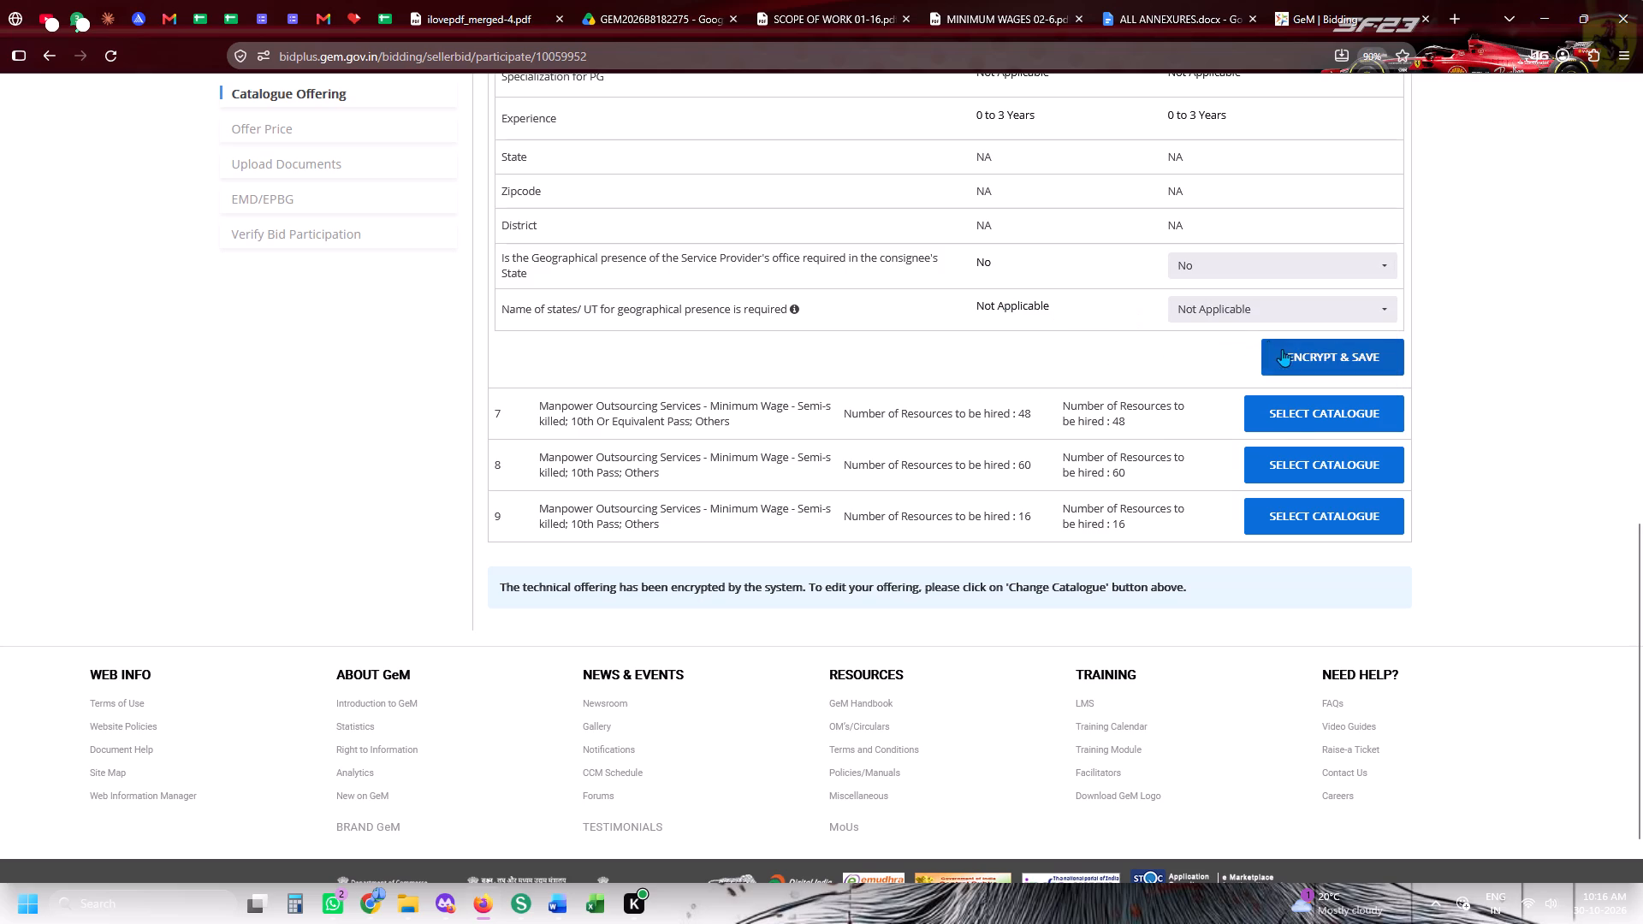
pyautogui.click(1283, 349)
# Open item 7's catalogue (48 semi-skilled resources) and set the offered Skill Category to Semi-skilled and Type of Function to Others.
pyautogui.scroll(-6, 1134, 197)
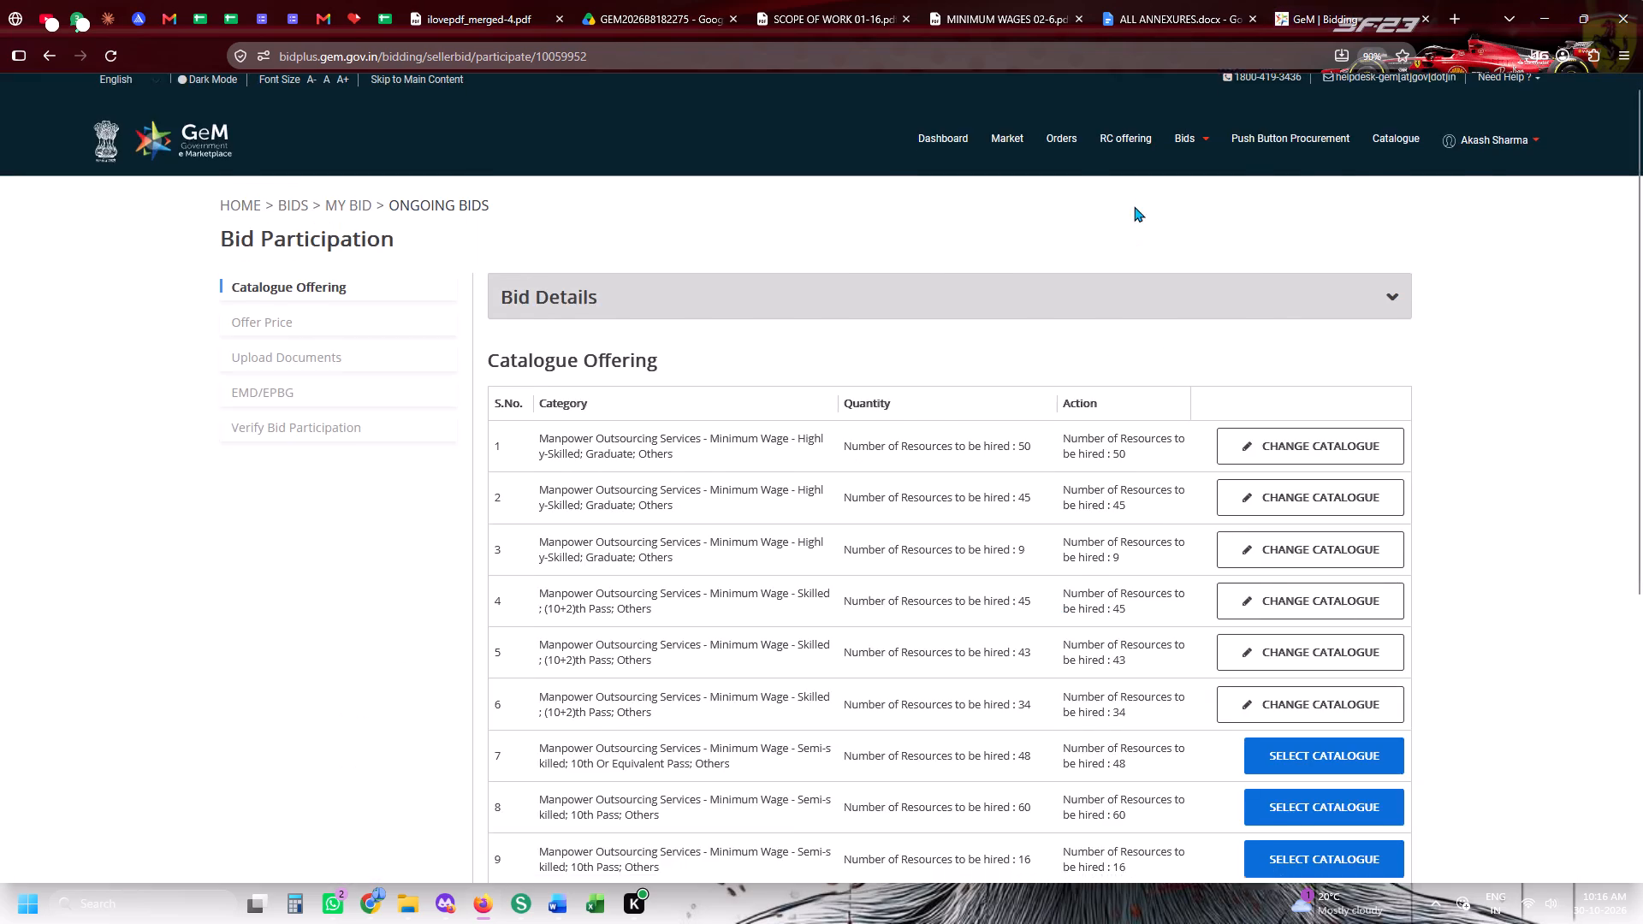
pyautogui.click(1316, 334)
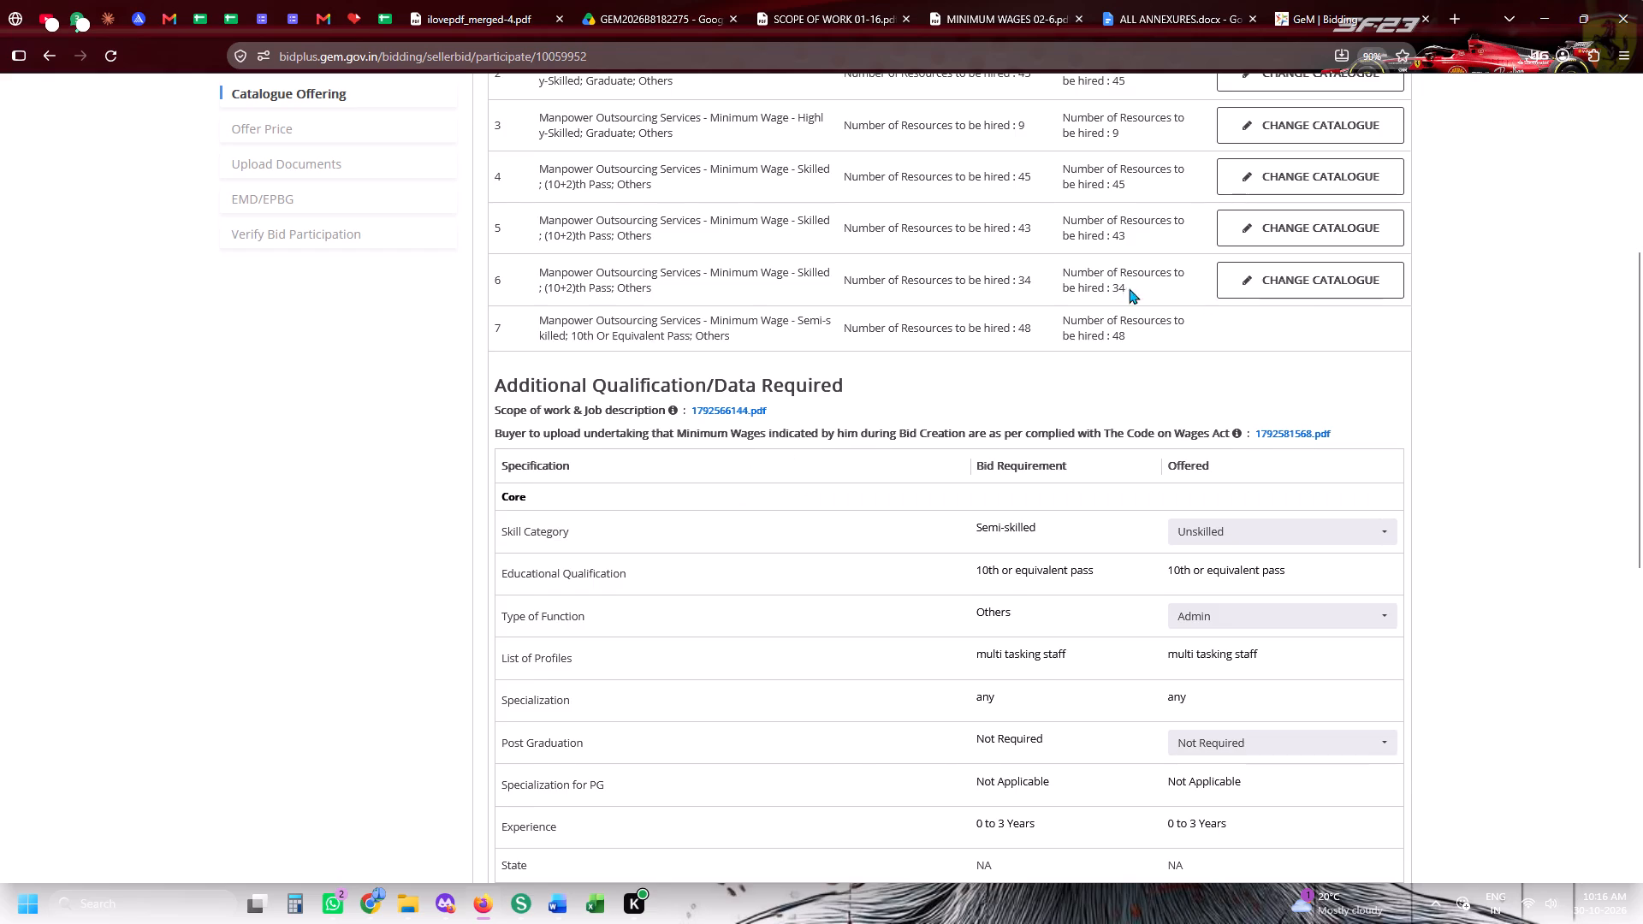
pyautogui.scroll(-4, 1124, 288)
pyautogui.scroll(1, 1122, 277)
pyautogui.click(1290, 212)
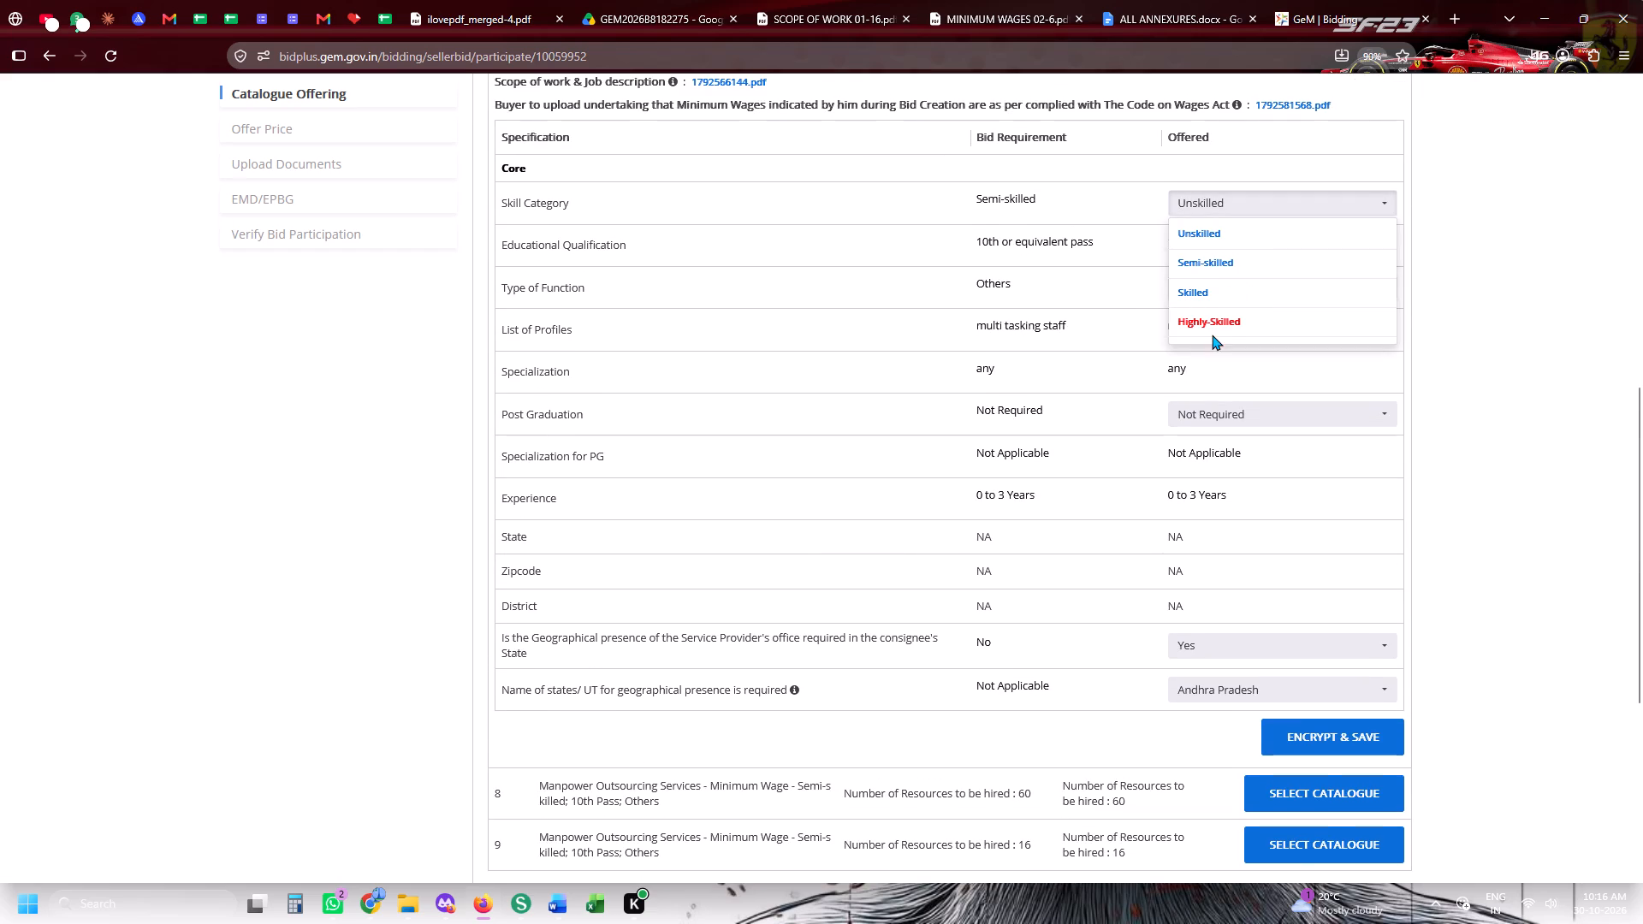
pyautogui.click(1190, 264)
pyautogui.click(1192, 289)
pyautogui.scroll(-4, 1188, 352)
pyautogui.click(1185, 378)
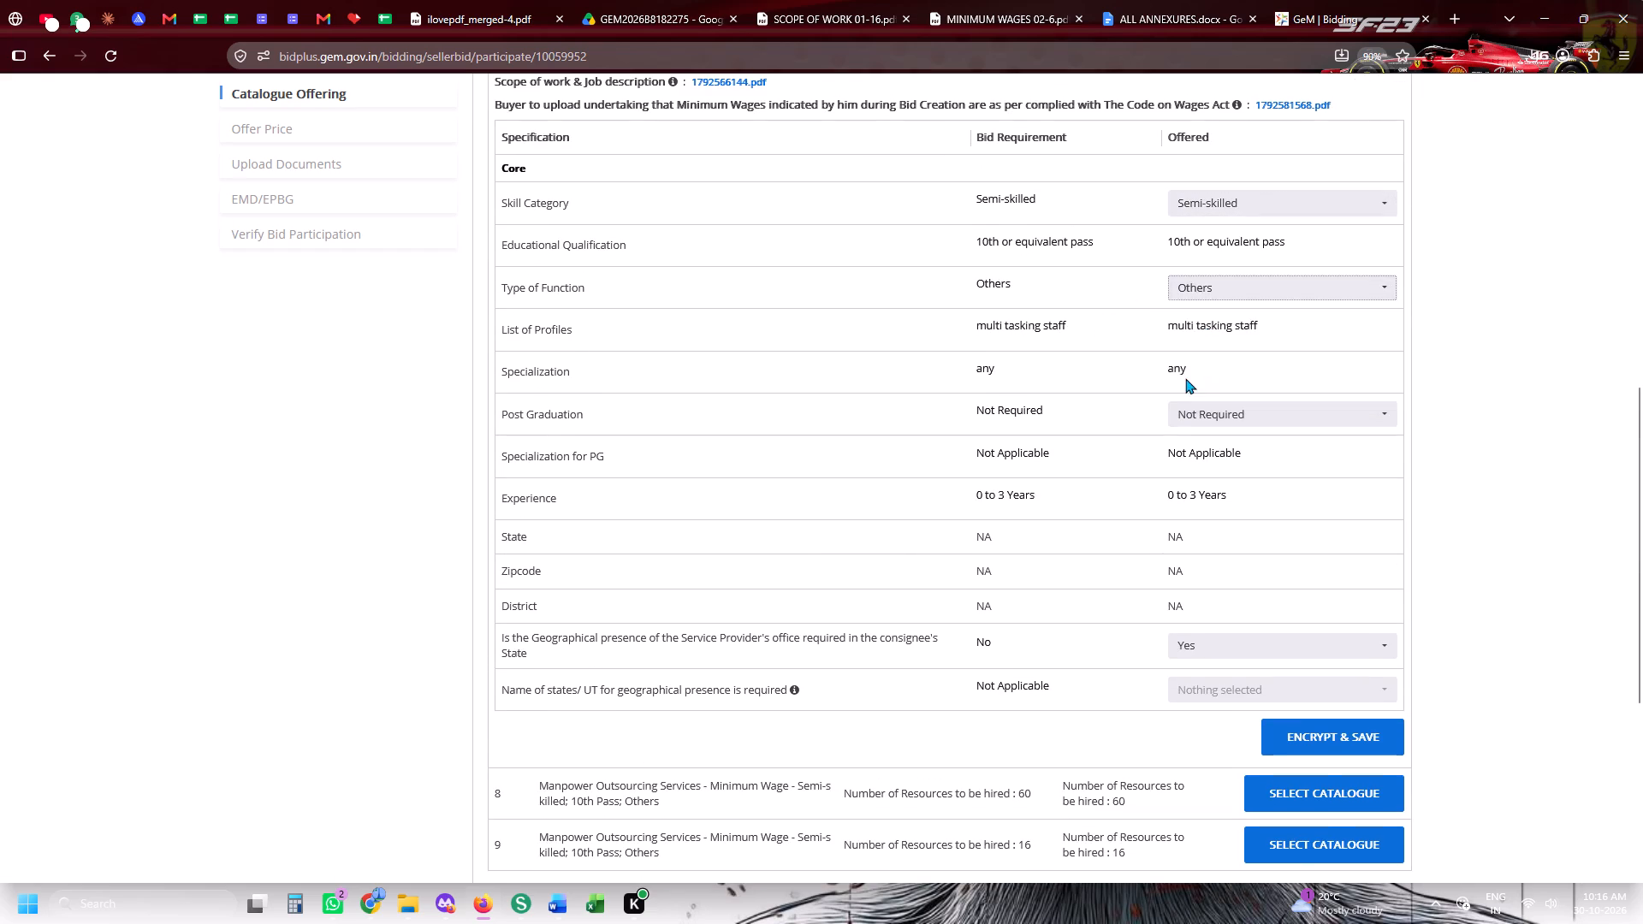
# Set item 7's offered geographical presence to No and its states/UT to Not Applicable, and encrypt and save the offering.
pyautogui.scroll(-4, 1185, 378)
pyautogui.click(1195, 234)
pyautogui.click(1195, 301)
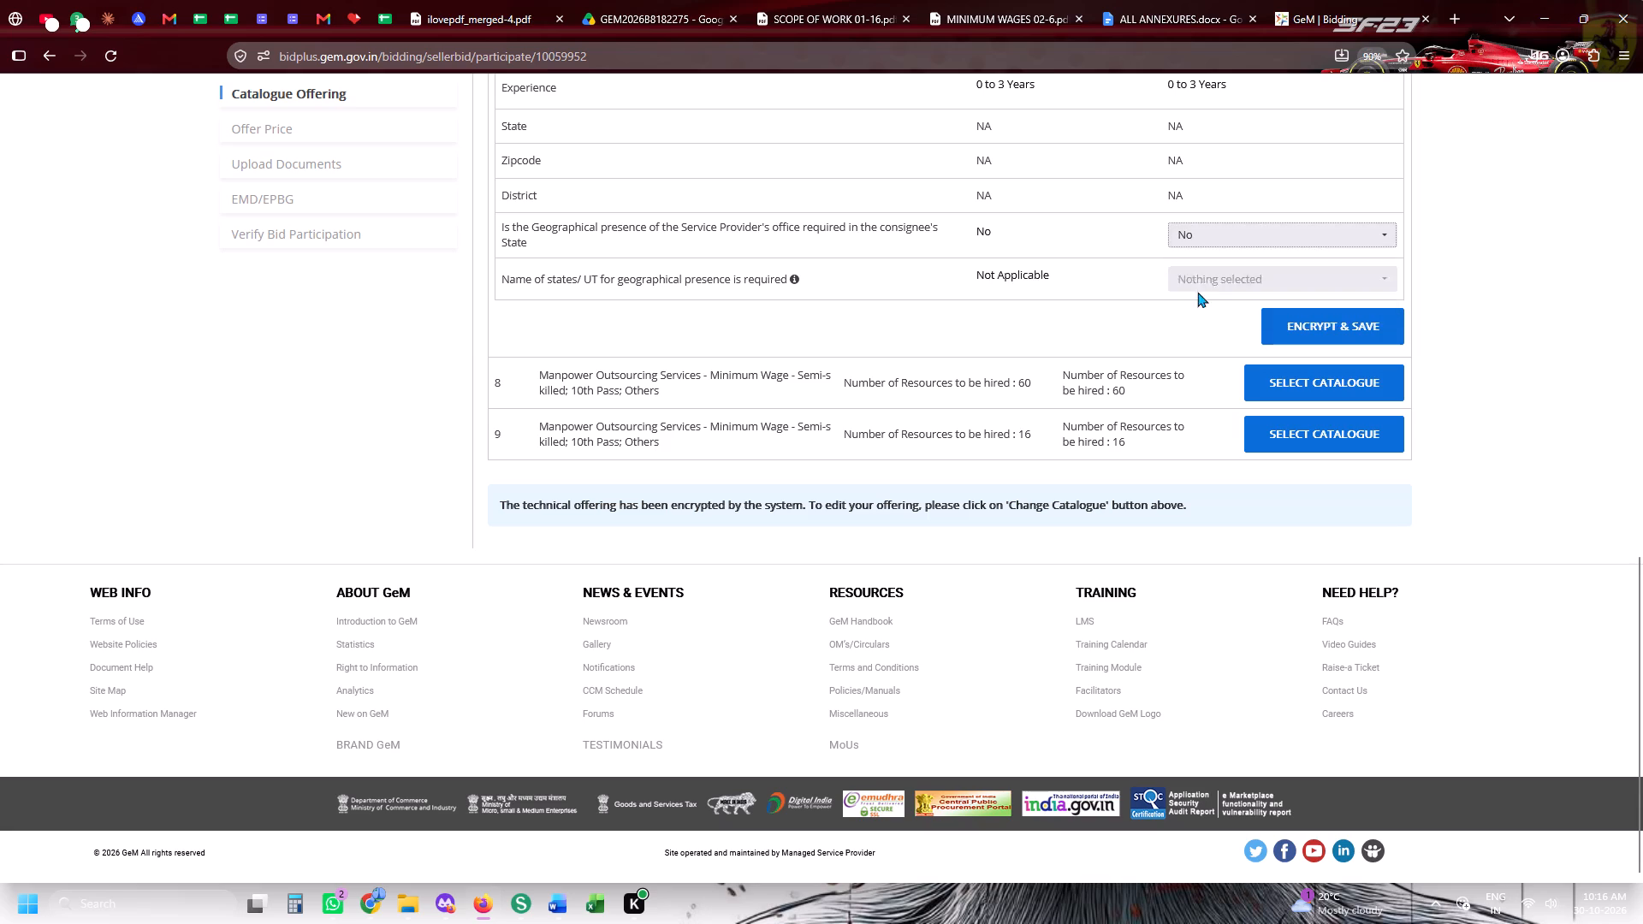
pyautogui.click(1197, 284)
pyautogui.press('n')
pyautogui.press('n')
pyautogui.click(1187, 370)
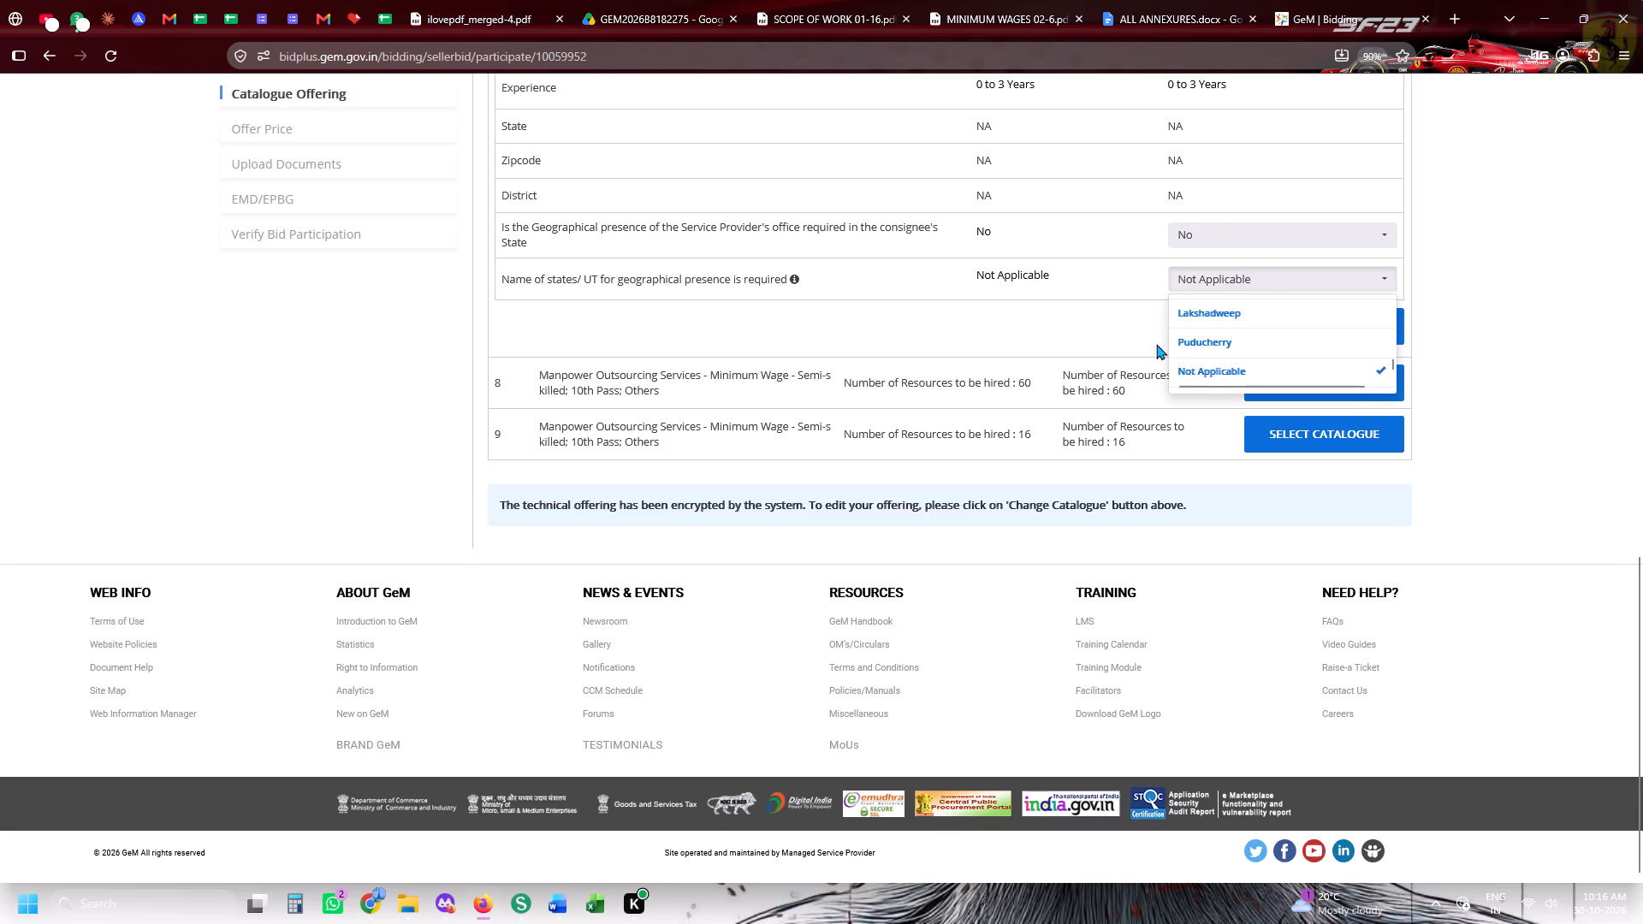
pyautogui.click(1136, 332)
pyautogui.click(1306, 328)
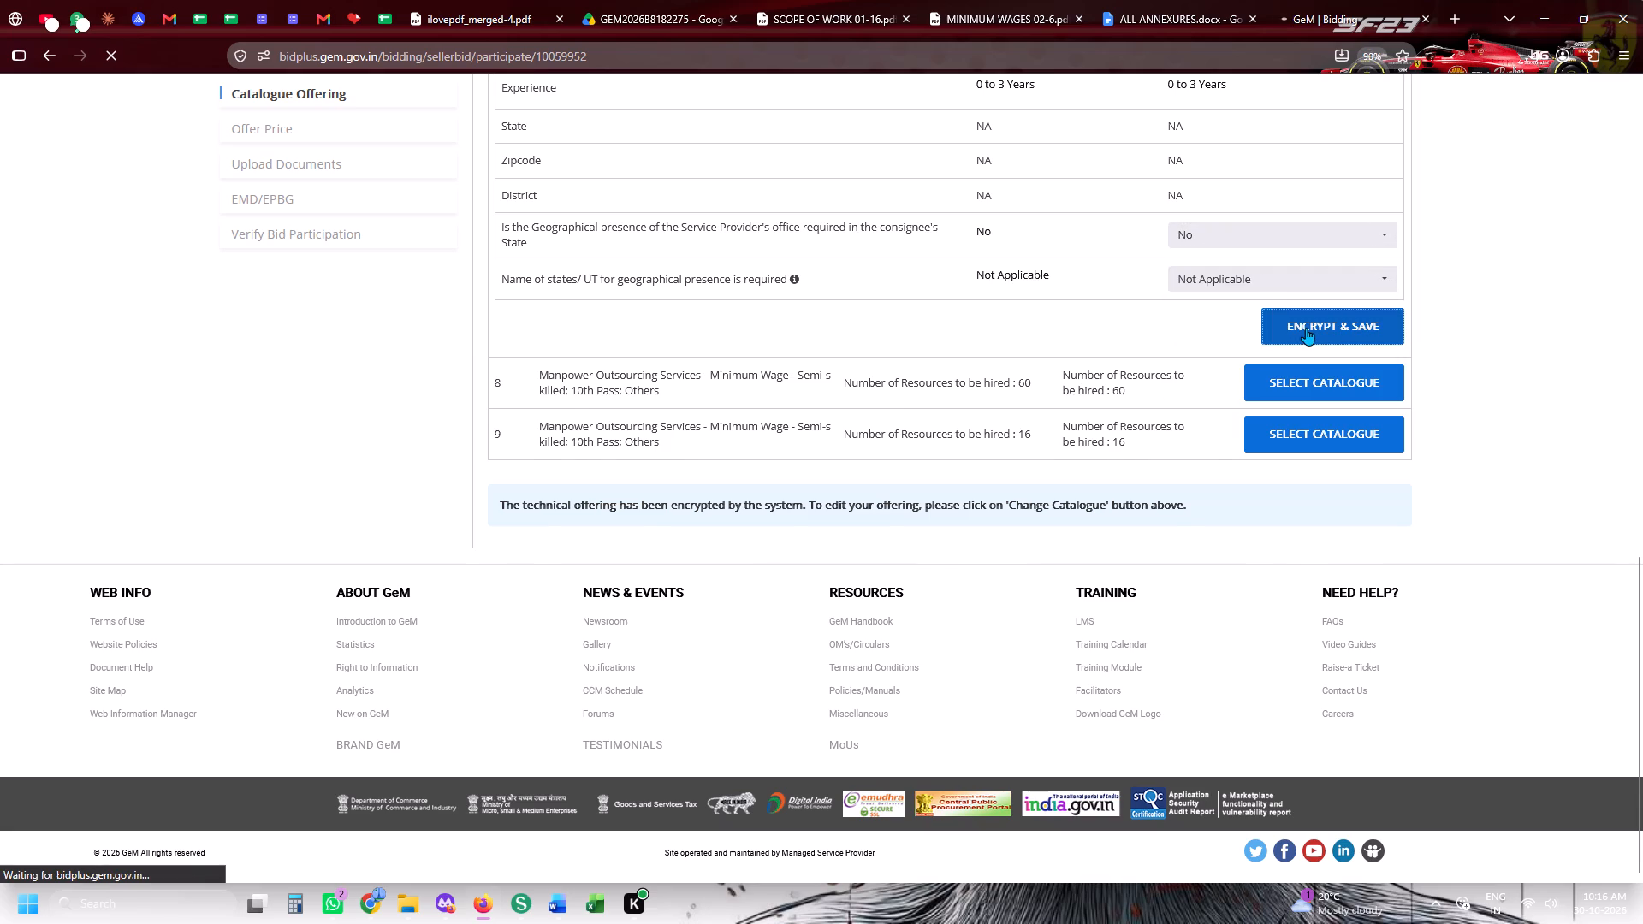
# Open item 8's catalogue (60 10th pass resources) and set the offered Skill Category to Skilled and Type of Function to Others.
pyautogui.scroll(-4, 1306, 328)
pyautogui.click(1303, 390)
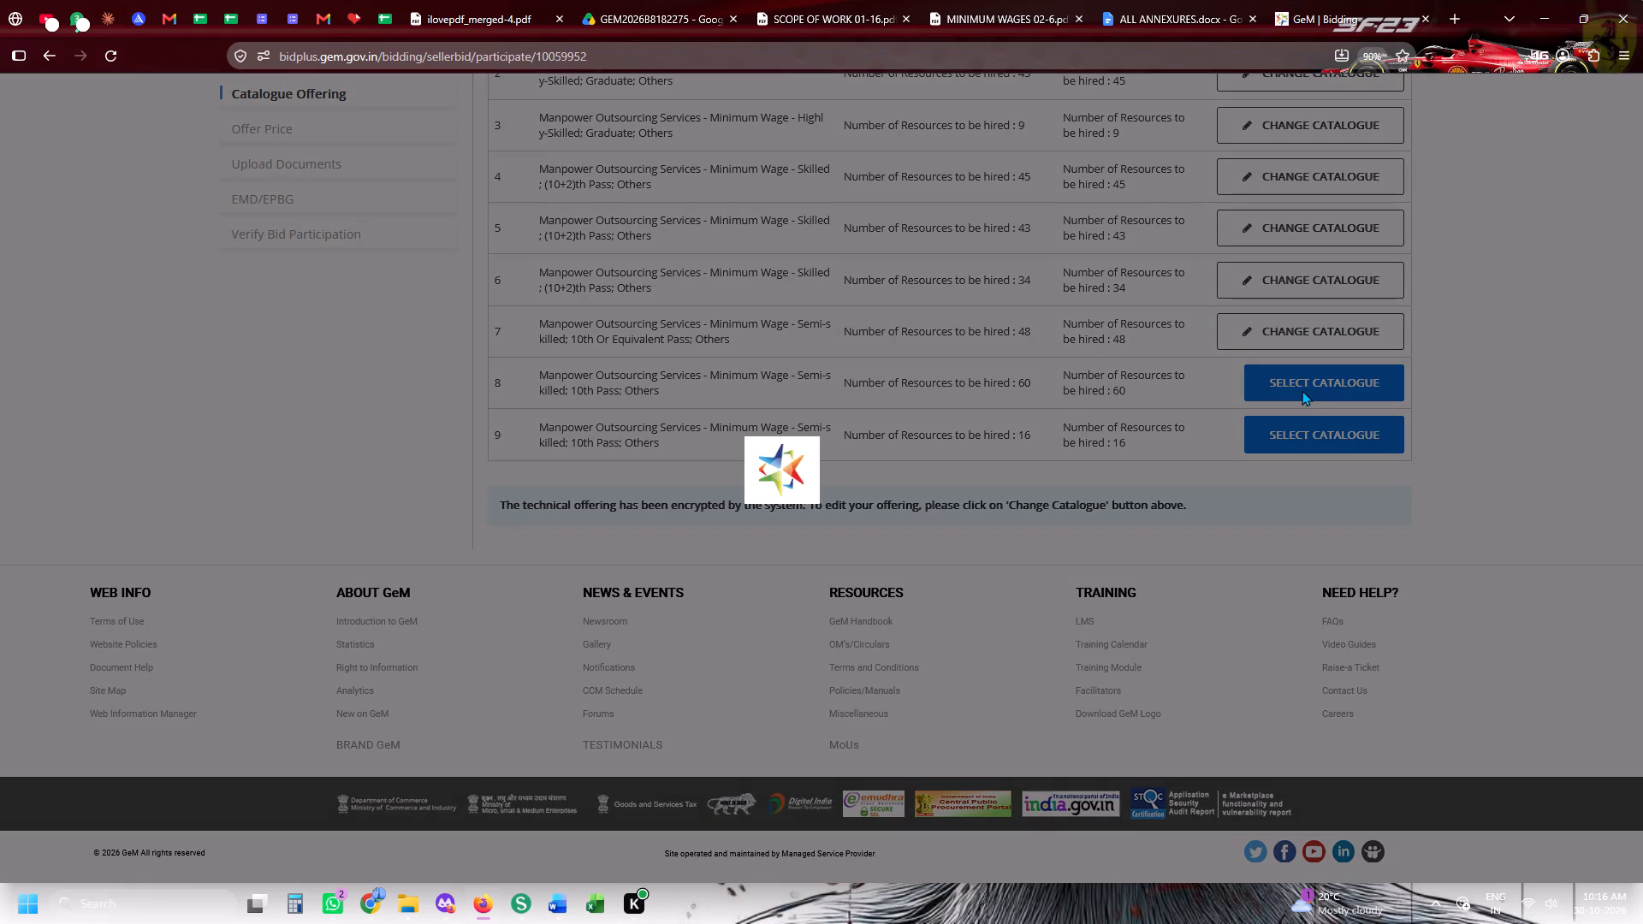
pyautogui.scroll(-5, 1096, 350)
pyautogui.click(1196, 246)
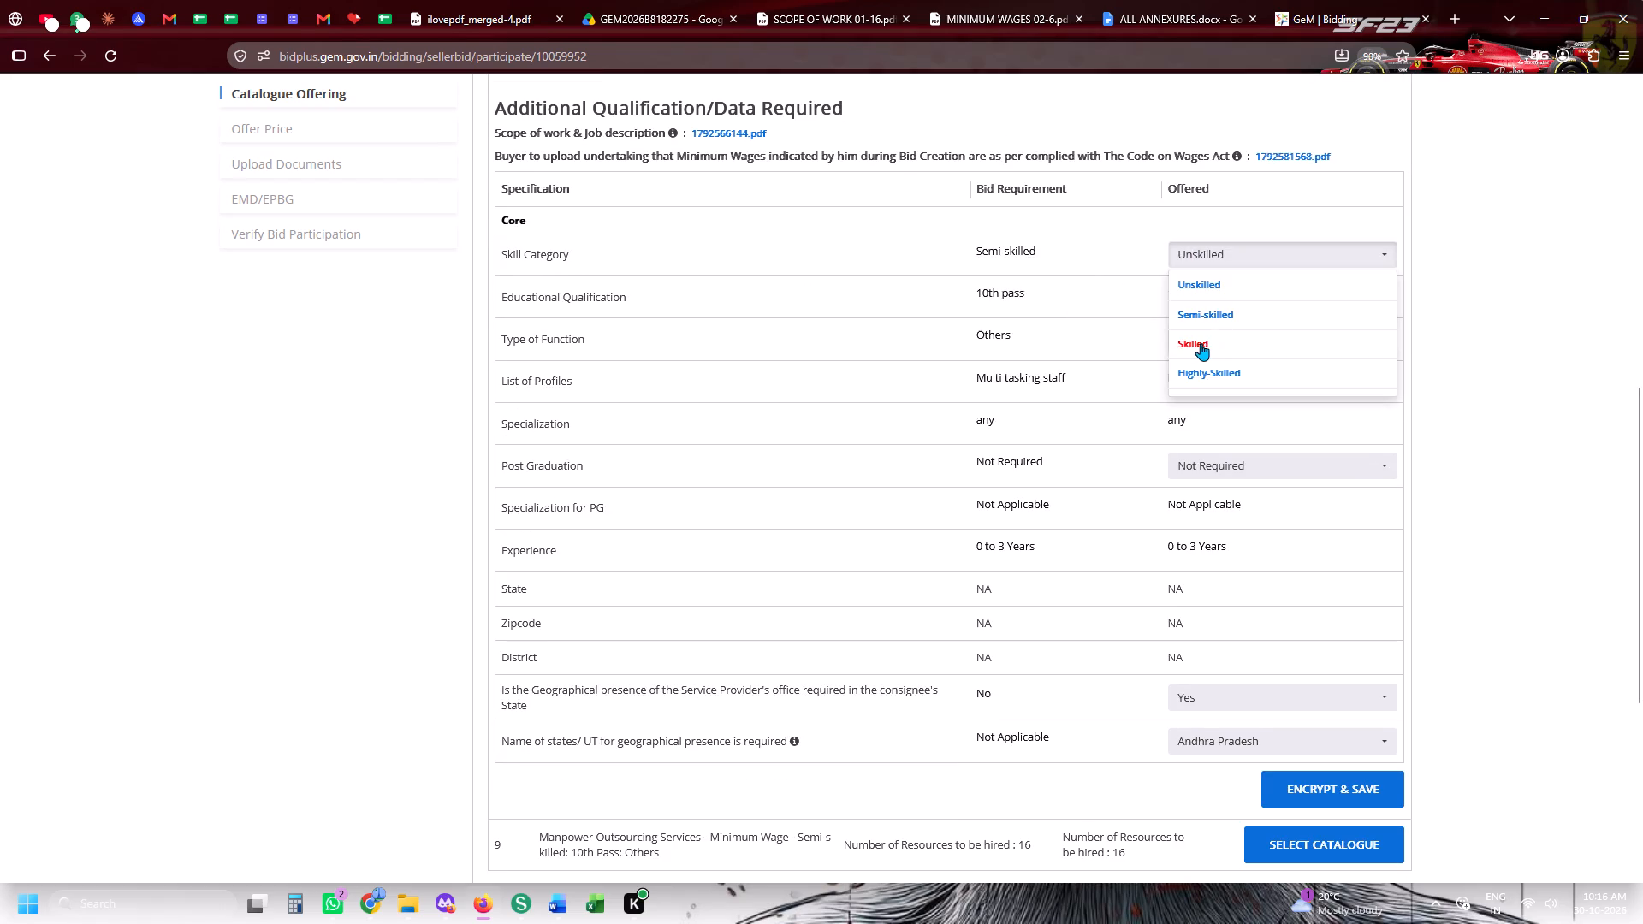
pyautogui.click(1201, 343)
pyautogui.click(1198, 332)
pyautogui.scroll(-6, 1189, 398)
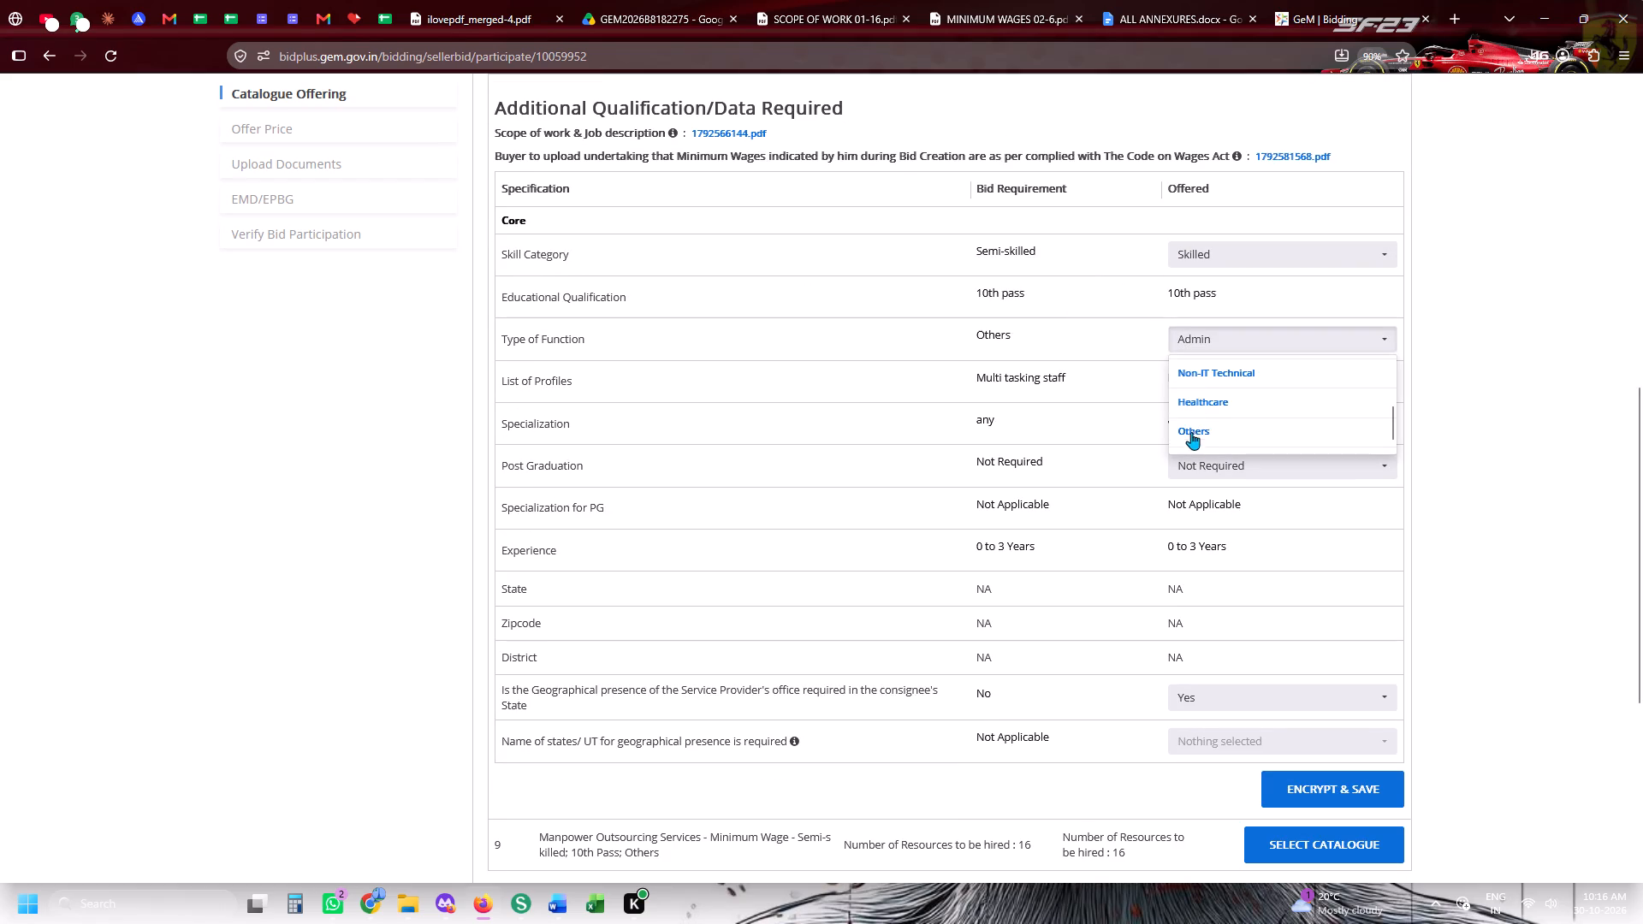
pyautogui.click(1194, 434)
# Set item 8's offered geographical presence to No and its states/UT to Not Applicable, and encrypt and save the offering.
pyautogui.scroll(-2, 1194, 434)
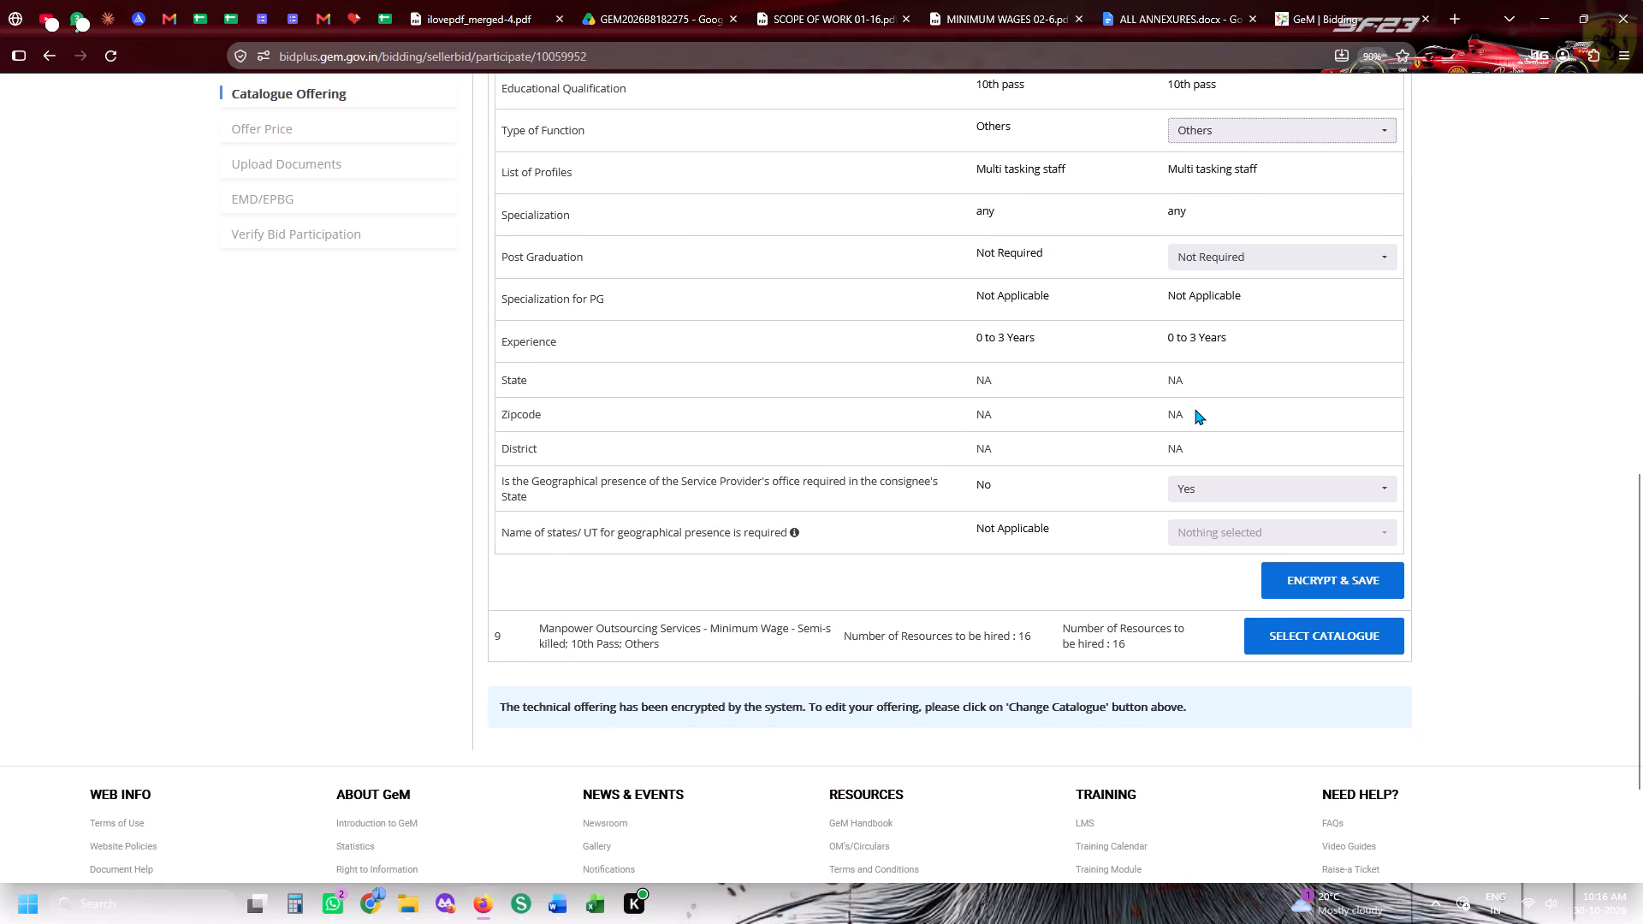
pyautogui.scroll(-4, 1197, 357)
pyautogui.click(1197, 335)
pyautogui.click(1197, 295)
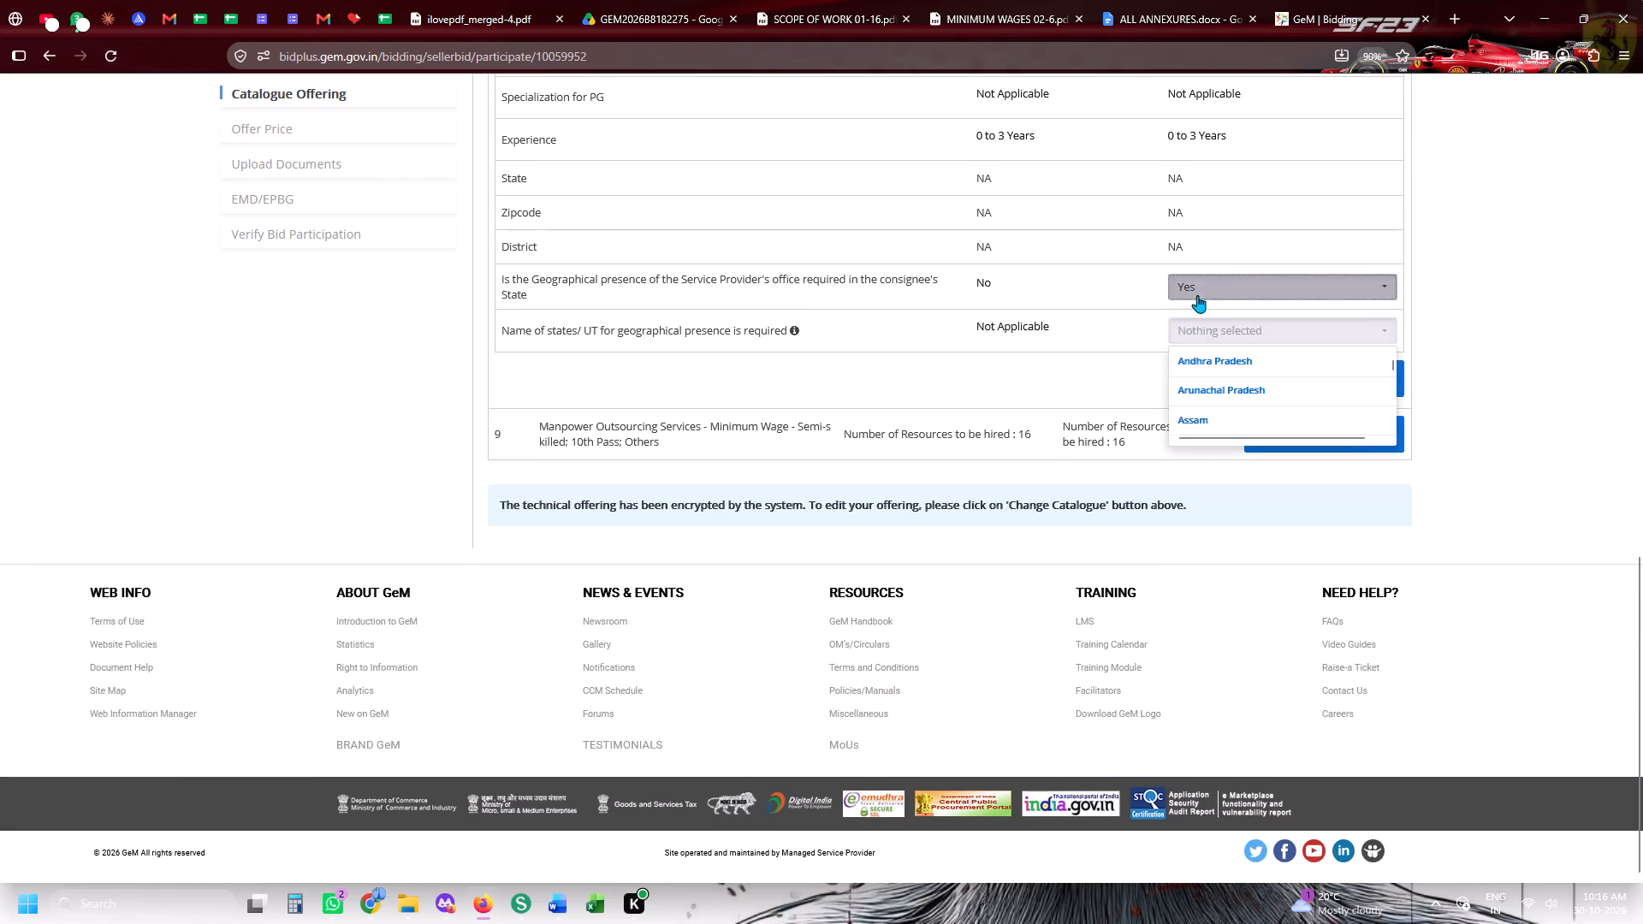
pyautogui.click(1198, 346)
pyautogui.click(1198, 337)
pyautogui.press('n')
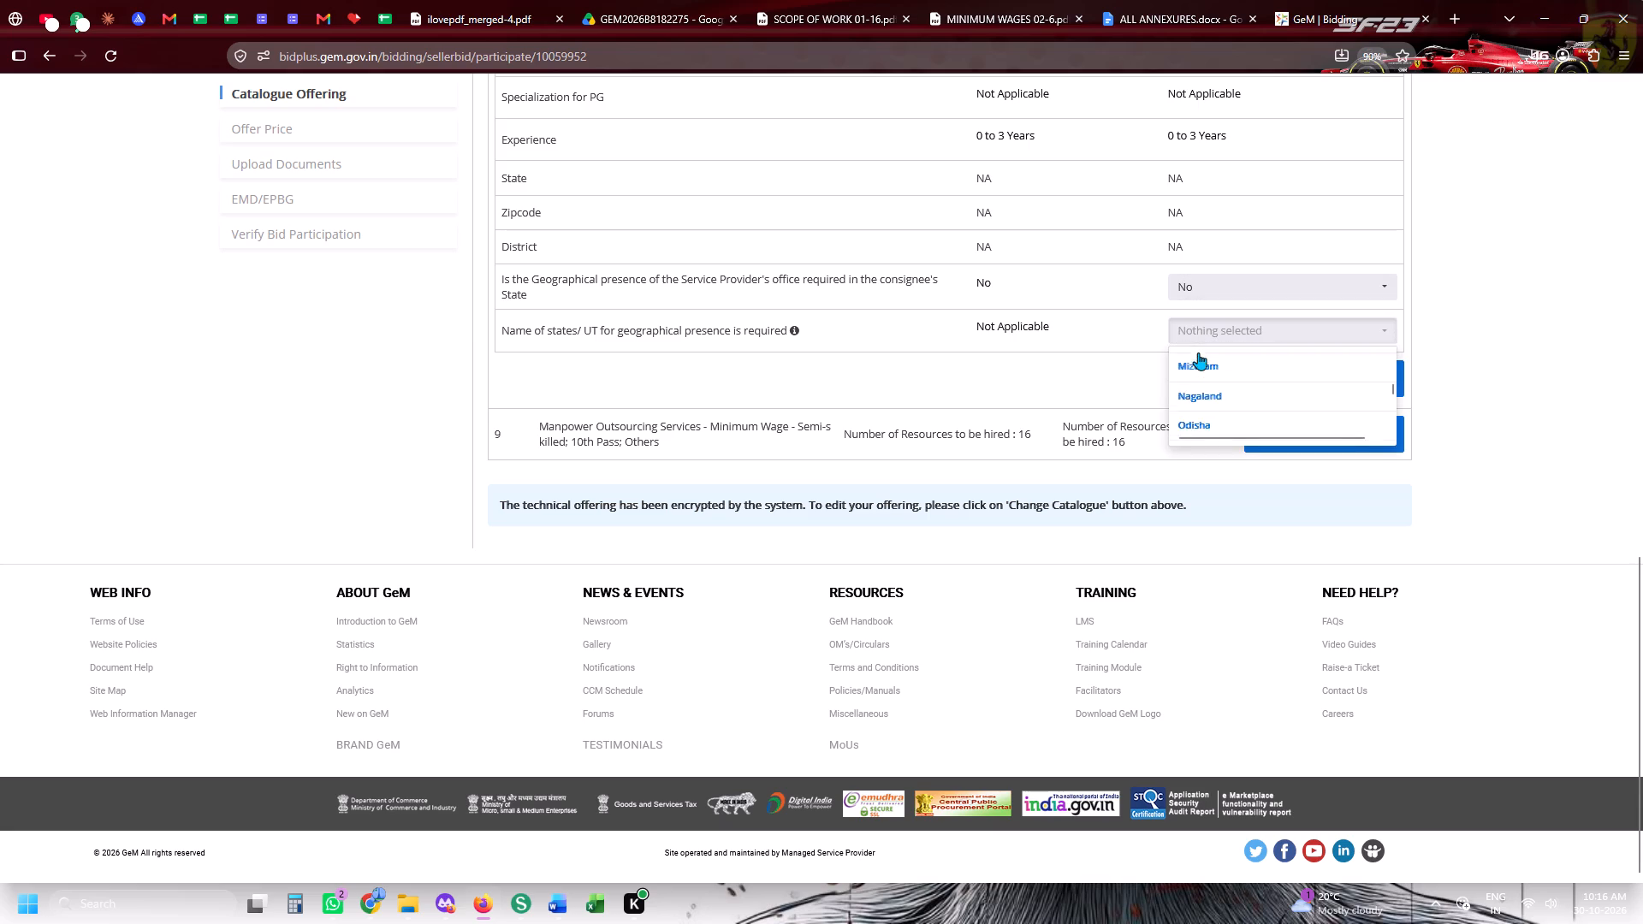
pyautogui.press('n')
pyautogui.click(1191, 430)
pyautogui.click(1097, 412)
pyautogui.click(1282, 387)
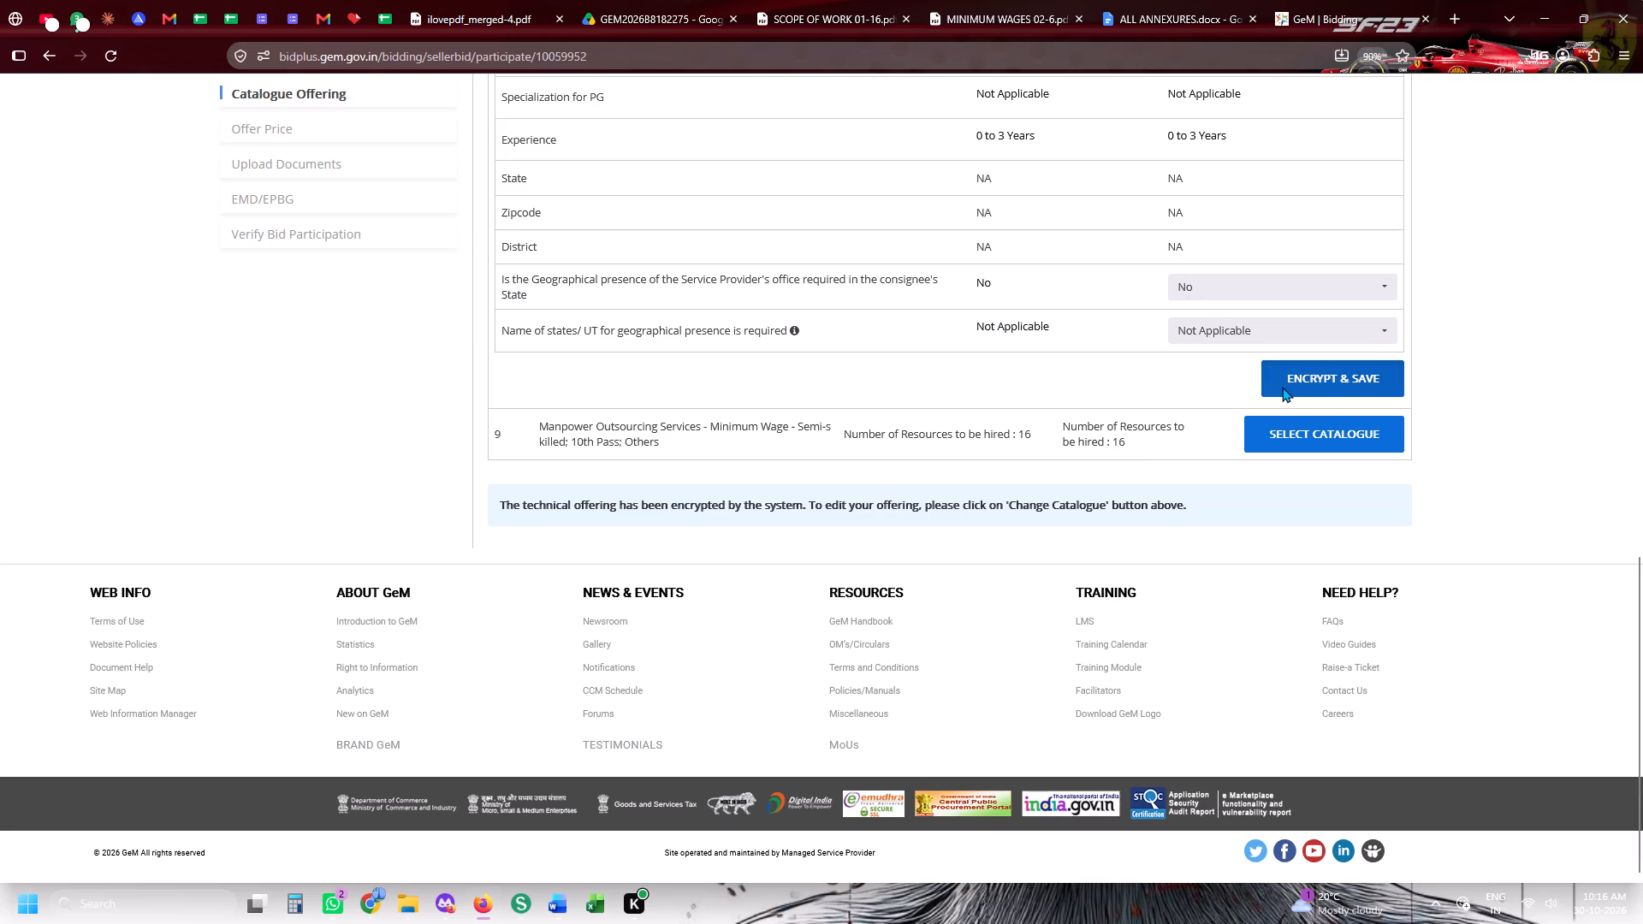
# Open item 9's catalogue (16 semi-skilled 10th pass resources) and set the offered Skill Category to Semi-skilled and Type of Function to Others.
pyautogui.scroll(-7, 1282, 387)
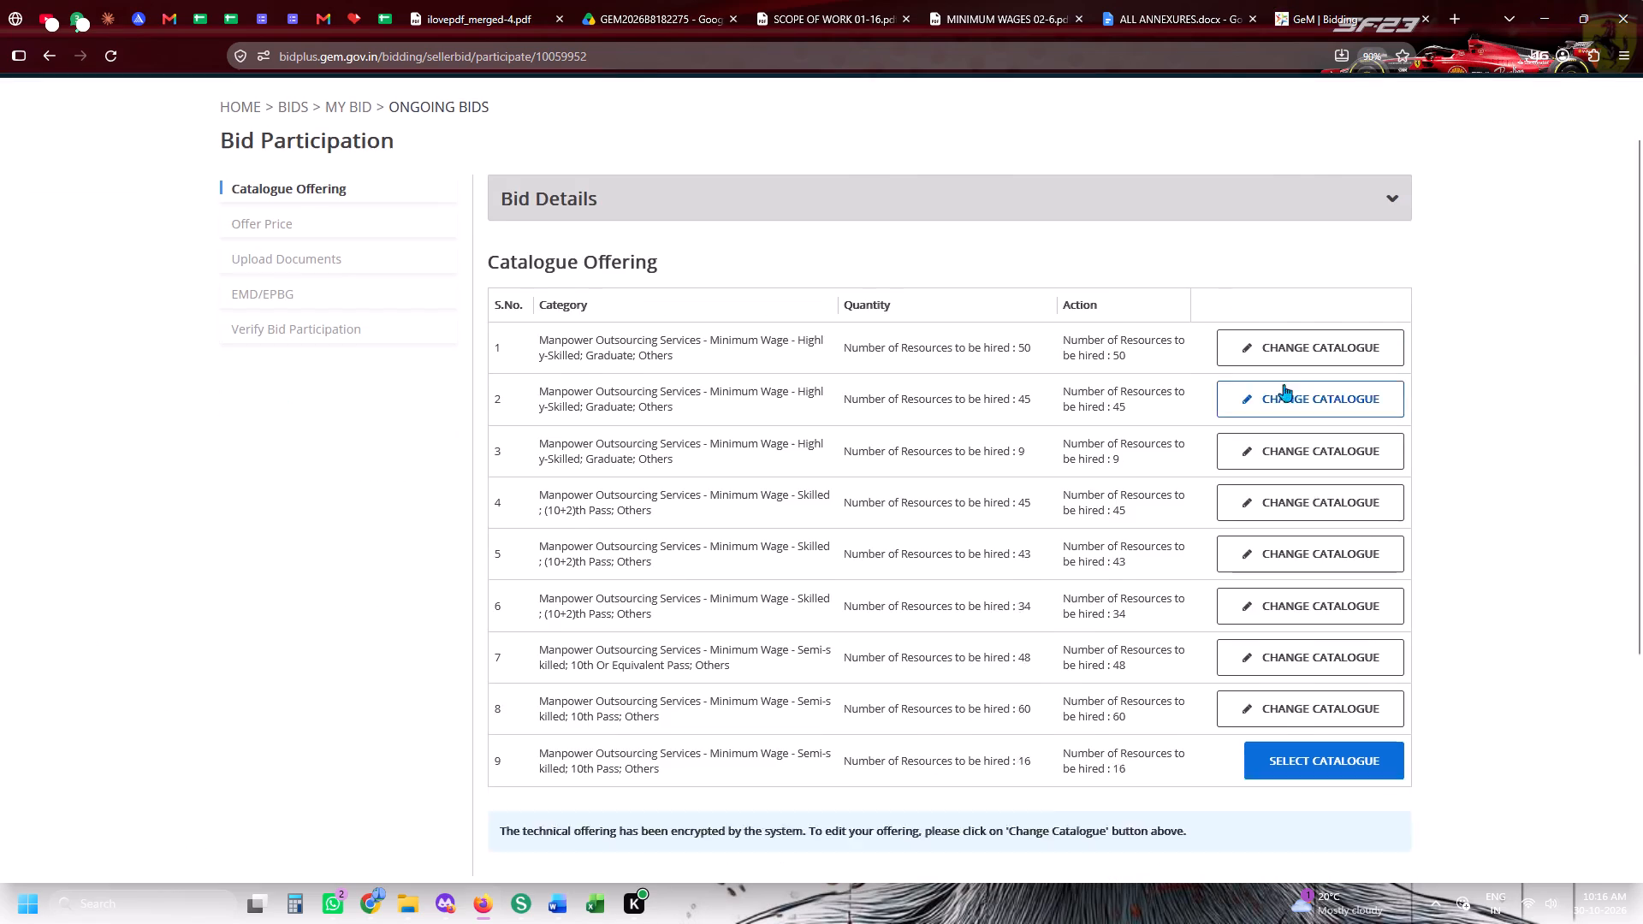
pyautogui.click(1275, 442)
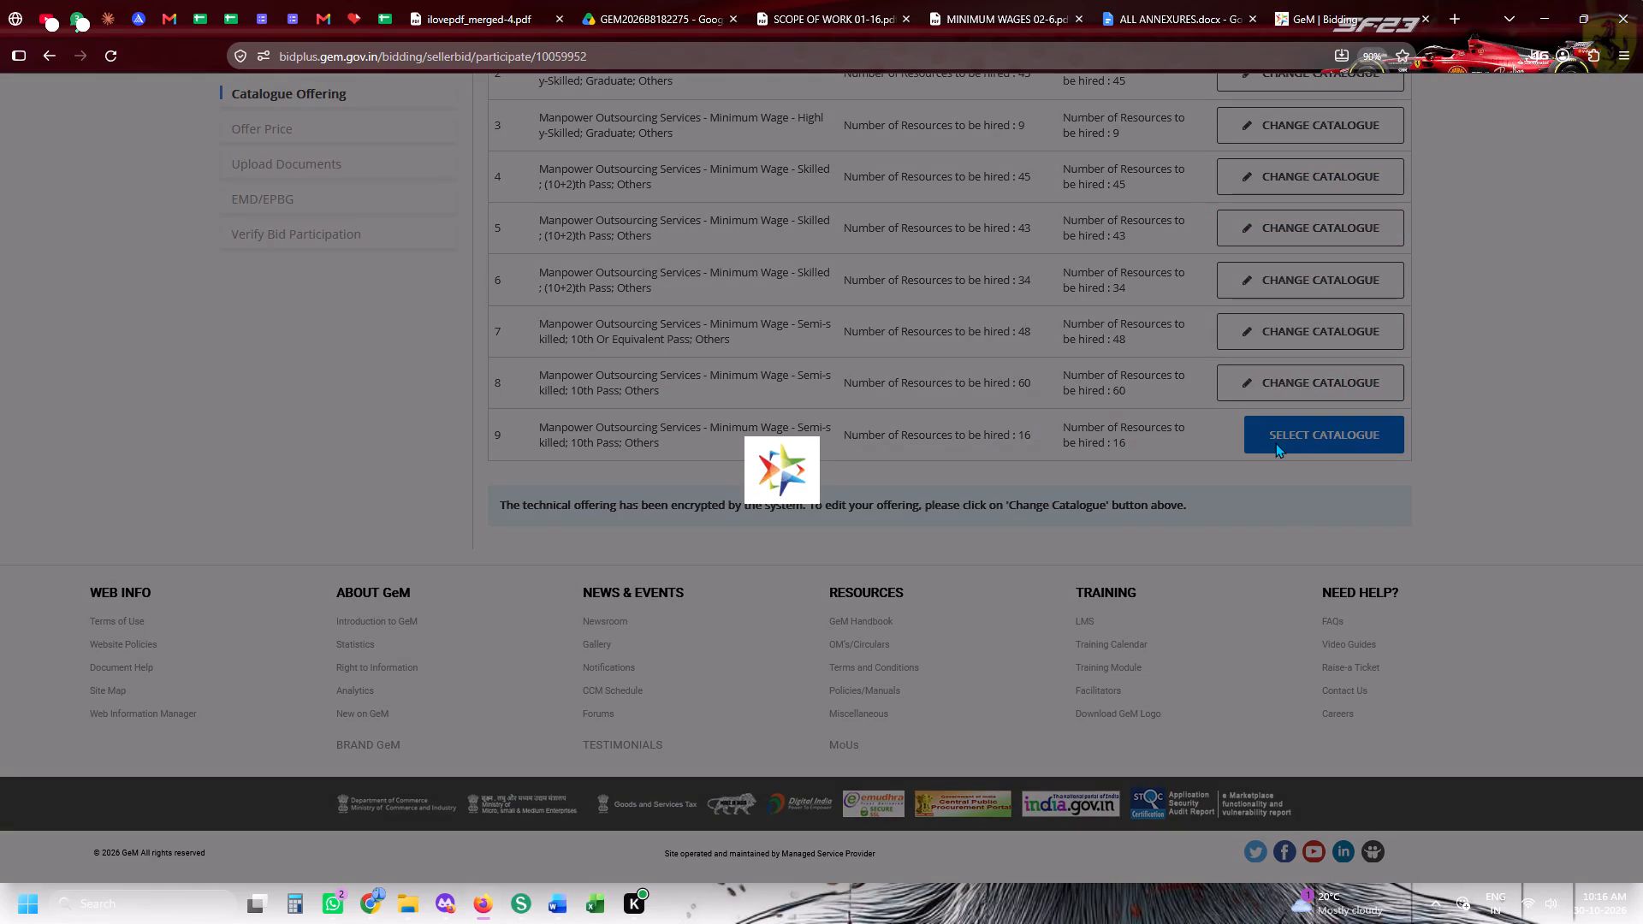
pyautogui.scroll(-2, 1276, 406)
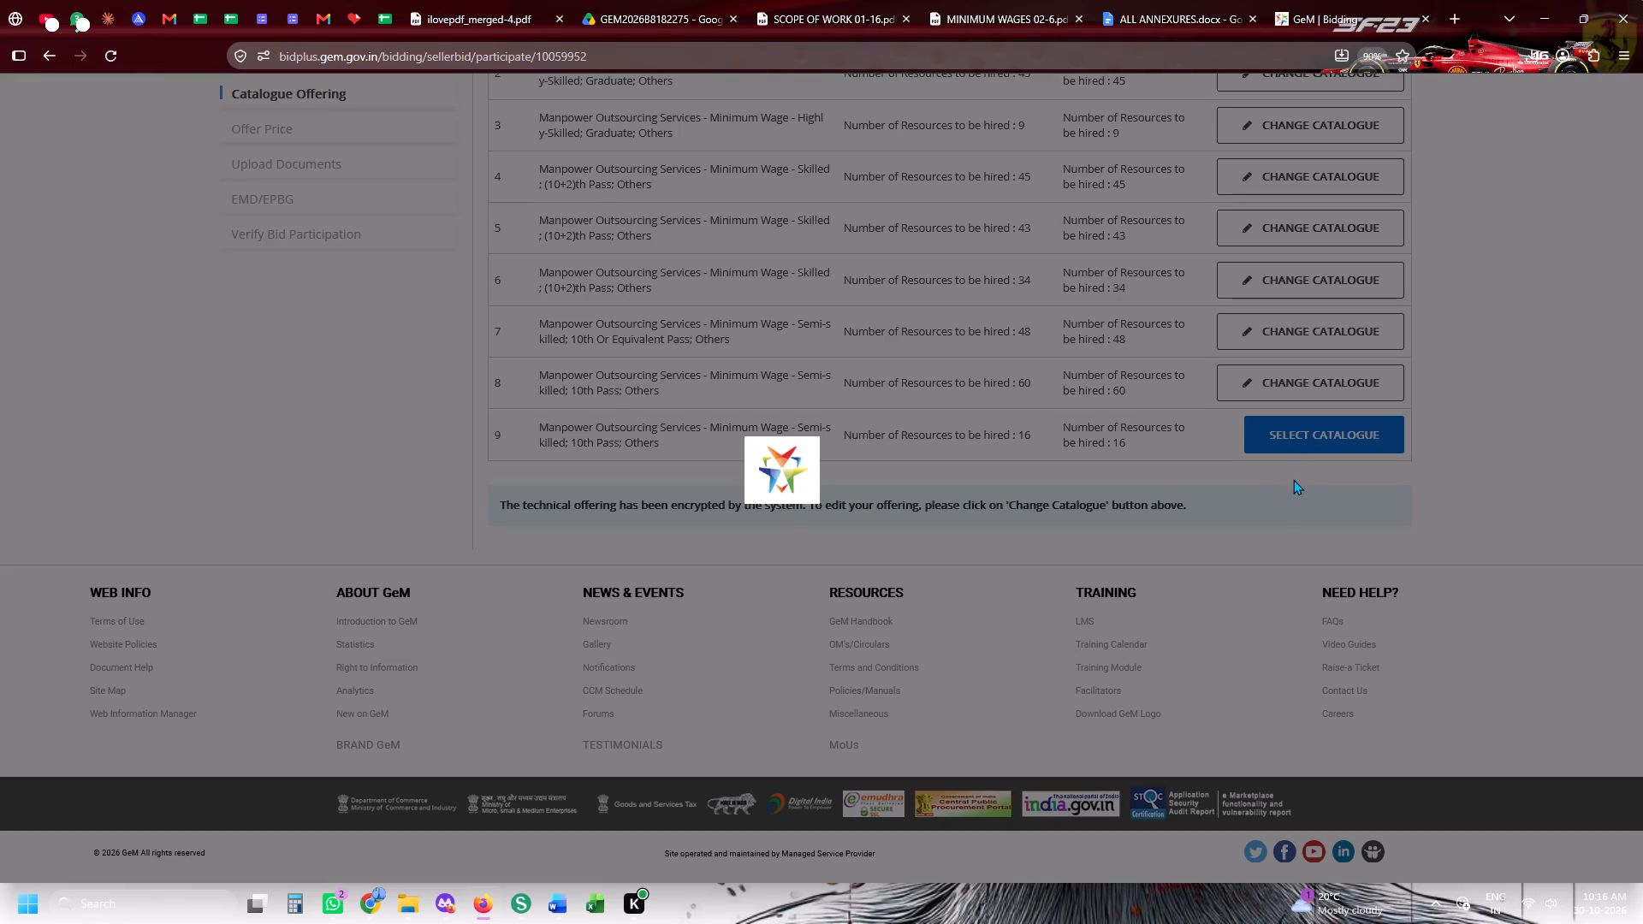
pyautogui.click(1178, 444)
pyautogui.click(1255, 427)
pyautogui.scroll(-5, 1255, 427)
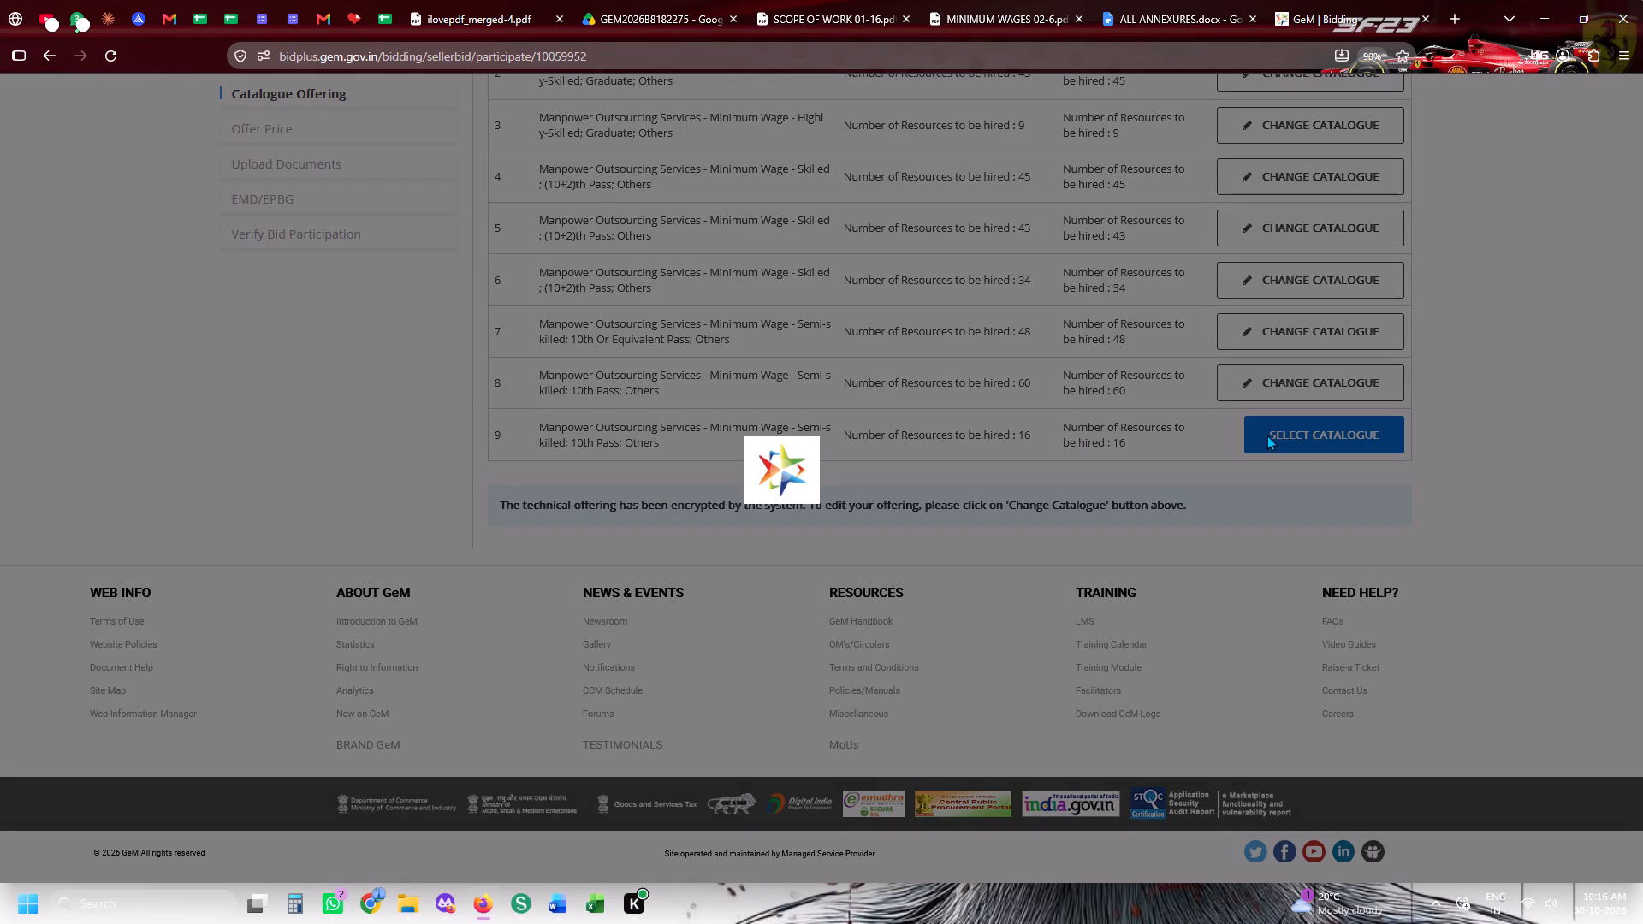
pyautogui.click(1267, 435)
pyautogui.click(1267, 435)
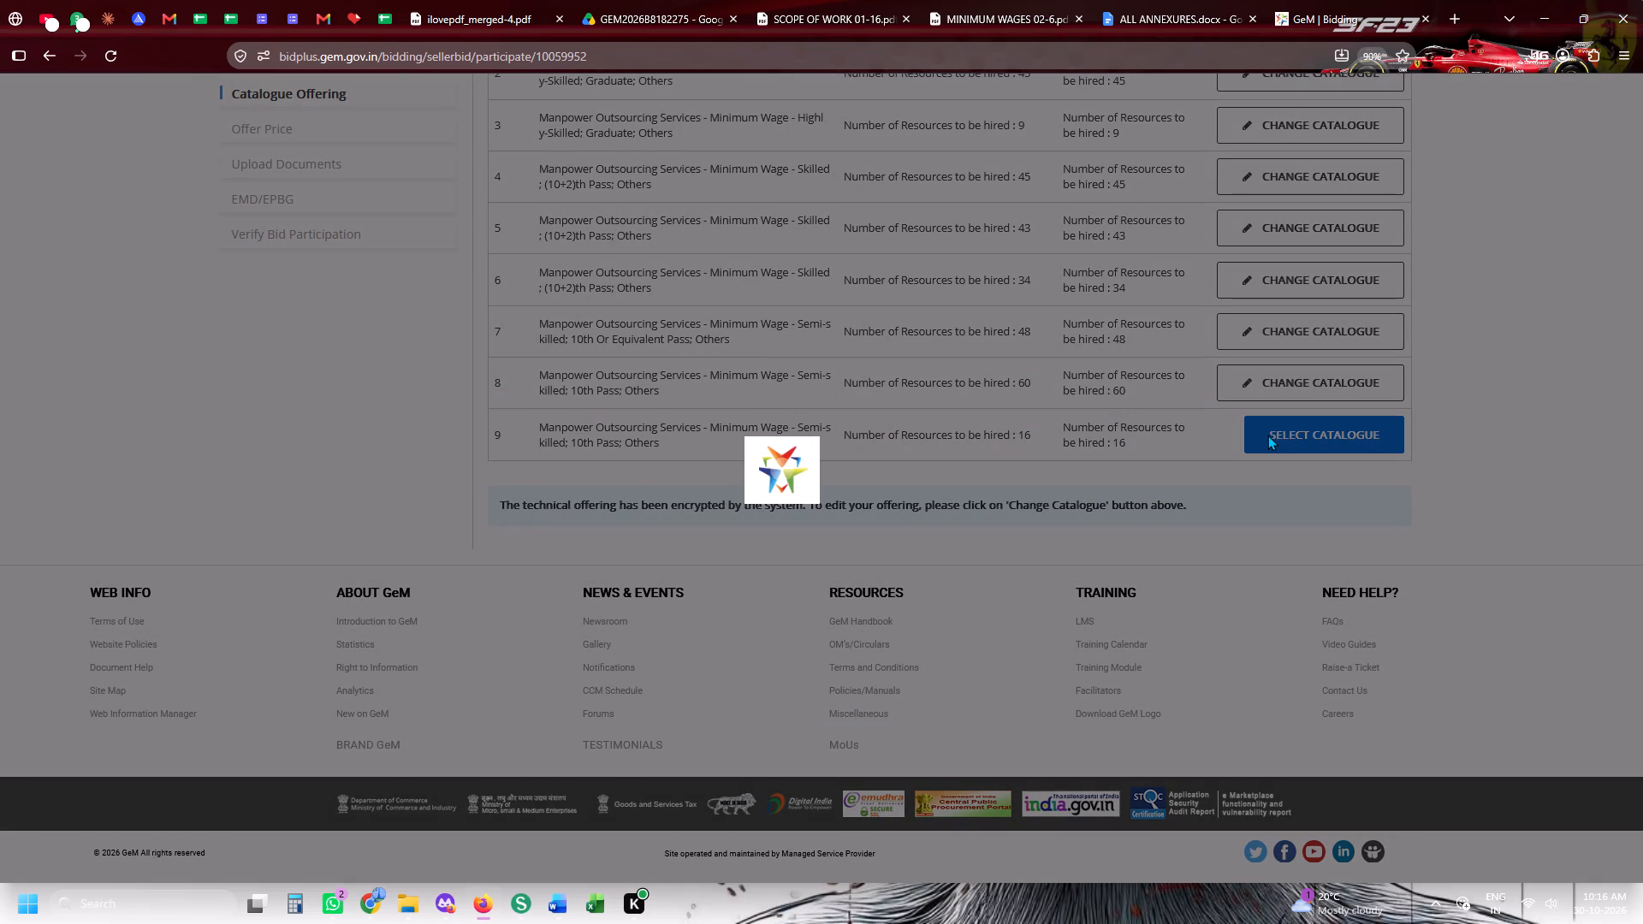
pyautogui.scroll(-1, 1266, 430)
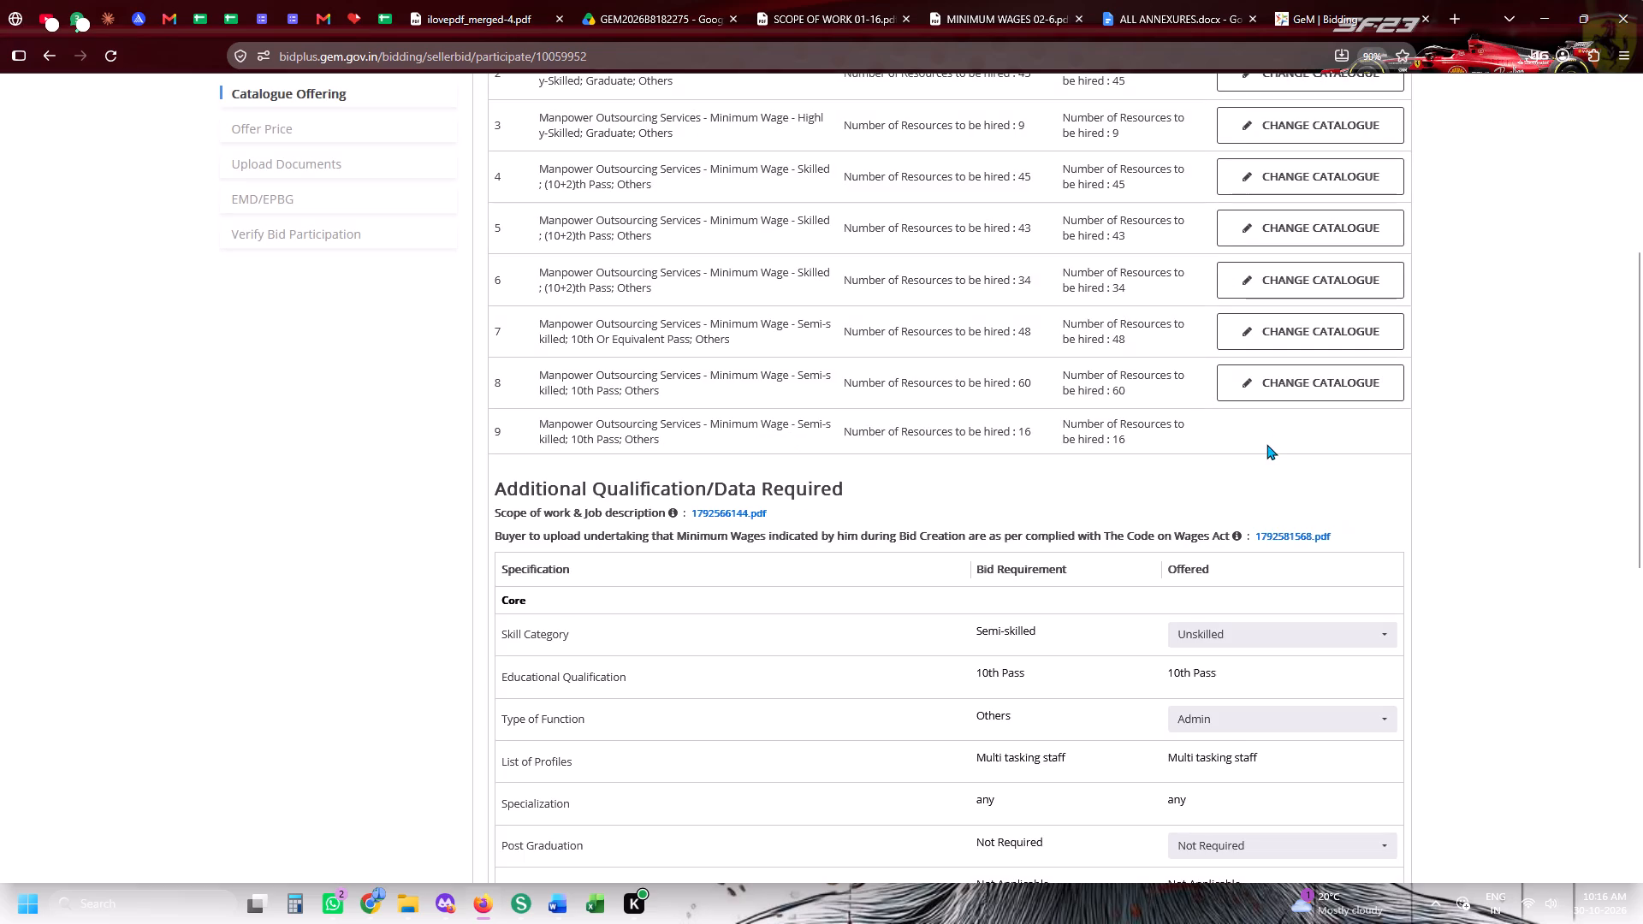
pyautogui.scroll(-4, 1266, 444)
pyautogui.click(1213, 198)
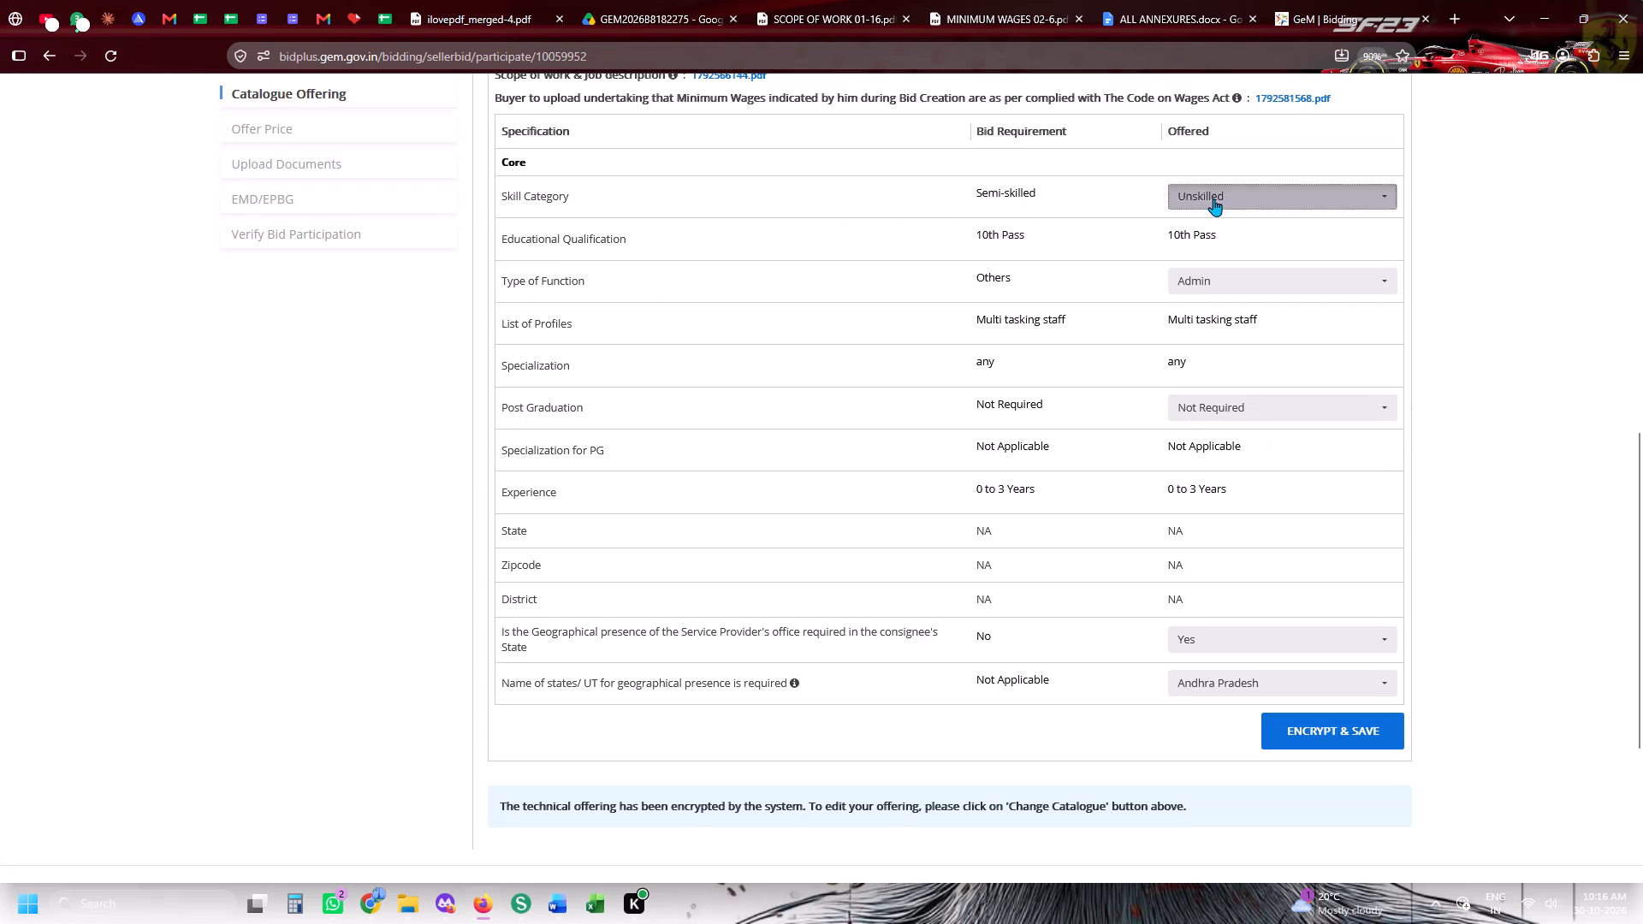
pyautogui.click(1201, 252)
pyautogui.click(1202, 269)
pyautogui.scroll(-5, 1191, 368)
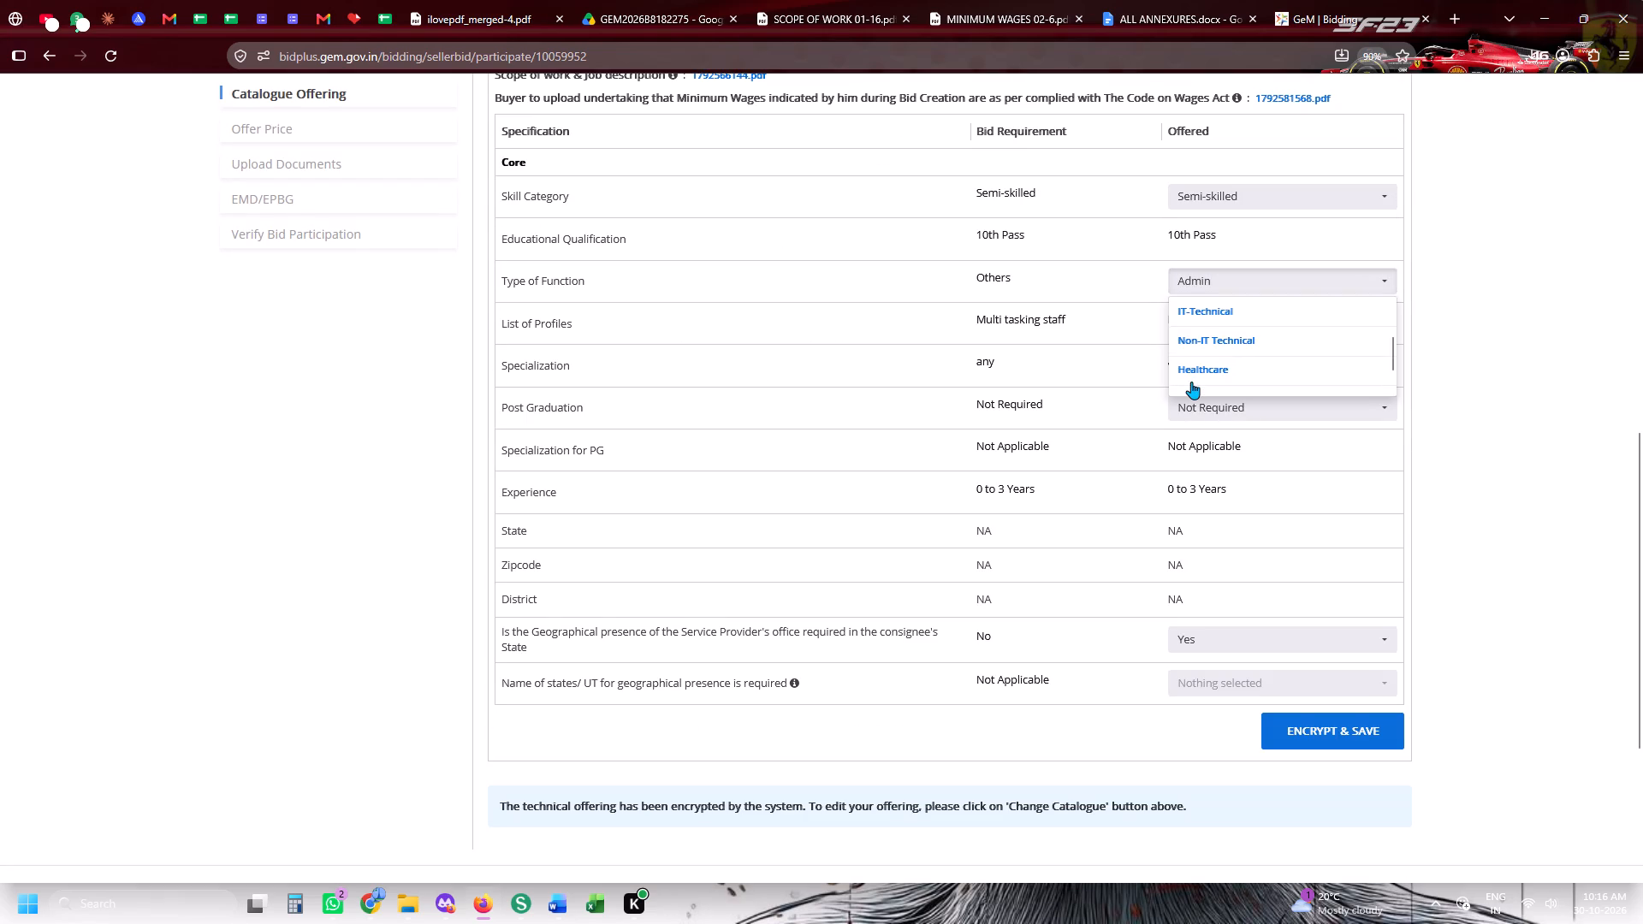
pyautogui.click(1191, 382)
# Set item 9's offered geographical presence to No and its states/UT to Not Applicable, and encrypt and save the offering.
pyautogui.scroll(-2, 1191, 382)
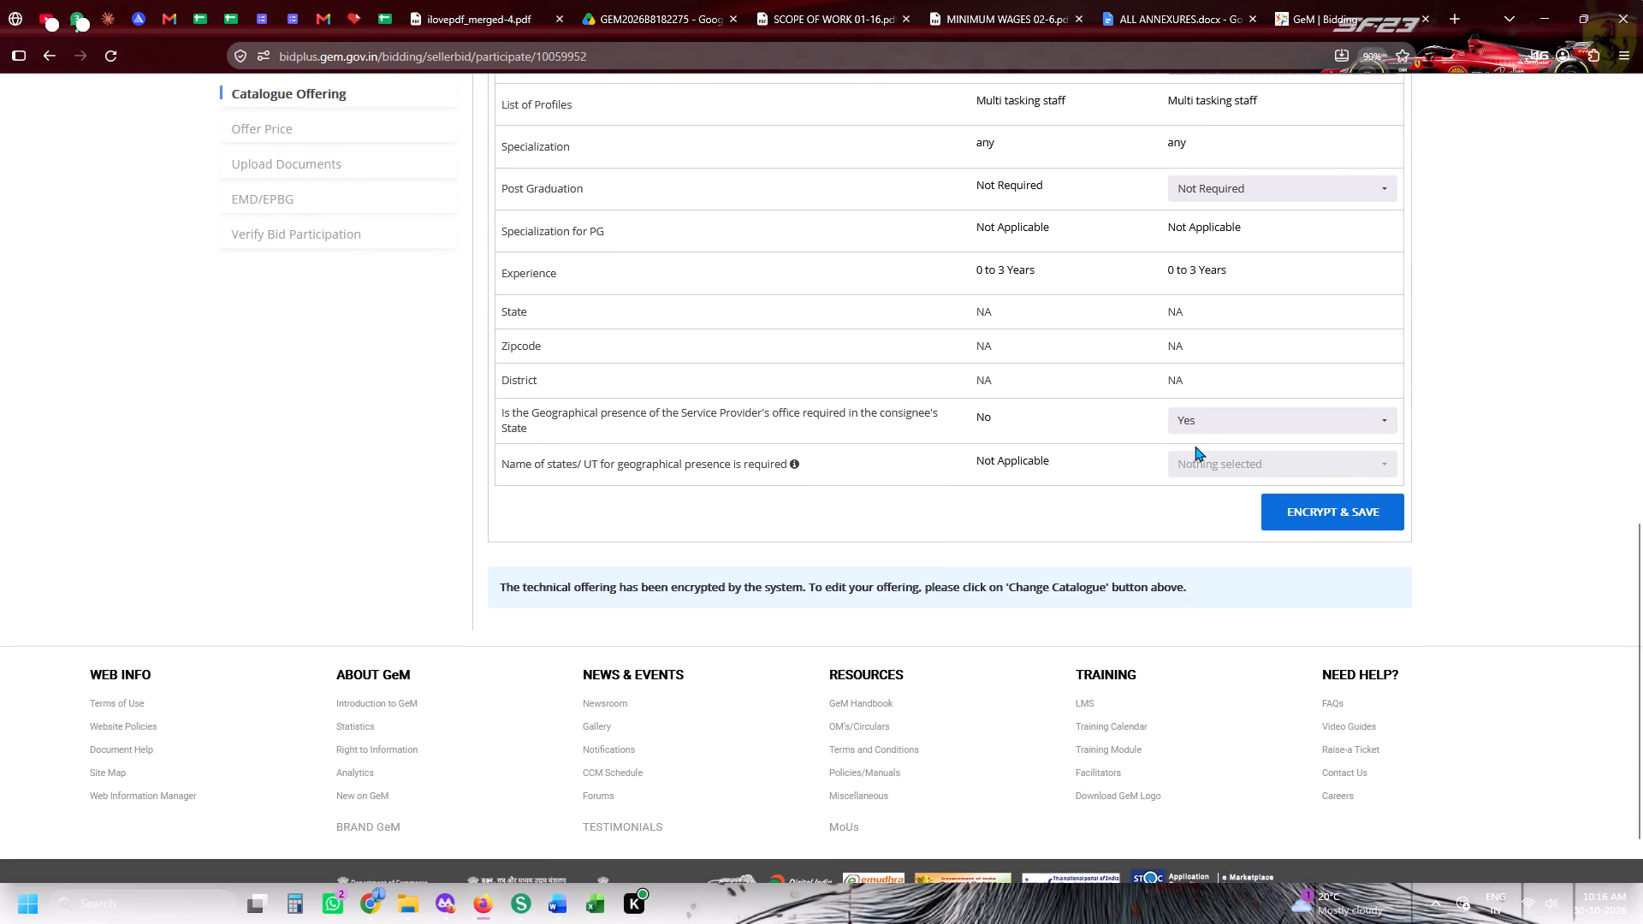
pyautogui.click(1195, 423)
pyautogui.click(1195, 481)
pyautogui.click(1197, 474)
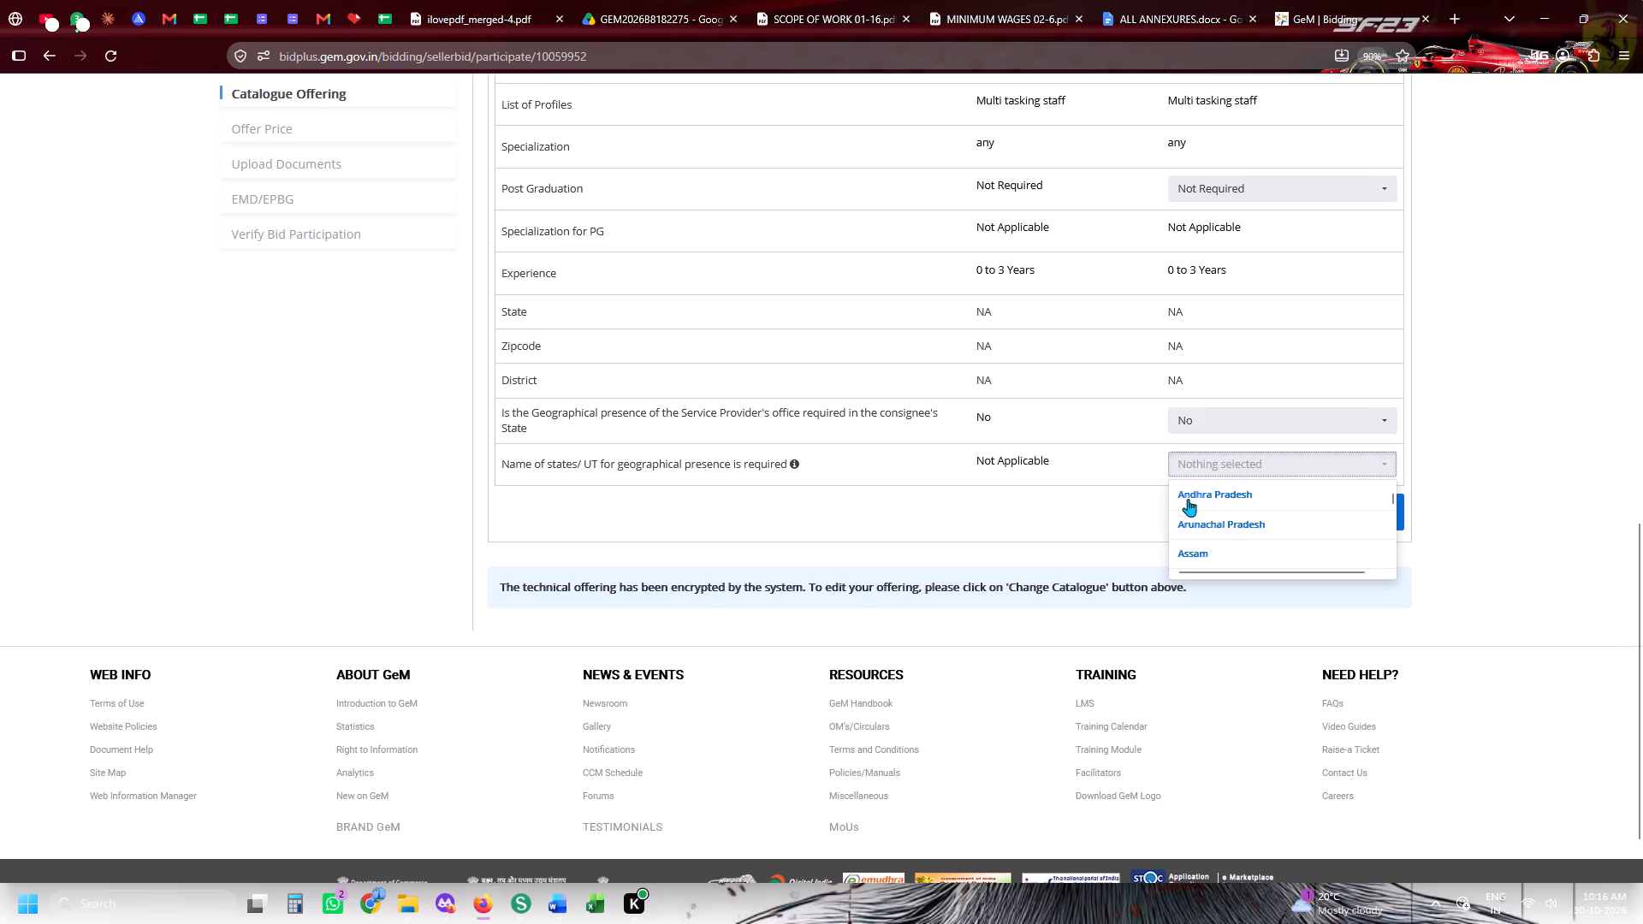
pyautogui.press('n')
pyautogui.press('n')
pyautogui.click(1196, 558)
pyautogui.click(1088, 552)
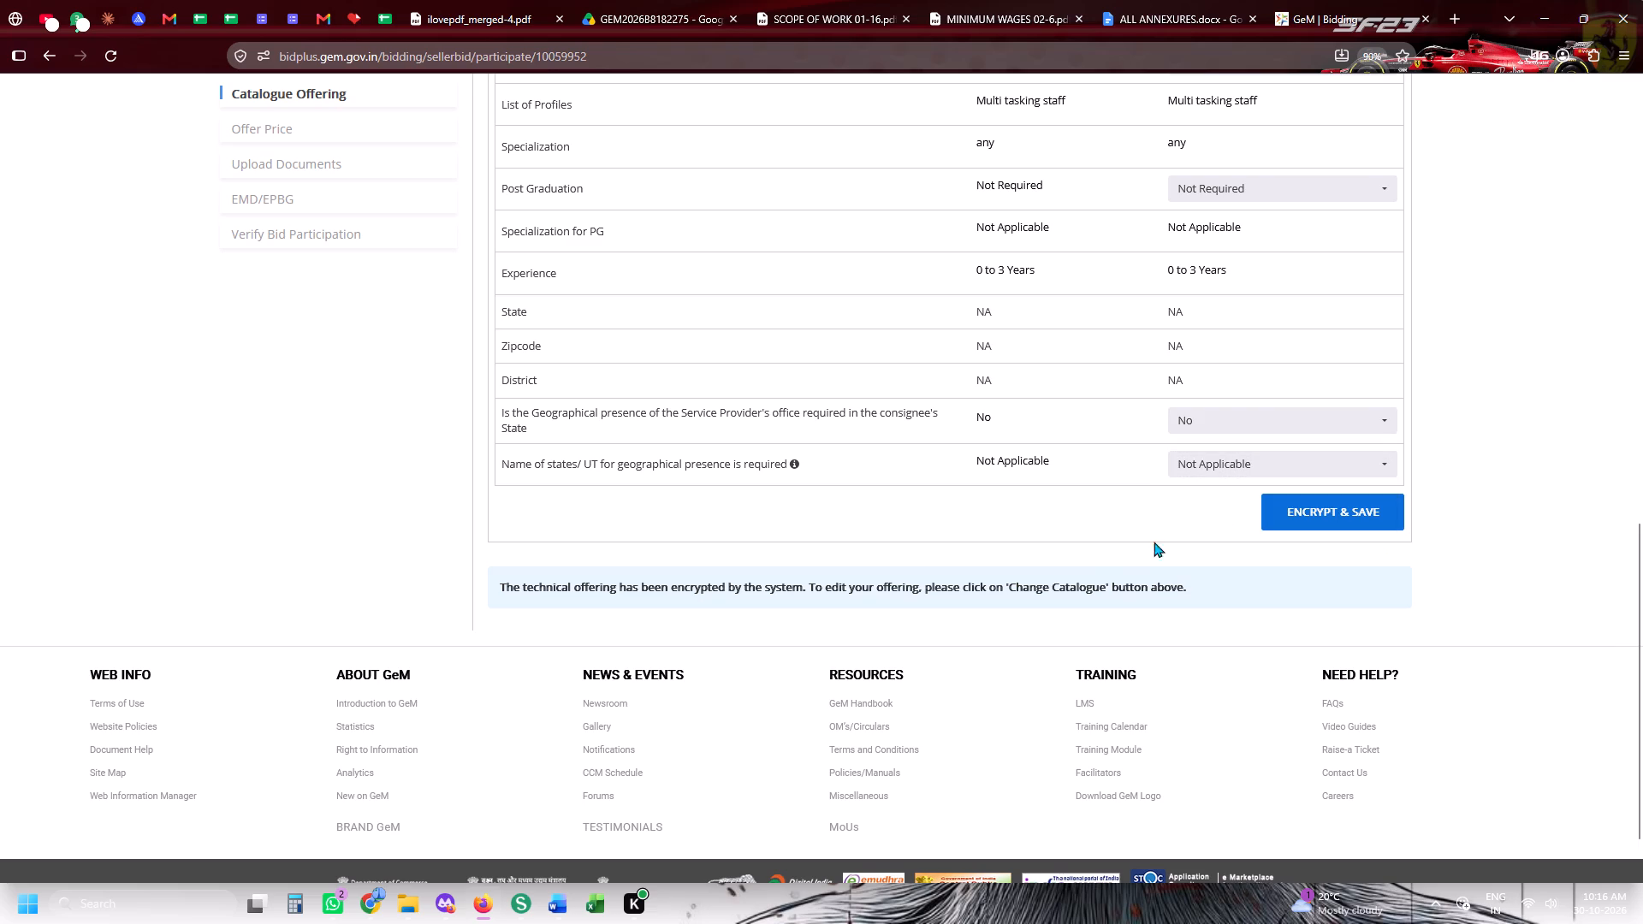
pyautogui.click(1276, 521)
# Continue from the completed catalogue offerings to the Offer Price stage.
pyautogui.scroll(-2, 1230, 322)
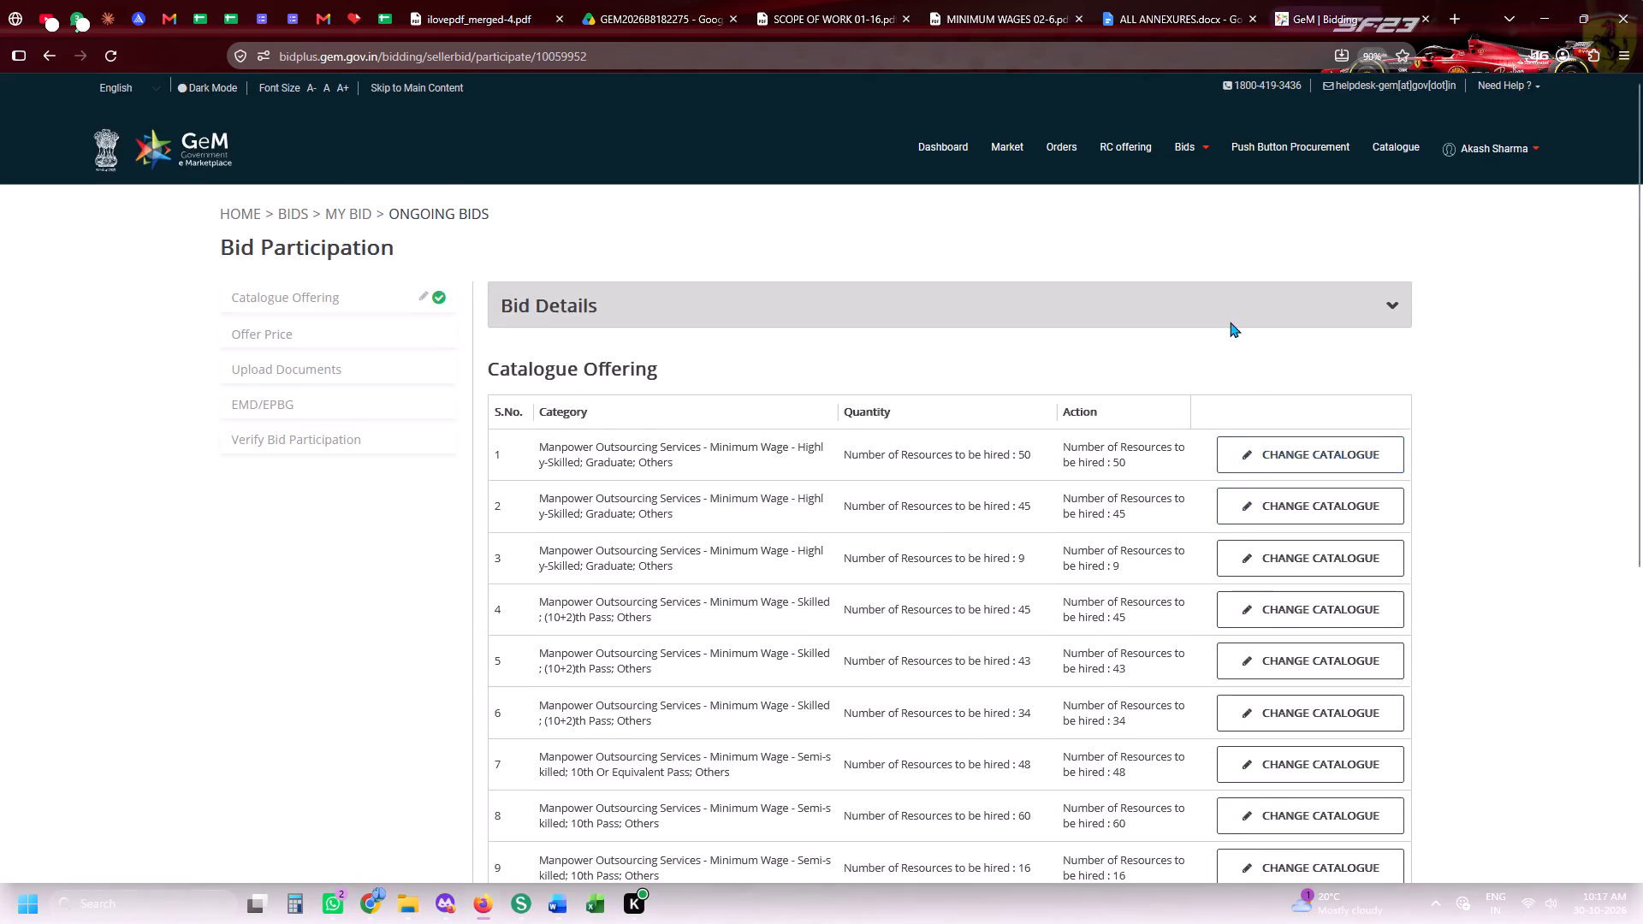
pyautogui.scroll(-3, 1230, 322)
pyautogui.click(1337, 447)
pyautogui.scroll(-6, 1320, 414)
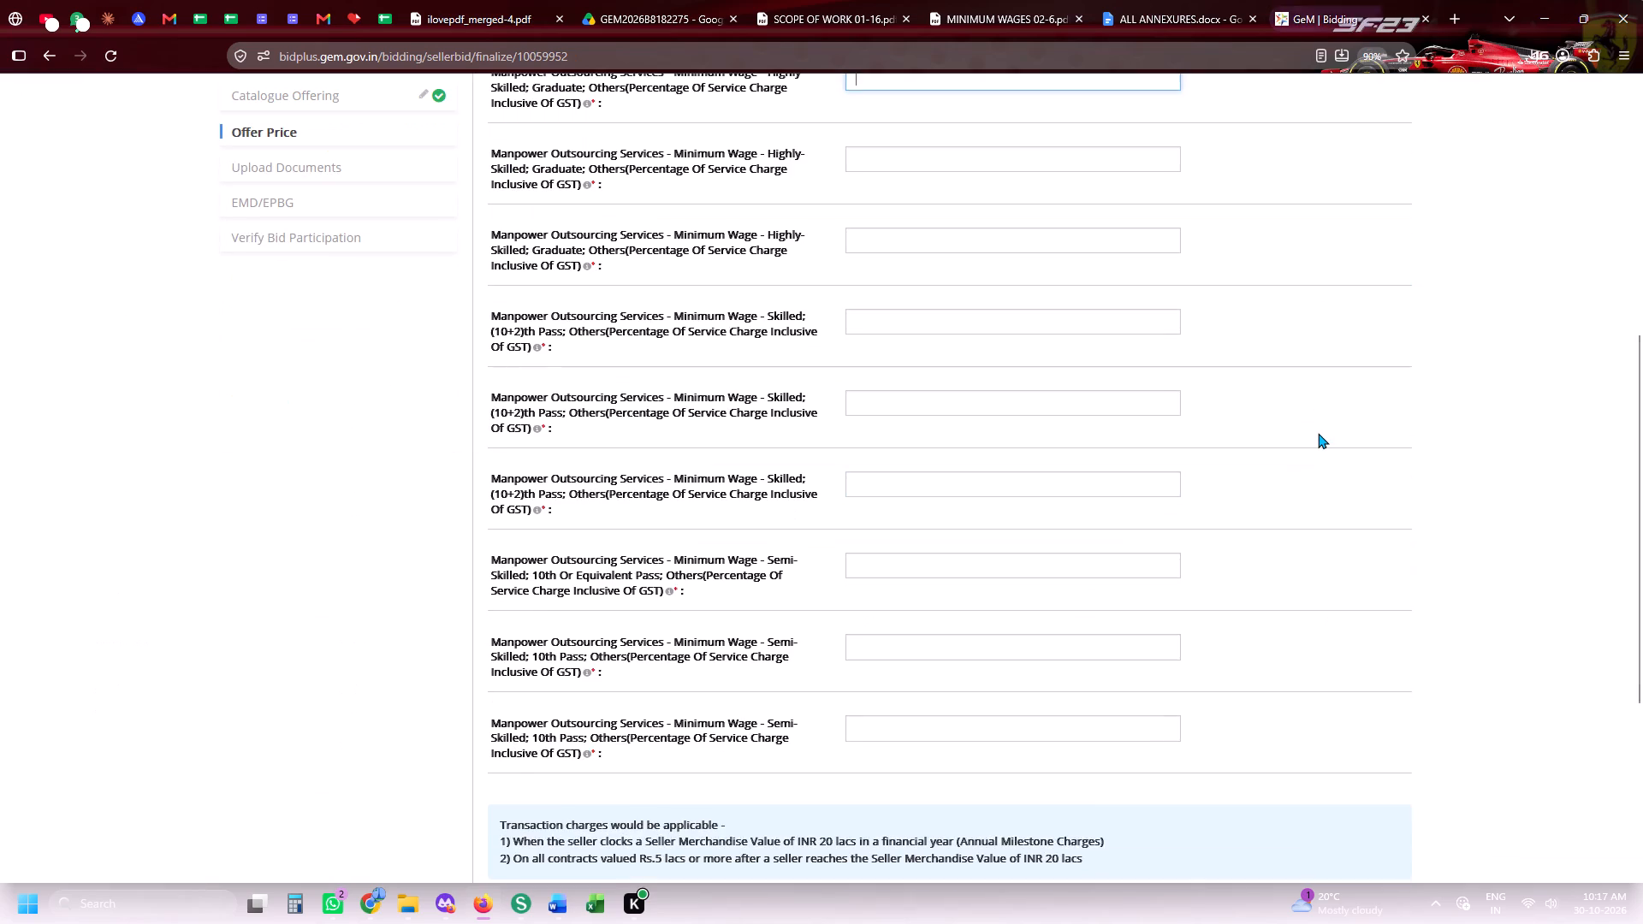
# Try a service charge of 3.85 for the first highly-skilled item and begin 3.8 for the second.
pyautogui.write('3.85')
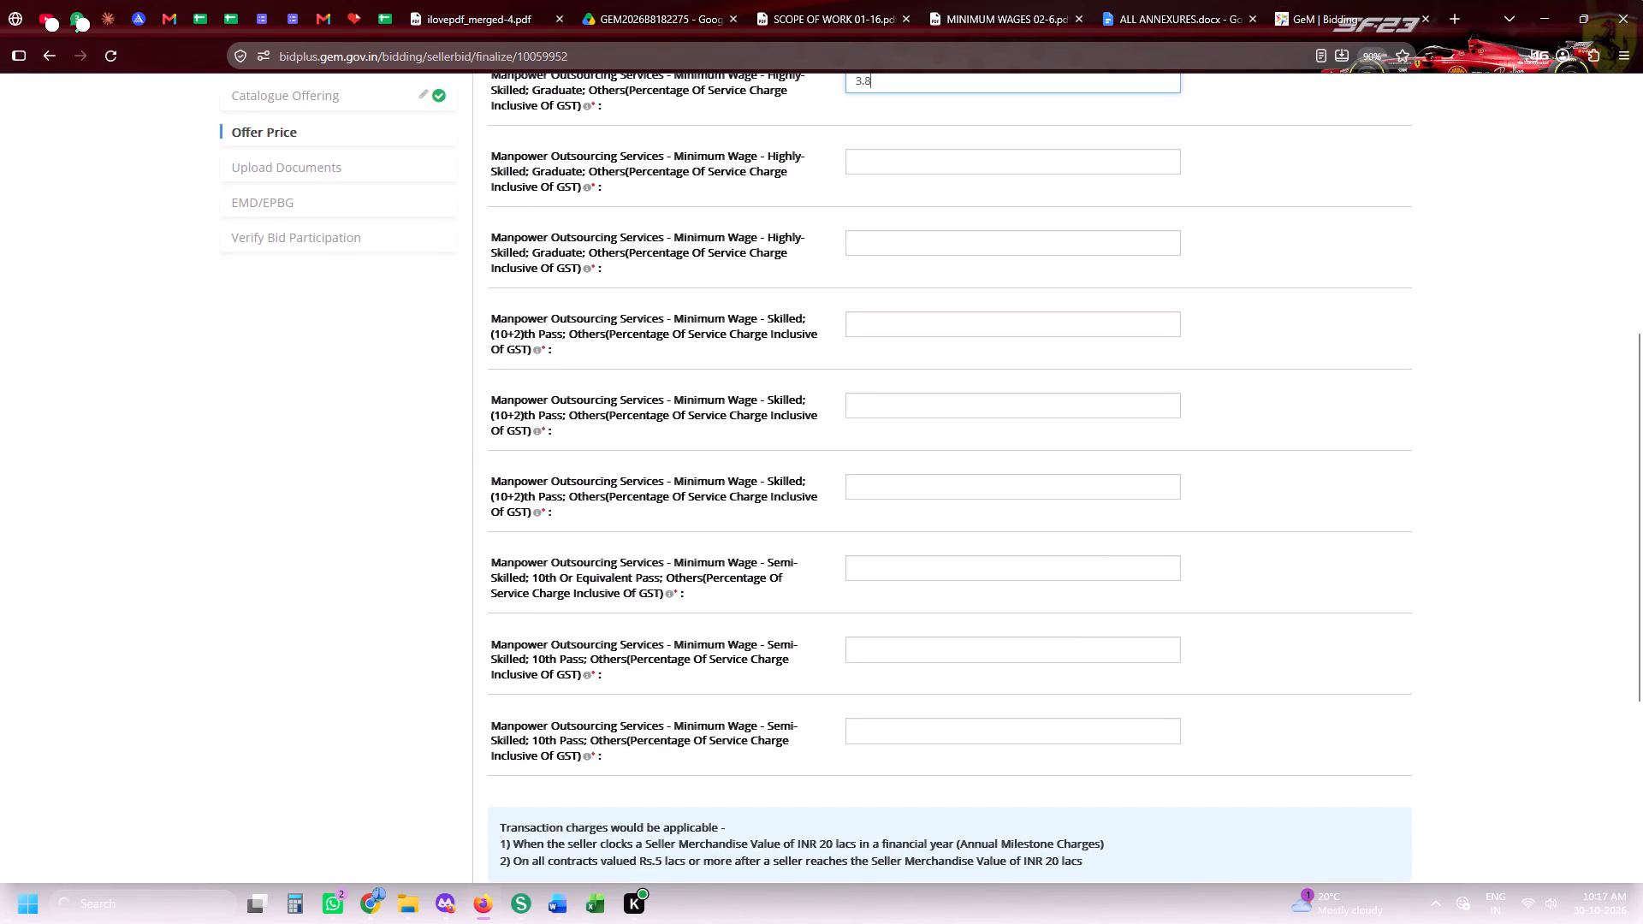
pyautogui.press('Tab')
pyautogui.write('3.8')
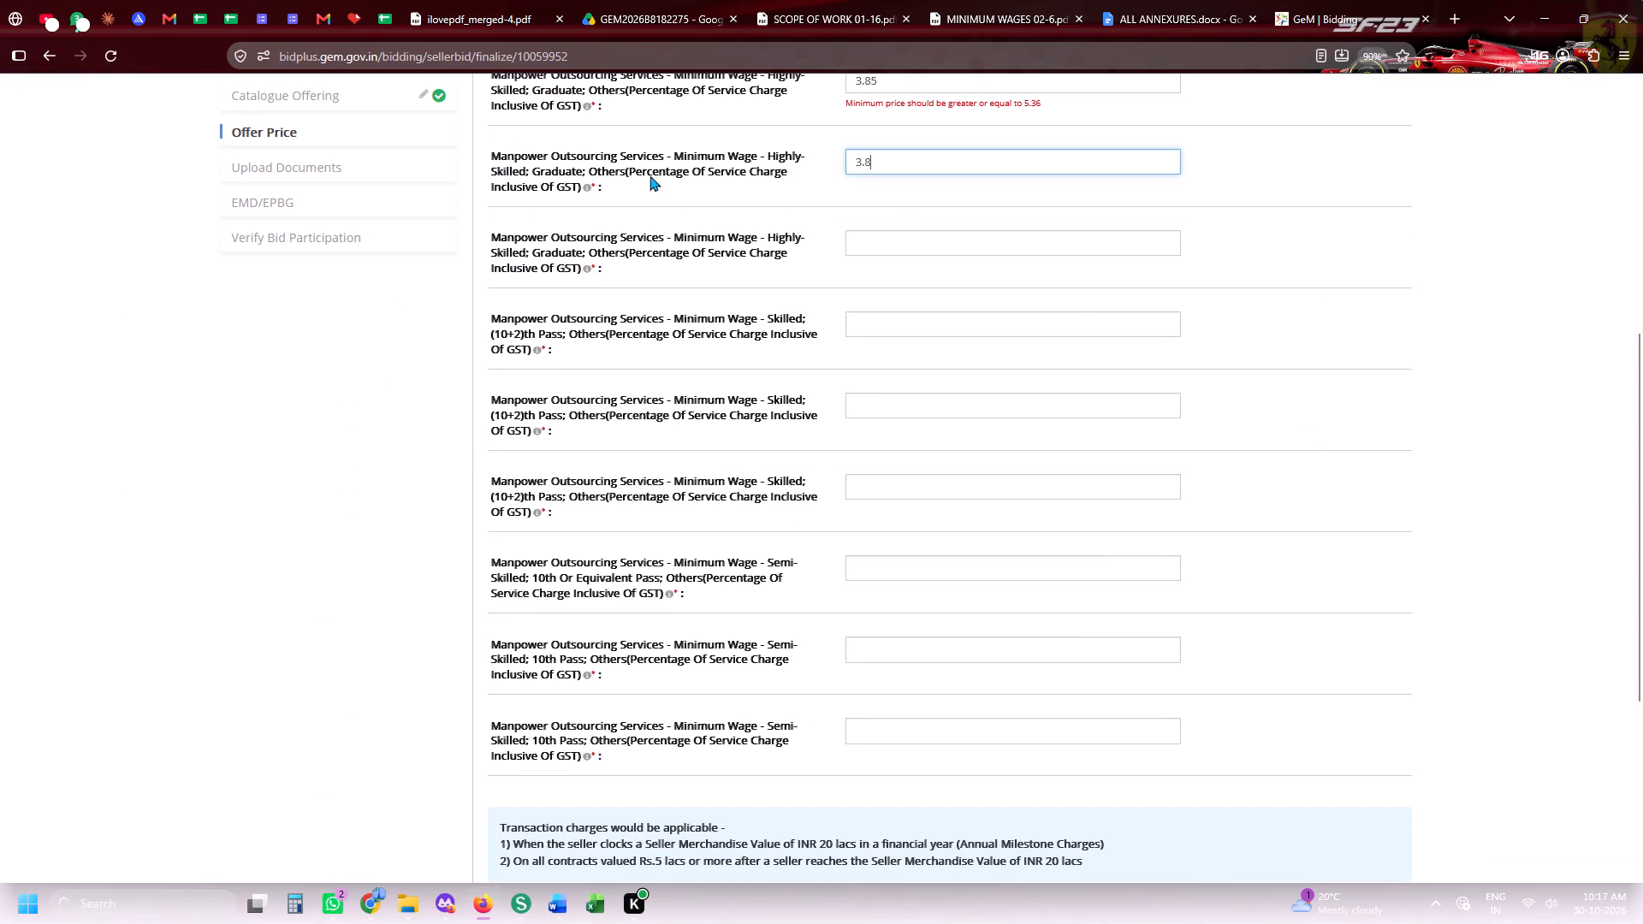
# Check the bid's service charge in the Daily Tender Sheet and set the three highly-skilled graduate items' offer price to 5.36.
pyautogui.click(378, 0)
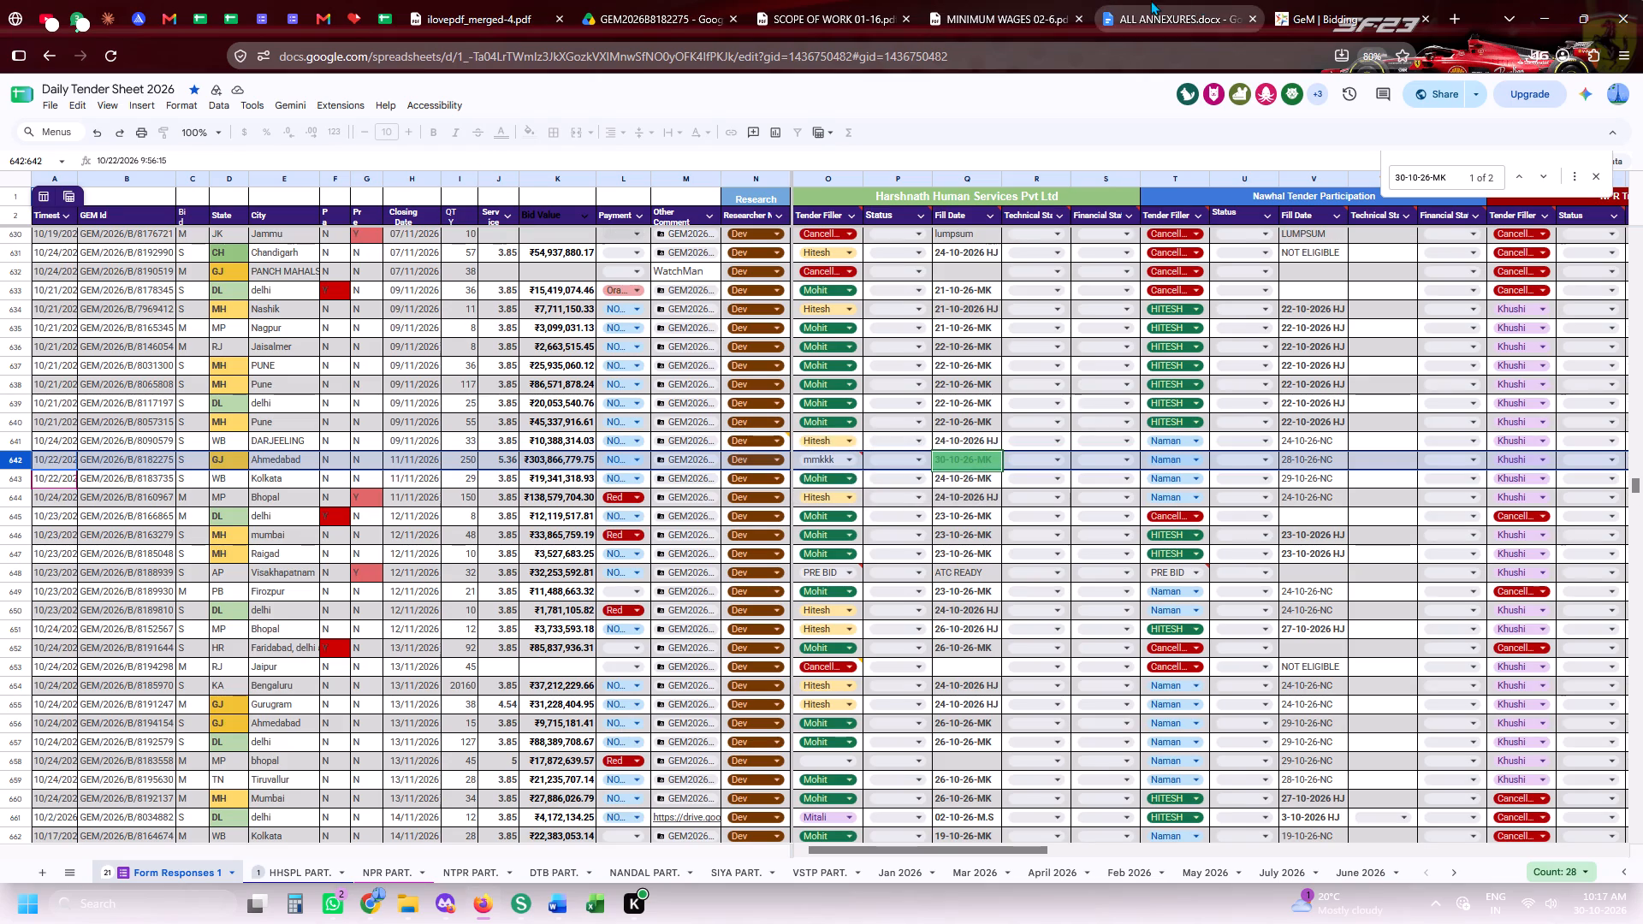
pyautogui.click(1288, 0)
pyautogui.scroll(3, 947, 252)
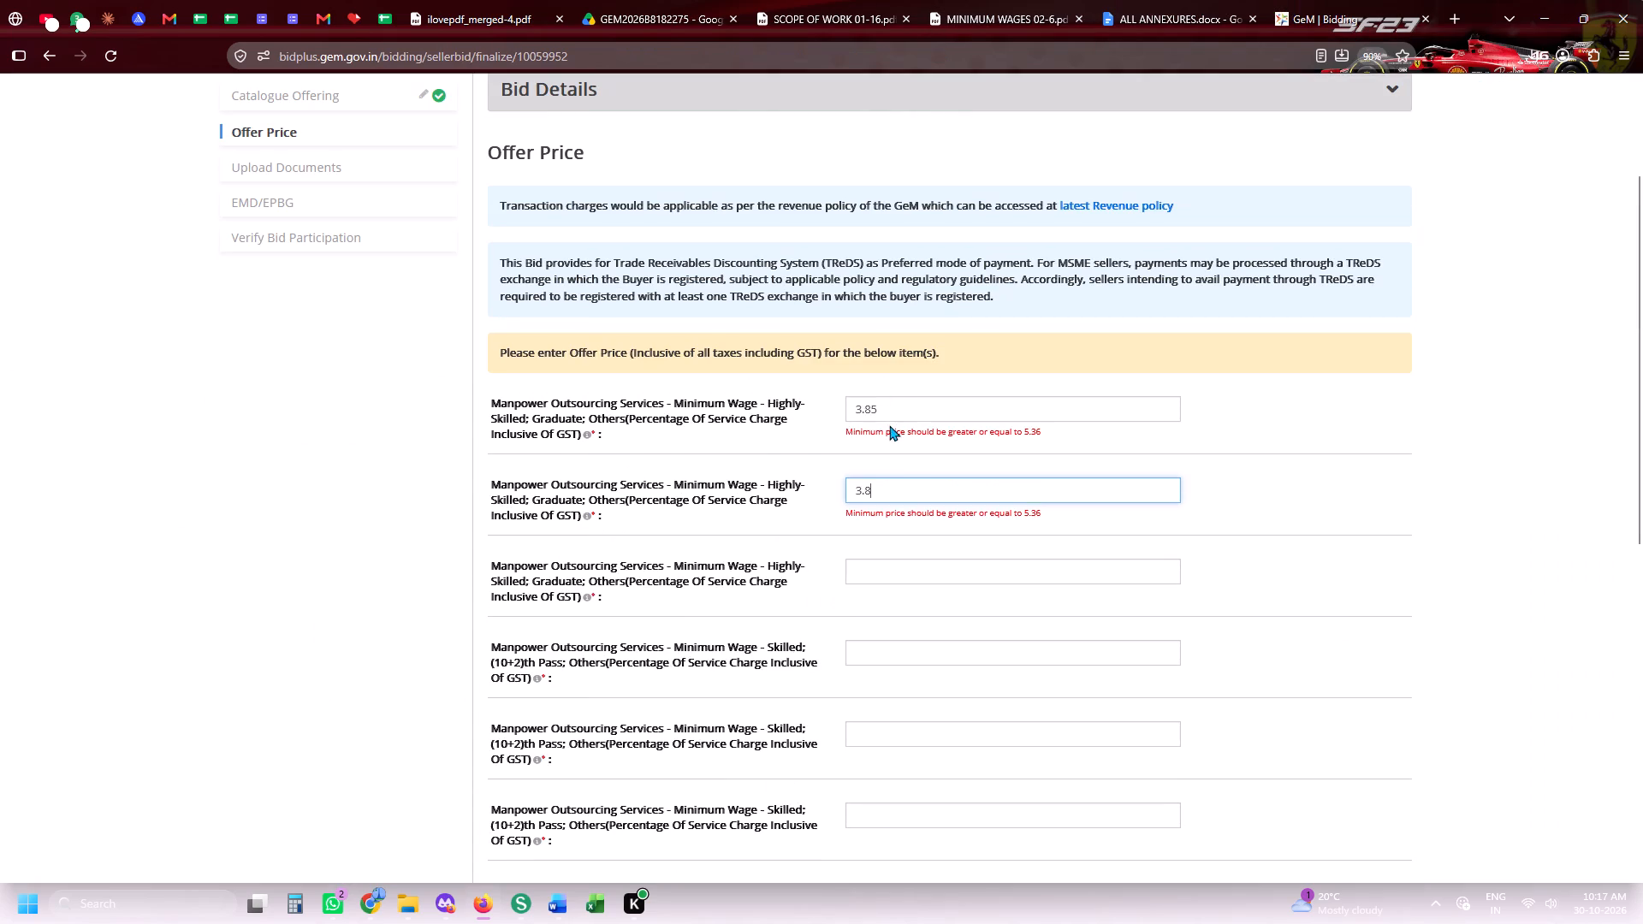
pyautogui.moveTo(885, 421); pyautogui.dragTo(801, 420)
pyautogui.write('5.36')
pyautogui.hotkey('ctrl', 'a')
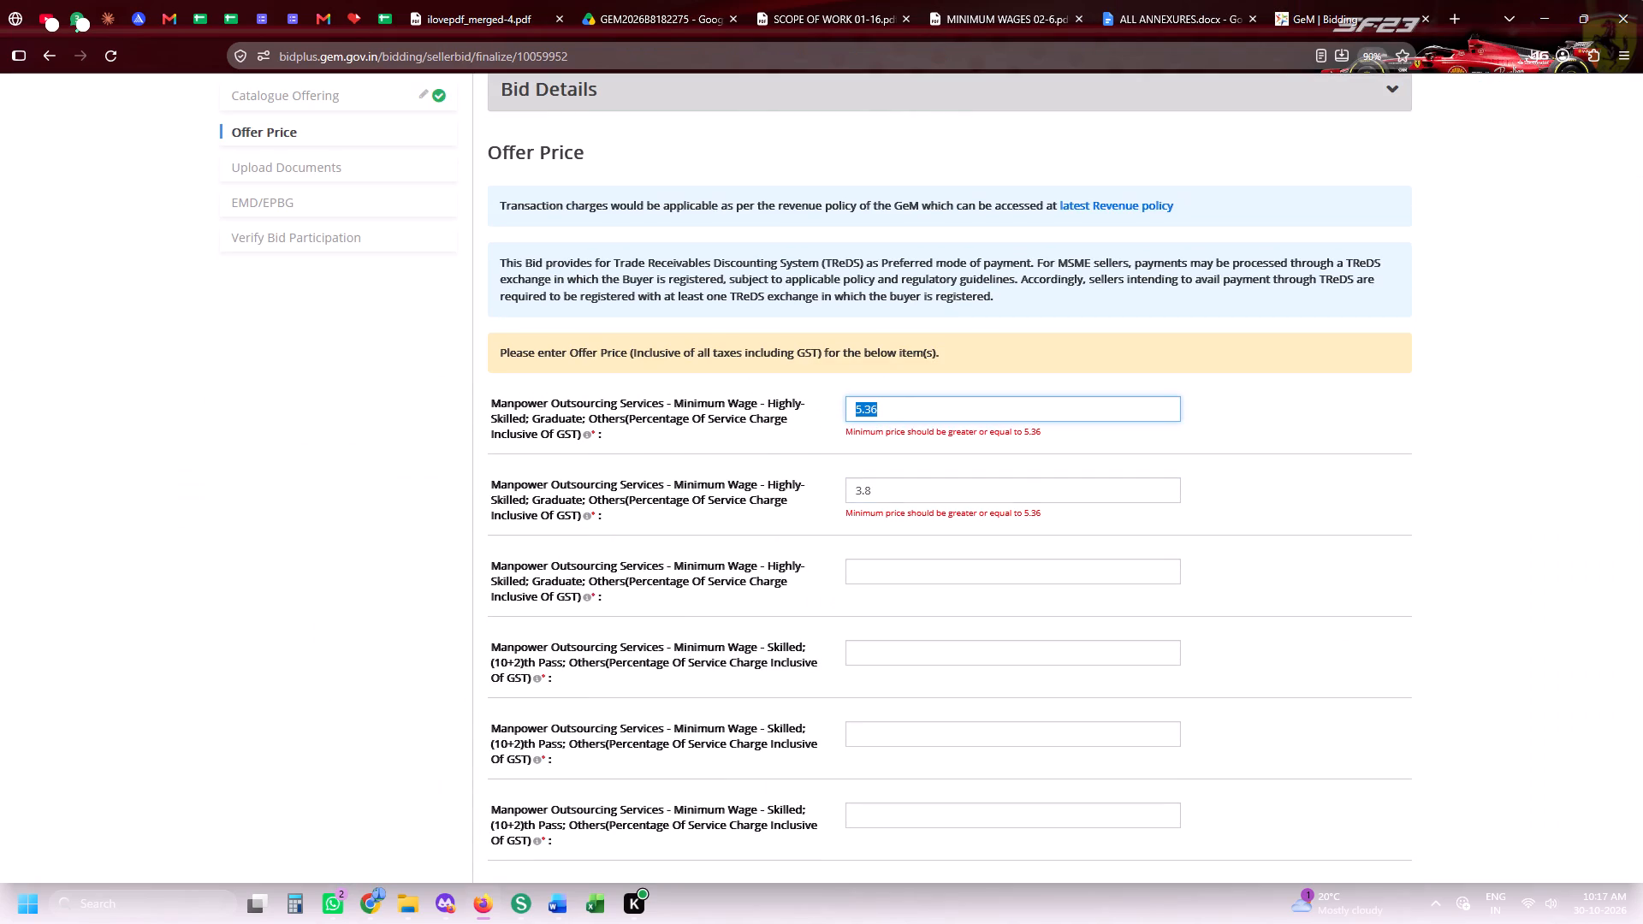
pyautogui.hotkey('ctrl', 'c')
pyautogui.hotkey('ctrl', 'c')
pyautogui.hotkey('ctrl', 'c')
pyautogui.hotkey('ctrl', 'c')
pyautogui.press('Tab')
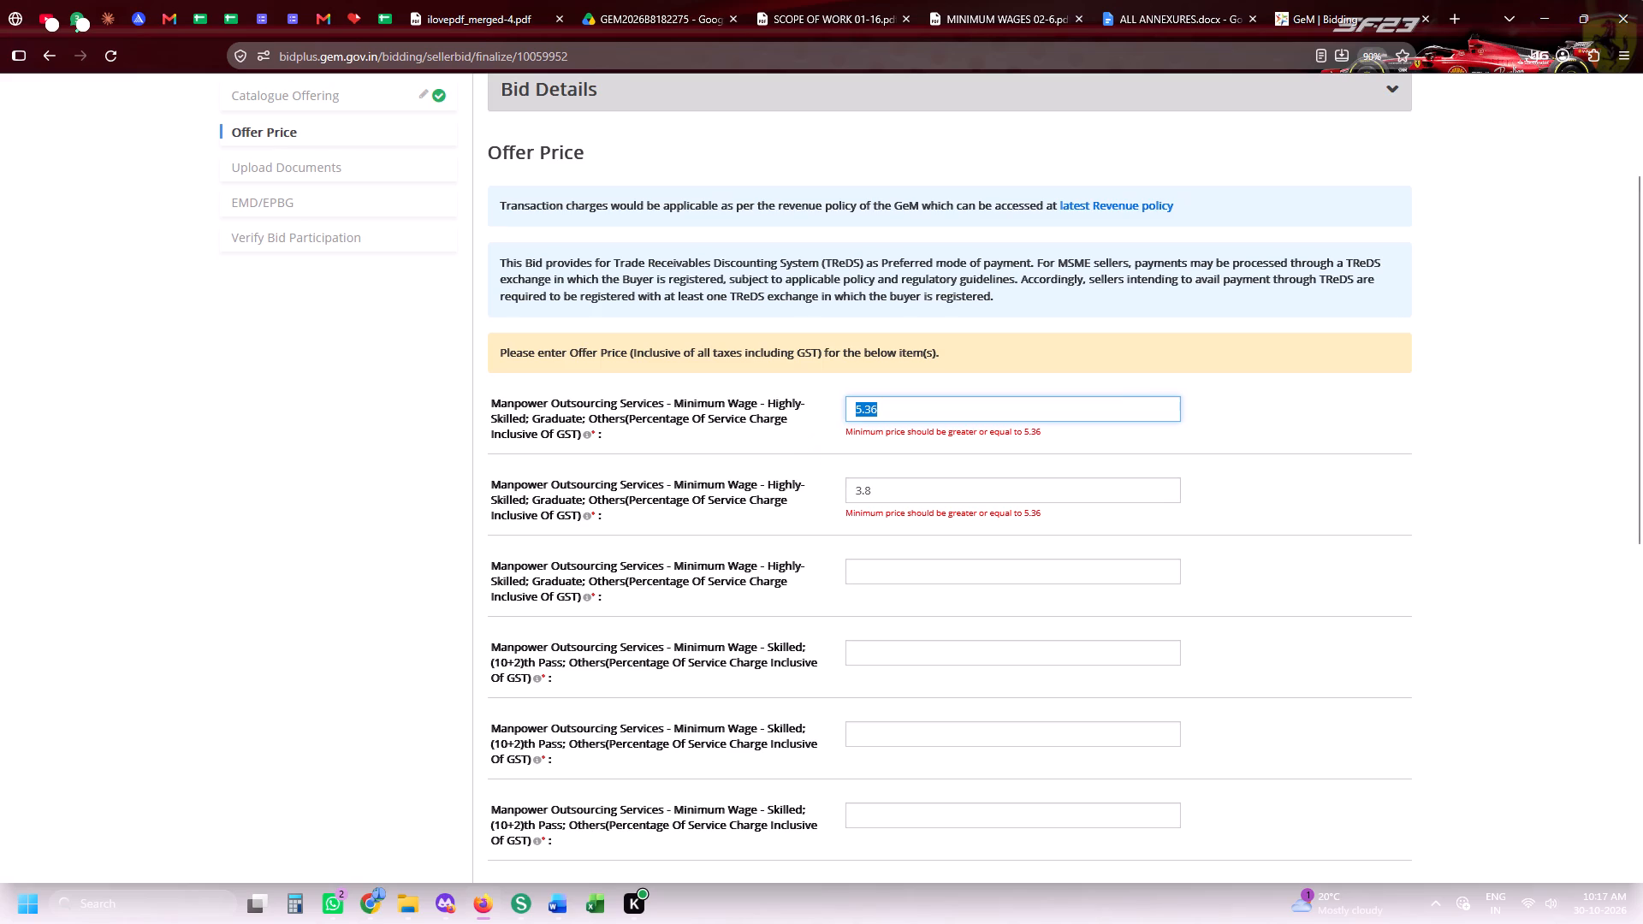
pyautogui.hotkey('ctrl', 'v')
pyautogui.press('Tab')
pyautogui.hotkey('ctrl', 'v')
pyautogui.press('Tab')
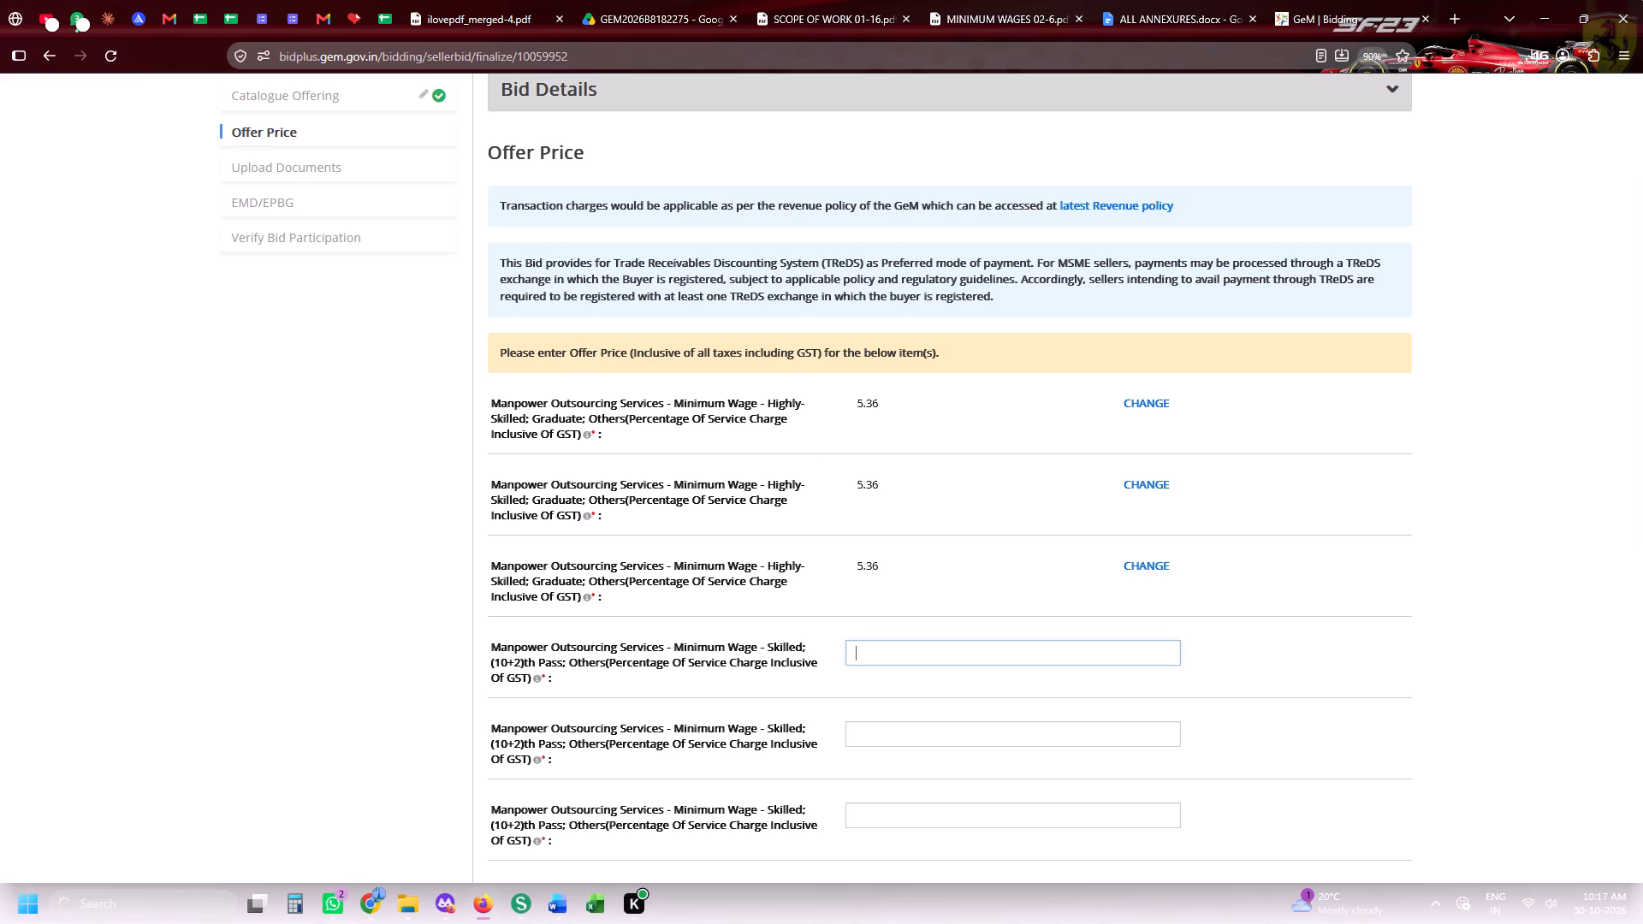
# Set the service charge percentage of the three skilled (10+2)th pass items to 5.36.
pyautogui.hotkey('ctrl', 'v')
pyautogui.press('Tab')
pyautogui.hotkey('ctrl', 'v')
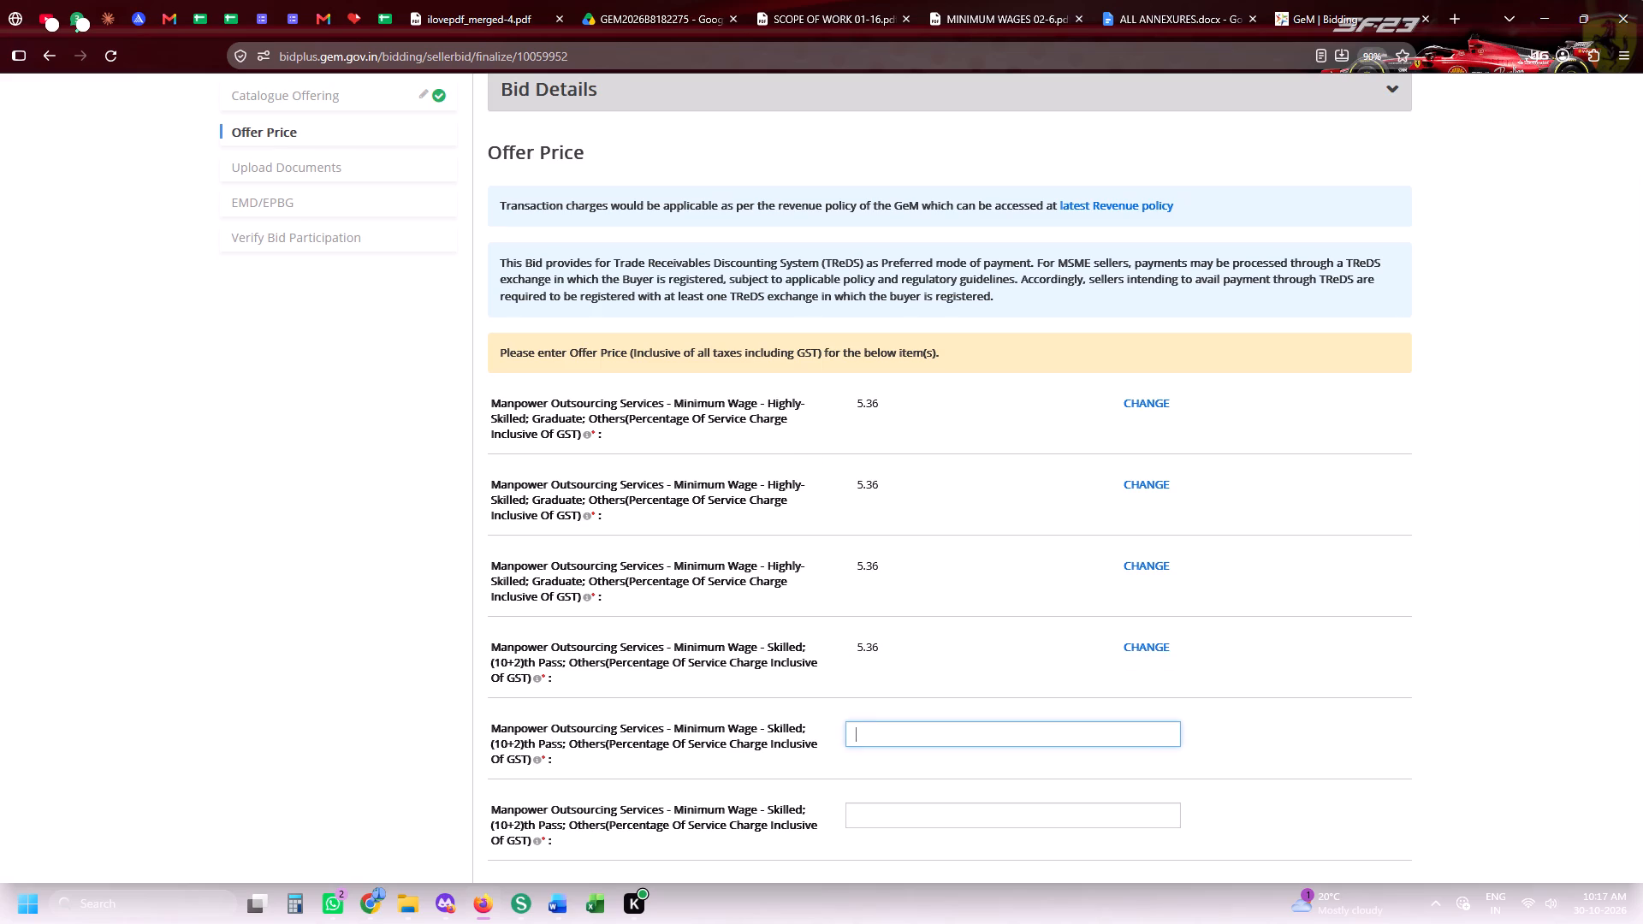
pyautogui.press('Tab')
pyautogui.hotkey('ctrl', 'v')
pyautogui.press('Tab')
# Set the service charge percentage of the three semi-skilled items to 5.36.
pyautogui.hotkey('ctrl', 'v')
pyautogui.press('Tab')
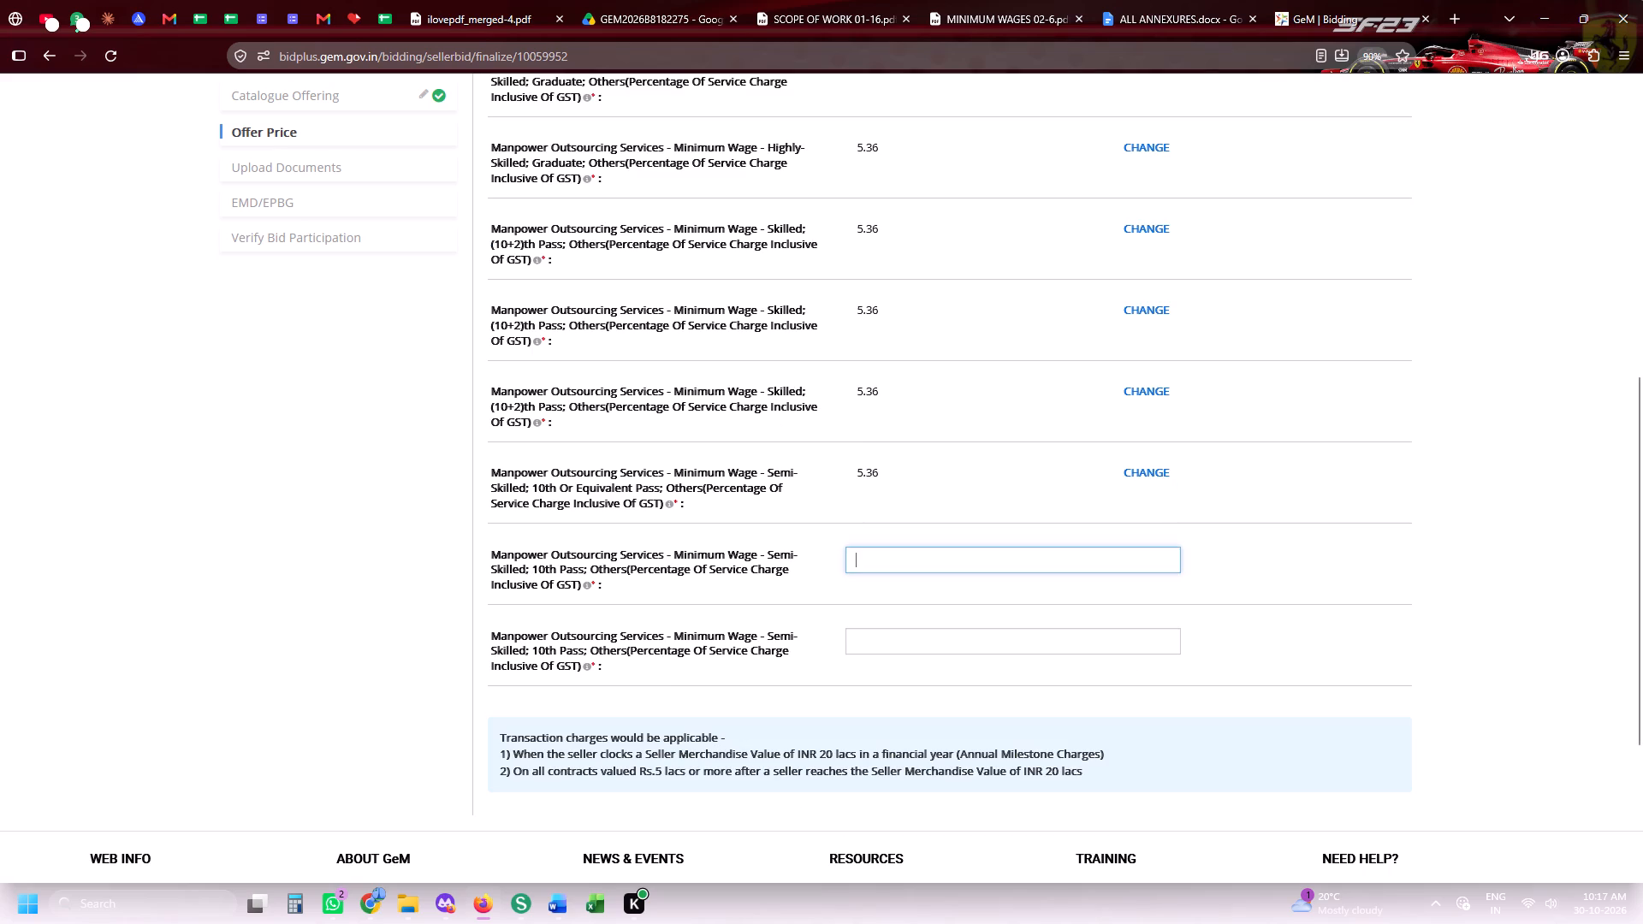
pyautogui.hotkey('ctrl', 'v')
pyautogui.press('Tab')
pyautogui.hotkey('ctrl', 'v')
pyautogui.press('Tab')
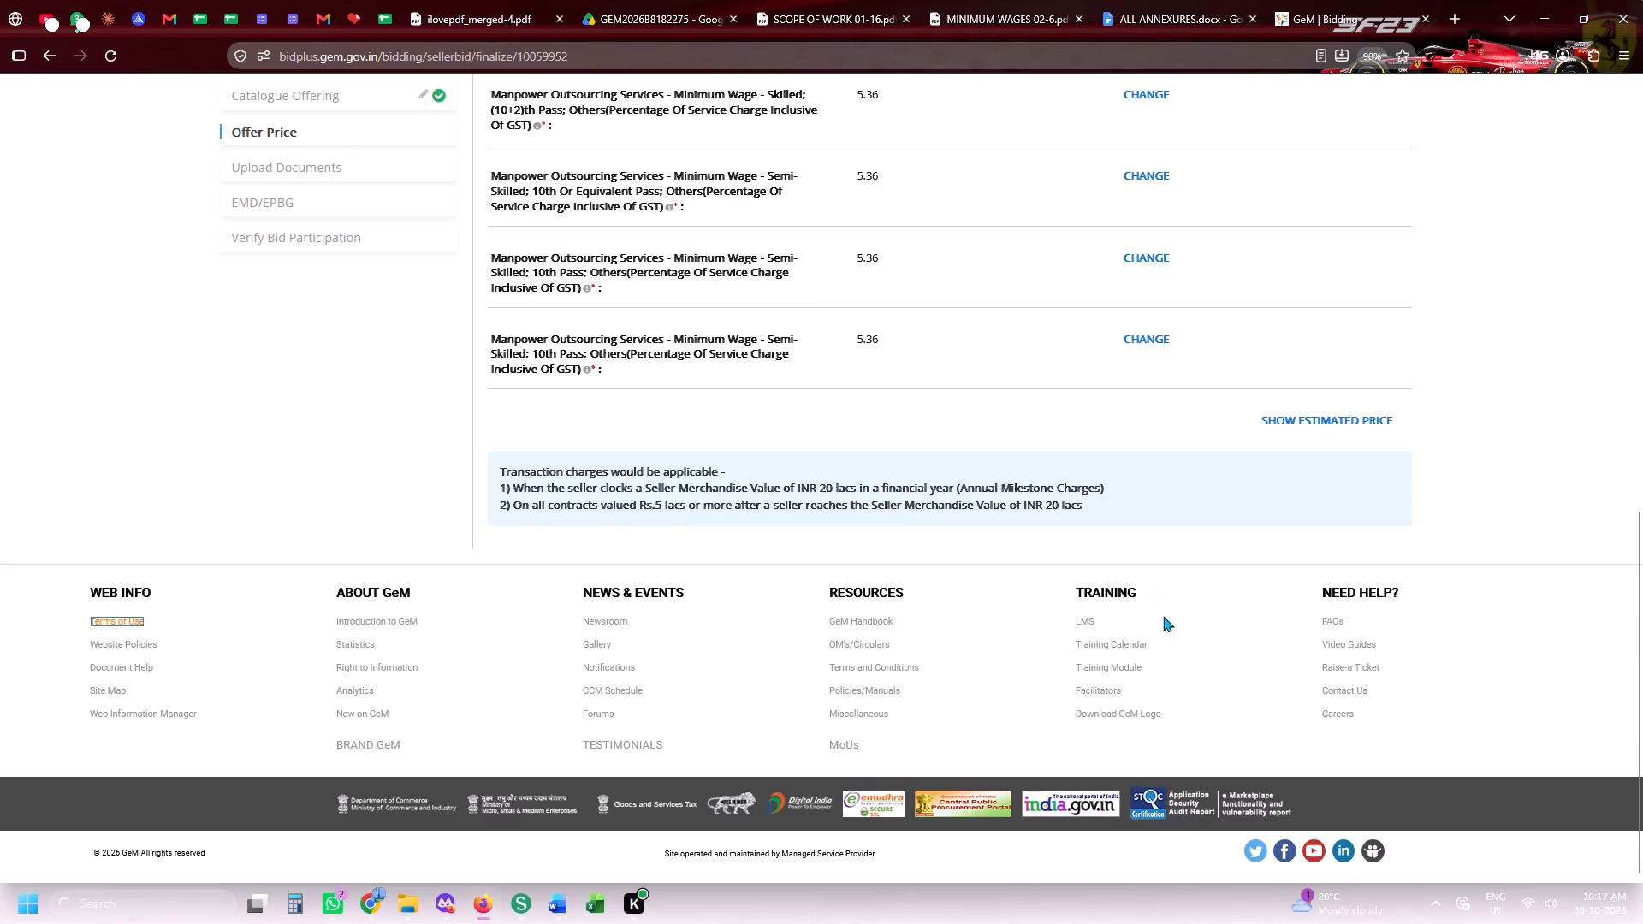
# Show the estimated price breakdown, close it at its end, and encrypt and save the financial quote.
pyautogui.click(1303, 414)
pyautogui.scroll(-8, 1201, 496)
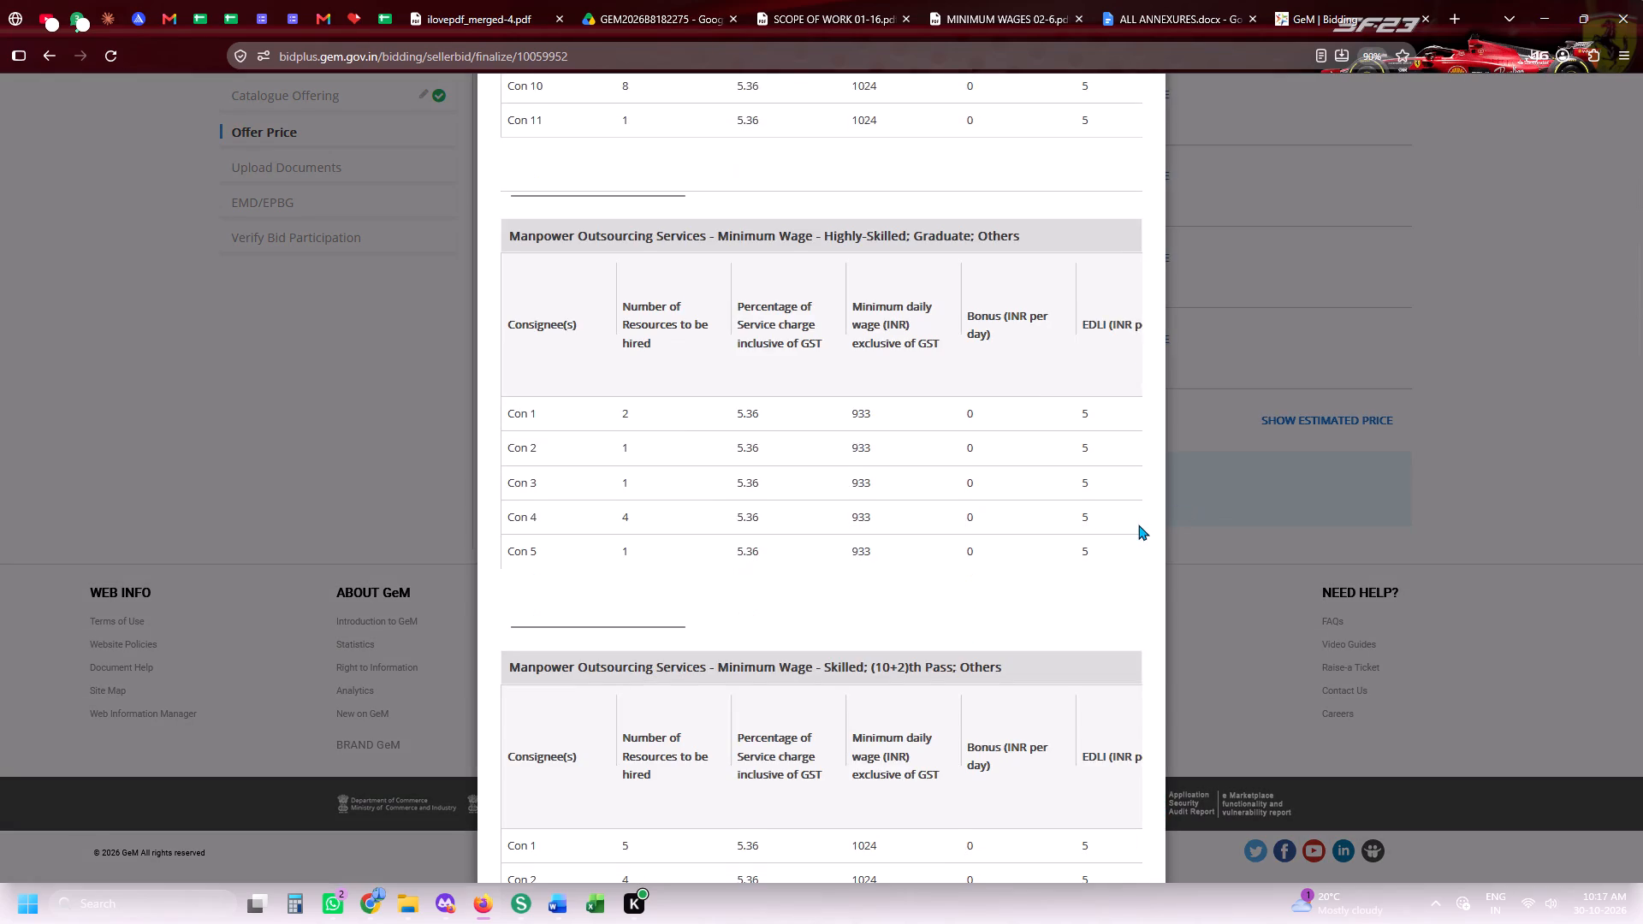
pyautogui.press('End')
pyautogui.click(1081, 813)
pyautogui.click(1334, 474)
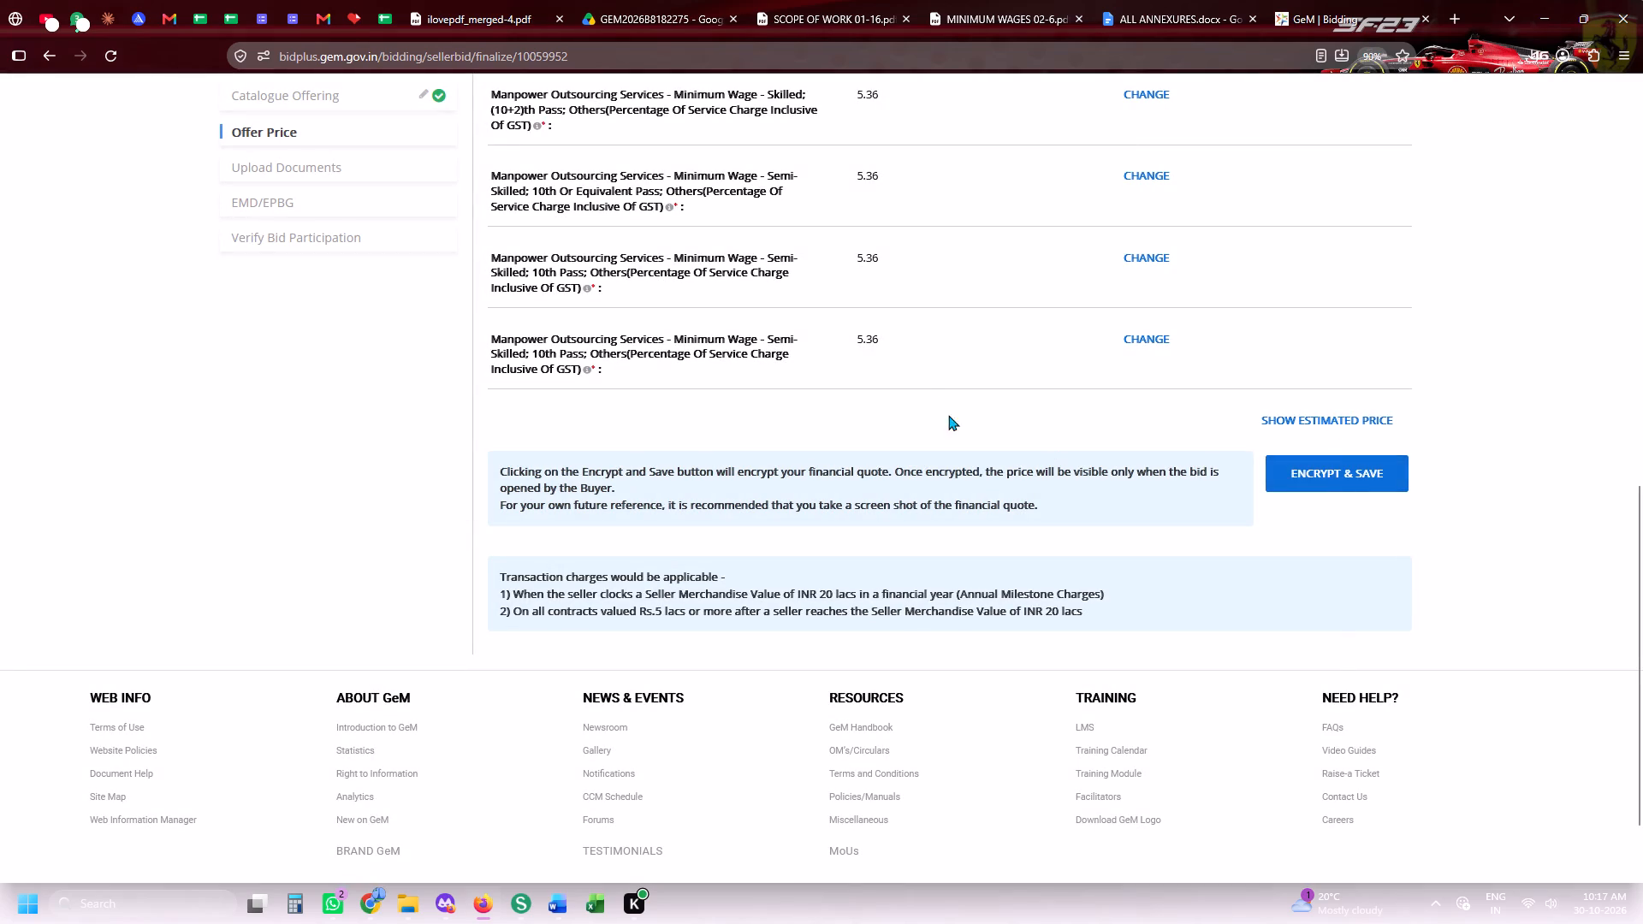
pyautogui.click(875, 520)
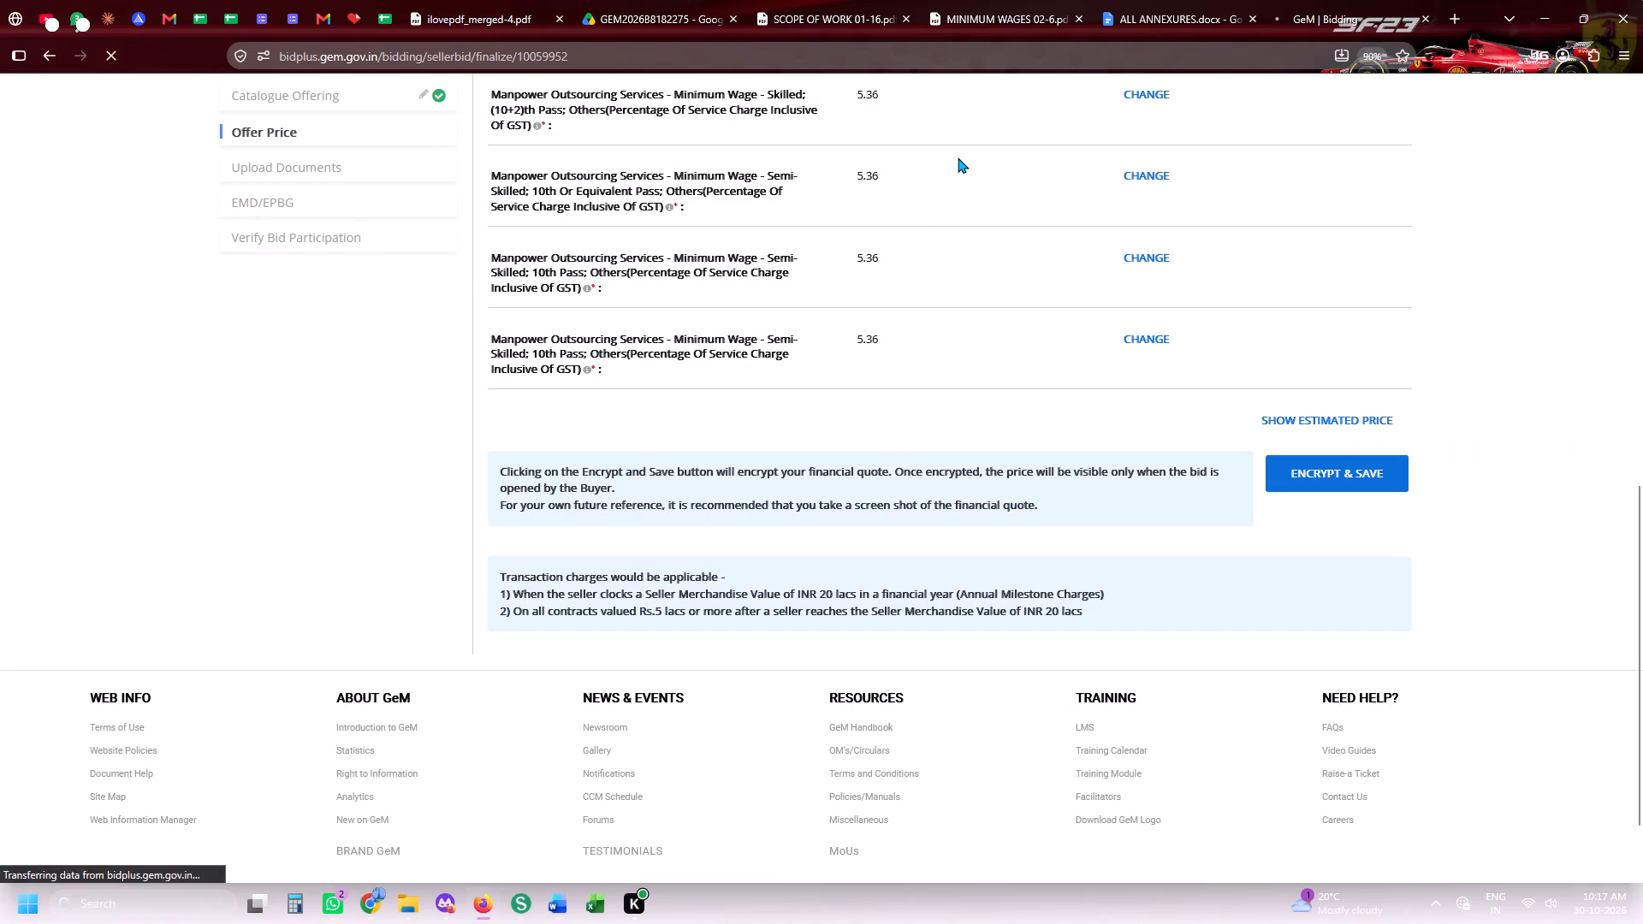
# Upload experience-ceretera-hhspl from the Gem Bid Documents - HHSPL folder as the Experience Criteria document.
pyautogui.click(956, 404)
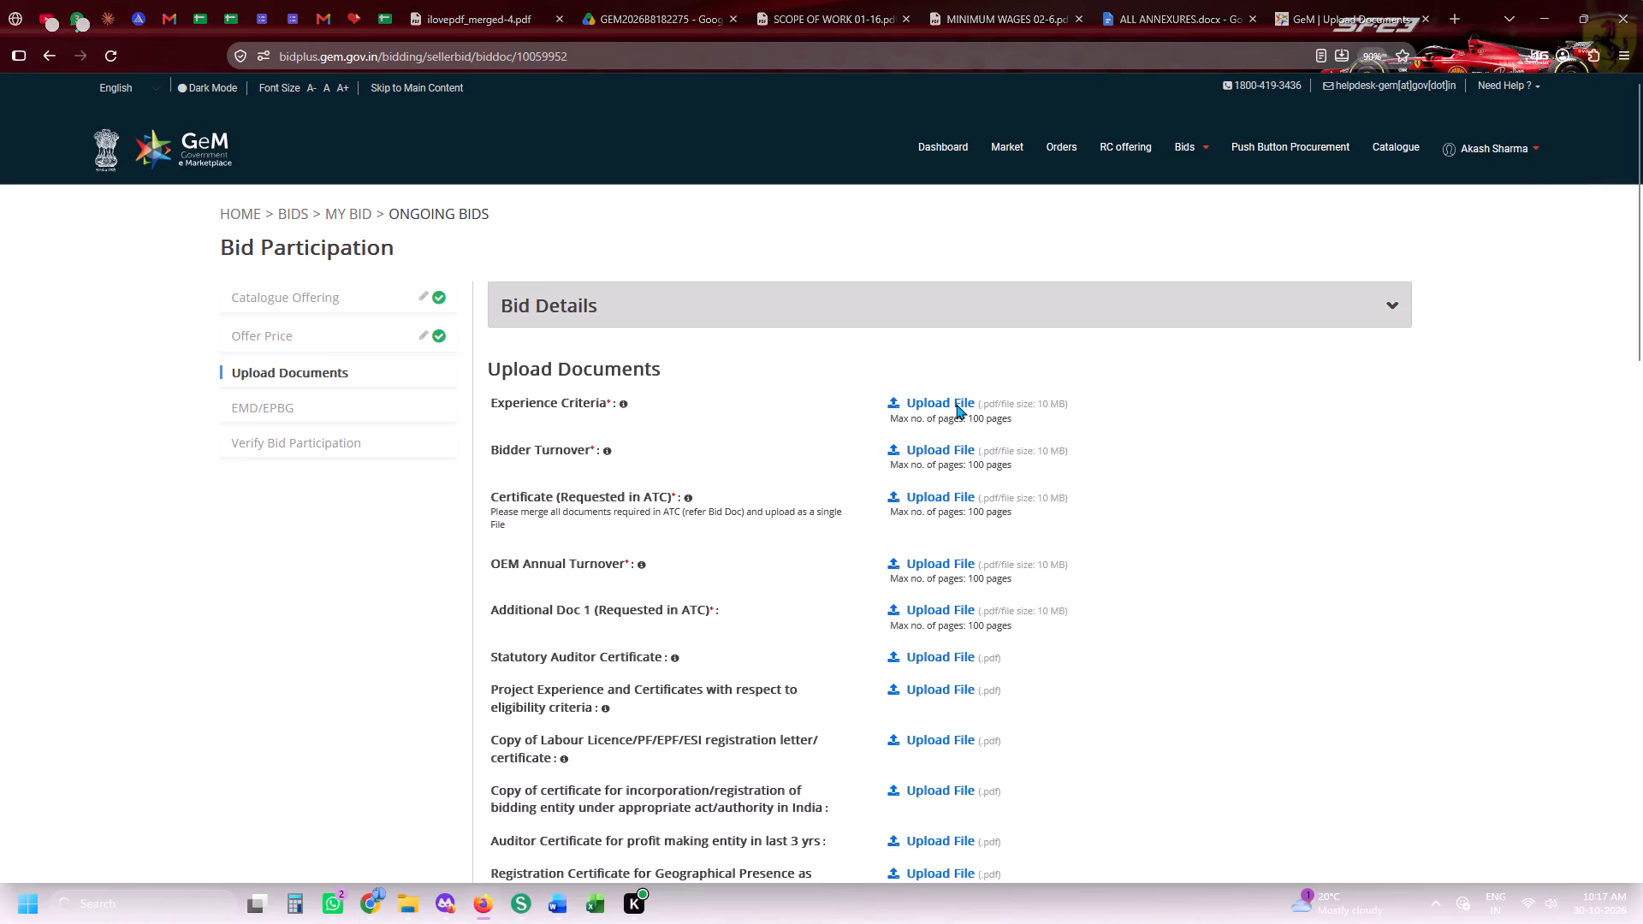
pyautogui.scroll(4, 1194, 436)
pyautogui.click(1225, 369)
pyautogui.click(1292, 363)
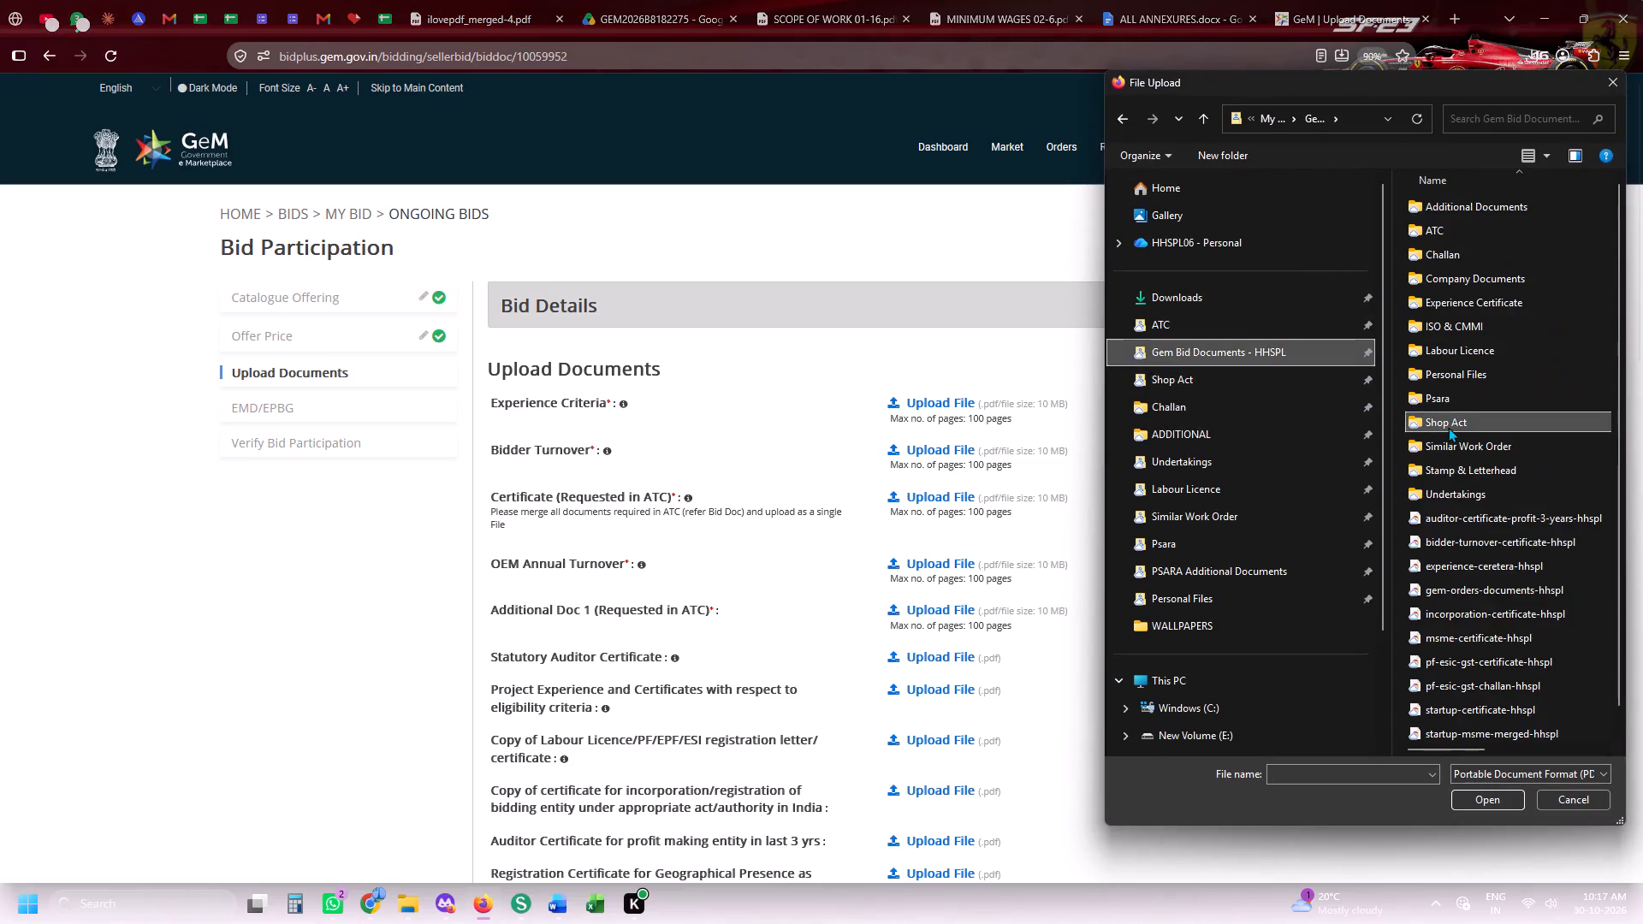
pyautogui.scroll(-6, 1524, 468)
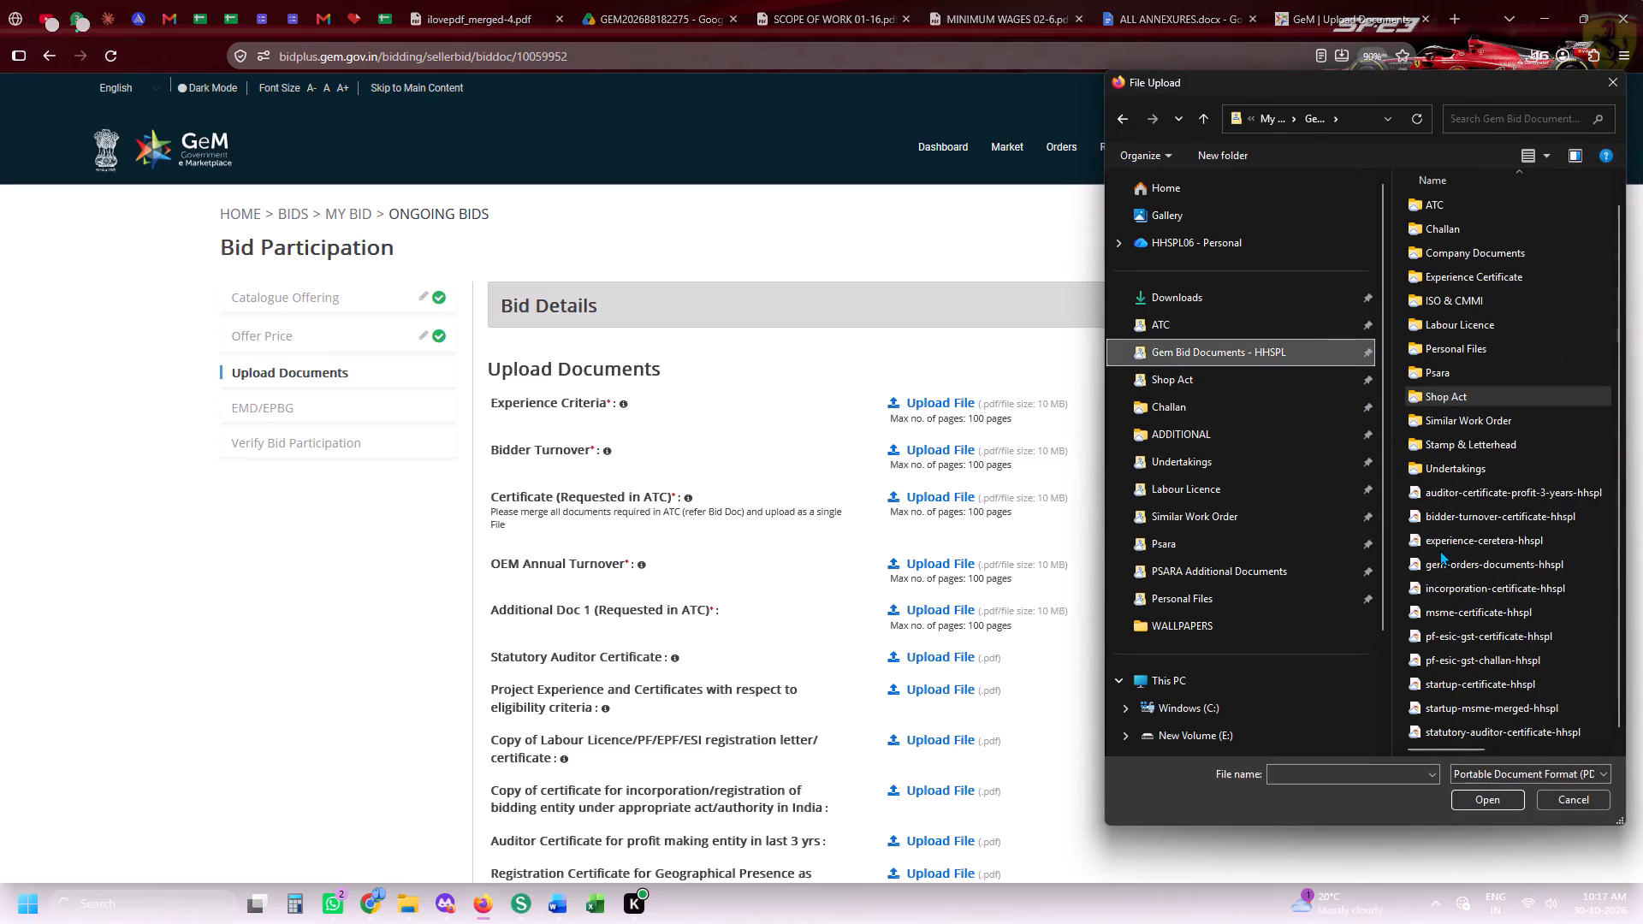
pyautogui.click(1439, 550)
pyautogui.doubleClick(1434, 533)
# Upload bidder-turnover-certificate-hhspl as the Bidder Turnover document.
pyautogui.moveTo(1018, 435); pyautogui.dragTo(1018, 446)
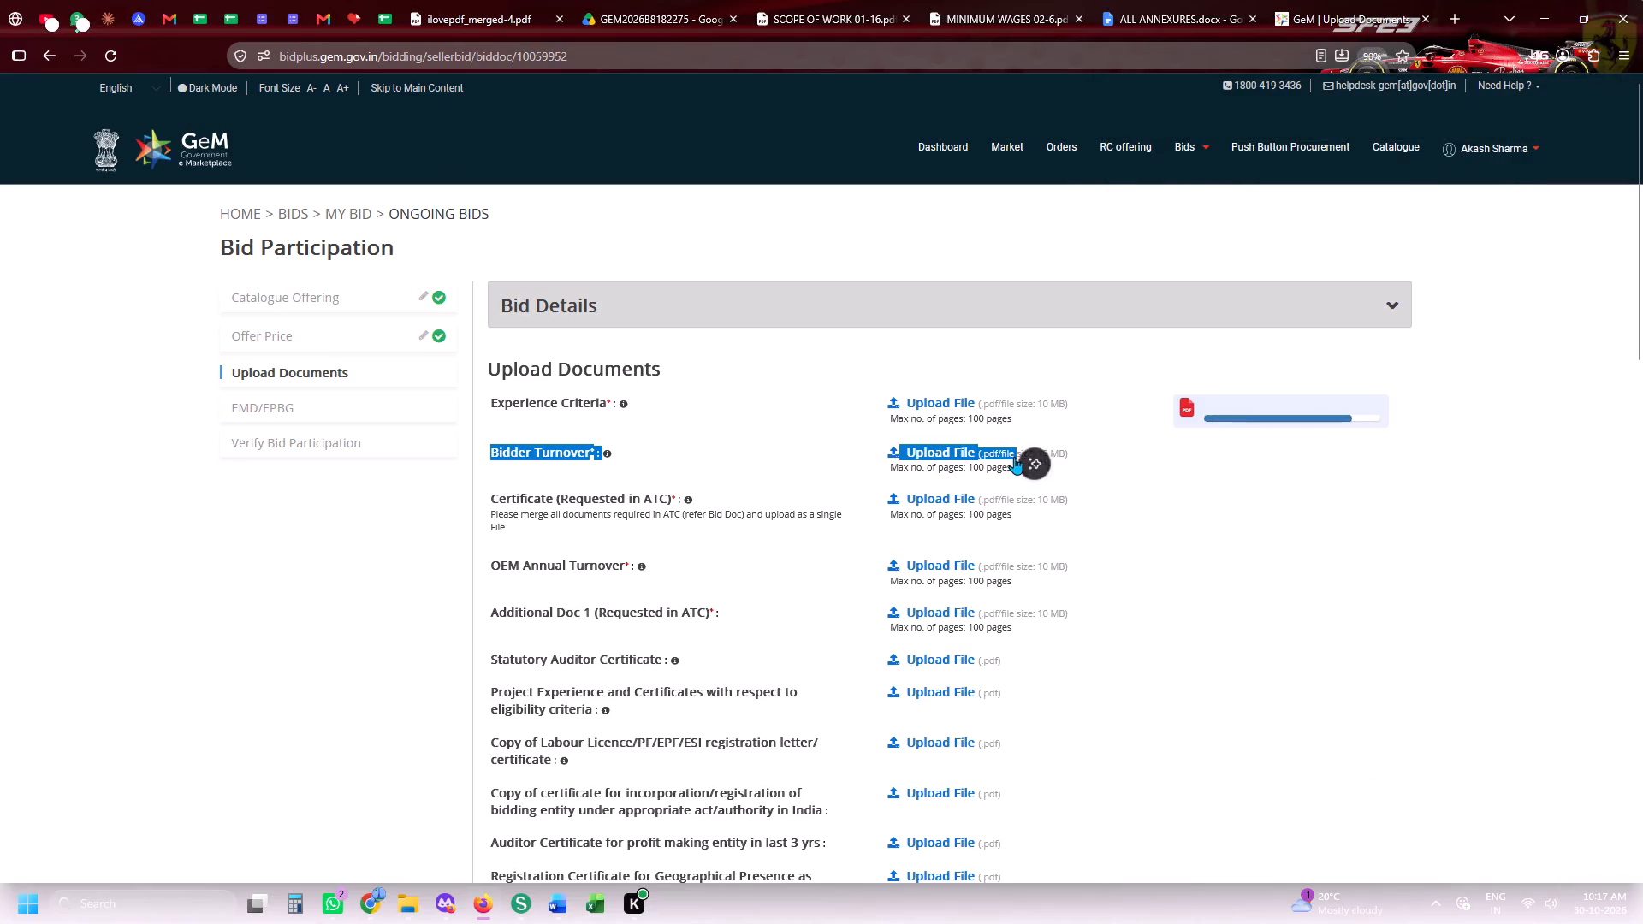
pyautogui.click(1014, 457)
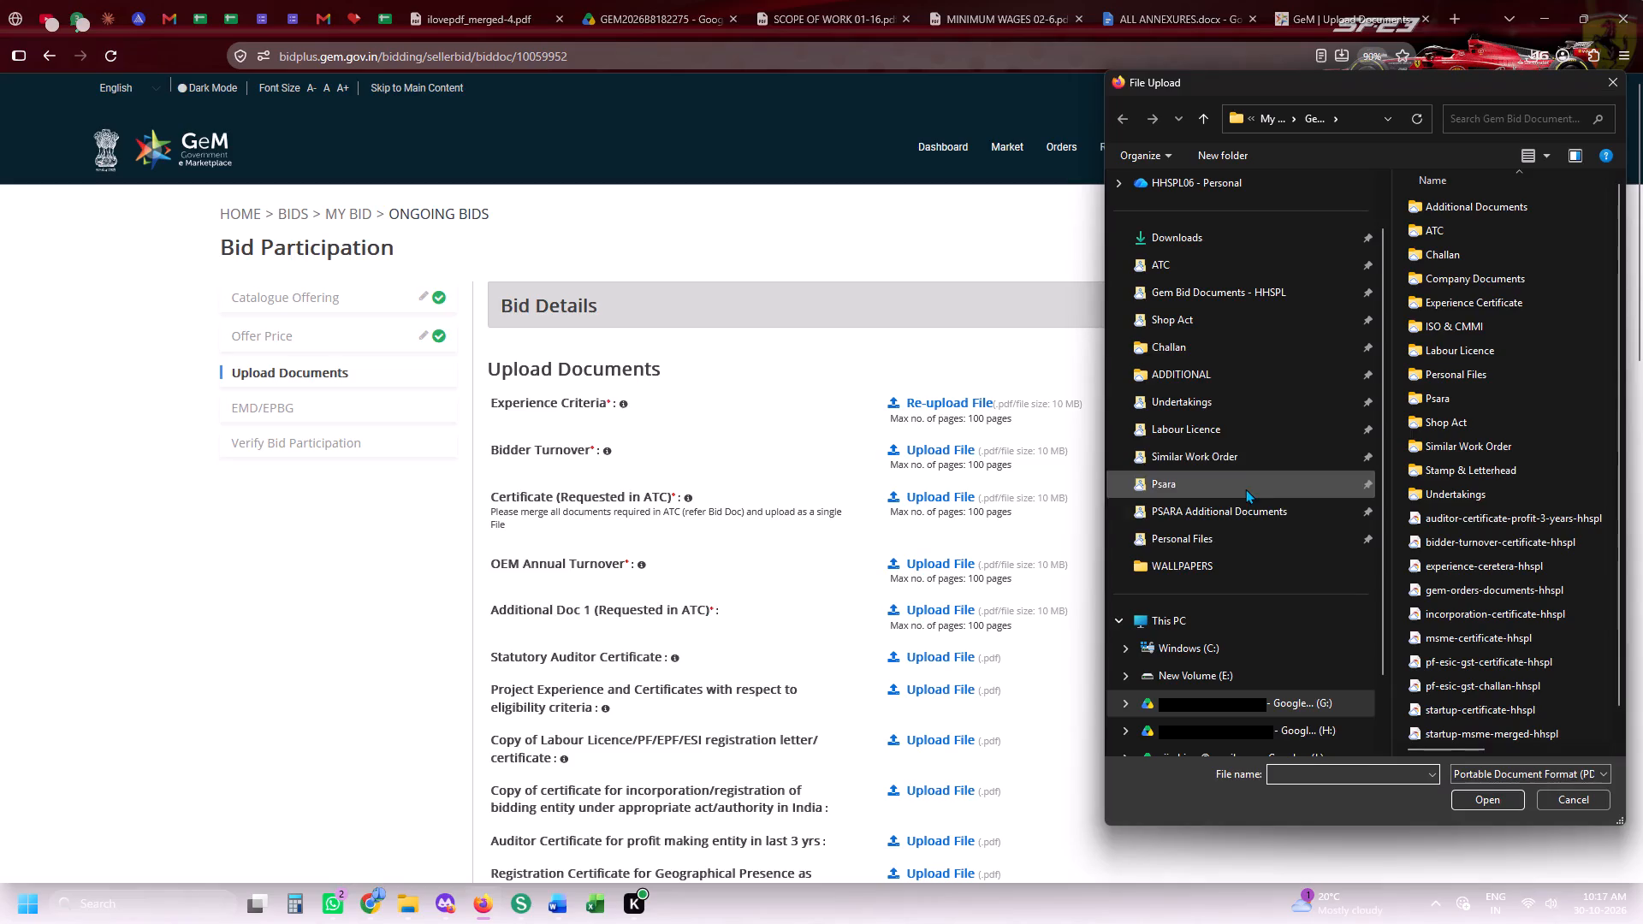
pyautogui.doubleClick(1415, 550)
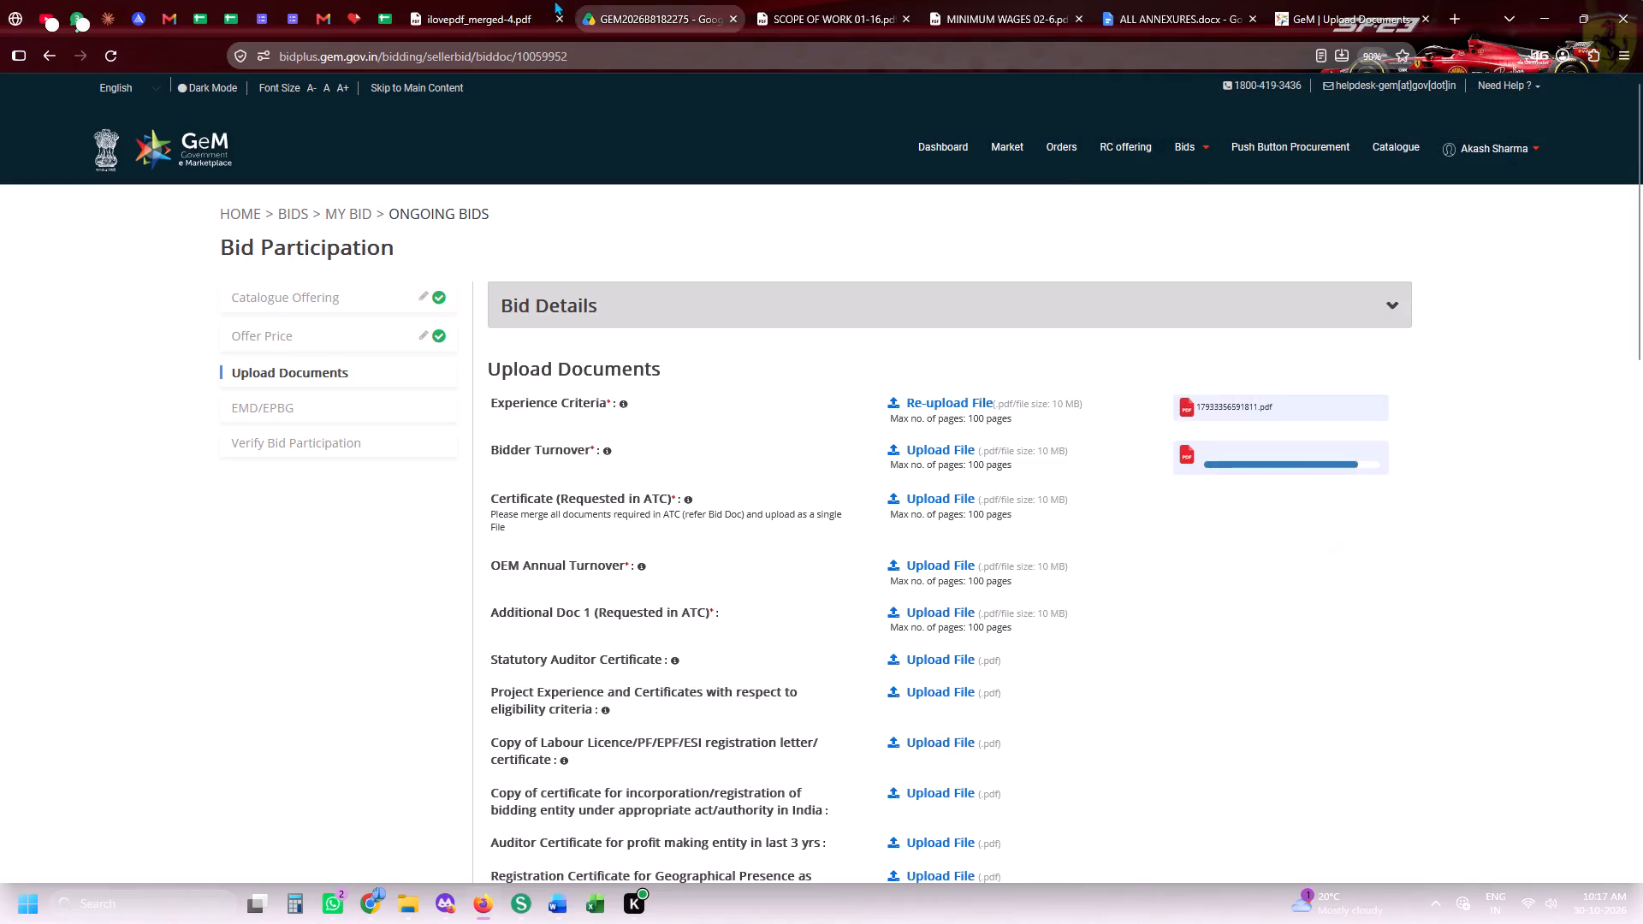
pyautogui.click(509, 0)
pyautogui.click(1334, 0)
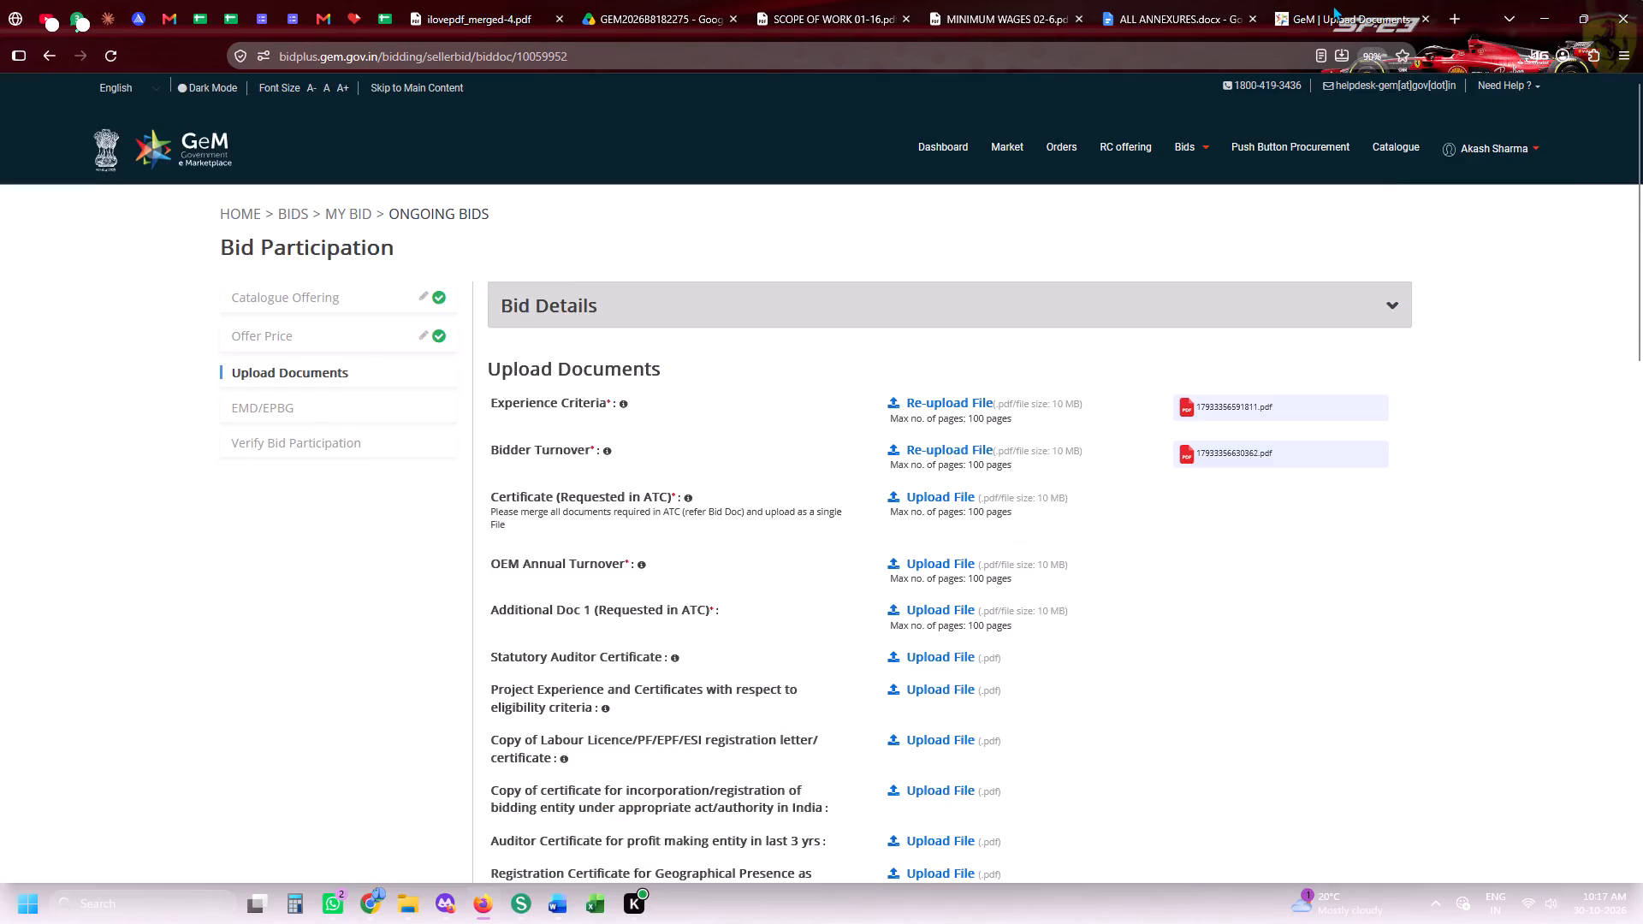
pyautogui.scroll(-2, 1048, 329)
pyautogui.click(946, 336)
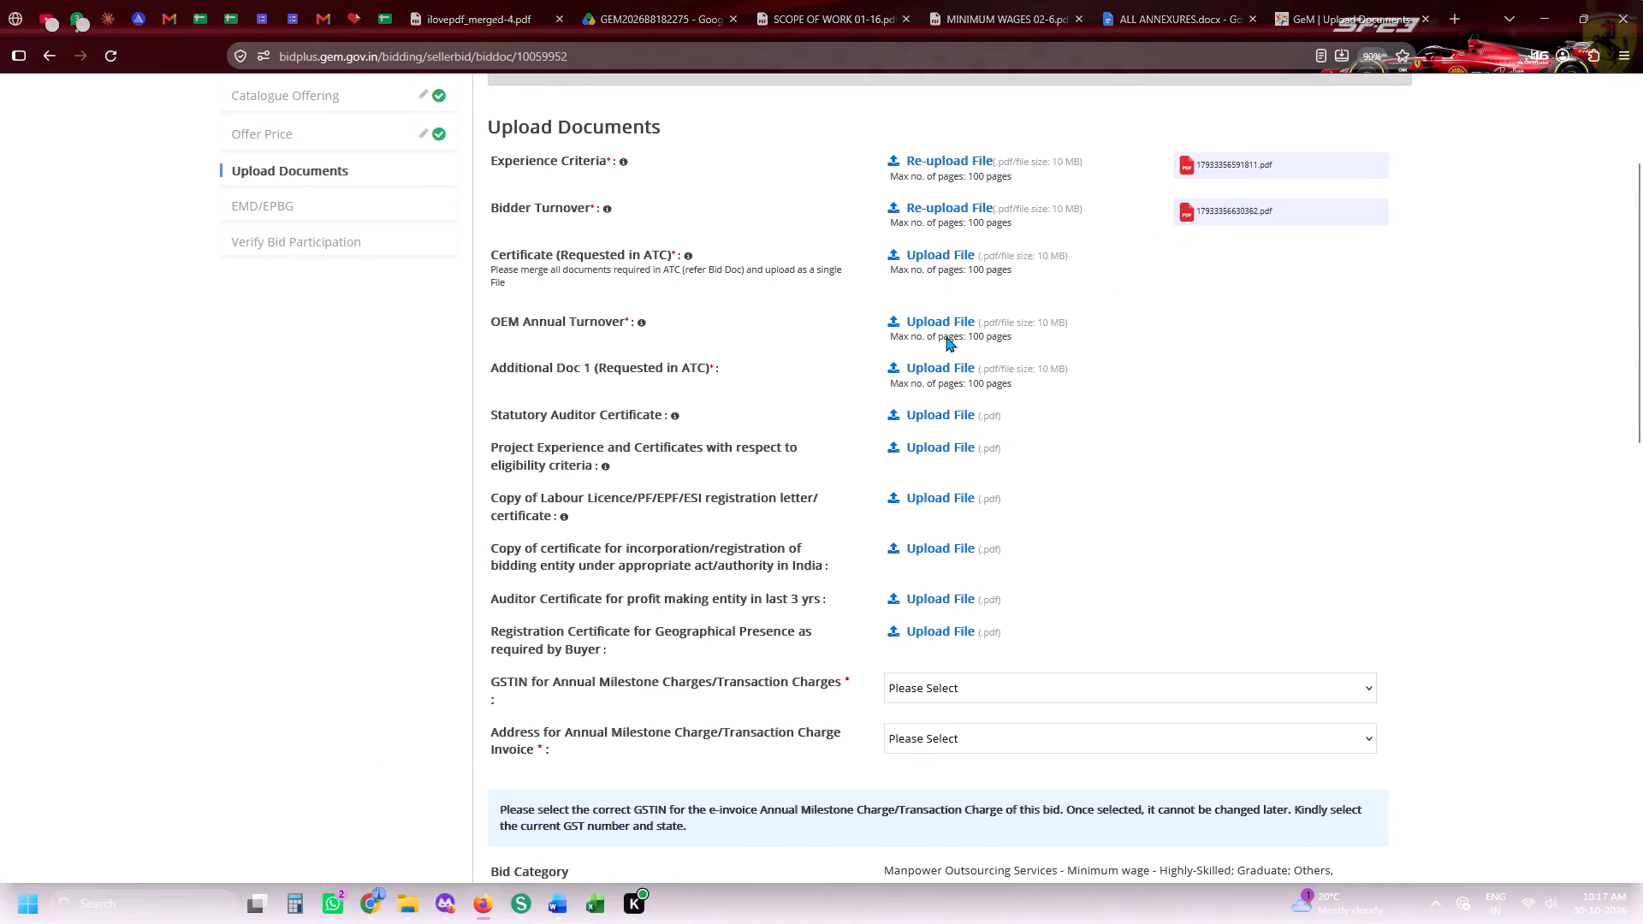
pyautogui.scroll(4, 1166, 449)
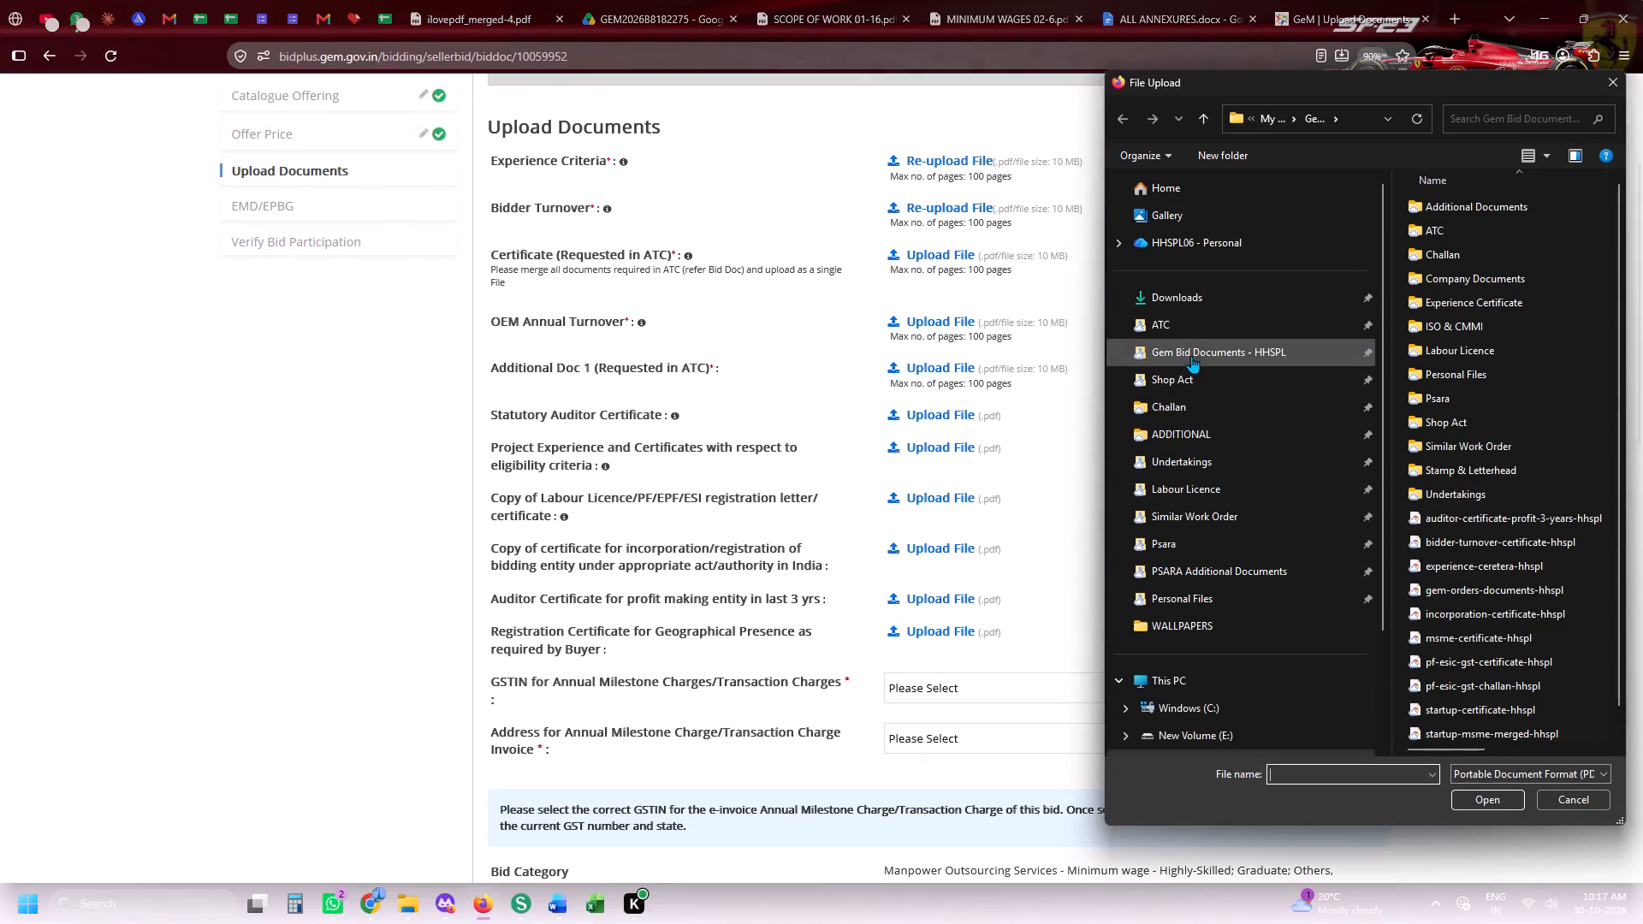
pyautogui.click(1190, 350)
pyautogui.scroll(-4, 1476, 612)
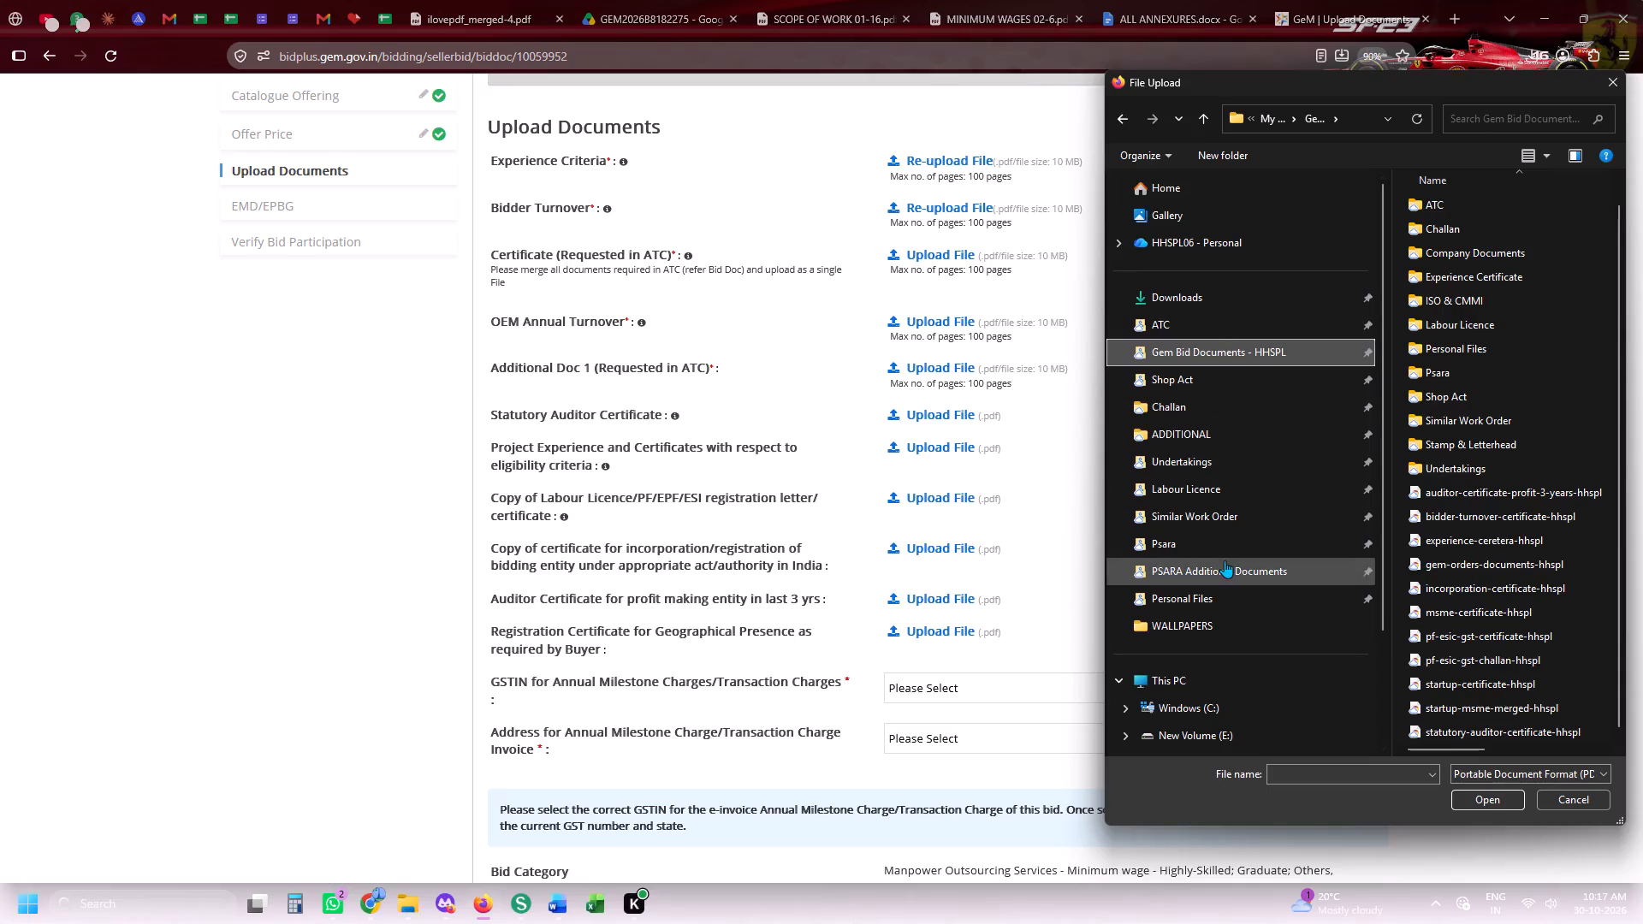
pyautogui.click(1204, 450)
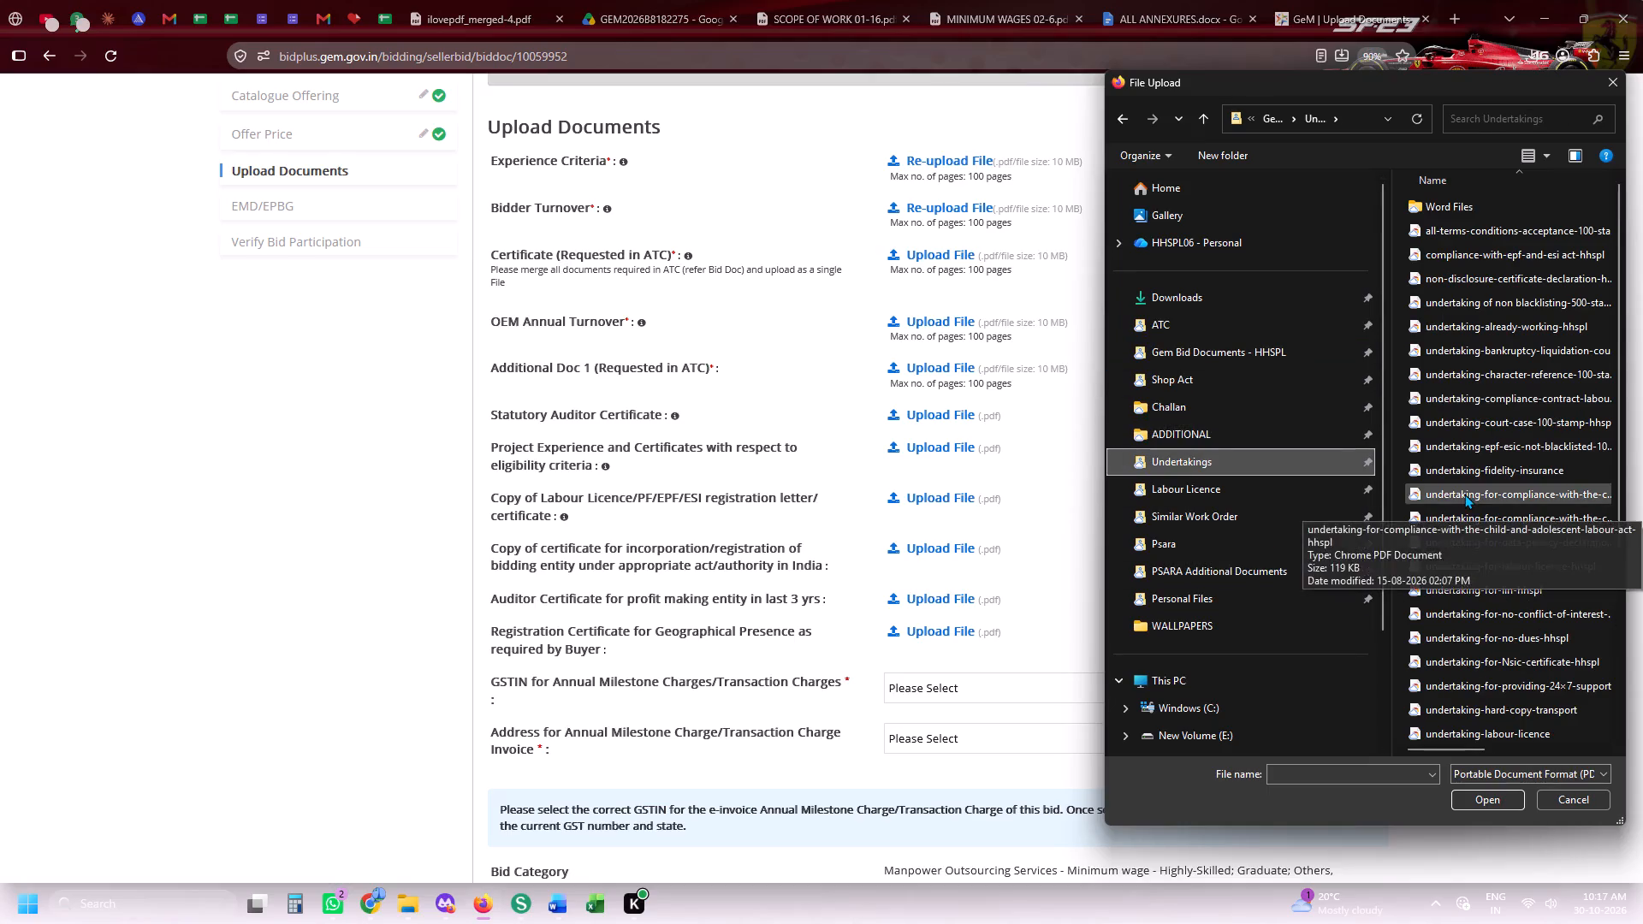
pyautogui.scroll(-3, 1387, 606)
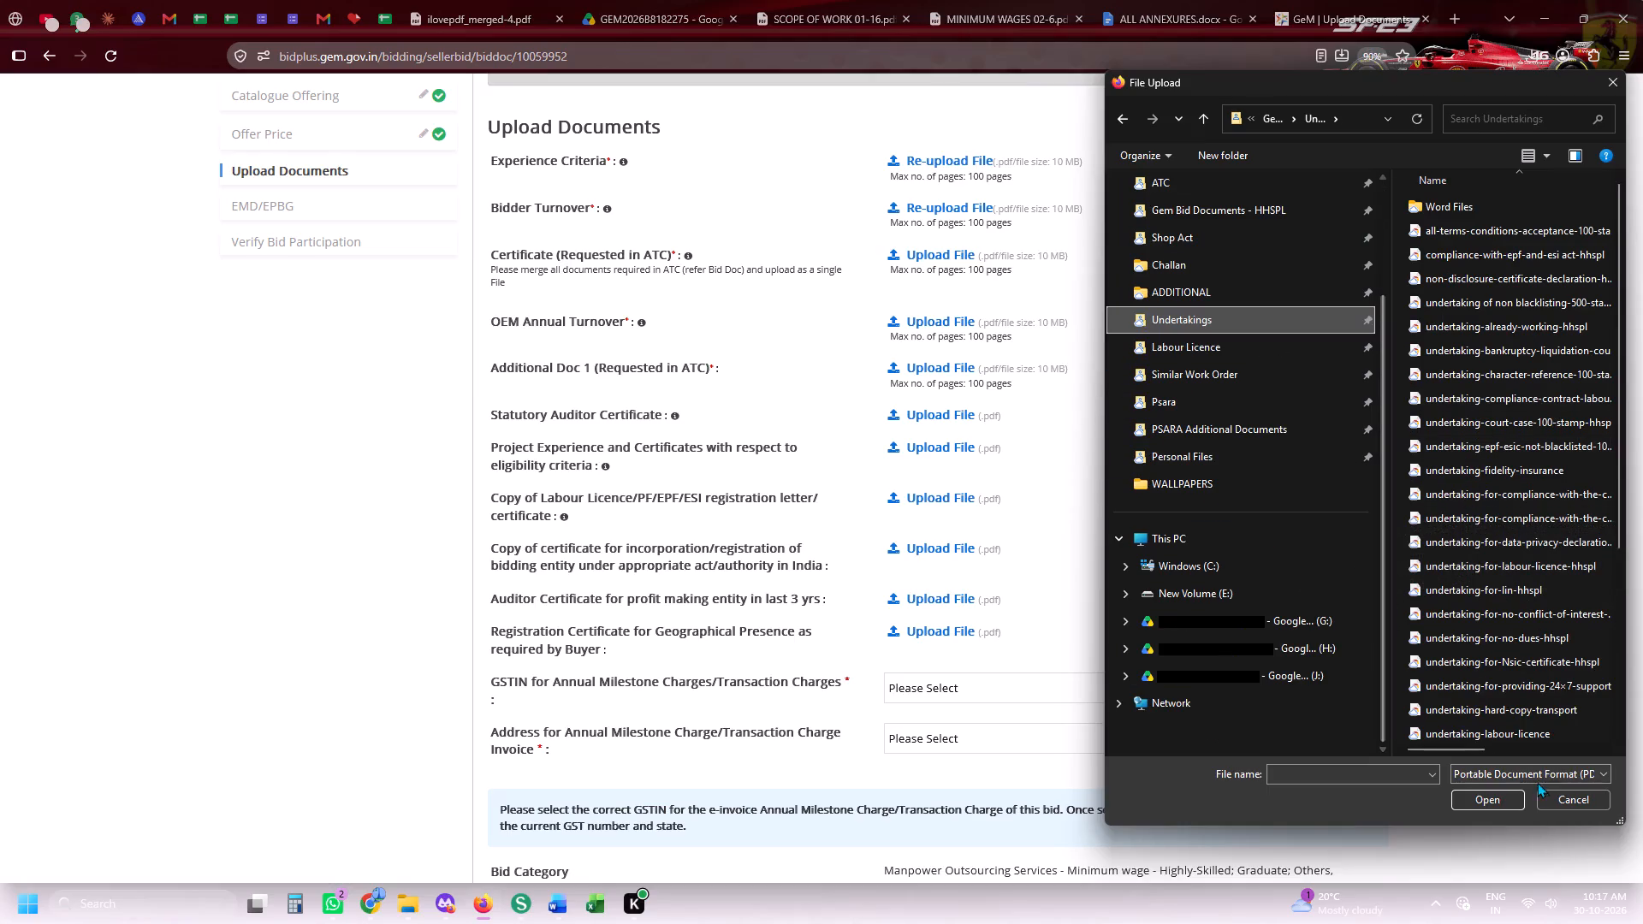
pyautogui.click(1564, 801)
# Review the ATC index at the start of ilovepdf_merged-4.pdf against the bid's list of documents to upload.
pyautogui.click(514, 0)
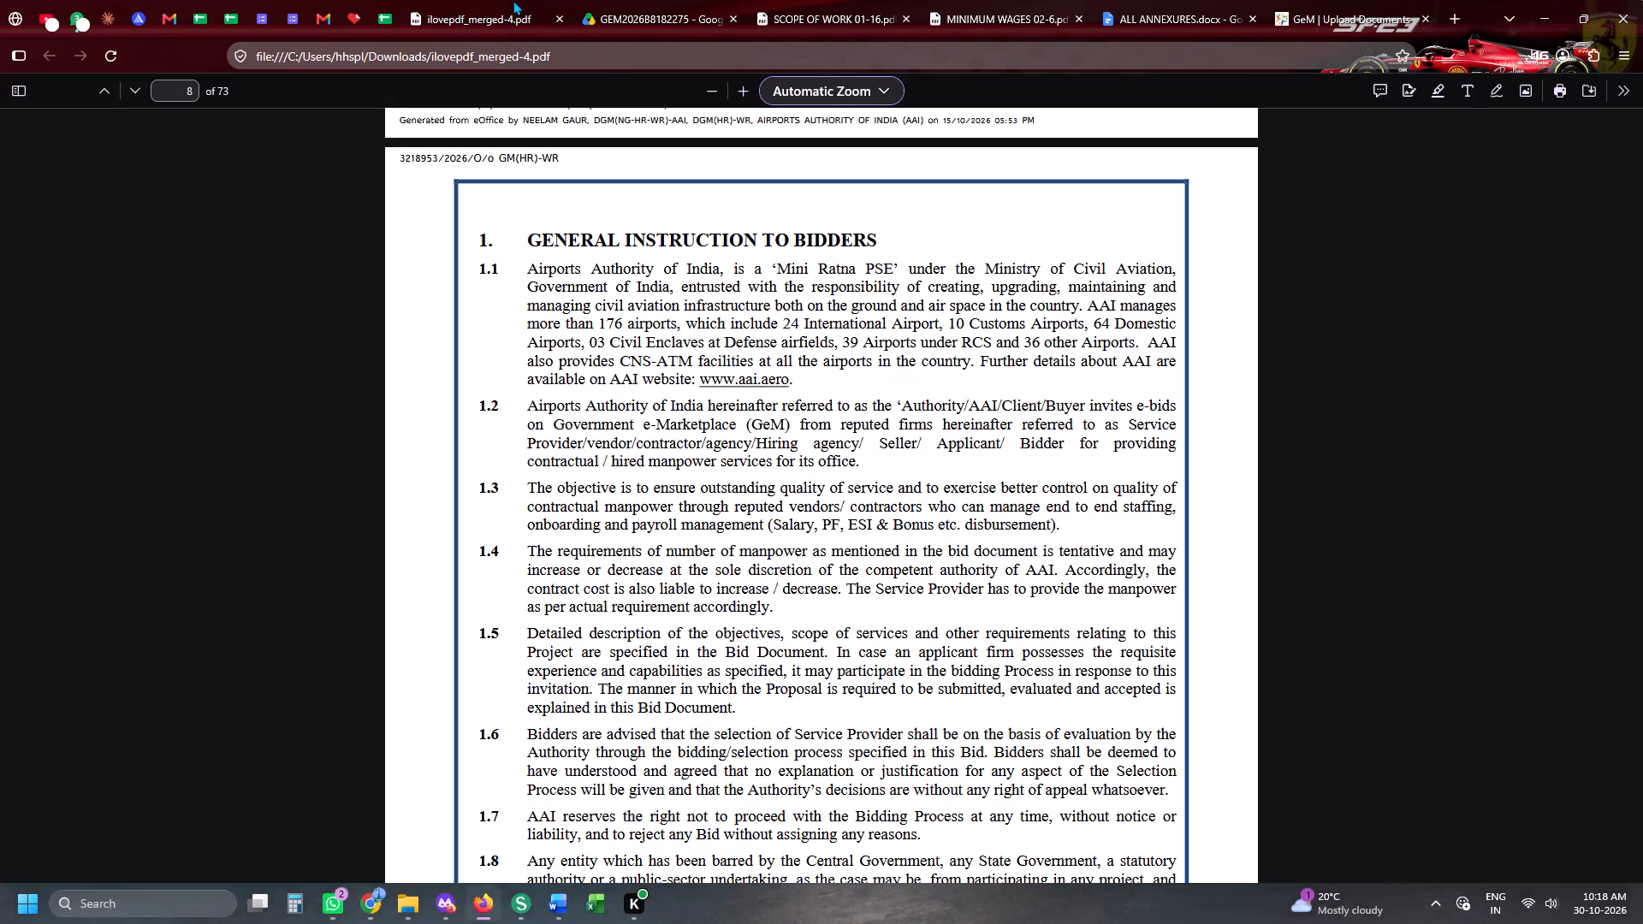
pyautogui.scroll(20, 859, 367)
pyautogui.scroll(12, 859, 367)
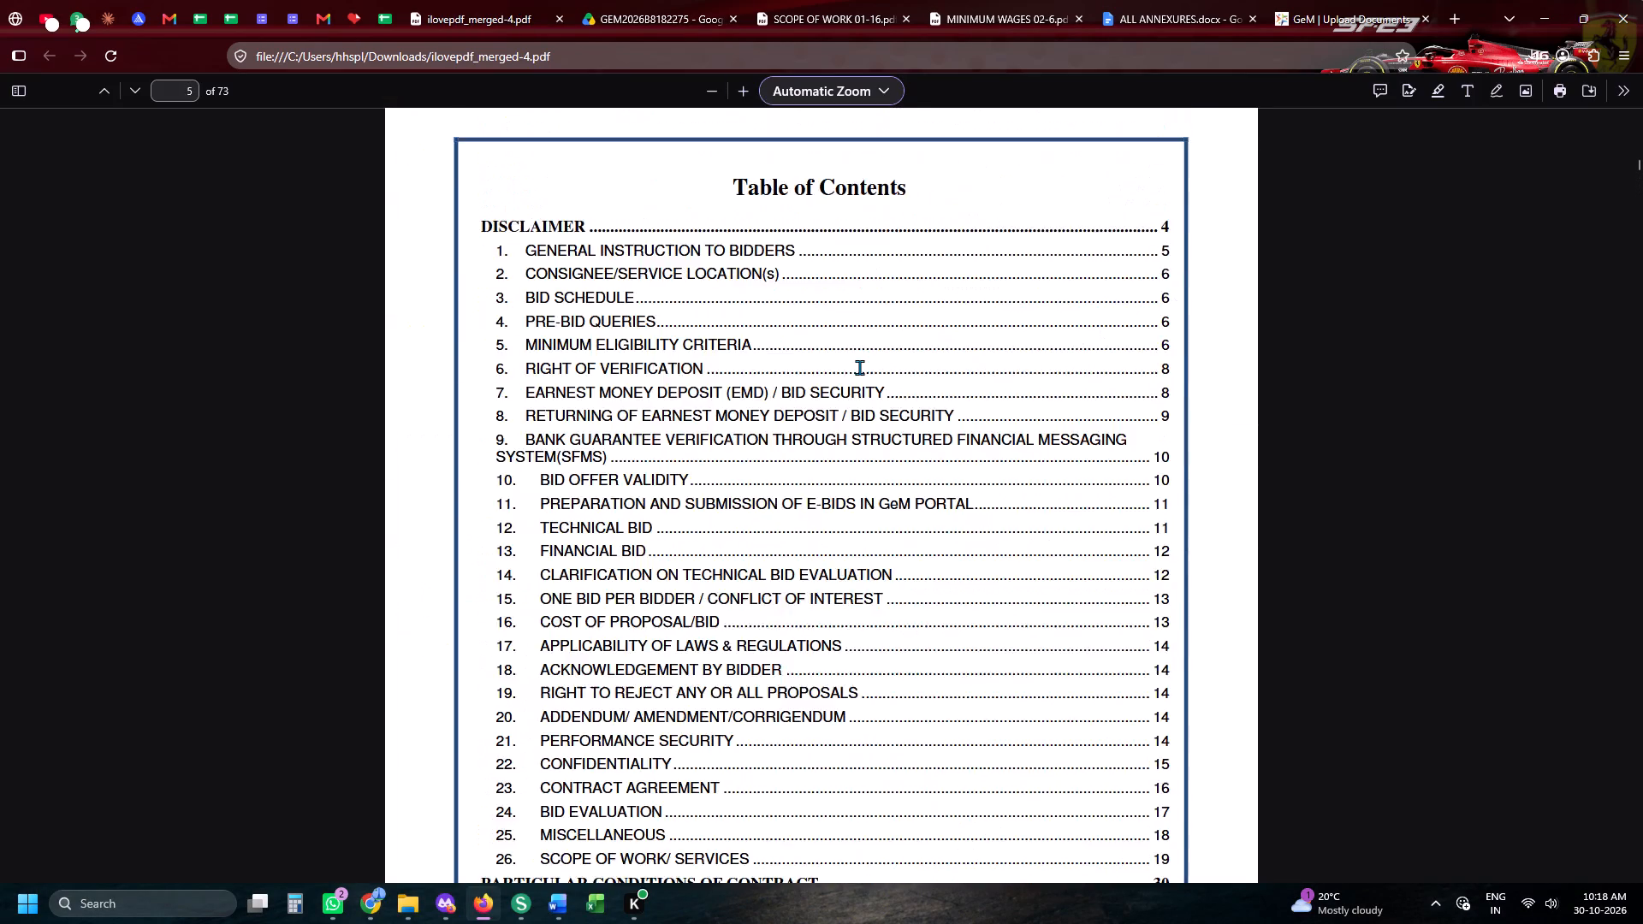
pyautogui.scroll(20, 859, 367)
pyautogui.scroll(20, 859, 367)
pyautogui.scroll(12, 859, 367)
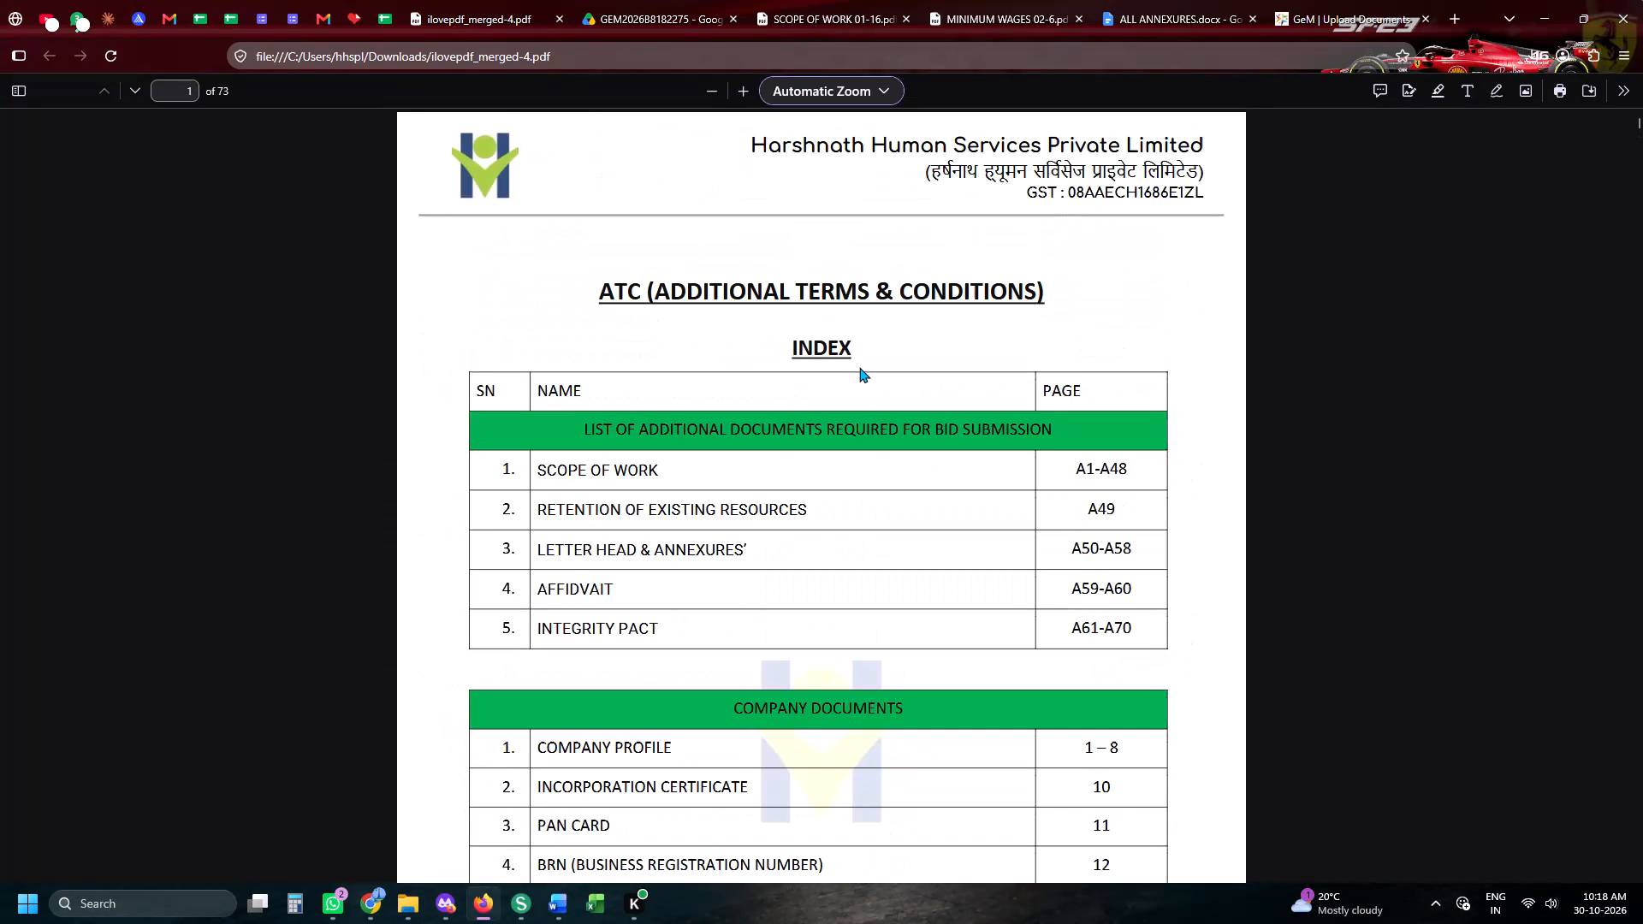
pyautogui.scroll(2, 859, 367)
pyautogui.click(1290, 0)
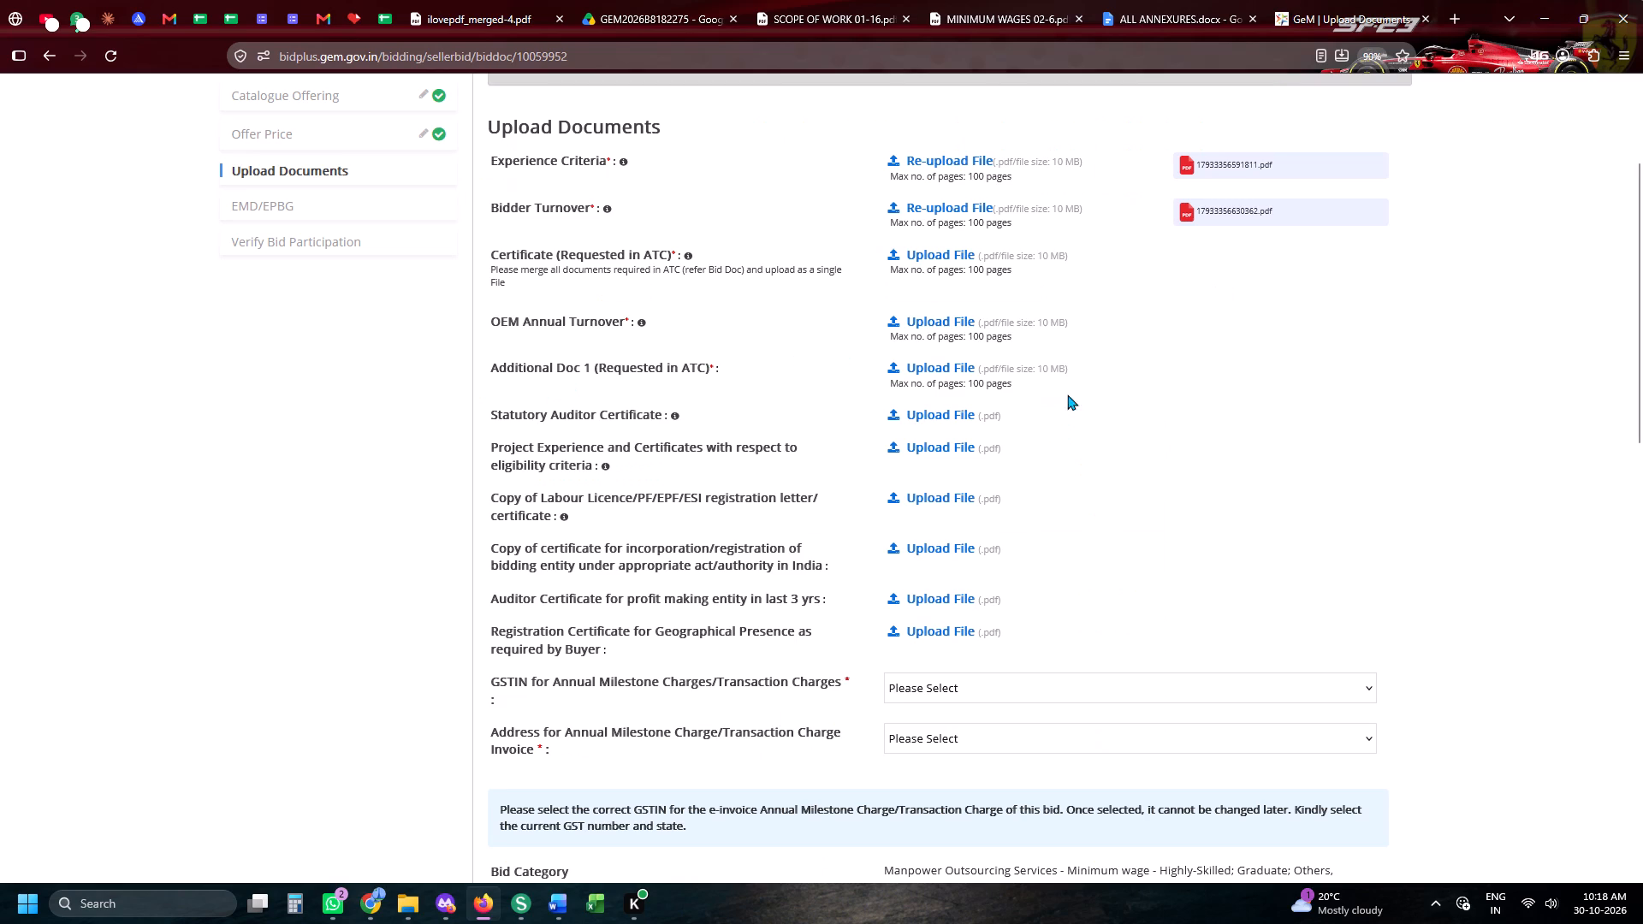
pyautogui.click(507, 0)
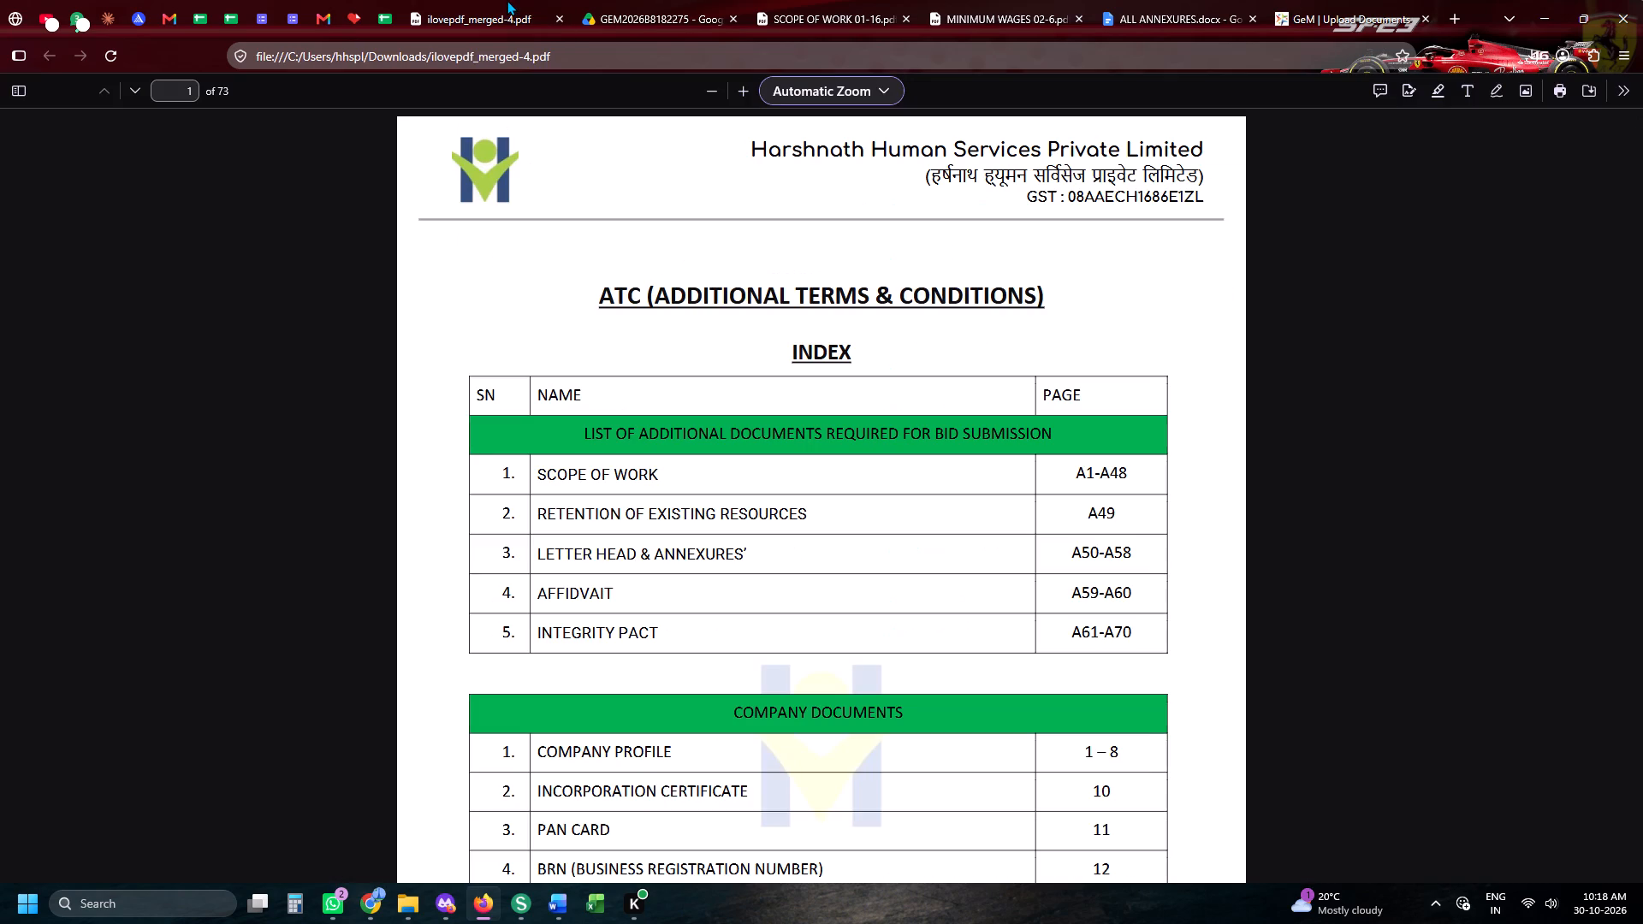
pyautogui.click(1361, 0)
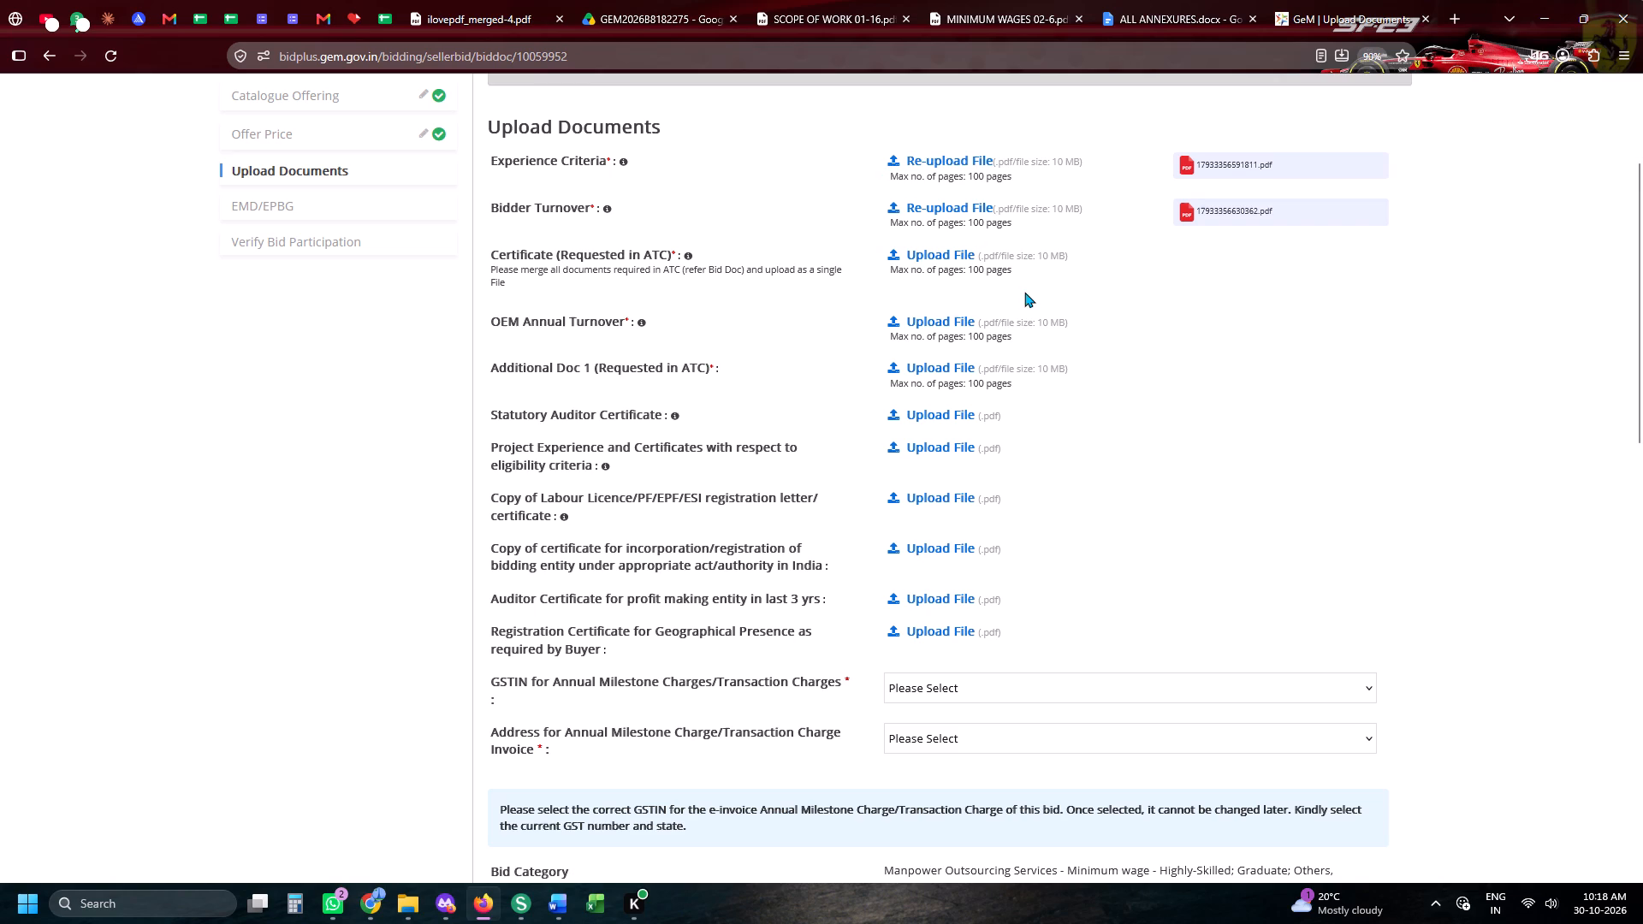
pyautogui.click(1314, 0)
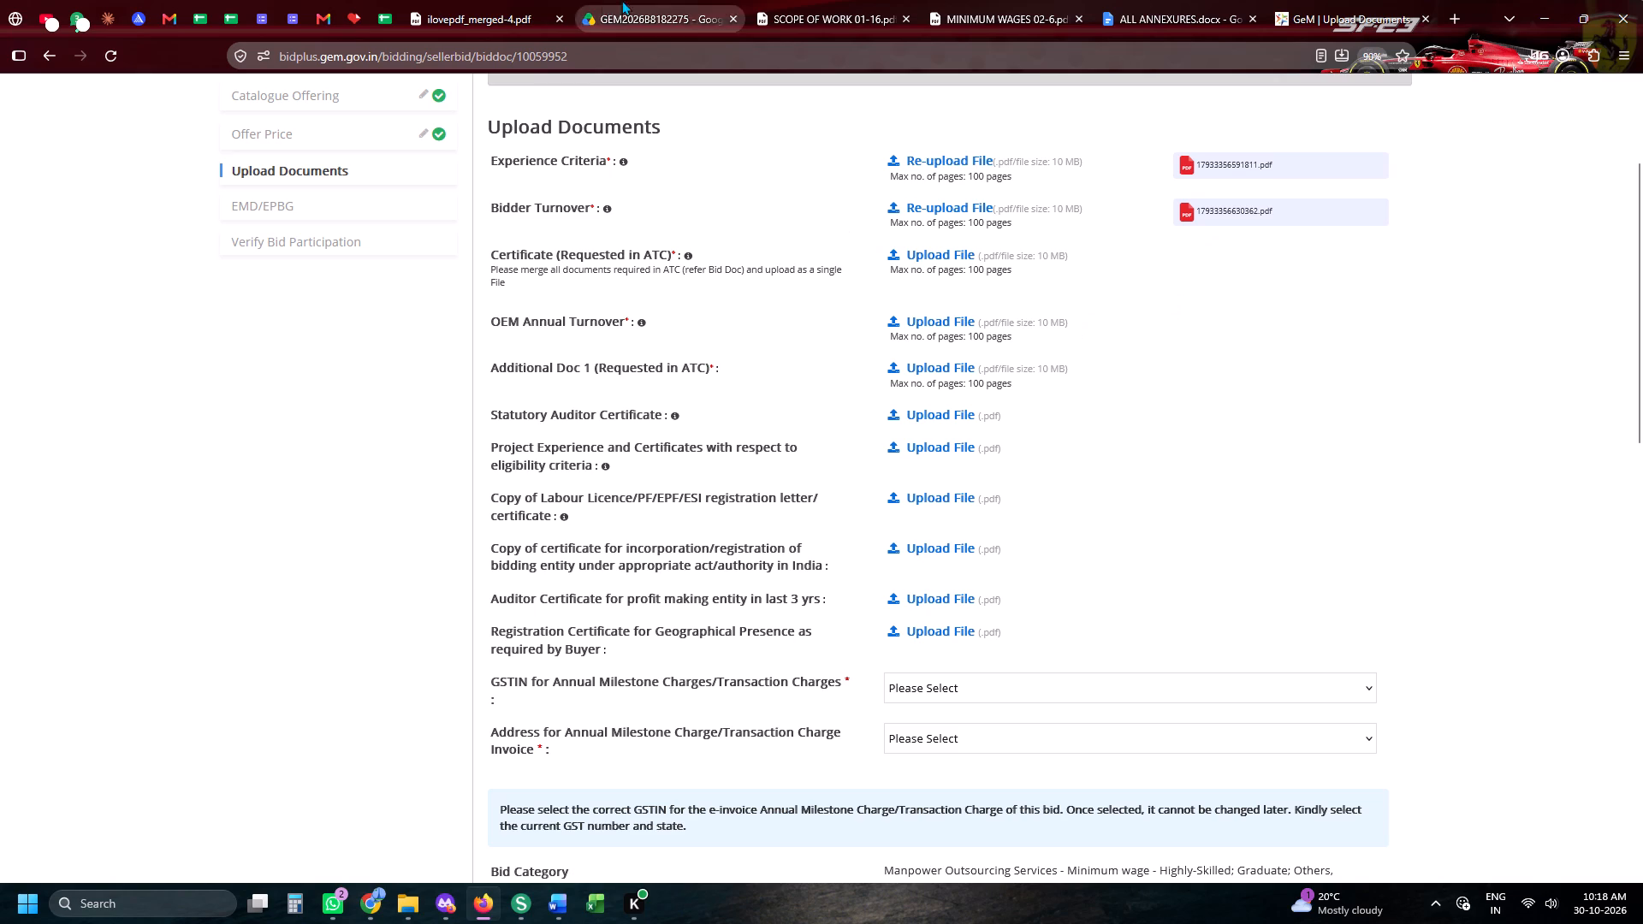
pyautogui.click(526, 0)
pyautogui.click(1331, 0)
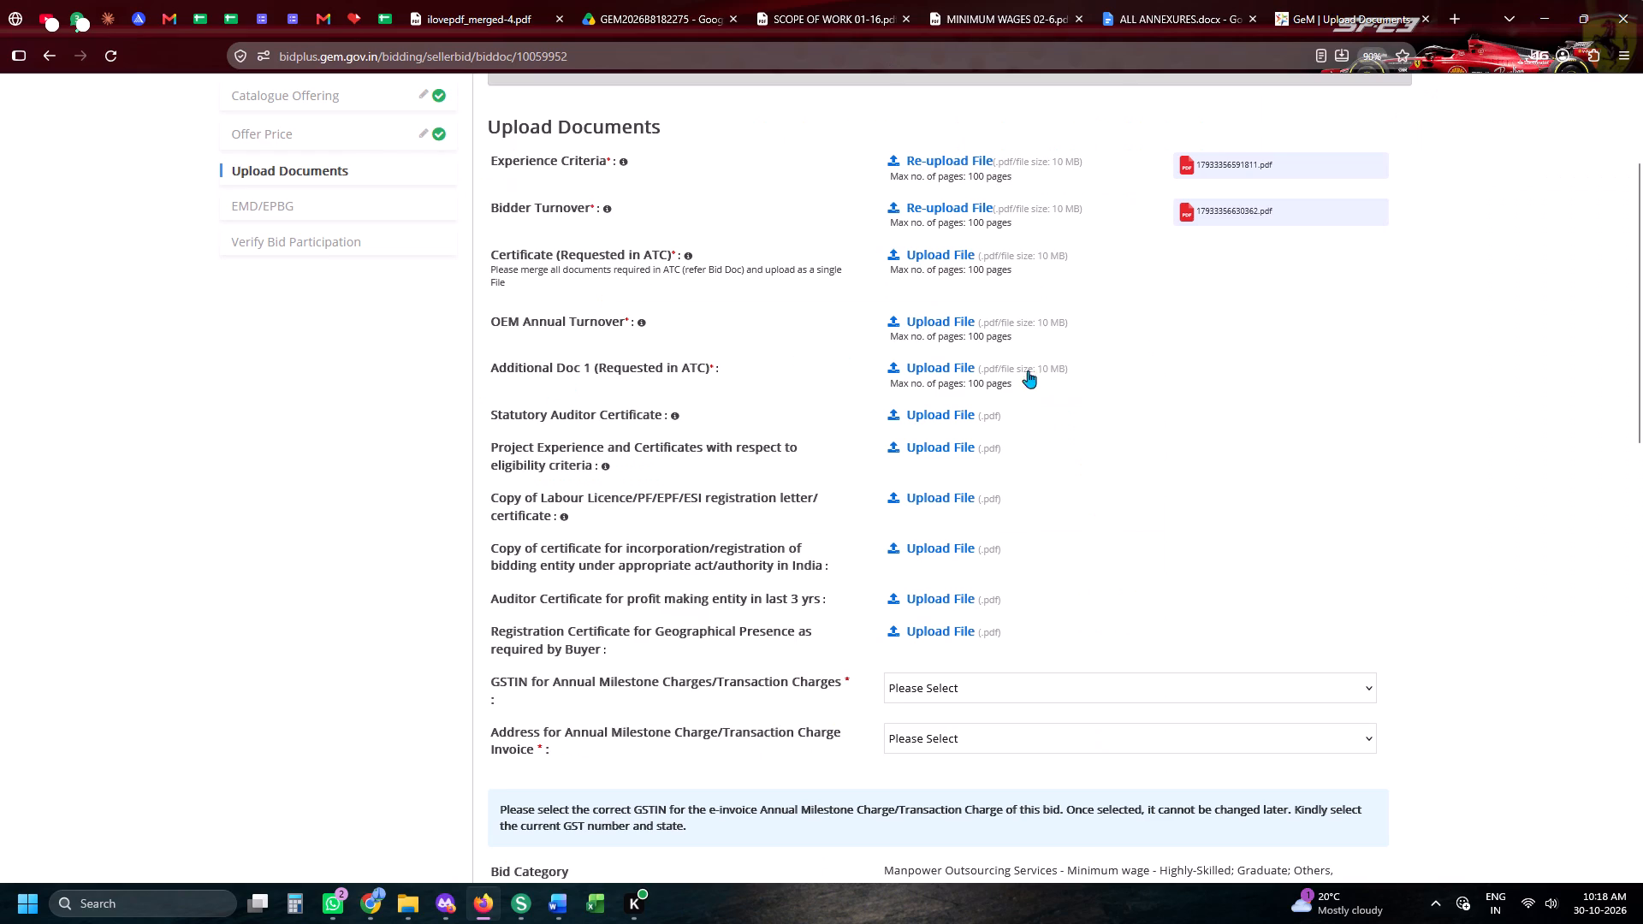
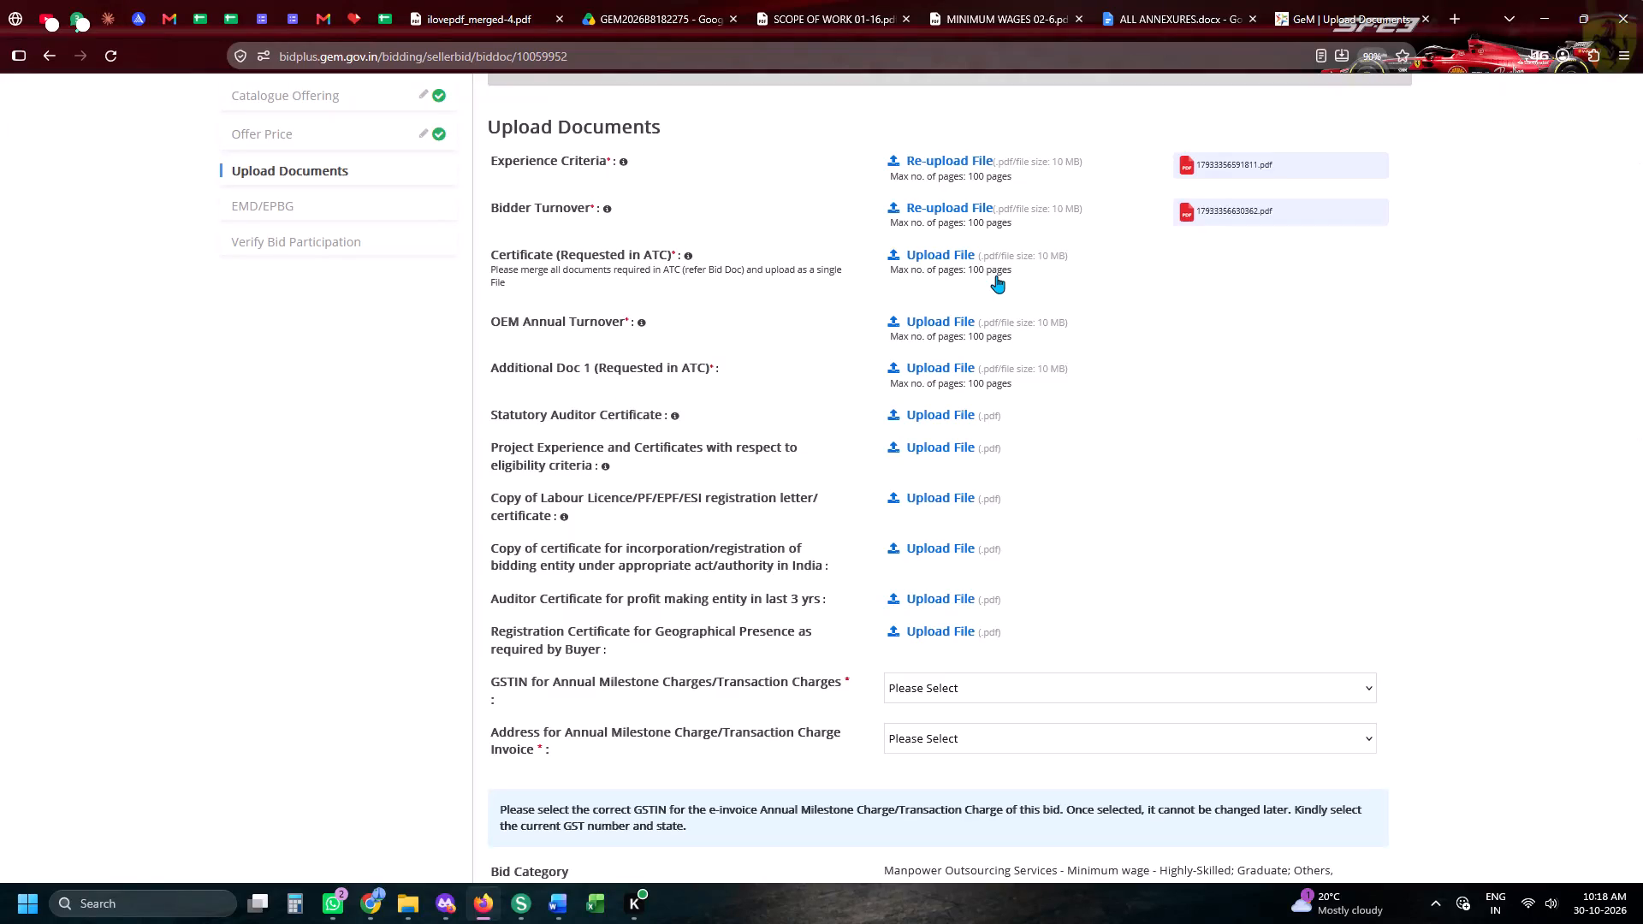
# Upload ilovepdf_merged-4 from the Downloads folder as the Certificate (Requested in ATC) document.
pyautogui.click(986, 277)
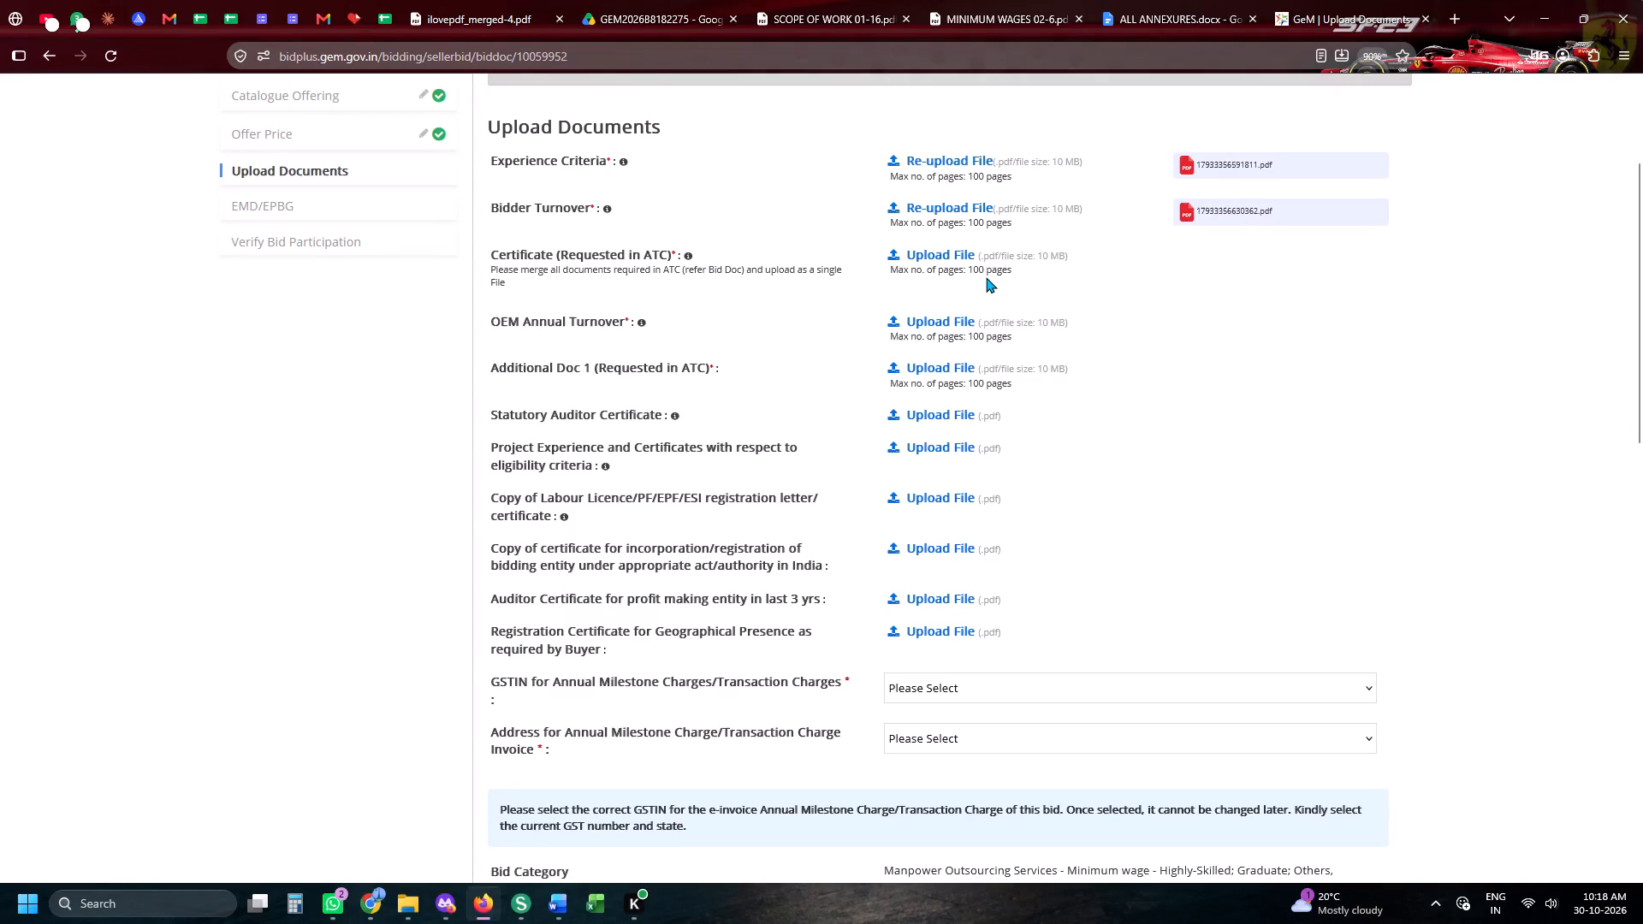
pyautogui.click(986, 277)
pyautogui.click(990, 248)
pyautogui.scroll(2, 1233, 382)
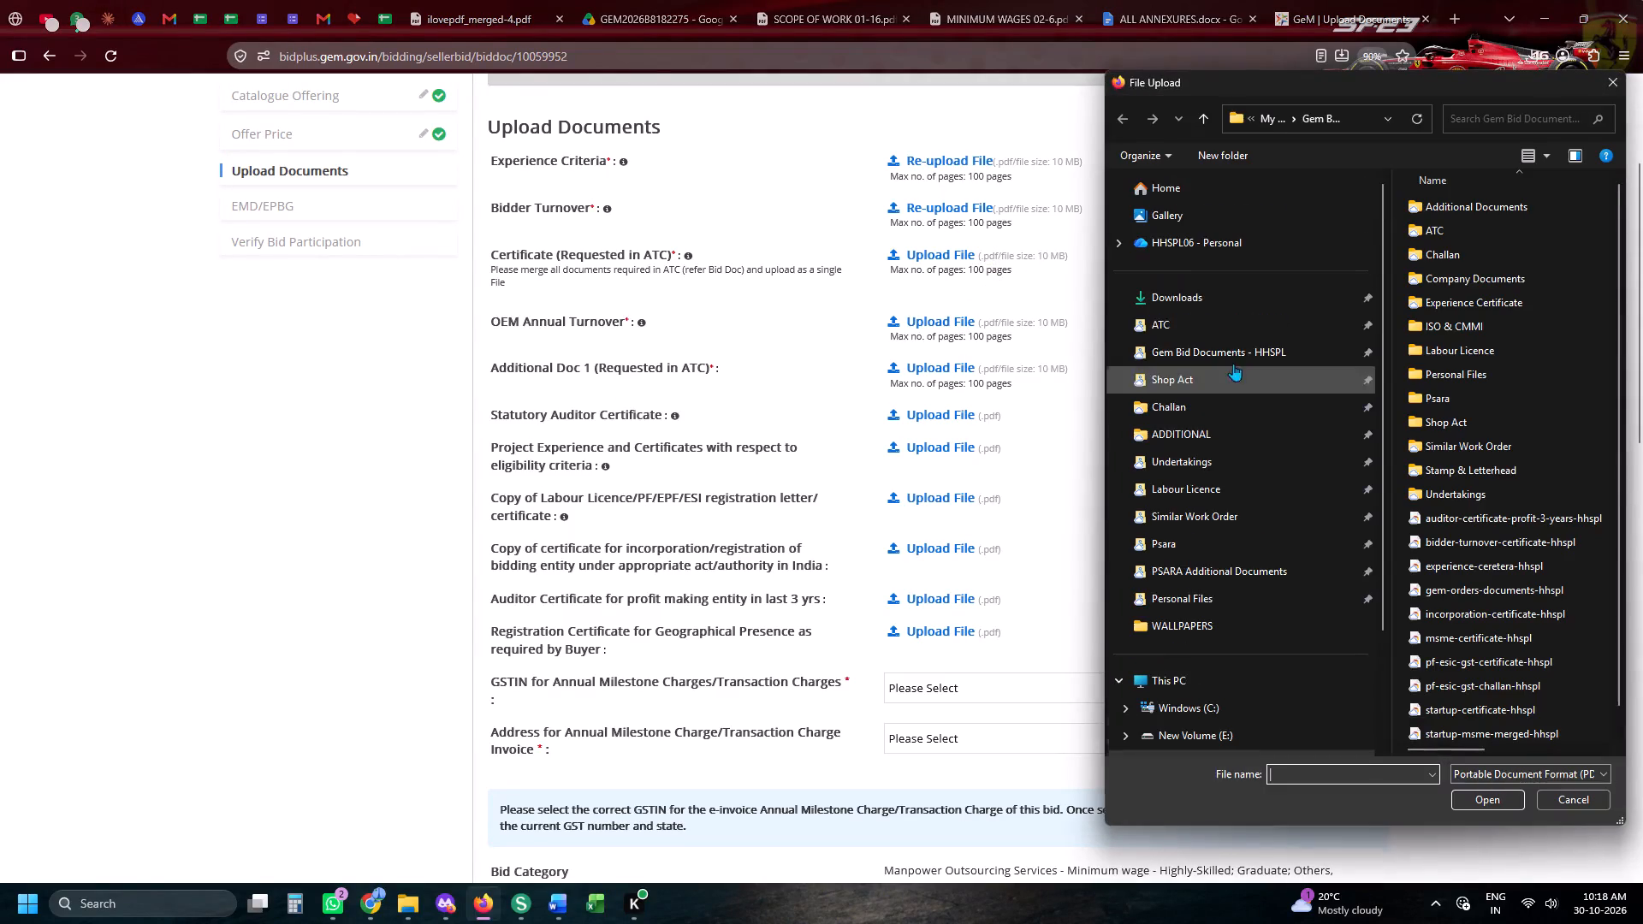
pyautogui.scroll(2, 1233, 364)
pyautogui.click(1229, 292)
pyautogui.click(1402, 238)
pyautogui.doubleClick(1438, 231)
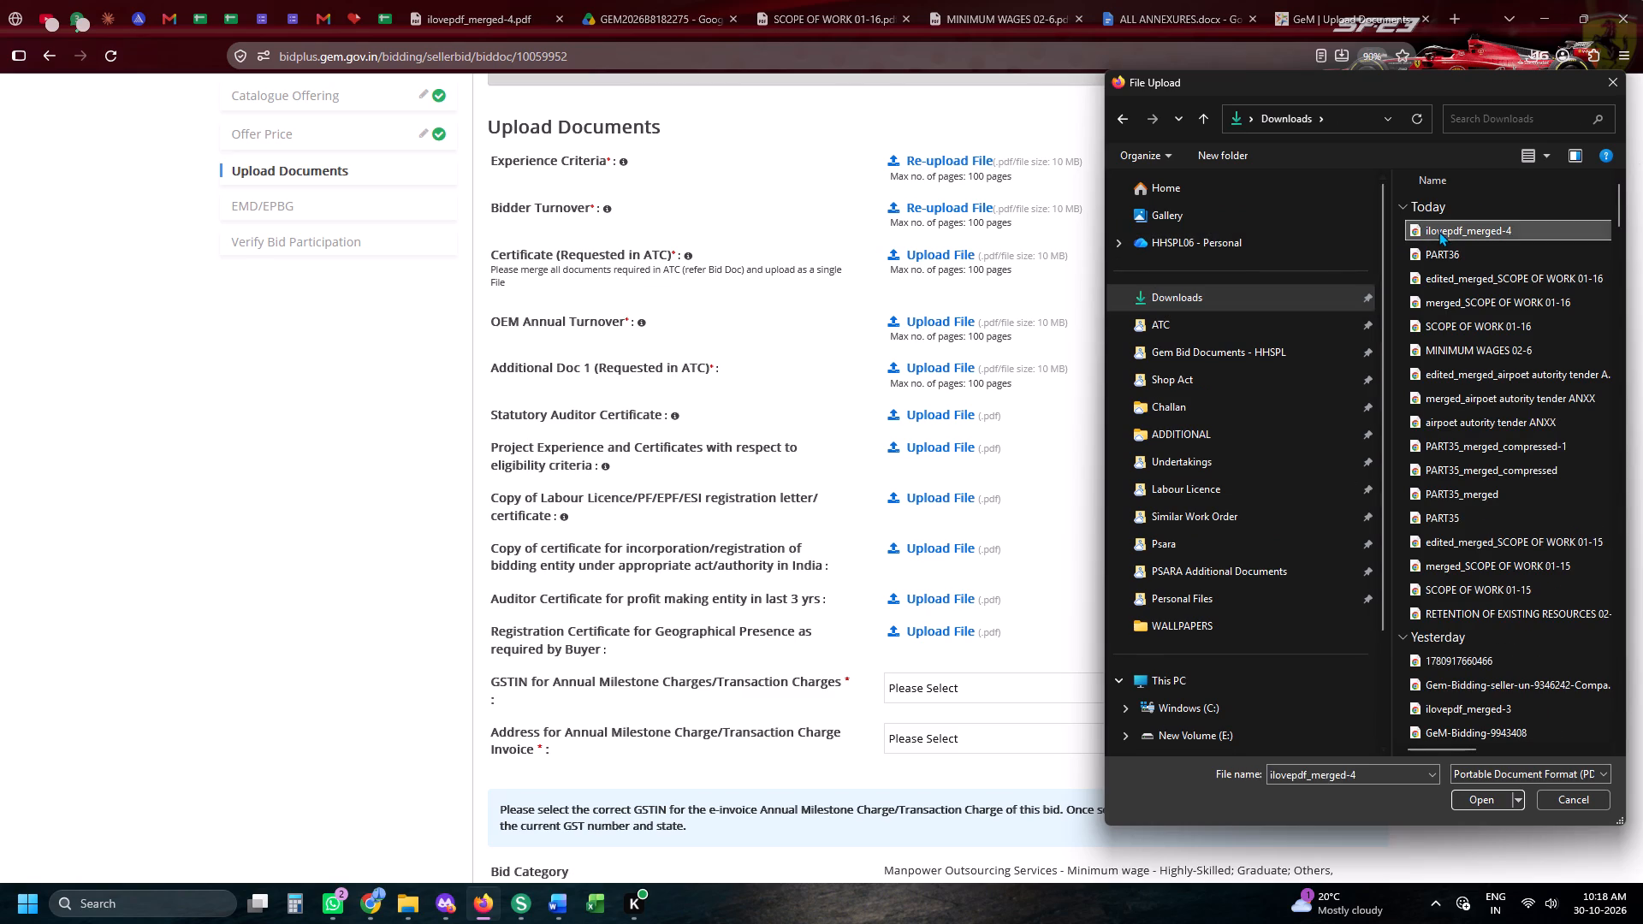
# Upload undertaking-oem-authorization-hhspl from the Undertakings folder as the OEM Annual Turnover document.
pyautogui.scroll(-2, 1237, 314)
pyautogui.click(1007, 111)
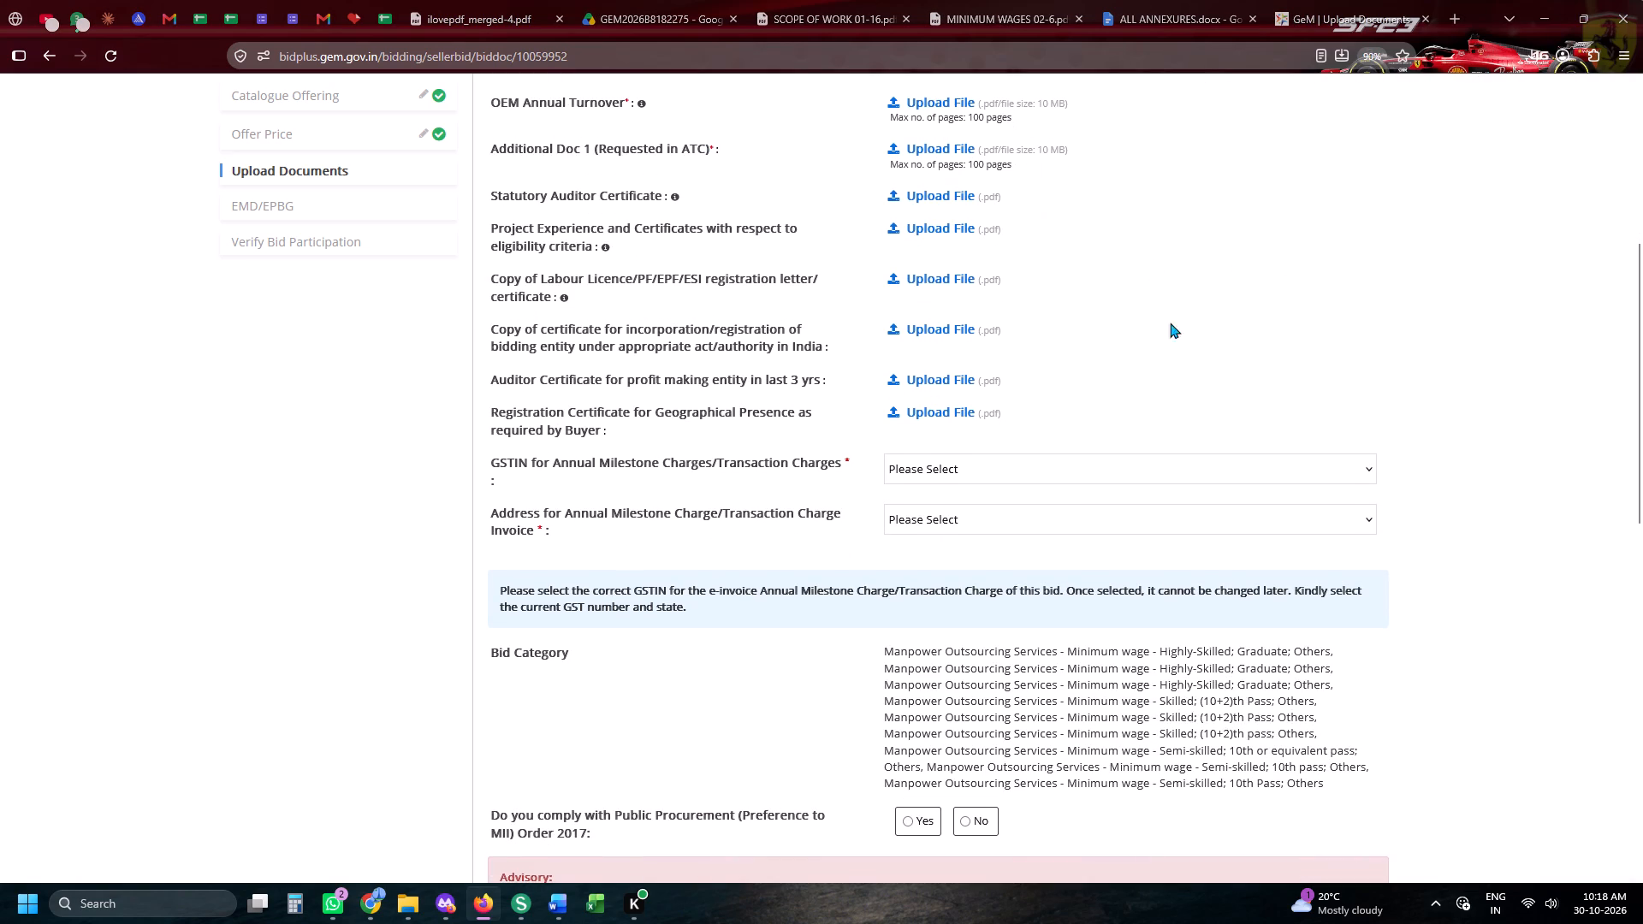
pyautogui.scroll(2, 1211, 350)
pyautogui.click(1226, 471)
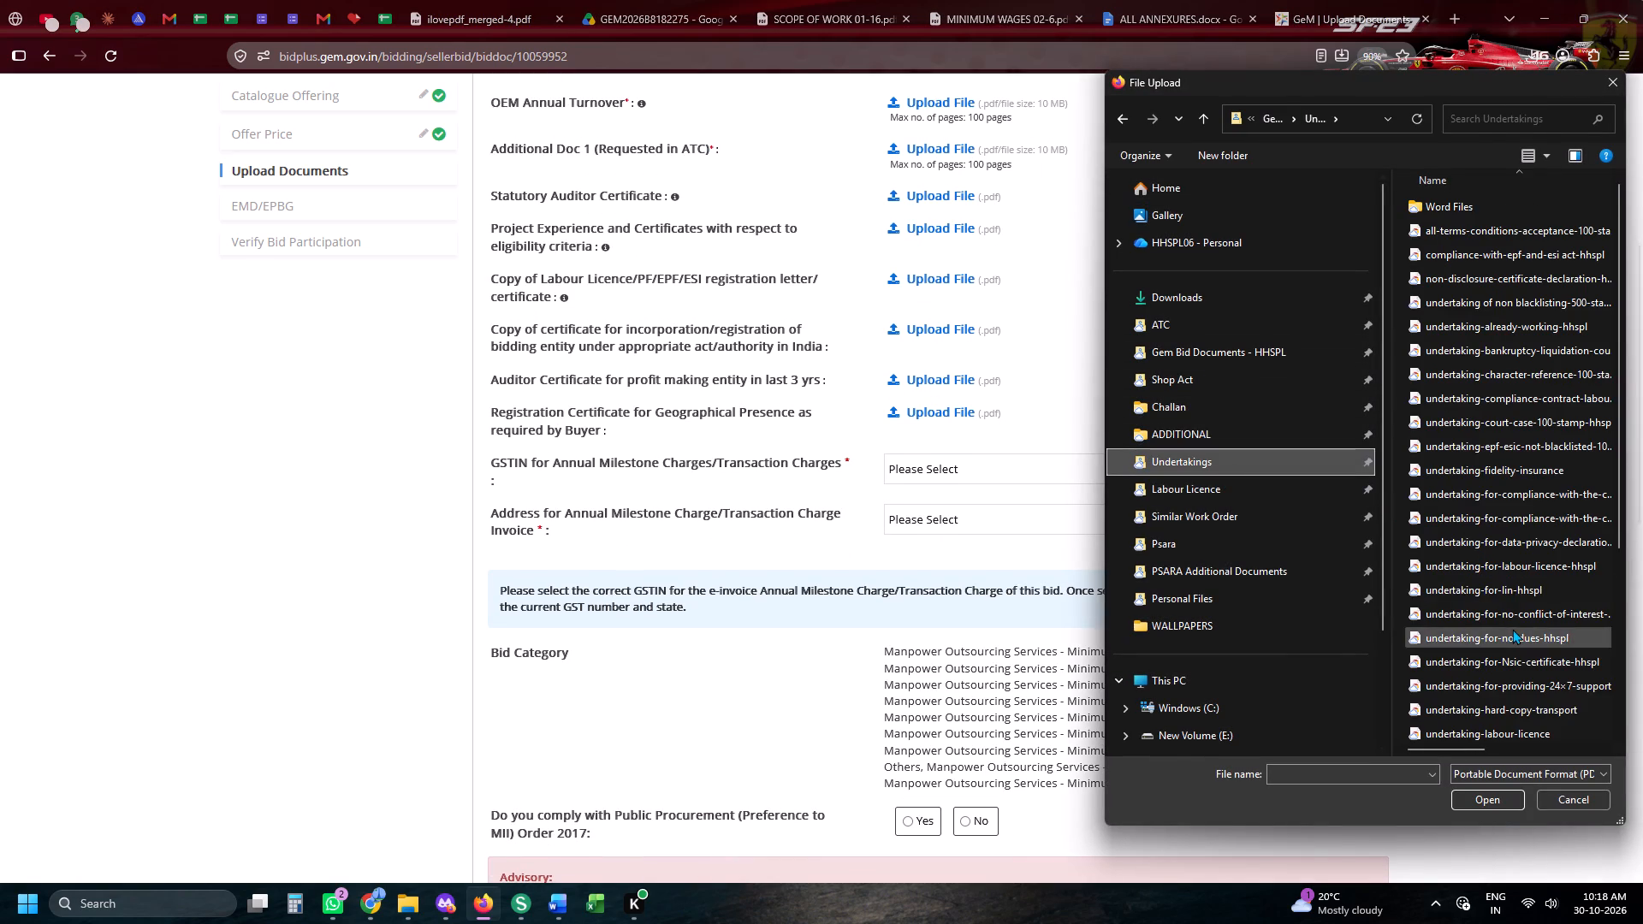
pyautogui.scroll(-5, 1520, 619)
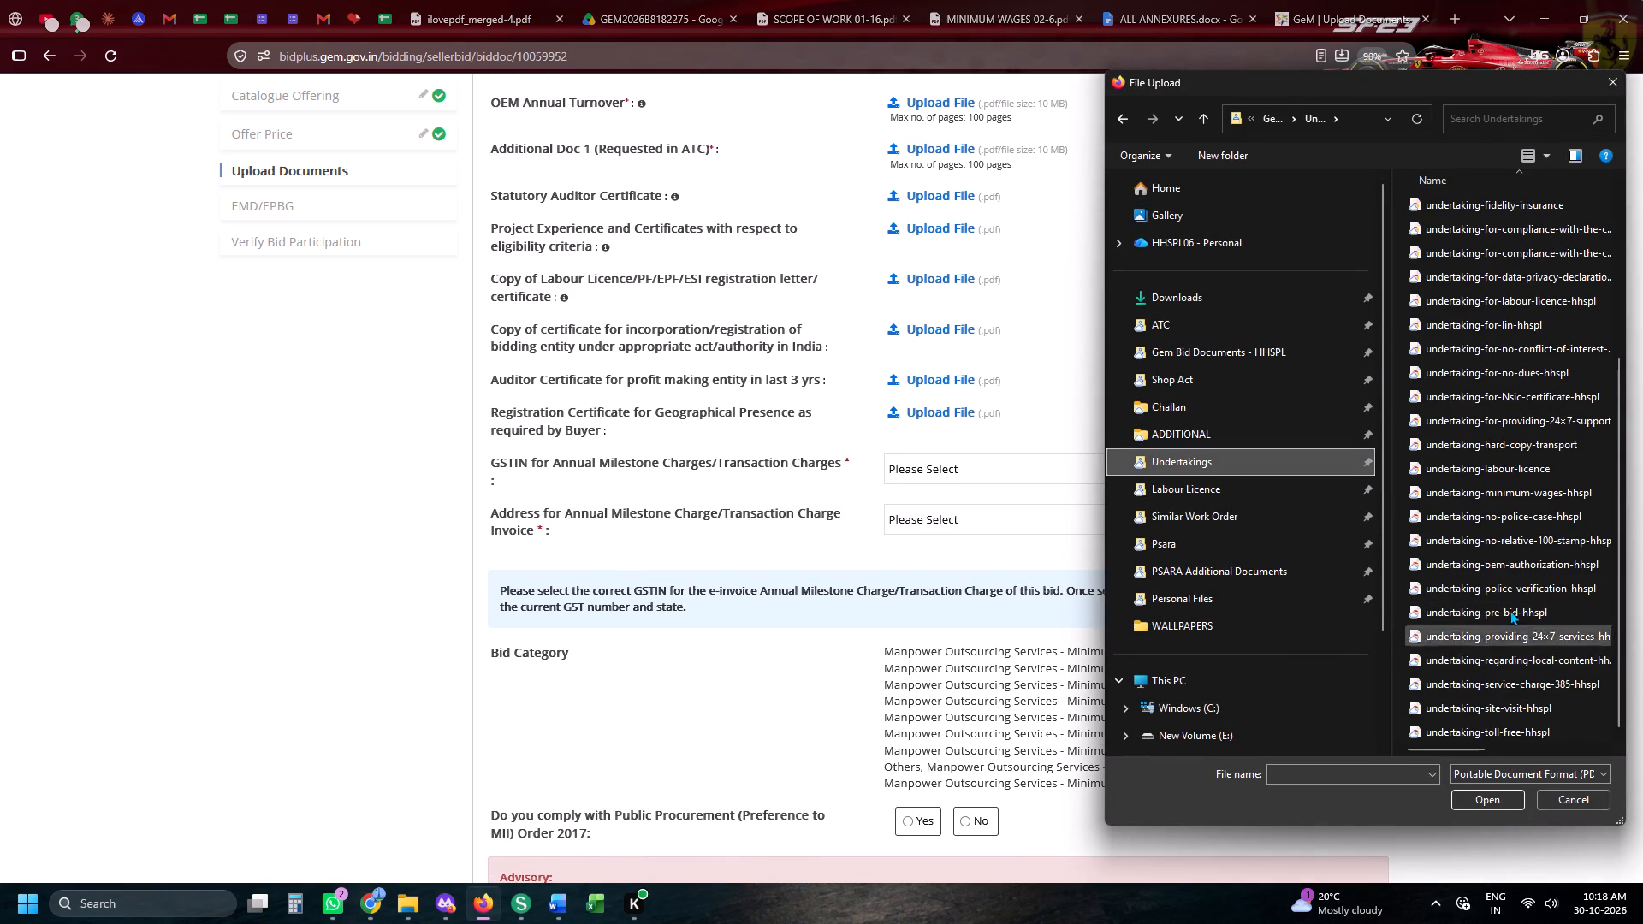
pyautogui.doubleClick(1511, 561)
# Upload networth-certificate-hhspl from the ADDITIONAL folder as Additional Doc 1 (Requested in ATC).
pyautogui.click(964, 158)
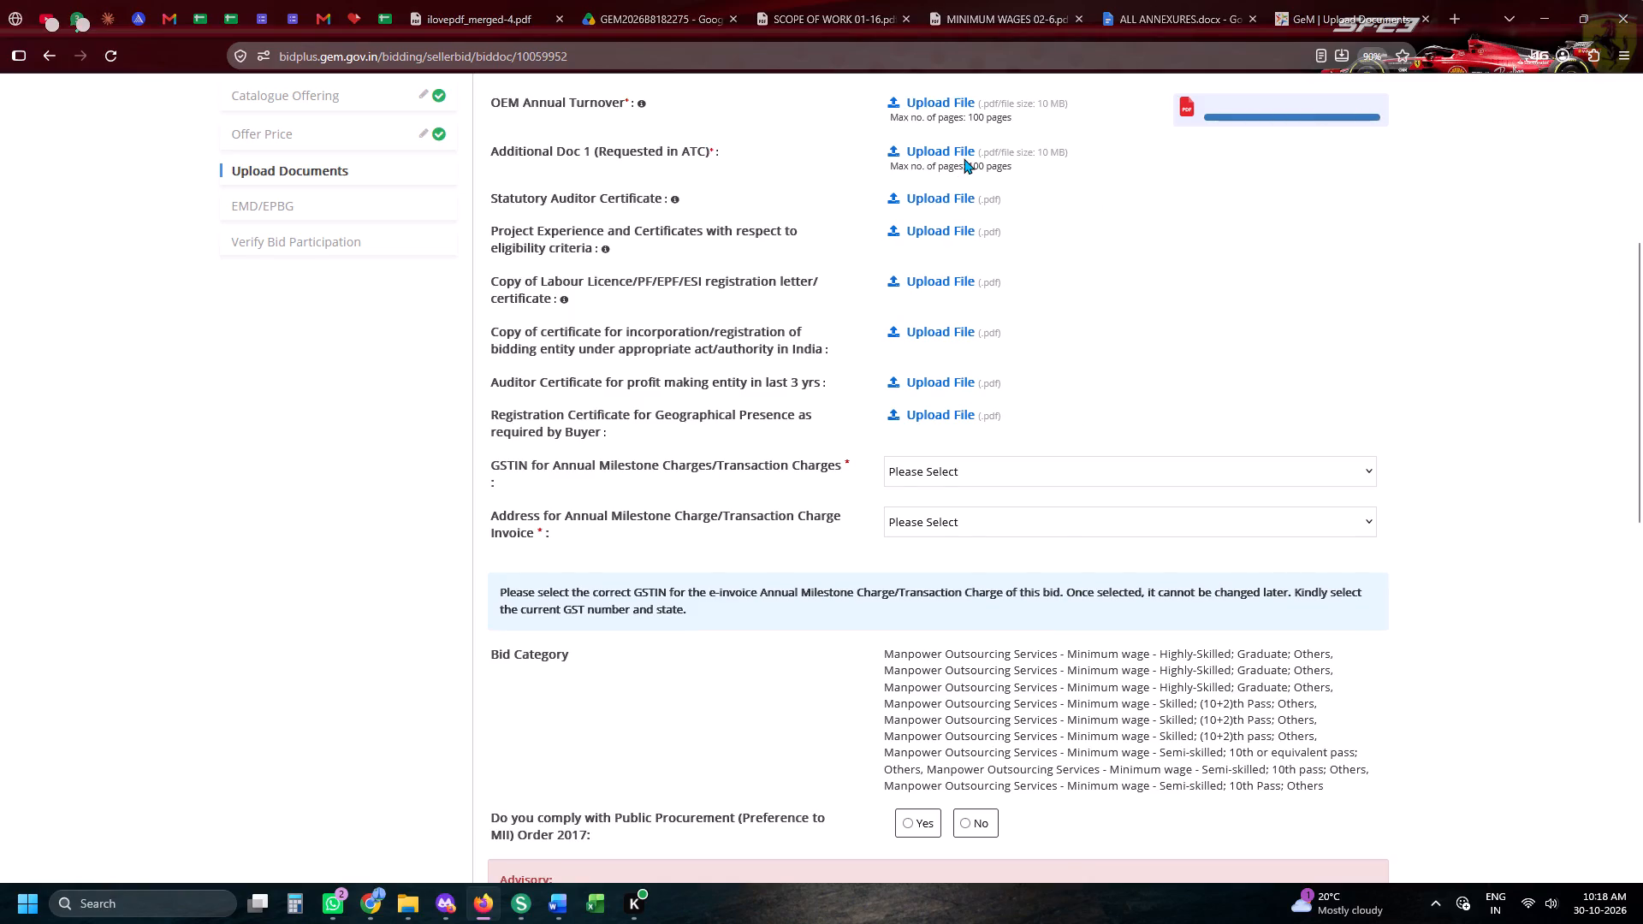
pyautogui.scroll(3, 1246, 373)
pyautogui.click(1267, 429)
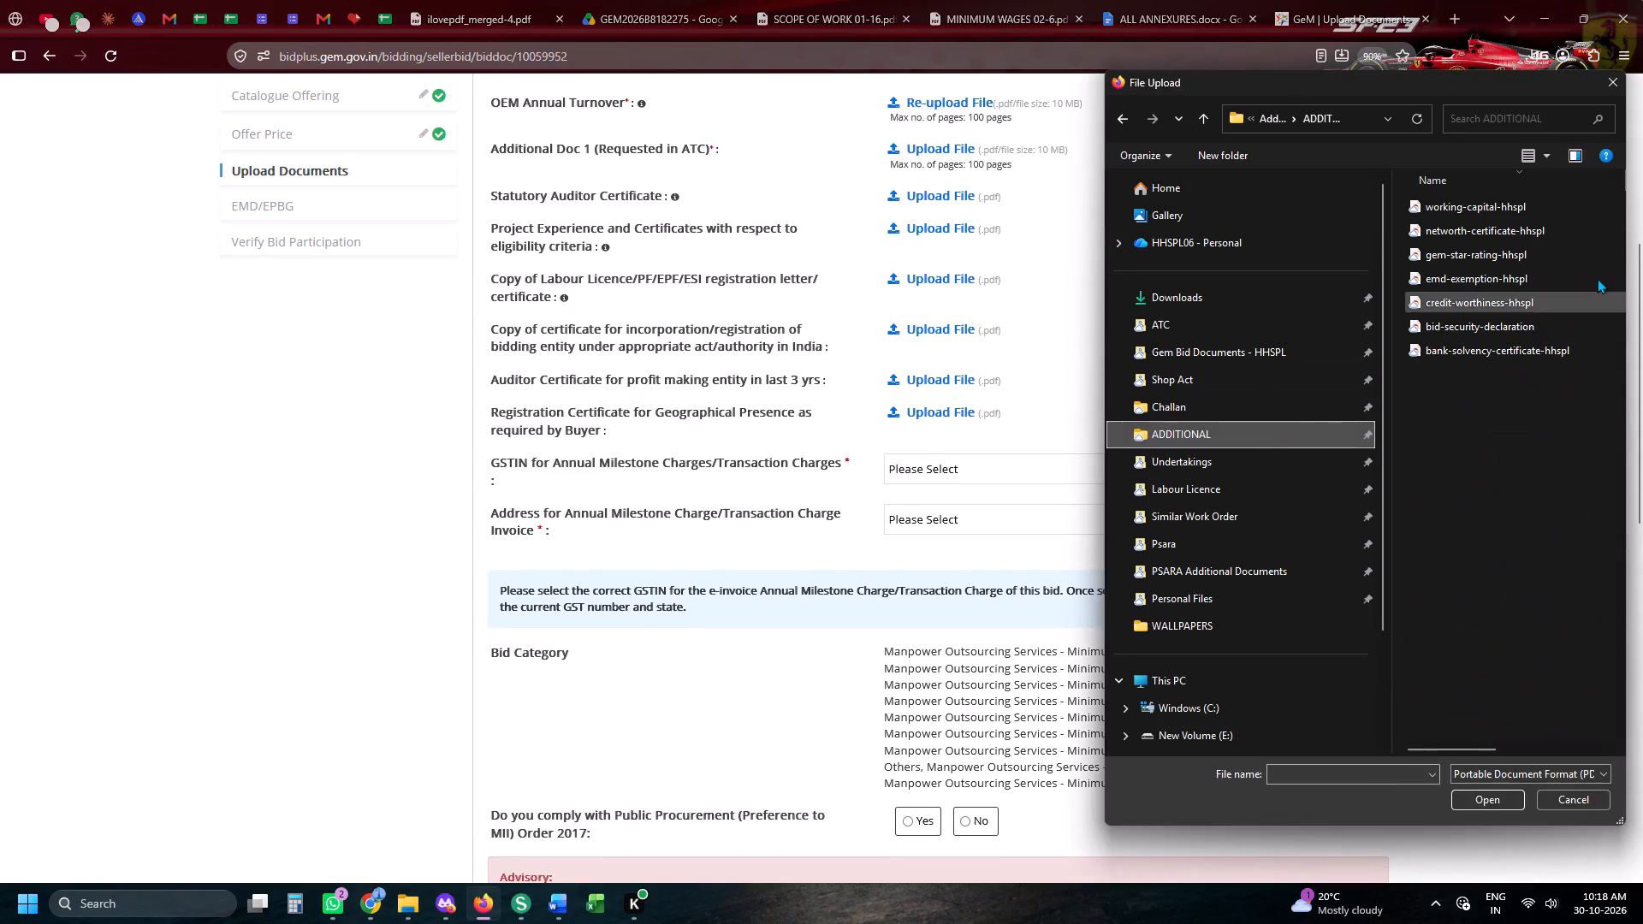
pyautogui.doubleClick(1499, 223)
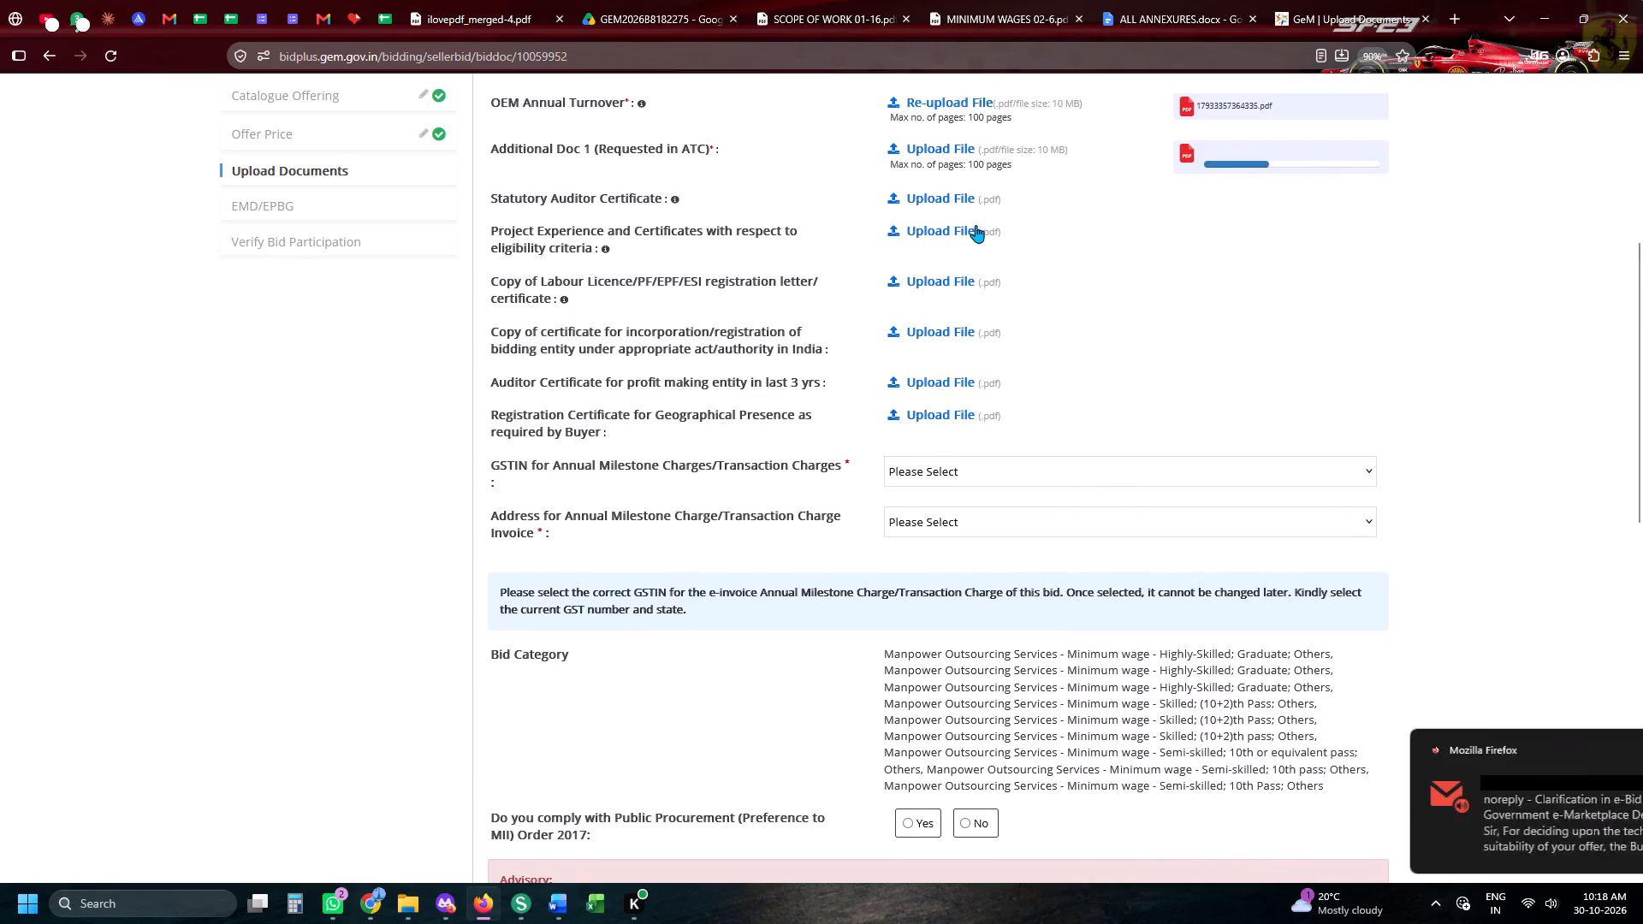
# Upload statutory-auditor-certificate-hhspl from the Gem Bid Documents - HHSPL folder as the Statutory Auditor Certificate.
pyautogui.click(969, 188)
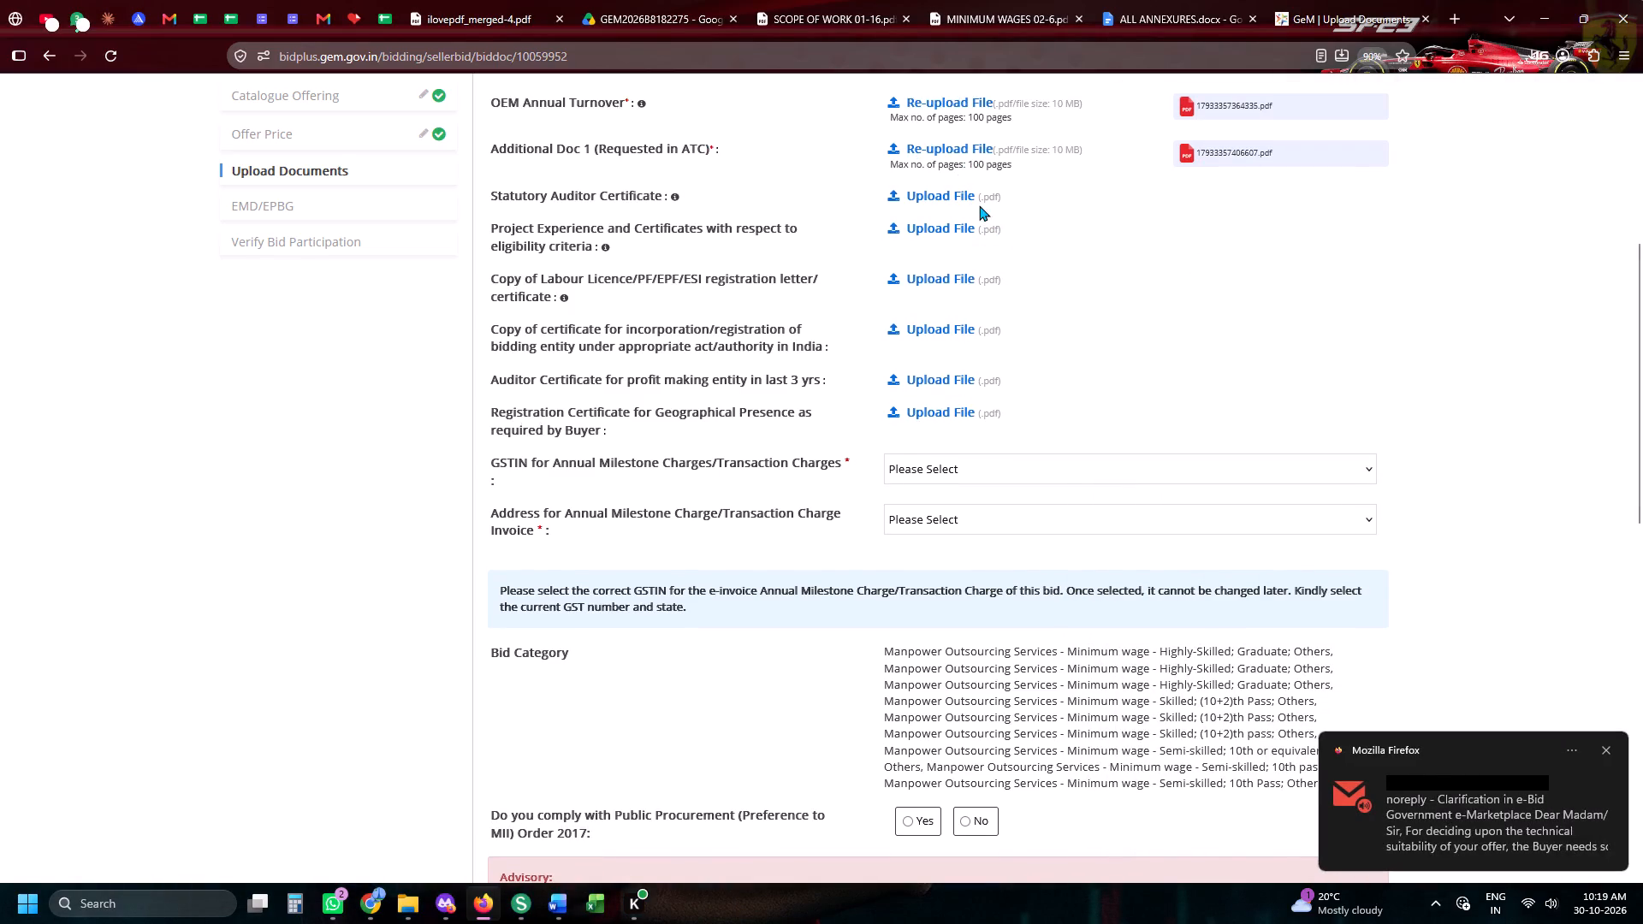
pyautogui.click(979, 205)
pyautogui.click(964, 189)
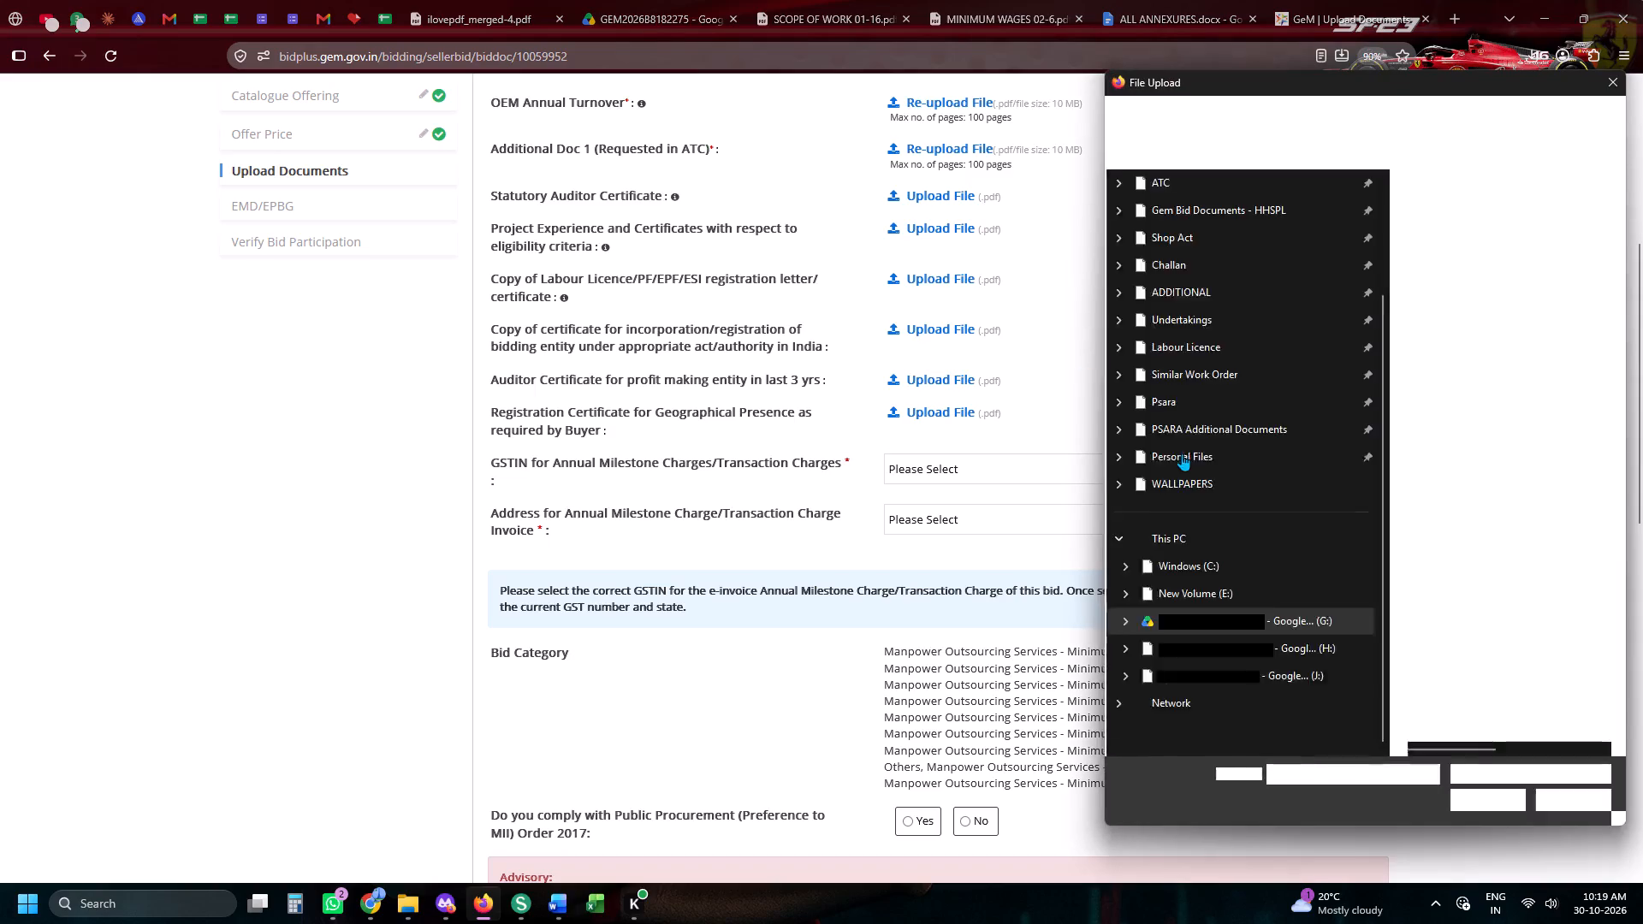
pyautogui.scroll(5, 1182, 439)
pyautogui.click(1207, 327)
pyautogui.click(1204, 343)
pyautogui.scroll(-6, 1507, 549)
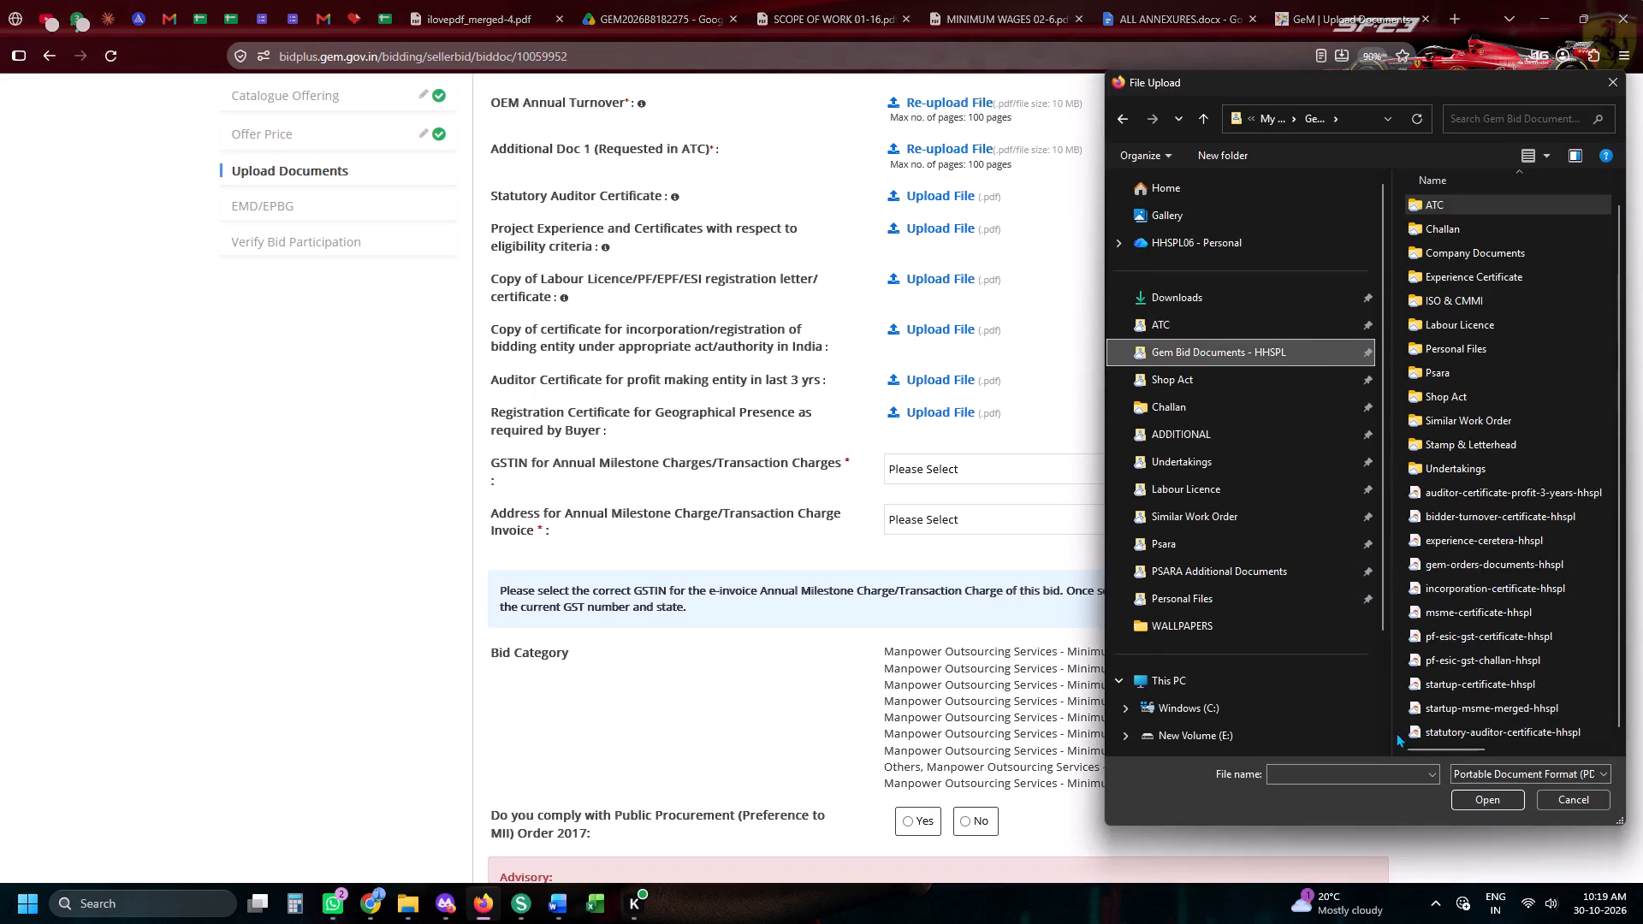
pyautogui.doubleClick(1419, 734)
# Upload gem-orders-documents-hhspl as the Project Experience and Certificates with respect to eligibility criteria document.
pyautogui.click(932, 246)
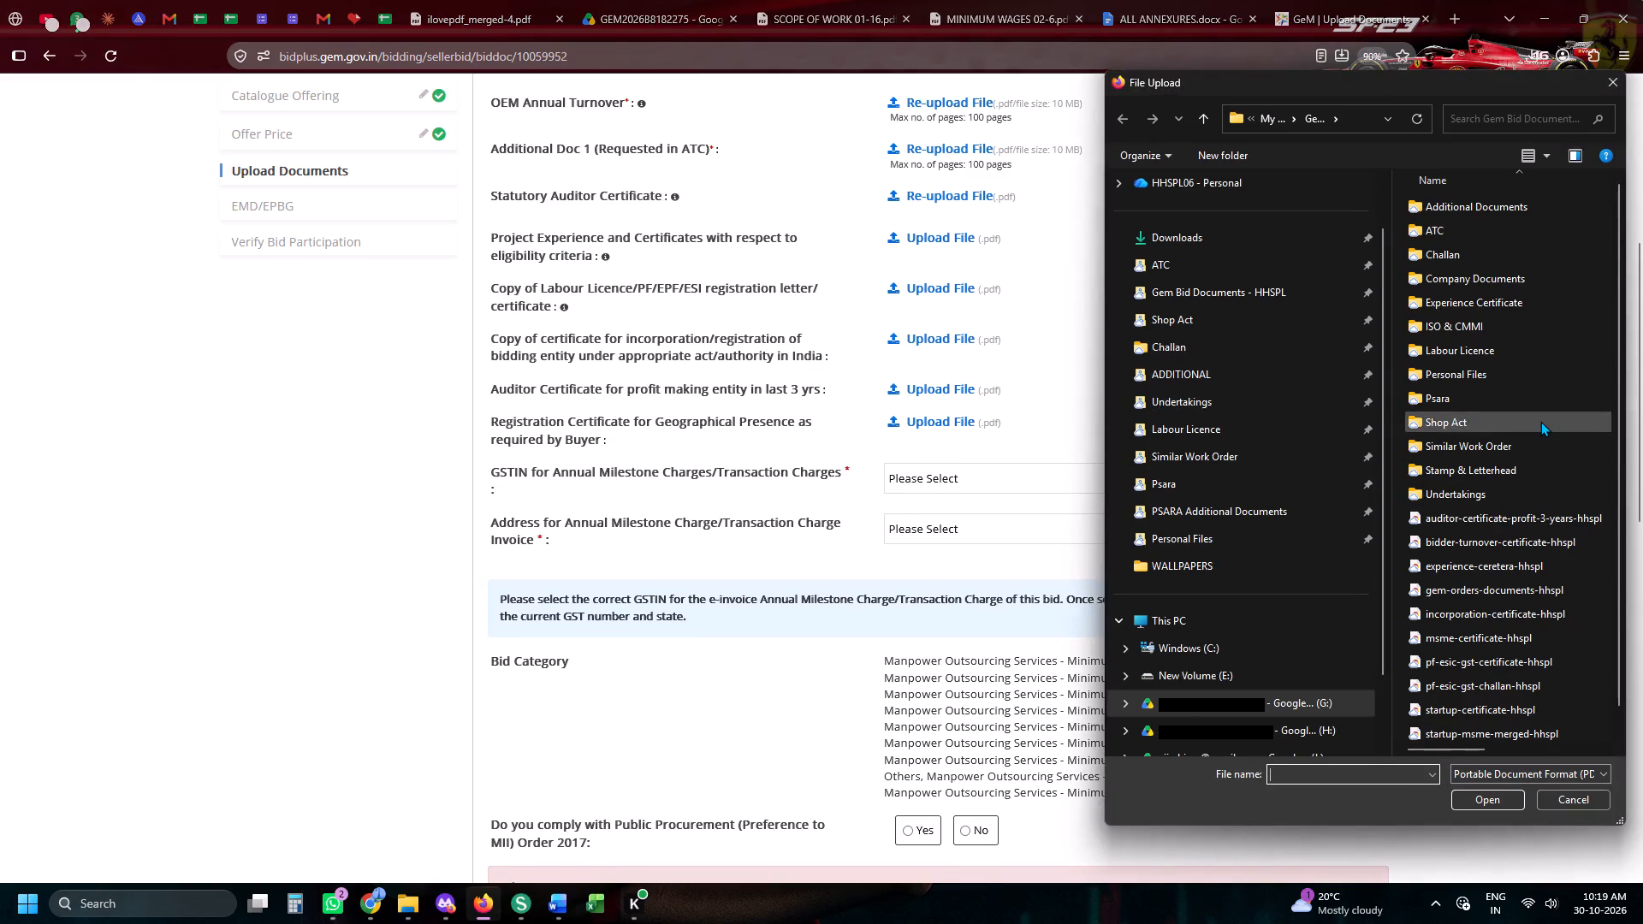
pyautogui.scroll(-3, 1638, 455)
pyautogui.doubleClick(1452, 587)
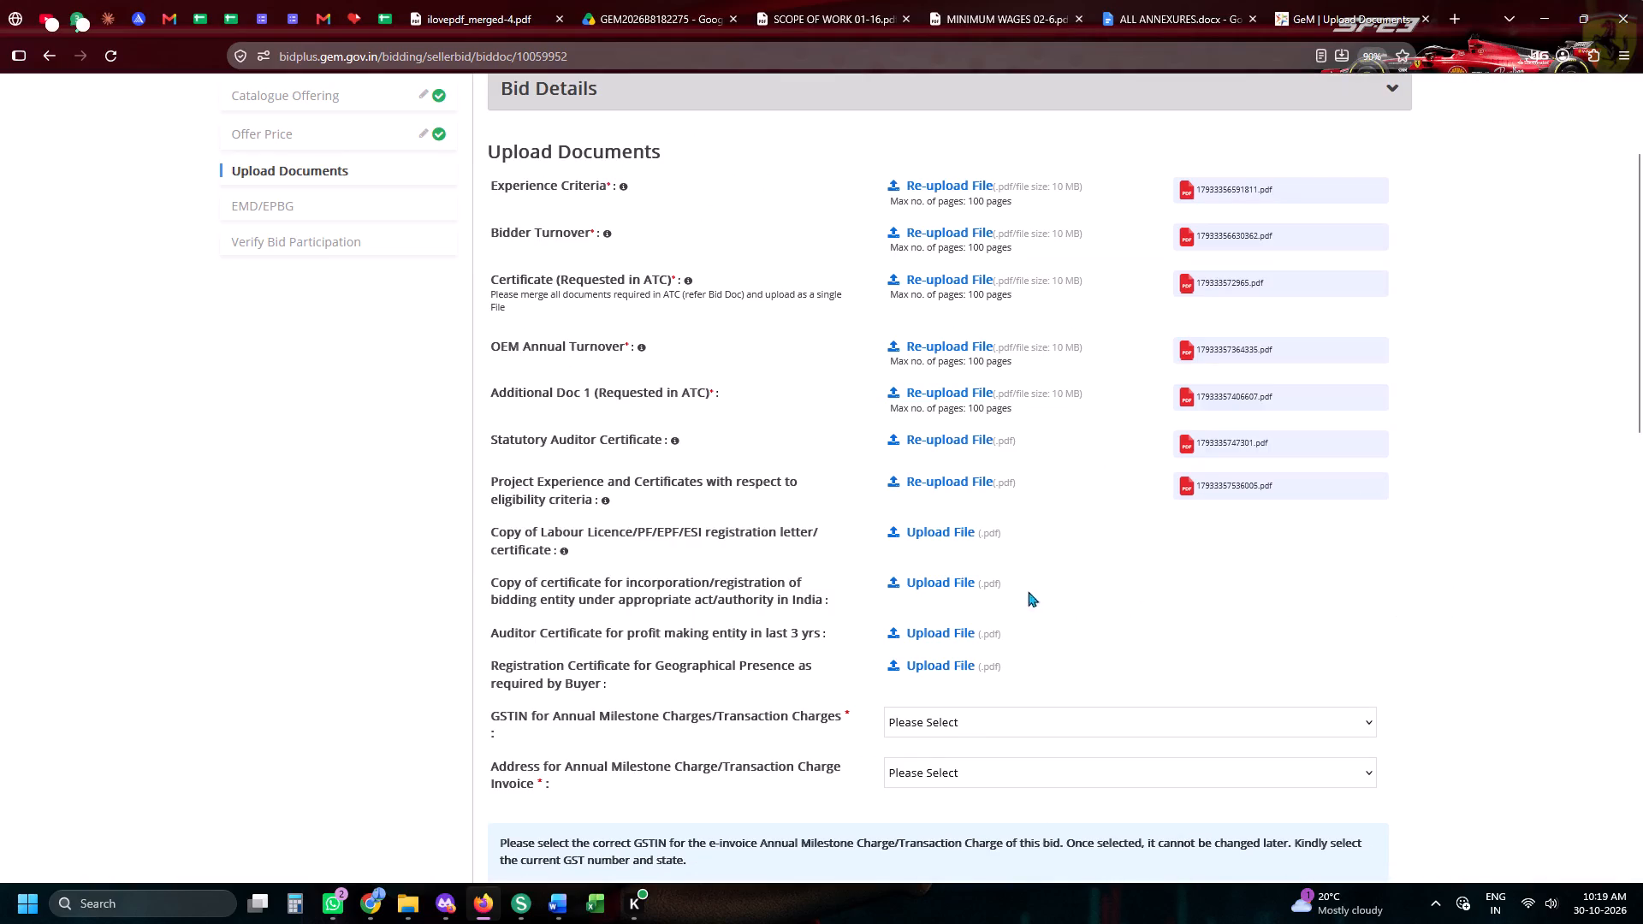
# Upload pf-esic-gst-challan-hhspl as the copy of the Labour Licence/PF/EPF/ESI registration letter or certificate.
pyautogui.click(967, 532)
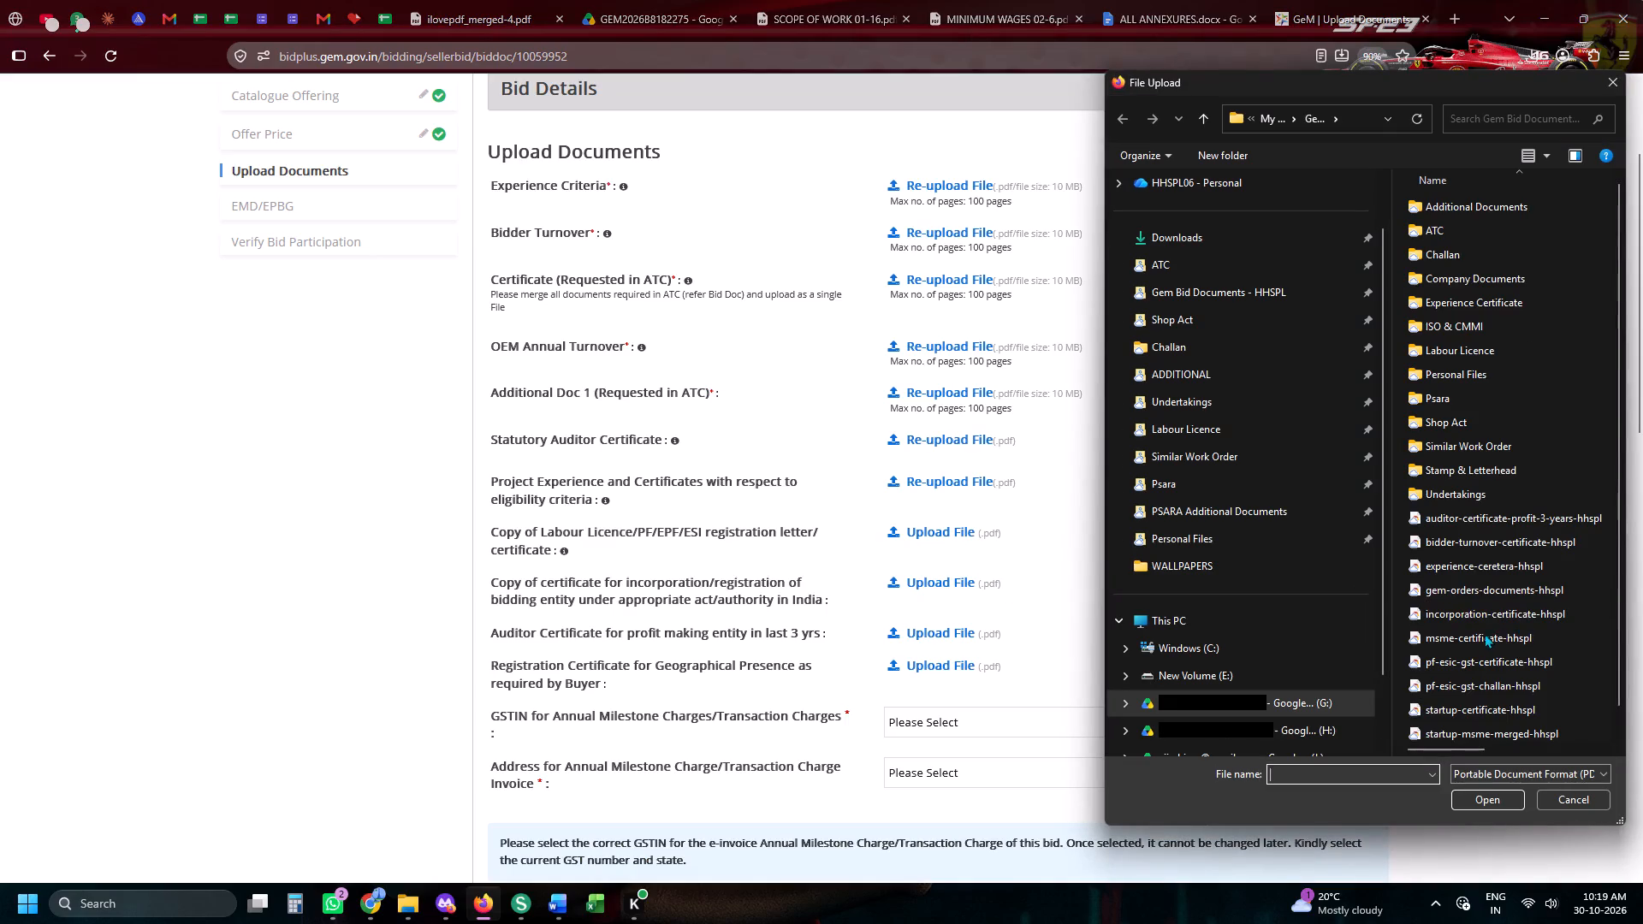
pyautogui.doubleClick(1474, 684)
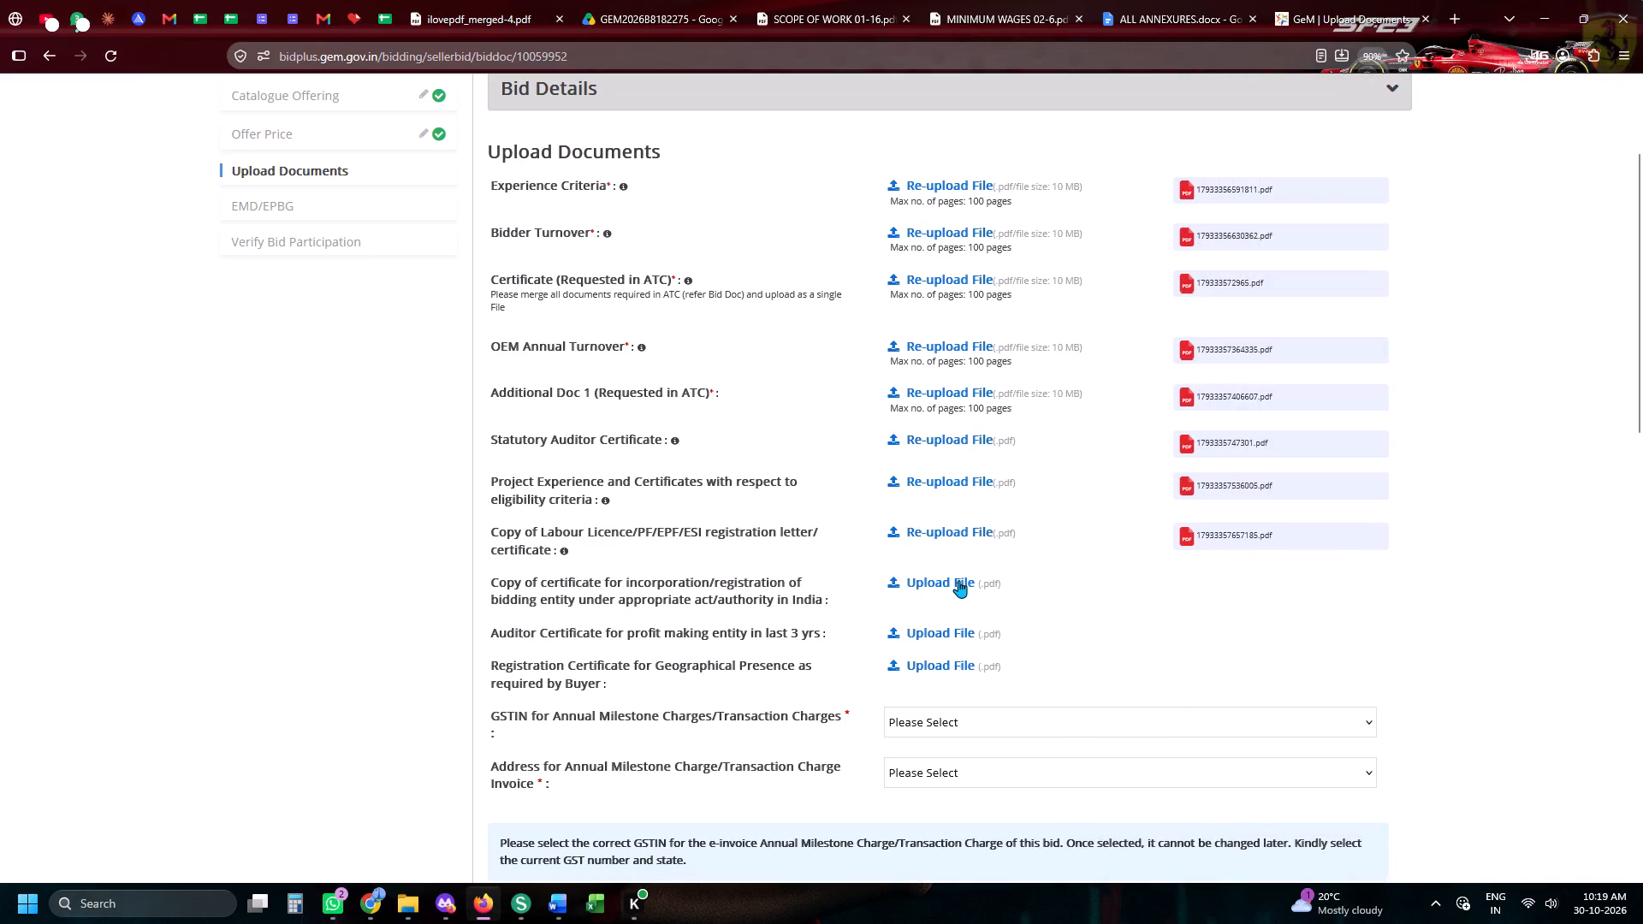
# Upload incorporation-certificate-hhspl as the copy of the certificate for incorporation/registration of the bidding entity in India.
pyautogui.click(958, 580)
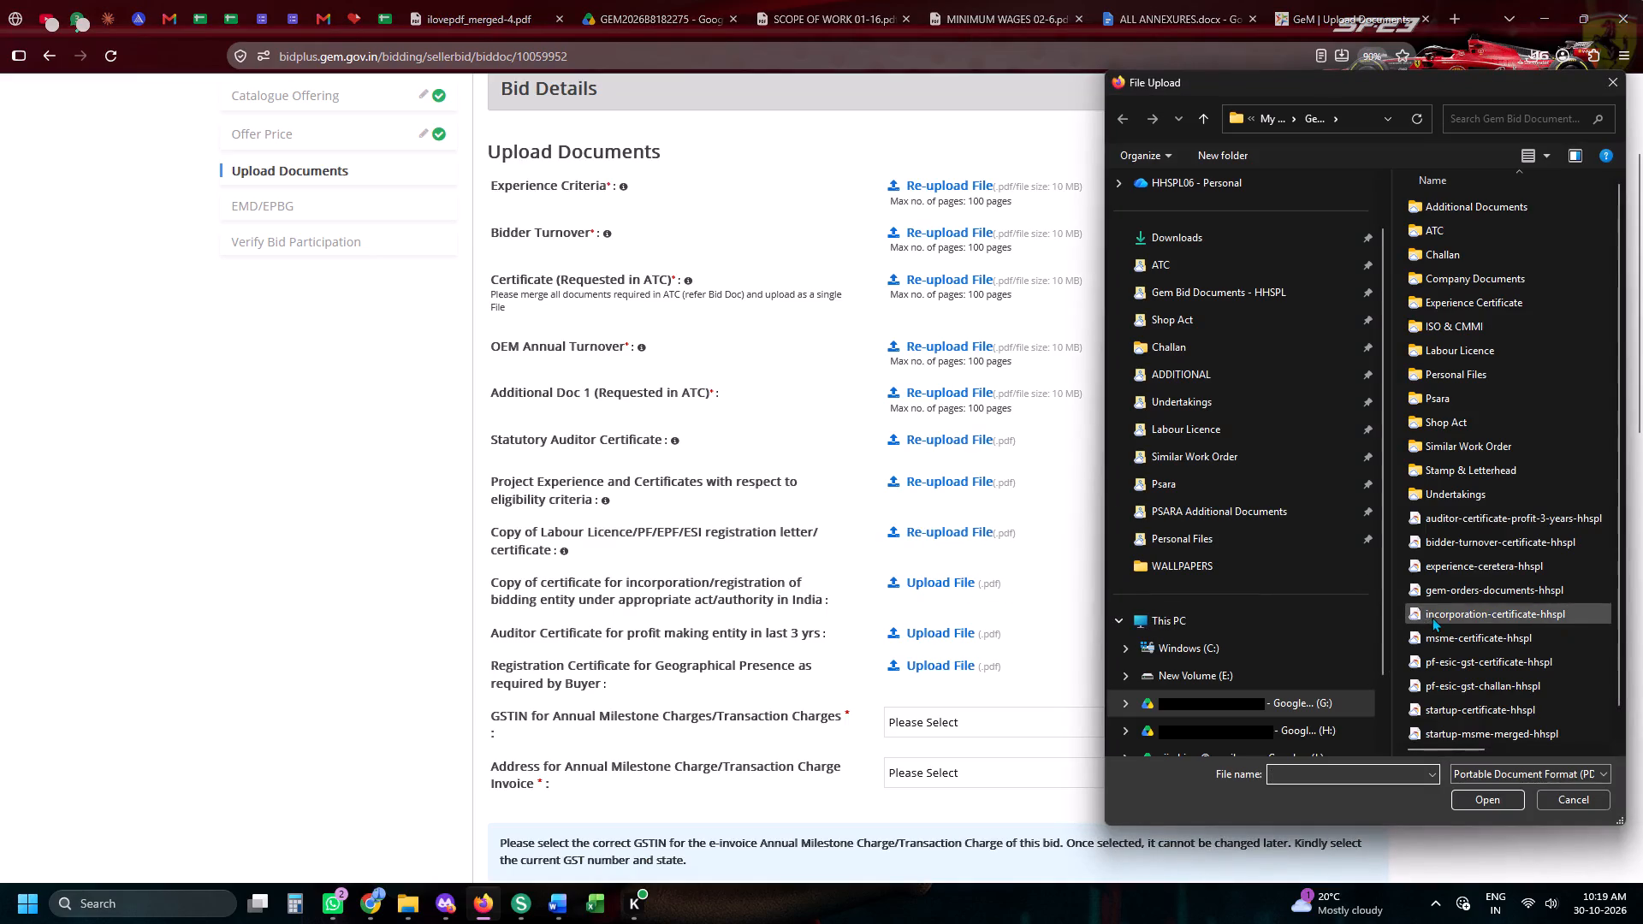
pyautogui.doubleClick(1432, 617)
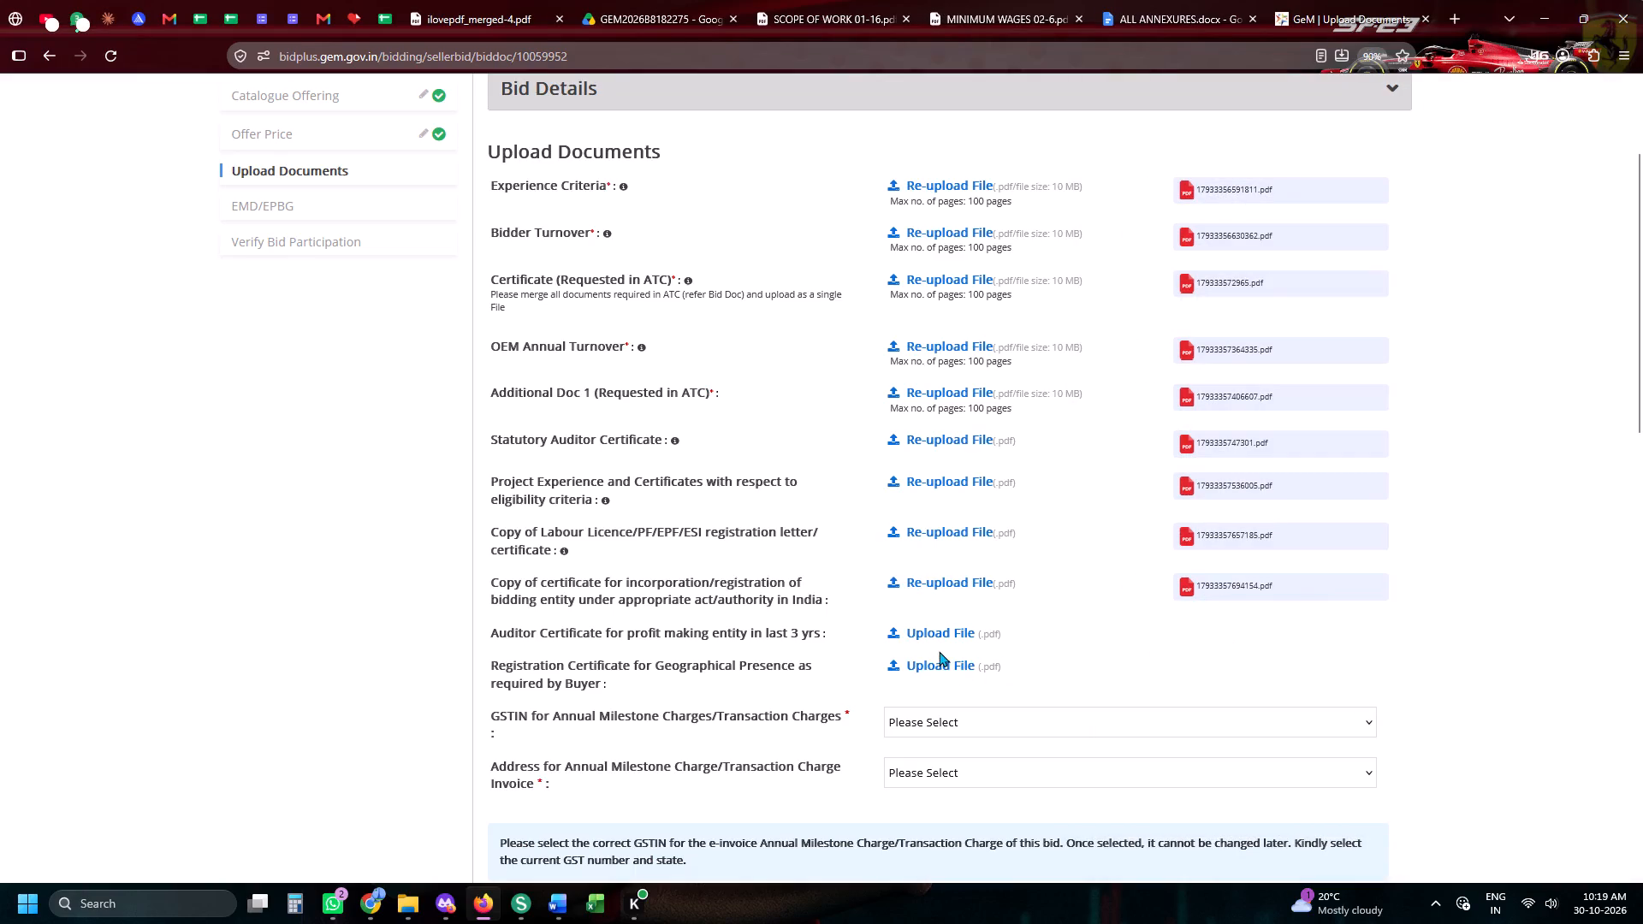
# Upload auditor-certificate-profit-3-years-hhspl as the Auditor Certificate for profit making entity in last 3 yrs.
pyautogui.click(928, 630)
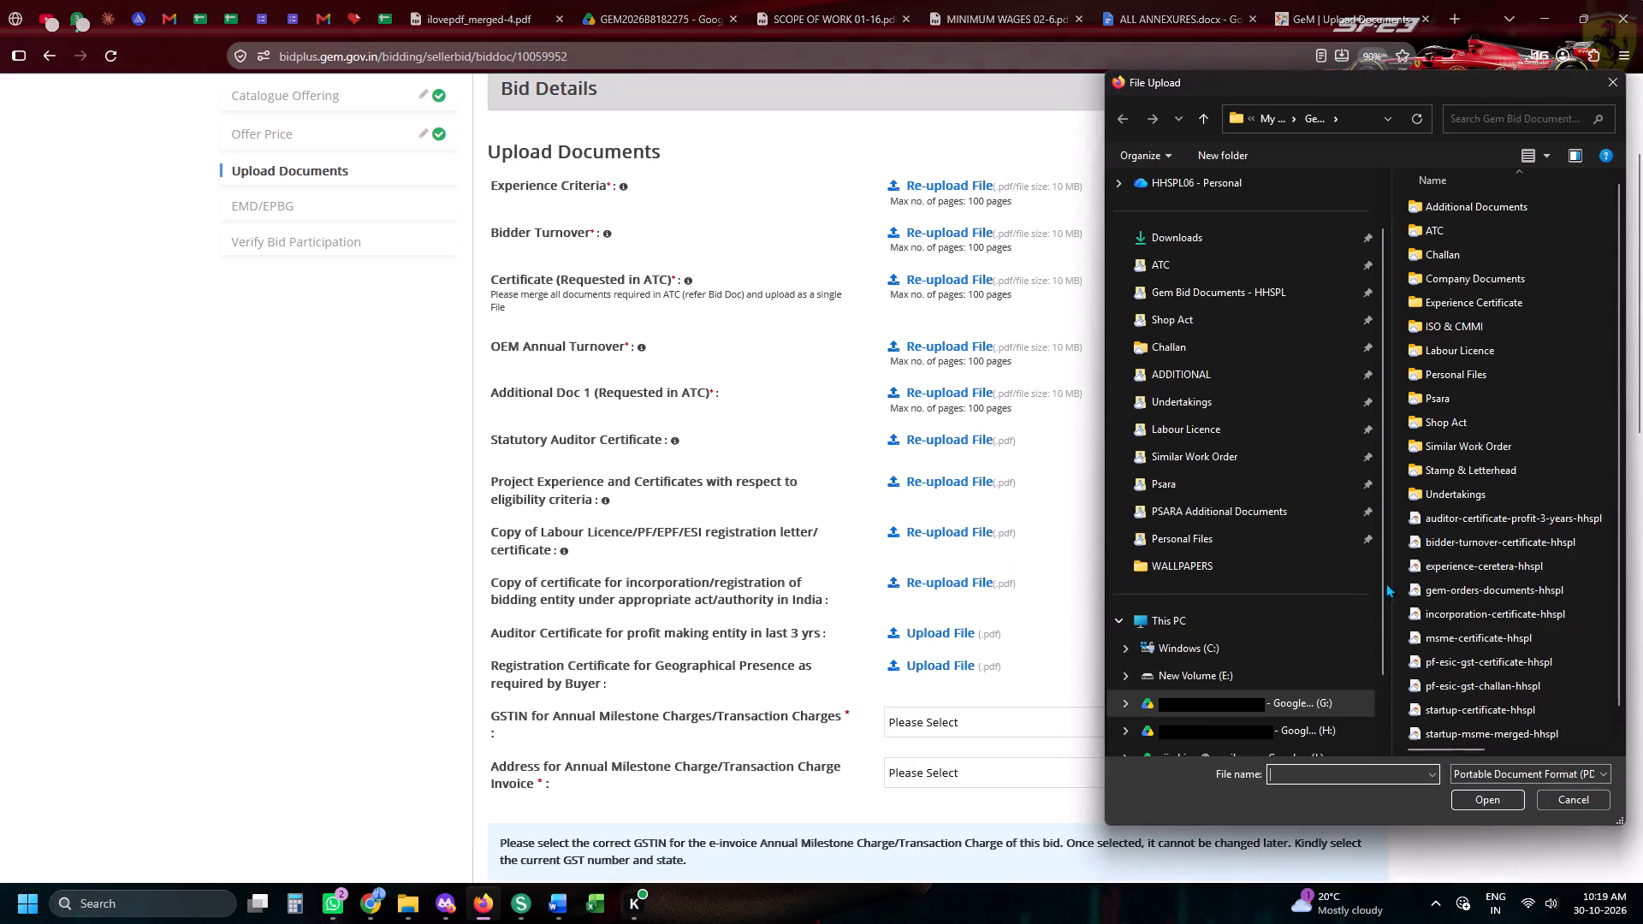
pyautogui.doubleClick(1533, 518)
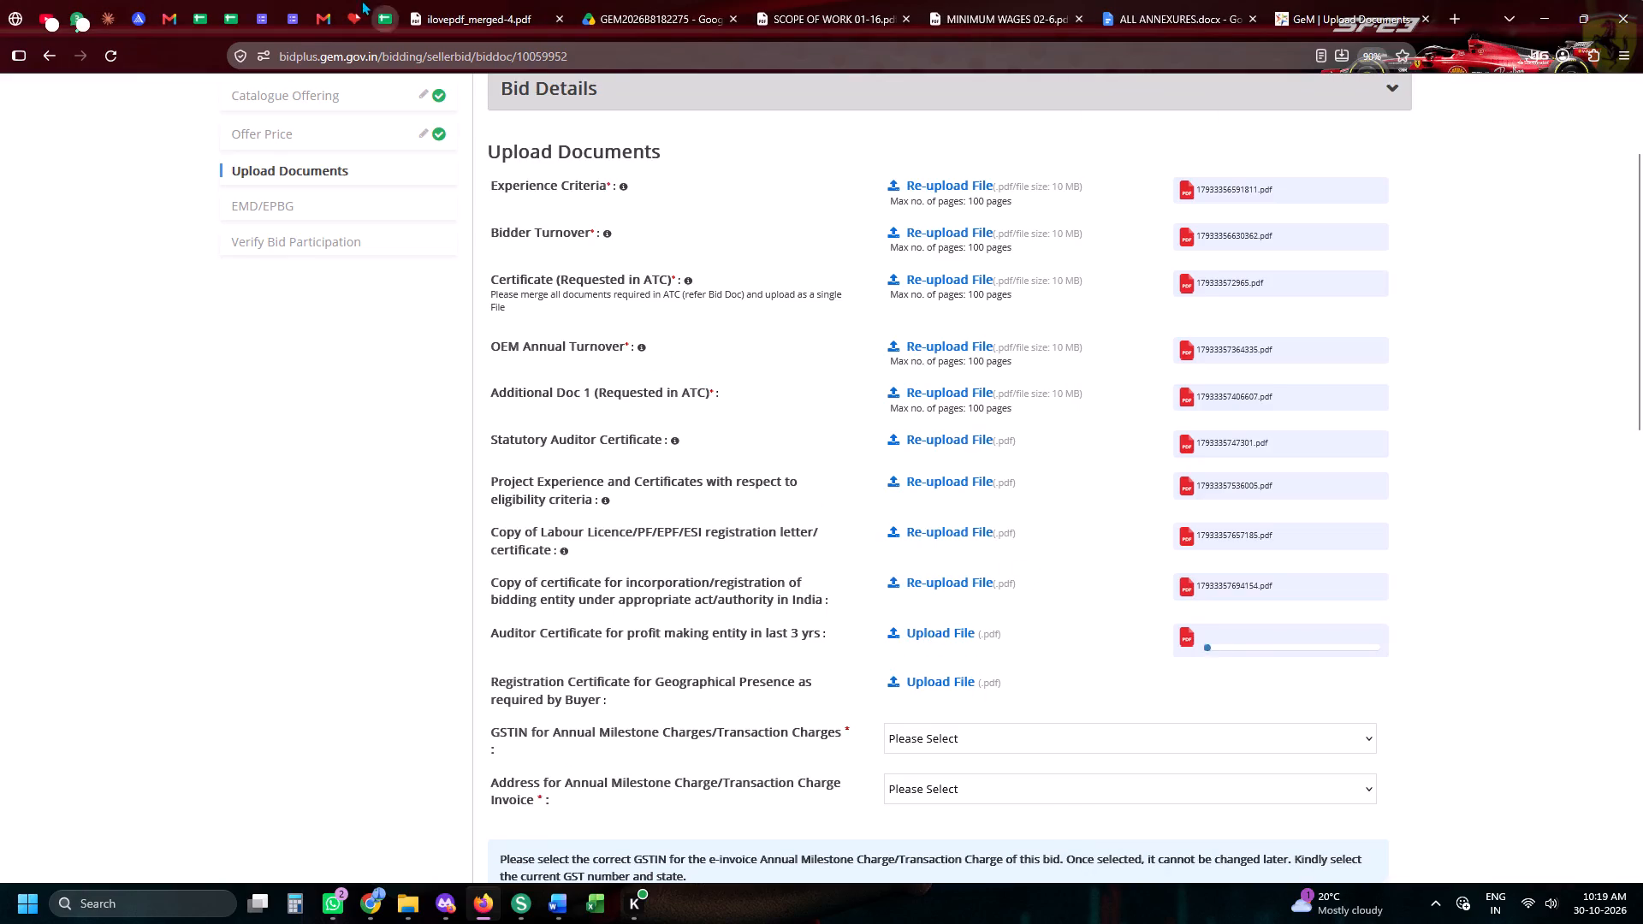
# Check the bid's city in Daily Tender Sheet 2026 and upload gj-ahmedabad-shopact-hhspl from the Shop Act folder as the Geographical Presence registration certificate.
pyautogui.click(379, 3)
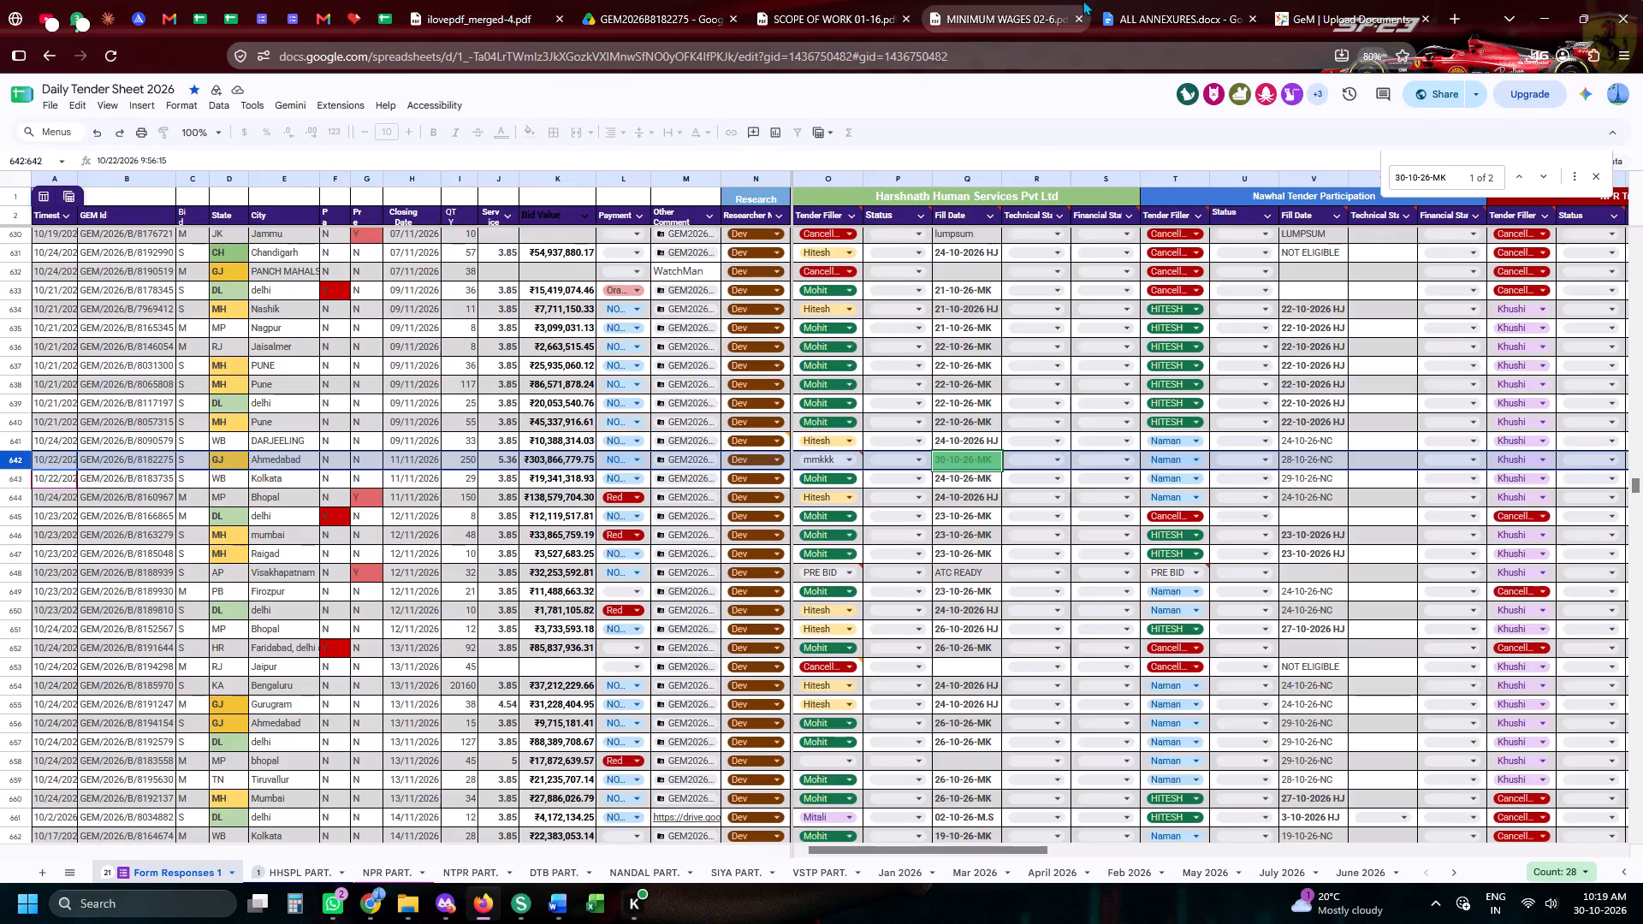
pyautogui.click(1350, 0)
pyautogui.click(955, 675)
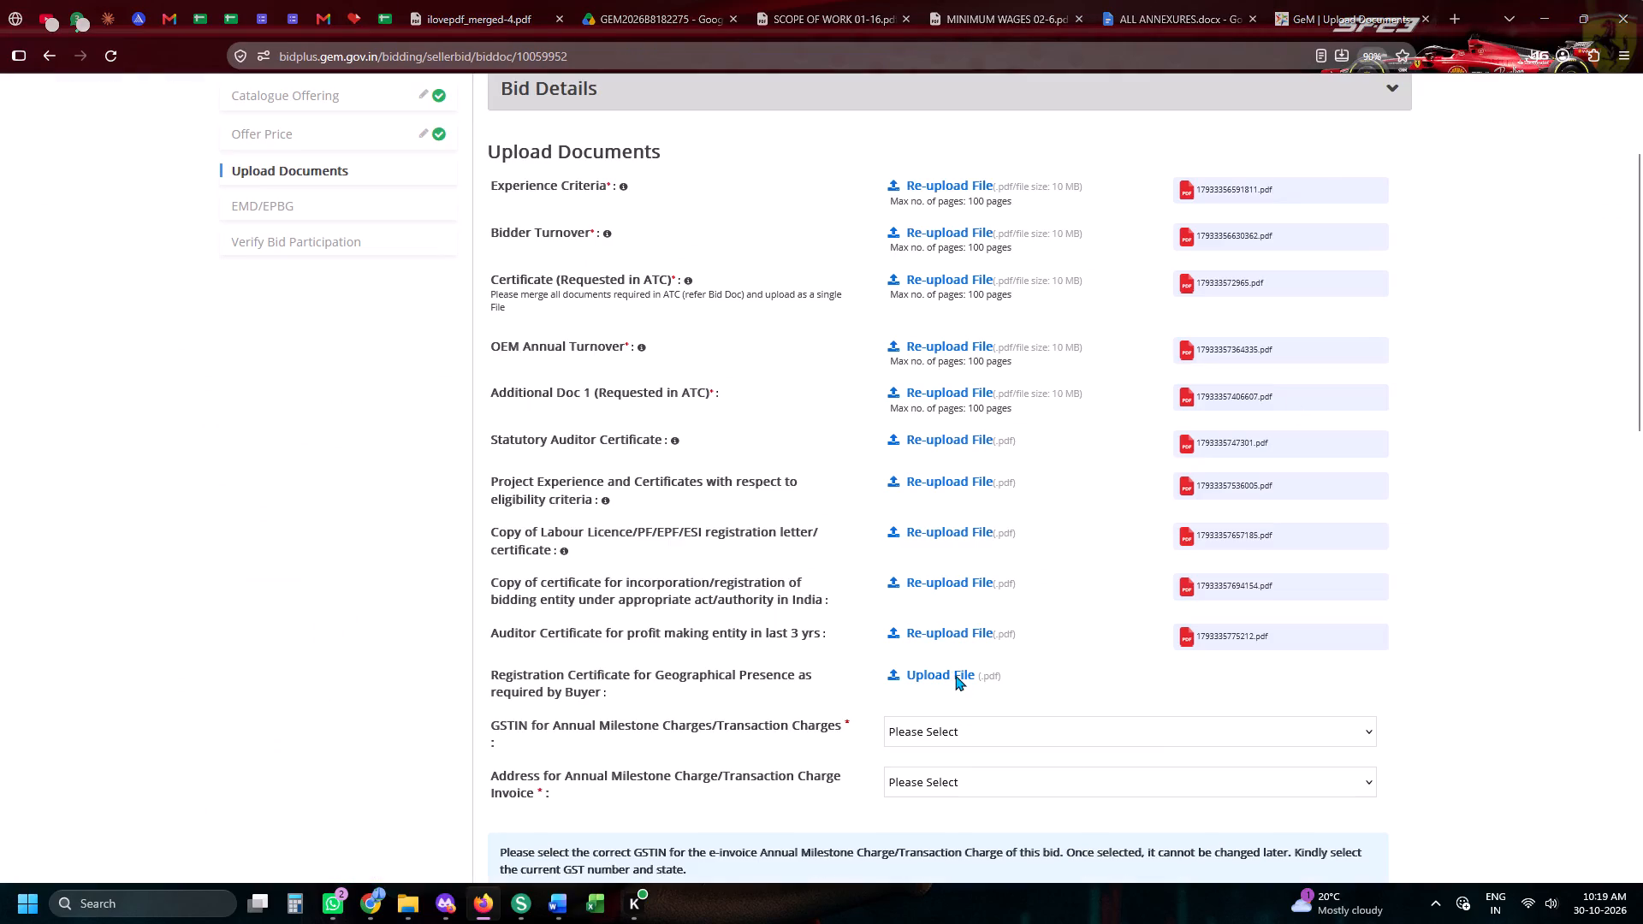
pyautogui.scroll(4, 1126, 453)
pyautogui.click(1249, 380)
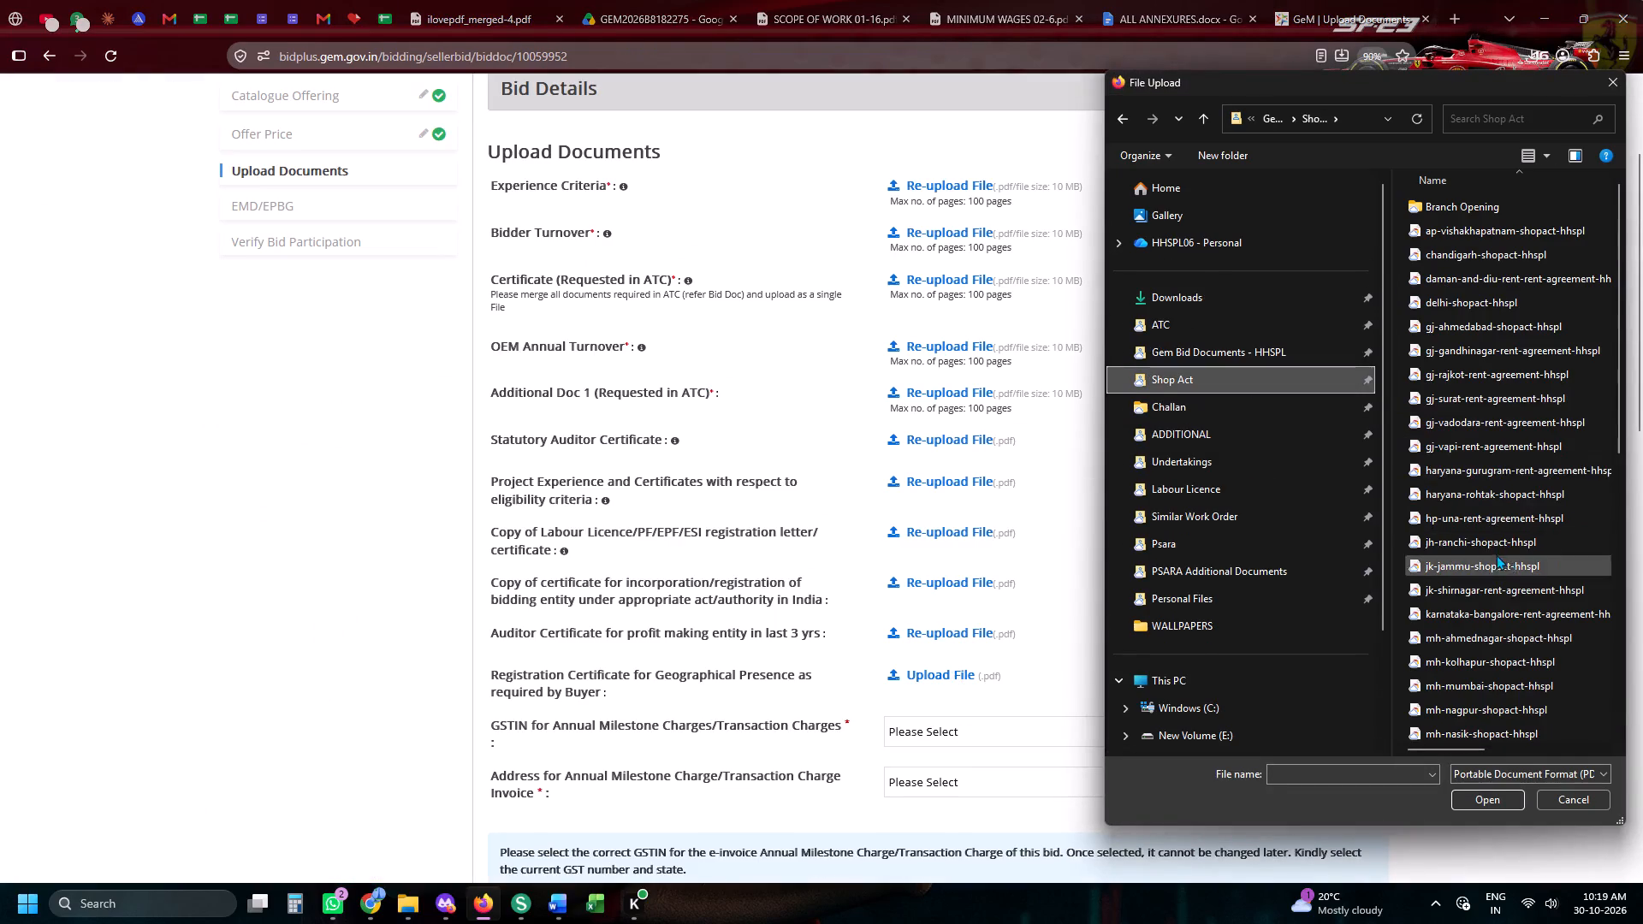
pyautogui.doubleClick(1446, 330)
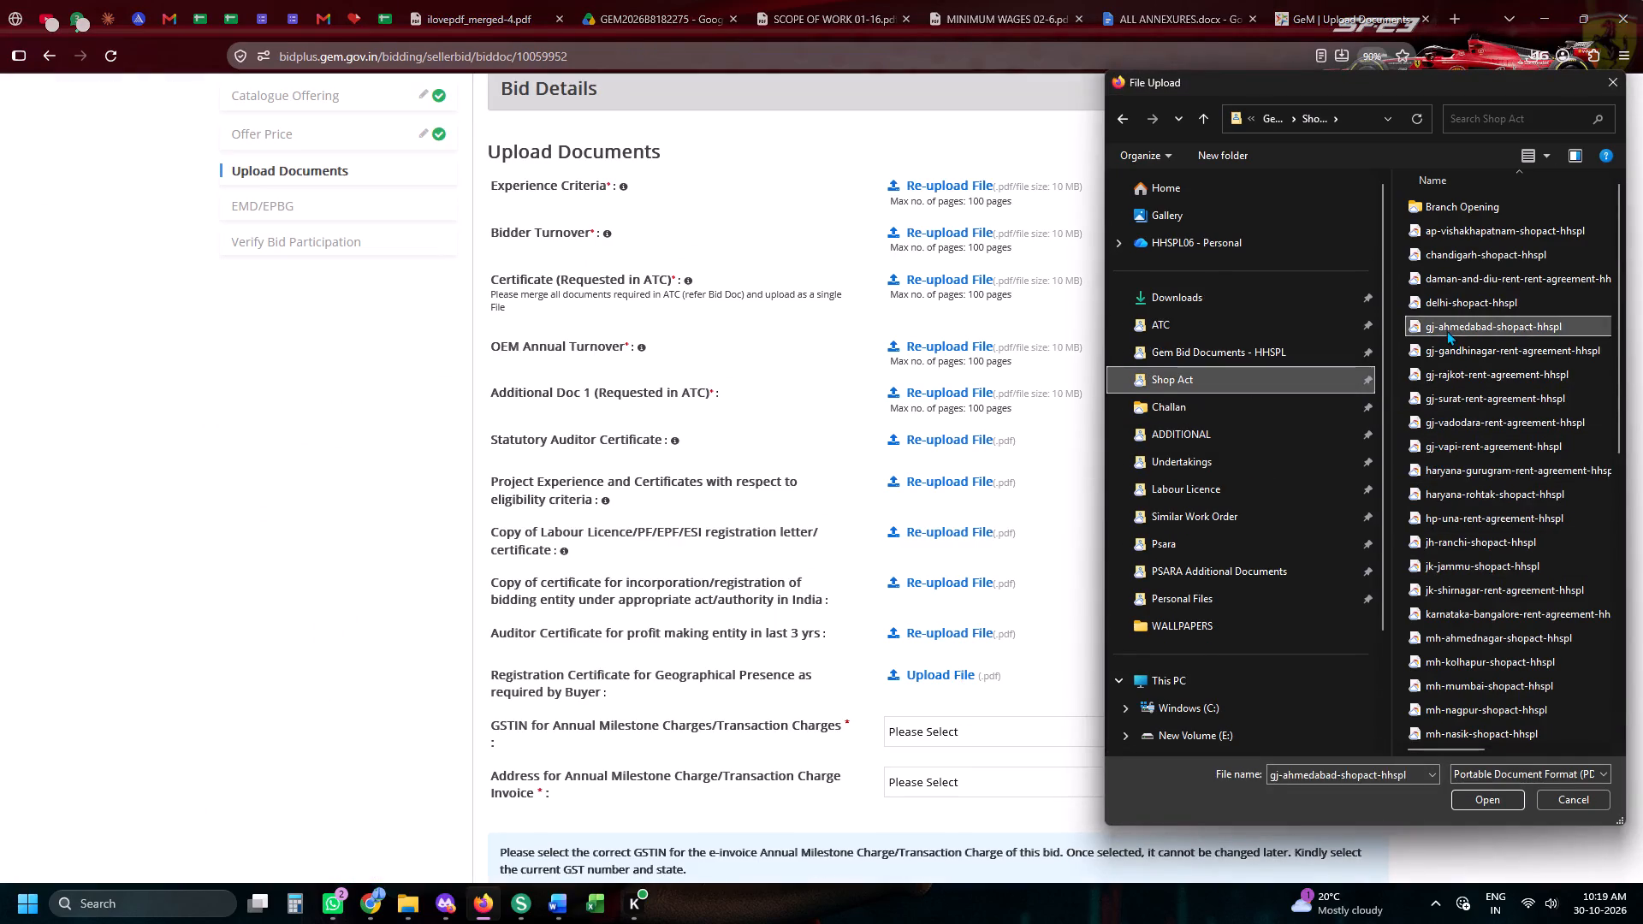
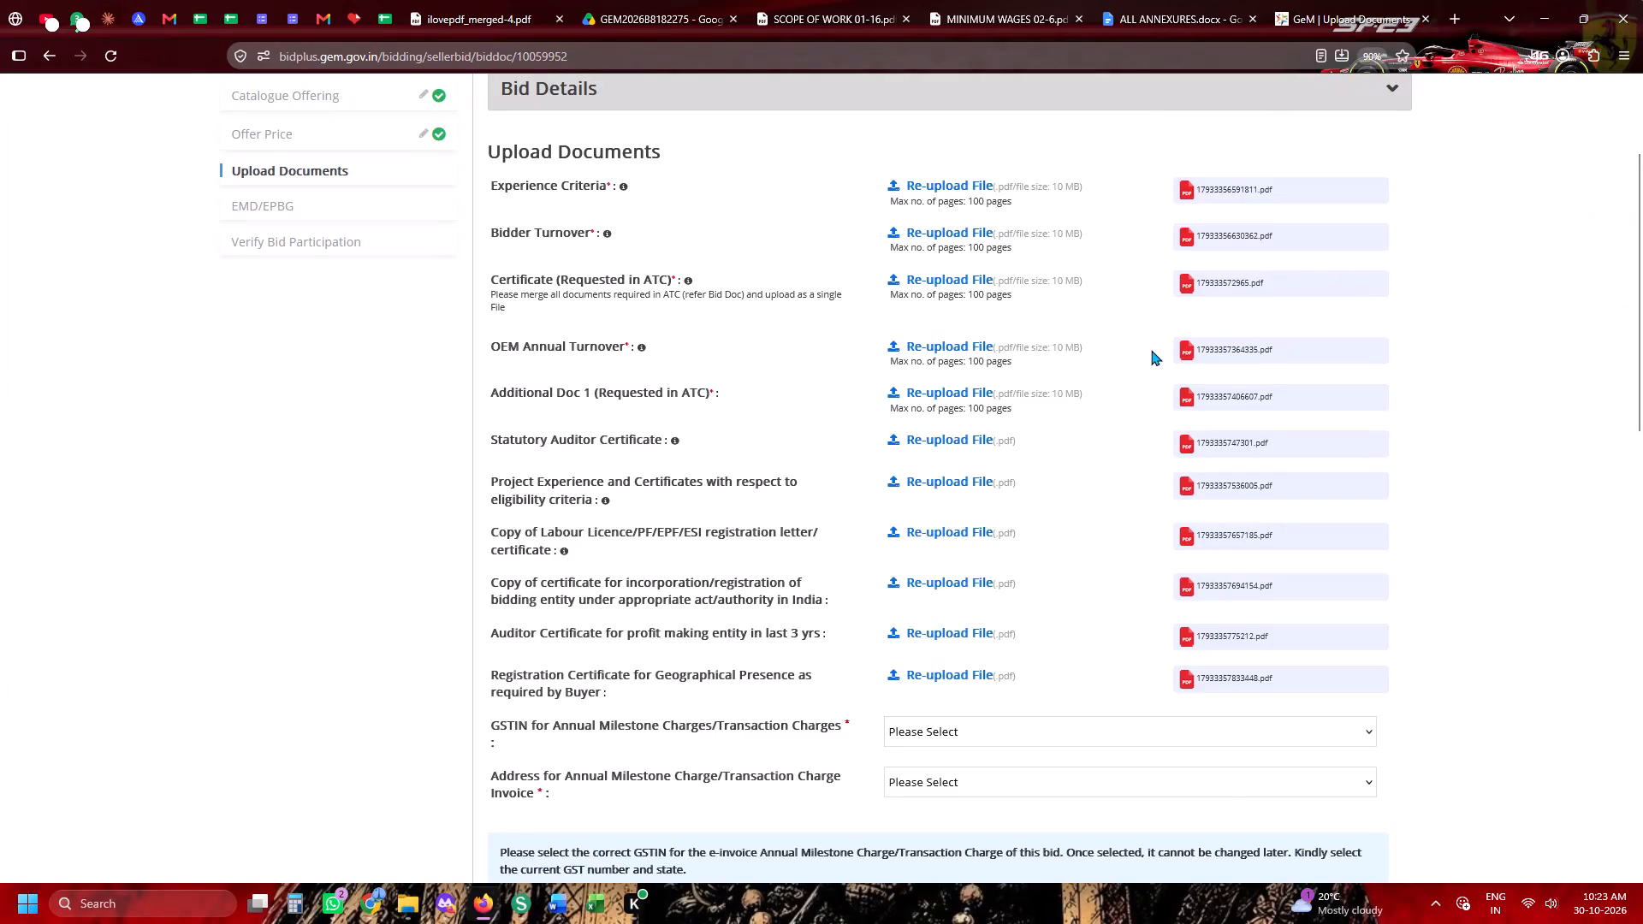
# Select the registered GSTIN and its Jaipur, Rajasthan invoice address for the Annual Milestone/Transaction Charges.
pyautogui.scroll(-3, 1046, 408)
pyautogui.click(1019, 404)
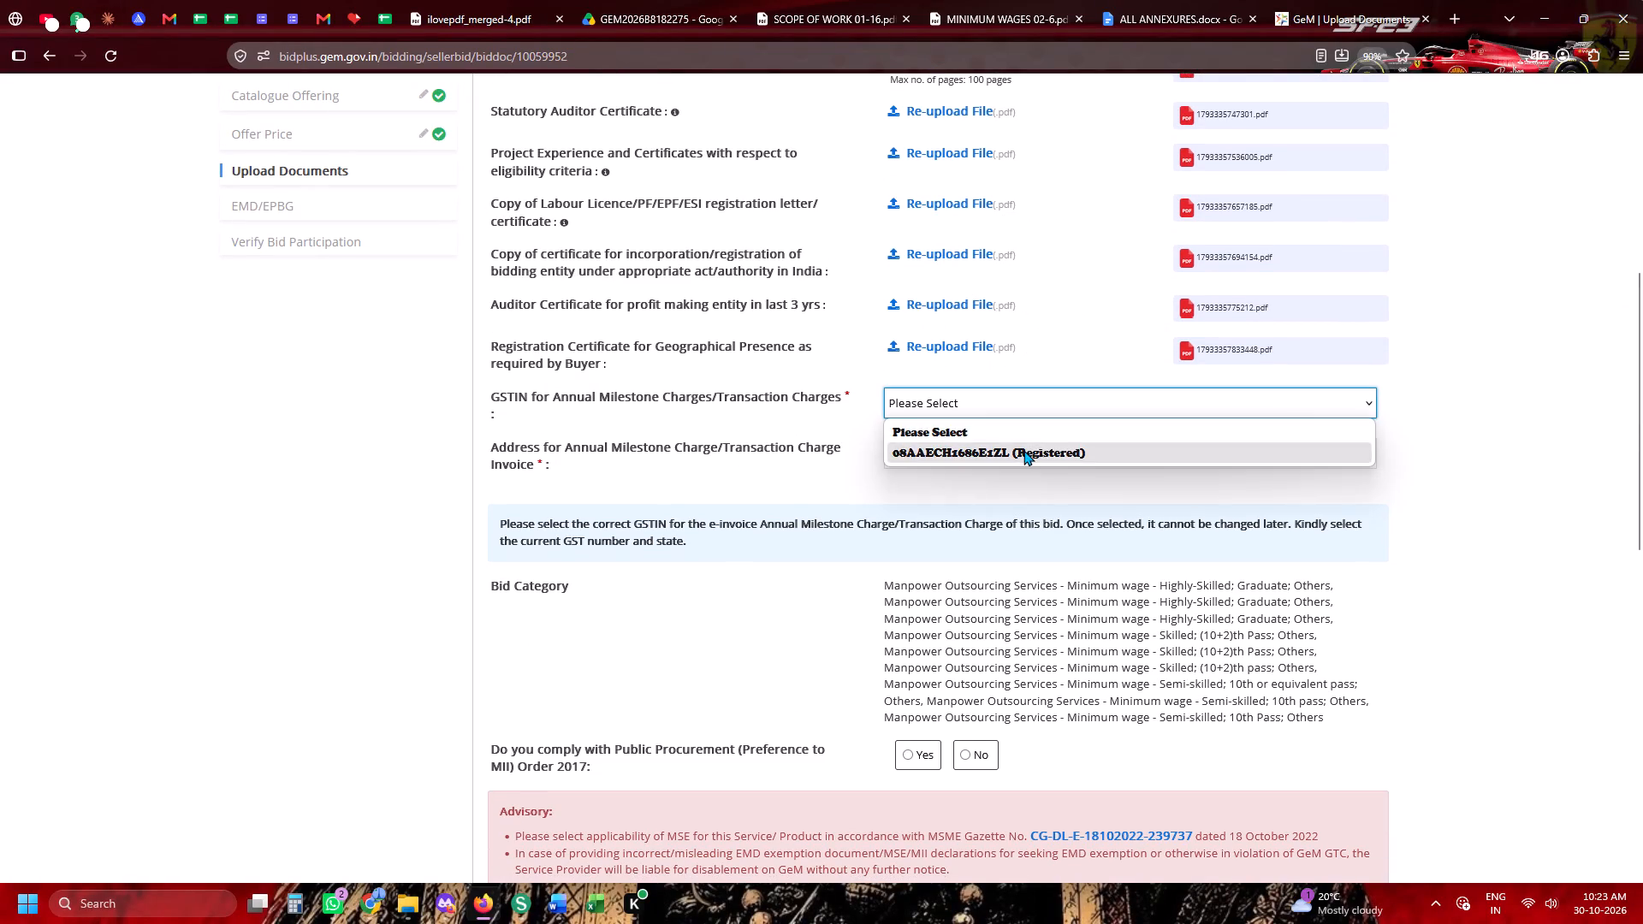
pyautogui.click(1023, 450)
pyautogui.click(1007, 185)
pyautogui.click(928, 455)
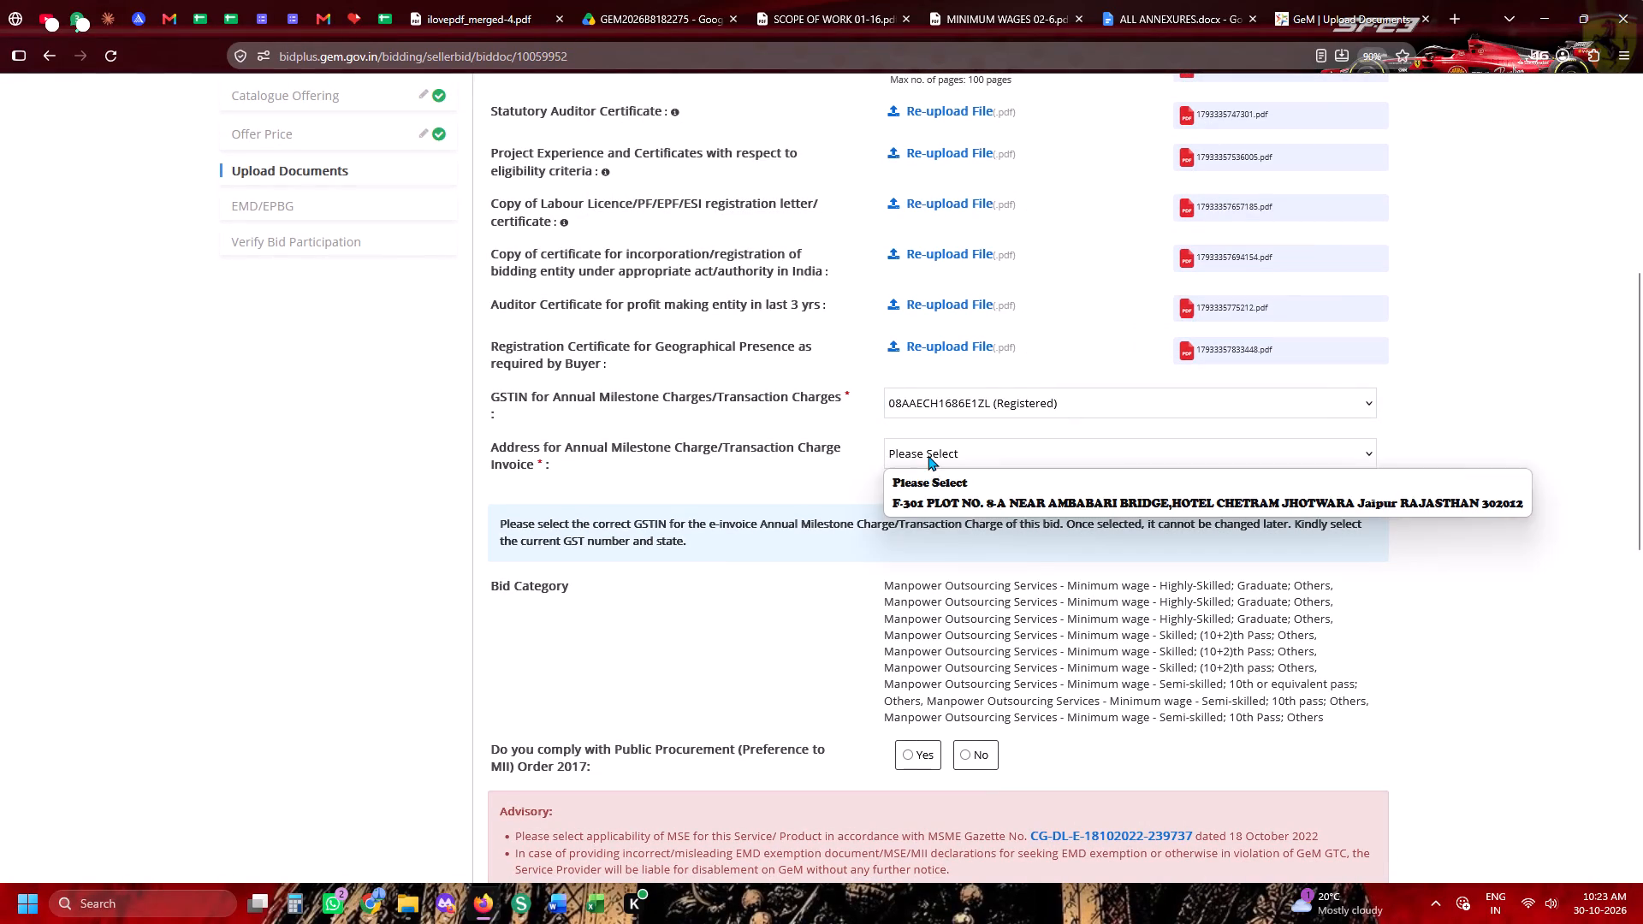
pyautogui.click(928, 509)
pyautogui.click(1009, 197)
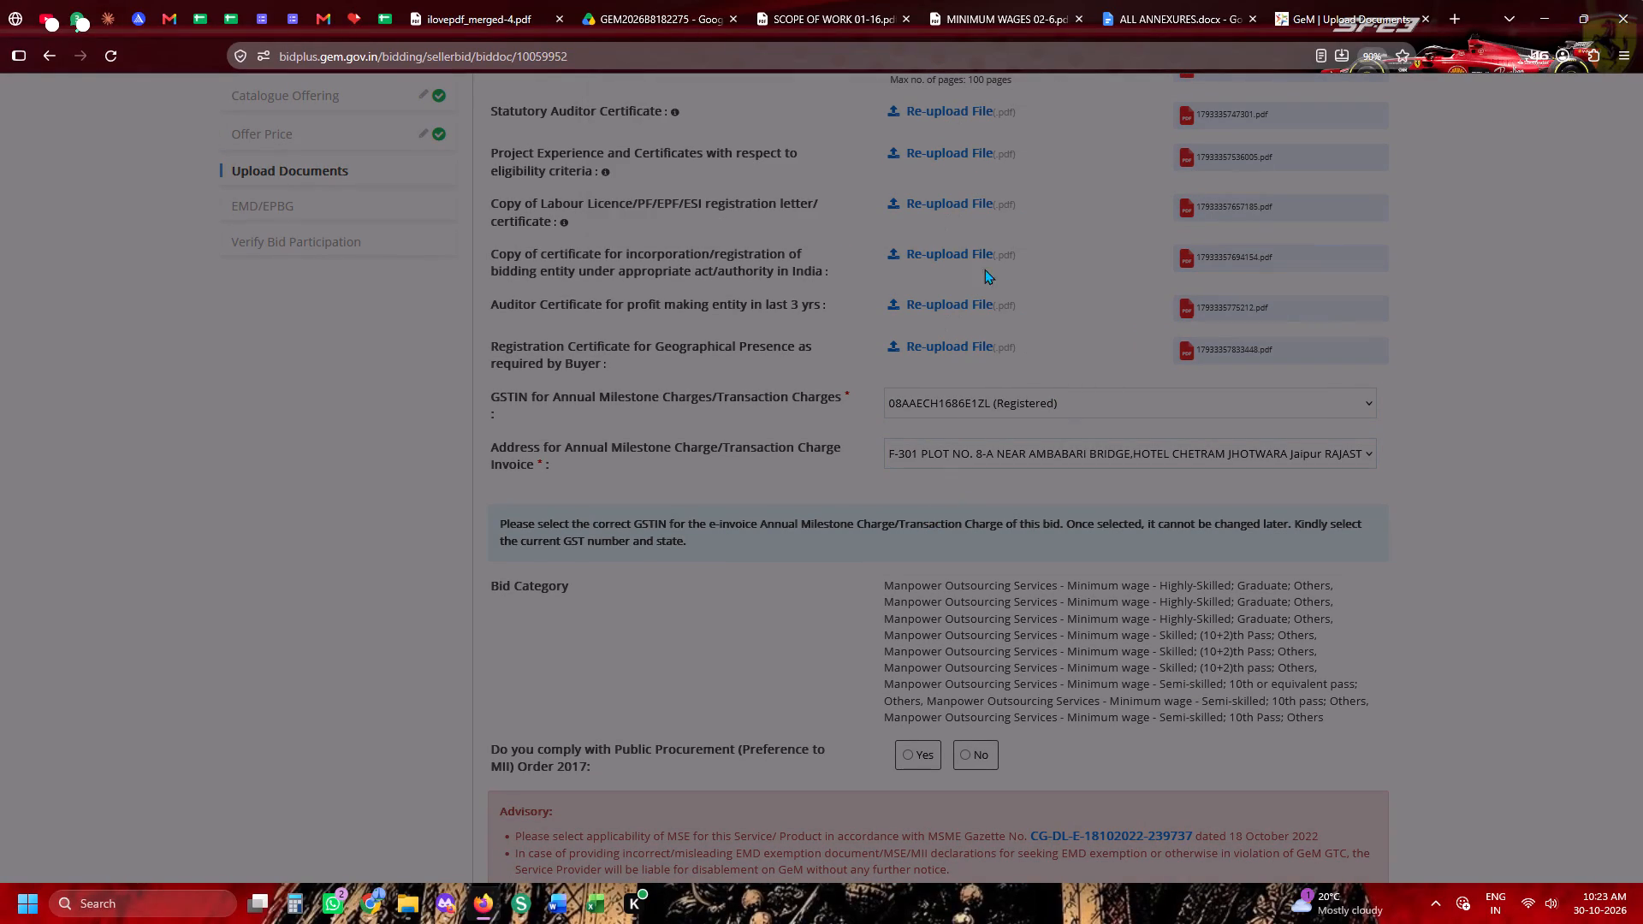
# Answer Yes for Public Procurement (Preference to MII) Order 2017 compliance, MSE Purchase Preference eligibility and the EMD Exemption request.
pyautogui.scroll(-5, 906, 552)
pyautogui.click(905, 207)
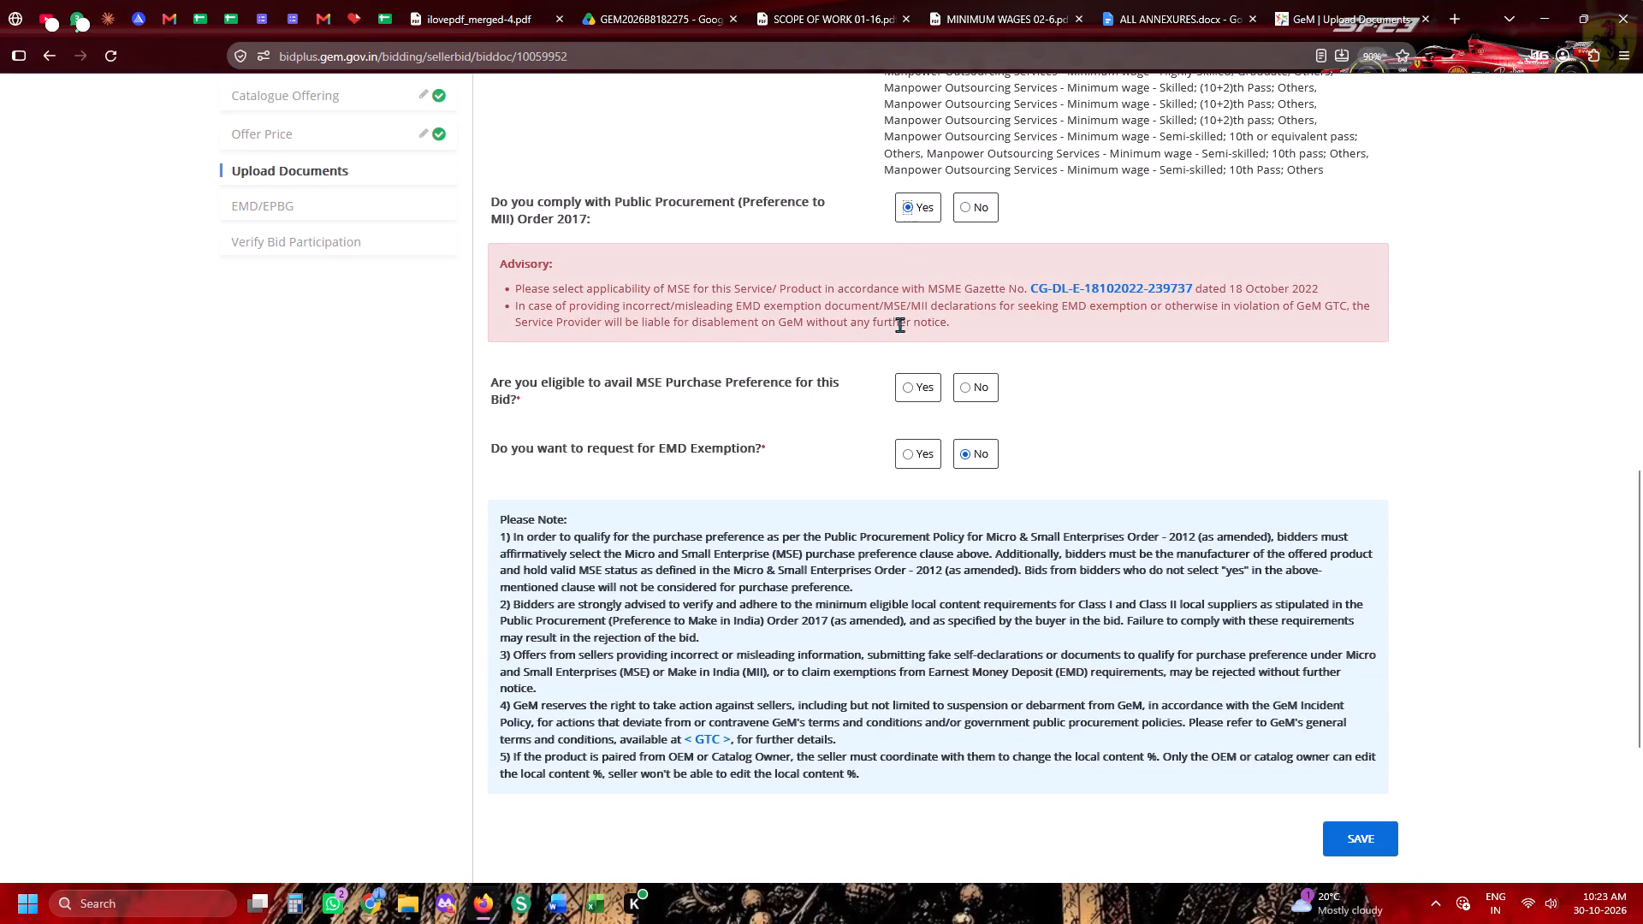
pyautogui.click(915, 382)
pyautogui.click(914, 480)
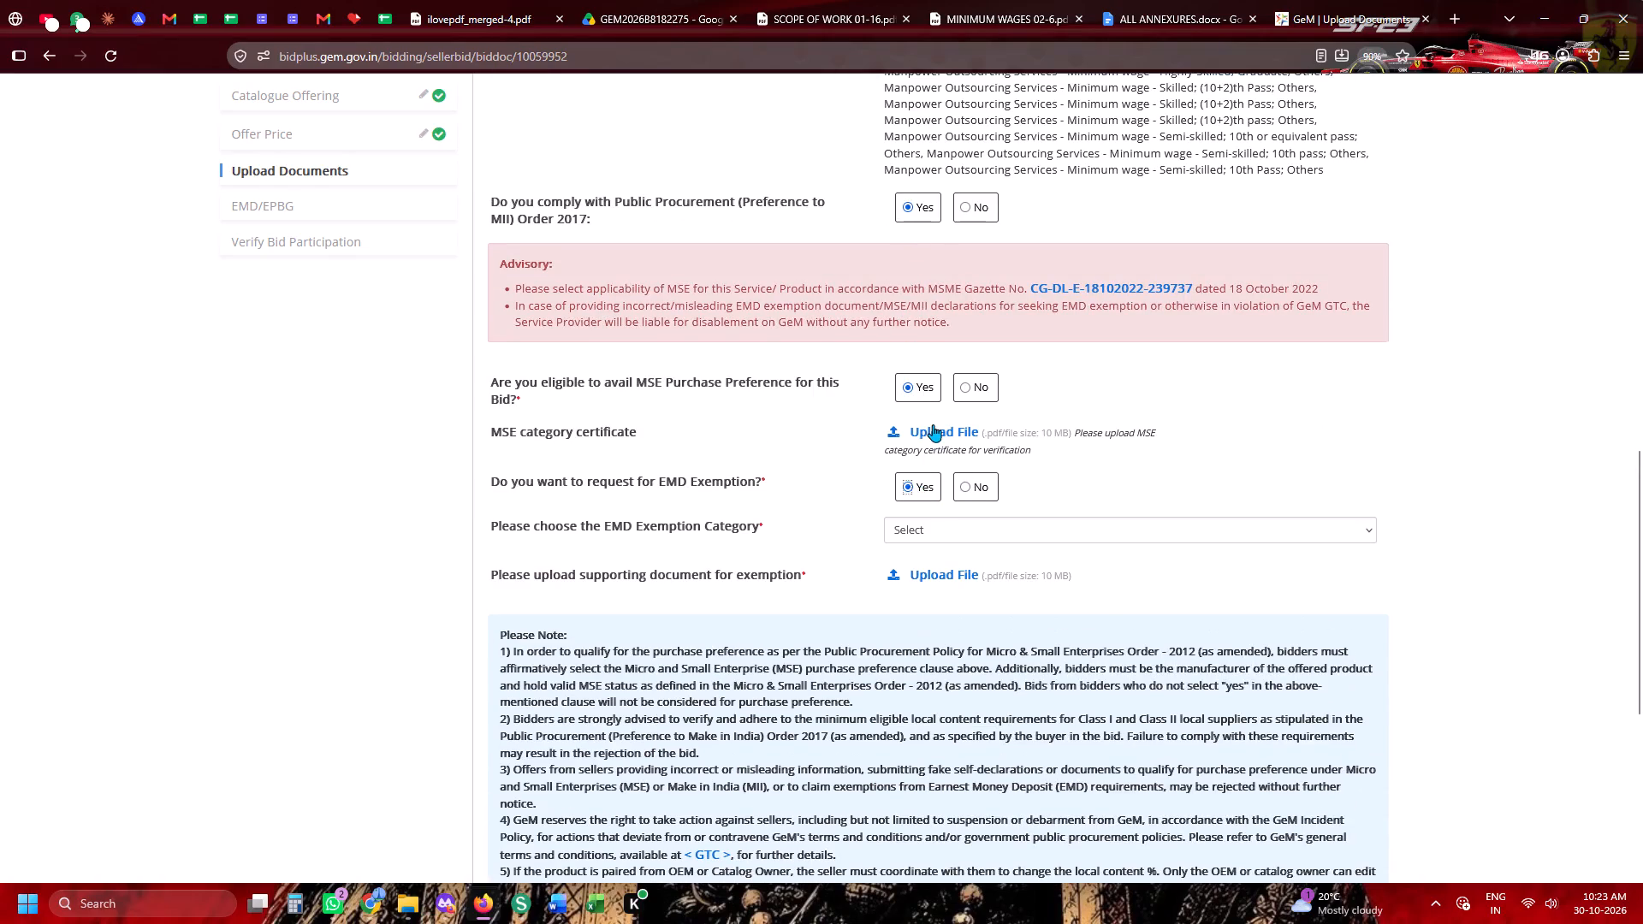
# Upload msme-certificate-hhspl from the Gem Bid Documents - HHSPL folder as the MSE category certificate.
pyautogui.click(933, 424)
pyautogui.scroll(3, 1255, 346)
pyautogui.click(1254, 339)
pyautogui.scroll(-2, 1455, 470)
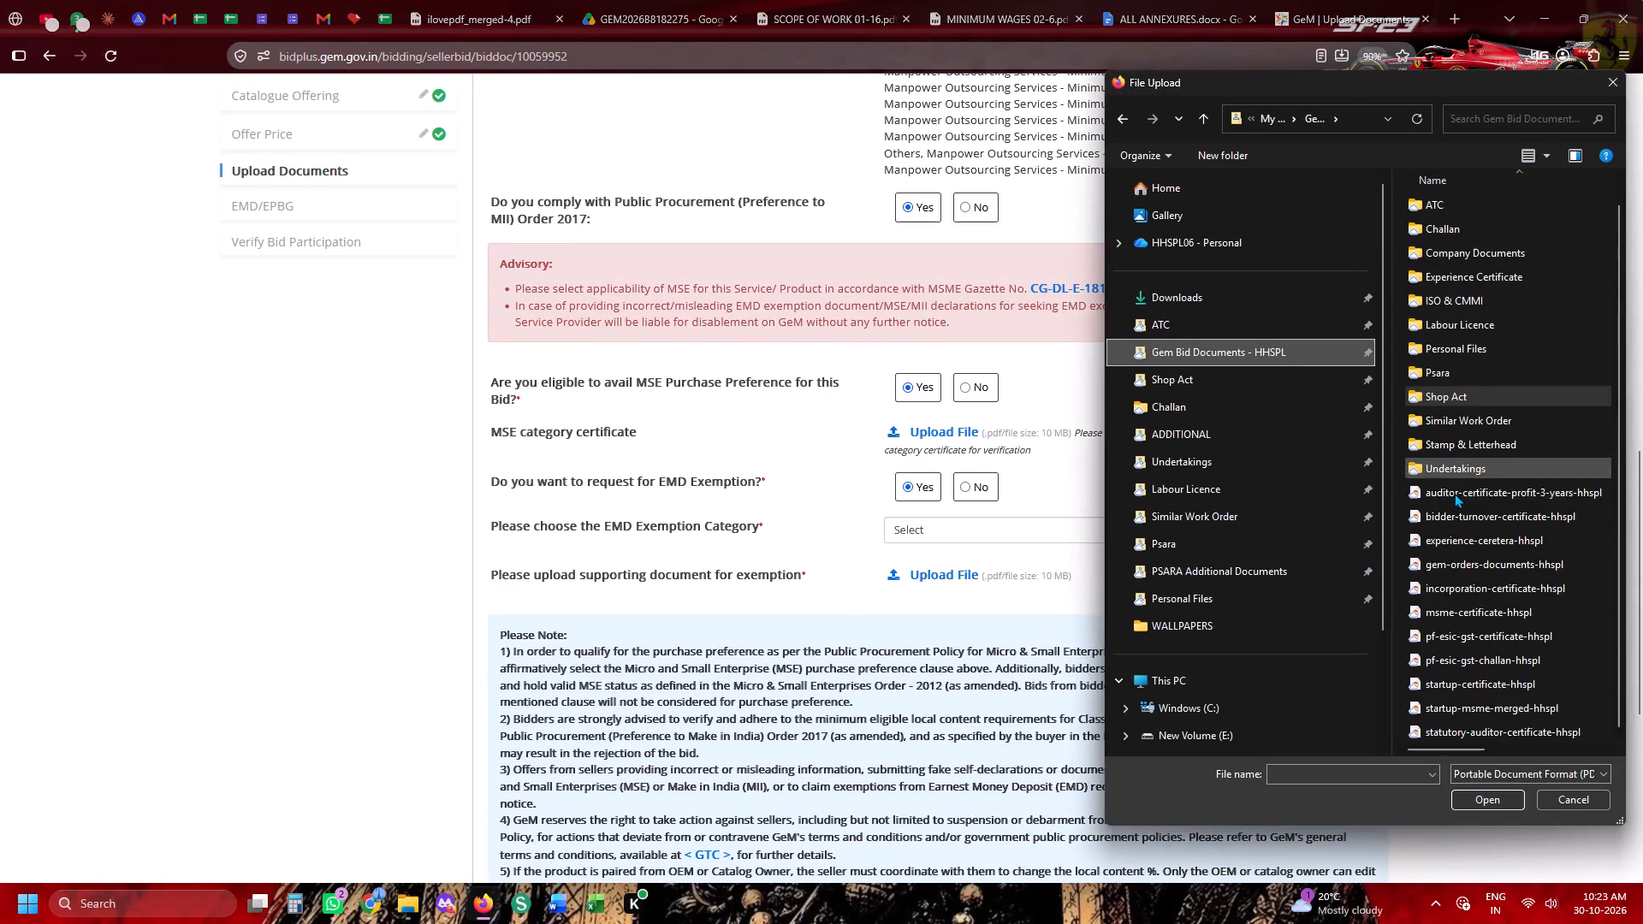
pyautogui.scroll(-2, 1454, 493)
pyautogui.doubleClick(1456, 616)
# Set the EMD Exemption Category to Start-up.
pyautogui.scroll(-1, 1239, 538)
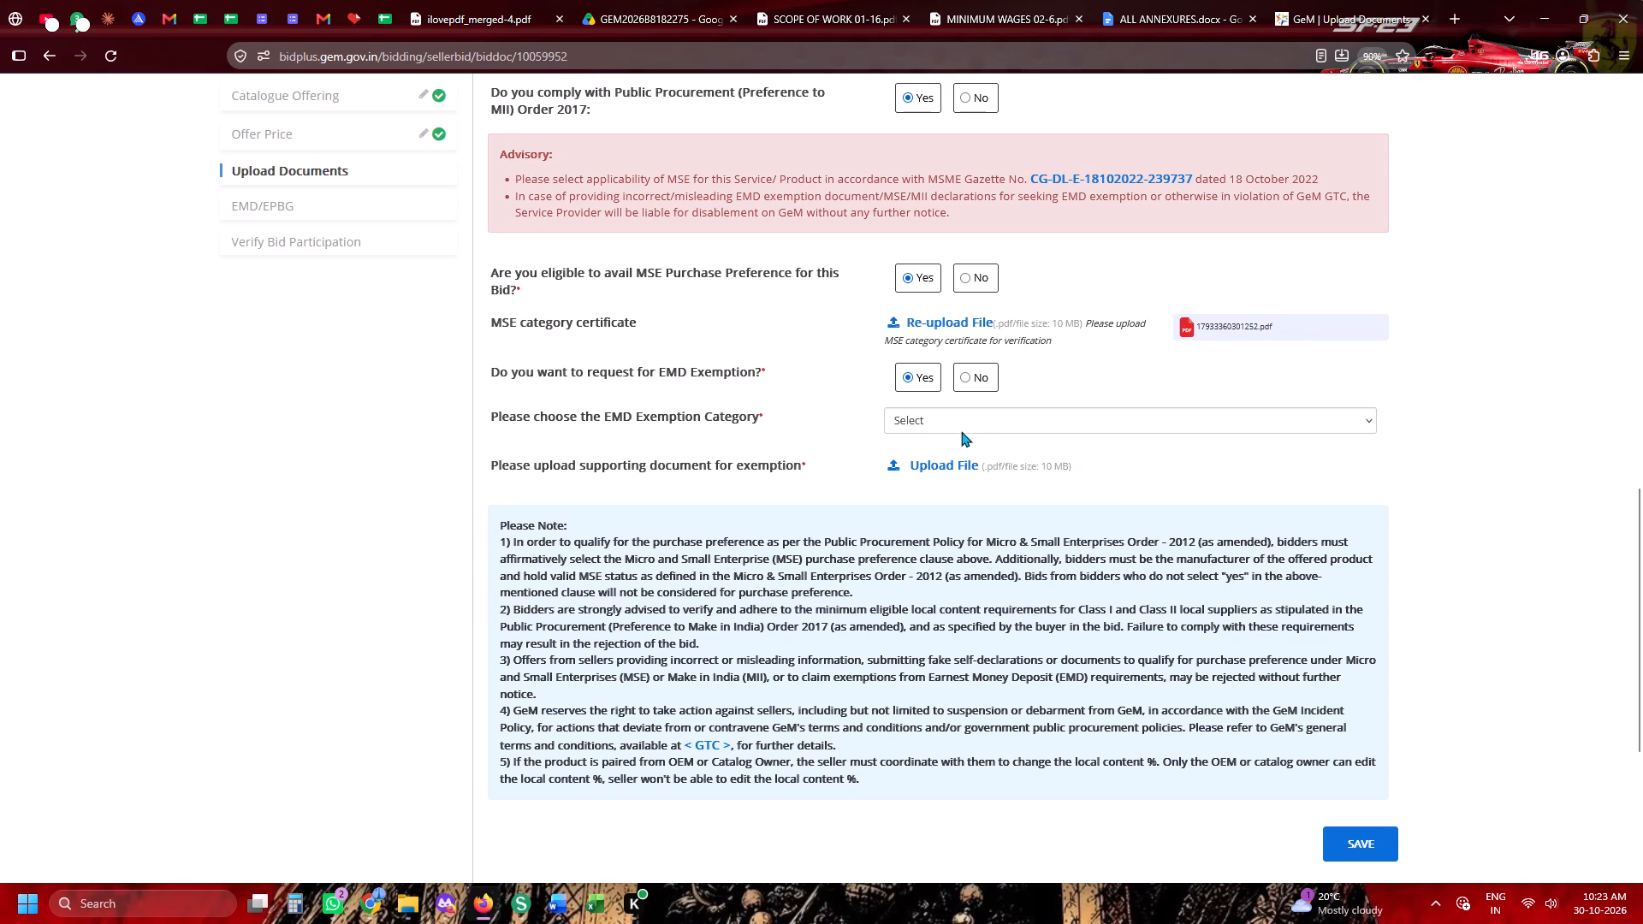
pyautogui.click(943, 423)
pyautogui.click(940, 463)
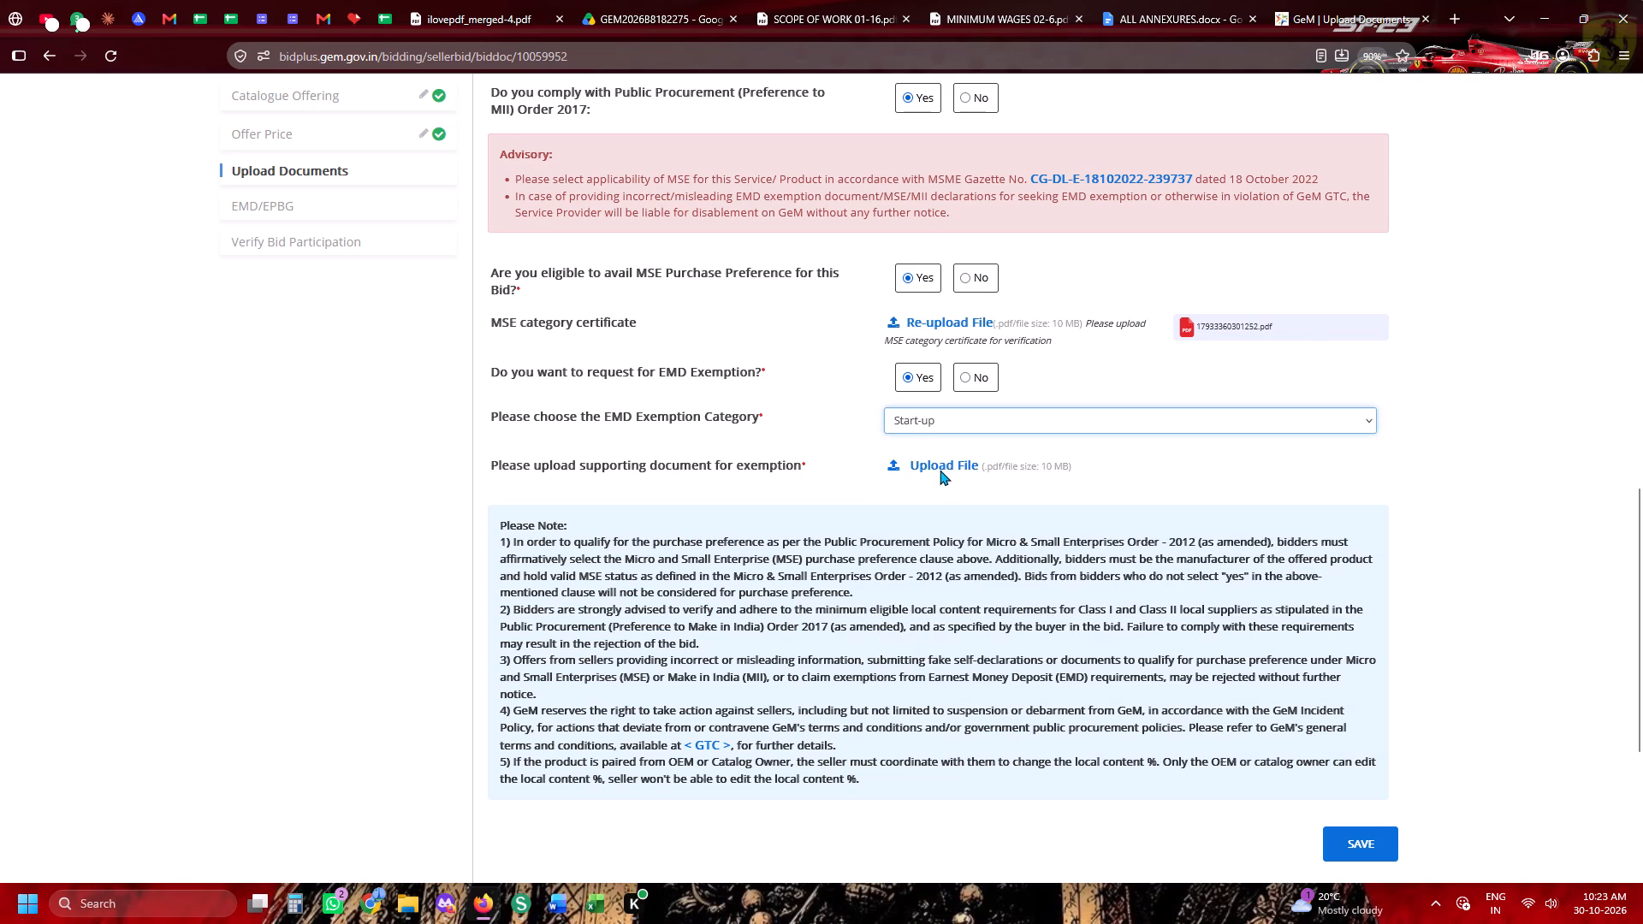
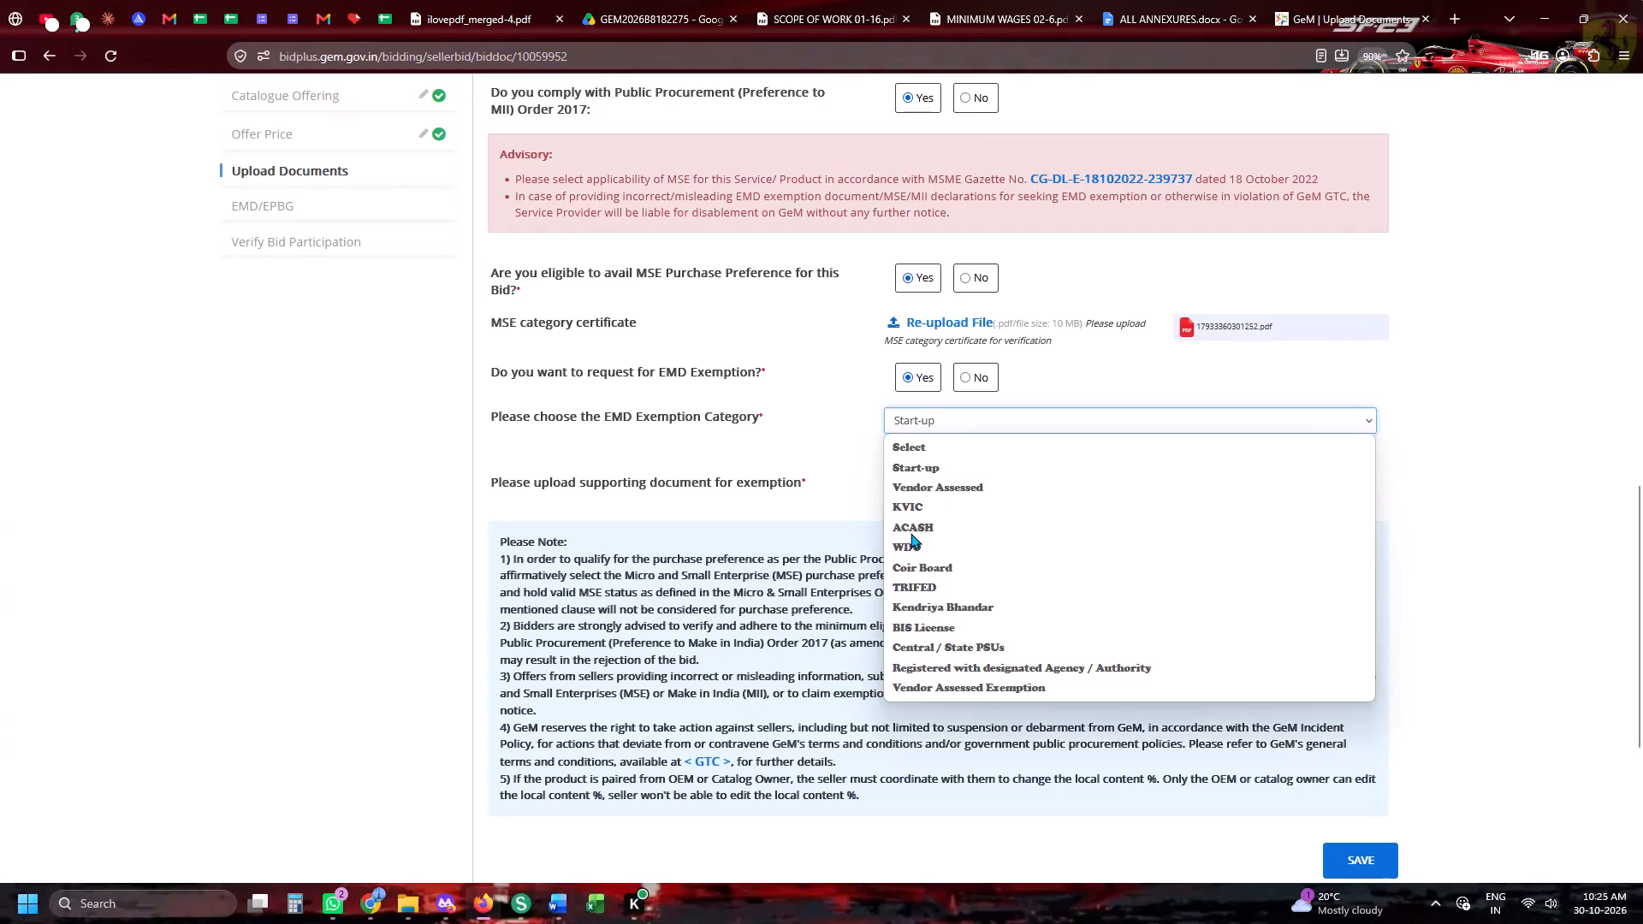
# Upload the supporting PDF for the EMD exemption from the Gem Bid Documents - HHSPL folder.
pyautogui.click(716, 500)
pyautogui.click(903, 473)
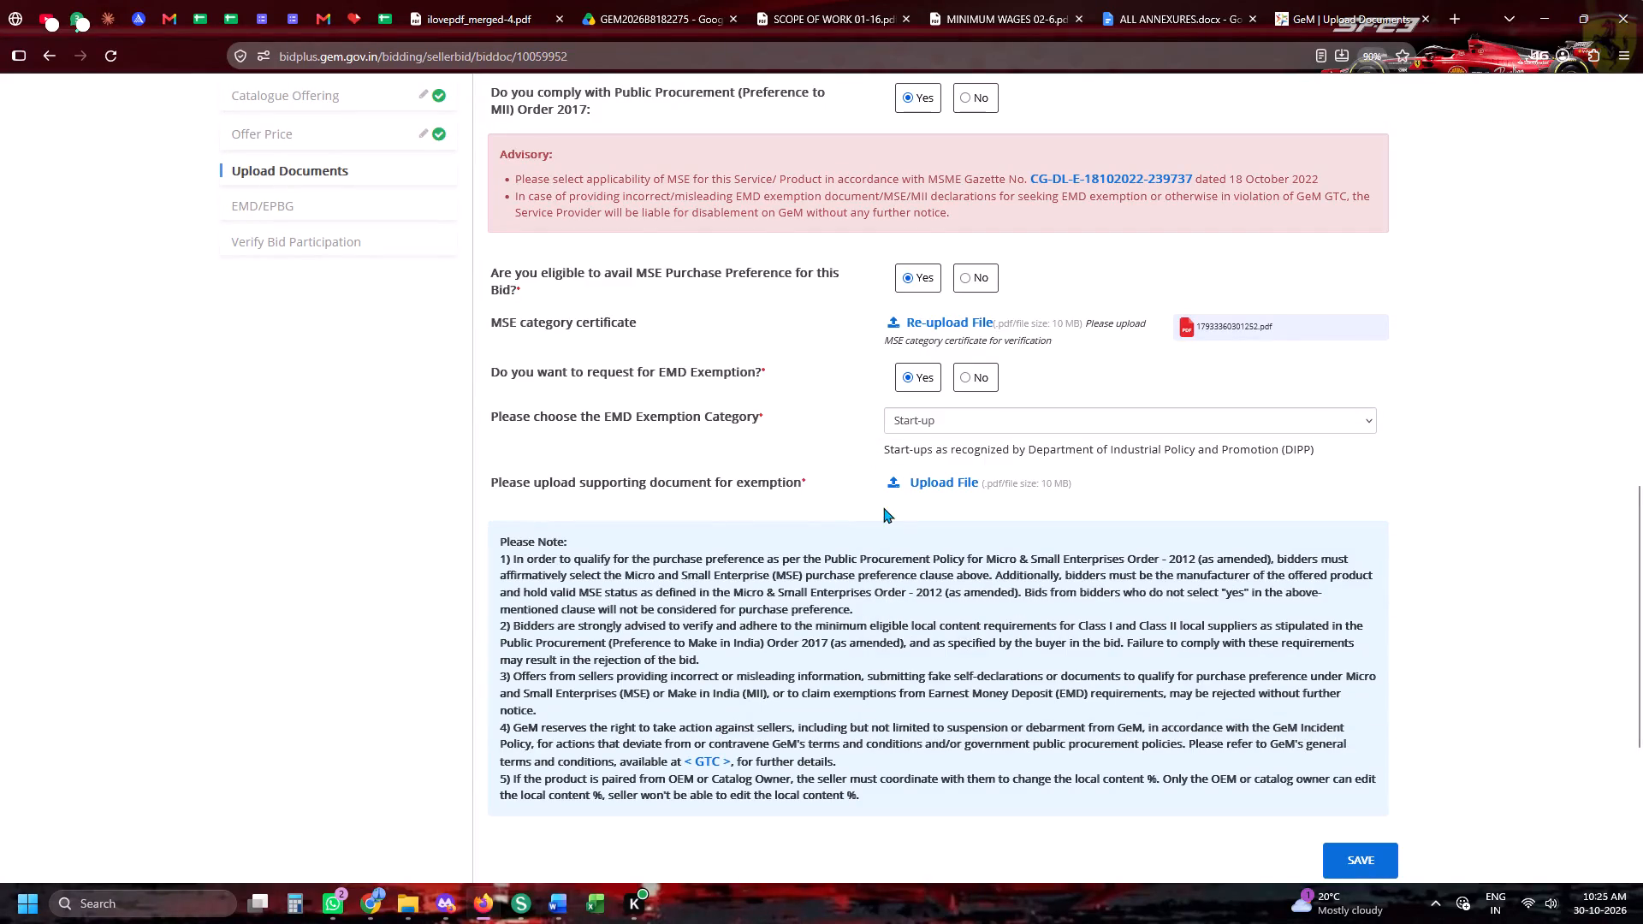
pyautogui.click(905, 466)
pyautogui.click(920, 498)
pyautogui.click(921, 479)
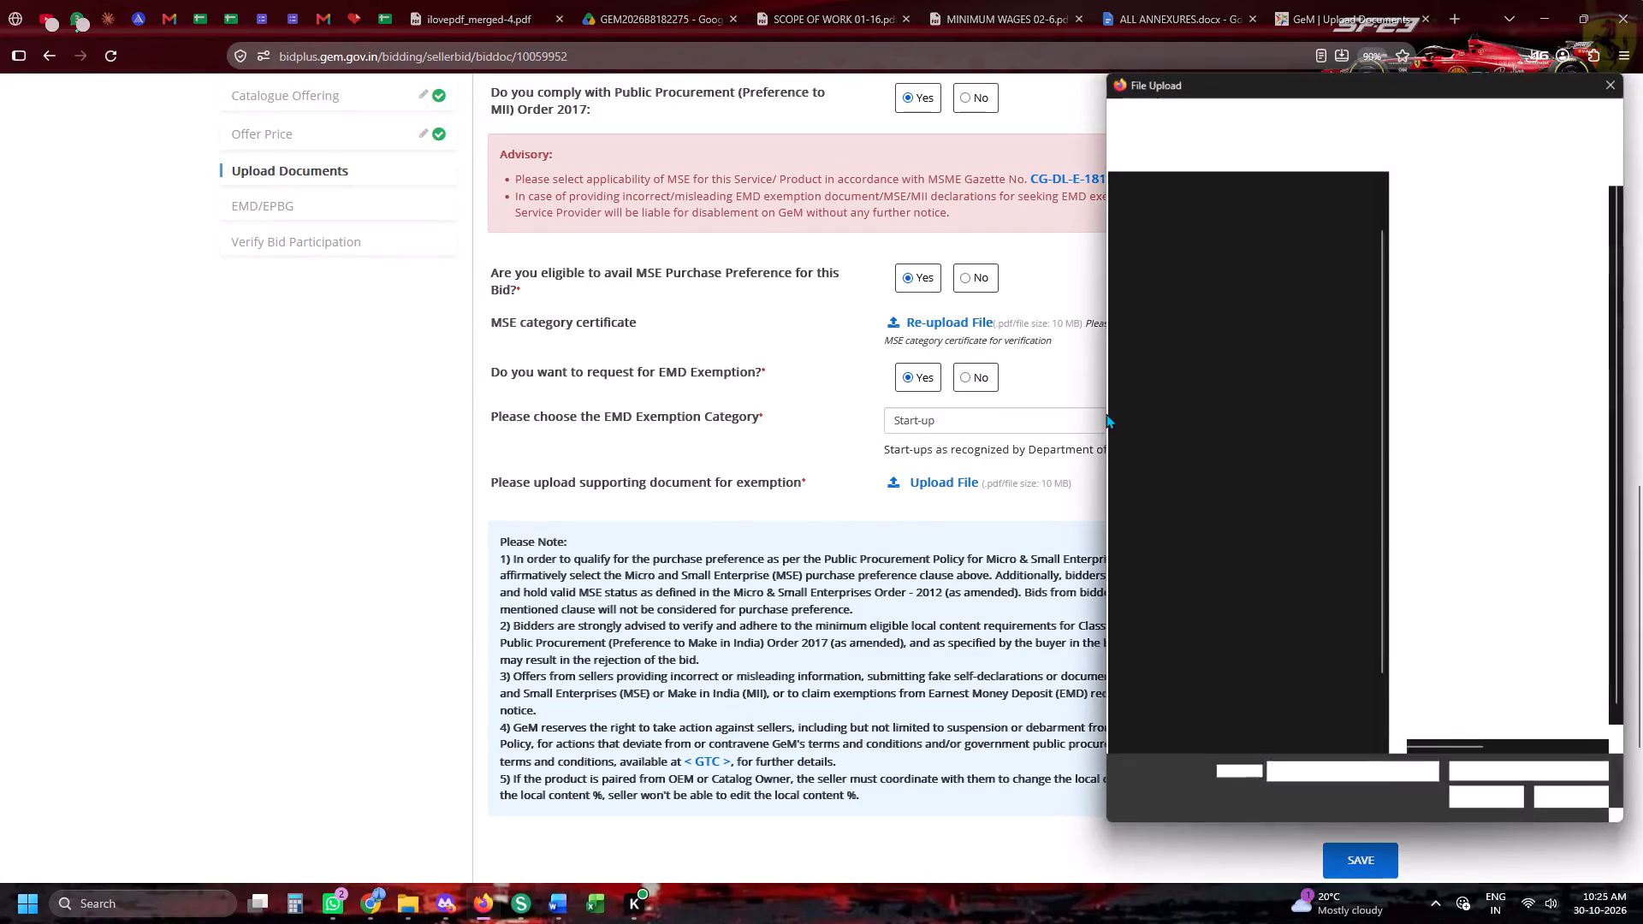
pyautogui.scroll(4, 1166, 394)
pyautogui.click(1178, 329)
pyautogui.click(1311, 297)
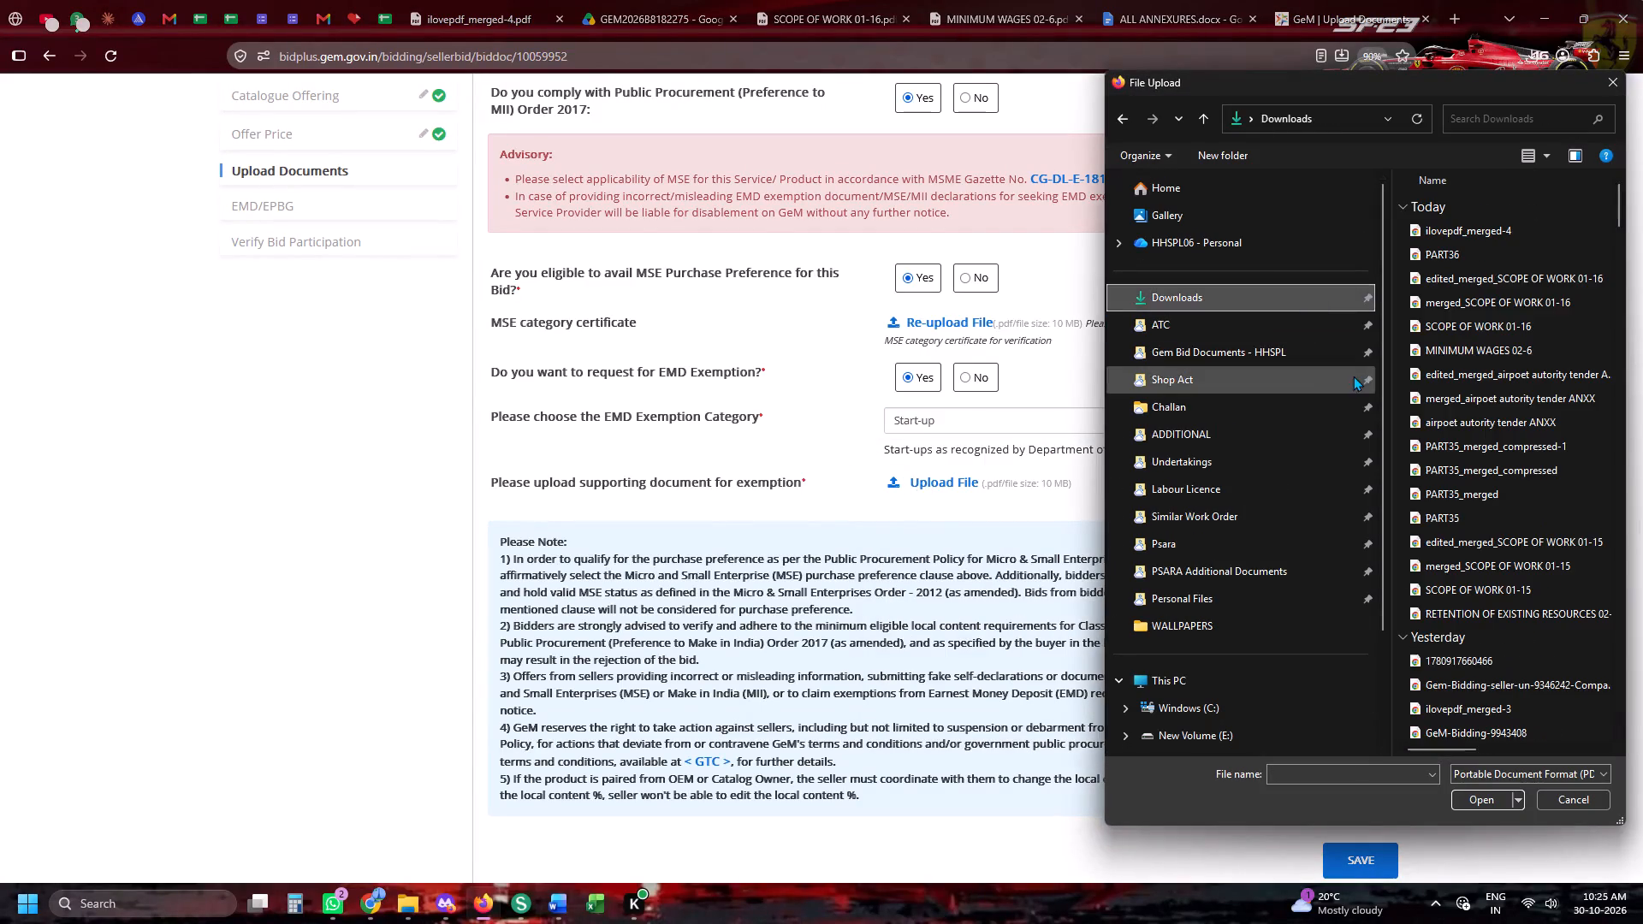
pyautogui.click(1318, 360)
pyautogui.scroll(-5, 1432, 608)
pyautogui.doubleClick(1451, 682)
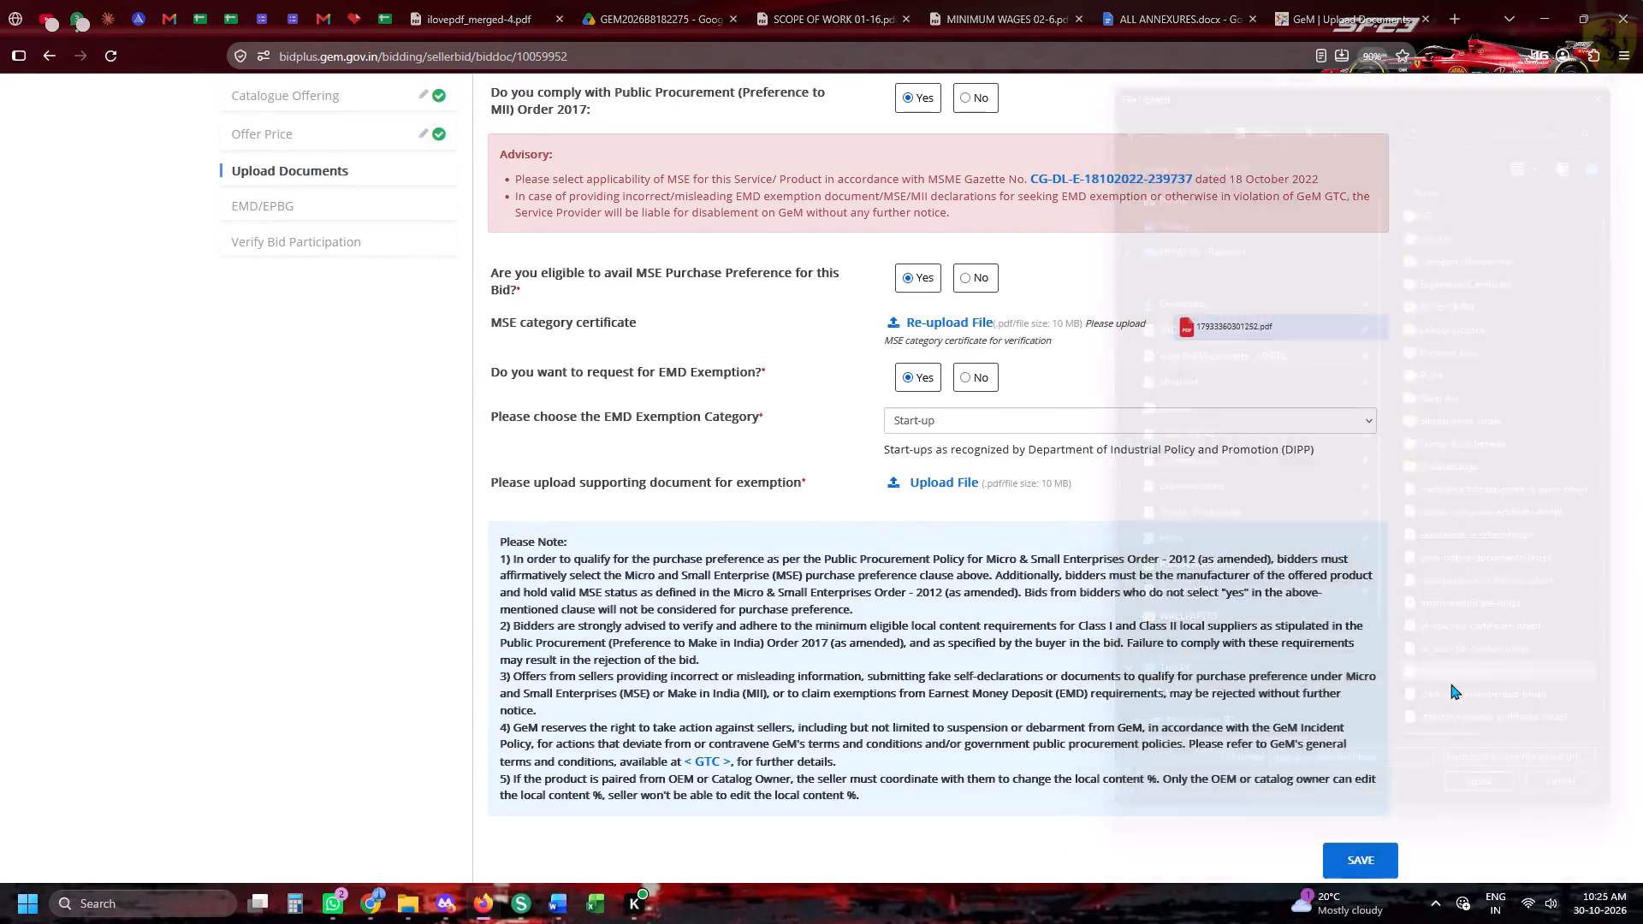
# Save the Upload Documents section of the bid participation.
pyautogui.scroll(11, 1450, 684)
pyautogui.scroll(-14, 1450, 684)
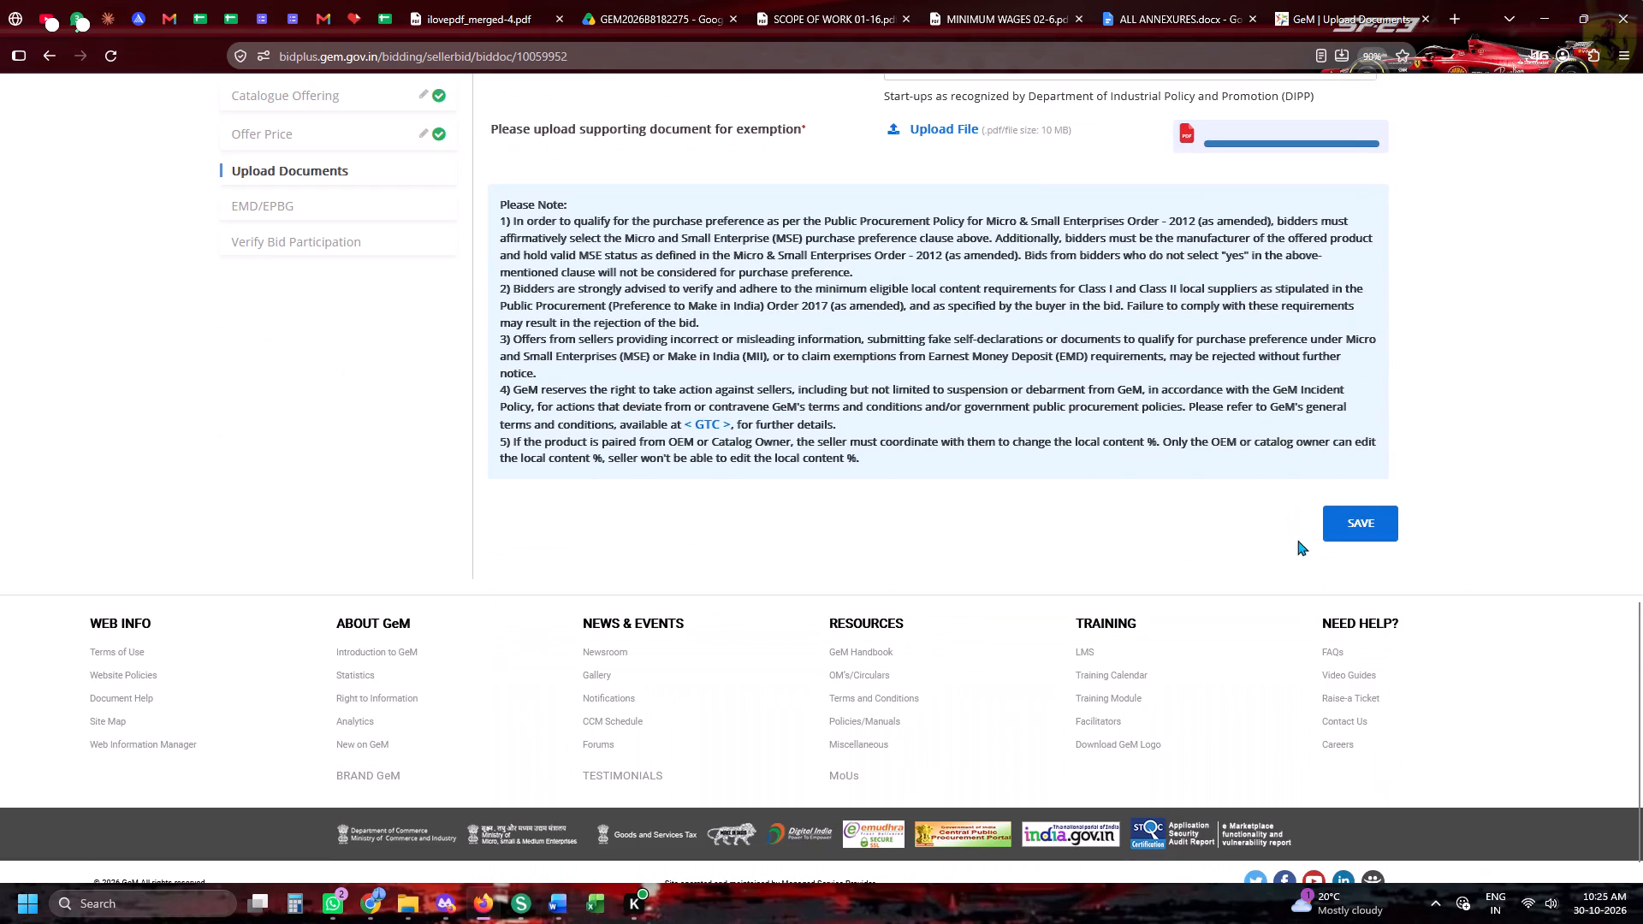
pyautogui.click(1349, 529)
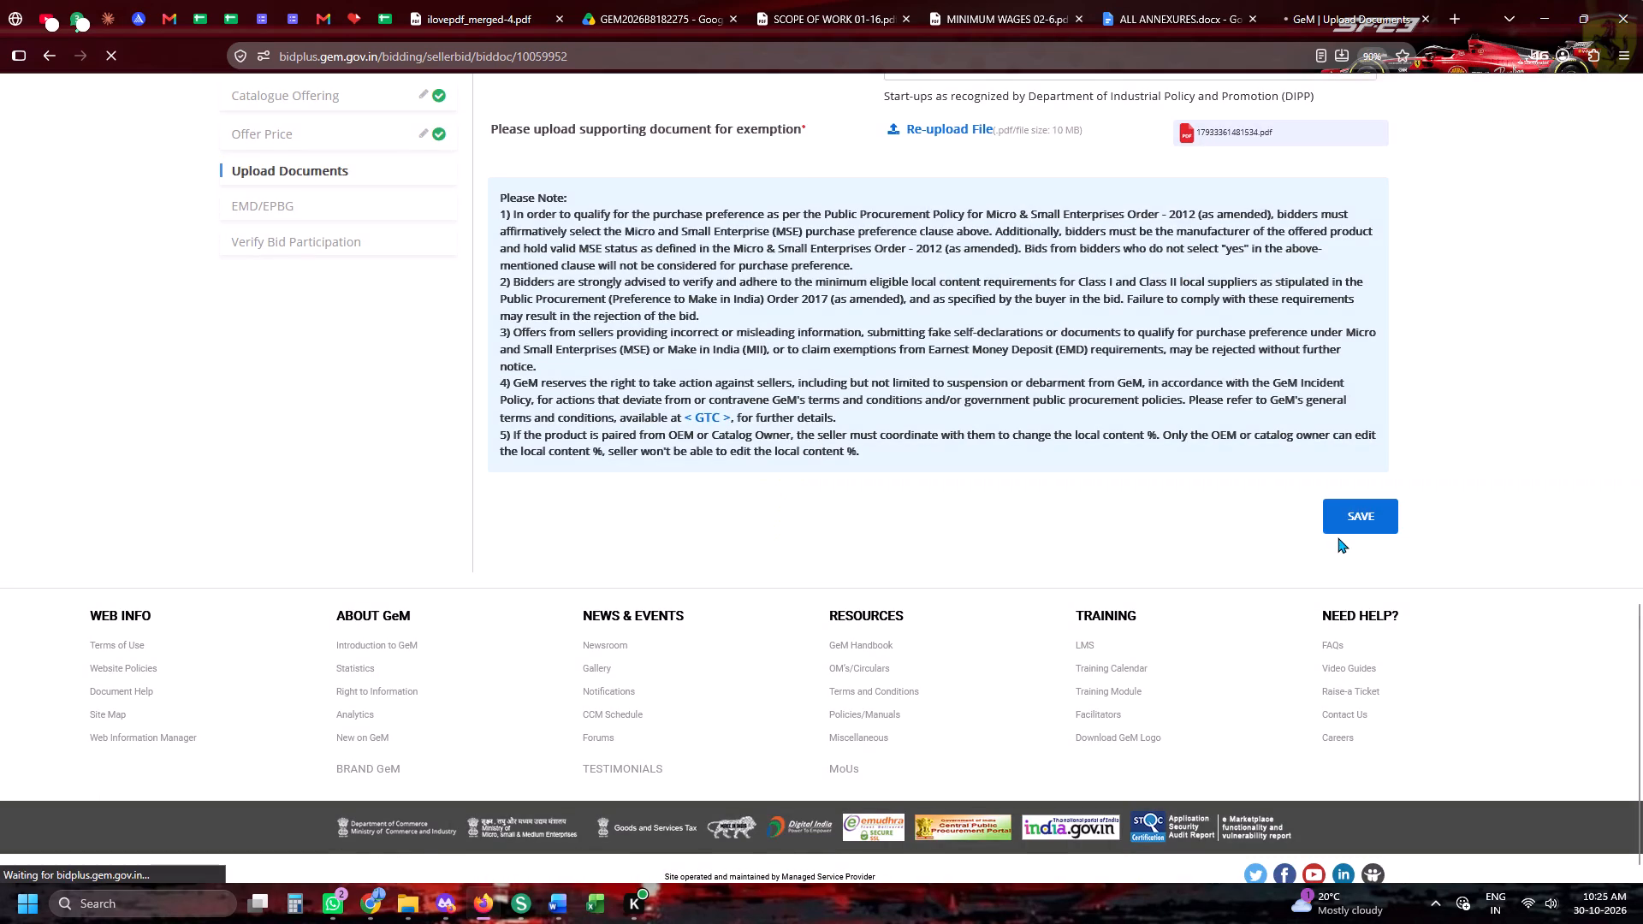
# Save the EMD/EPBG section of the bid participation.
pyautogui.scroll(-6, 975, 644)
pyautogui.scroll(-6, 1100, 421)
pyautogui.click(1361, 498)
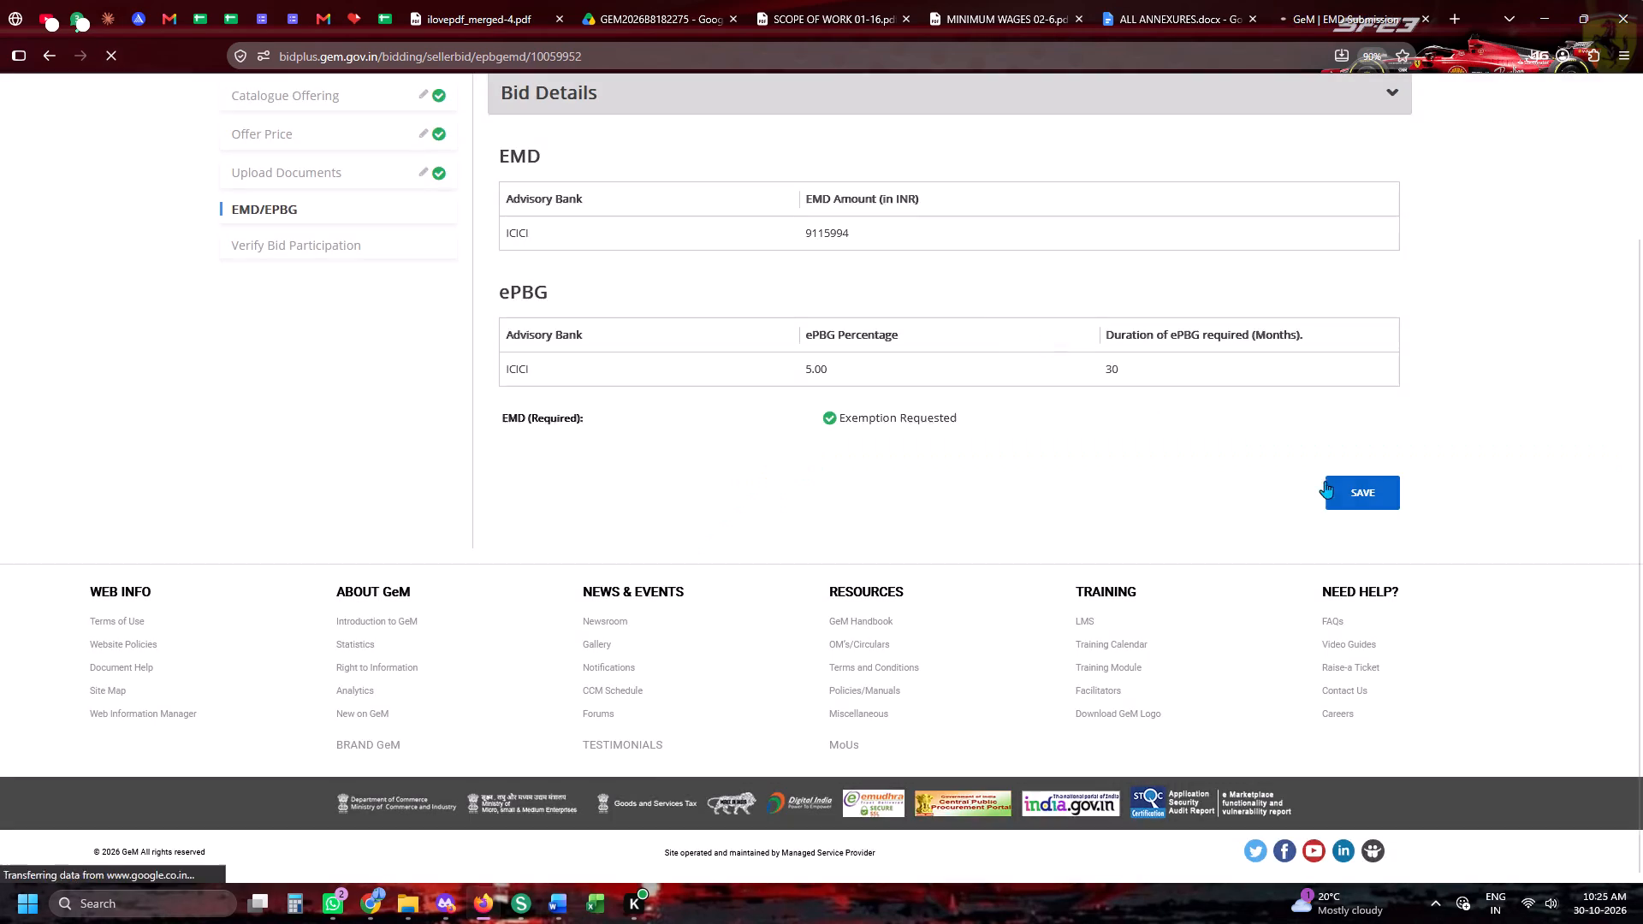
# Agree to the Terms & Conditions and bid participation clauses, and request verification of the offer with OTP.
pyautogui.scroll(-12, 993, 328)
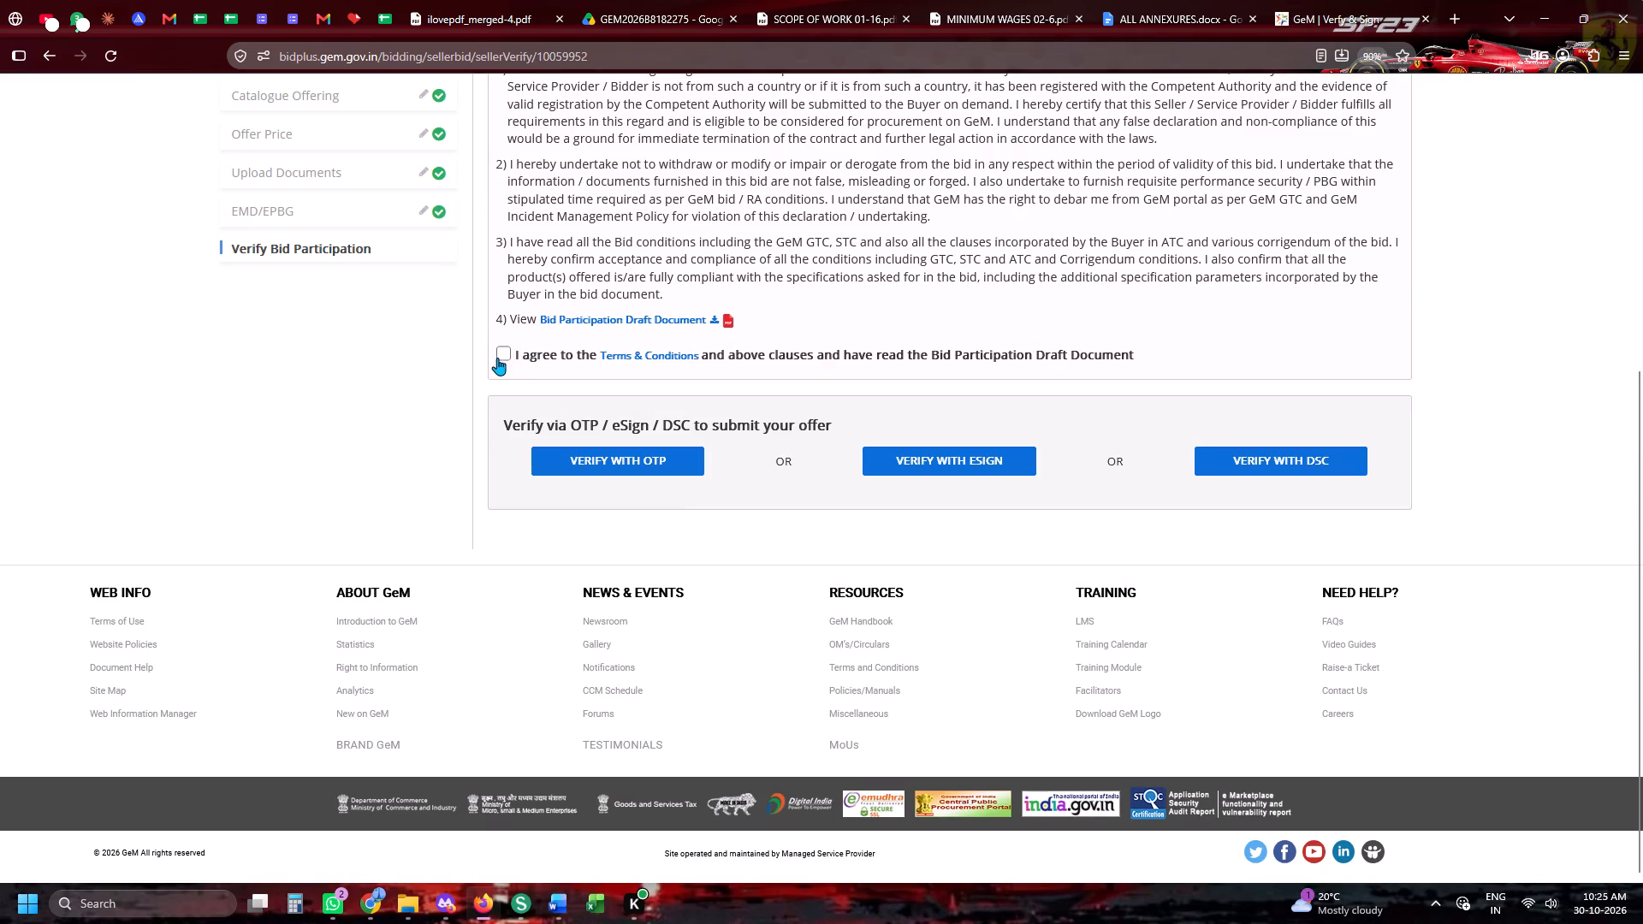
pyautogui.click(497, 358)
pyautogui.click(558, 473)
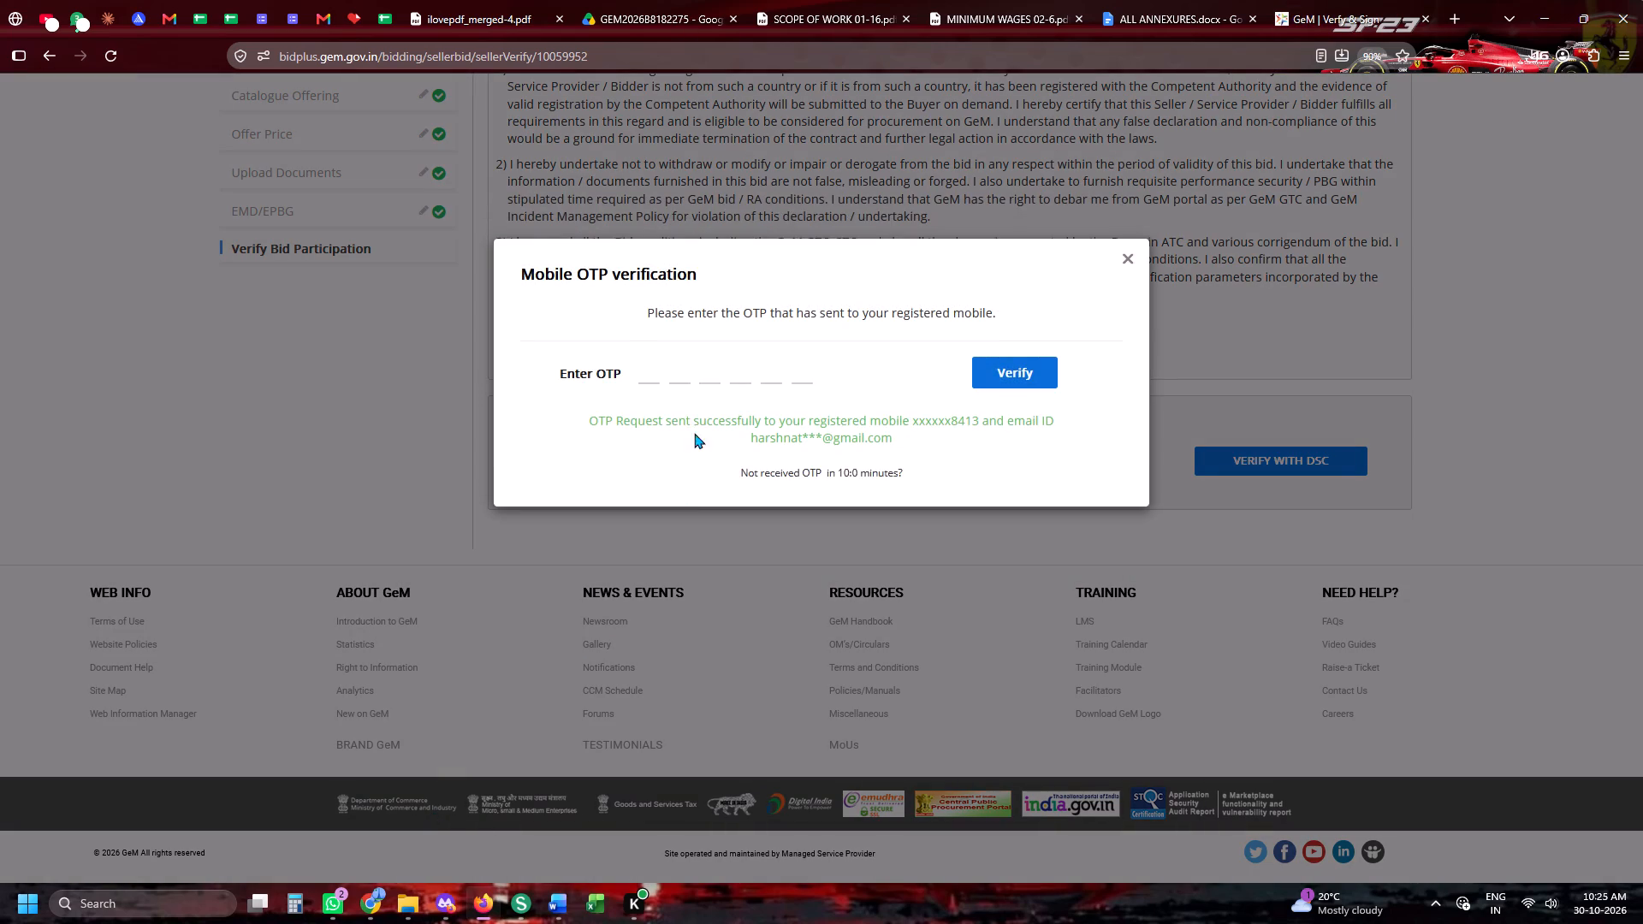
# Switch to the Daily Tender Sheet 2026 and select the GEM Id cell of the Ahmedabad bid GEM/2026/B/8182275.
pyautogui.click(376, 0)
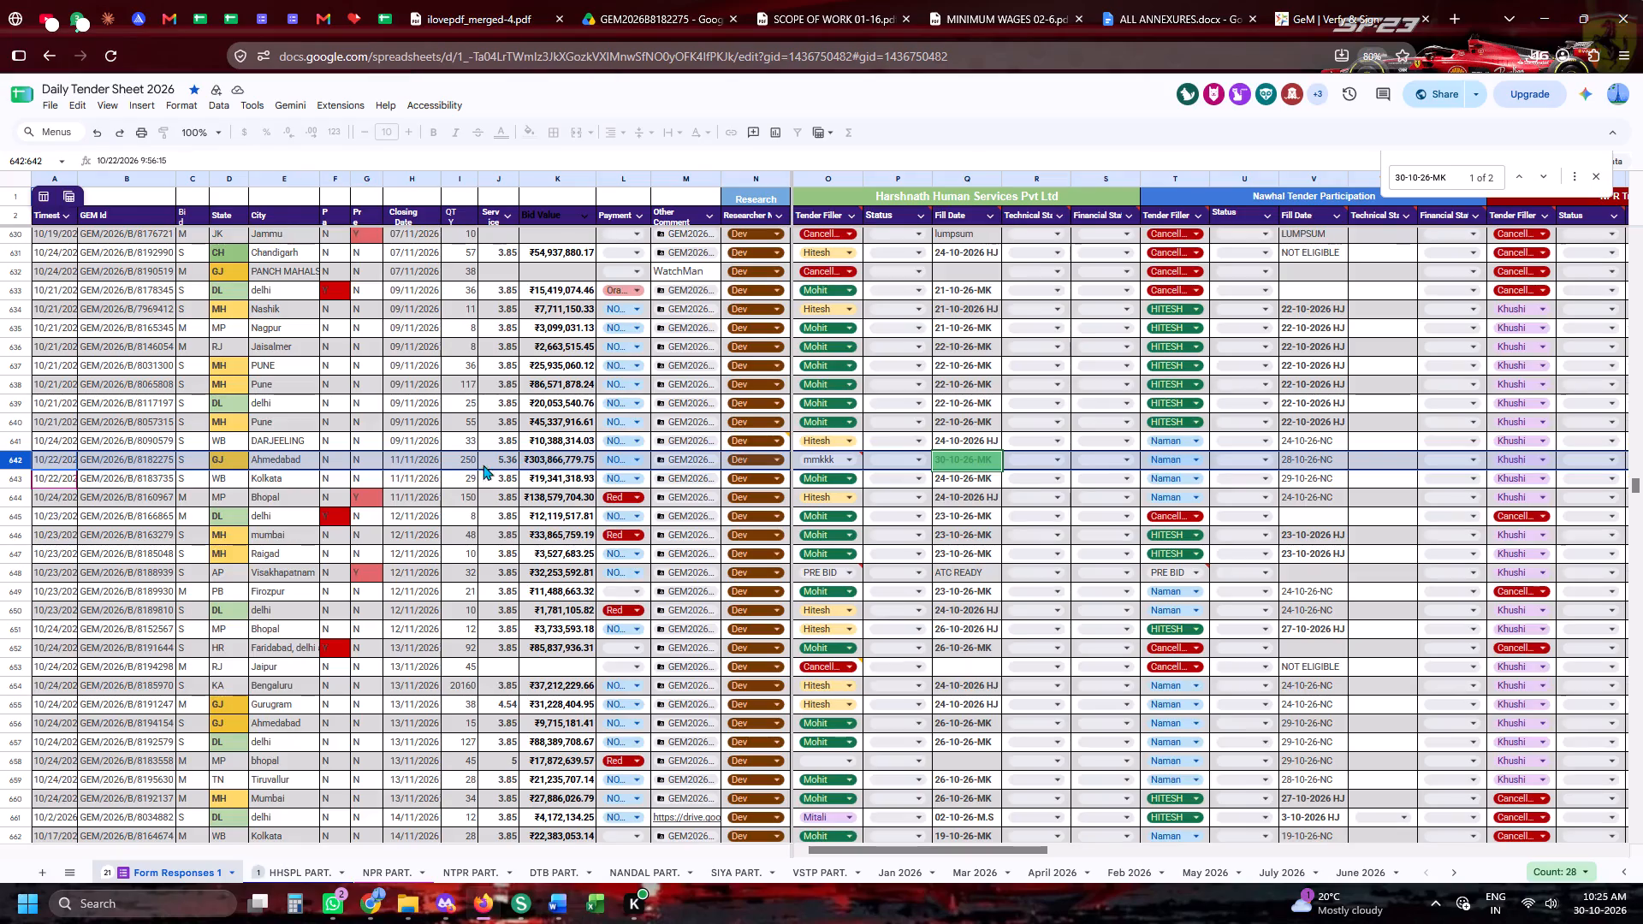
pyautogui.click(150, 470)
pyautogui.click(149, 464)
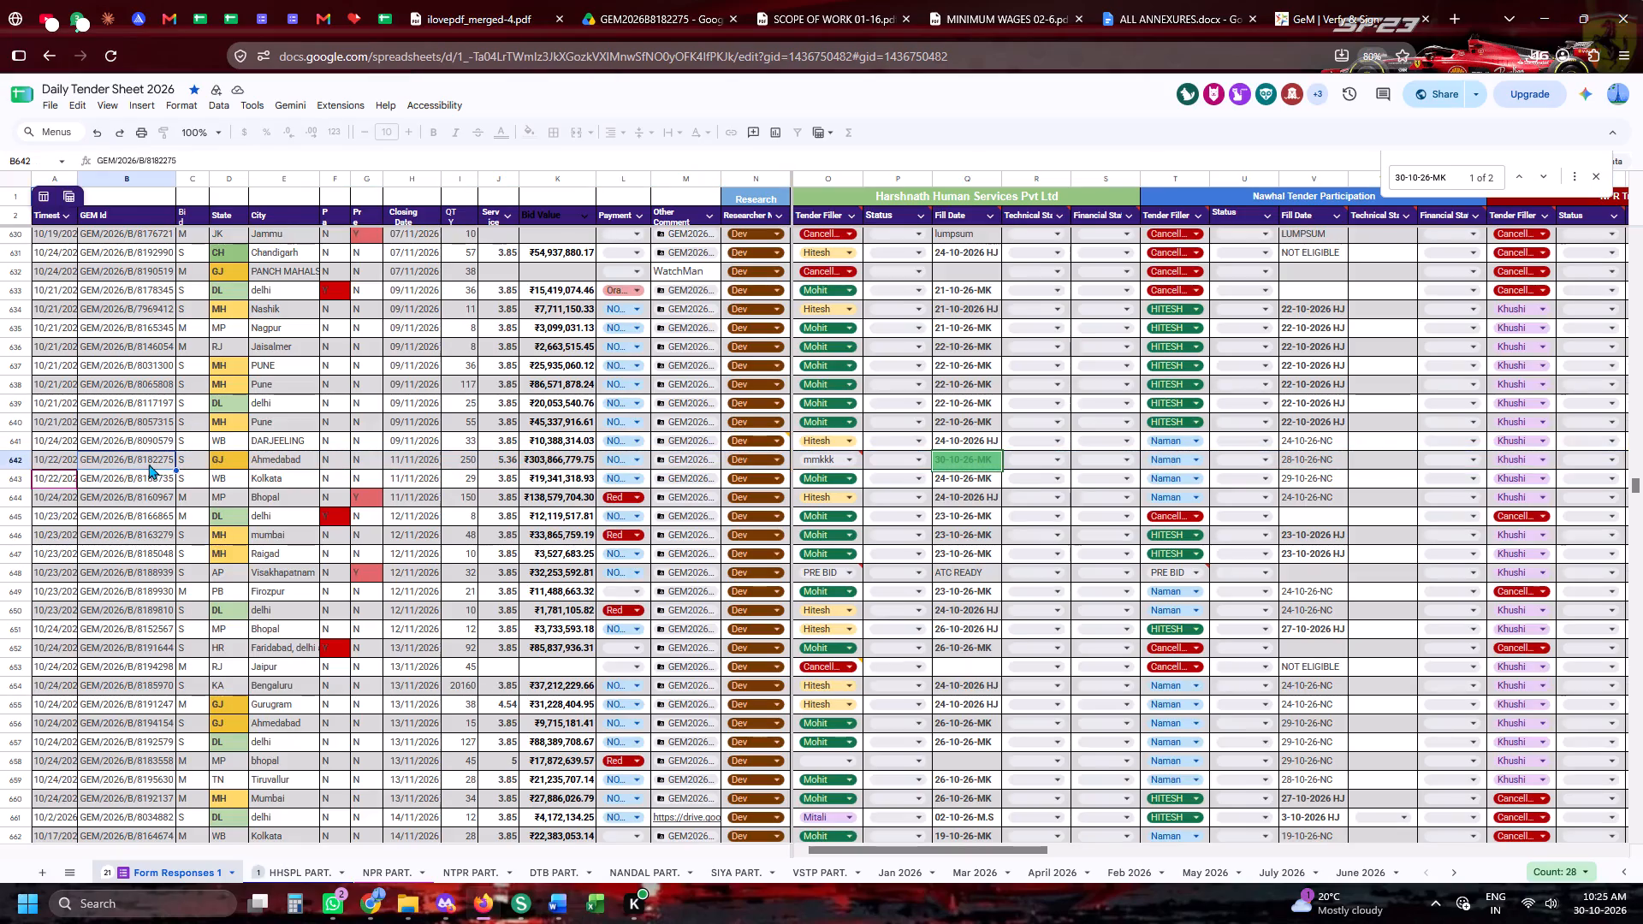
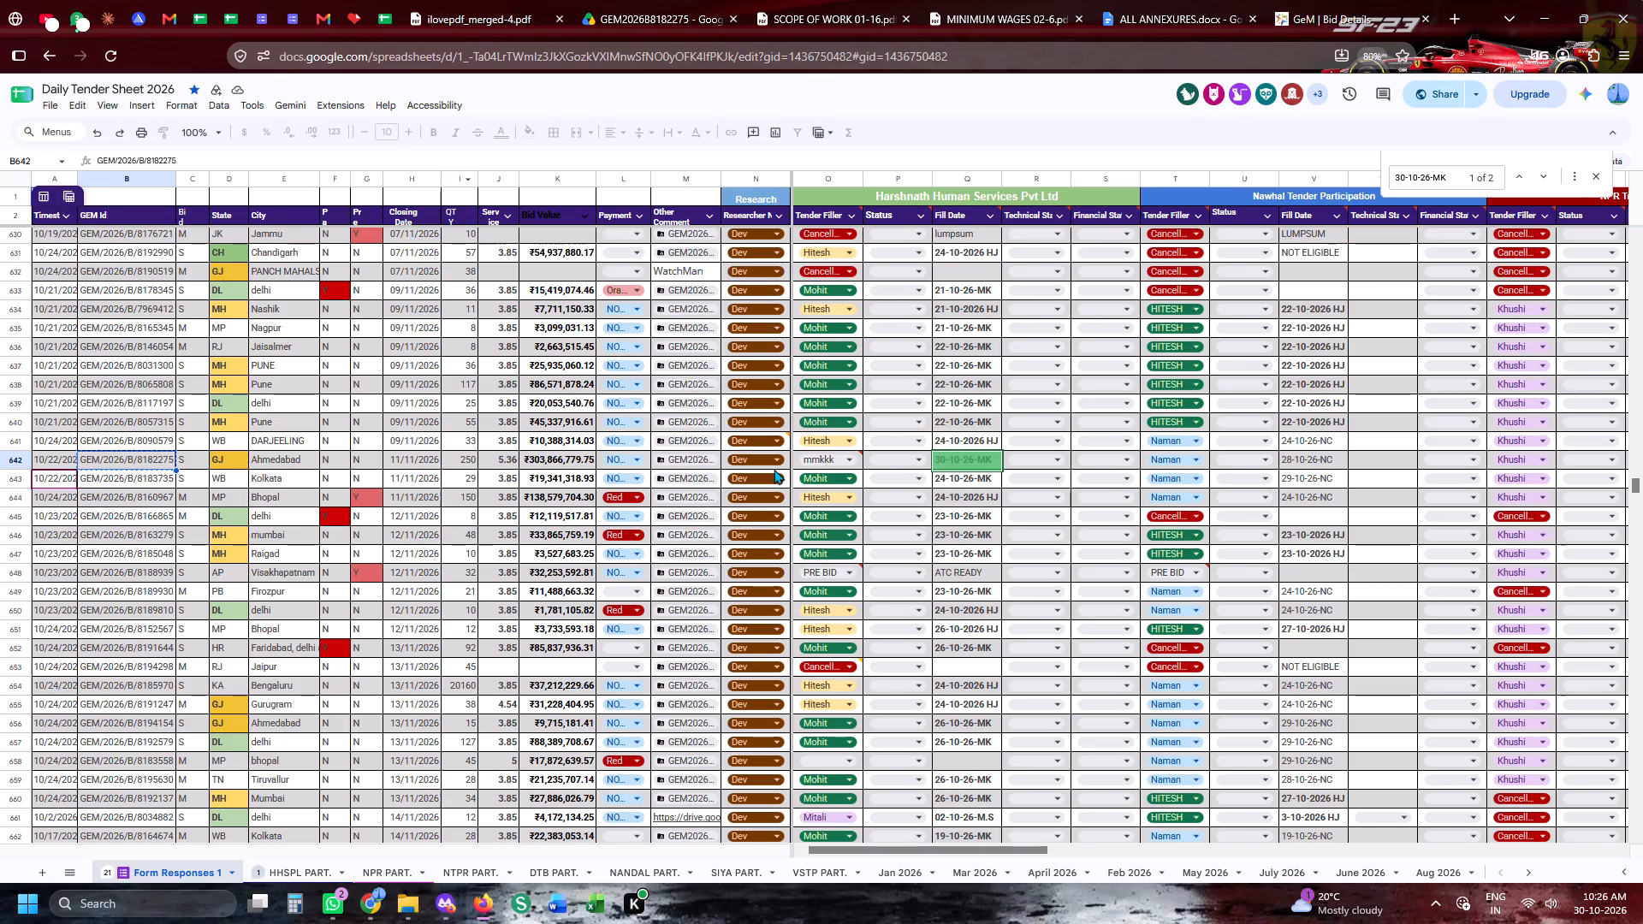
# Set the Harshnath Tender Filler of the Ahmedabad bid GEM/2026/B/8182275 to Mohit.
pyautogui.click(819, 460)
pyautogui.click(820, 480)
pyautogui.click(976, 599)
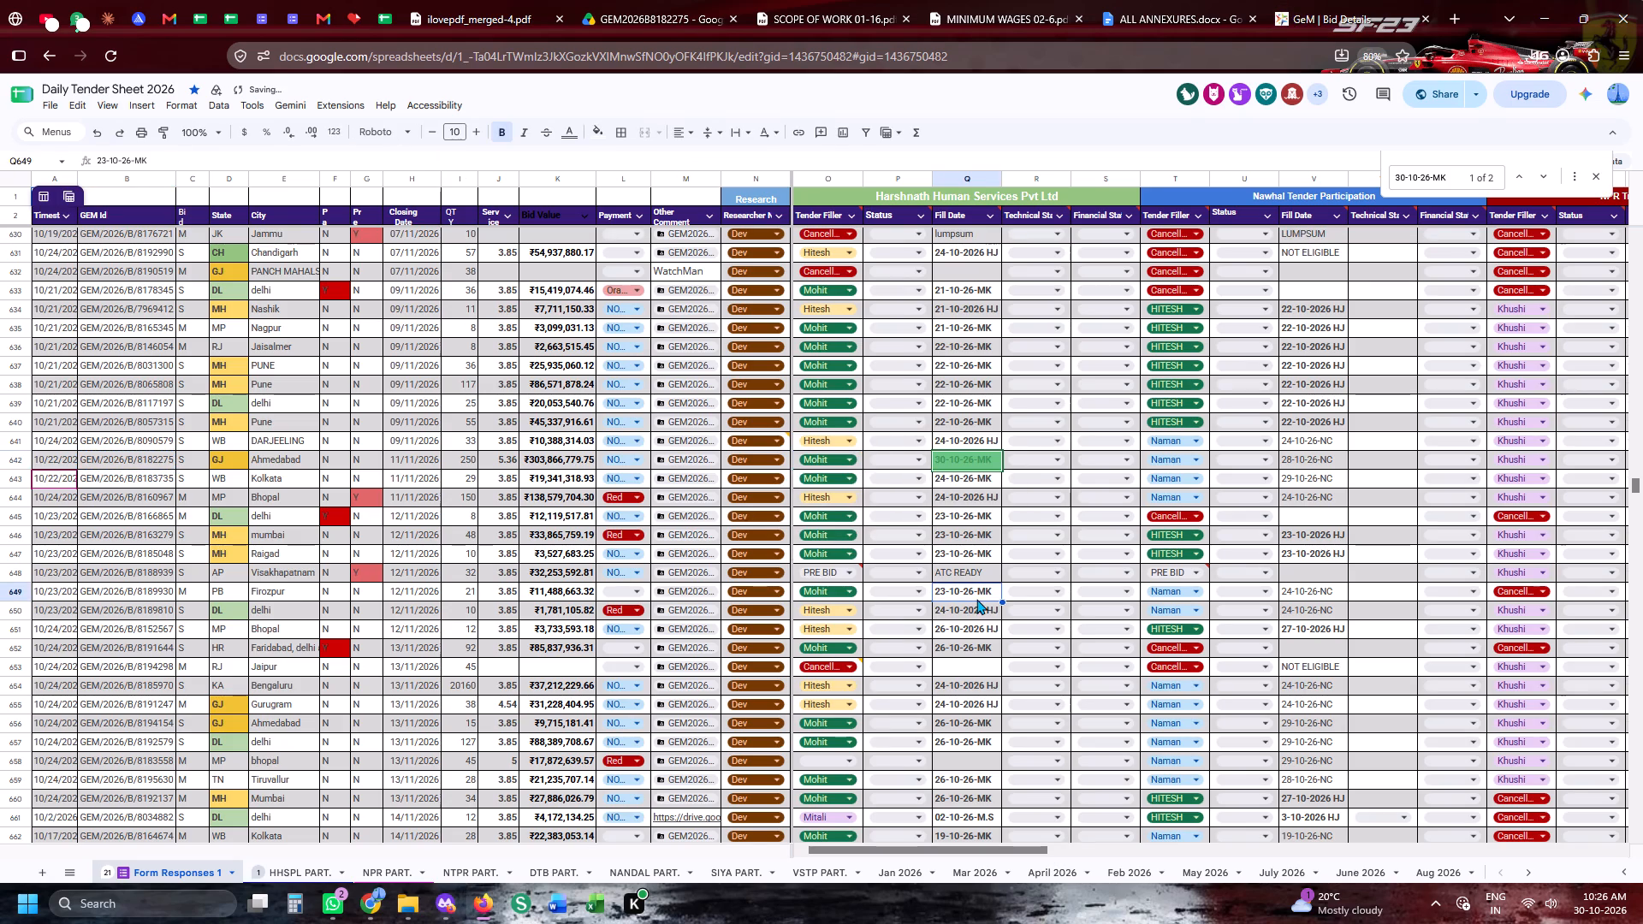
# Open the linked Drive folder GEM2026B8186645 of the Pune bid near the end of the tender list.
pyautogui.scroll(-9, 976, 589)
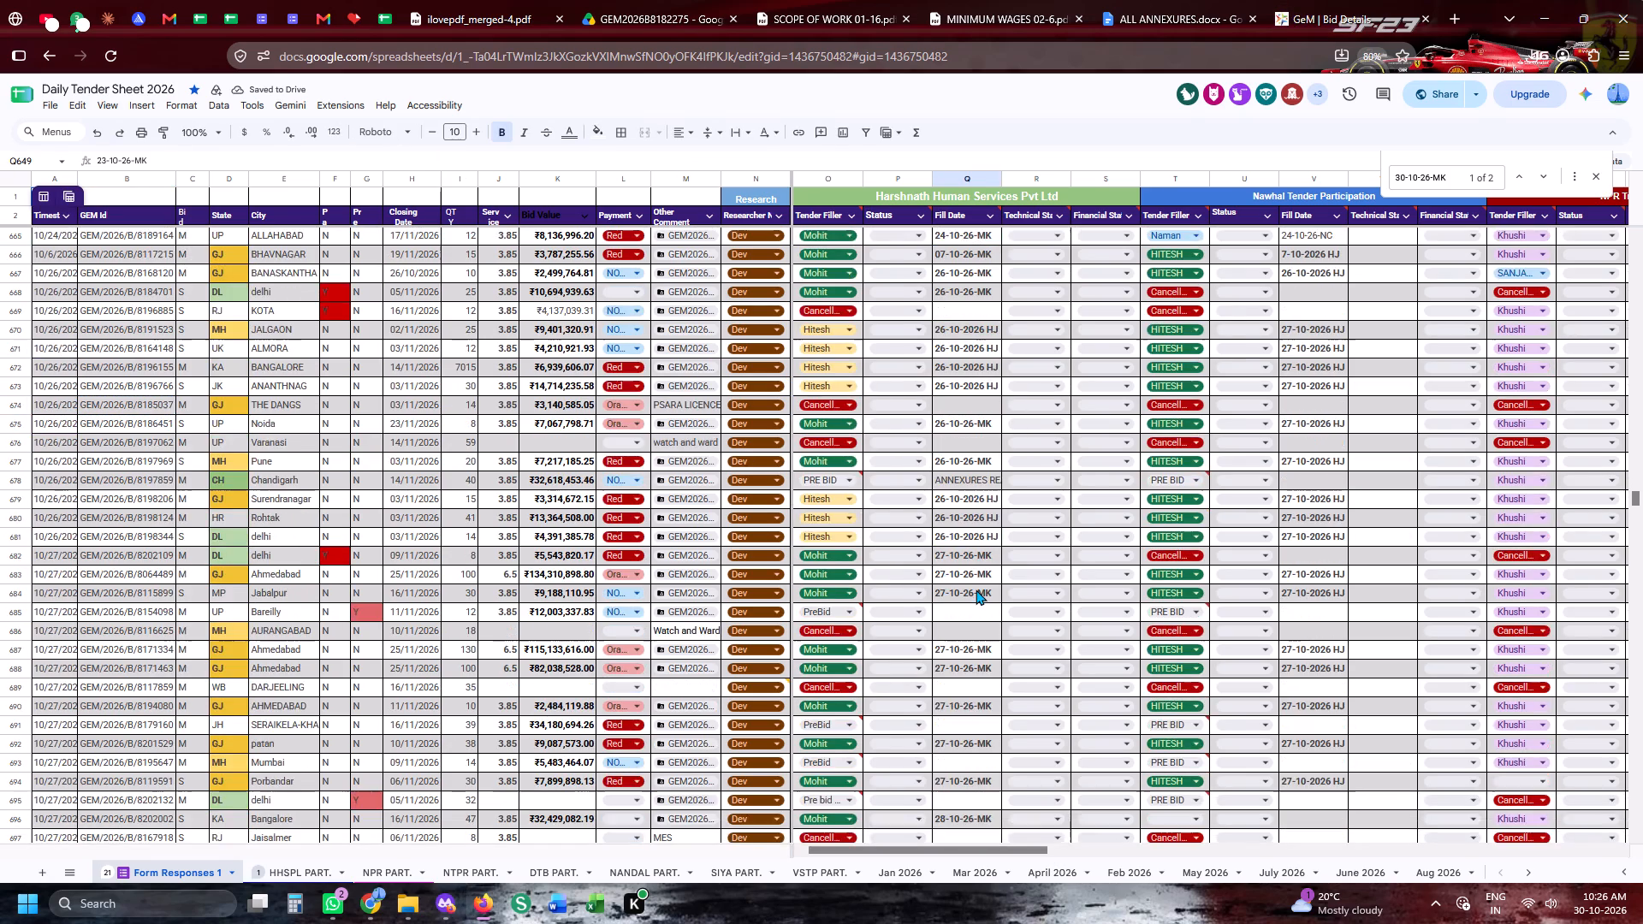
pyautogui.scroll(-15, 974, 589)
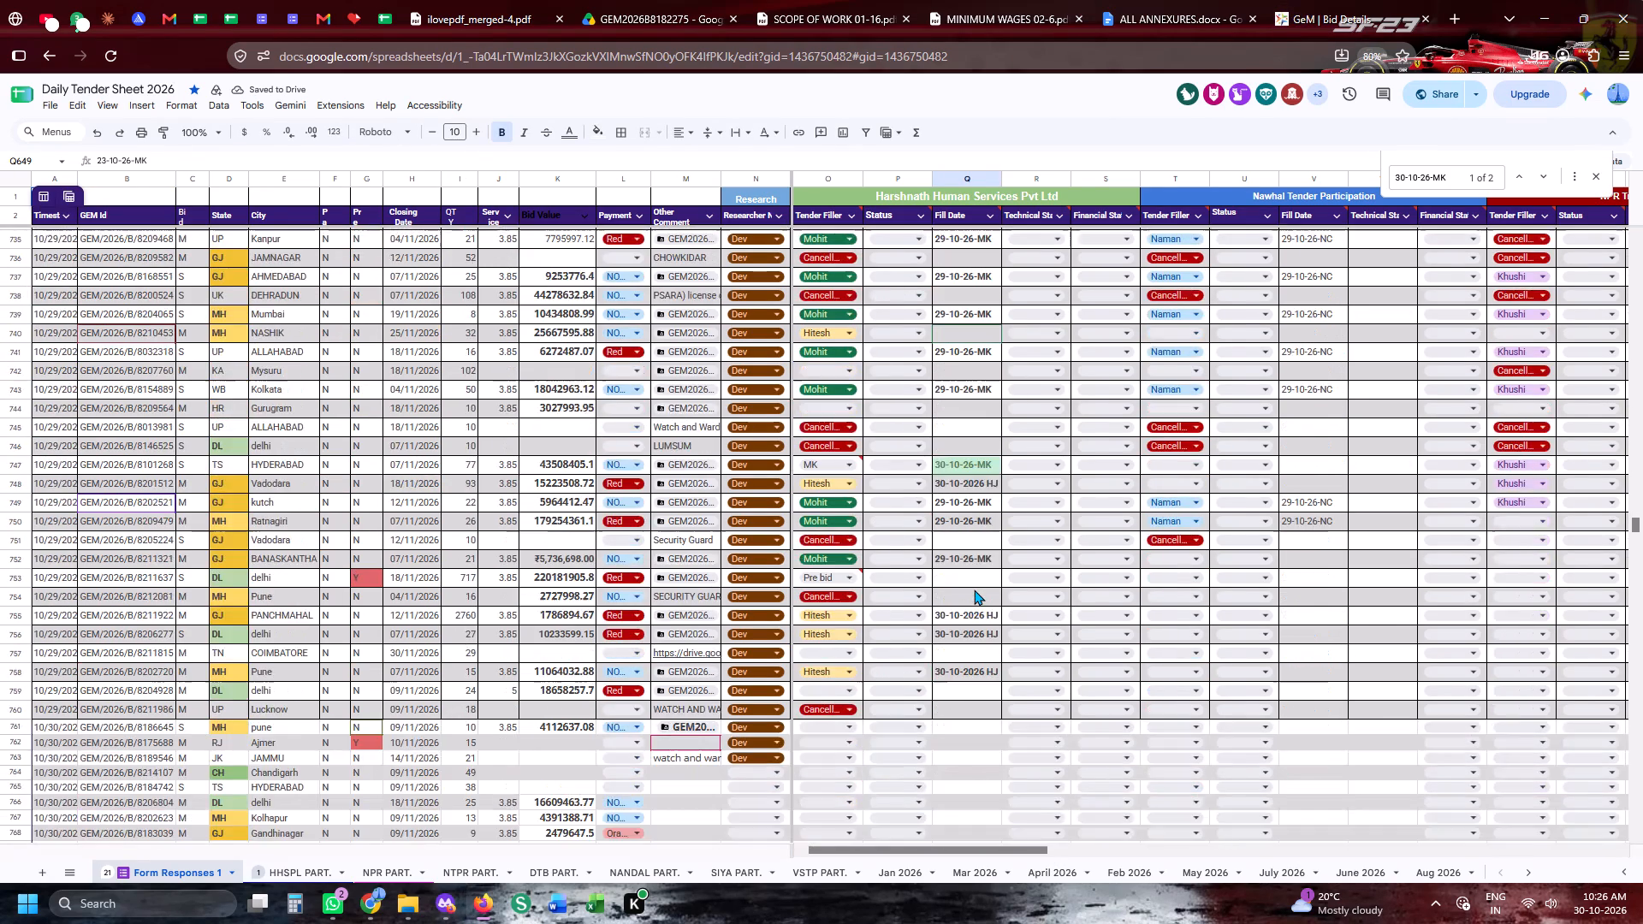
pyautogui.scroll(3, 974, 589)
pyautogui.scroll(-3, 974, 589)
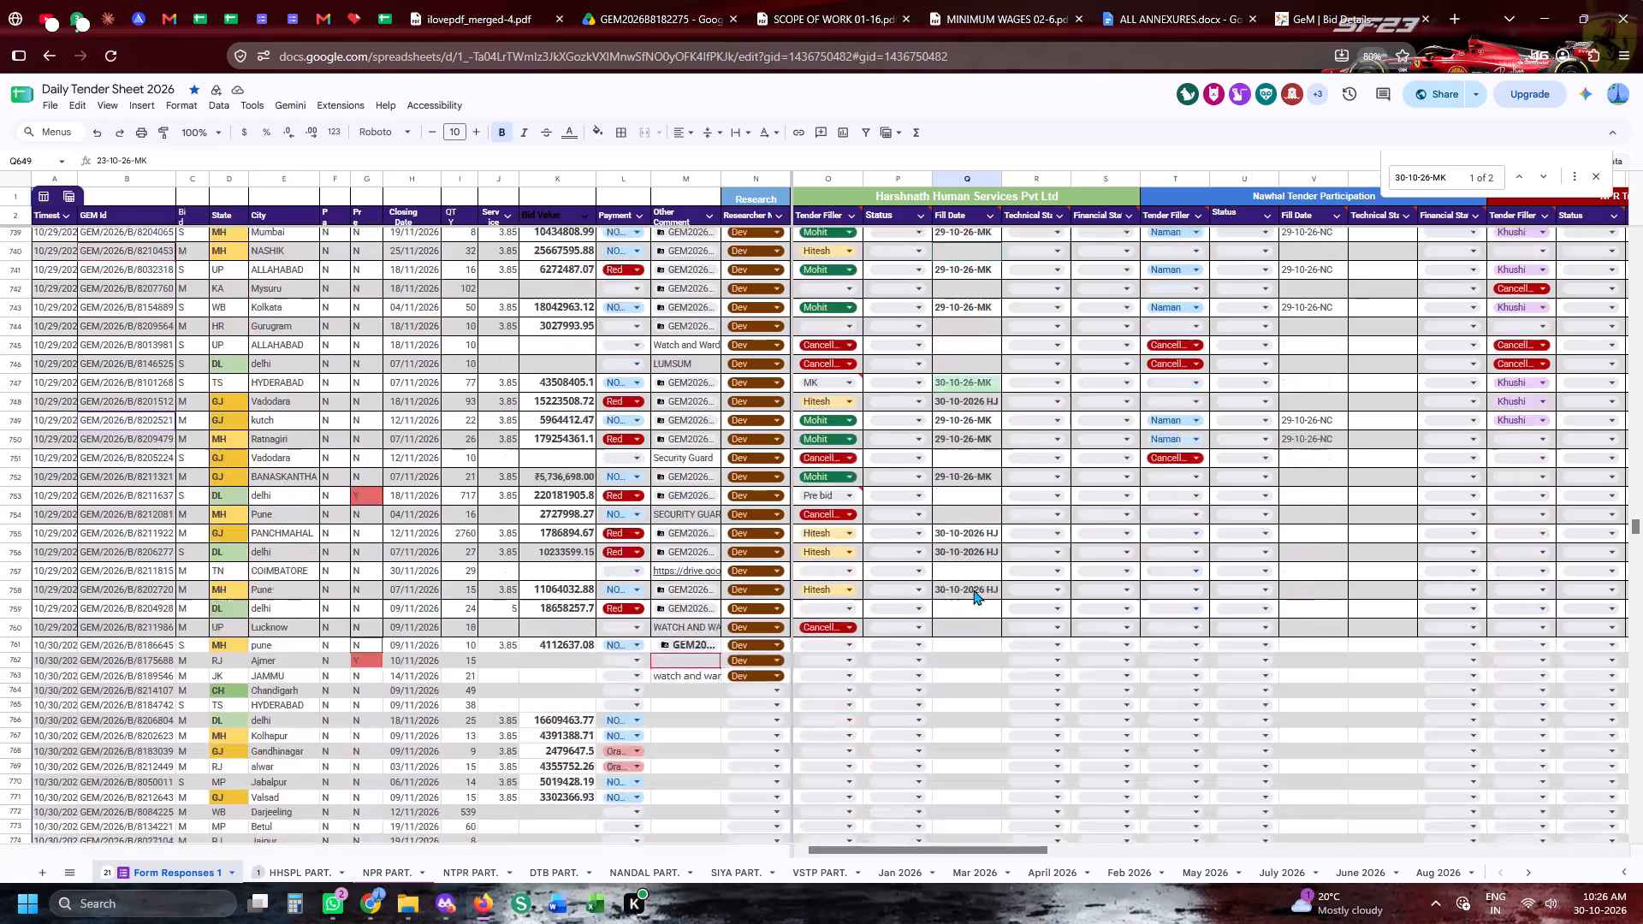
pyautogui.scroll(-3, 973, 589)
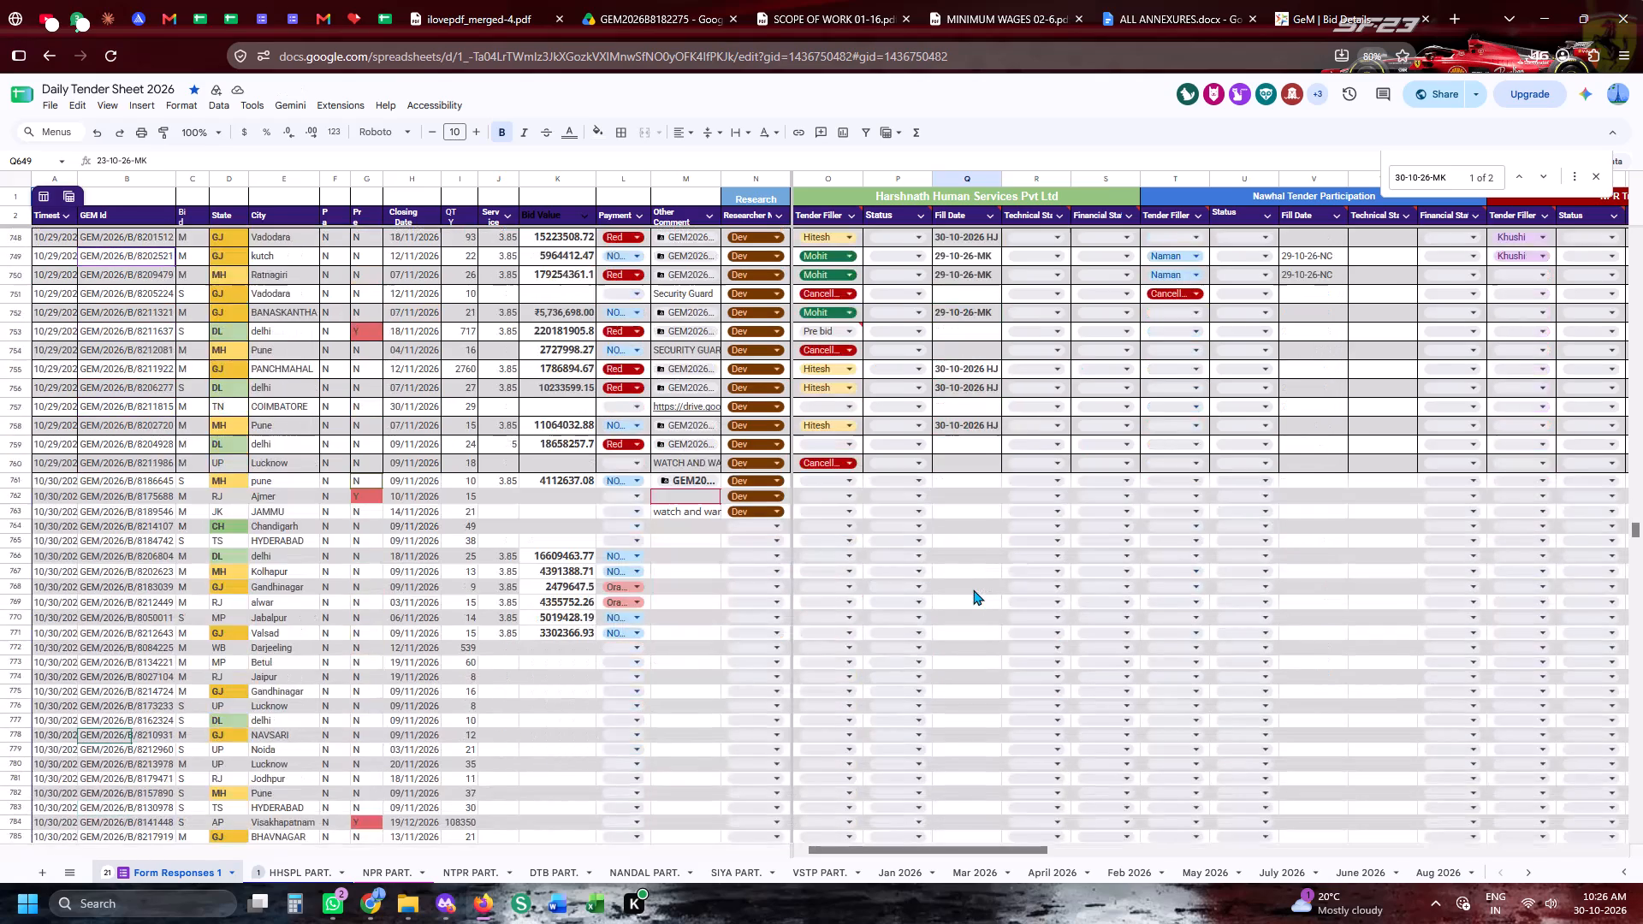
pyautogui.click(685, 478)
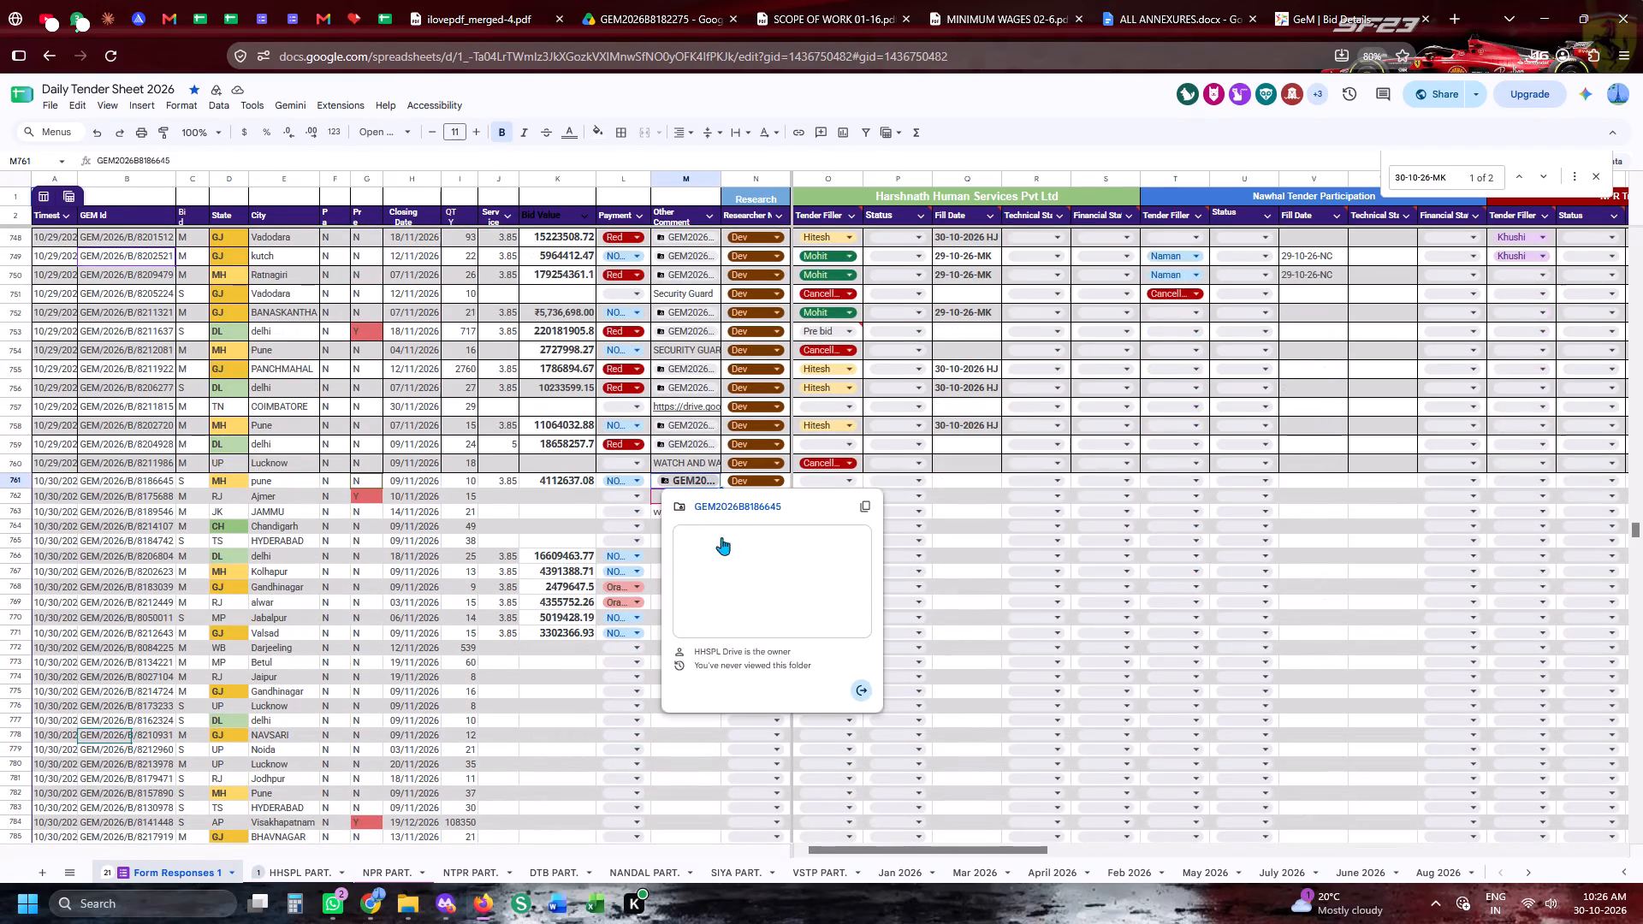
pyautogui.click(733, 554)
# Close the merged PDF, GEM2026B8182275 folder, scope of work, minimum wages and ALL ANNEXURES.docx tabs, keeping the new folder and GeM bid tabs.
pyautogui.click(682, 18)
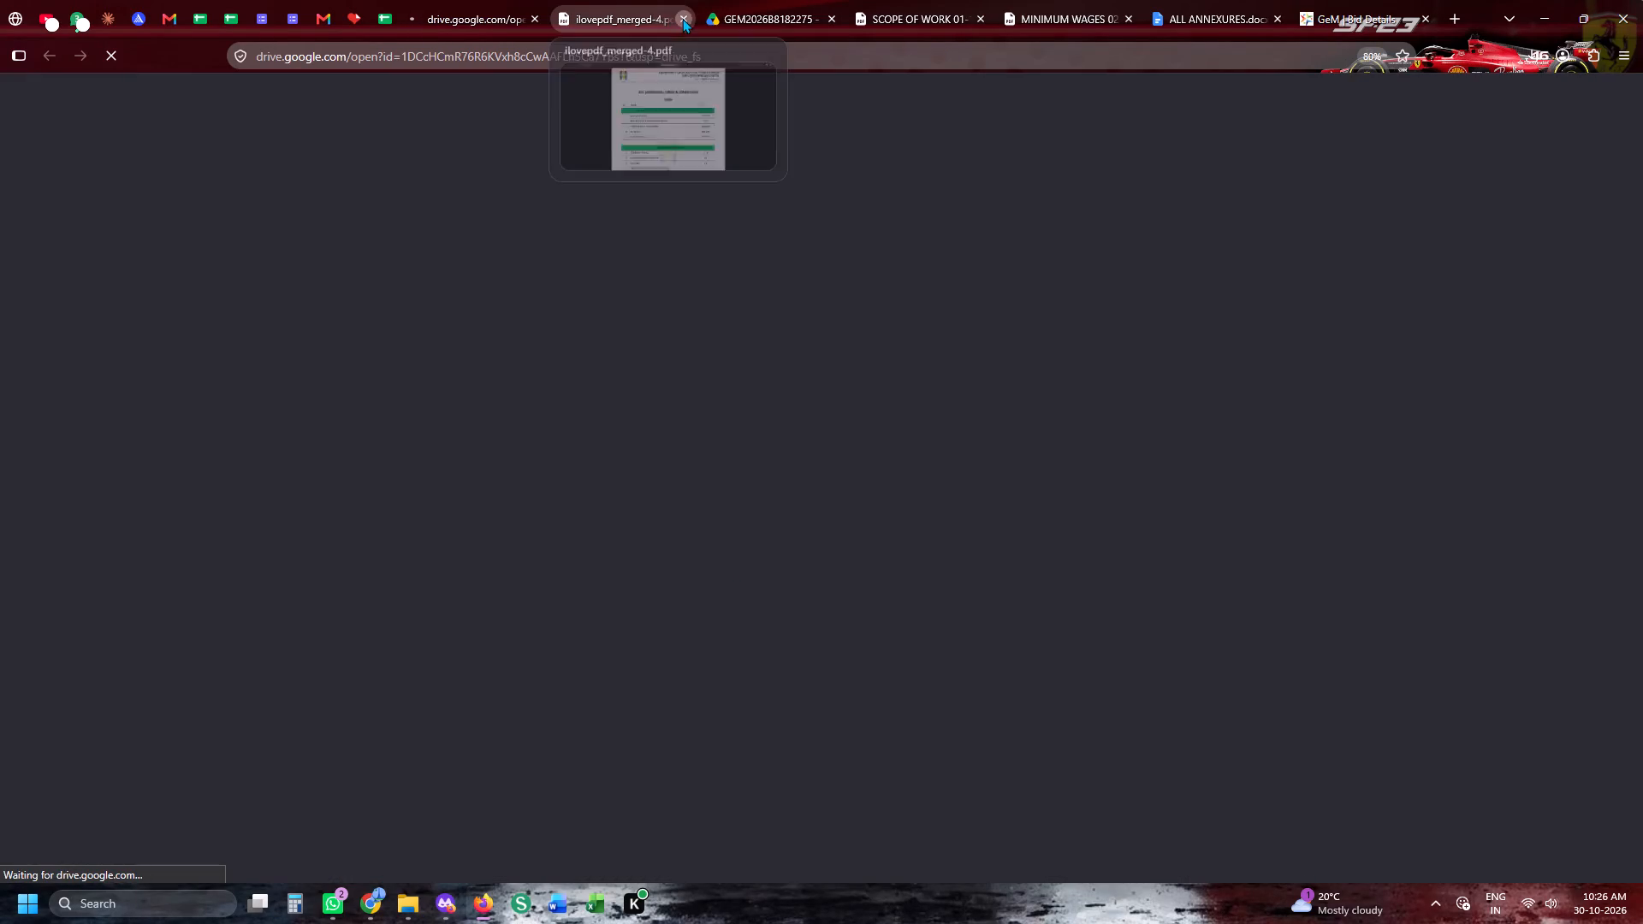
pyautogui.click(682, 18)
pyautogui.doubleClick(682, 18)
pyautogui.click(682, 18)
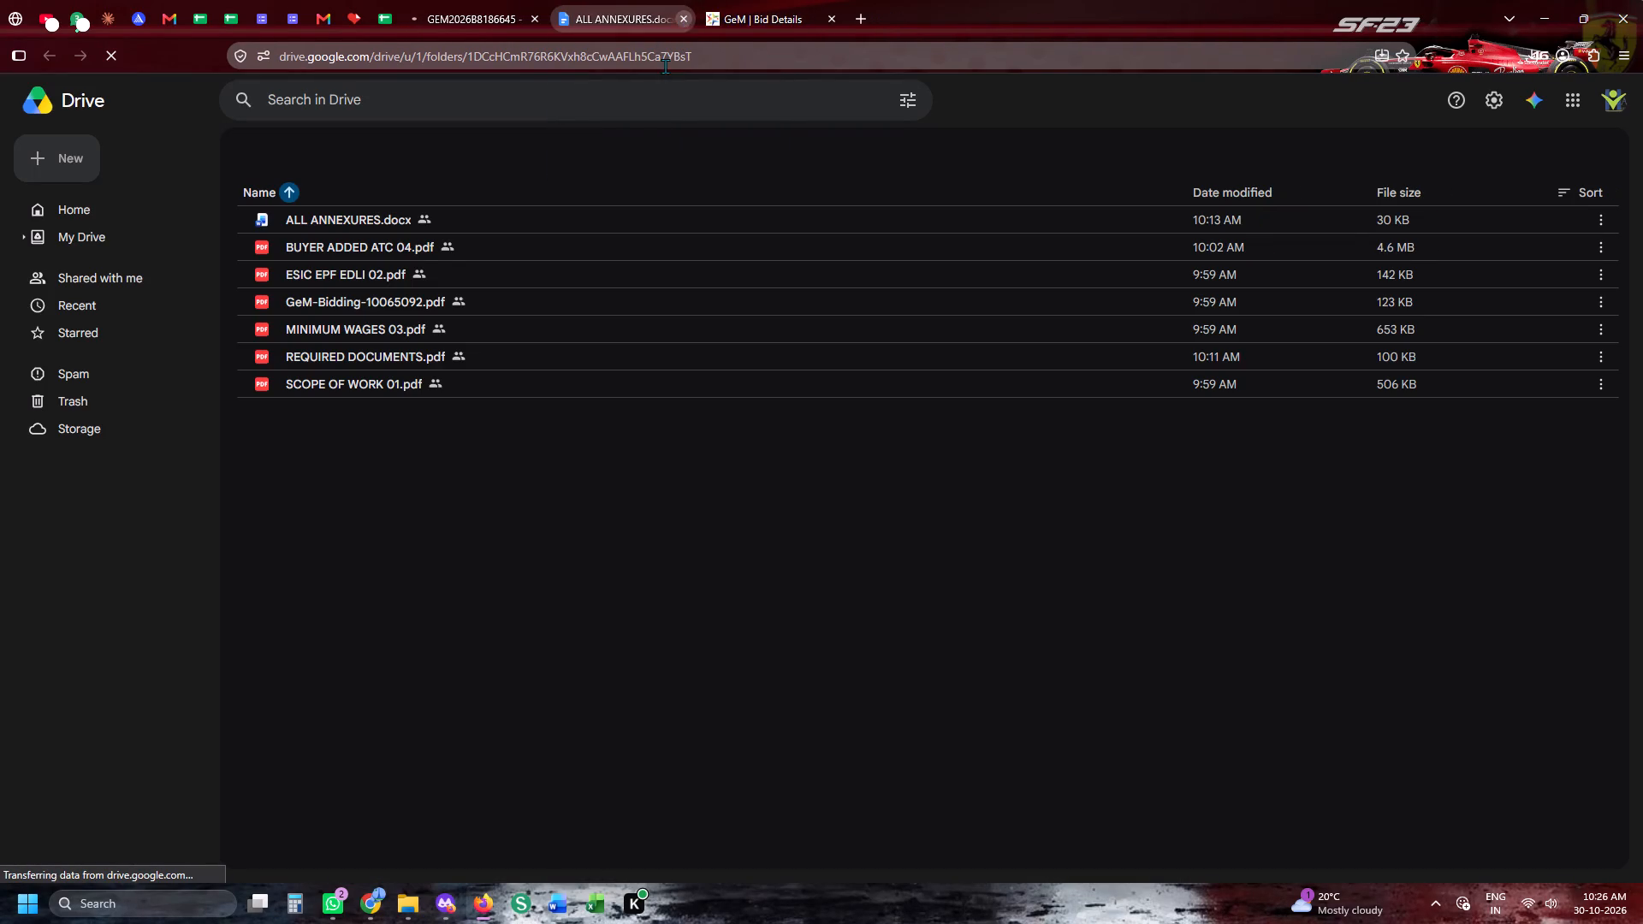
# Return to the Daily Tender Sheet and copy the Bid Value of the Hyderabad bid GEM/2026/B/8101268.
pyautogui.click(380, 9)
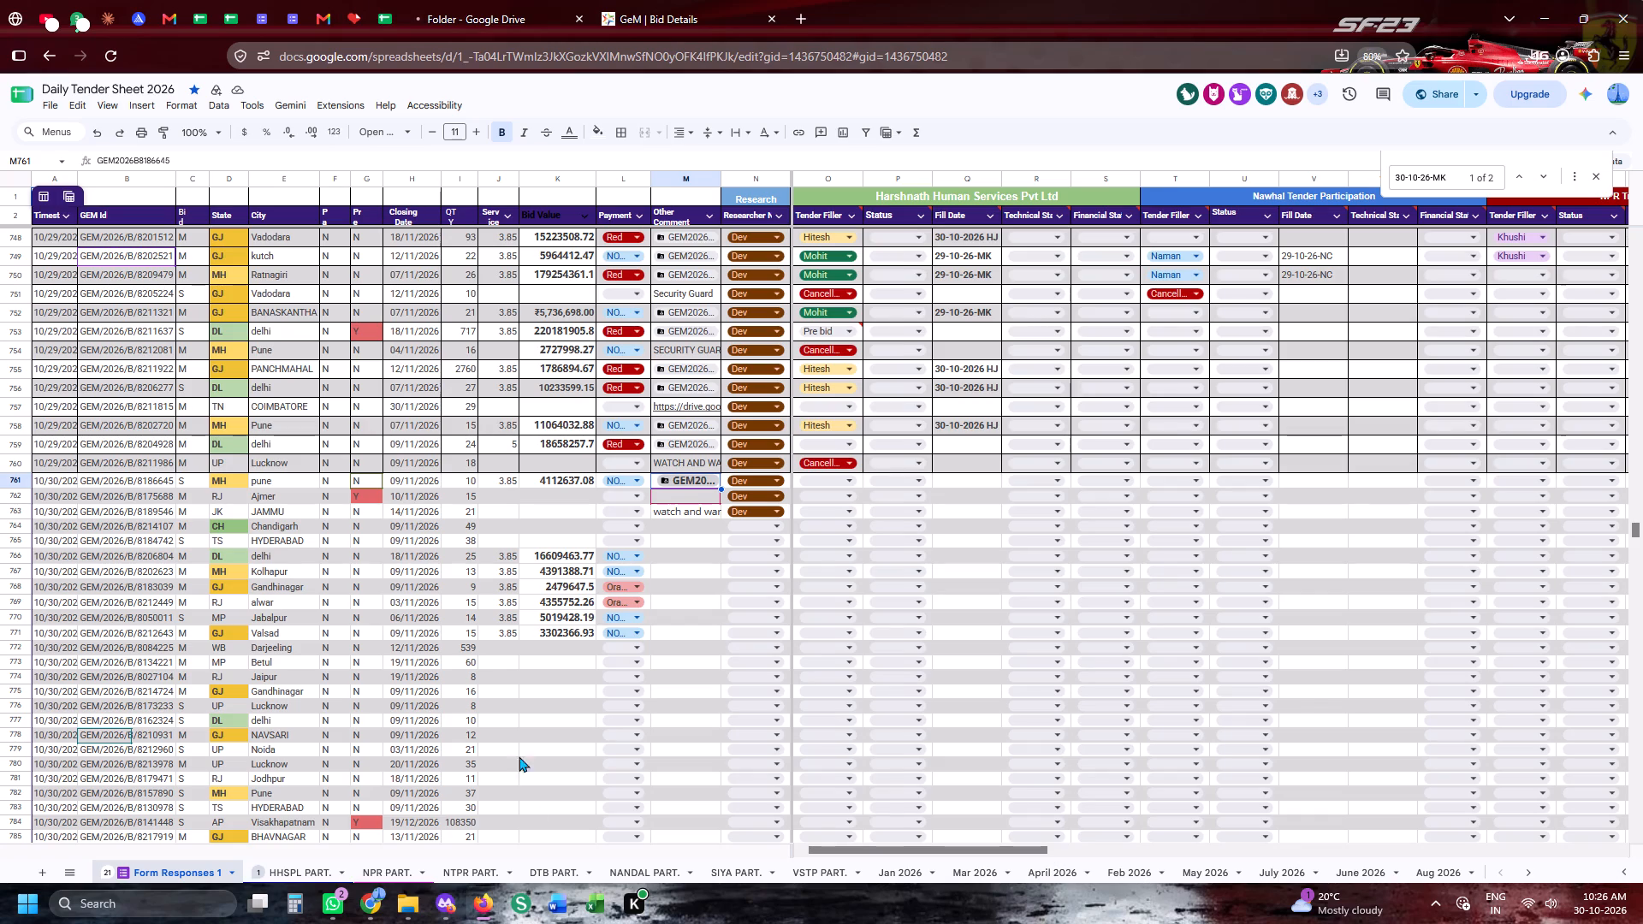
pyautogui.scroll(3, 586, 649)
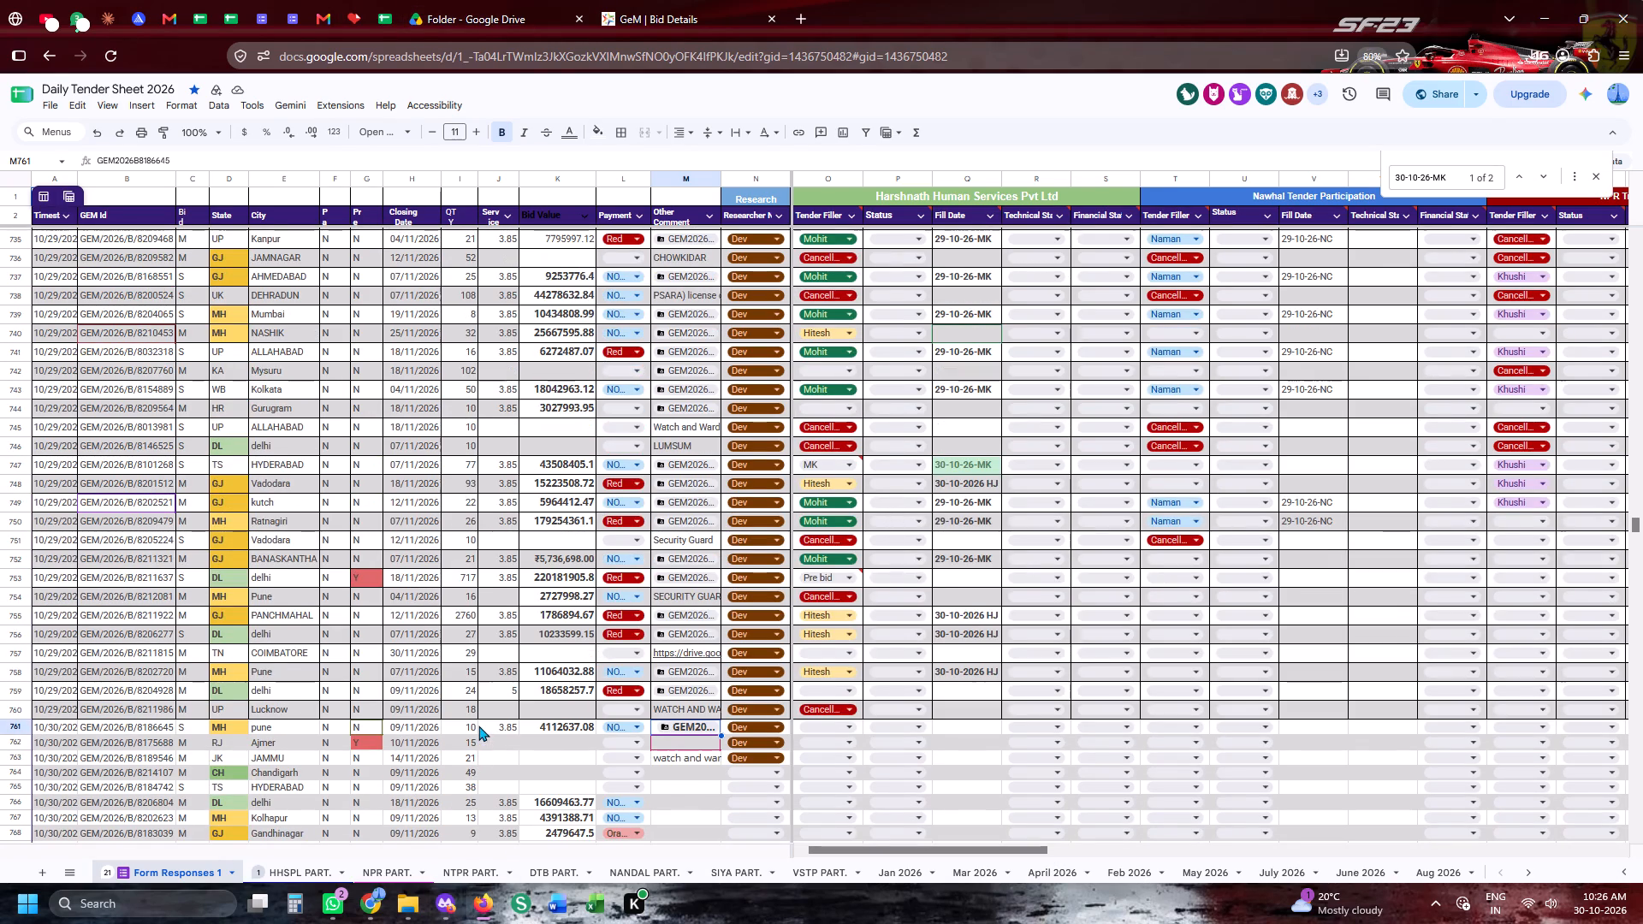
pyautogui.moveTo(902, 847); pyautogui.dragTo(938, 847)
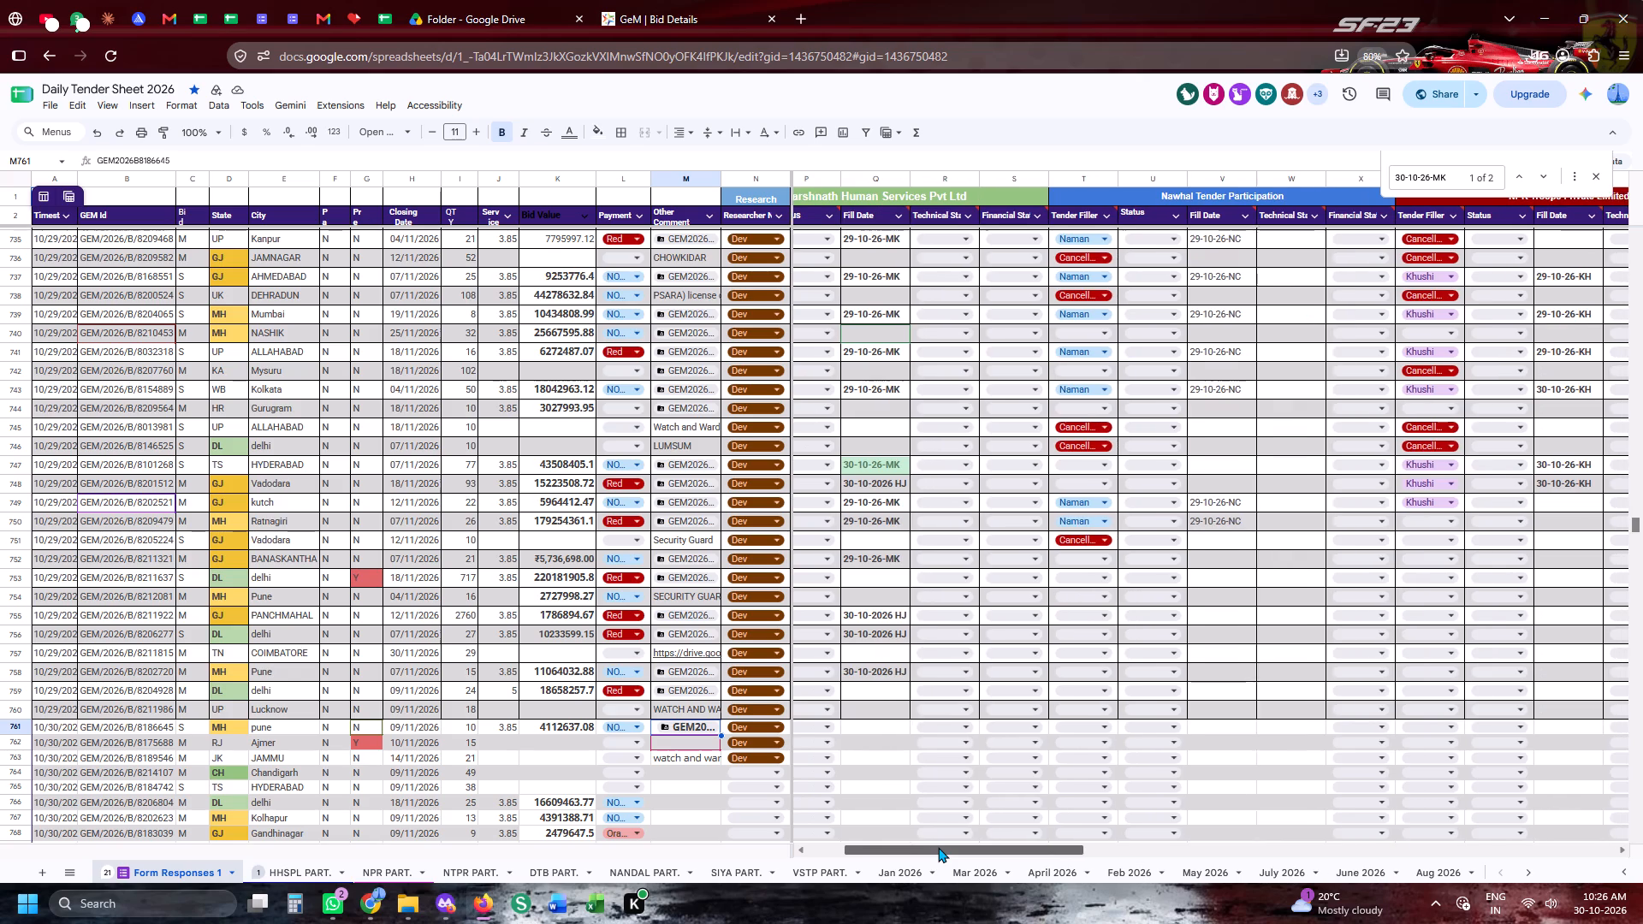
pyautogui.moveTo(938, 847); pyautogui.dragTo(882, 851)
pyautogui.click(572, 461)
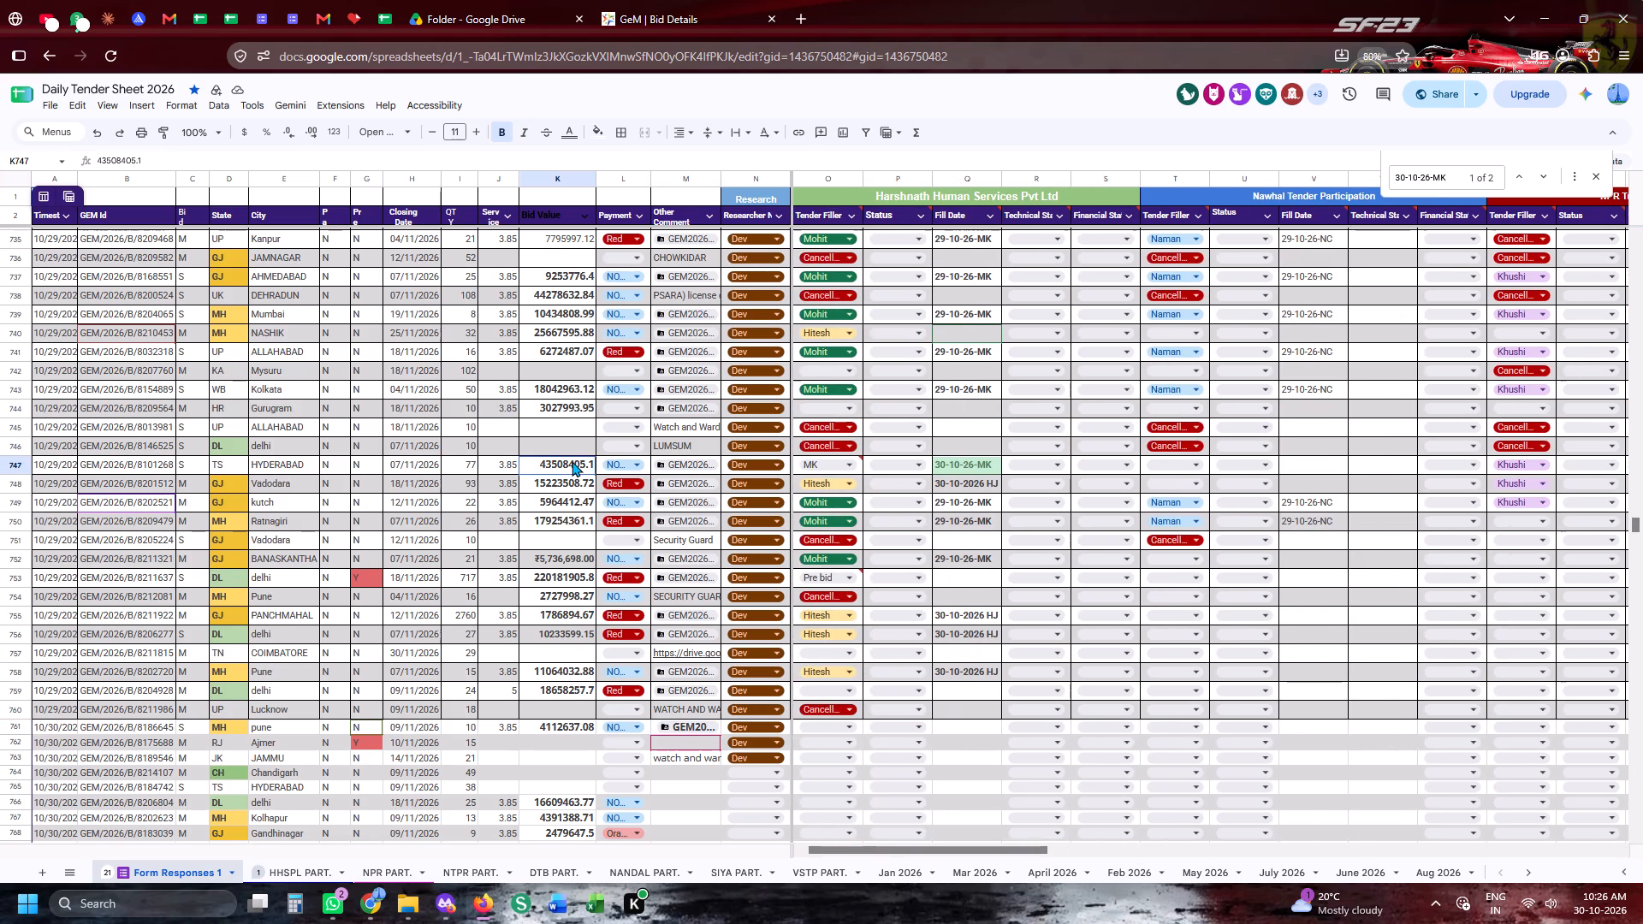
pyautogui.hotkey('ctrl', 'c')
pyautogui.hotkey('ctrl', 'c')
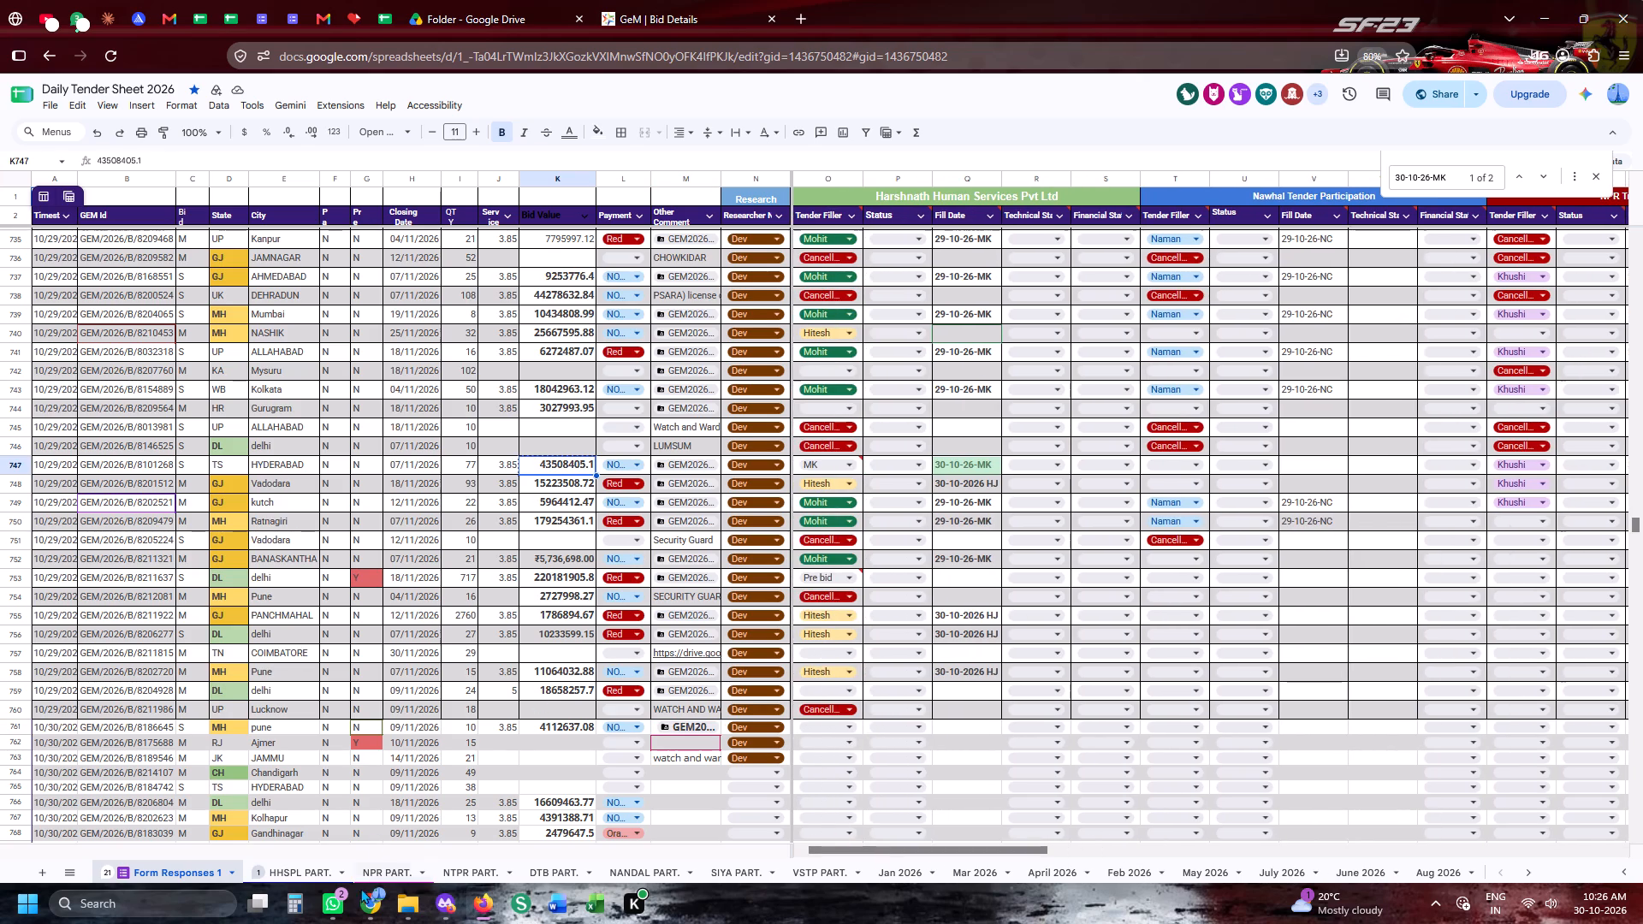
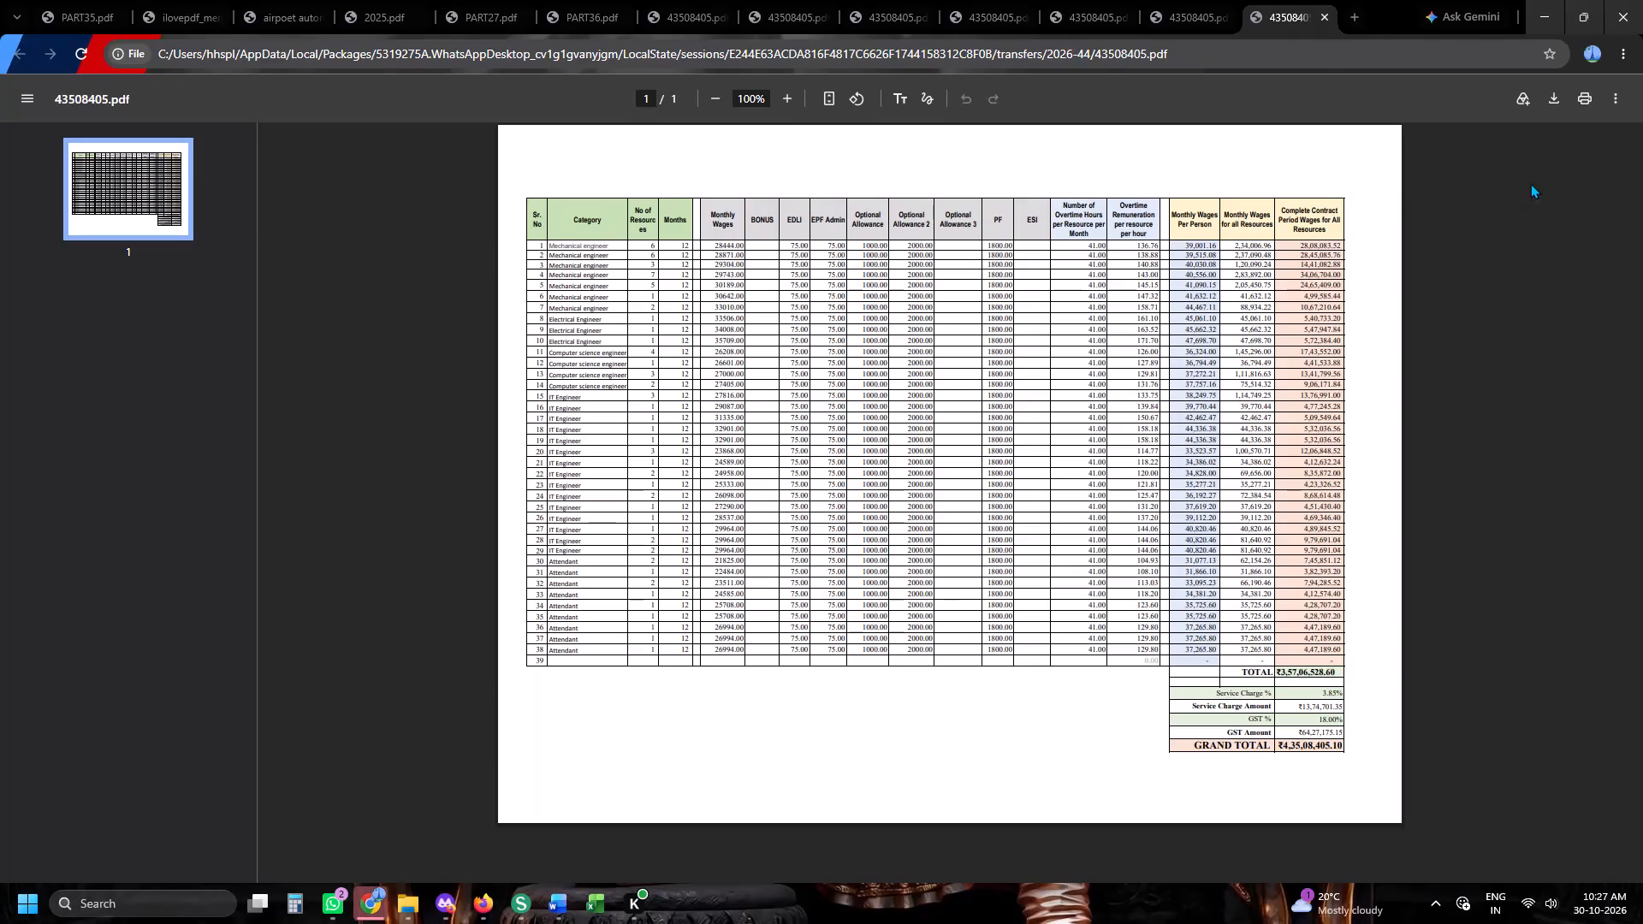
pyautogui.click(1557, 92)
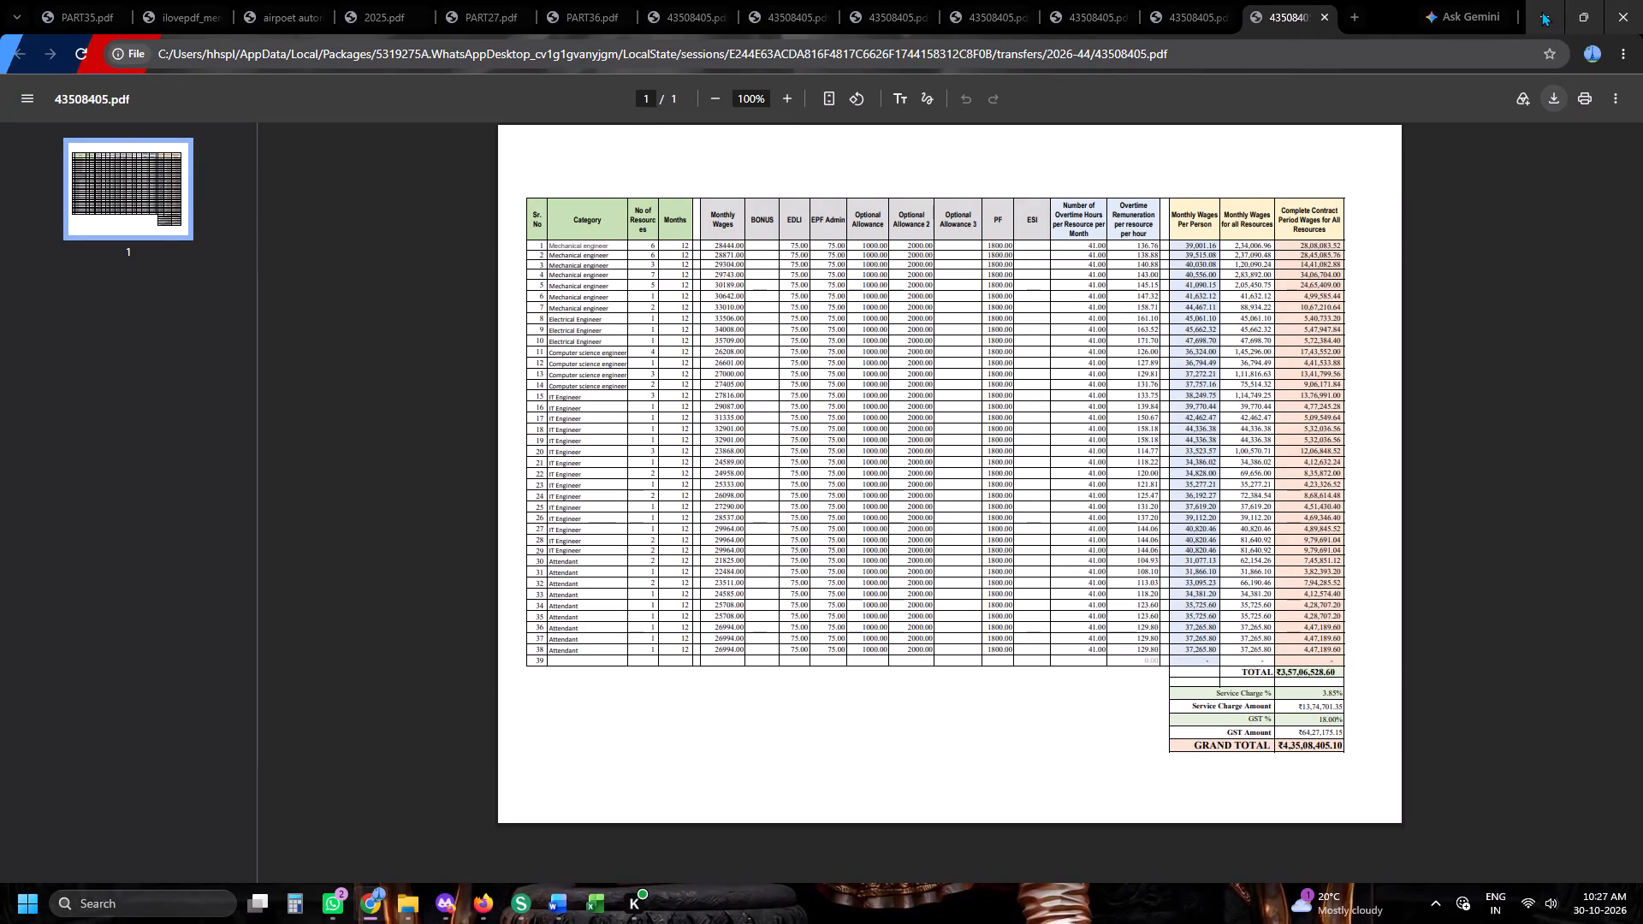
pyautogui.click(1160, 252)
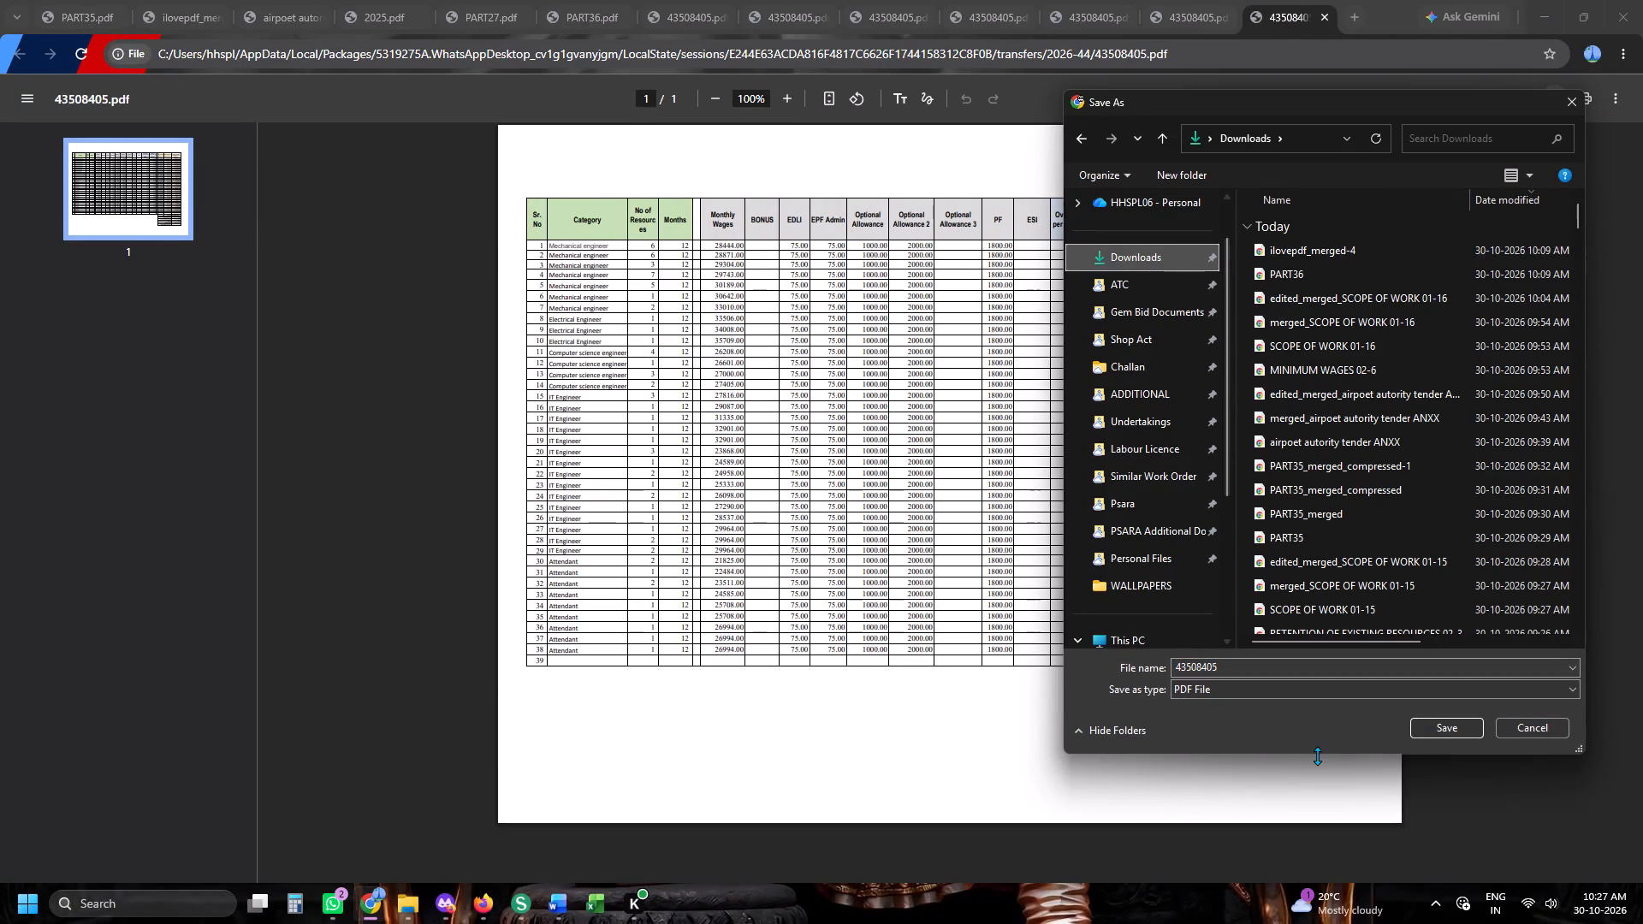
pyautogui.click(1437, 726)
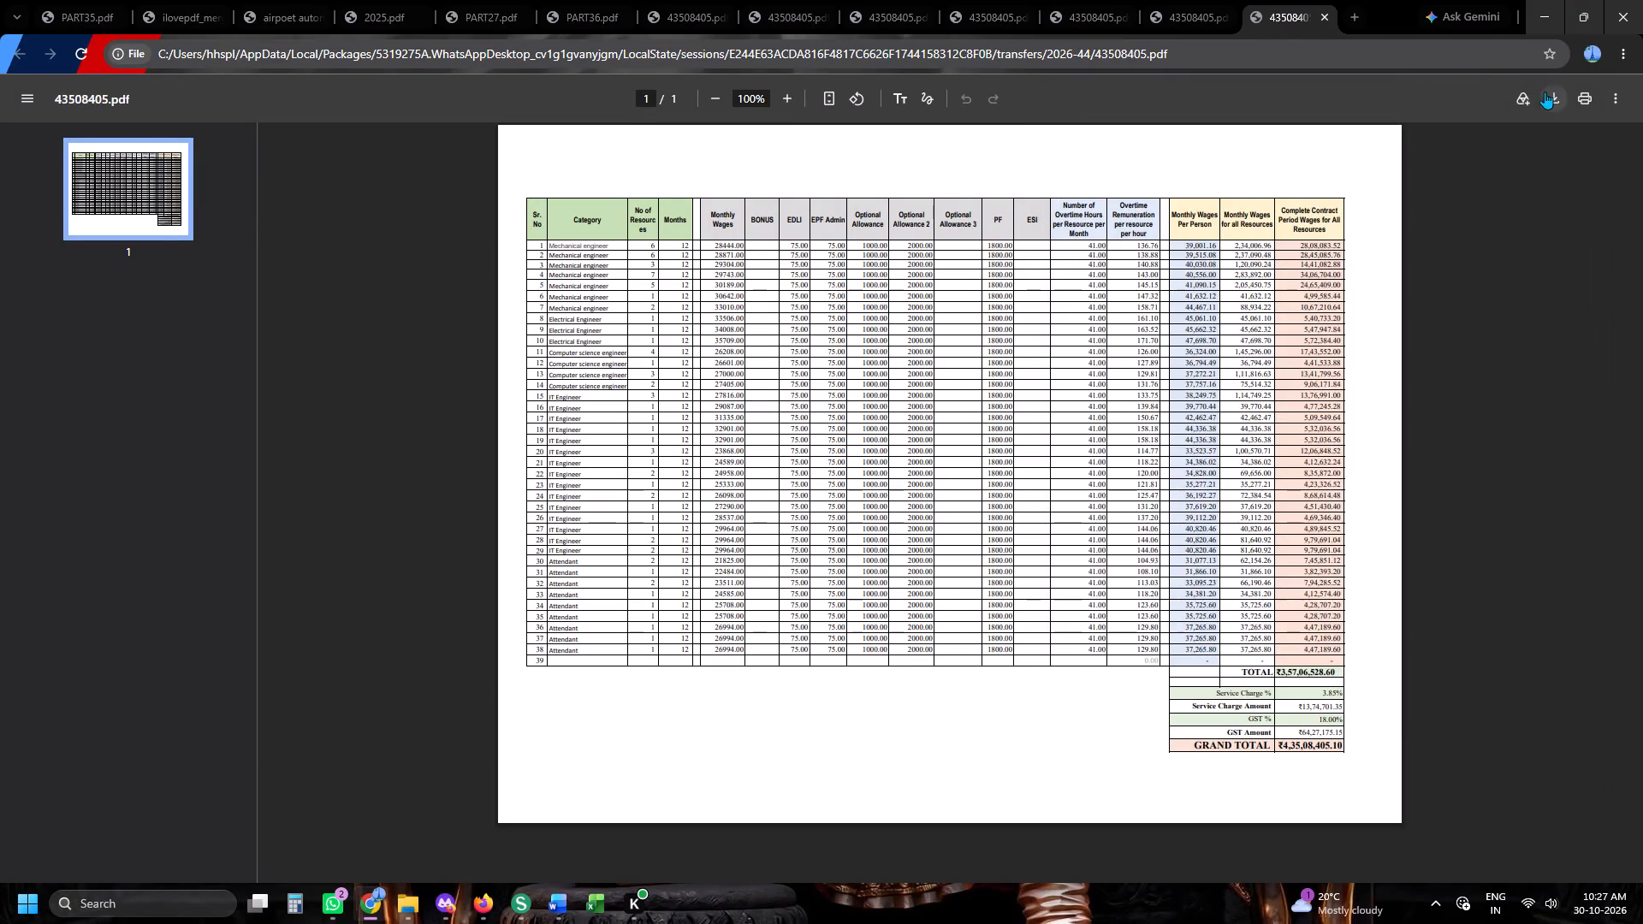
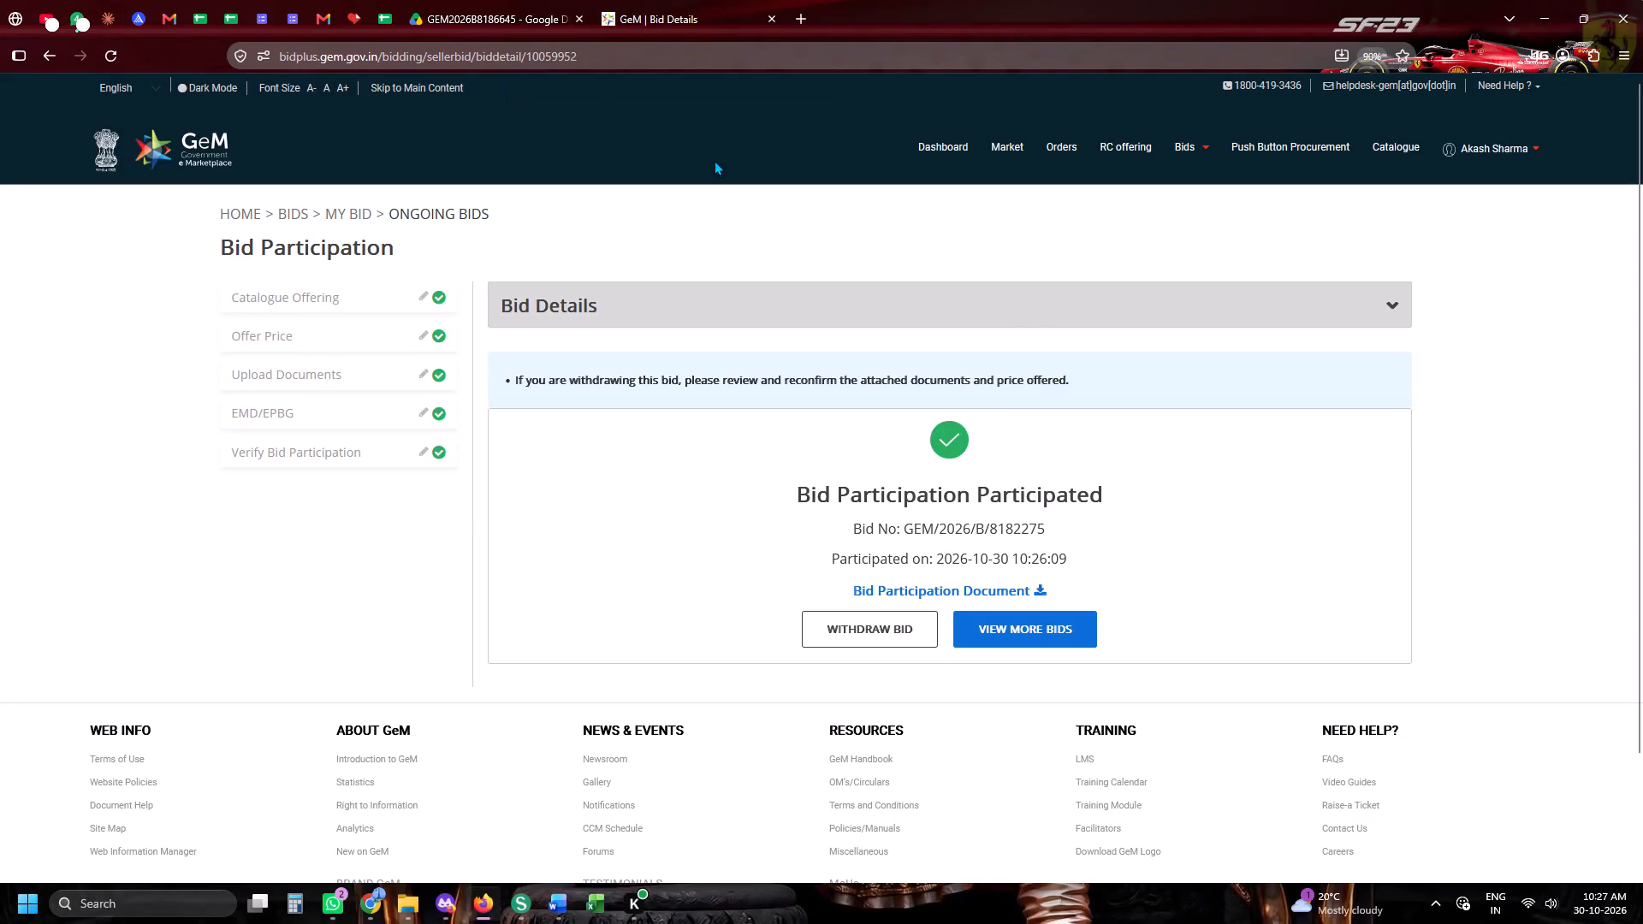
# Open the list of bids on GeM.
pyautogui.click(1195, 148)
pyautogui.click(1183, 180)
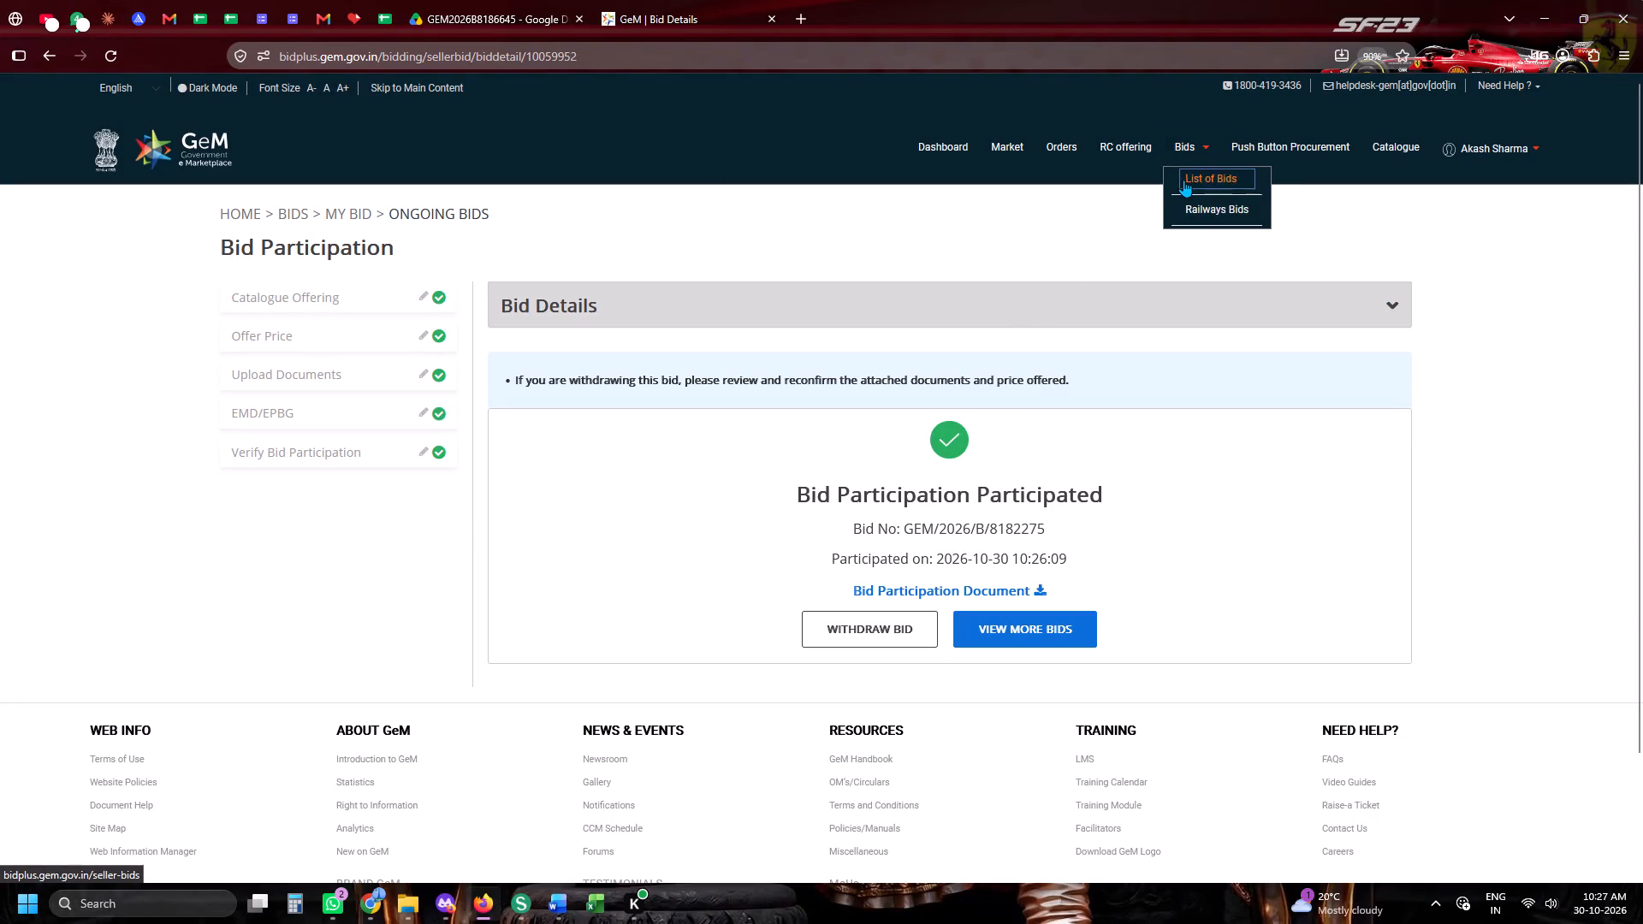
# Copy the Hyderabad bid's GeM ID, GEM/2026/B/8101268, from row 747 of the Daily Tender Sheet.
pyautogui.click(394, 0)
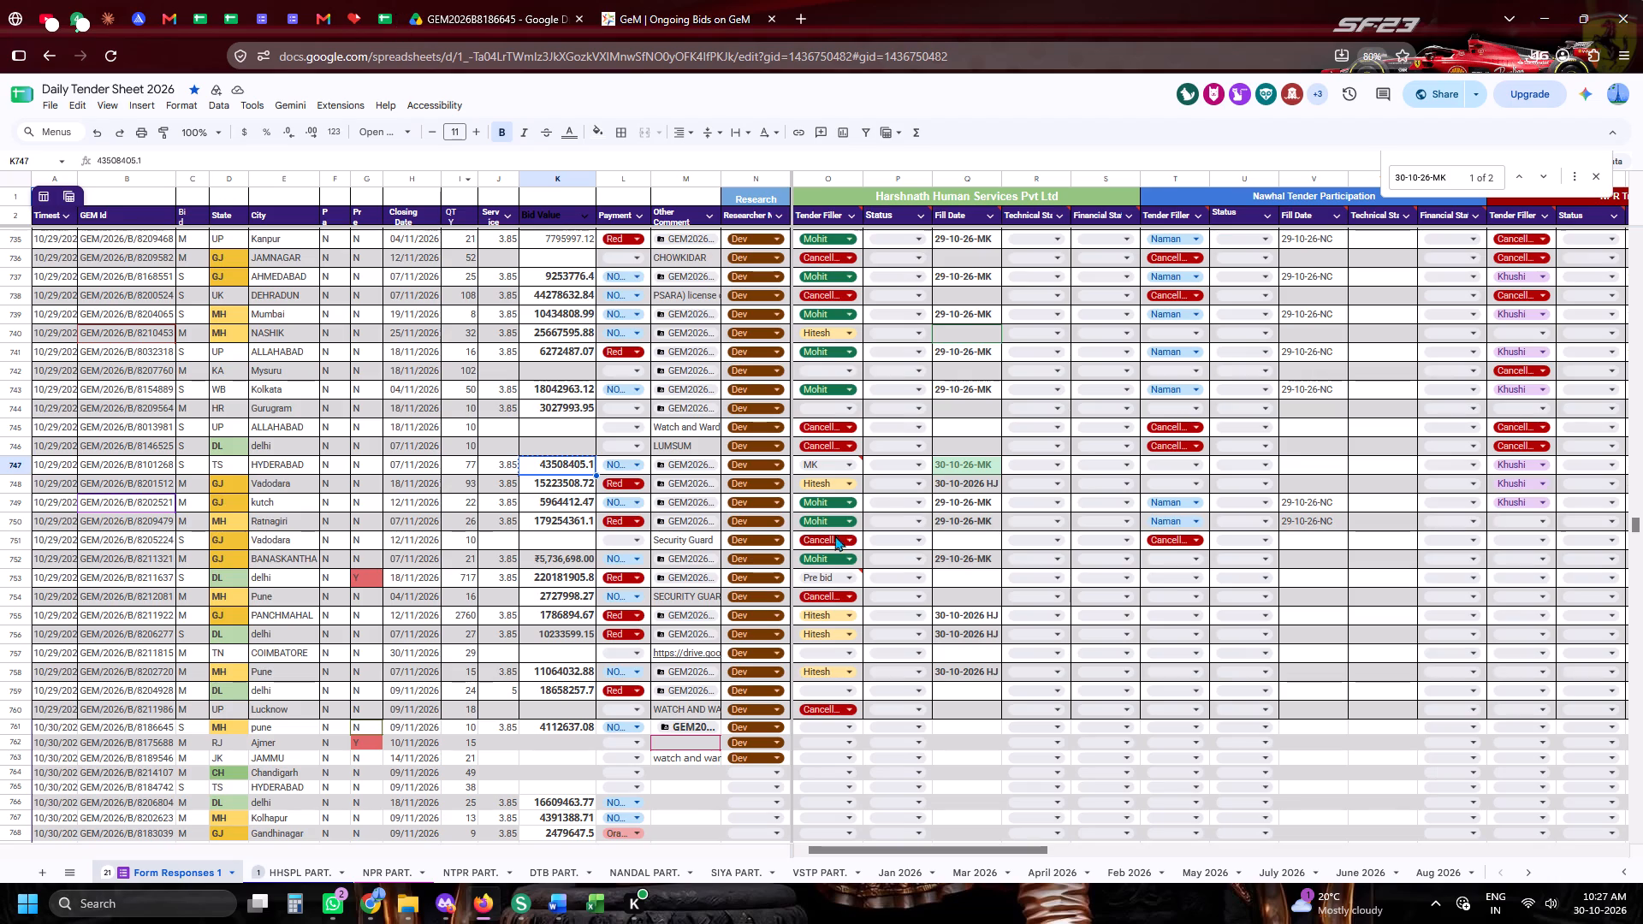
pyautogui.click(127, 473)
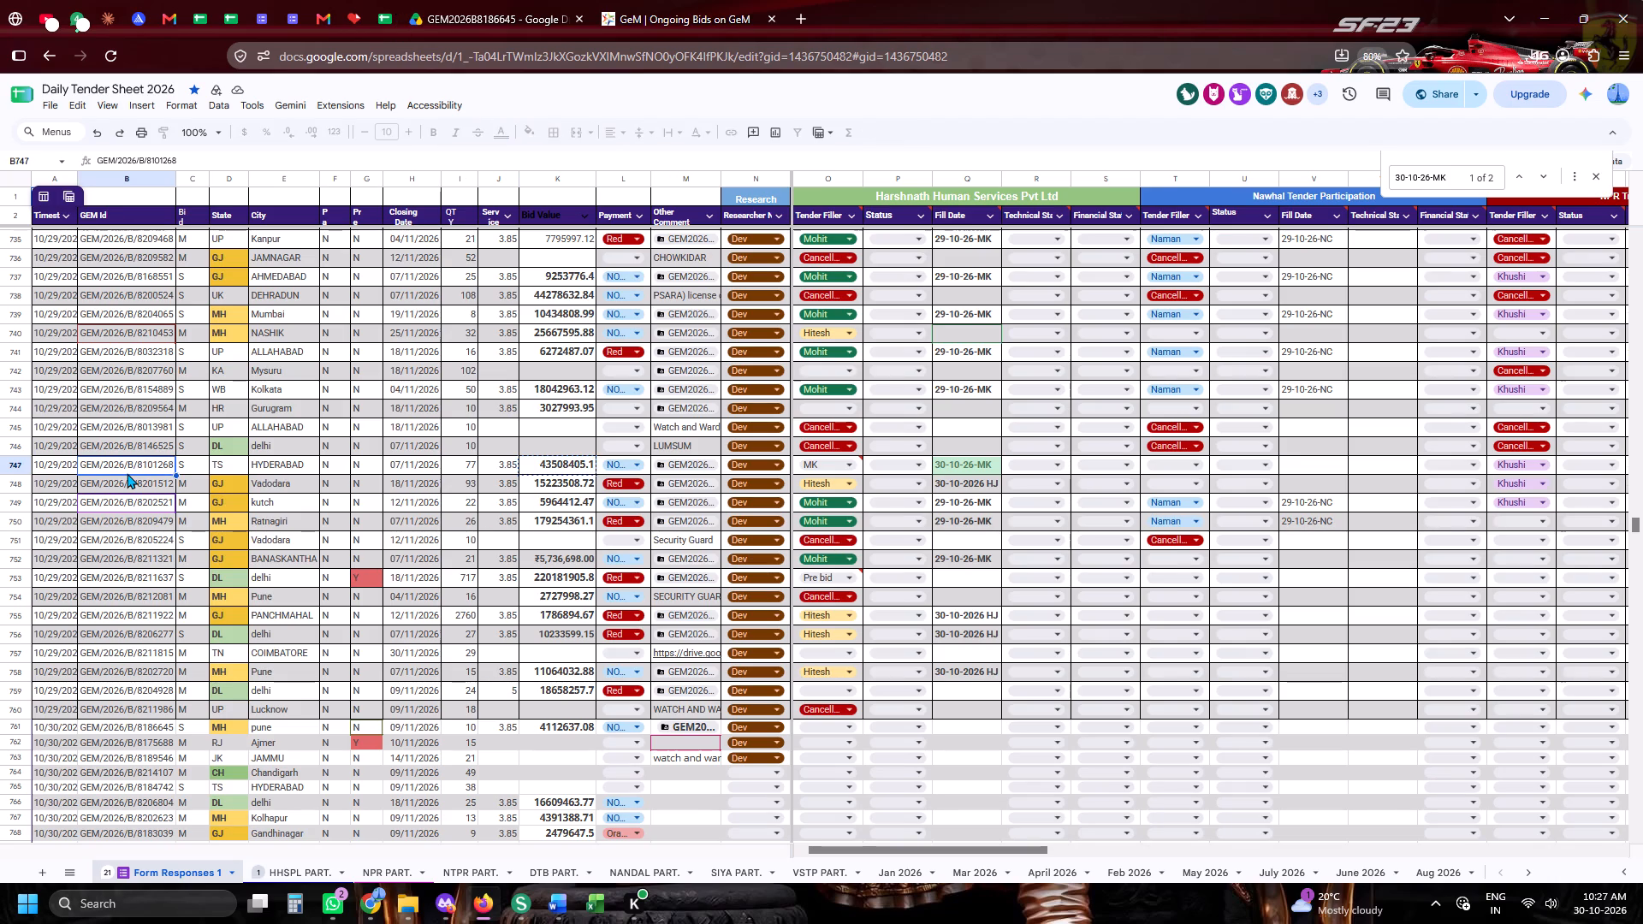
pyautogui.click(0, 471)
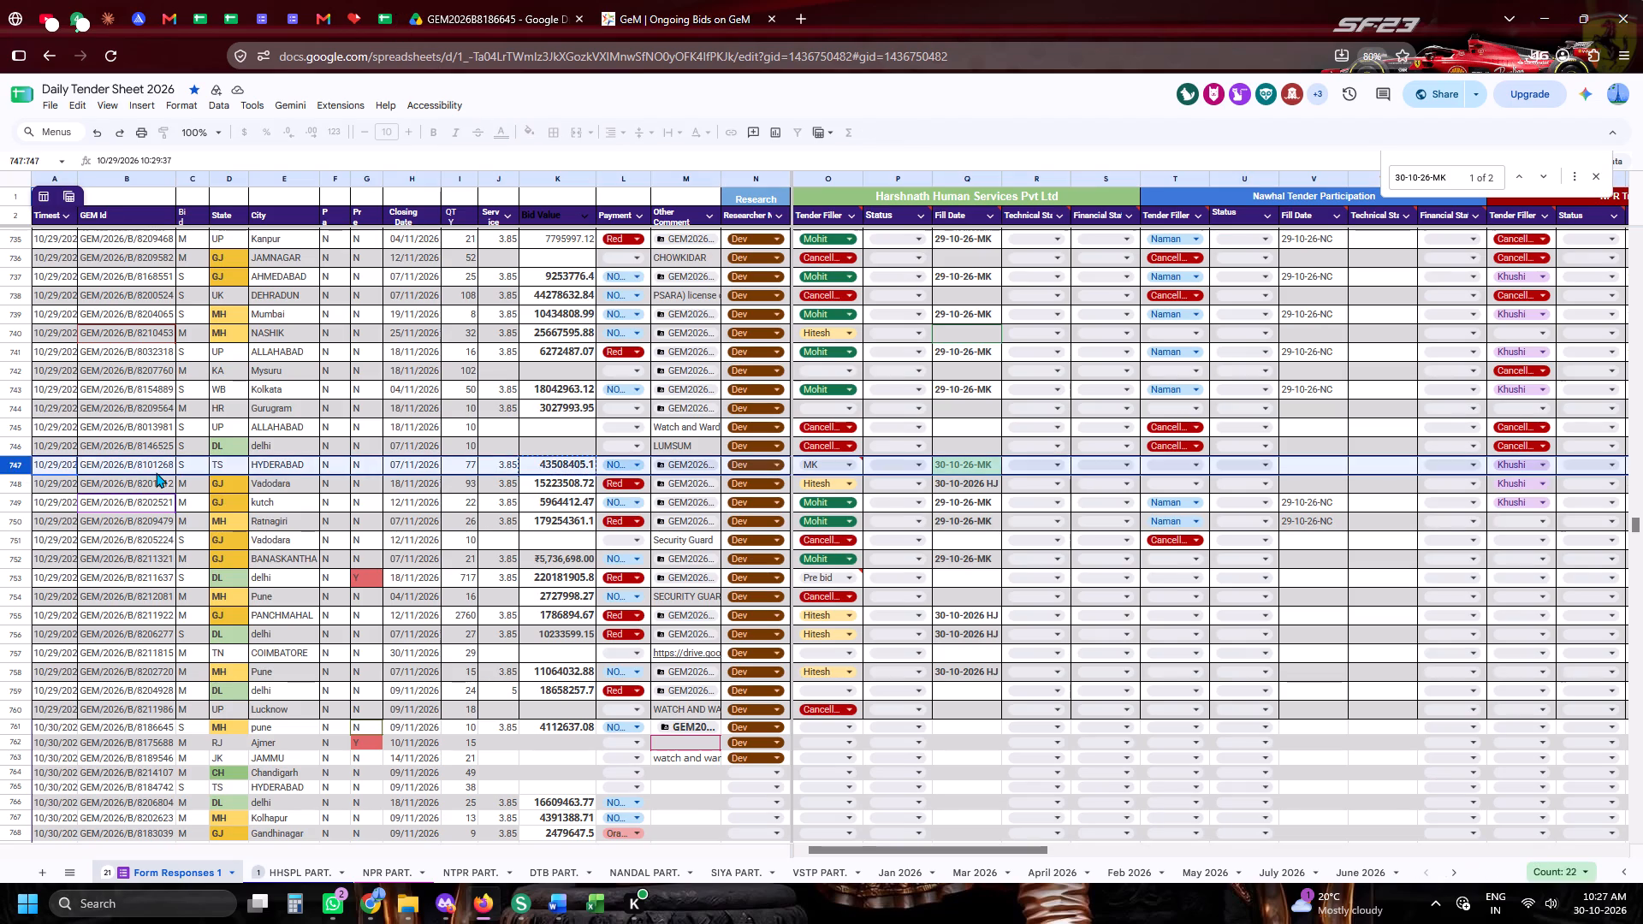
pyautogui.click(156, 472)
pyautogui.hotkey('ctrl', 'c')
pyautogui.hotkey('ctrl', 'c')
pyautogui.hotkey('ctrl', 'c')
# Find GEM/2026/B/8101268 on GeM with Exact Bid Search and open its bid participation.
pyautogui.click(649, 0)
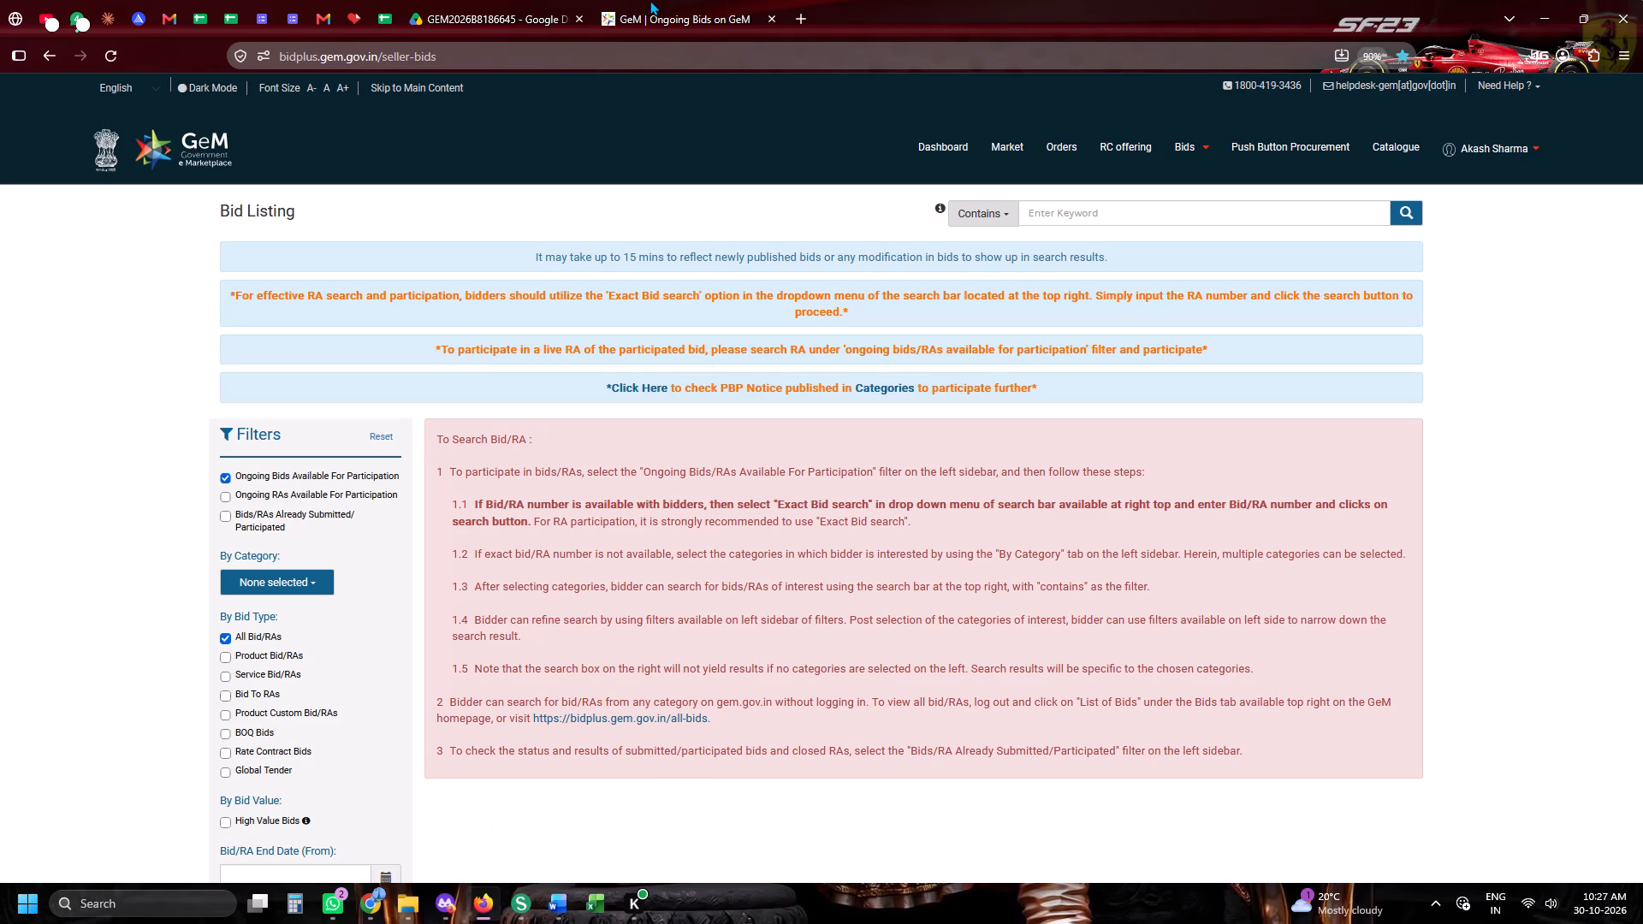
pyautogui.click(1225, 206)
pyautogui.hotkey('ctrl', 'v')
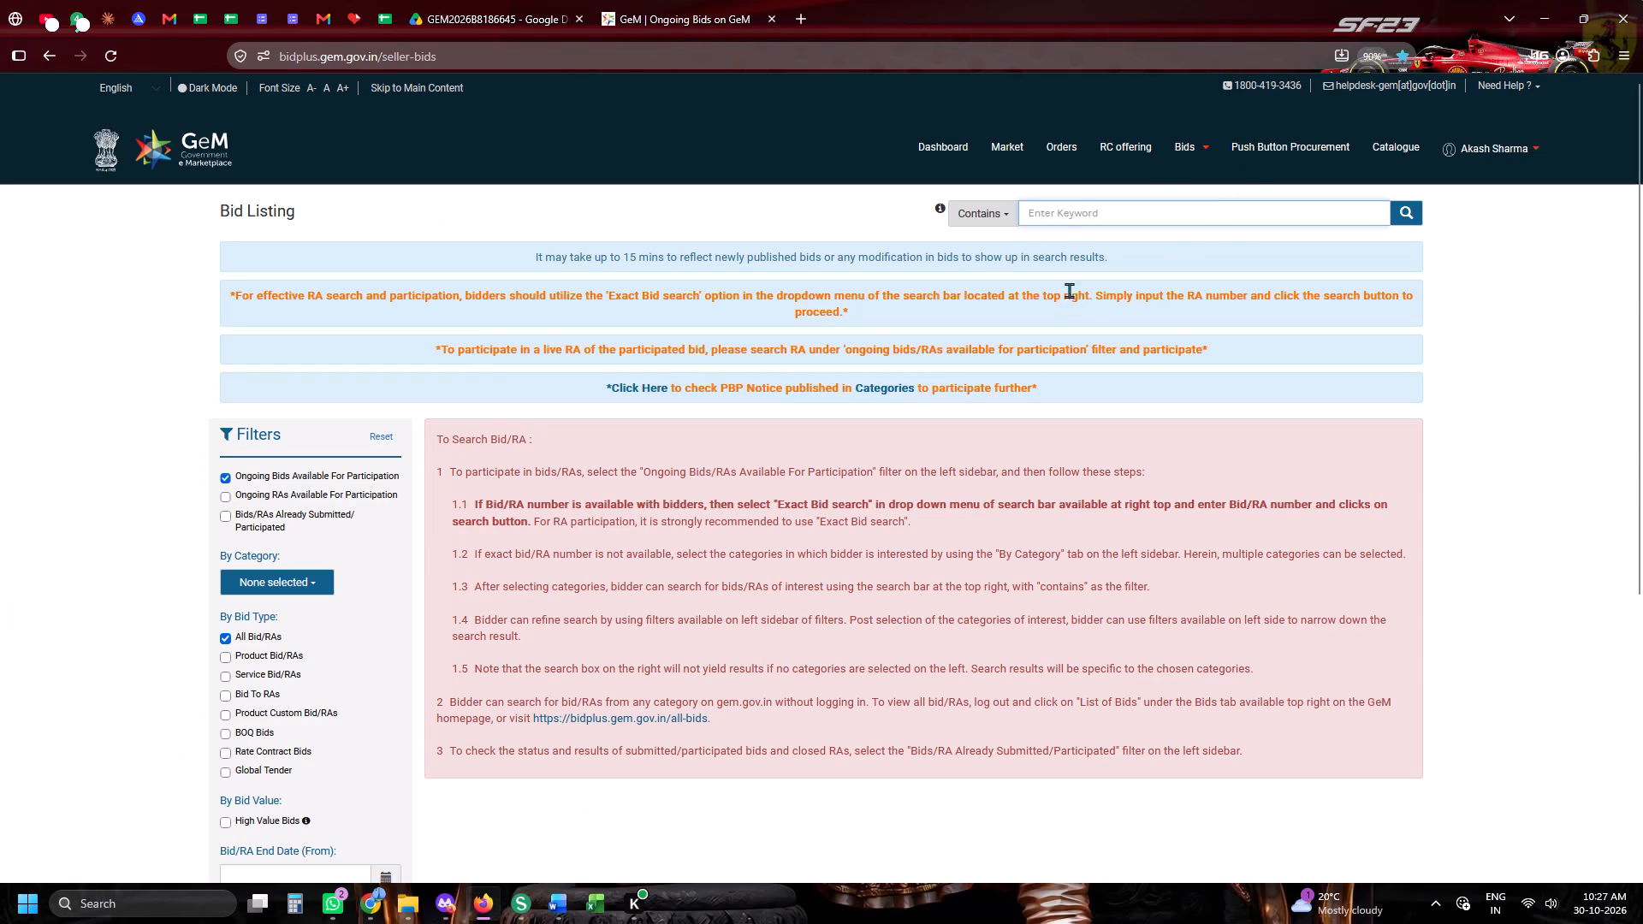
pyautogui.click(974, 209)
pyautogui.click(1005, 308)
pyautogui.click(1407, 214)
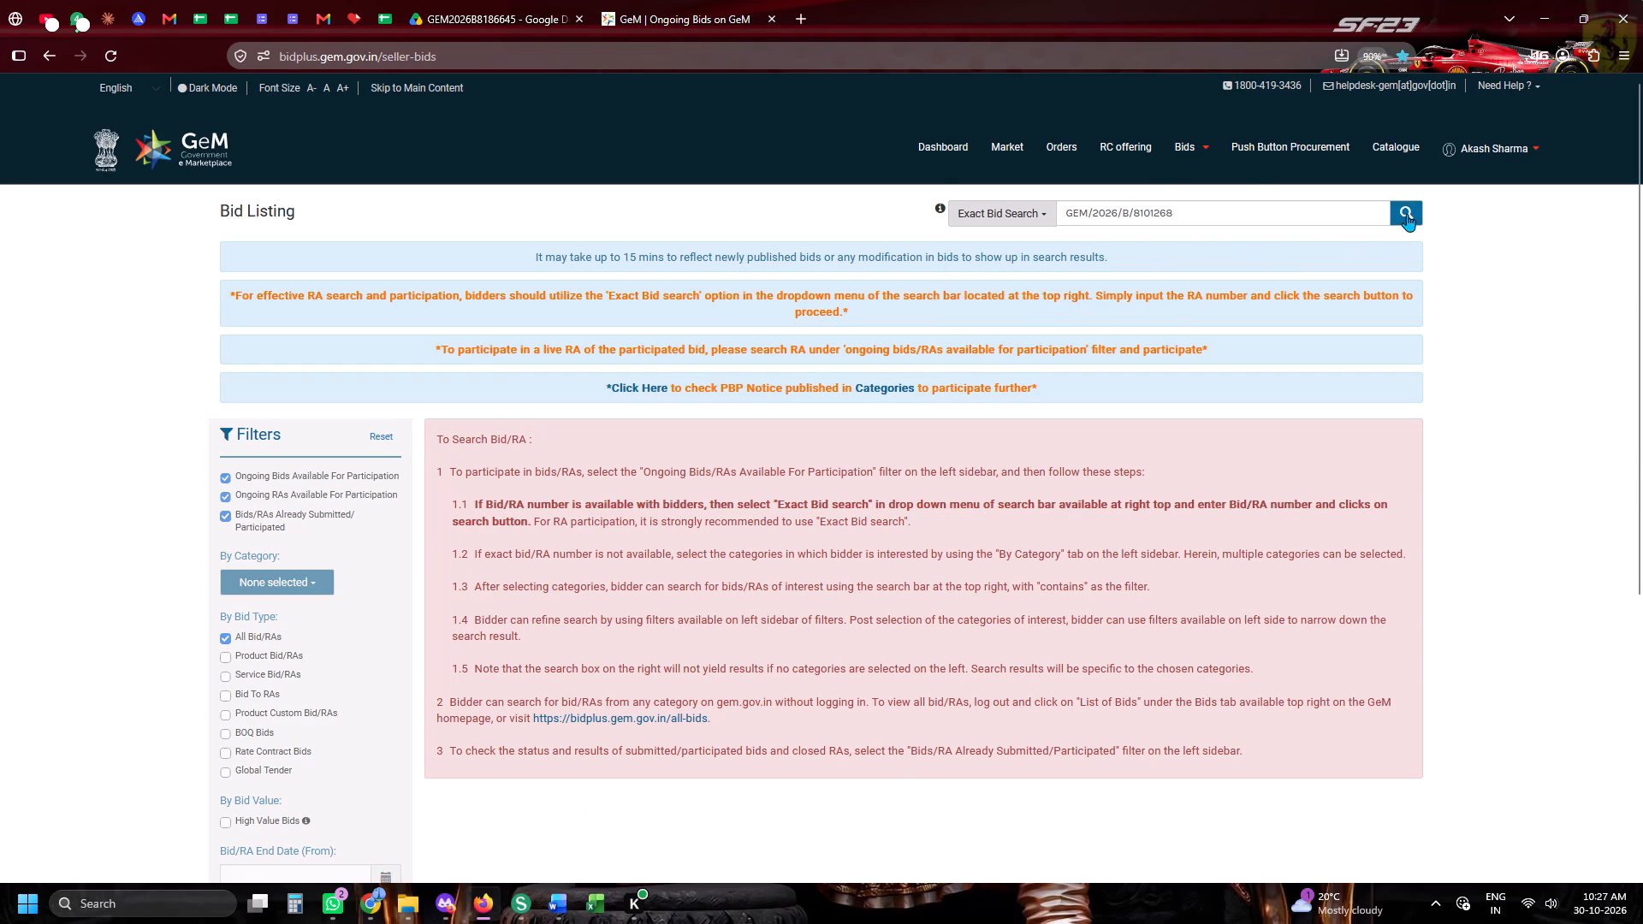
pyautogui.click(1360, 601)
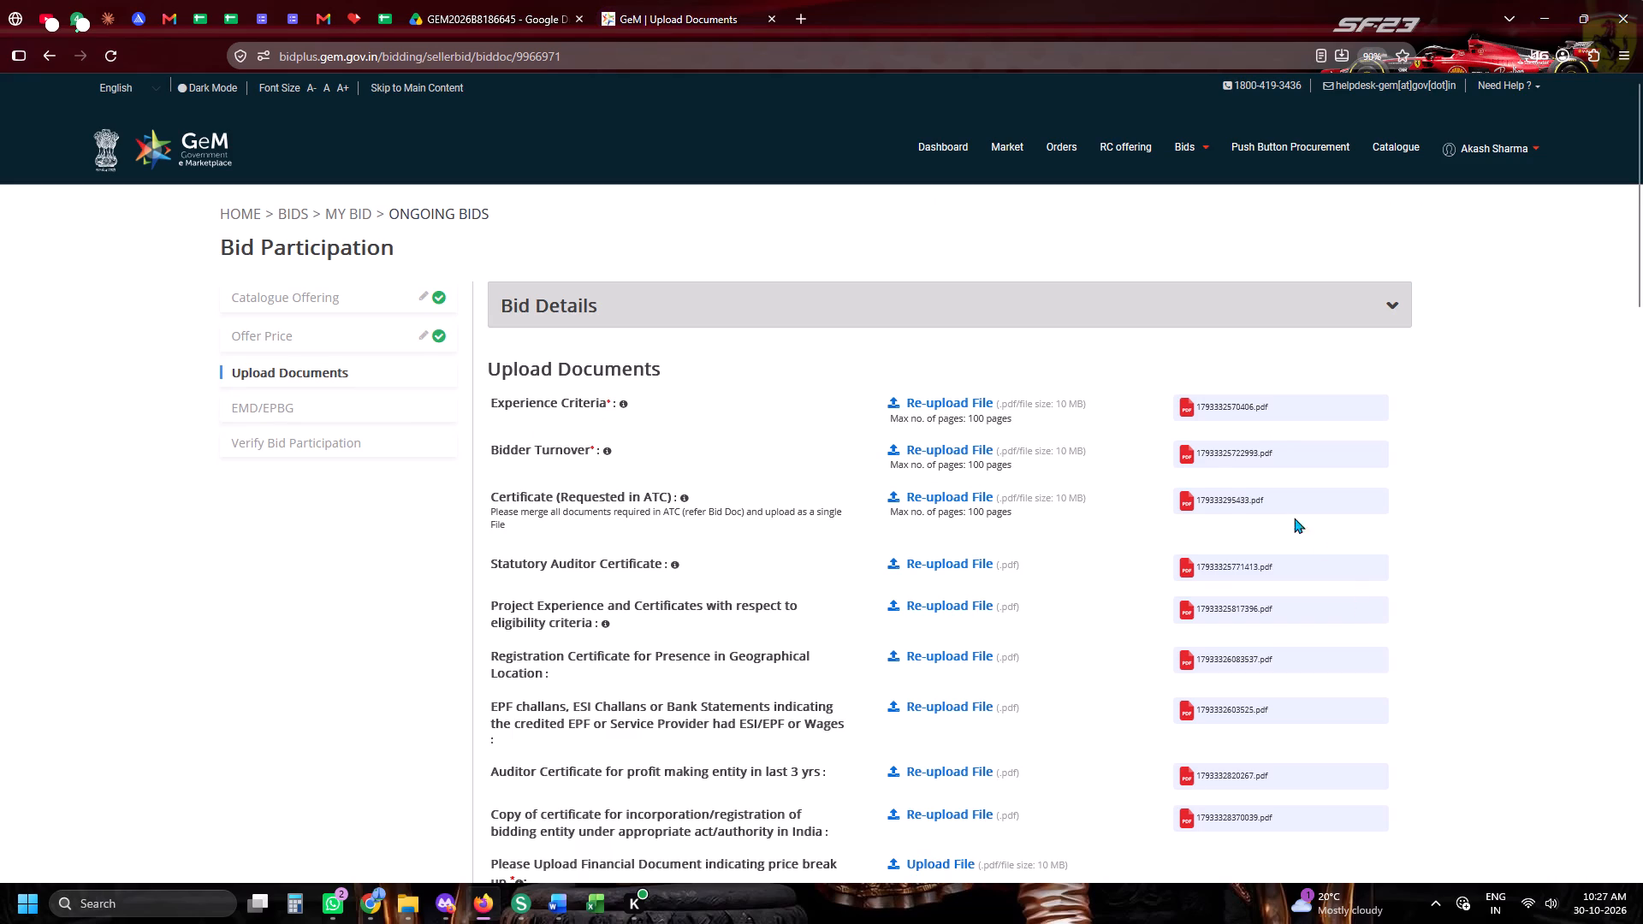
# Select the company's registered GSTIN starting with 08 for the Annual Milestone Charges/Transaction Charges and accept the selection prompt.
pyautogui.scroll(-4, 1230, 477)
pyautogui.scroll(3, 1208, 471)
pyautogui.scroll(-2, 1208, 471)
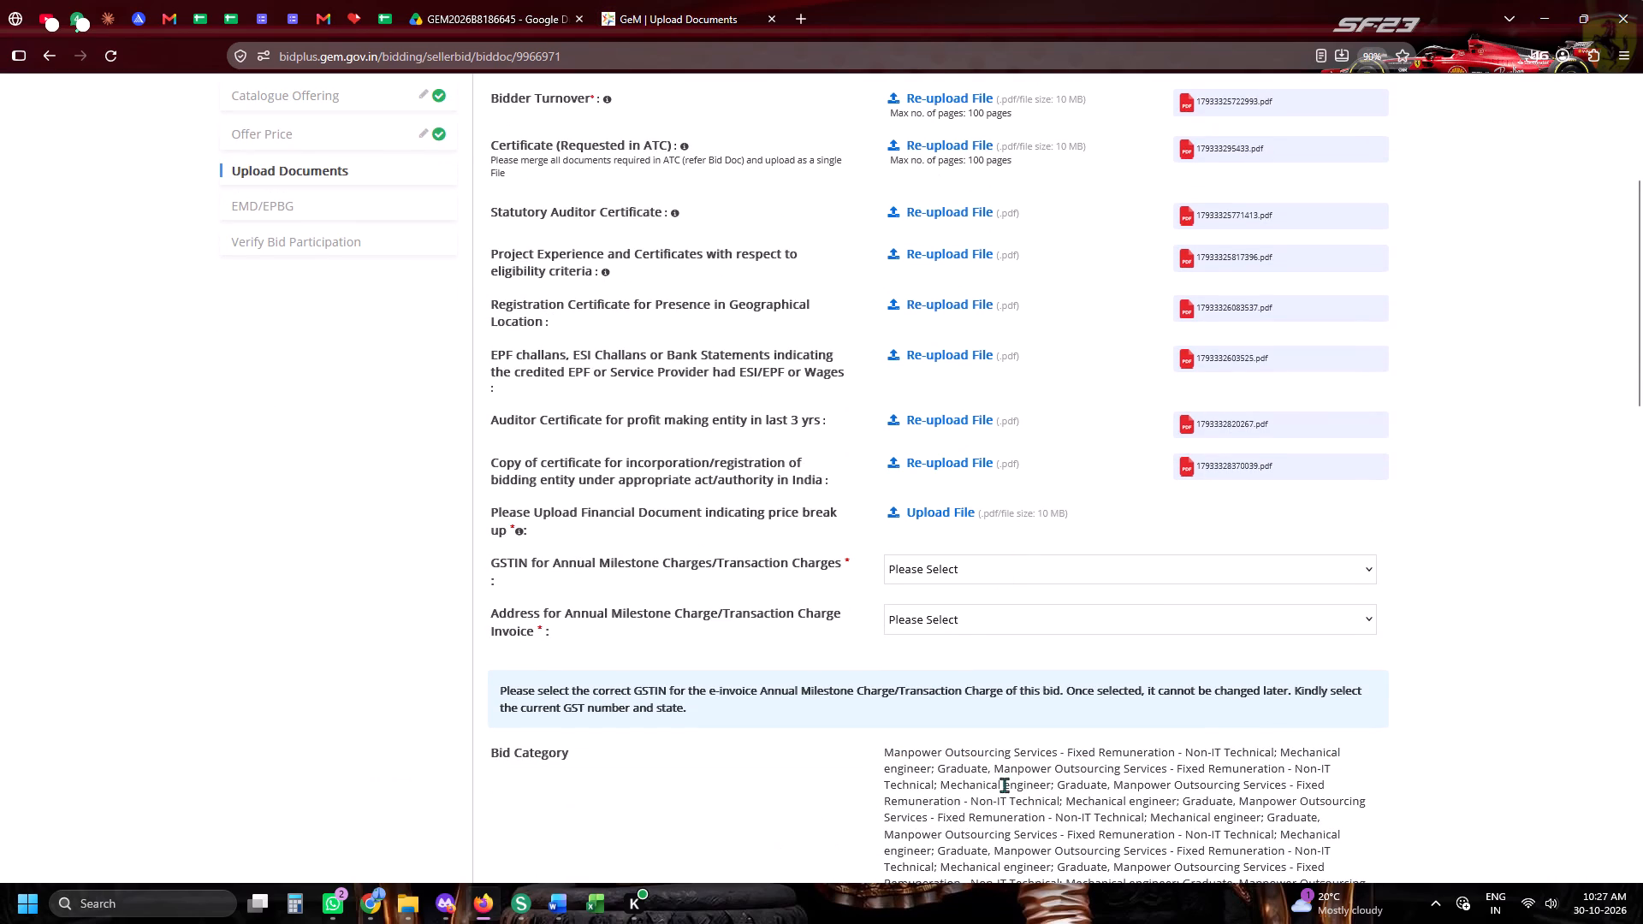
pyautogui.click(938, 551)
pyautogui.click(939, 560)
pyautogui.click(960, 624)
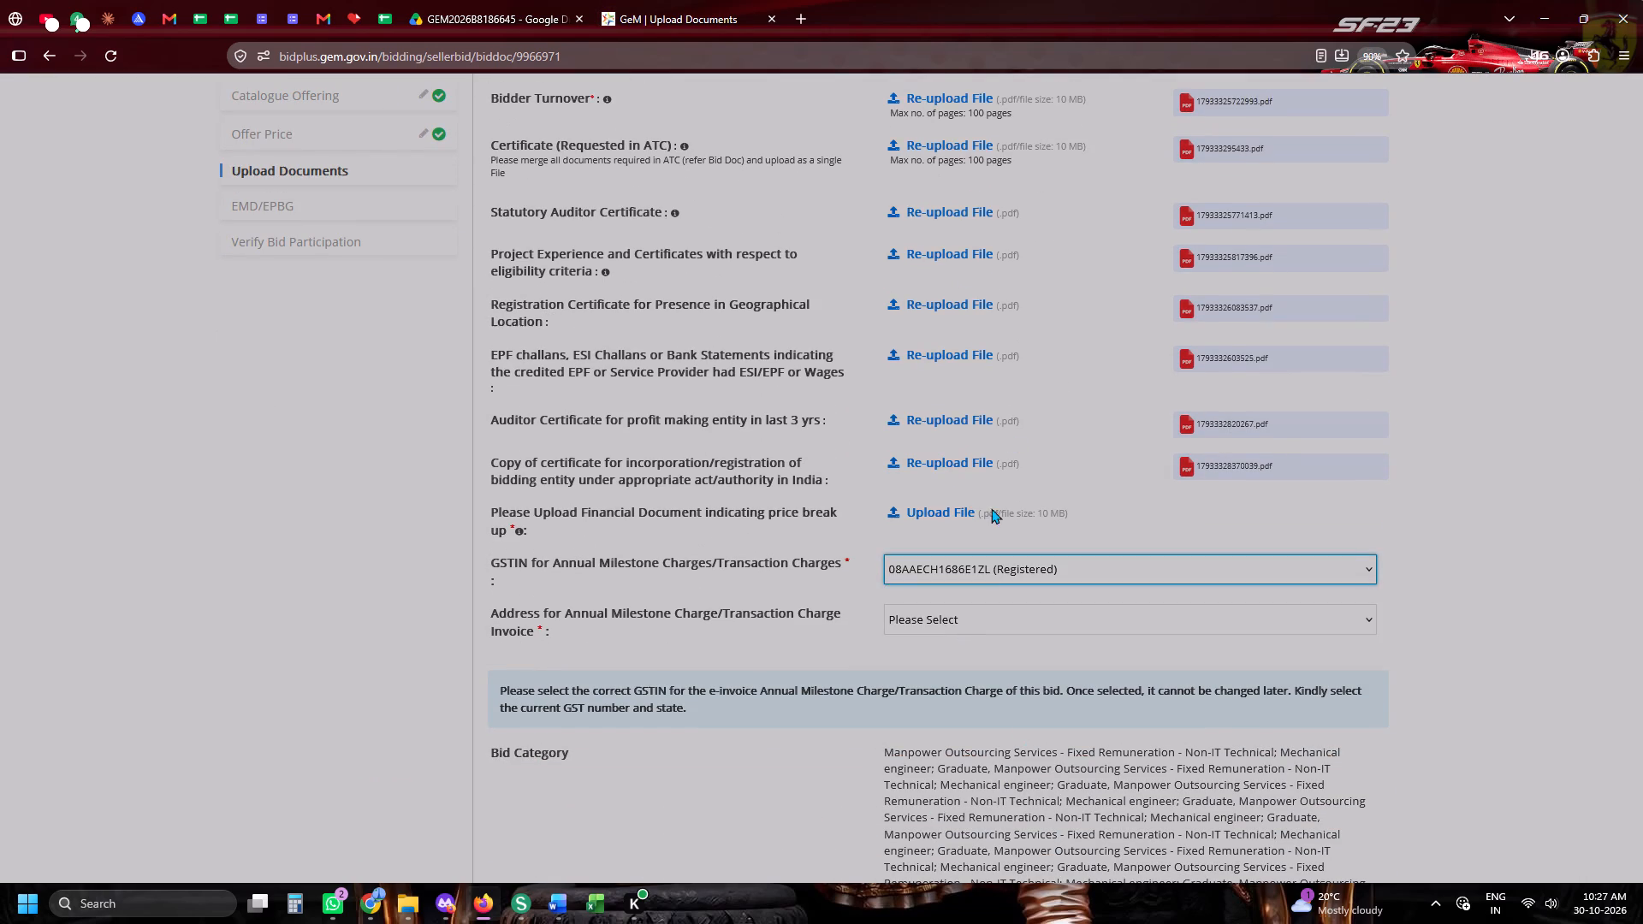
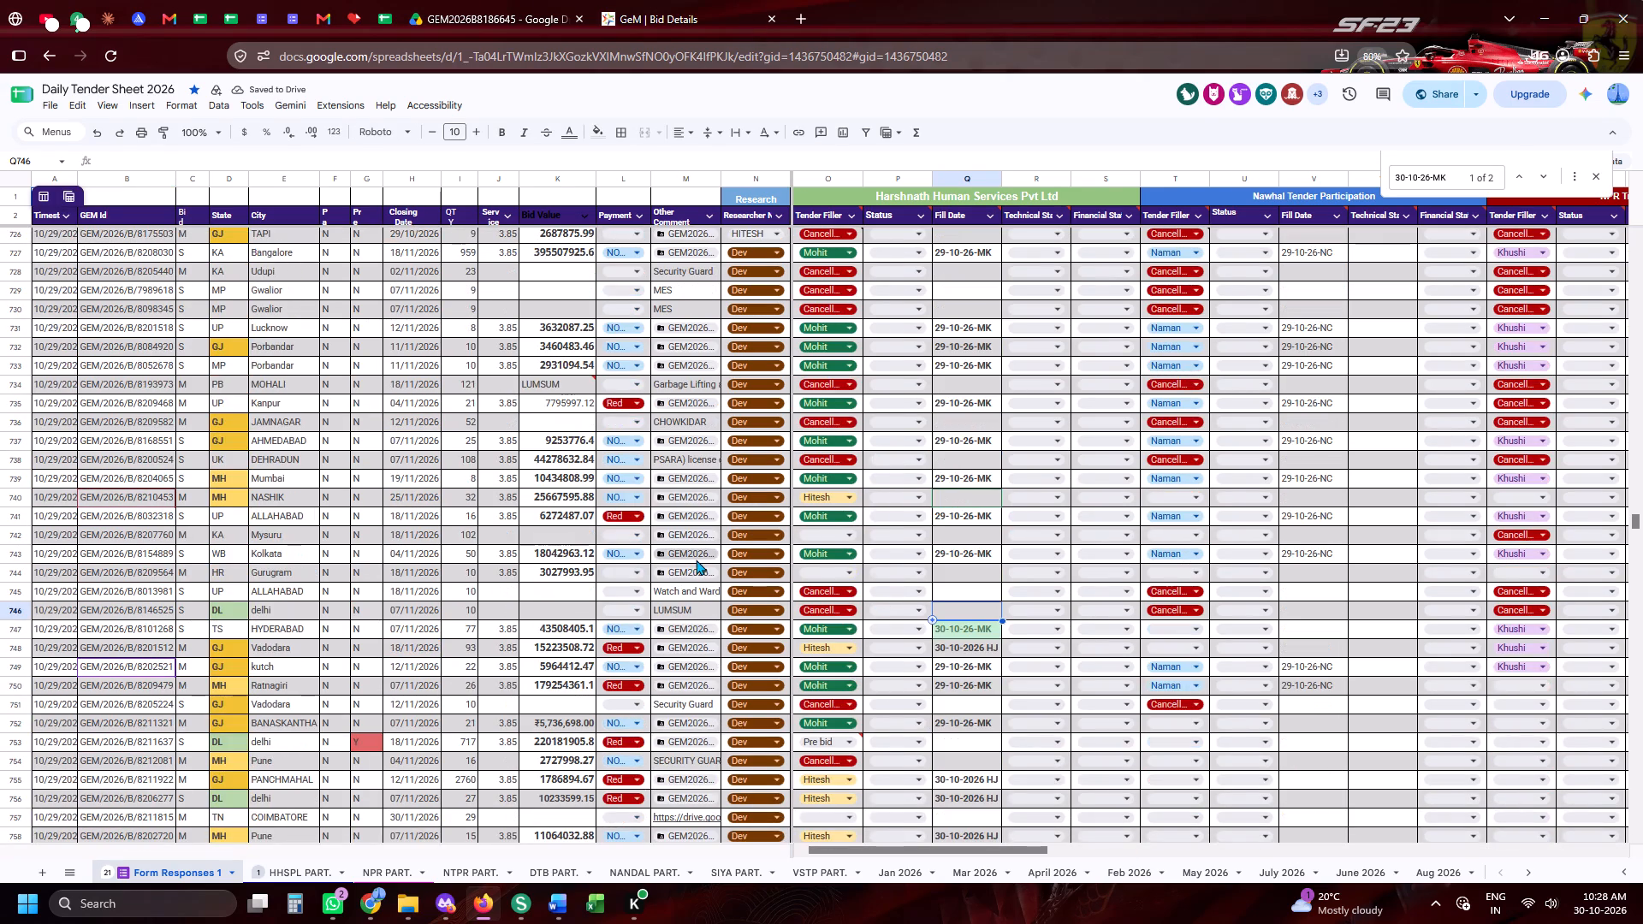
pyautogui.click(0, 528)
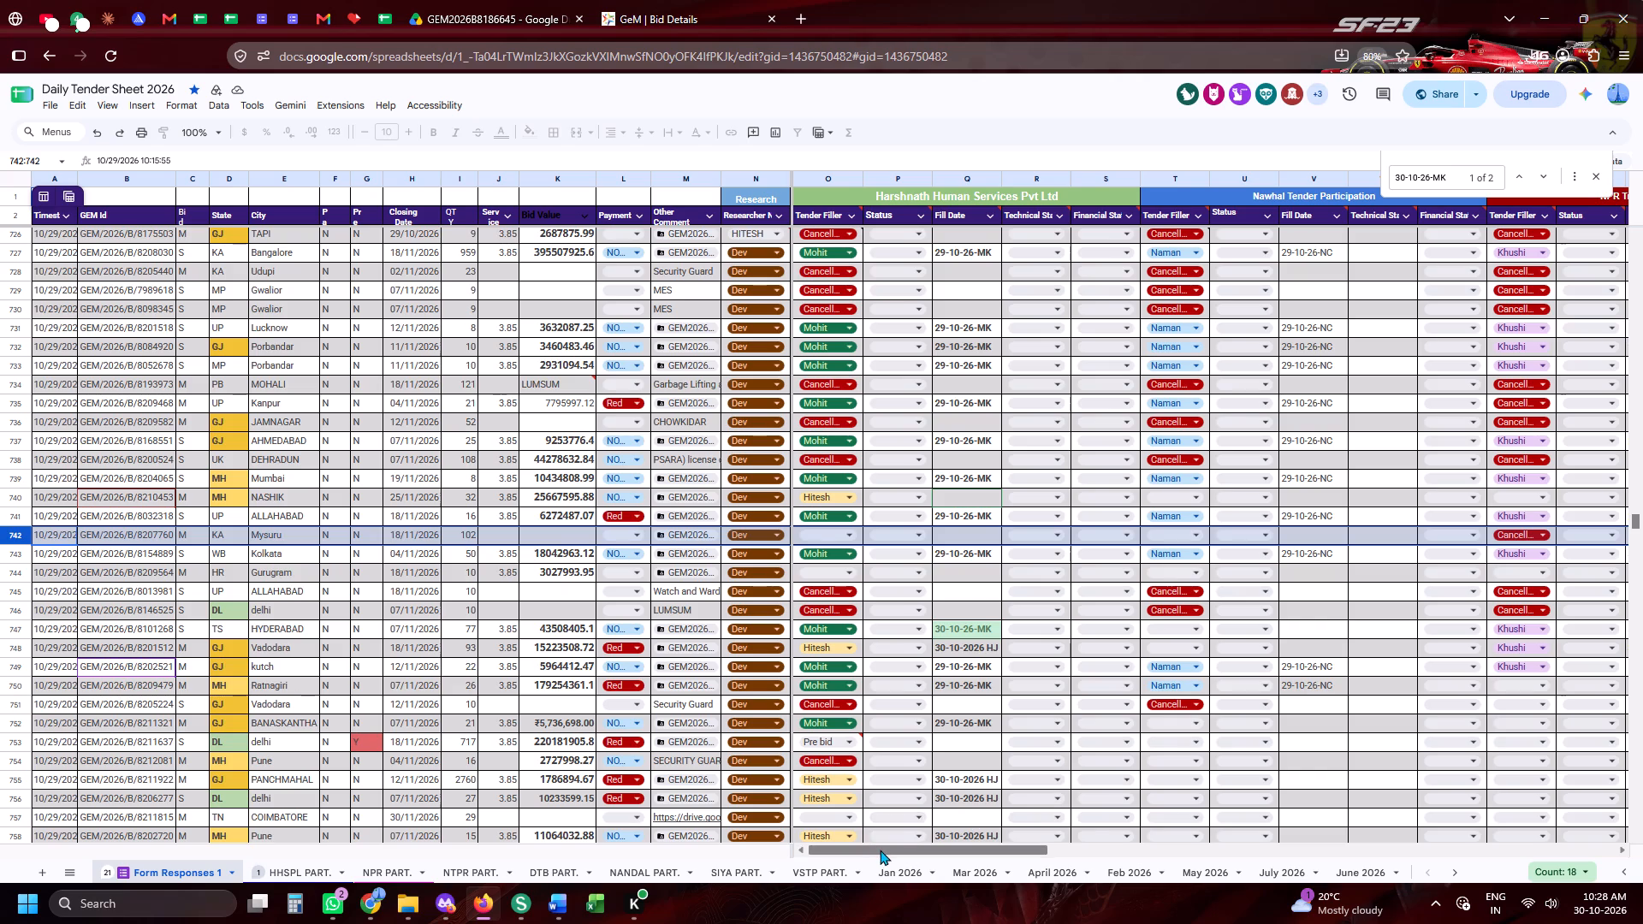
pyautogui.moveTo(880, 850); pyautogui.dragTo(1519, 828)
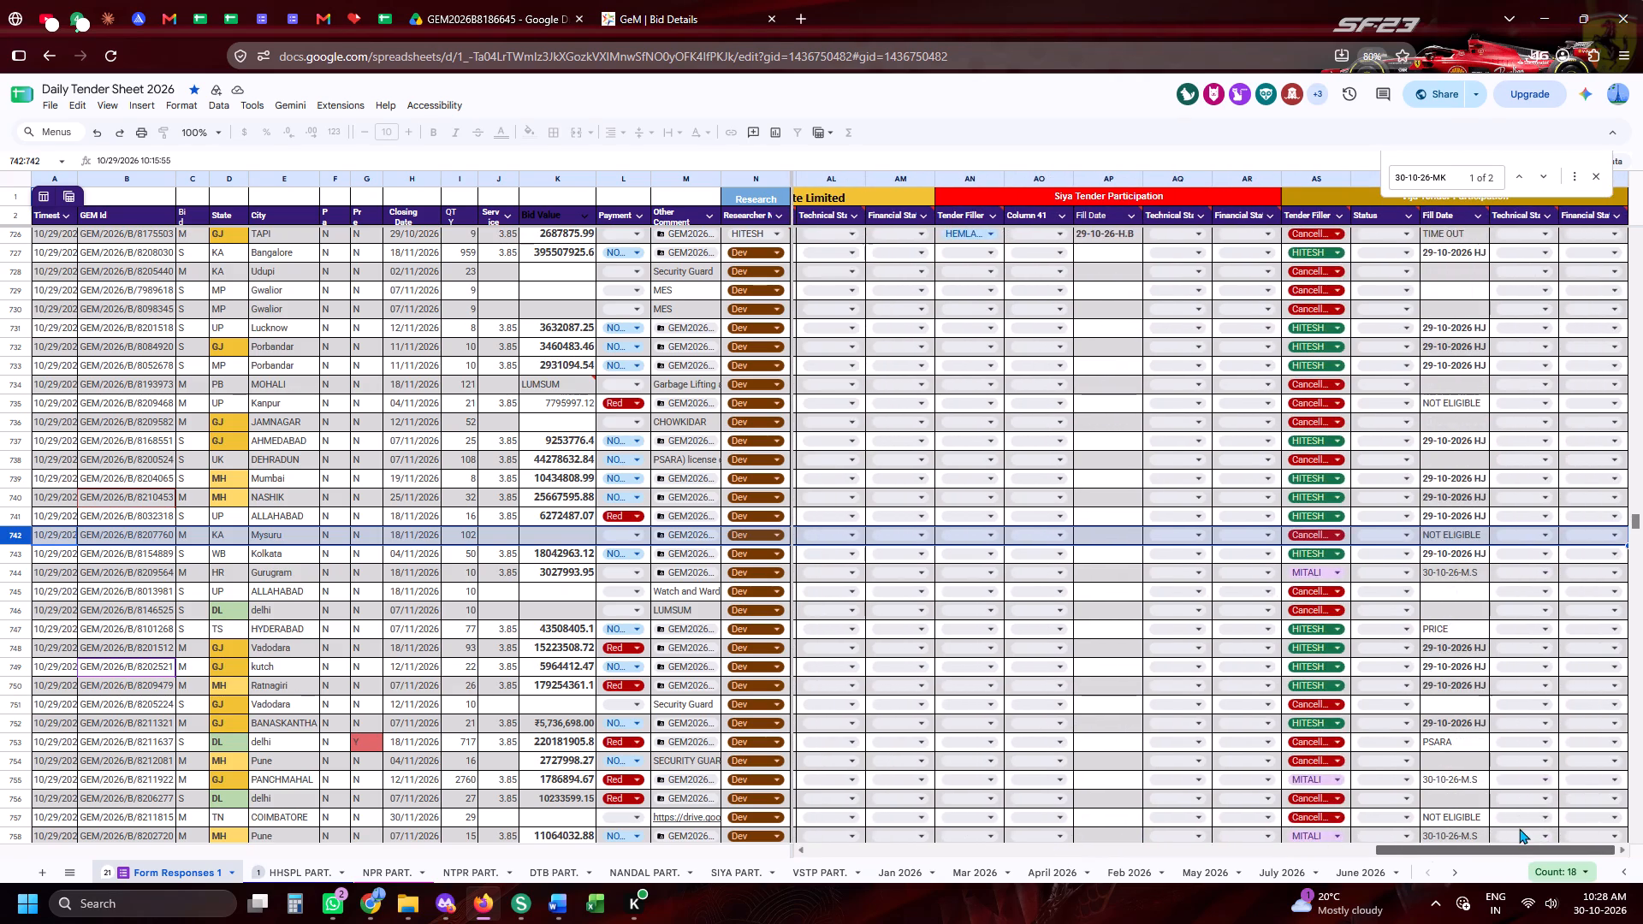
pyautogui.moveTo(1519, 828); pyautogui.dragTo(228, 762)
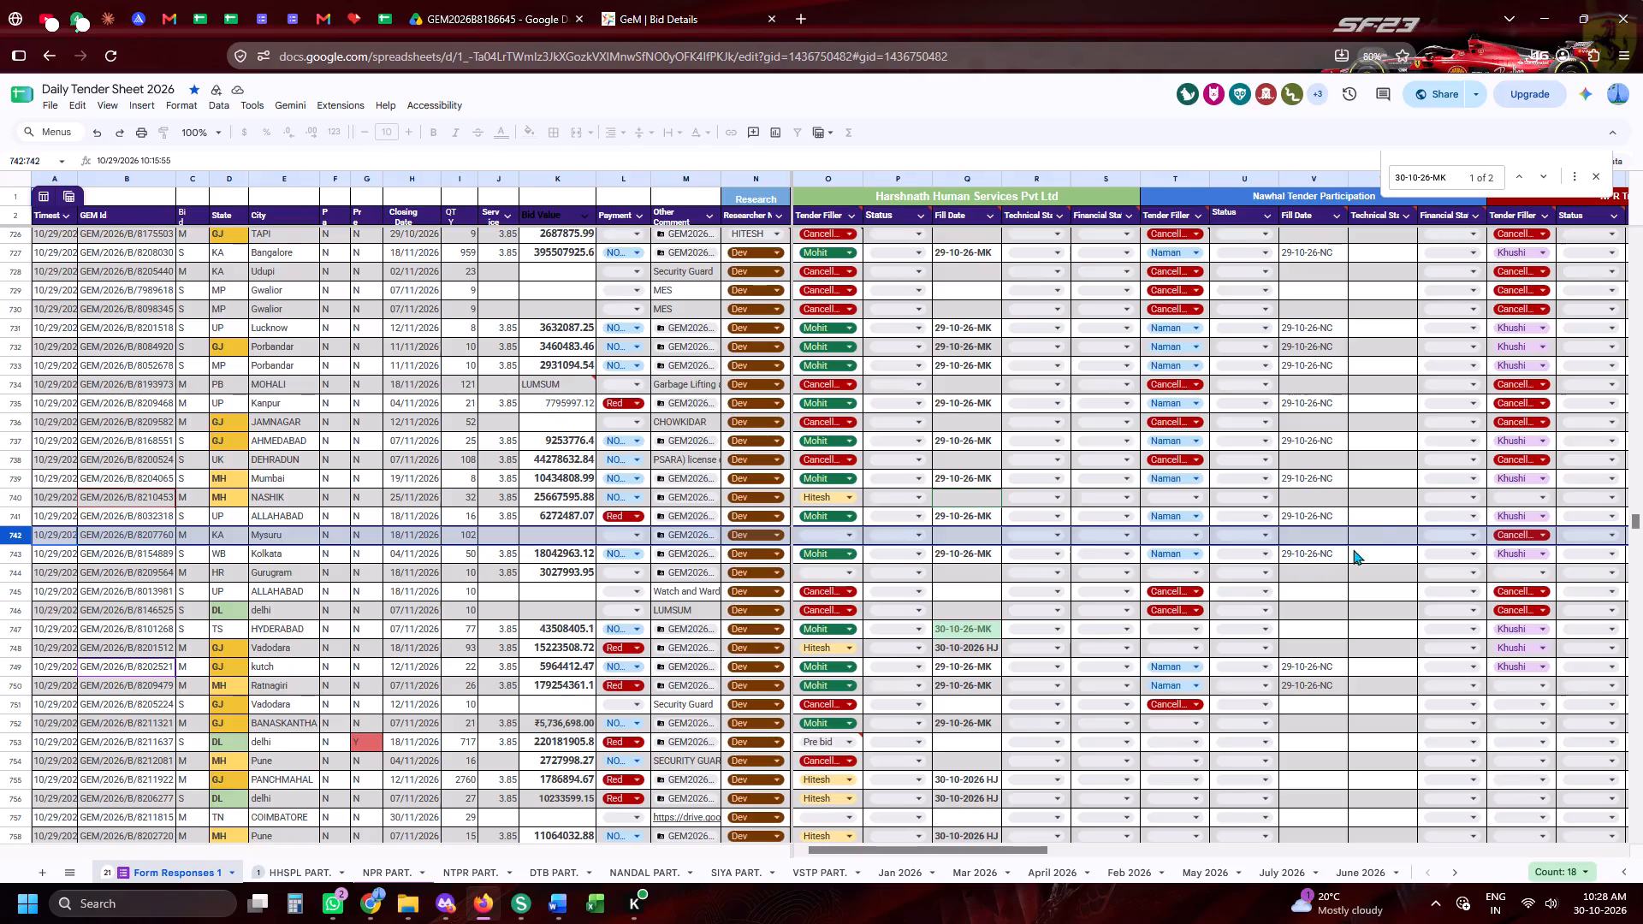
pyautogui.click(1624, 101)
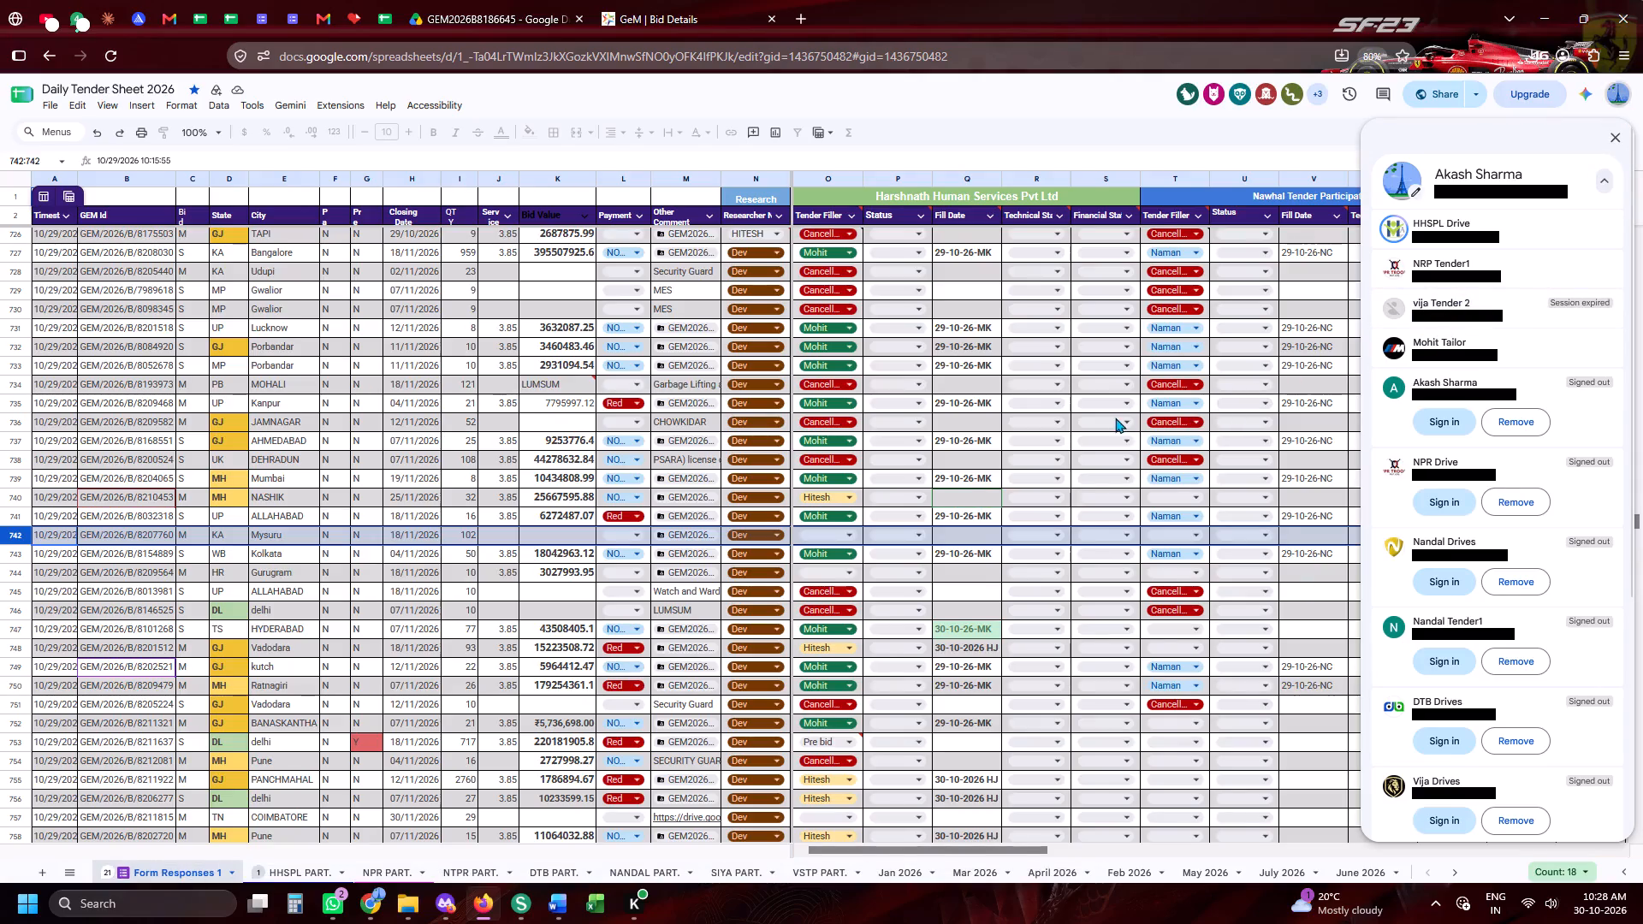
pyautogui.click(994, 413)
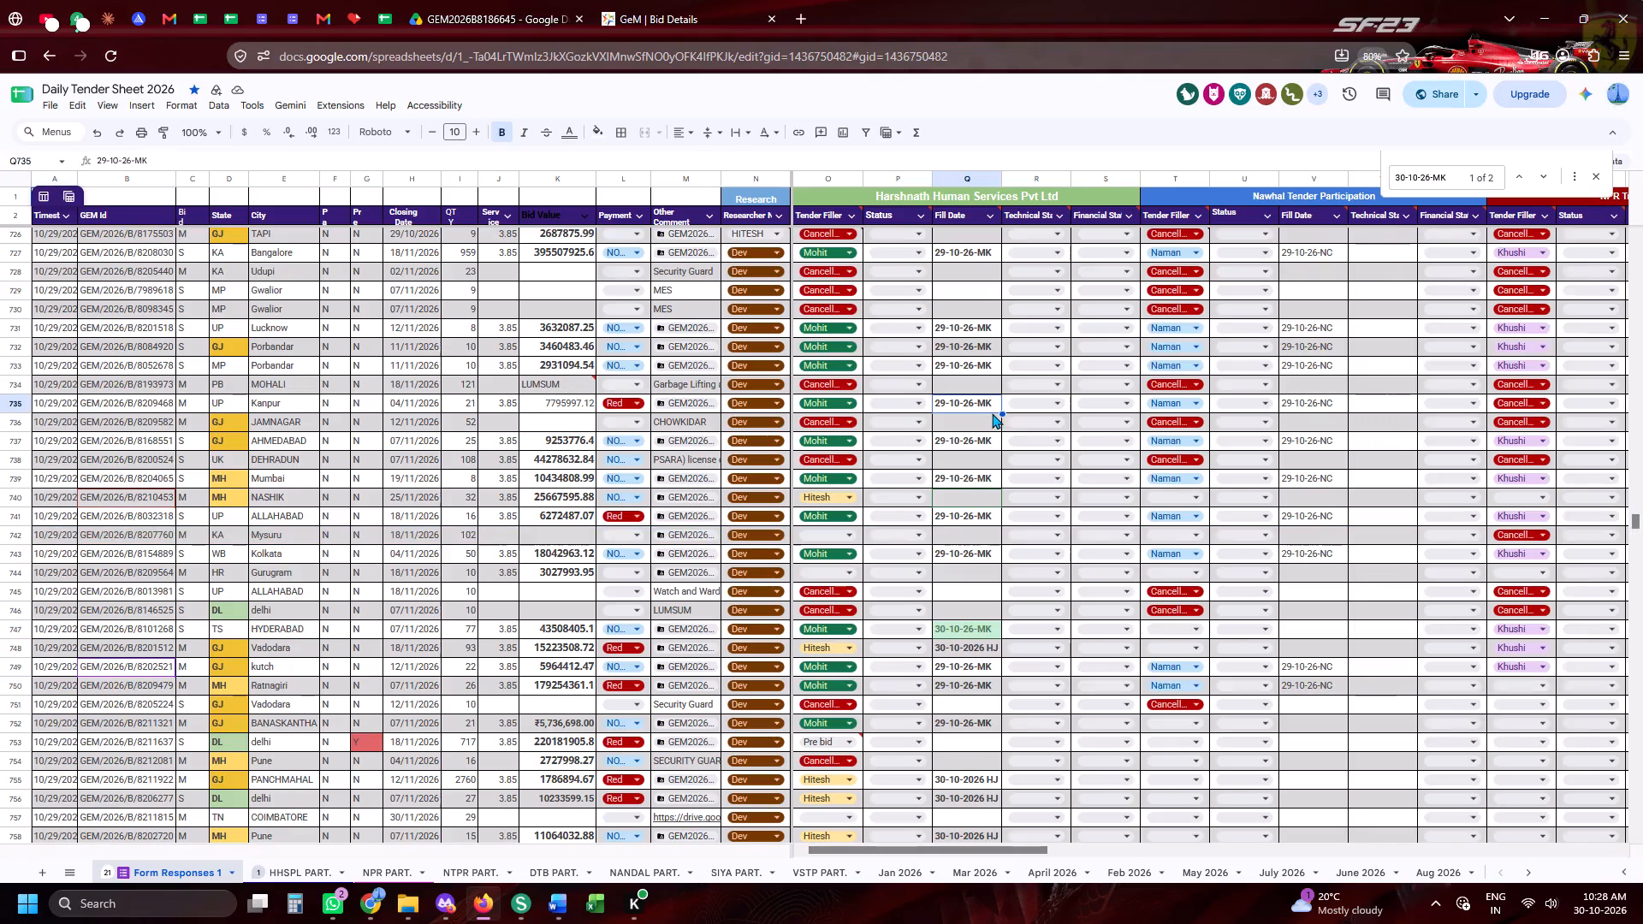
# Set the Harshnath Human Services Tender Filler for the Jammu watch-and-ward bid in row 763 to Cancelled.
pyautogui.scroll(-3, 997, 400)
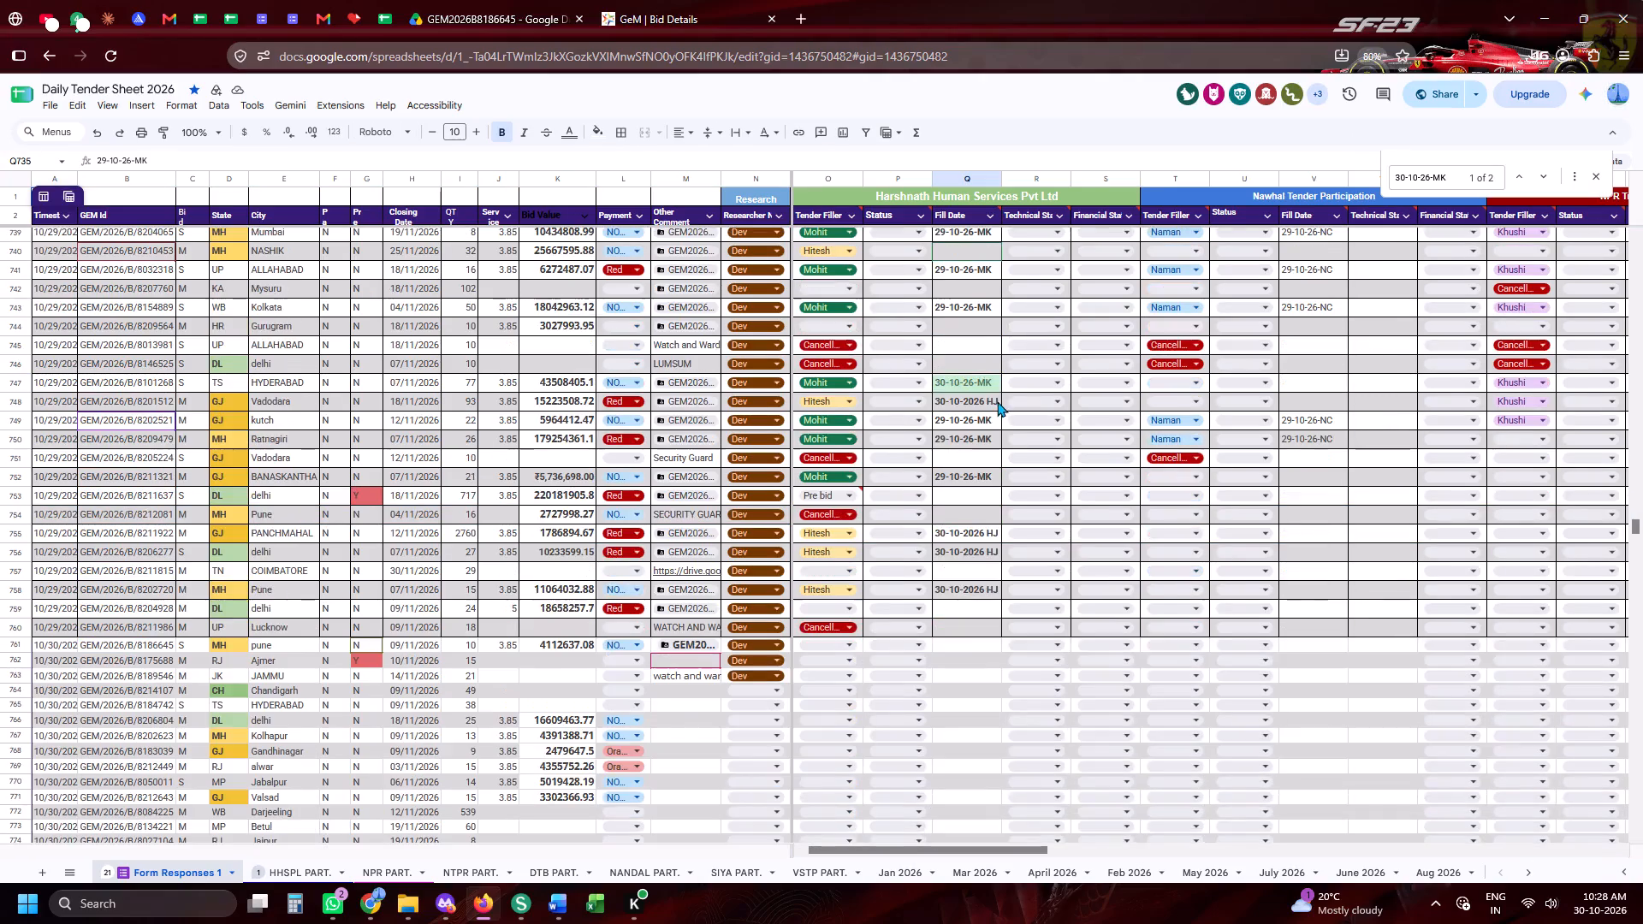
pyautogui.scroll(-1, 971, 417)
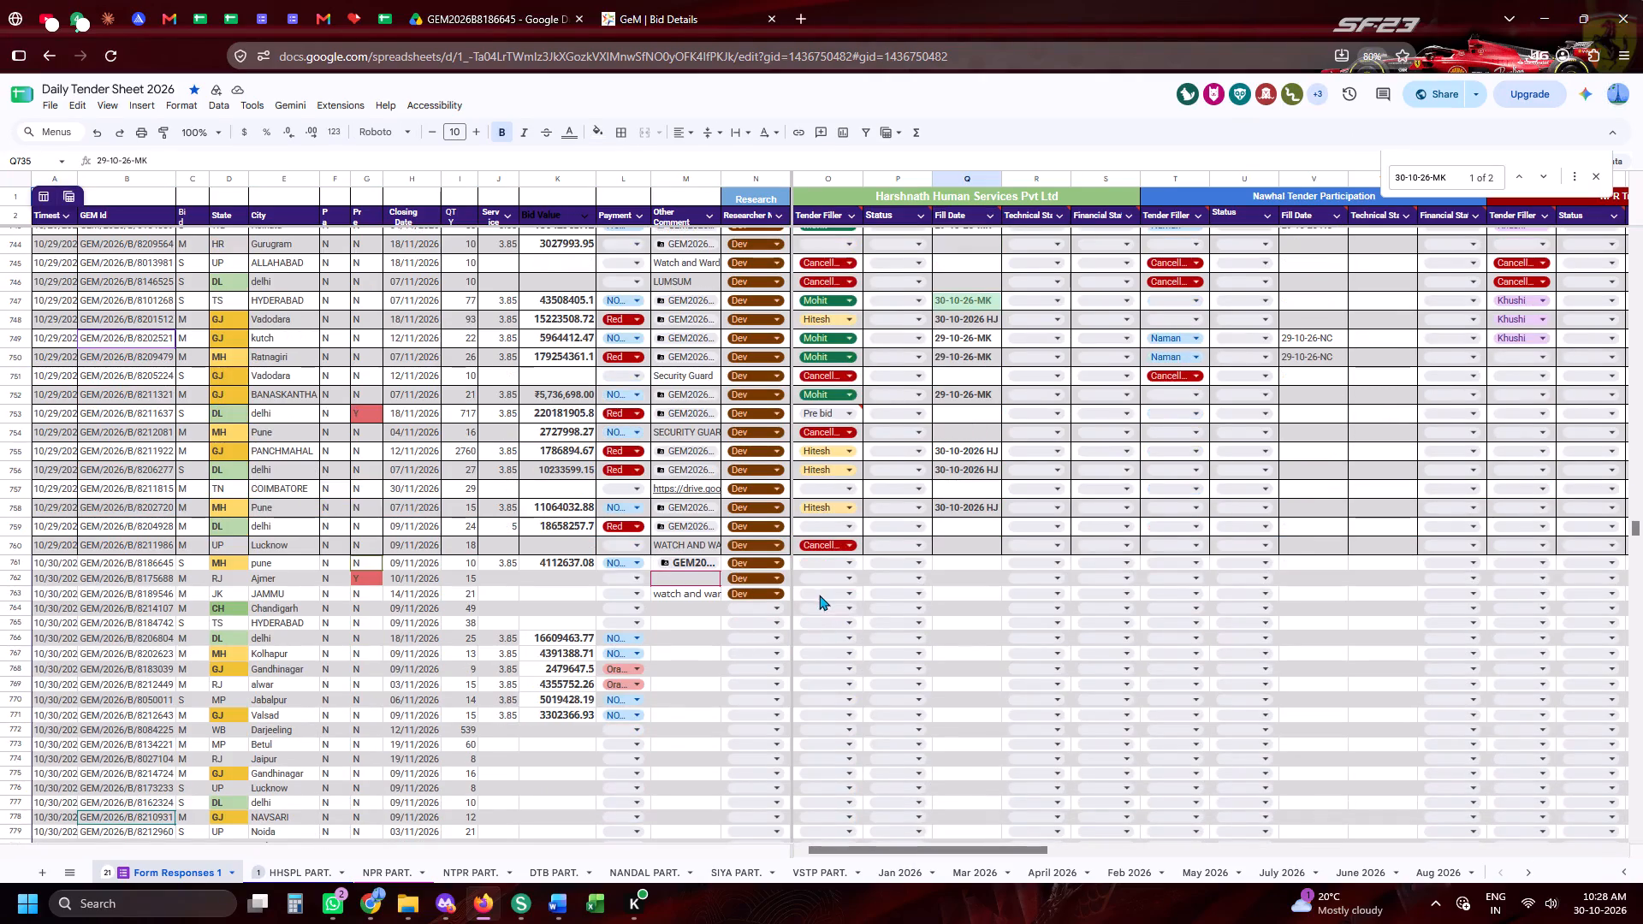
pyautogui.click(819, 594)
pyautogui.click(819, 675)
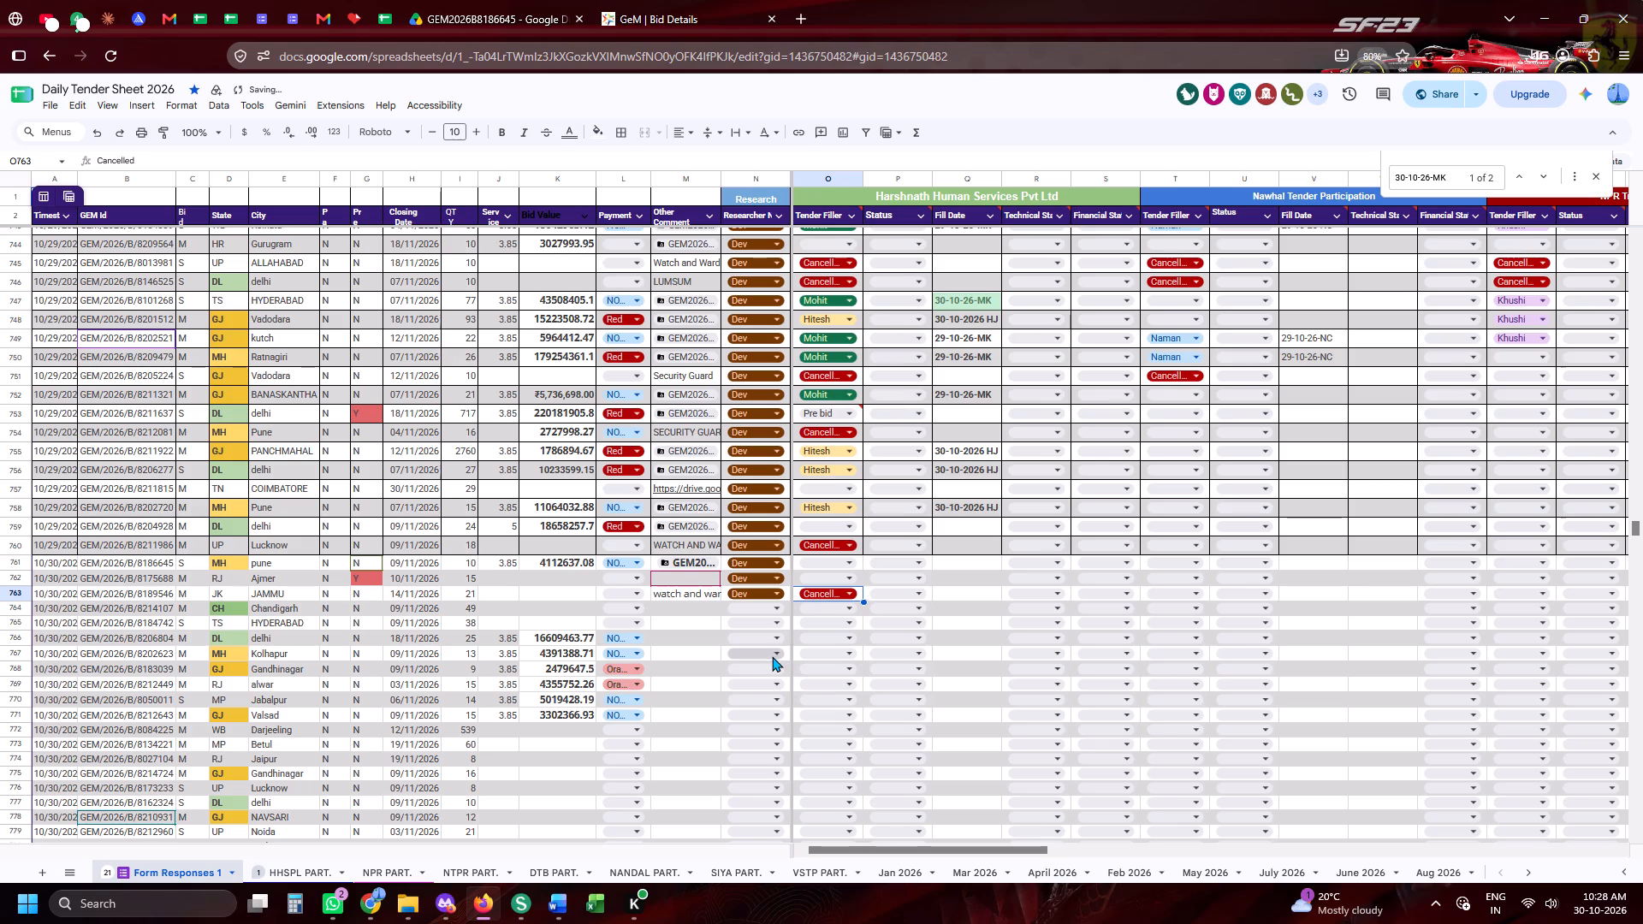
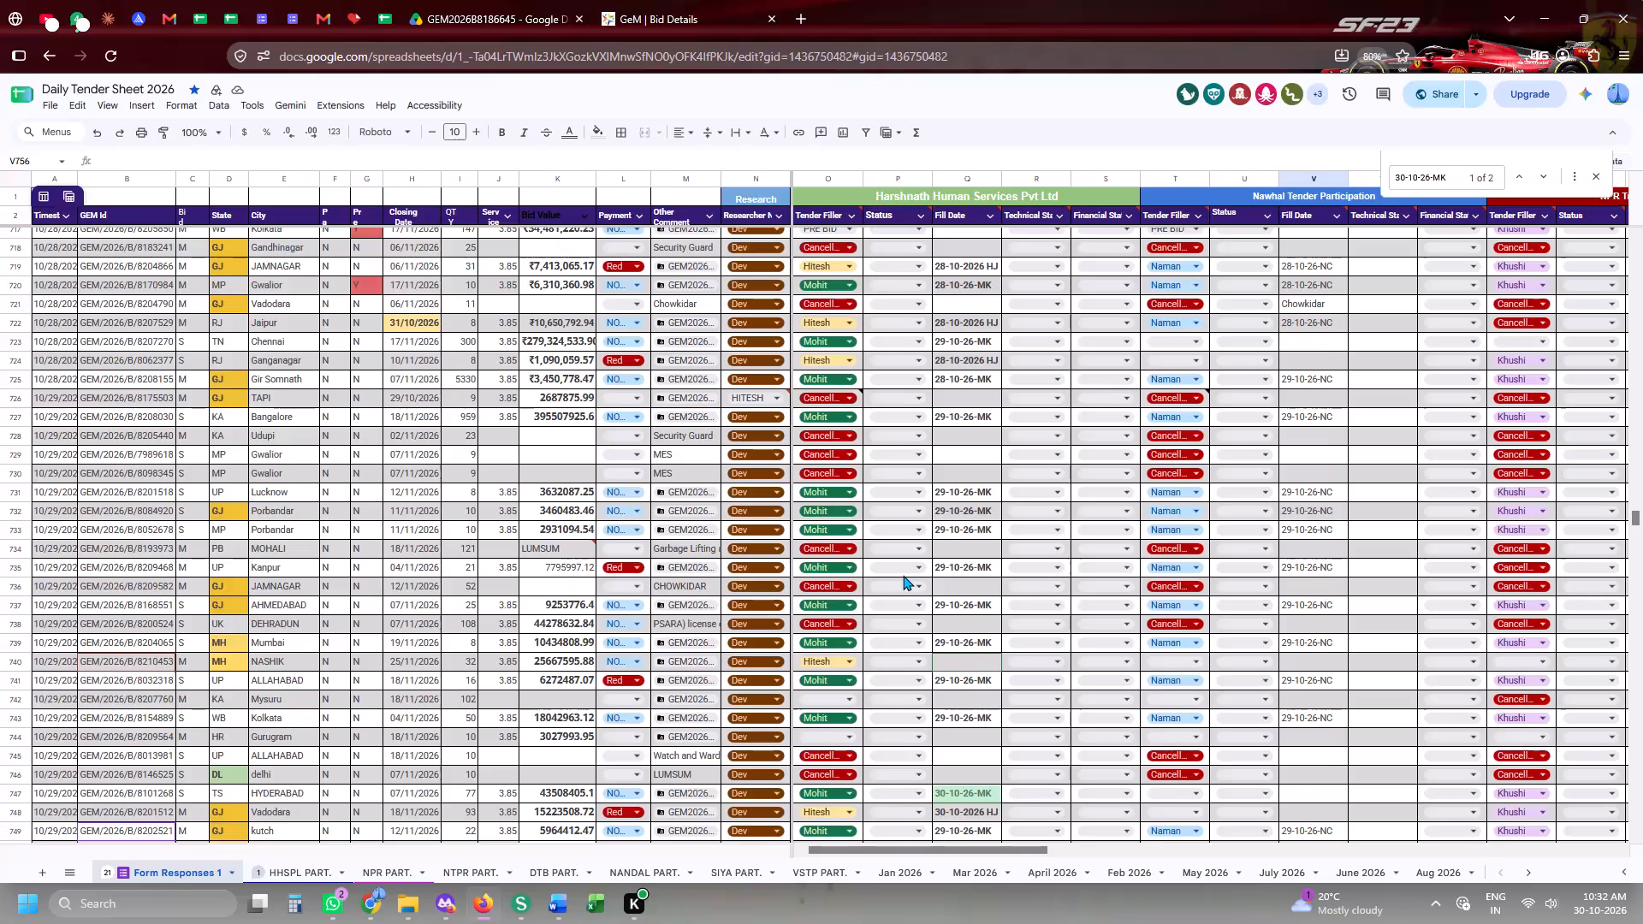
# Review the Harshnath Human Services Tender Filler and Fill Date entries across the earlier and most recent bid rows.
pyautogui.scroll(3, 903, 575)
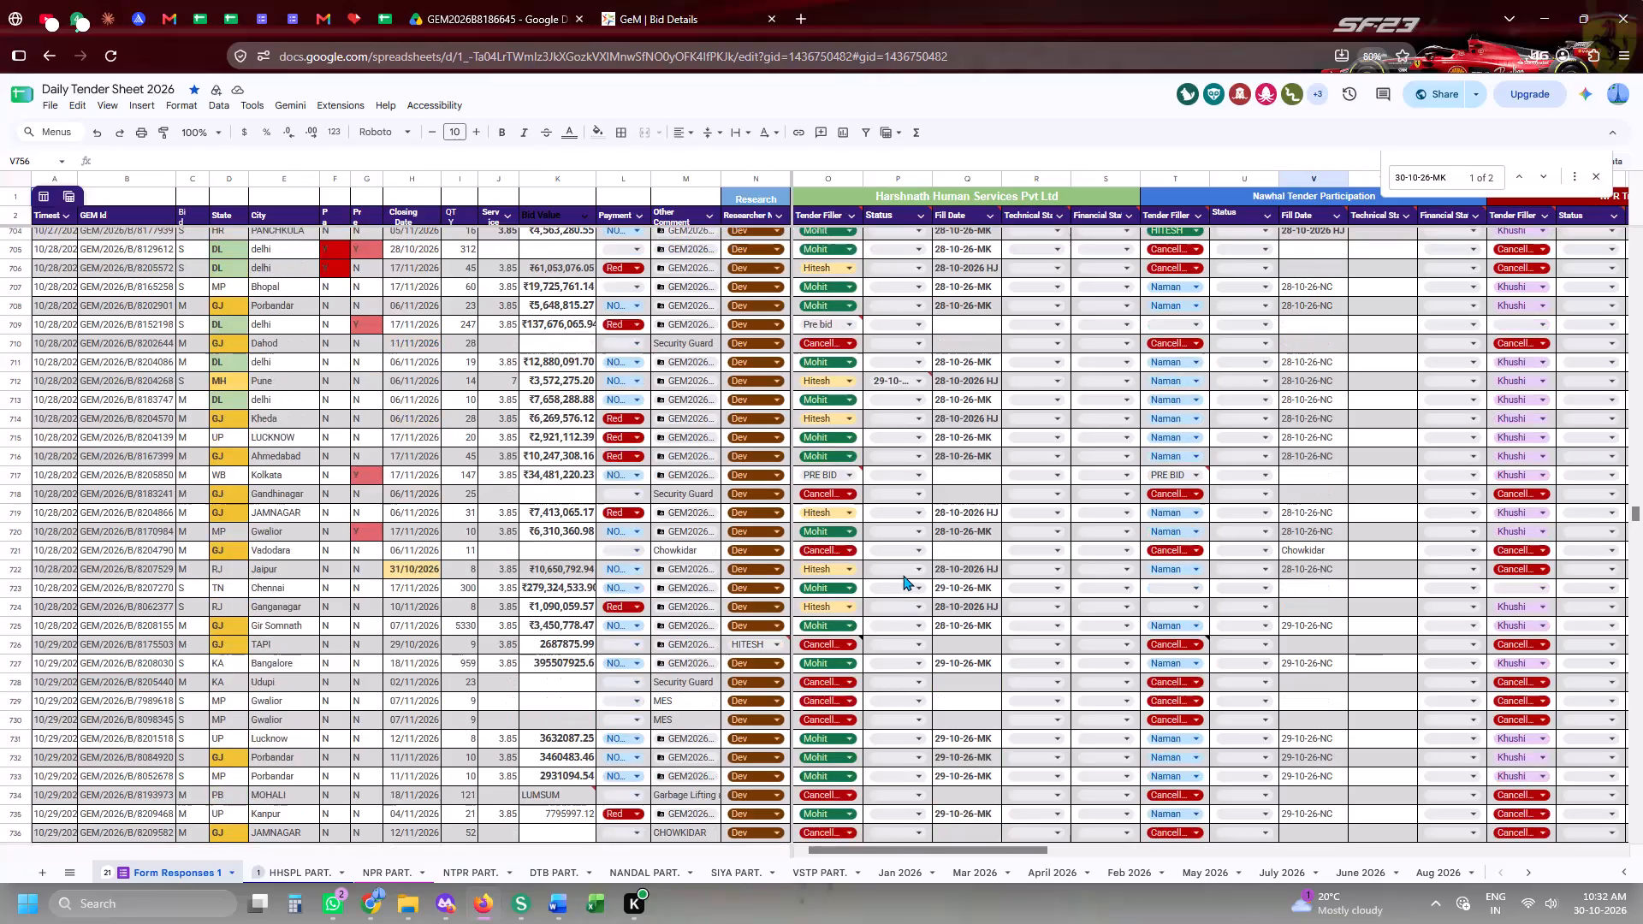
pyautogui.scroll(7, 903, 575)
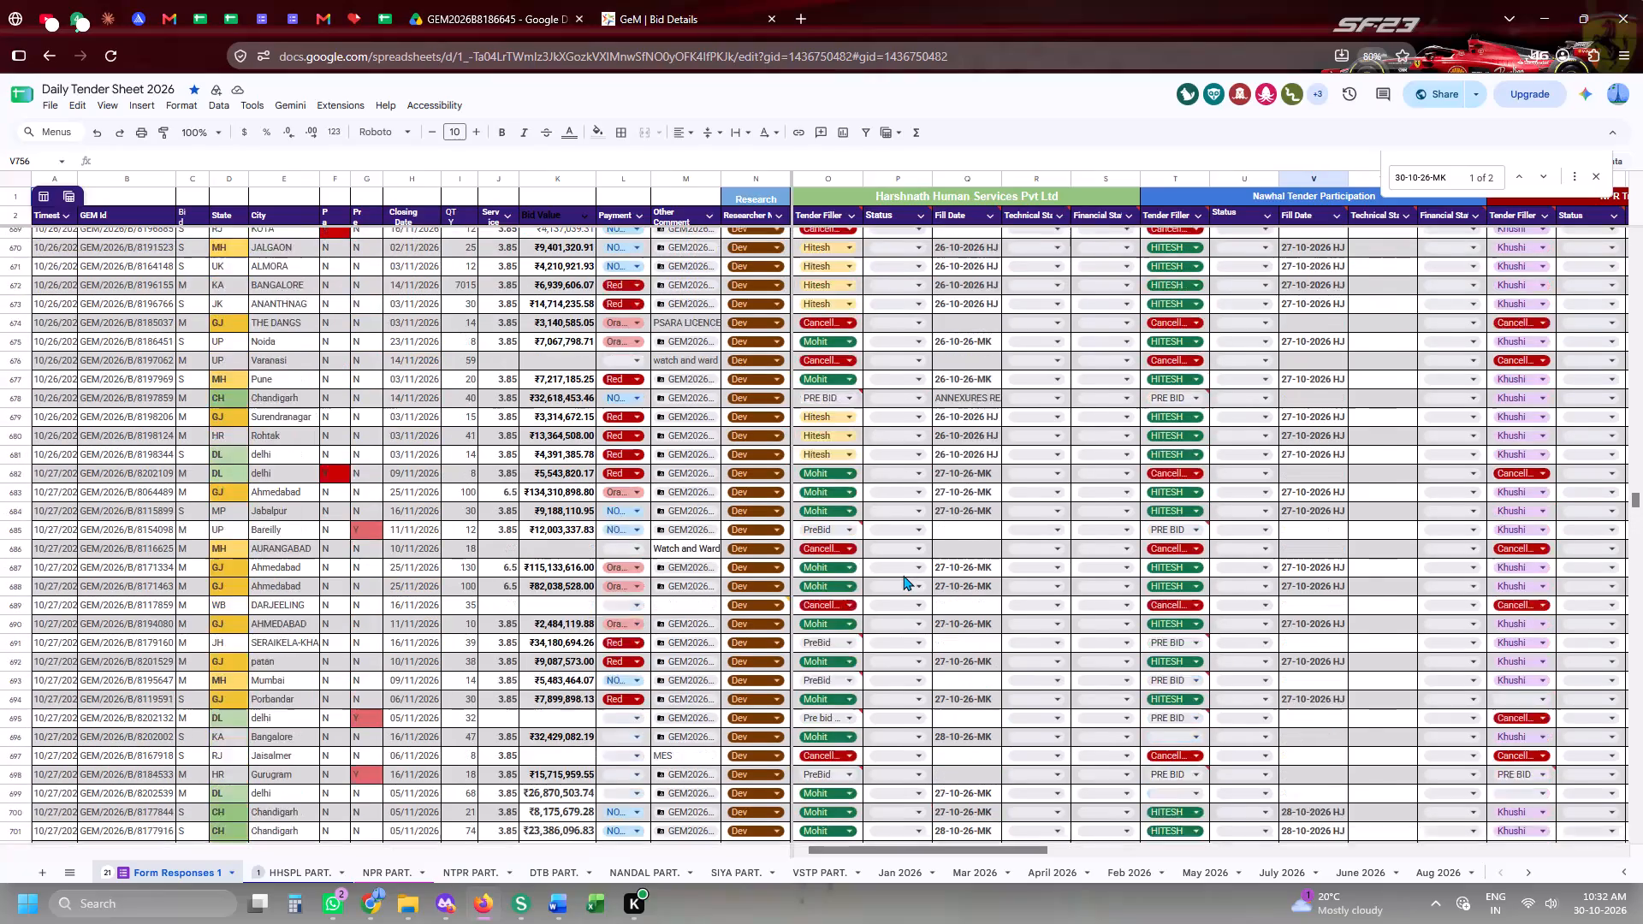
pyautogui.scroll(7, 903, 575)
pyautogui.scroll(8, 1016, 498)
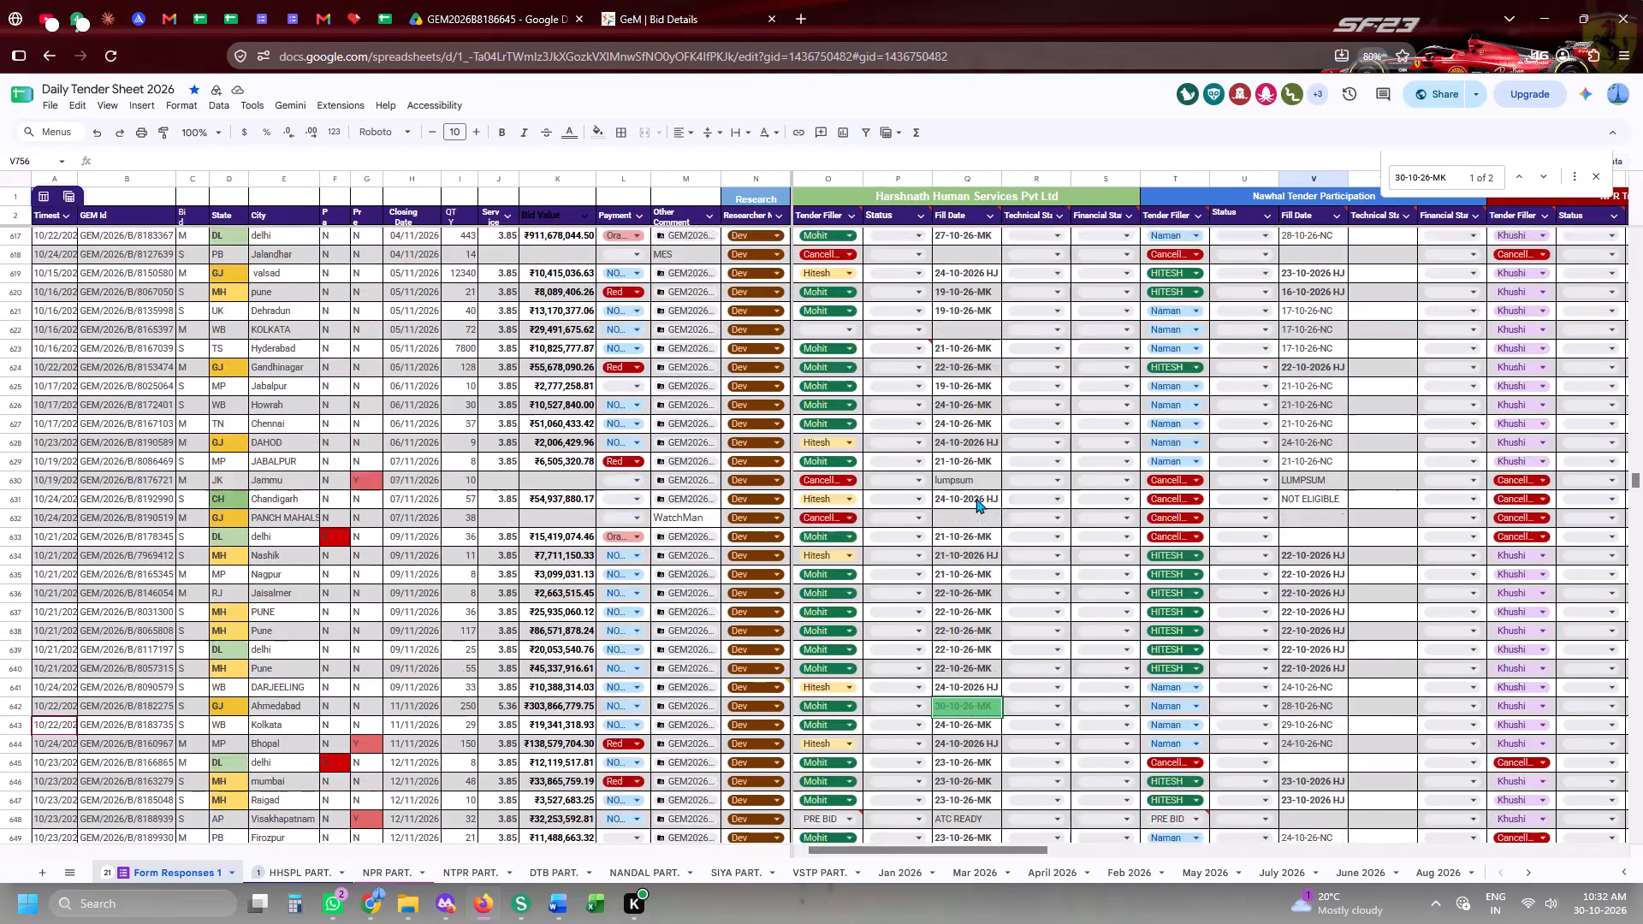
pyautogui.scroll(2, 976, 498)
pyautogui.scroll(-20, 976, 498)
pyautogui.scroll(-7, 976, 498)
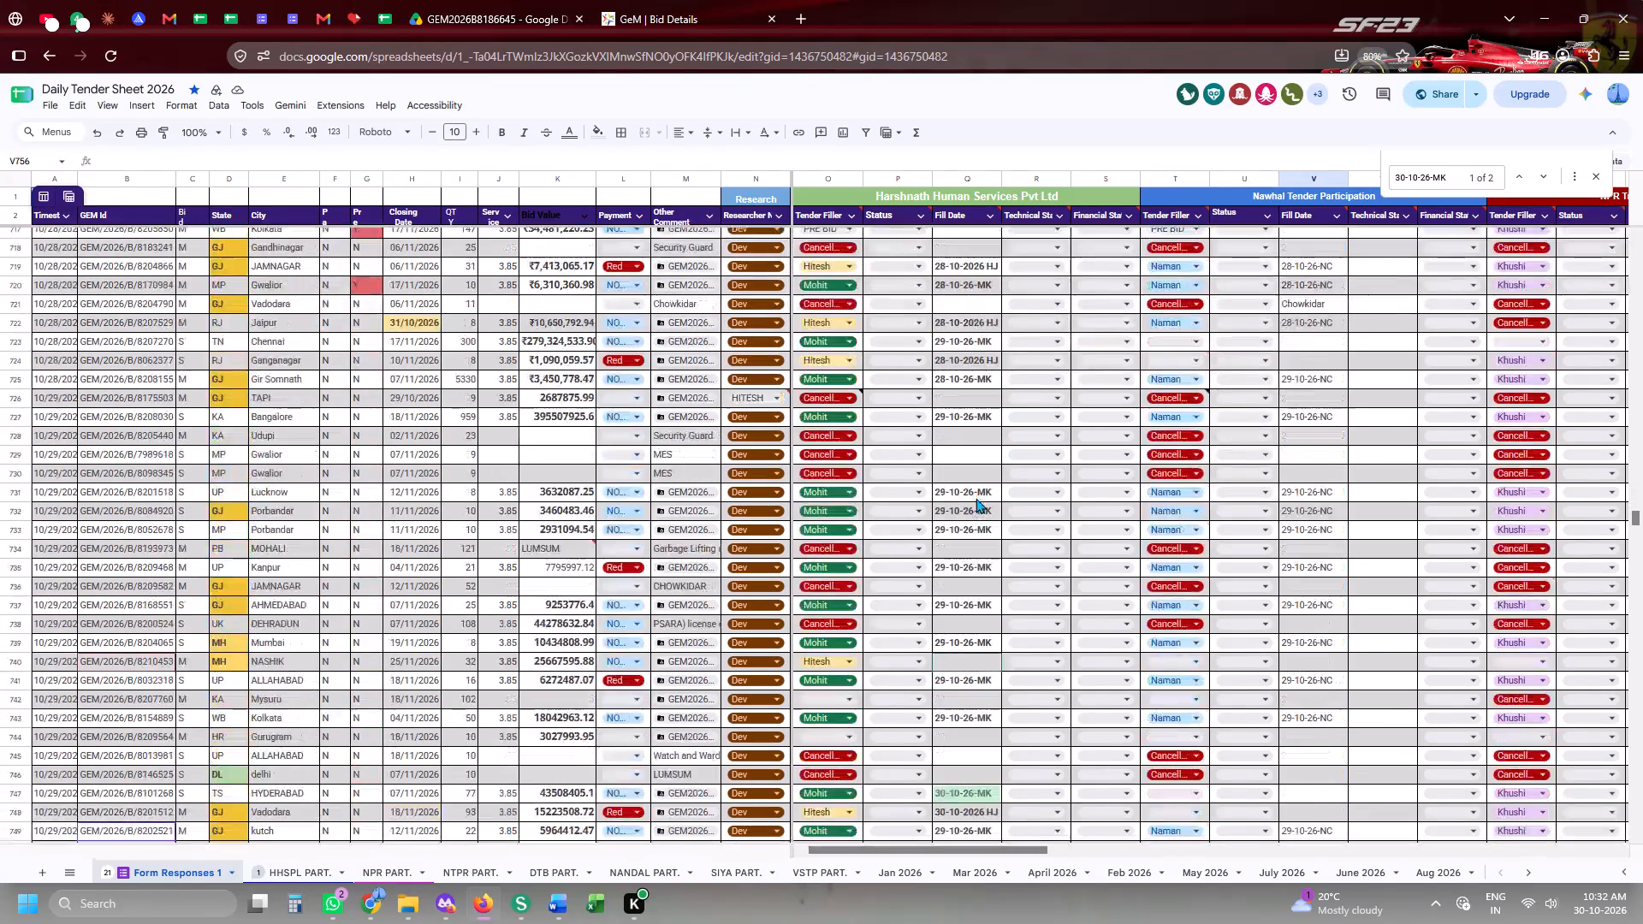
pyautogui.scroll(-5, 976, 498)
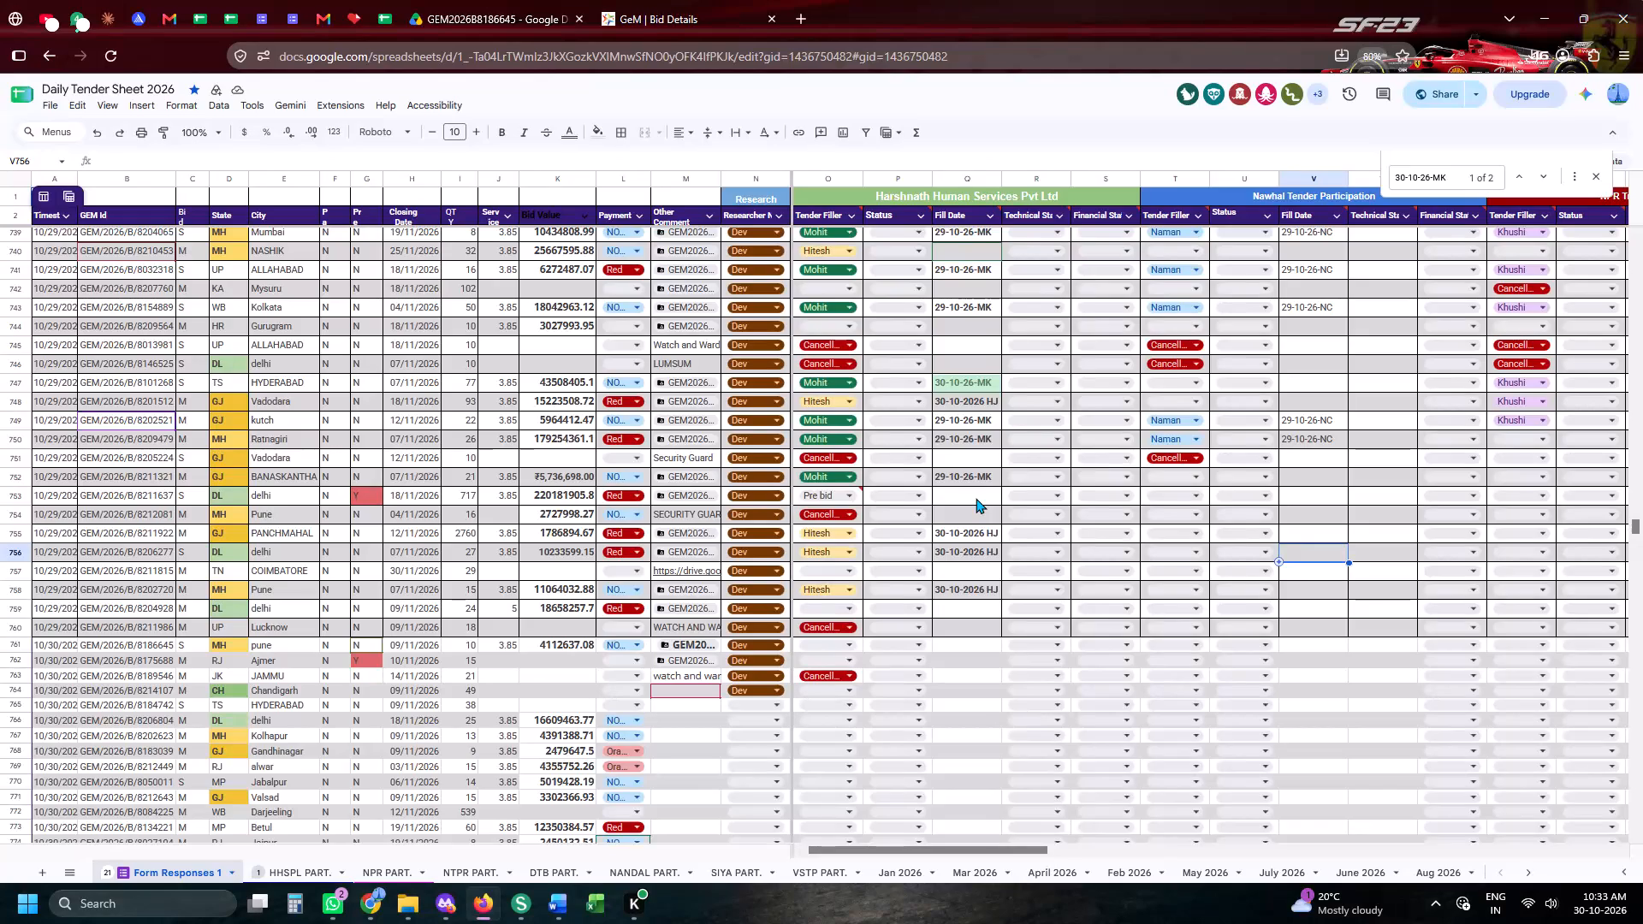
pyautogui.scroll(-3, 945, 506)
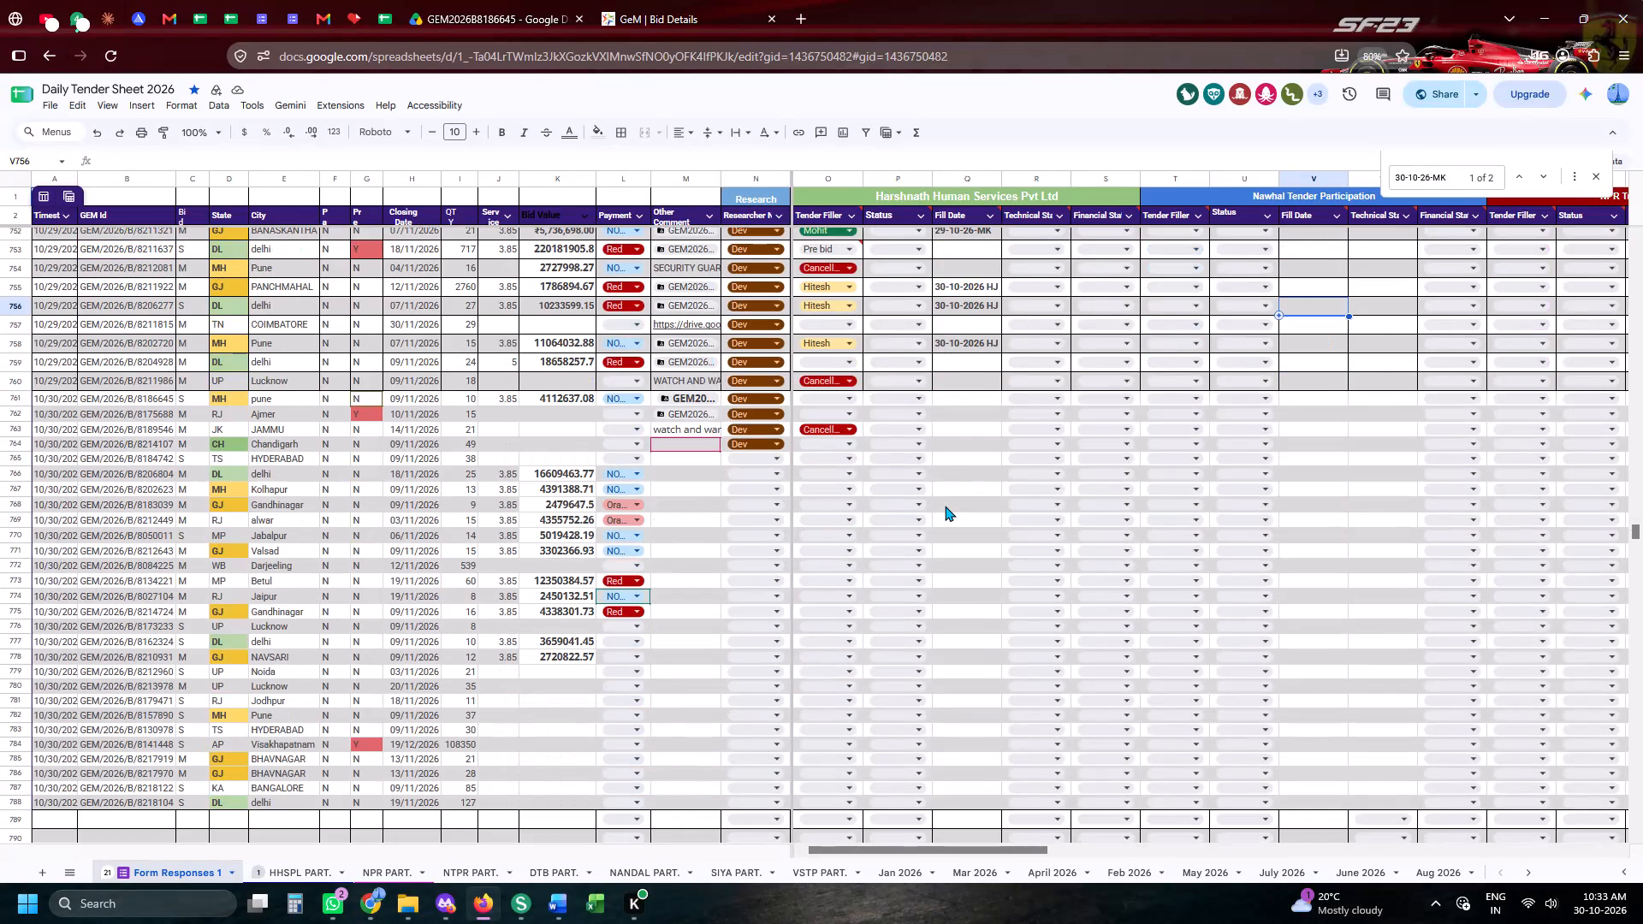
pyautogui.scroll(4, 945, 506)
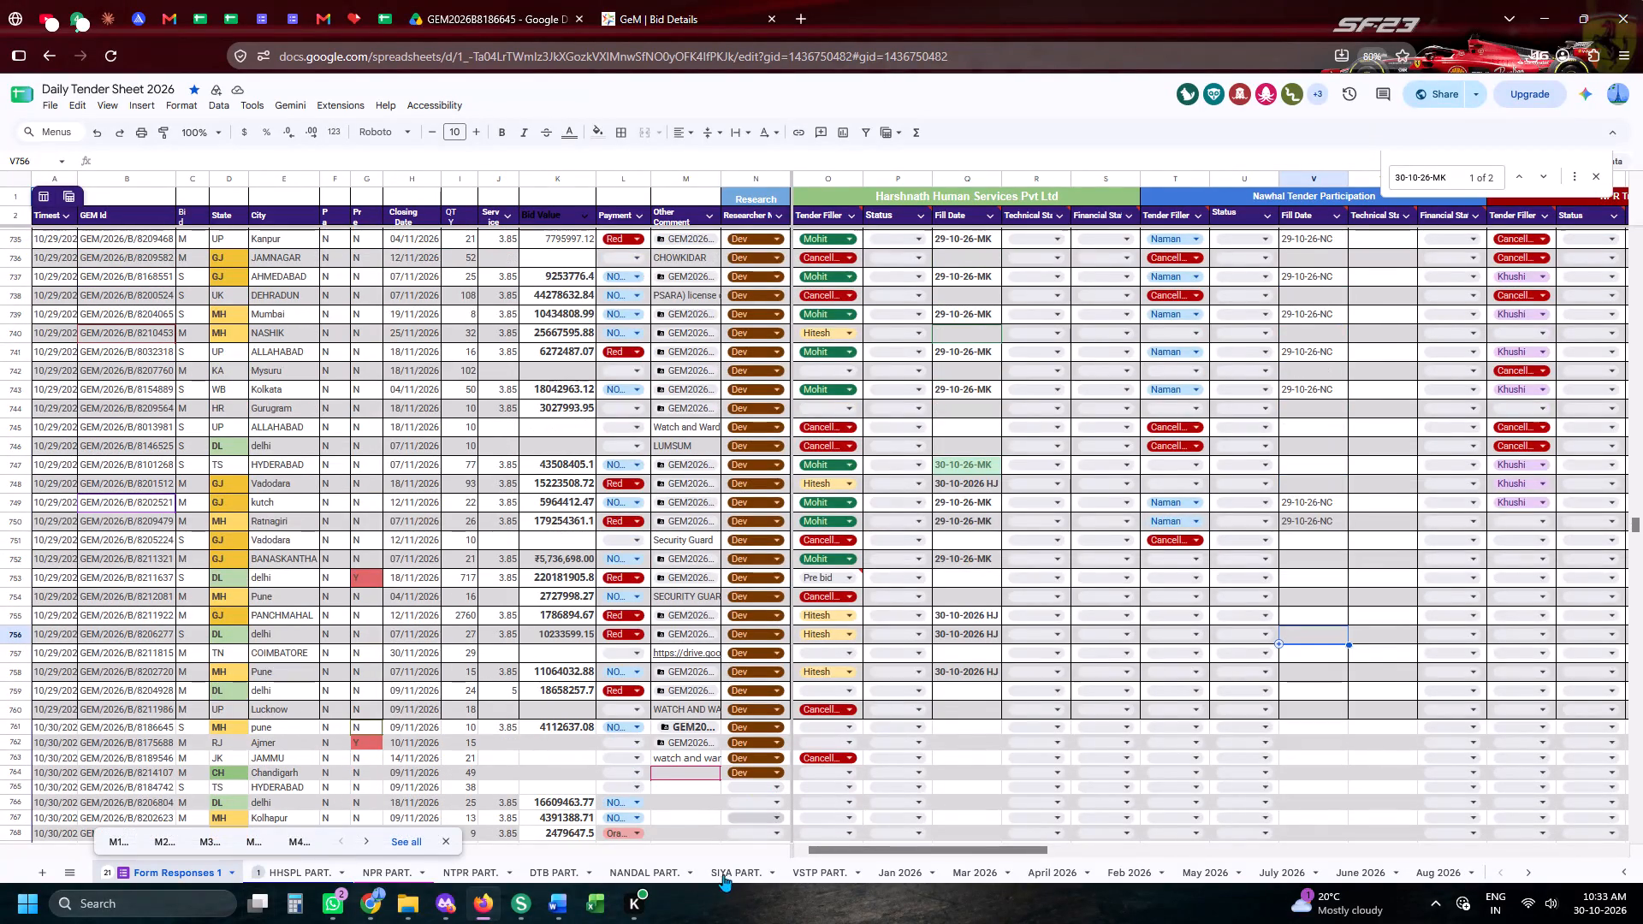
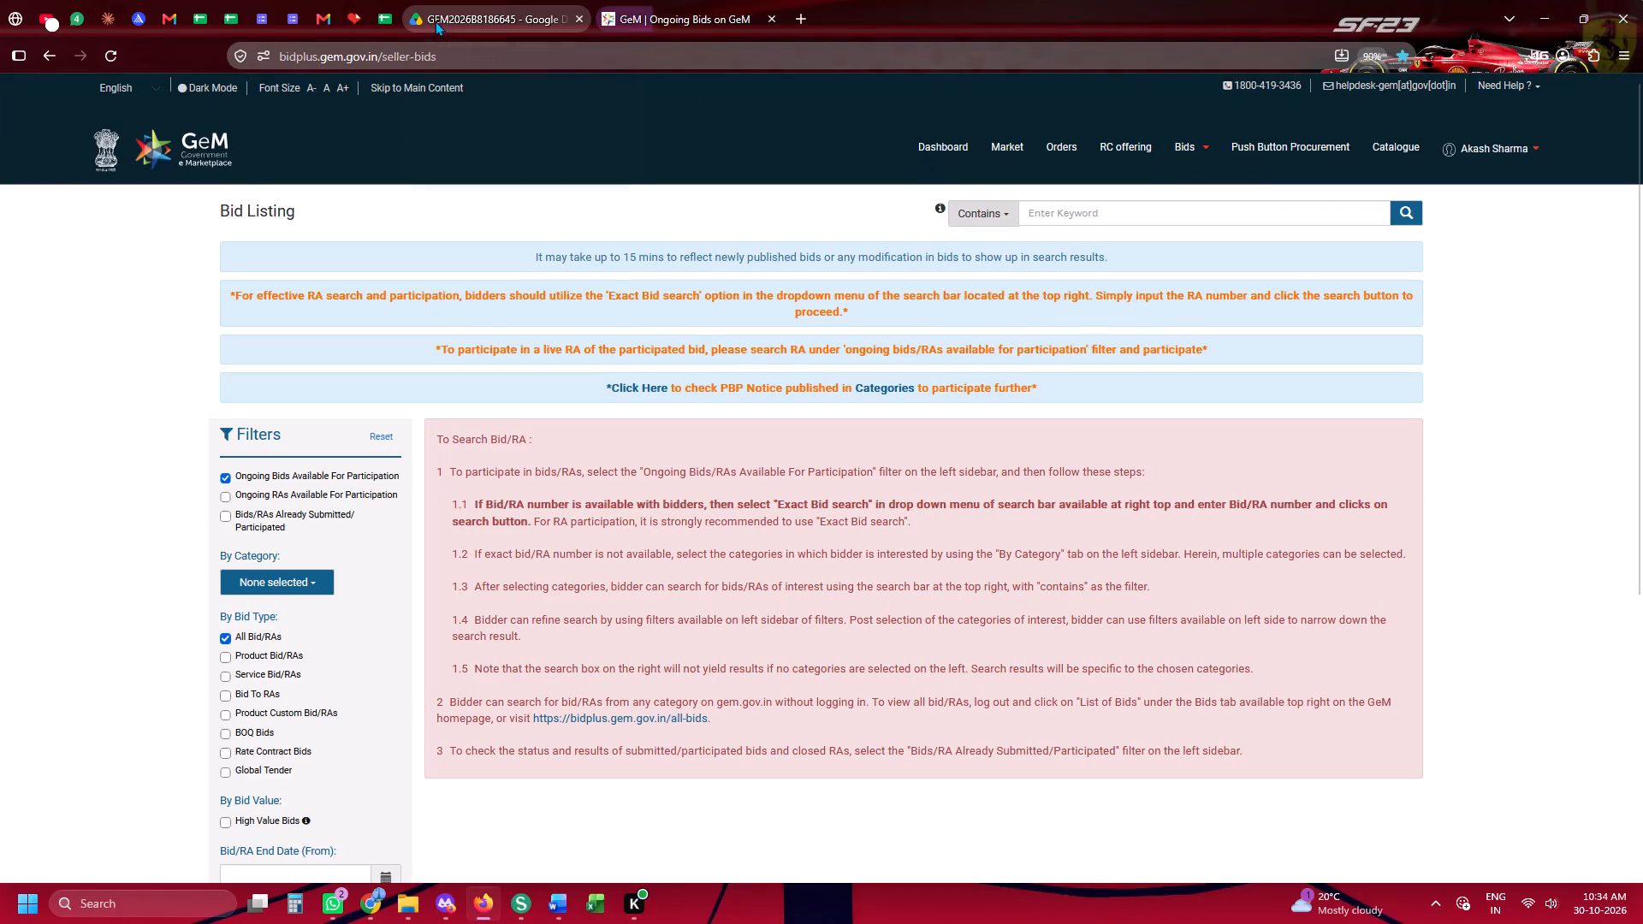
# Return to the Daily Tender Sheet and check the Harshnath Human Services entries in the most recent bid rows.
pyautogui.click(387, 3)
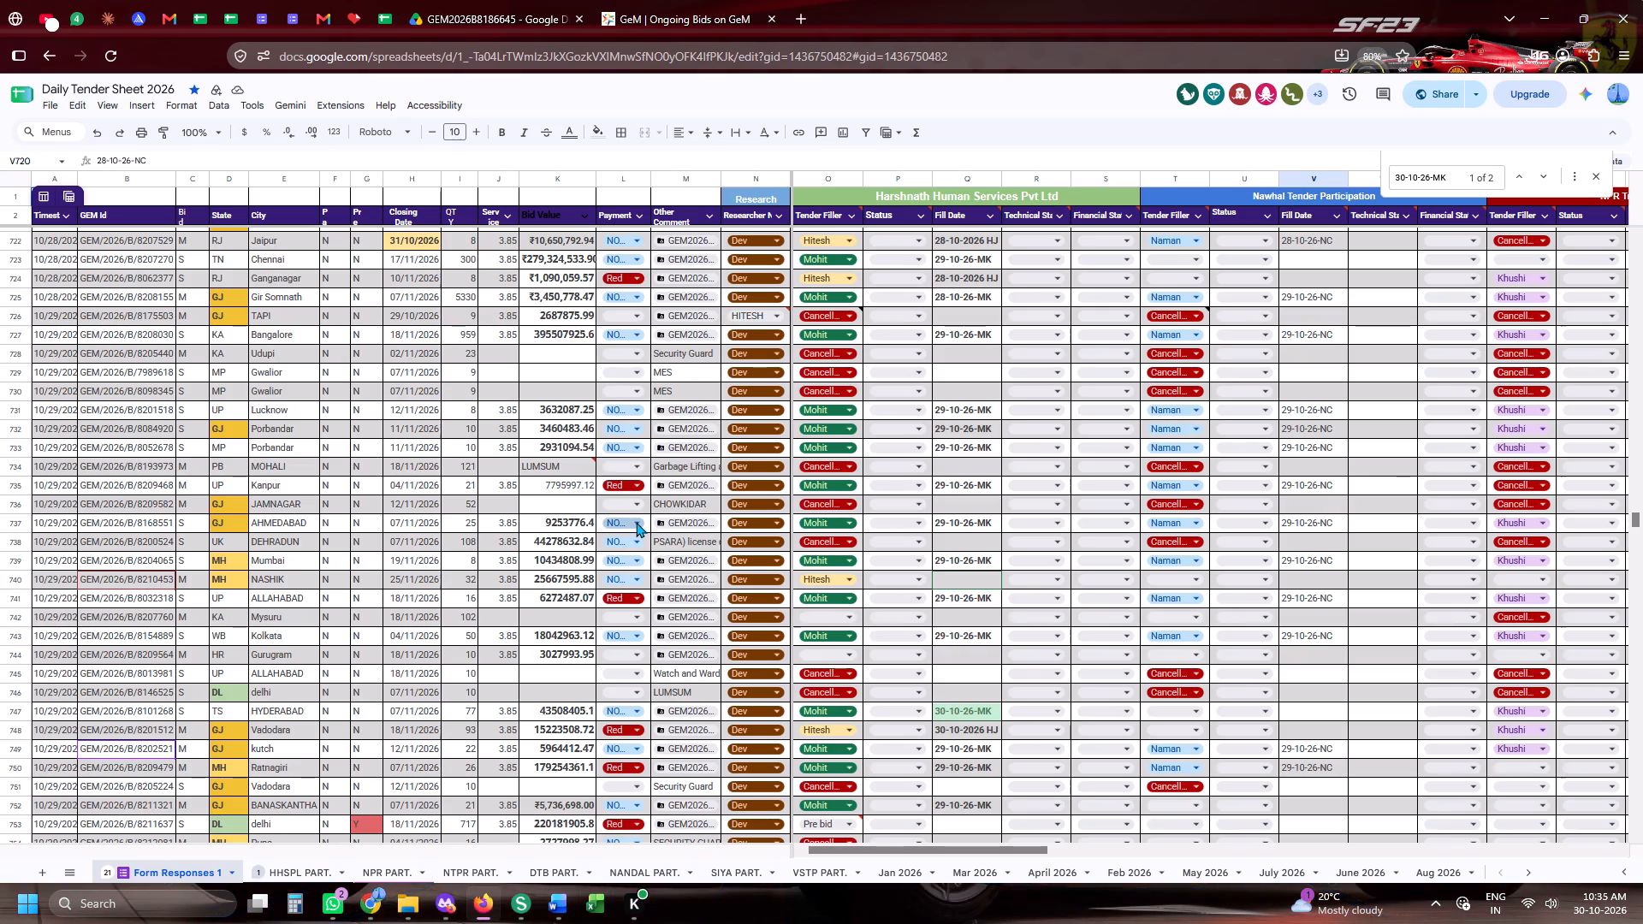
pyautogui.scroll(-3, 877, 608)
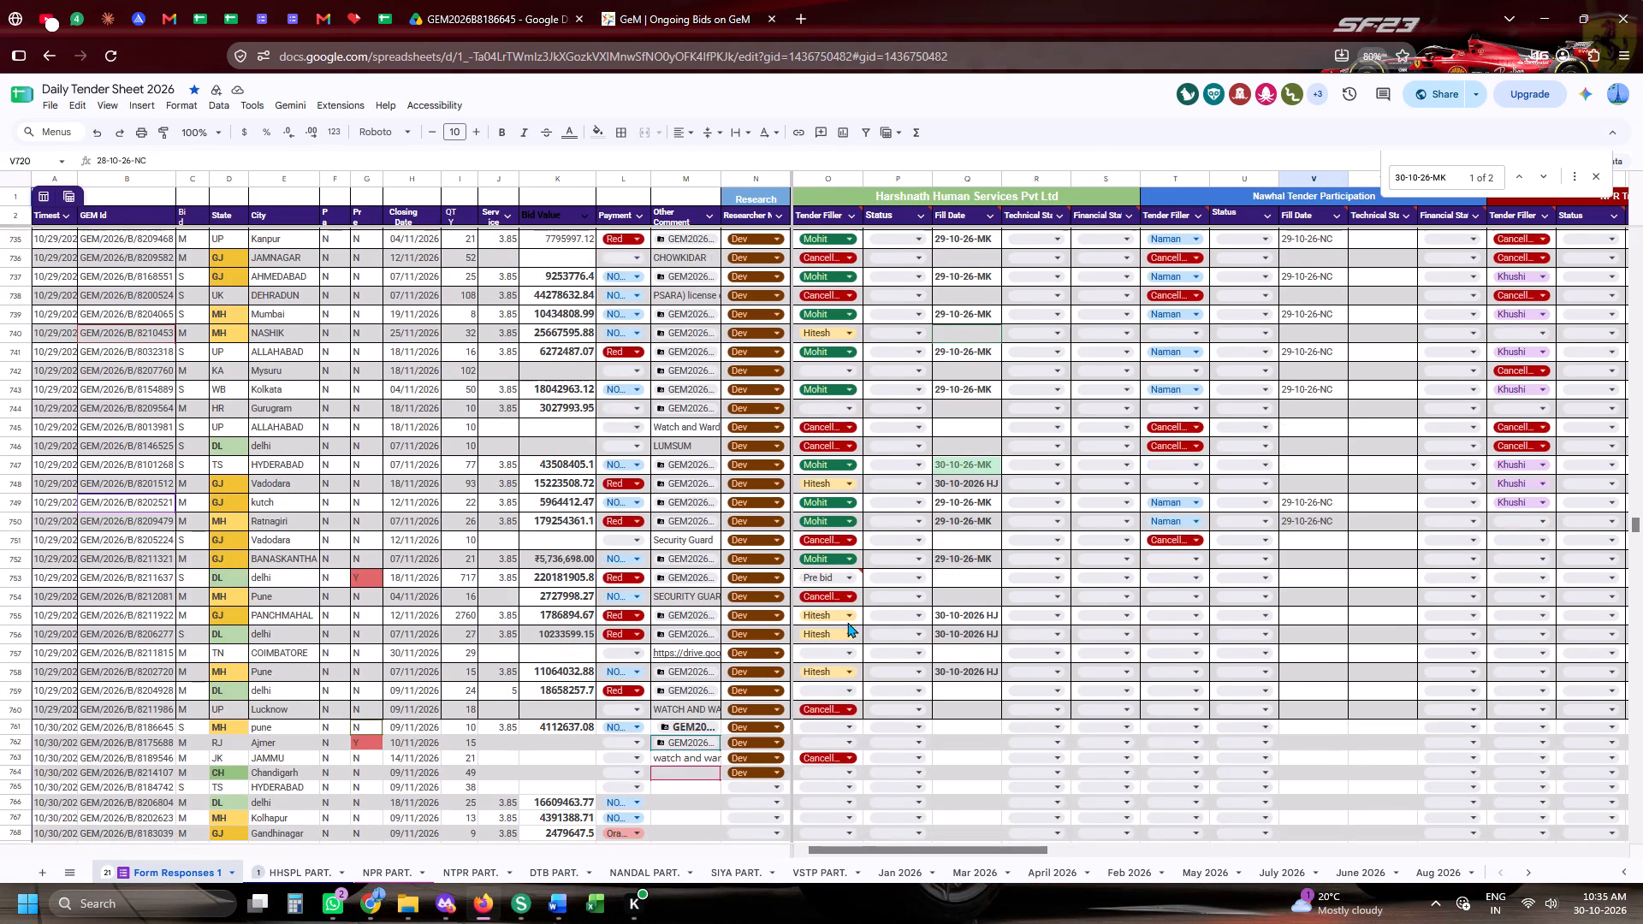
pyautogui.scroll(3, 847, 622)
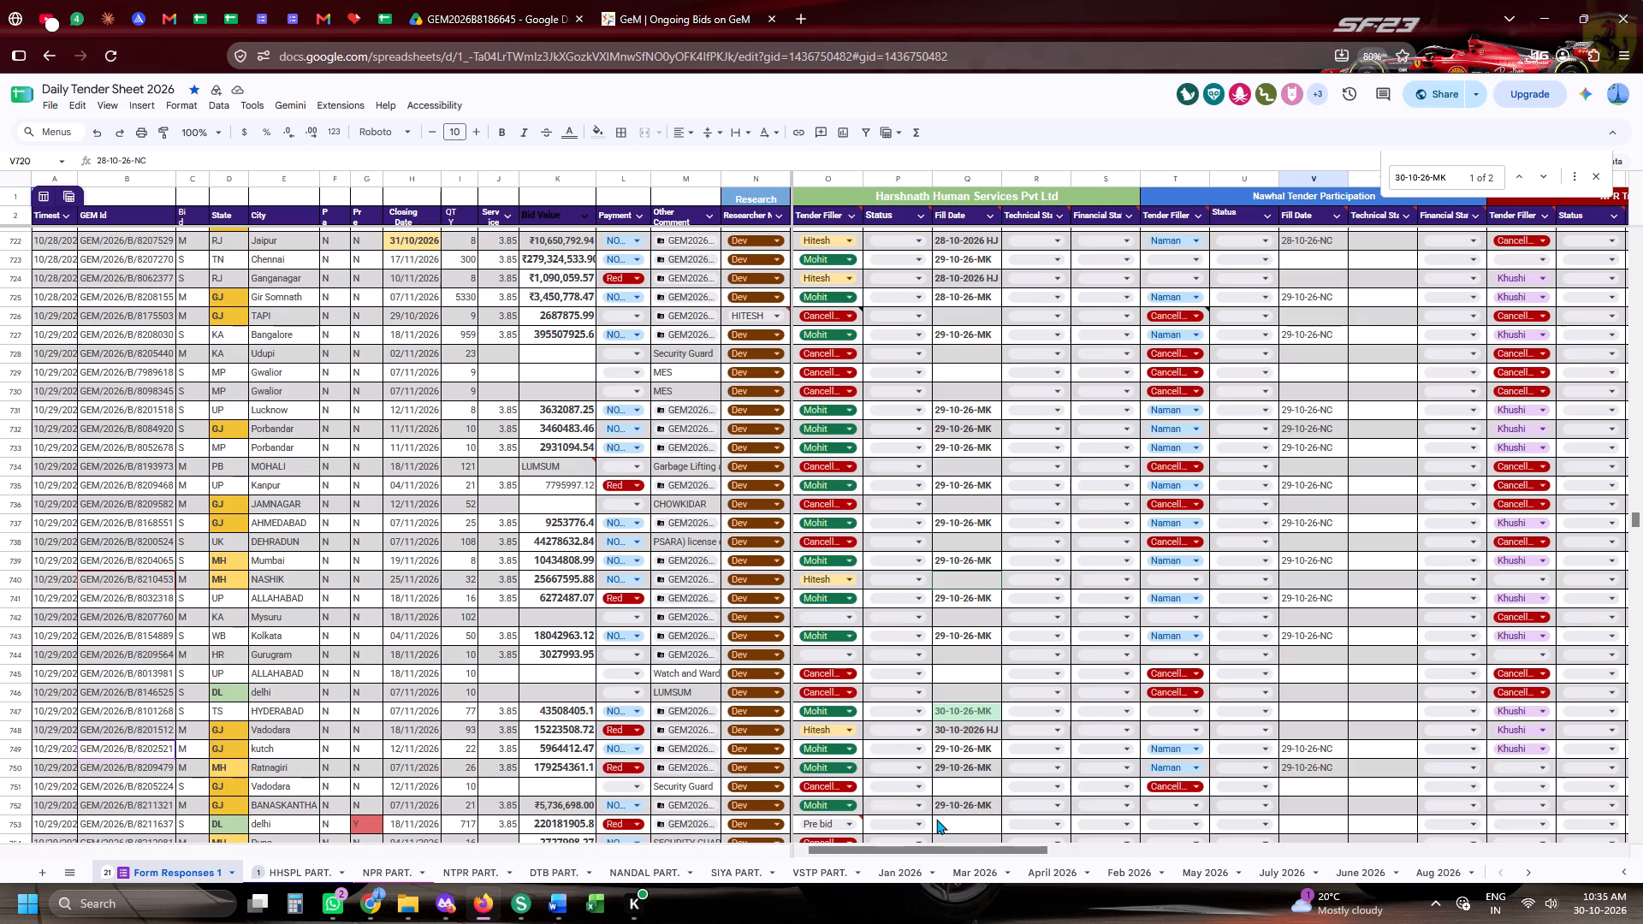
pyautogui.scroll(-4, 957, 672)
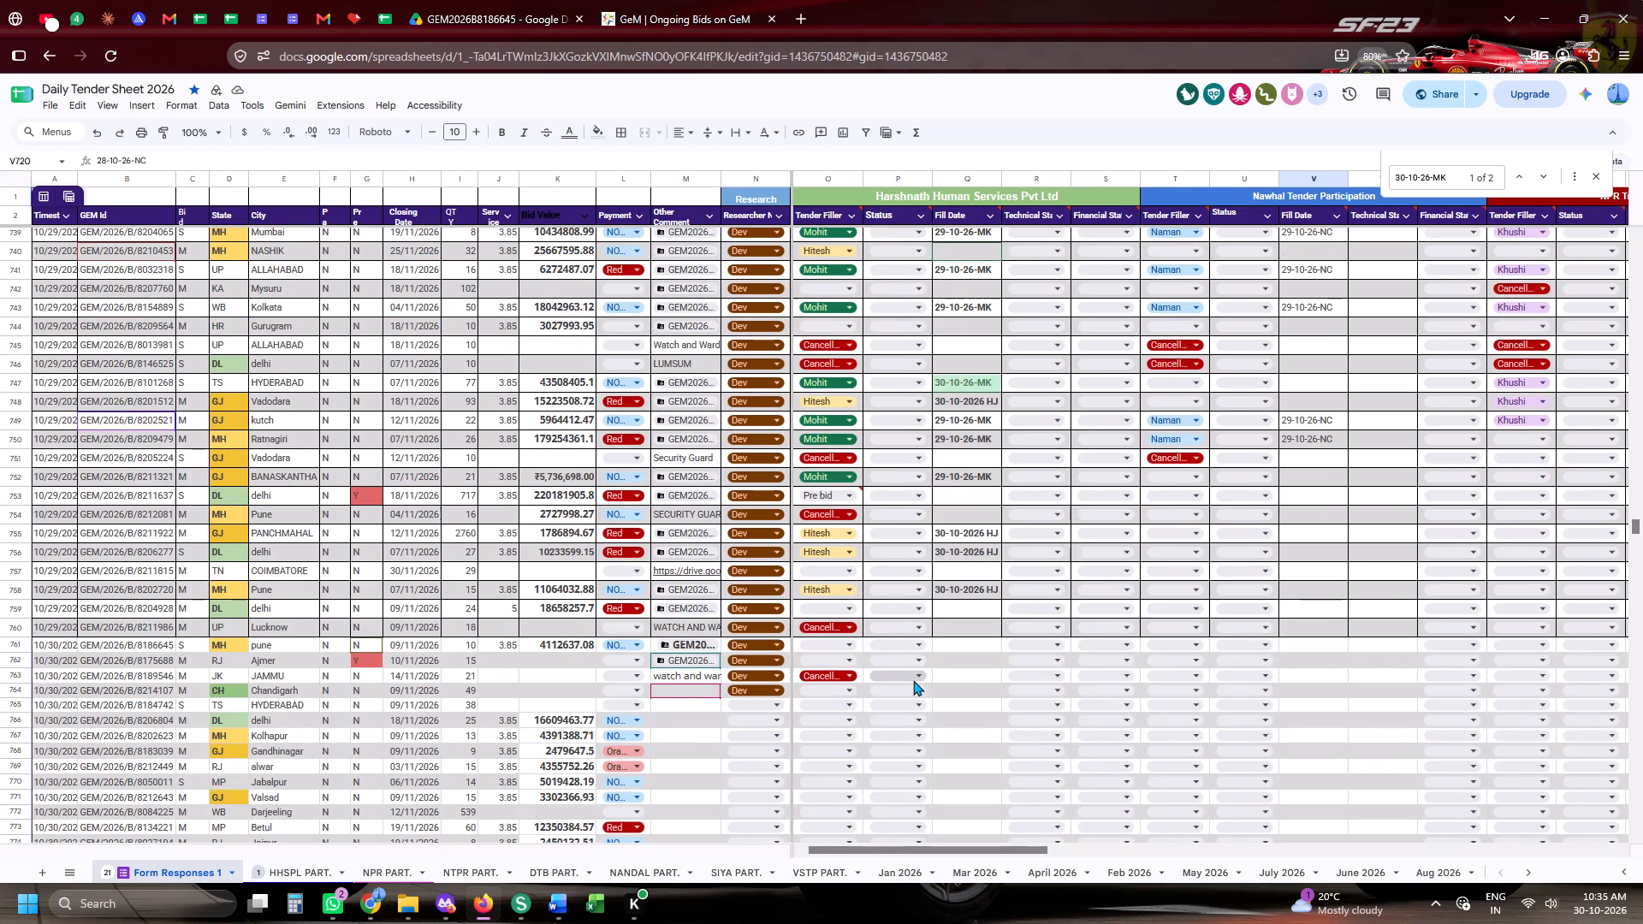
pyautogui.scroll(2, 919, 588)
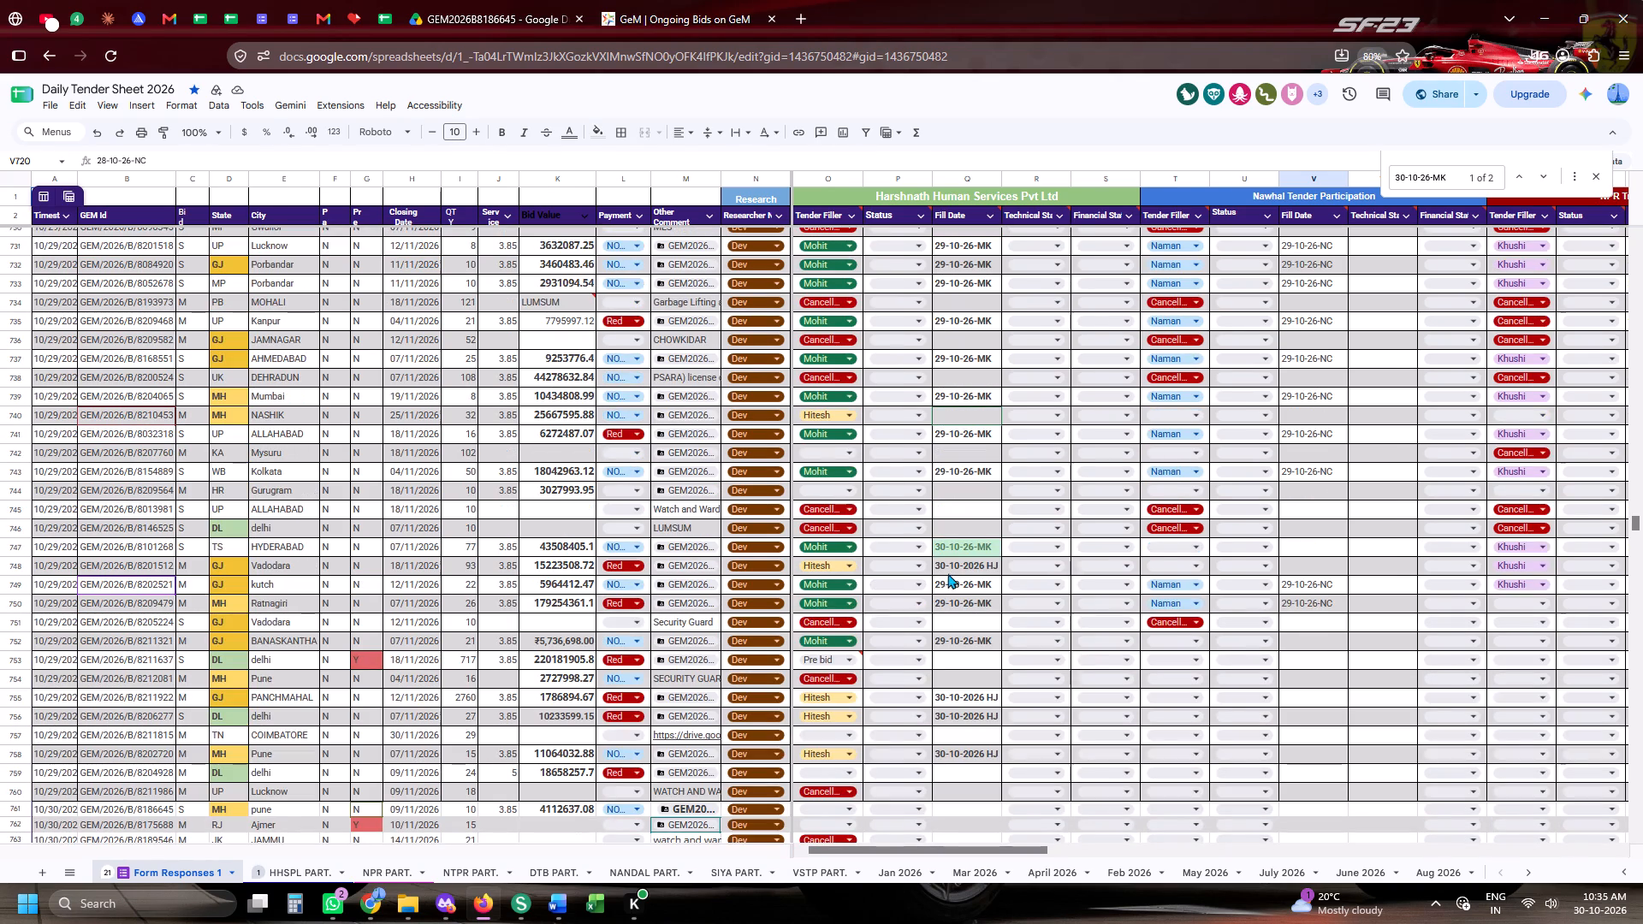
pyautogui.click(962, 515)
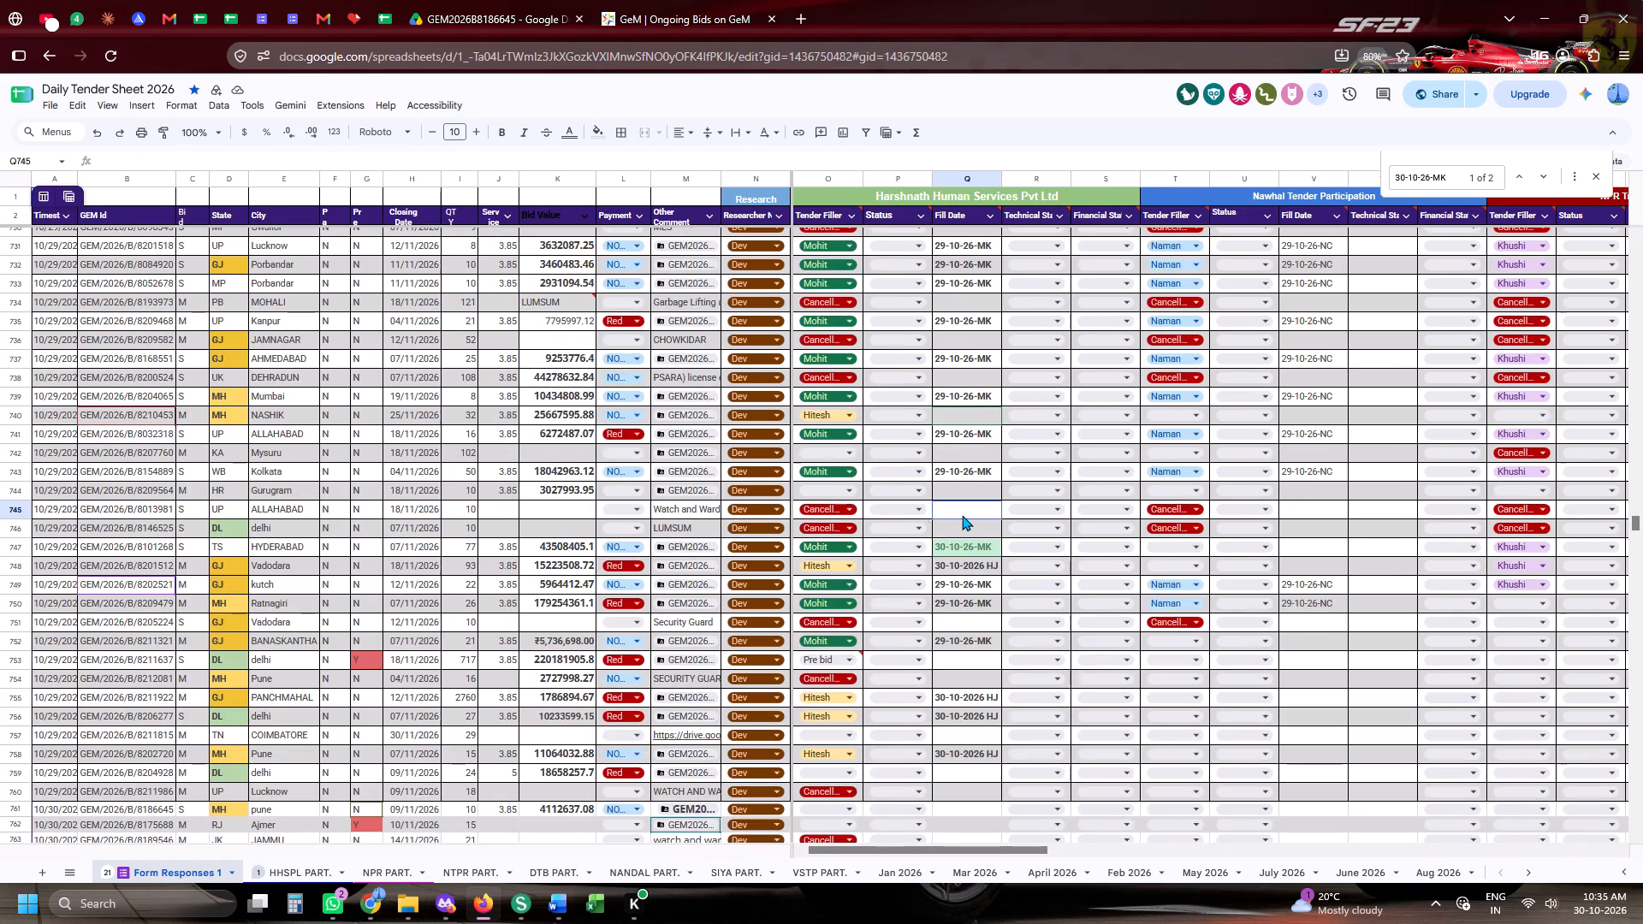
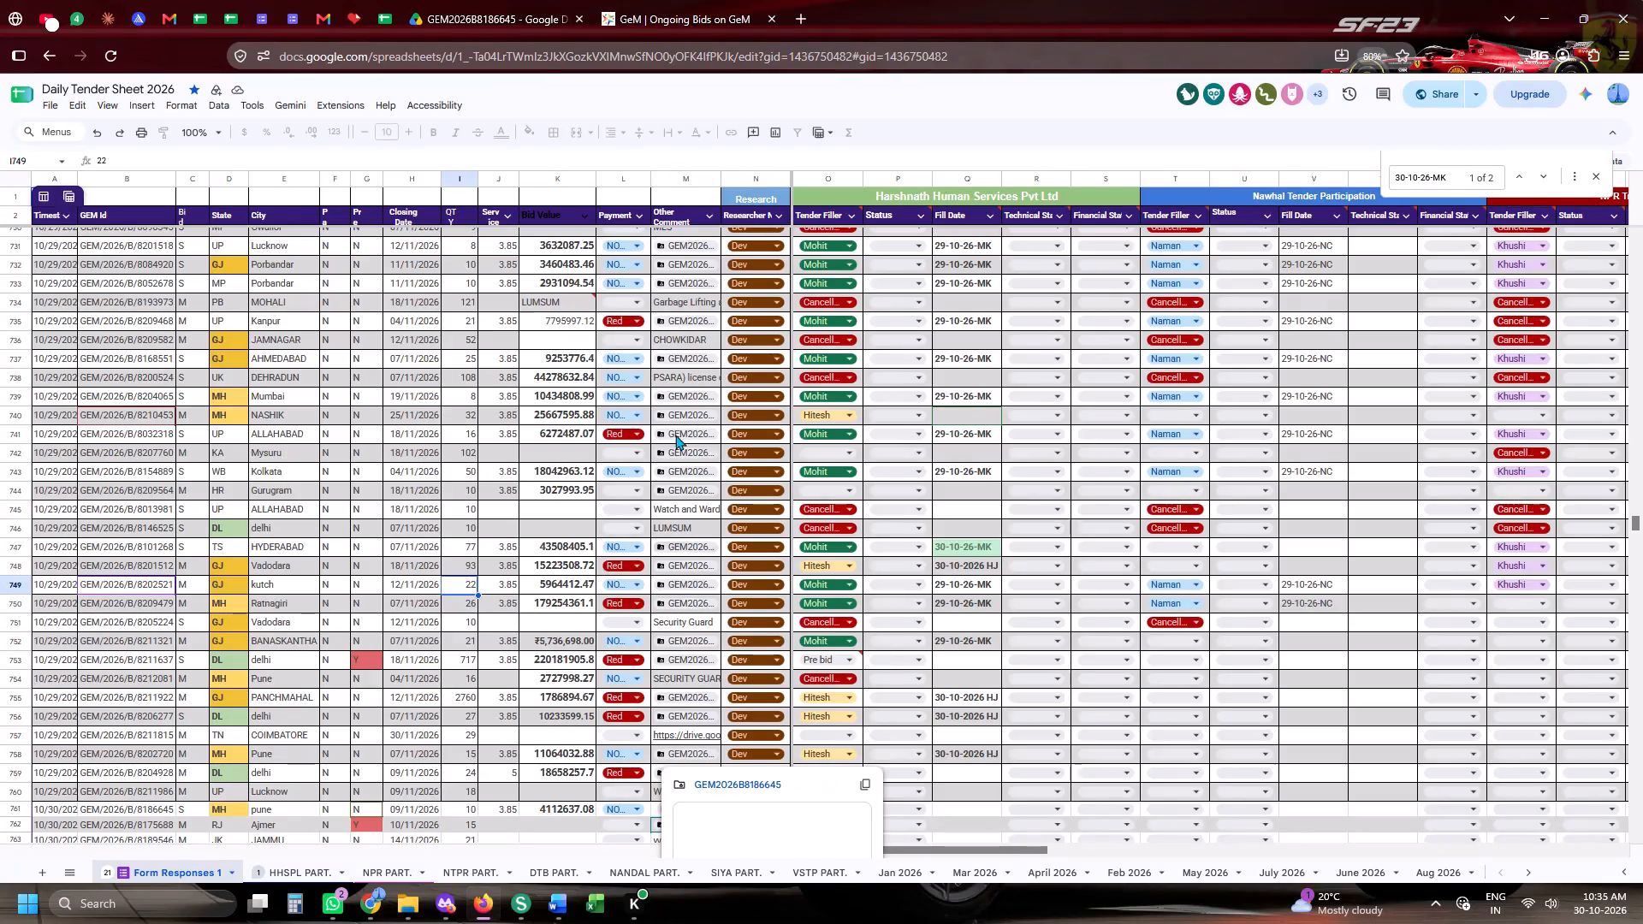
# Check the Daily Tender Sheet's 29 and 30 October bid rows for Harshnath Human Services Tender Filler and Fill Date entries.
pyautogui.click(689, 0)
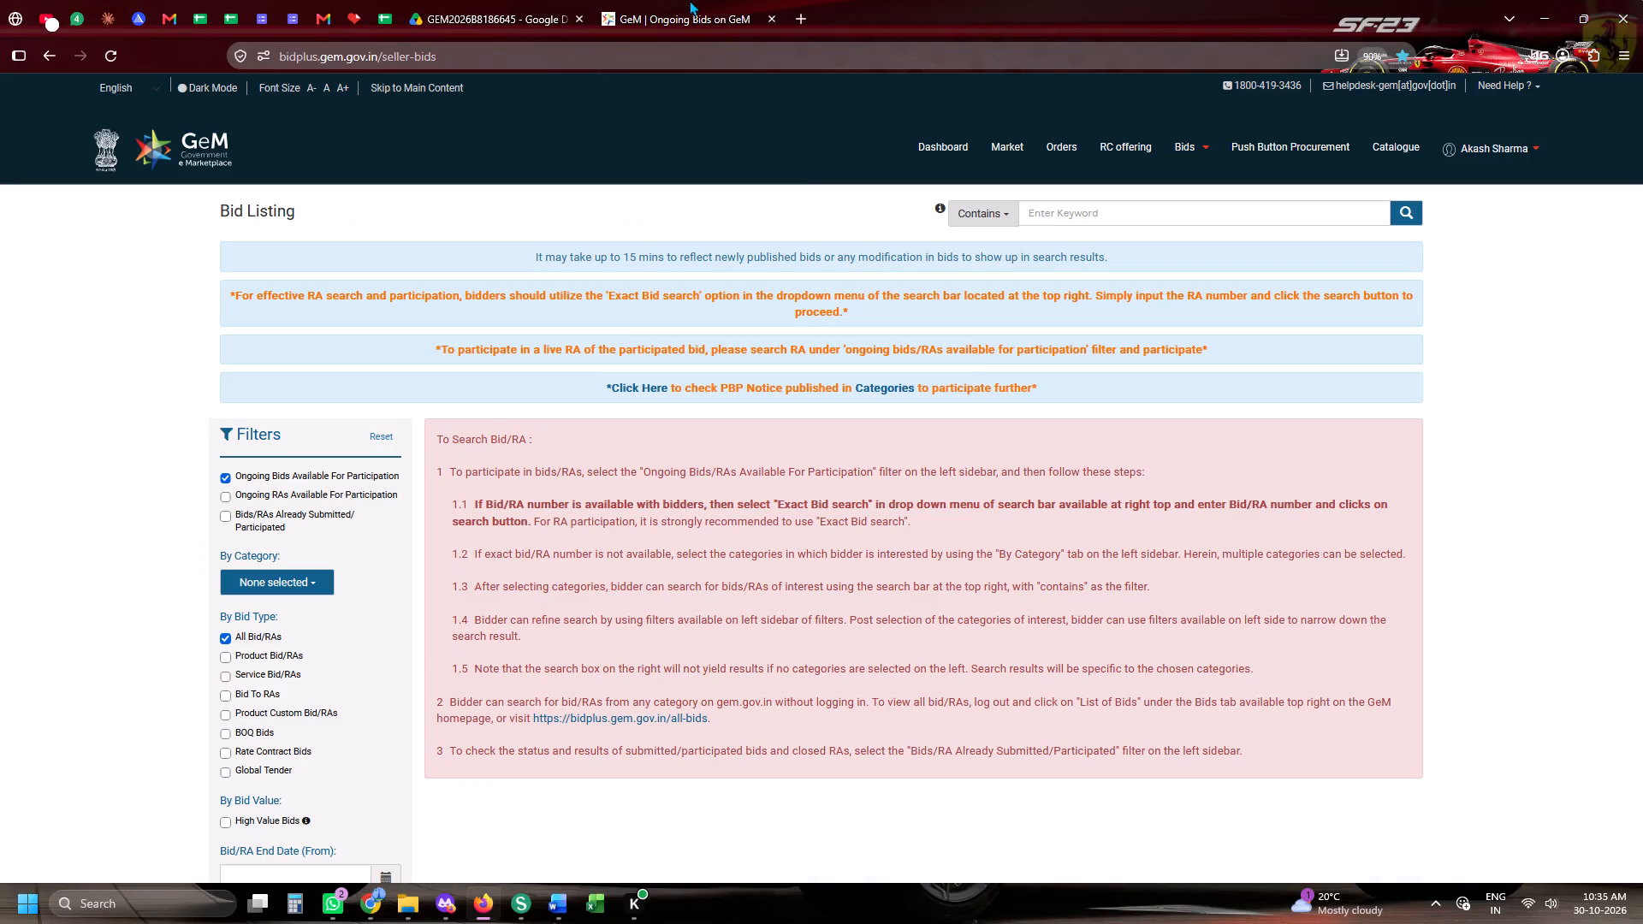
pyautogui.click(373, 0)
pyautogui.scroll(-4, 798, 490)
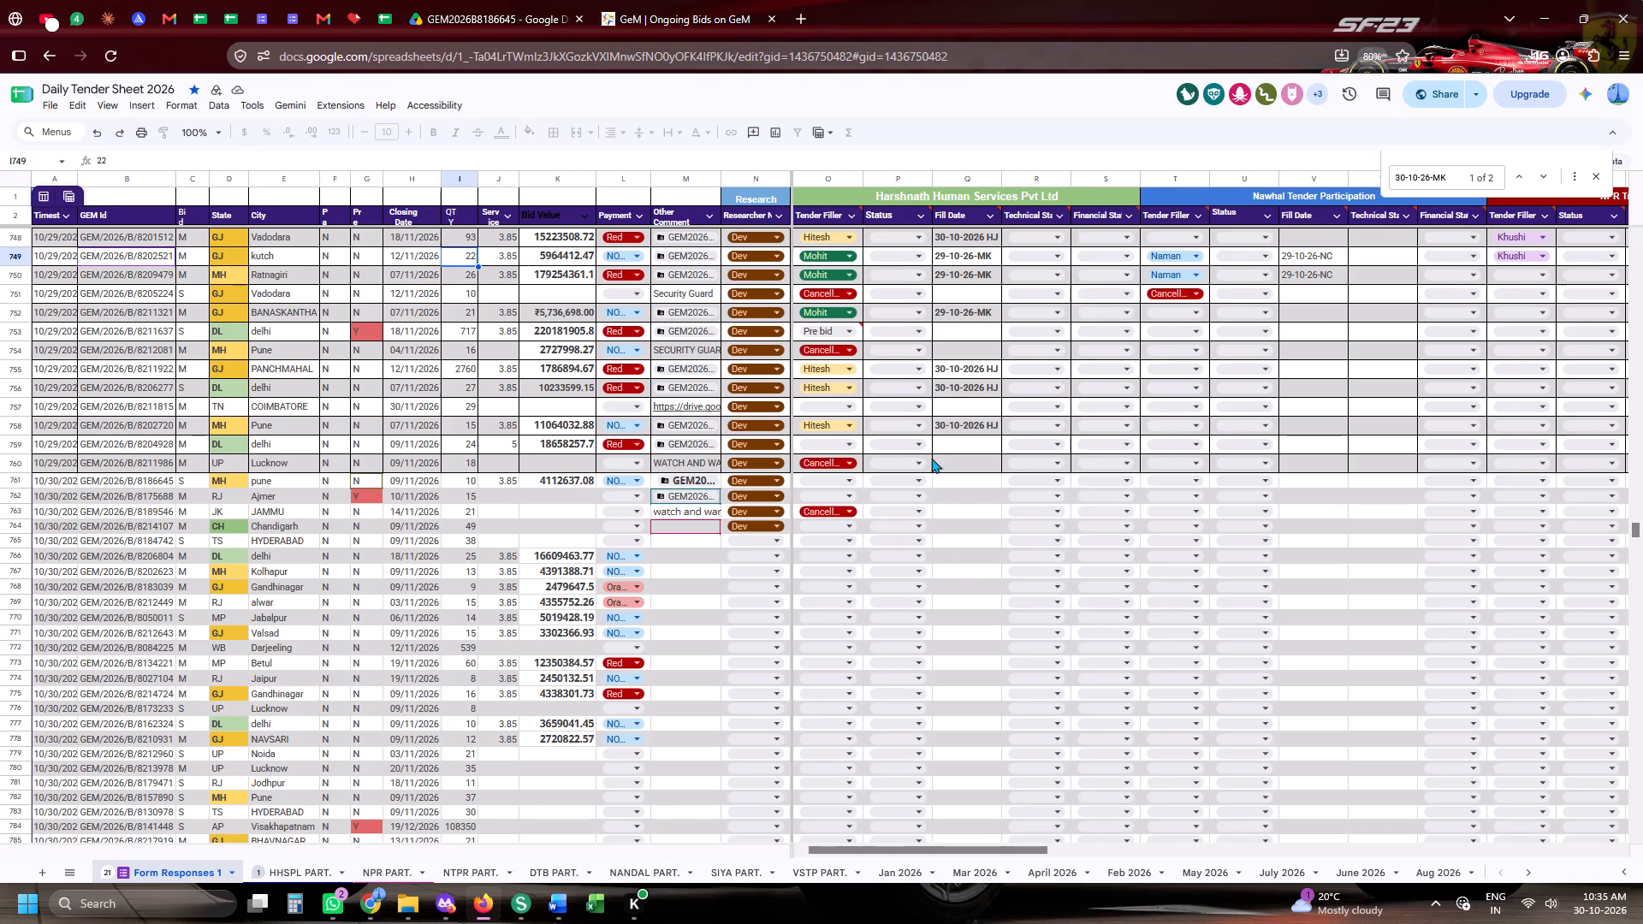
pyautogui.scroll(7, 998, 639)
pyautogui.scroll(-5, 998, 639)
pyautogui.scroll(3, 996, 639)
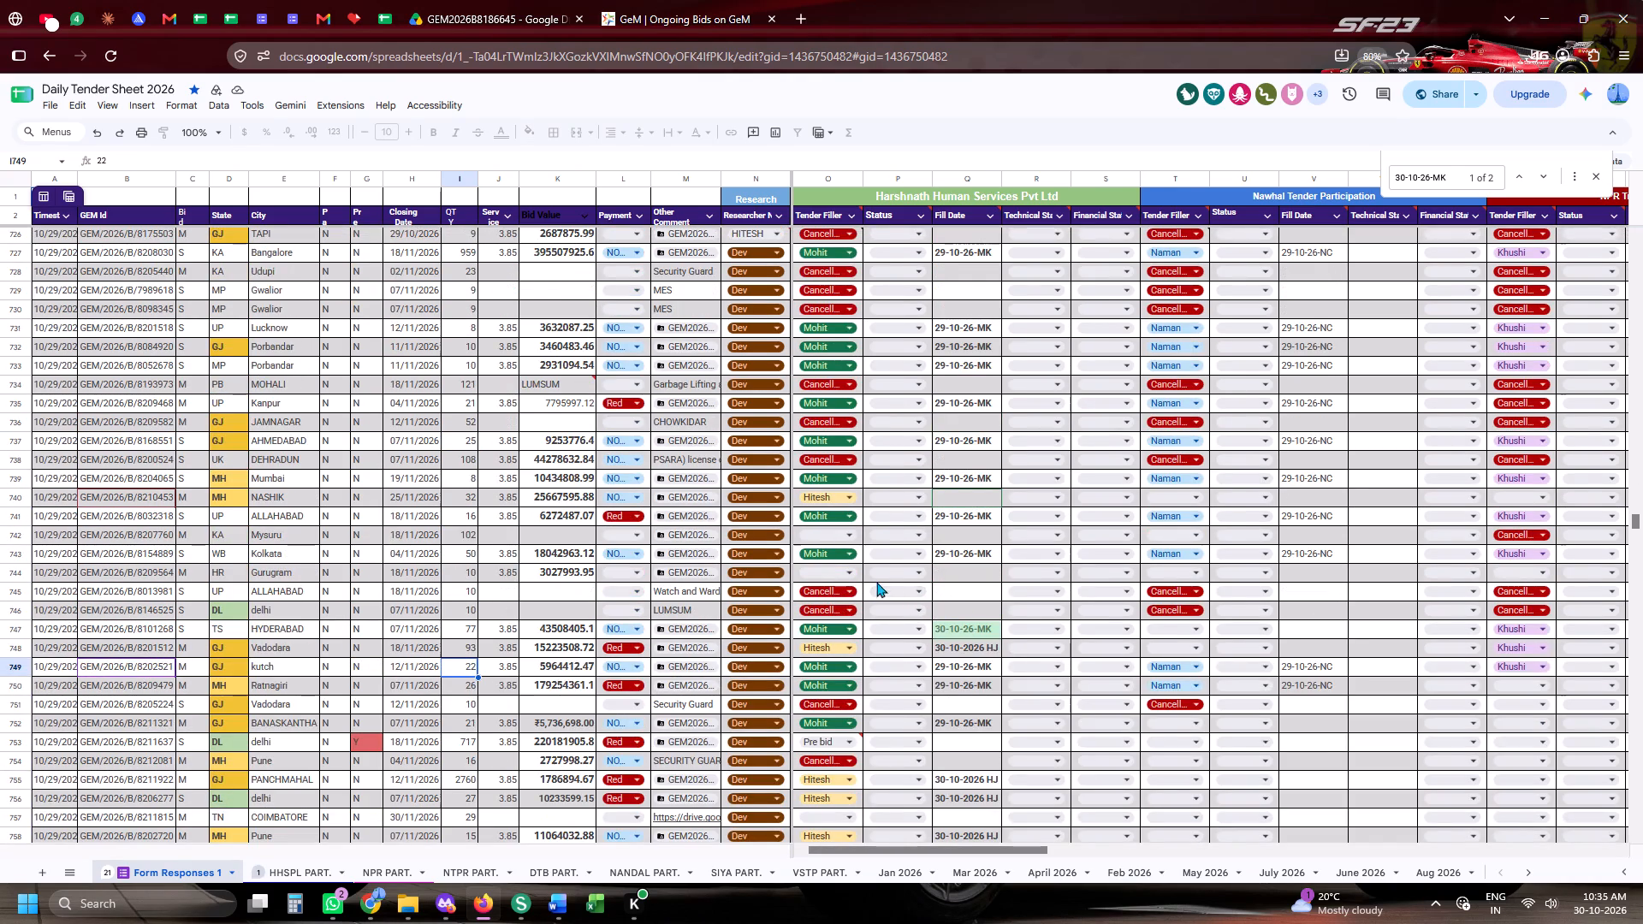
# Examine the Harshnath Human Services tender filler and fill date entries in the earlier October bid rows for unfilled bids.
pyautogui.scroll(12, 894, 573)
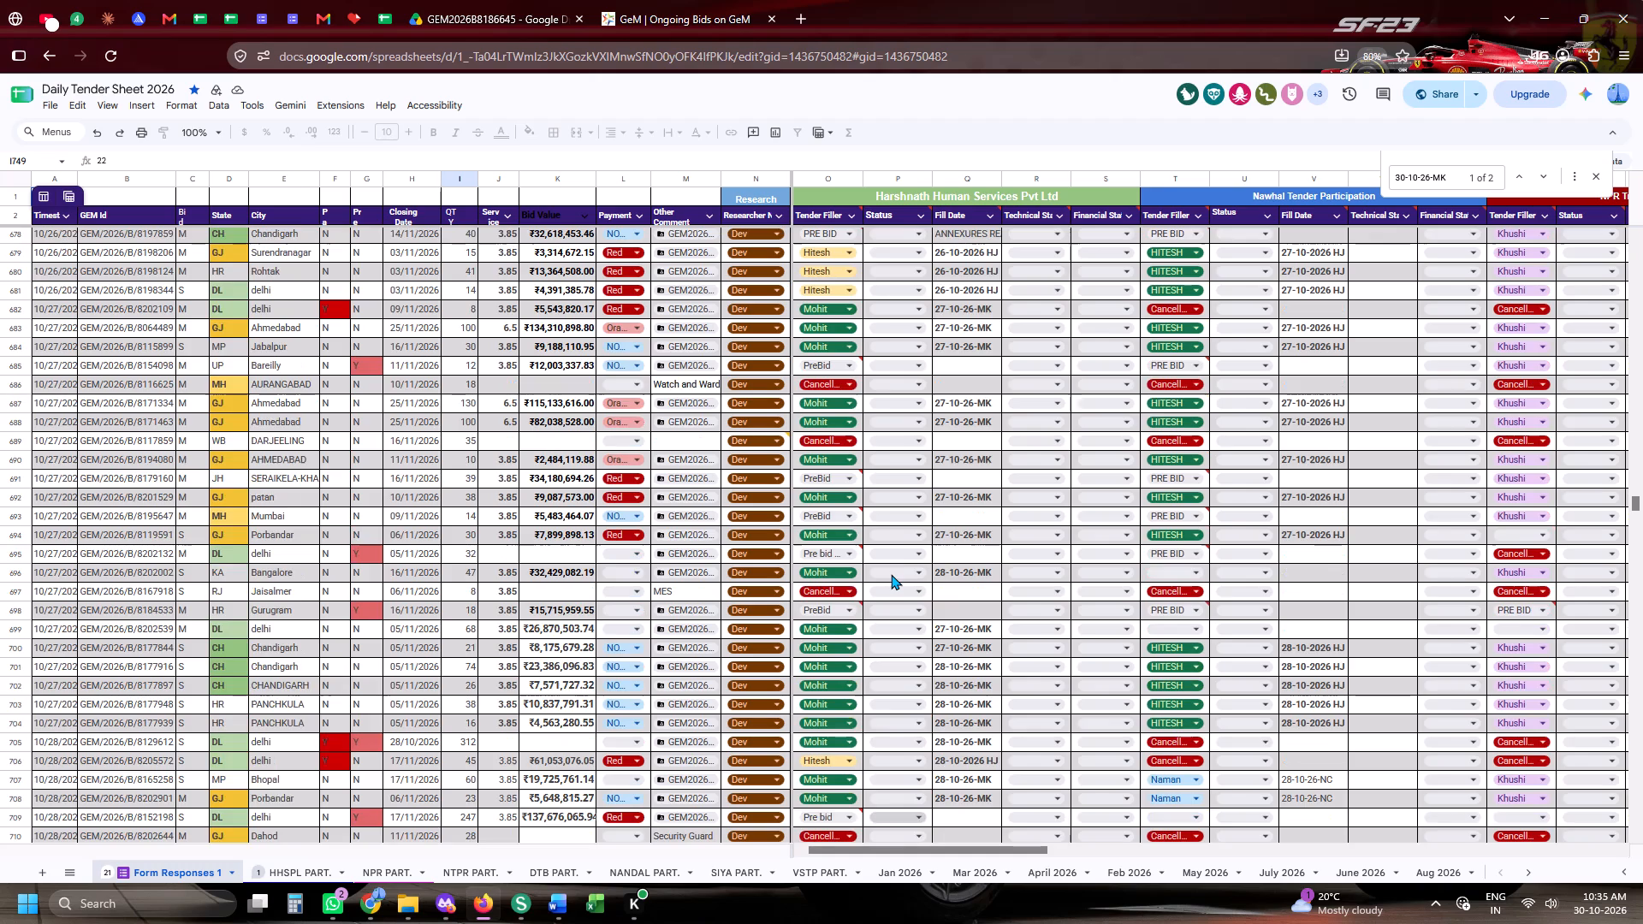
pyautogui.scroll(5, 891, 574)
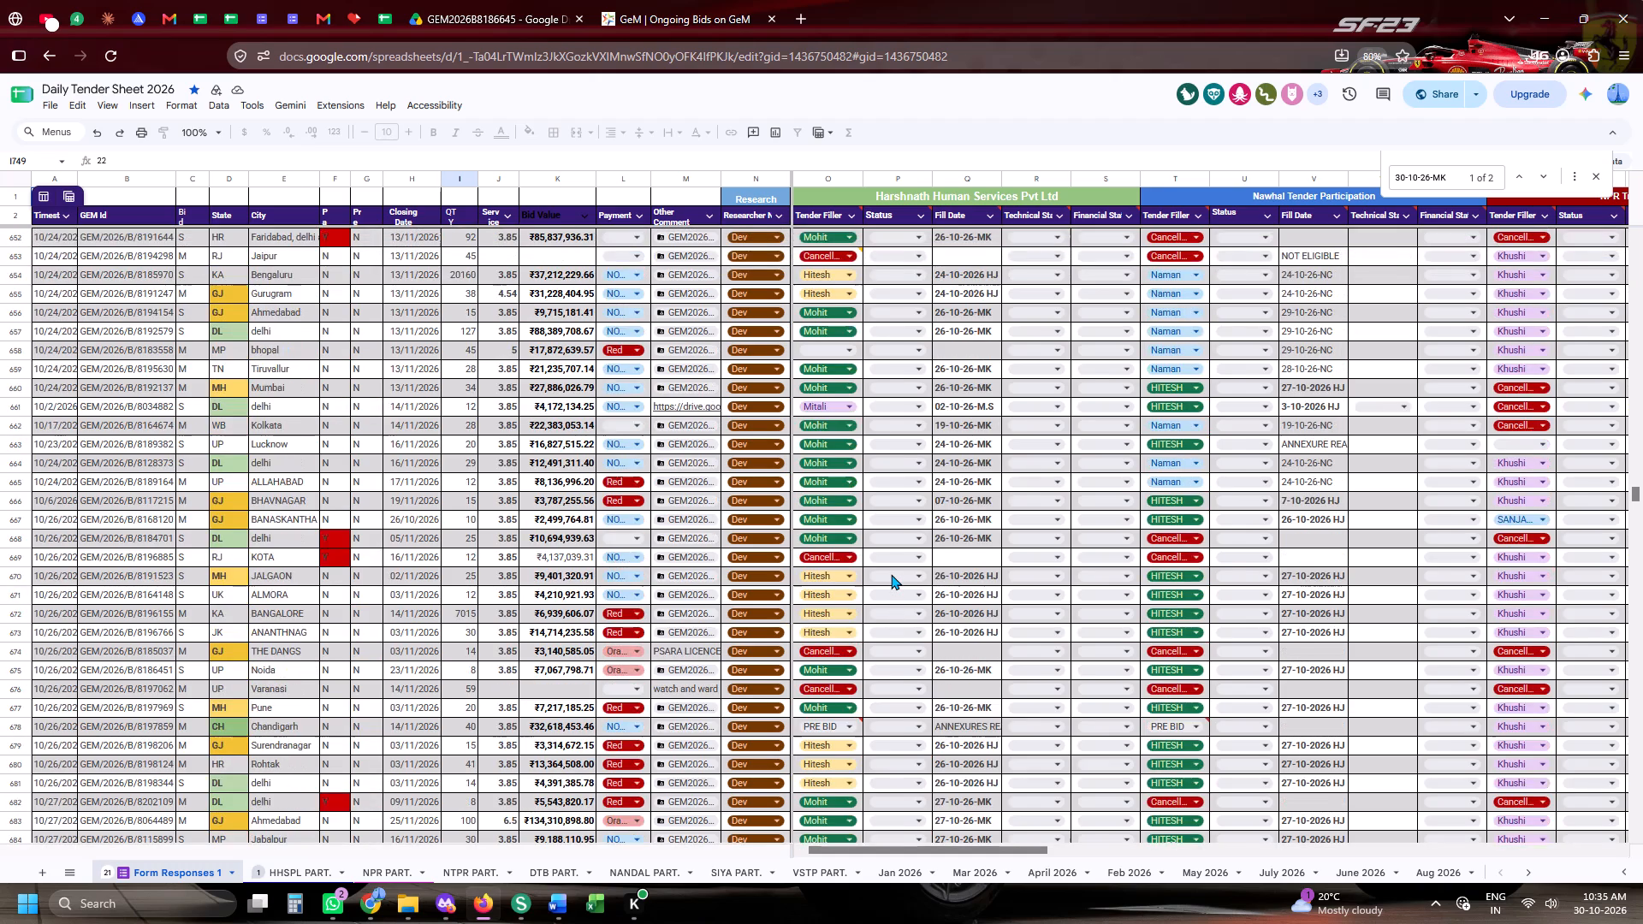
pyautogui.scroll(7, 891, 574)
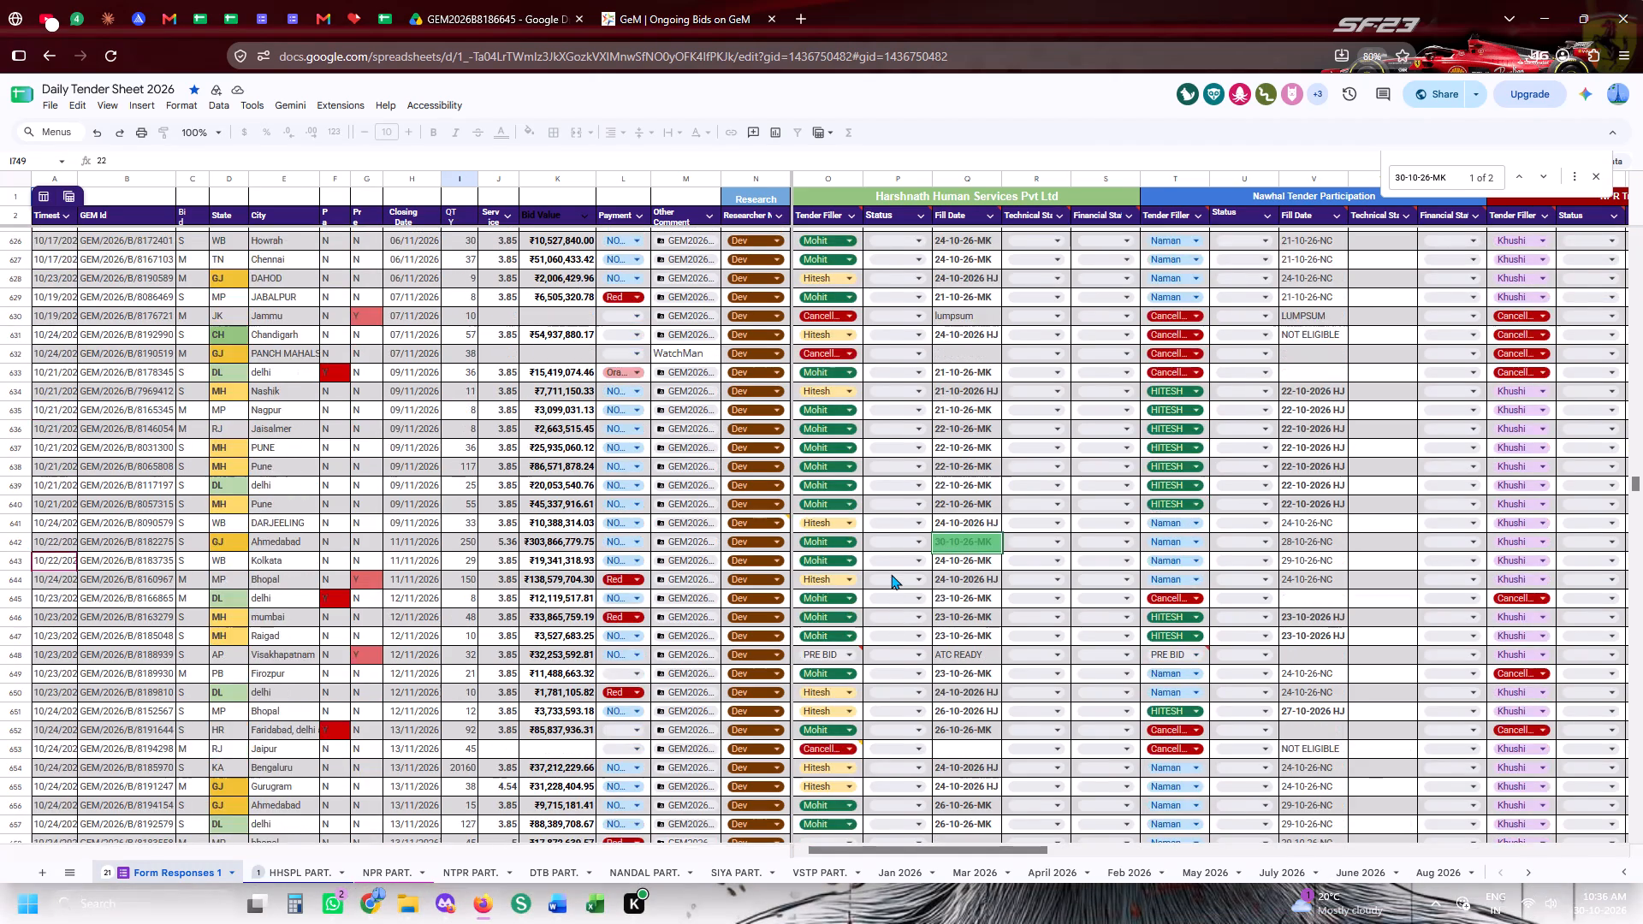
pyautogui.scroll(2, 891, 574)
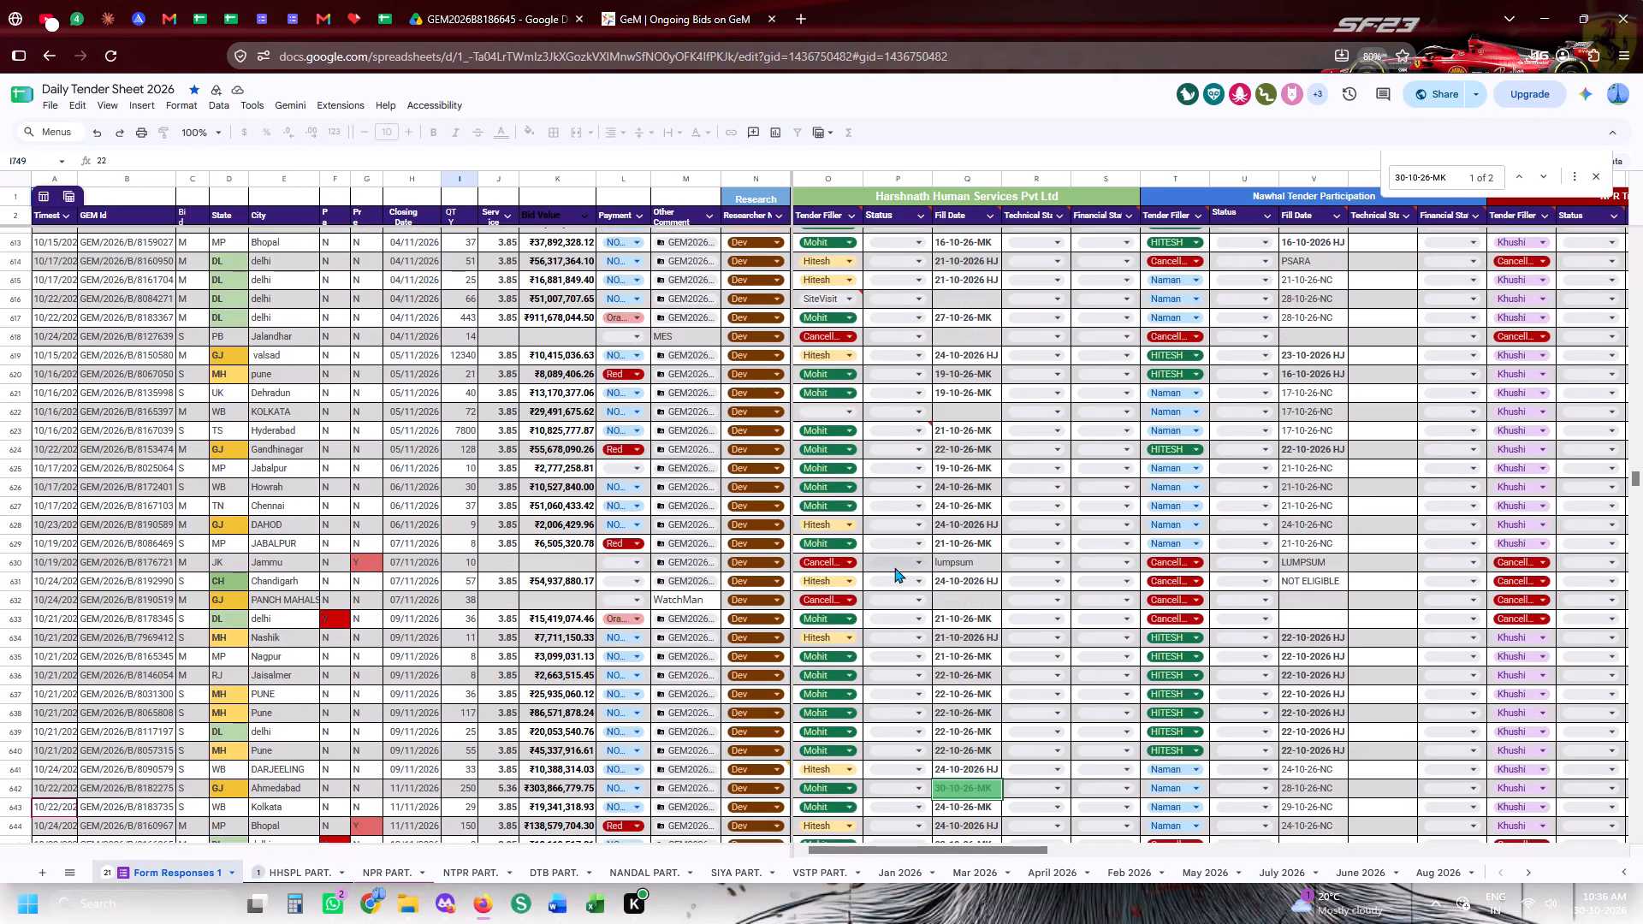
pyautogui.scroll(3, 897, 565)
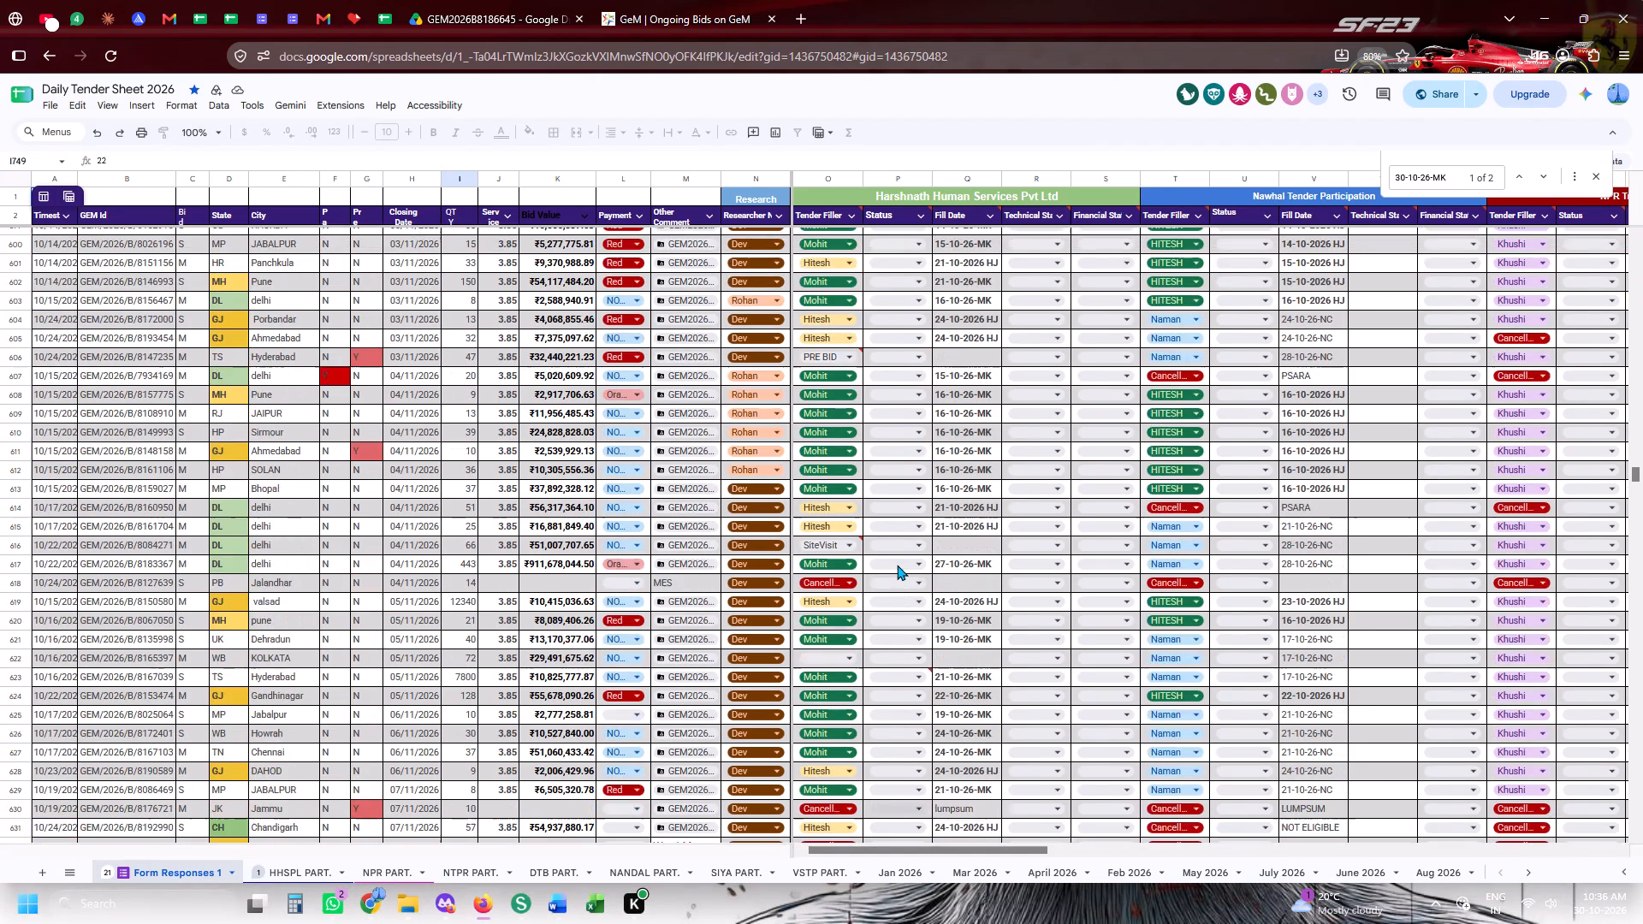
pyautogui.scroll(6, 897, 565)
pyautogui.scroll(-6, 894, 546)
pyautogui.scroll(9, 894, 546)
pyautogui.scroll(-9, 894, 546)
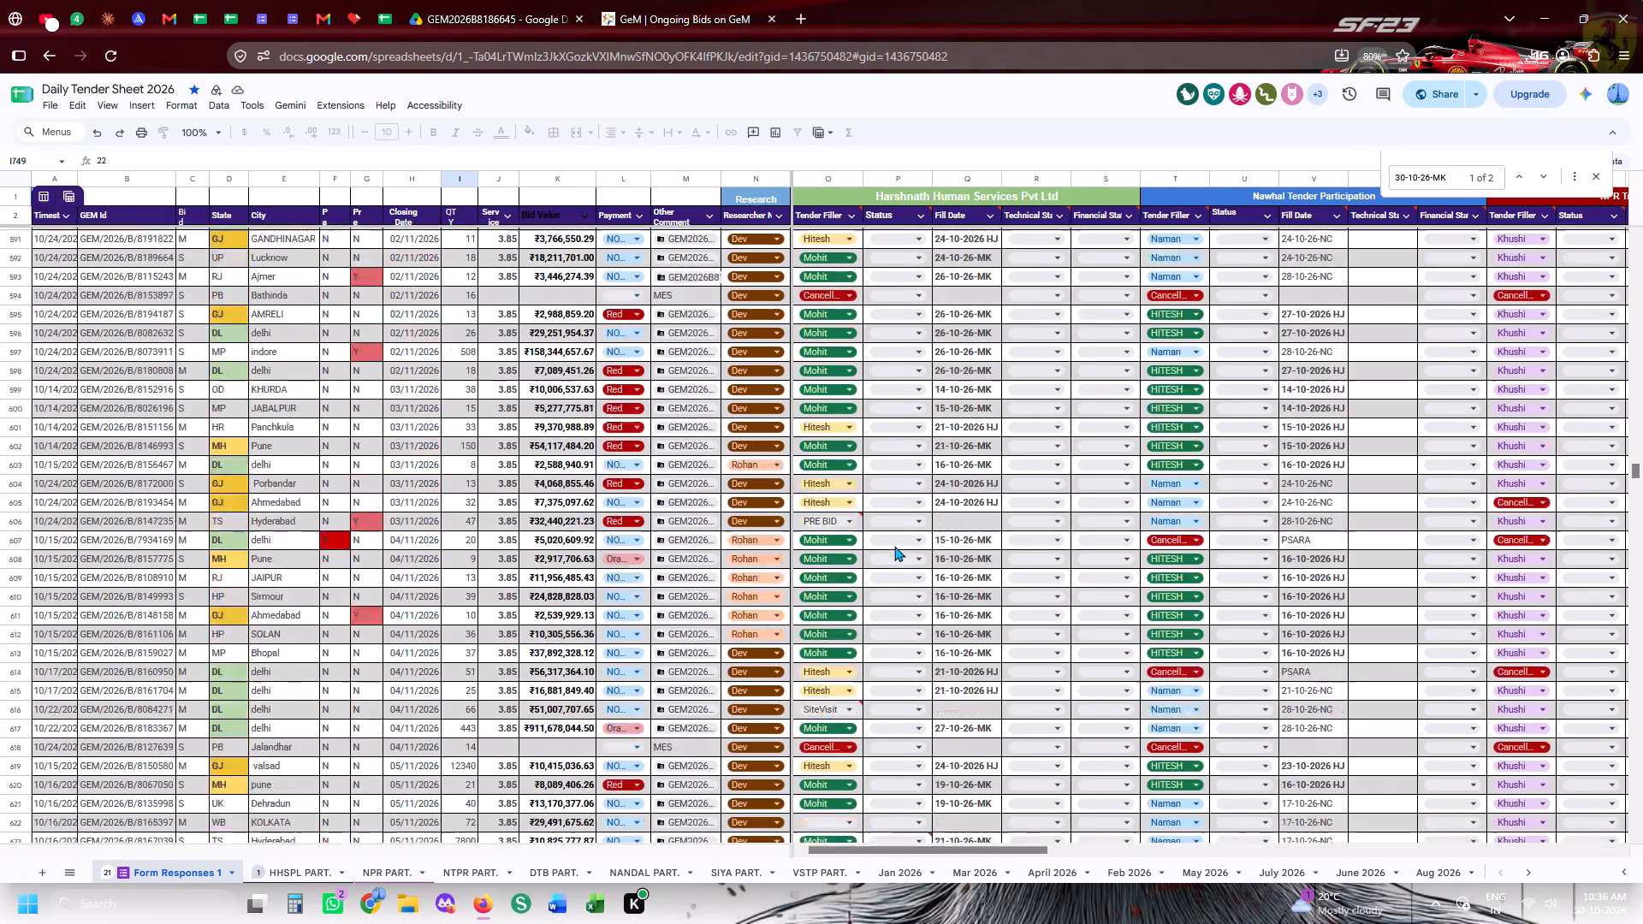
pyautogui.scroll(-3, 894, 546)
# Open the linked Drive folder for the Kolkata bid GEM2026/B/8165397 from its Other Comment entry.
pyautogui.click(686, 419)
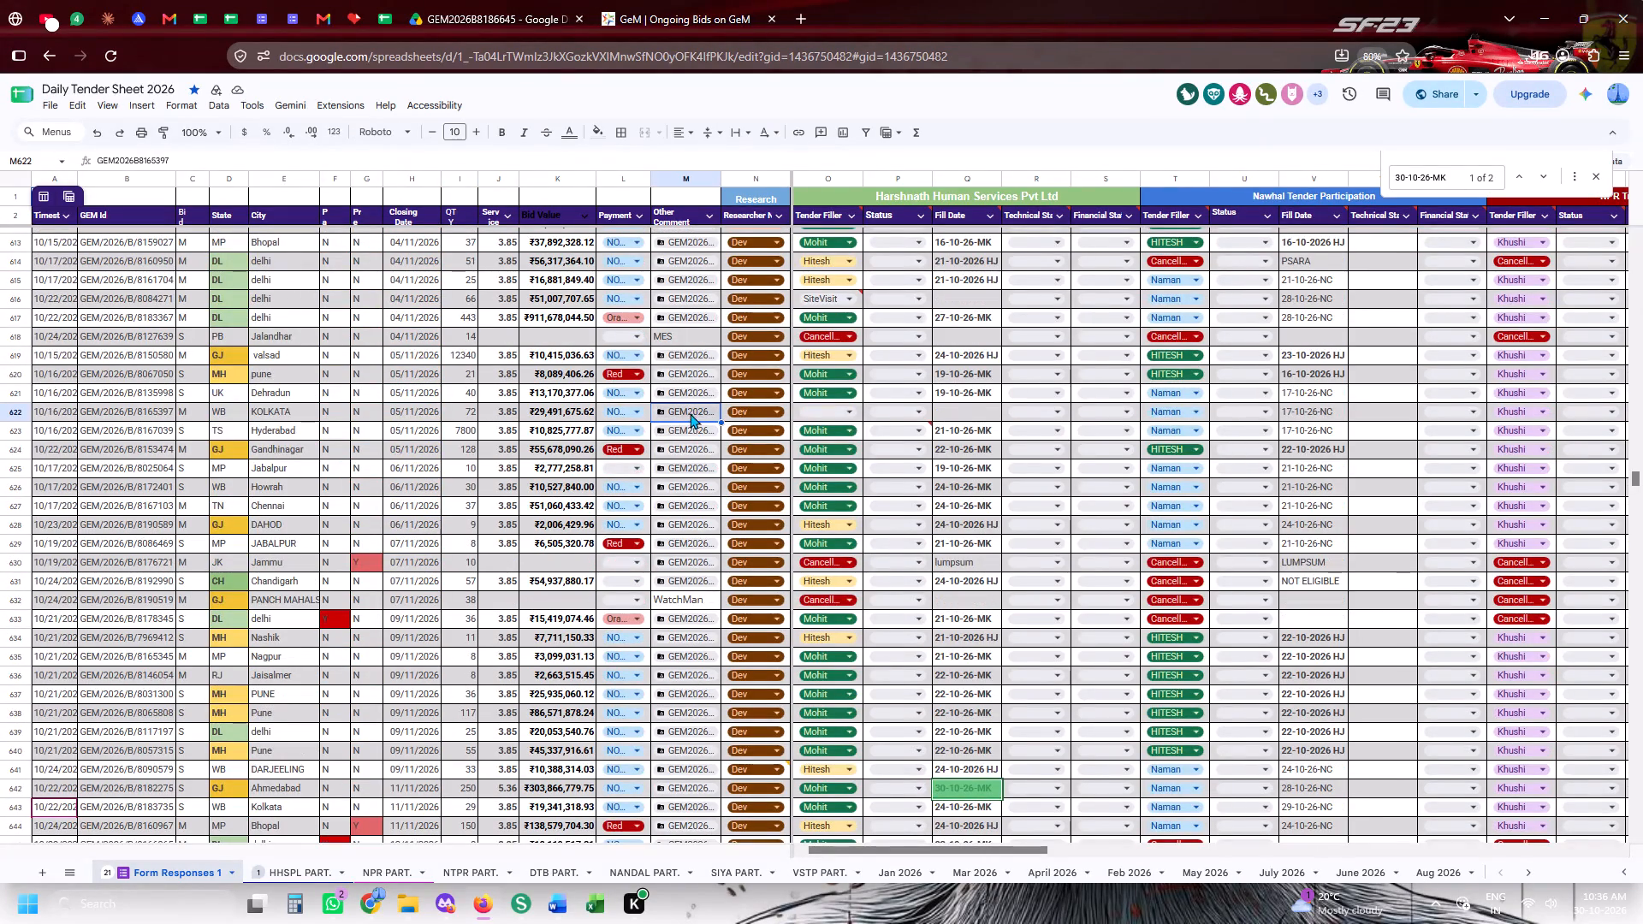
pyautogui.click(690, 412)
pyautogui.click(704, 451)
pyautogui.click(724, 499)
# Check the open GEM2026B8186645 Drive folder and GeM ongoing bids pages, and return to the Daily Tender Sheet.
pyautogui.click(658, 0)
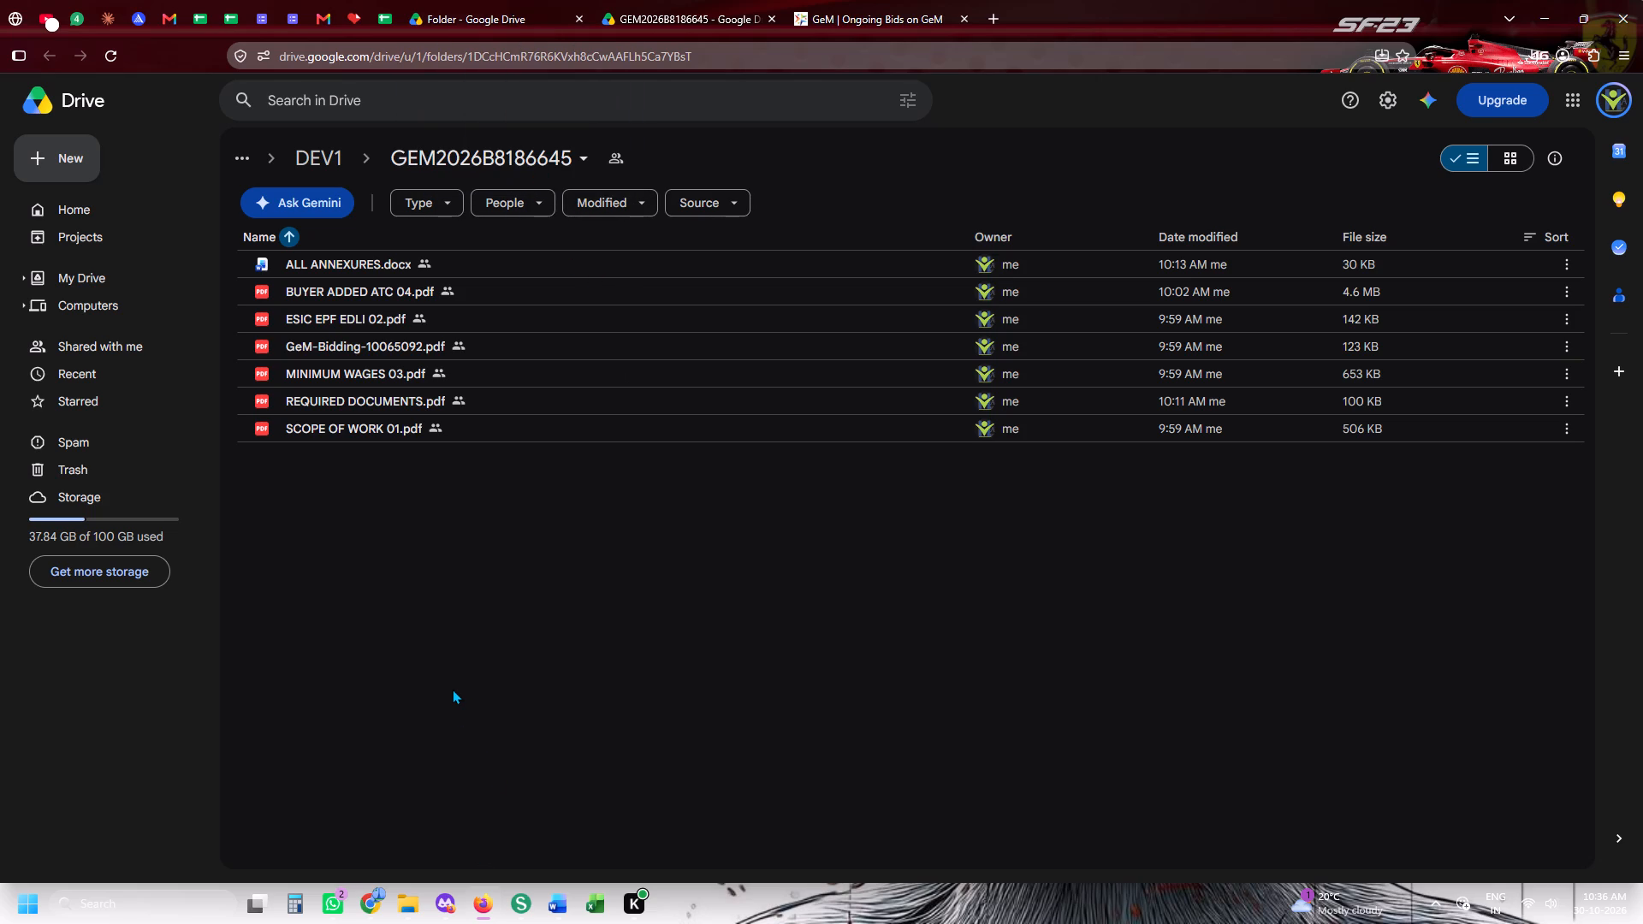
pyautogui.click(938, 0)
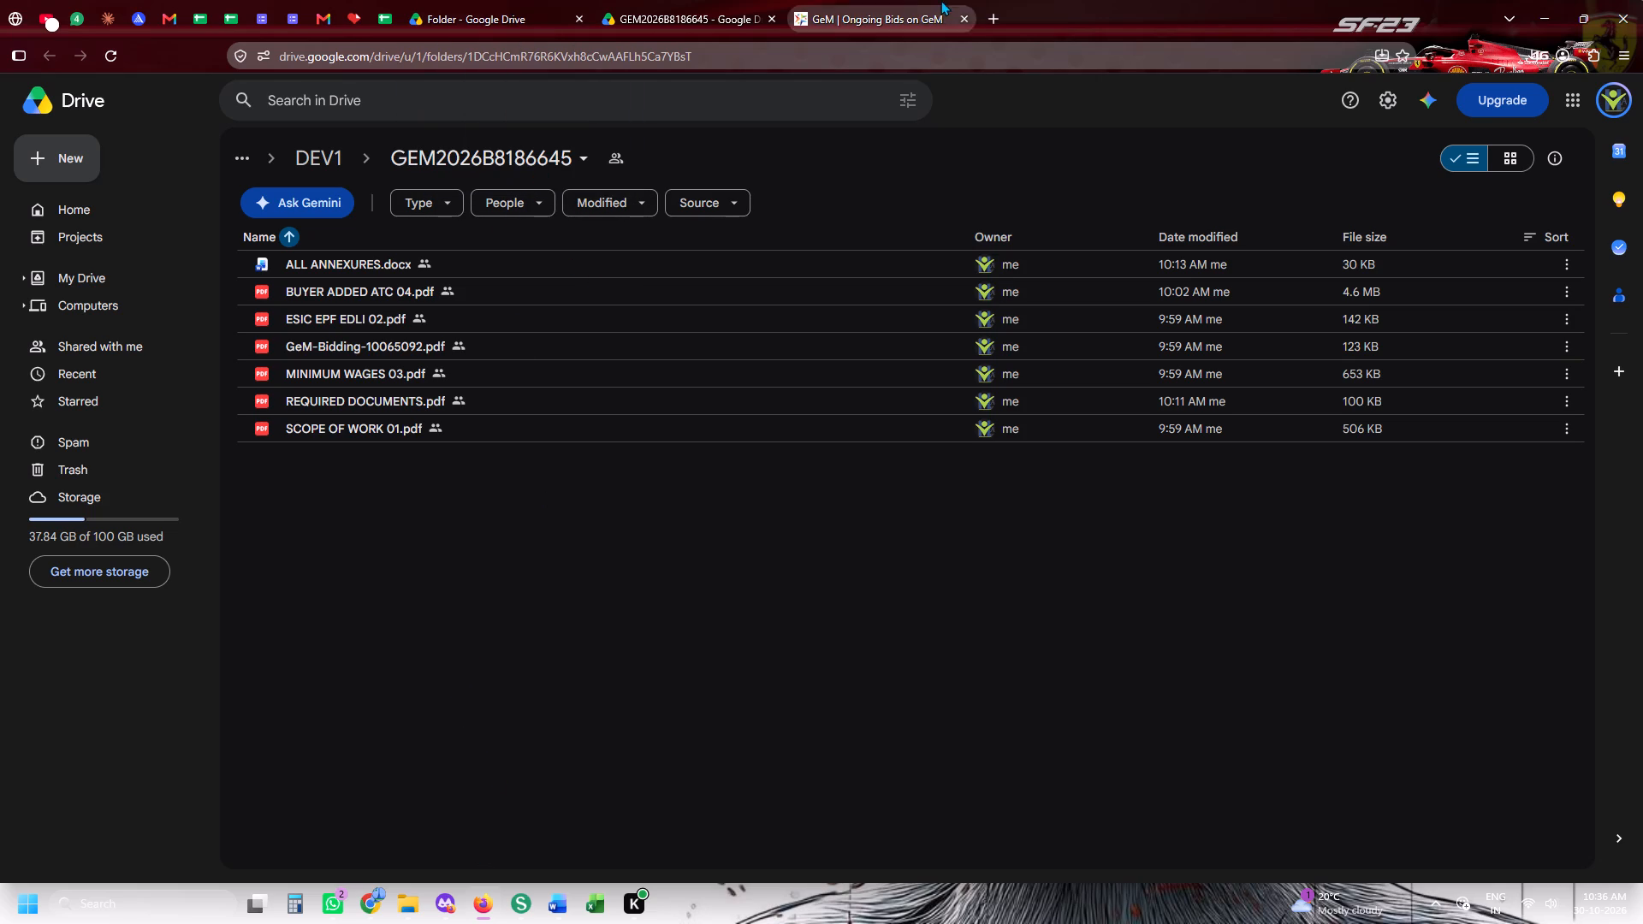
pyautogui.click(394, 1)
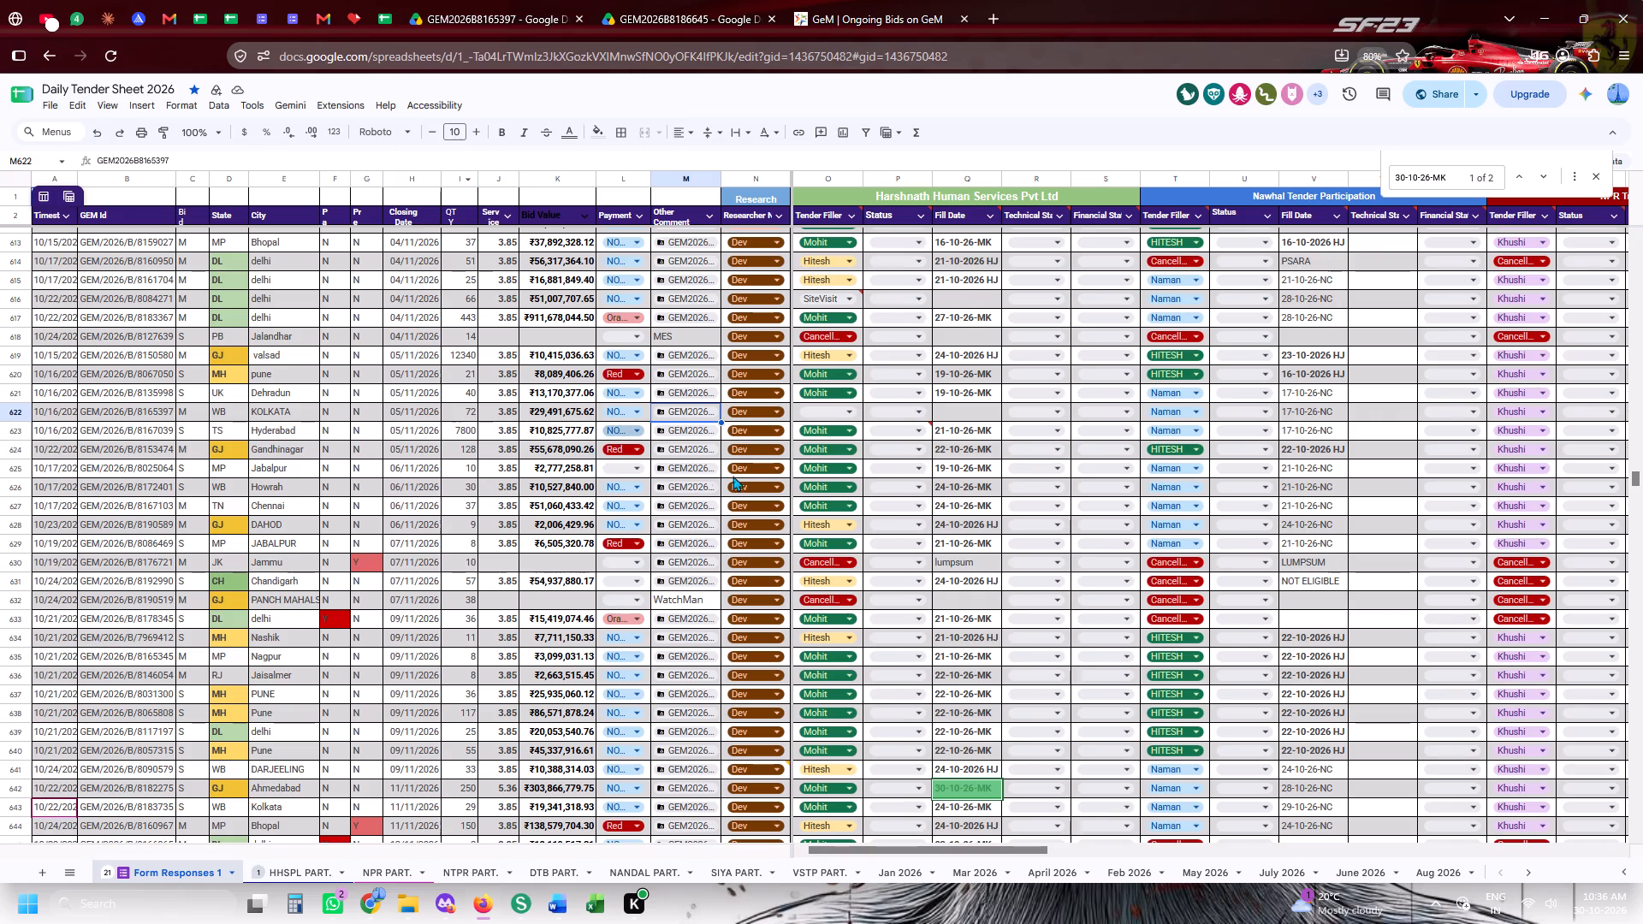
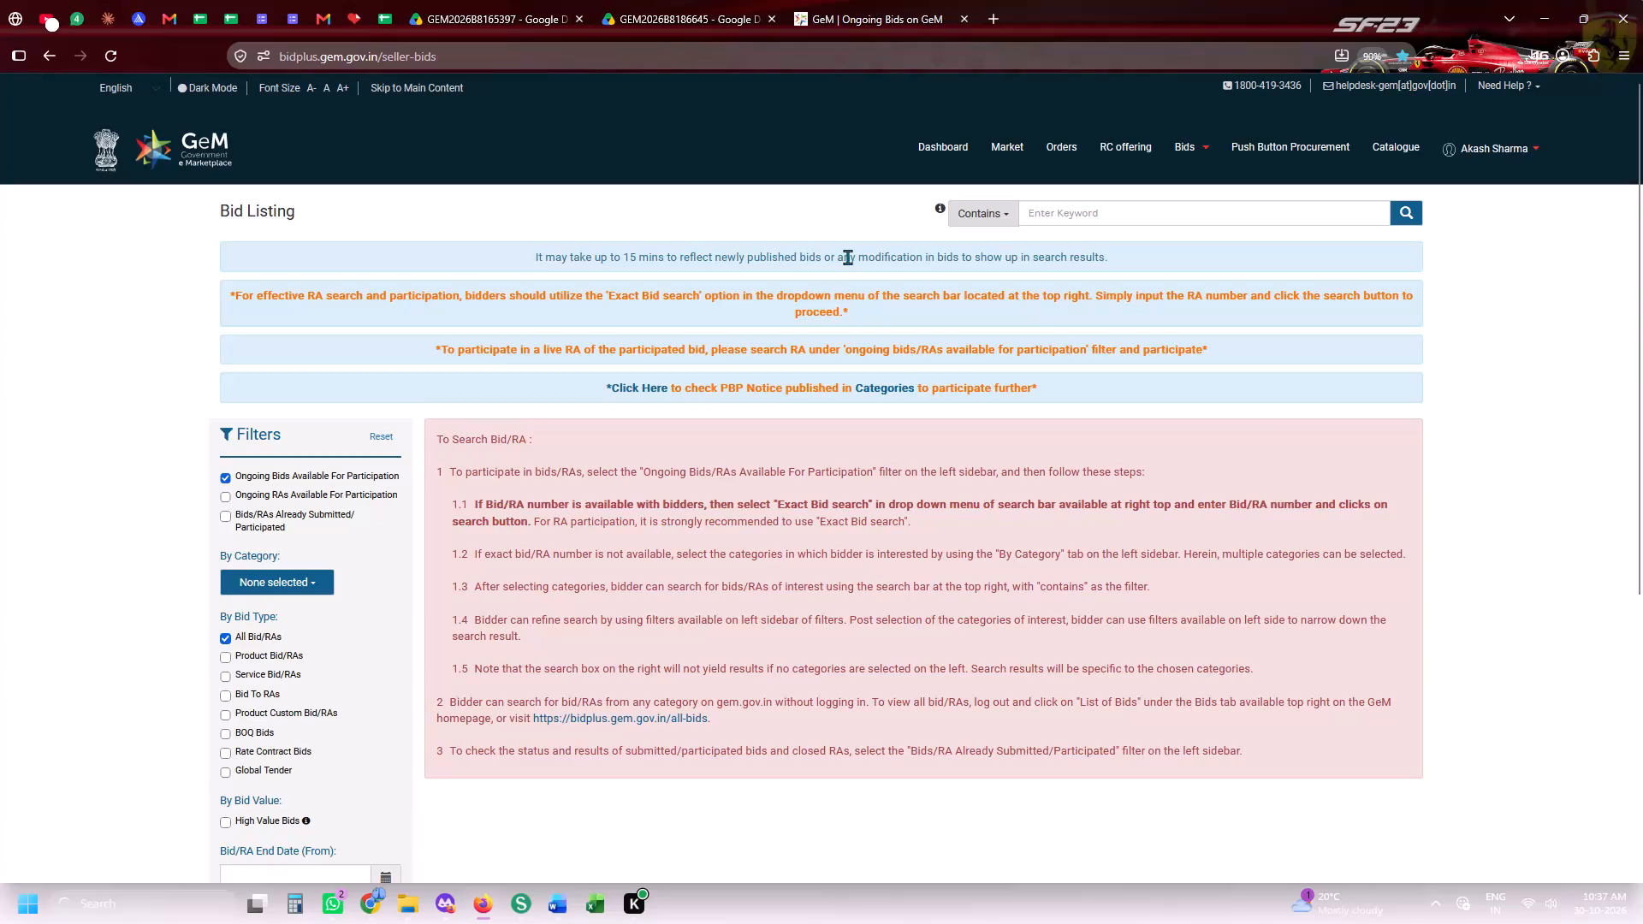
# Open the Drive folder linked for Gurugram bid GEM/2026/B/8209564 in the Daily Tender Sheet and close the GEM2026B8186645 folder.
pyautogui.click(382, 0)
pyautogui.scroll(-5, 940, 512)
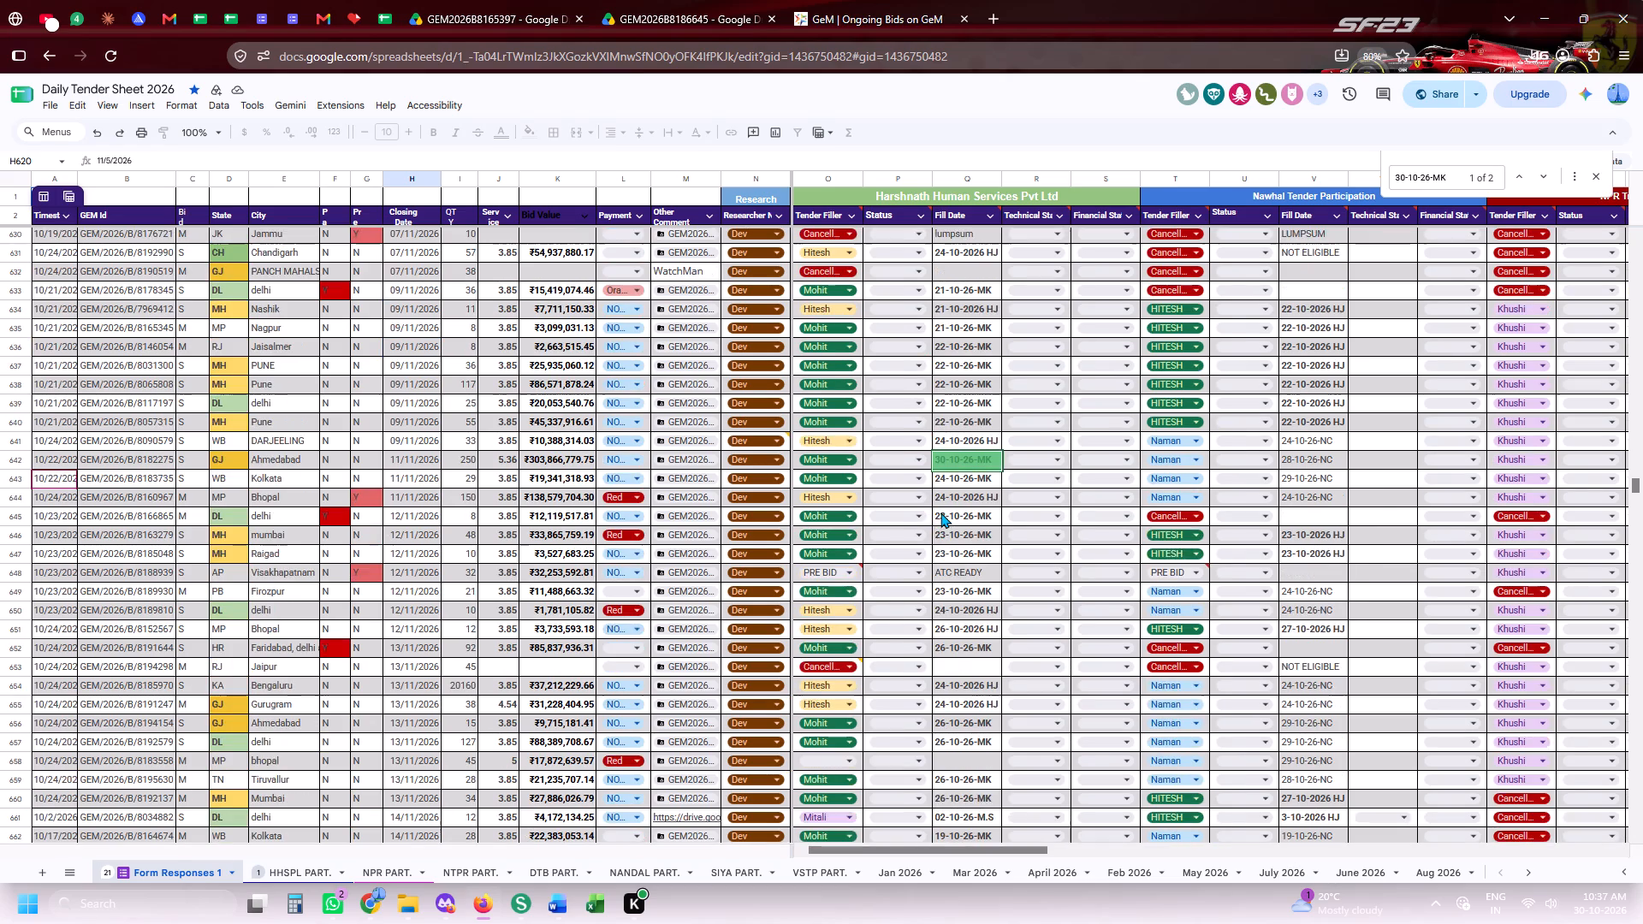
pyautogui.scroll(-19, 940, 512)
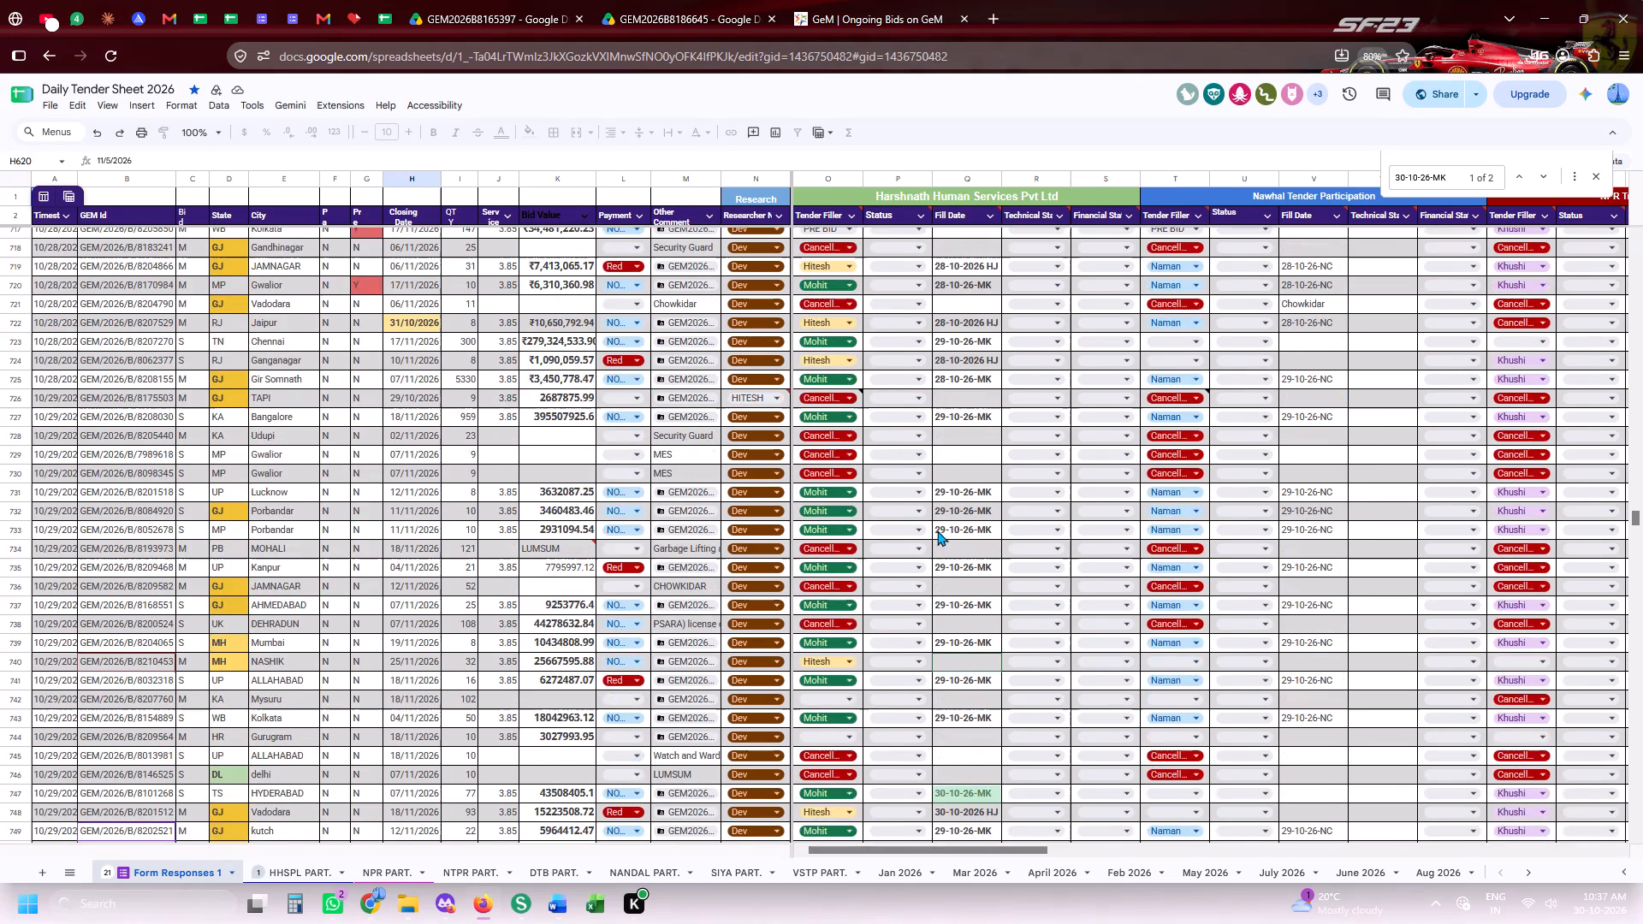
pyautogui.scroll(-3, 937, 530)
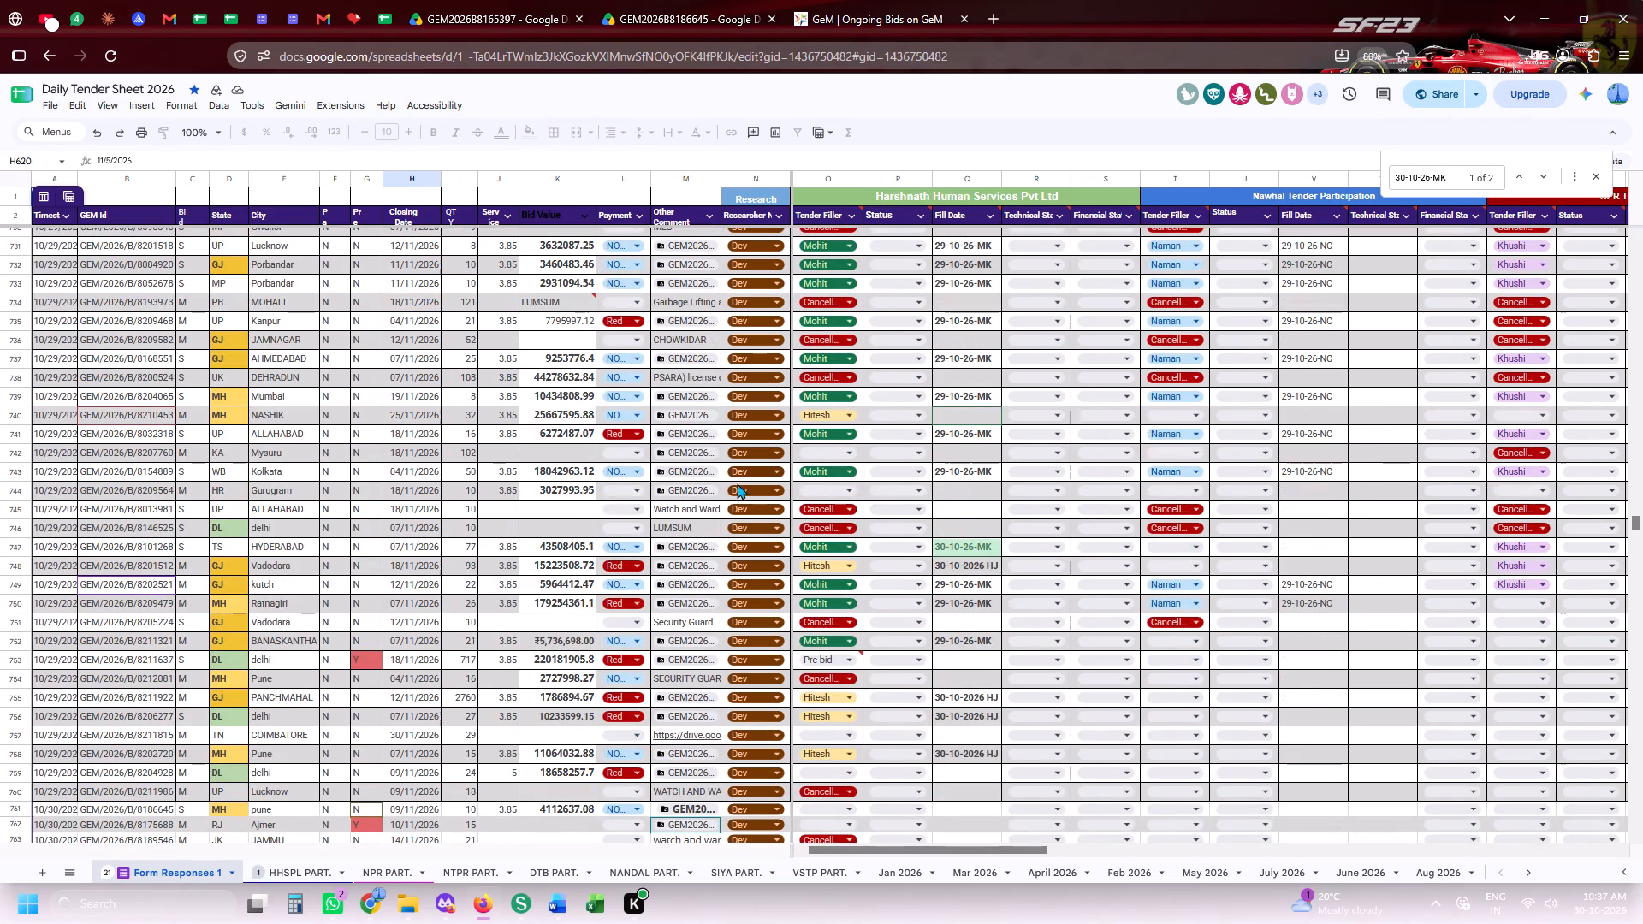
pyautogui.click(709, 500)
pyautogui.click(709, 500)
pyautogui.click(706, 493)
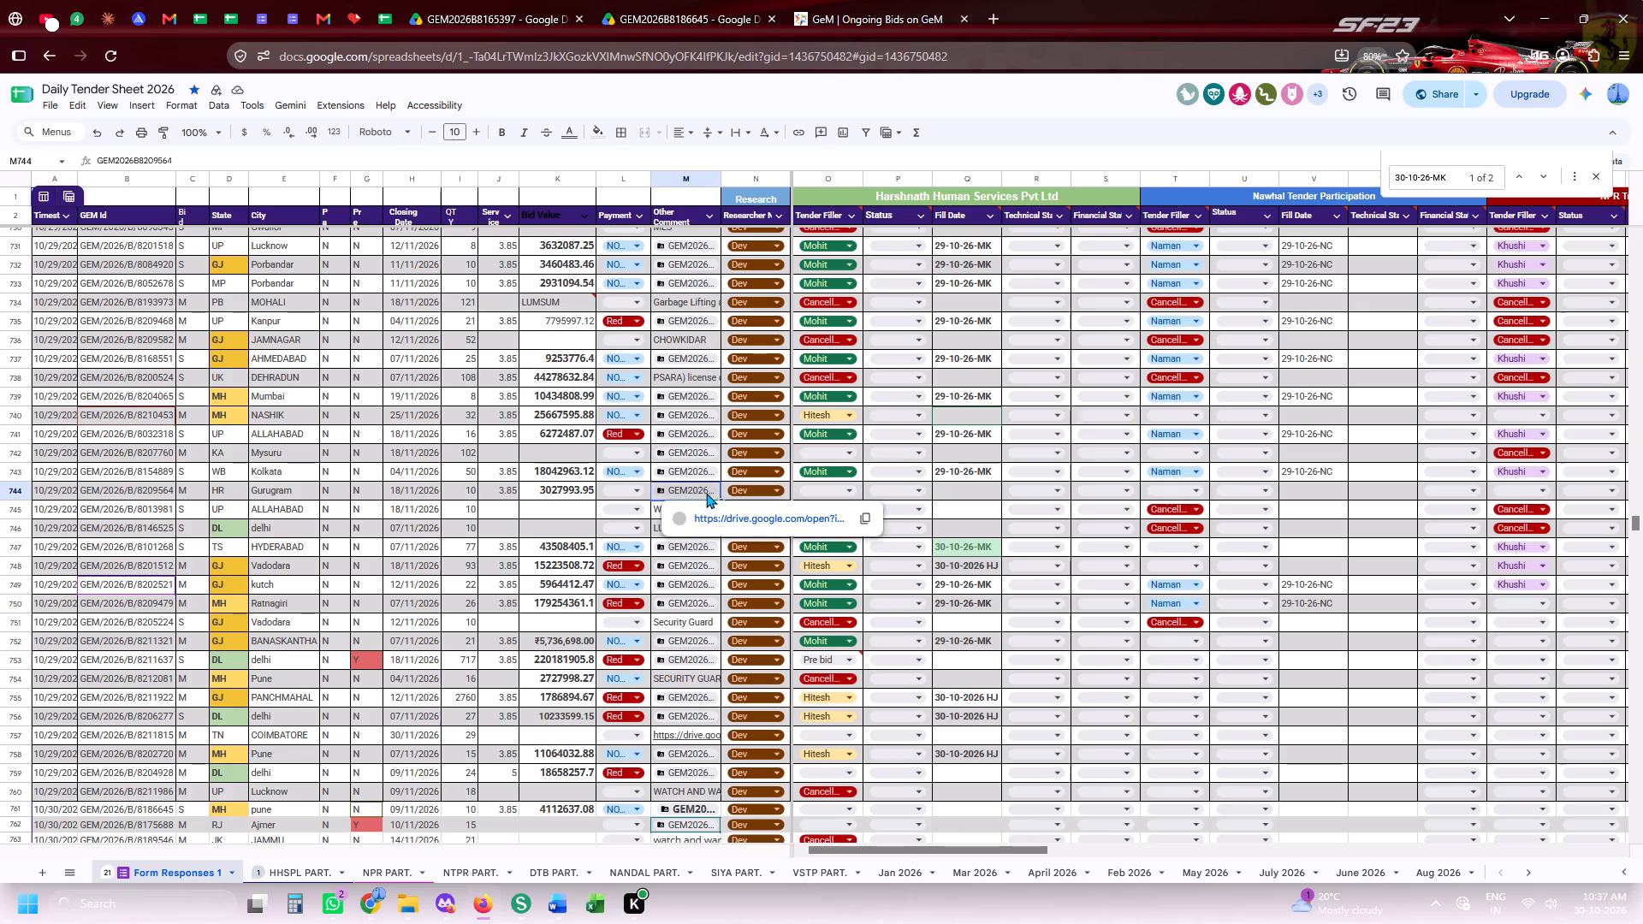
pyautogui.click(713, 520)
pyautogui.click(709, 0)
pyautogui.click(773, 21)
pyautogui.click(773, 21)
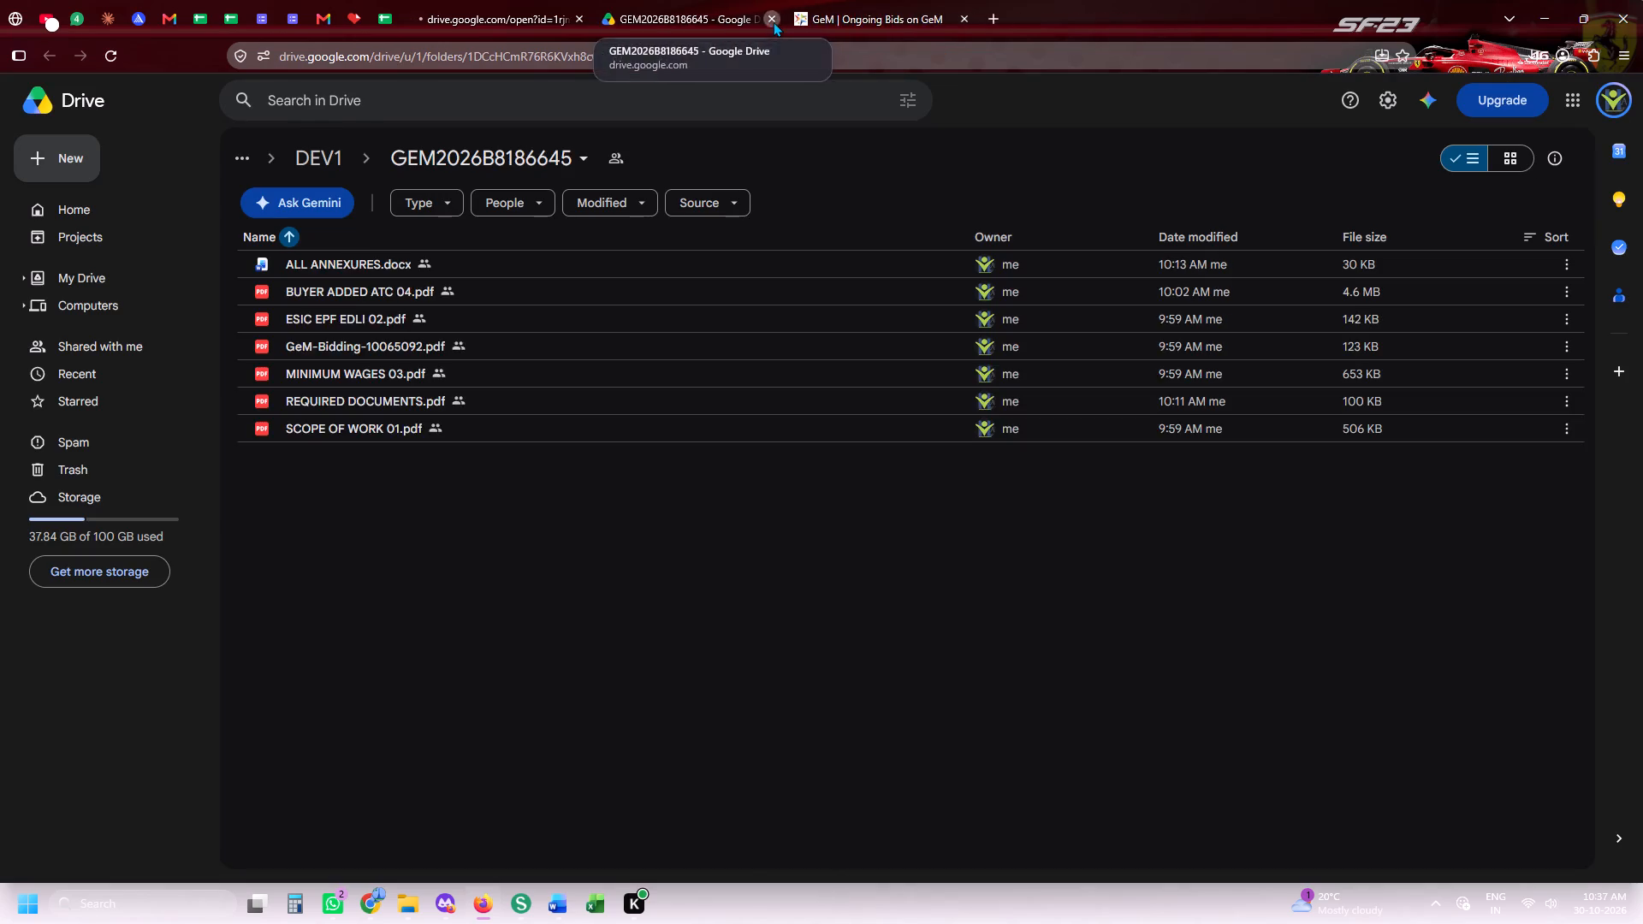
pyautogui.click(434, 0)
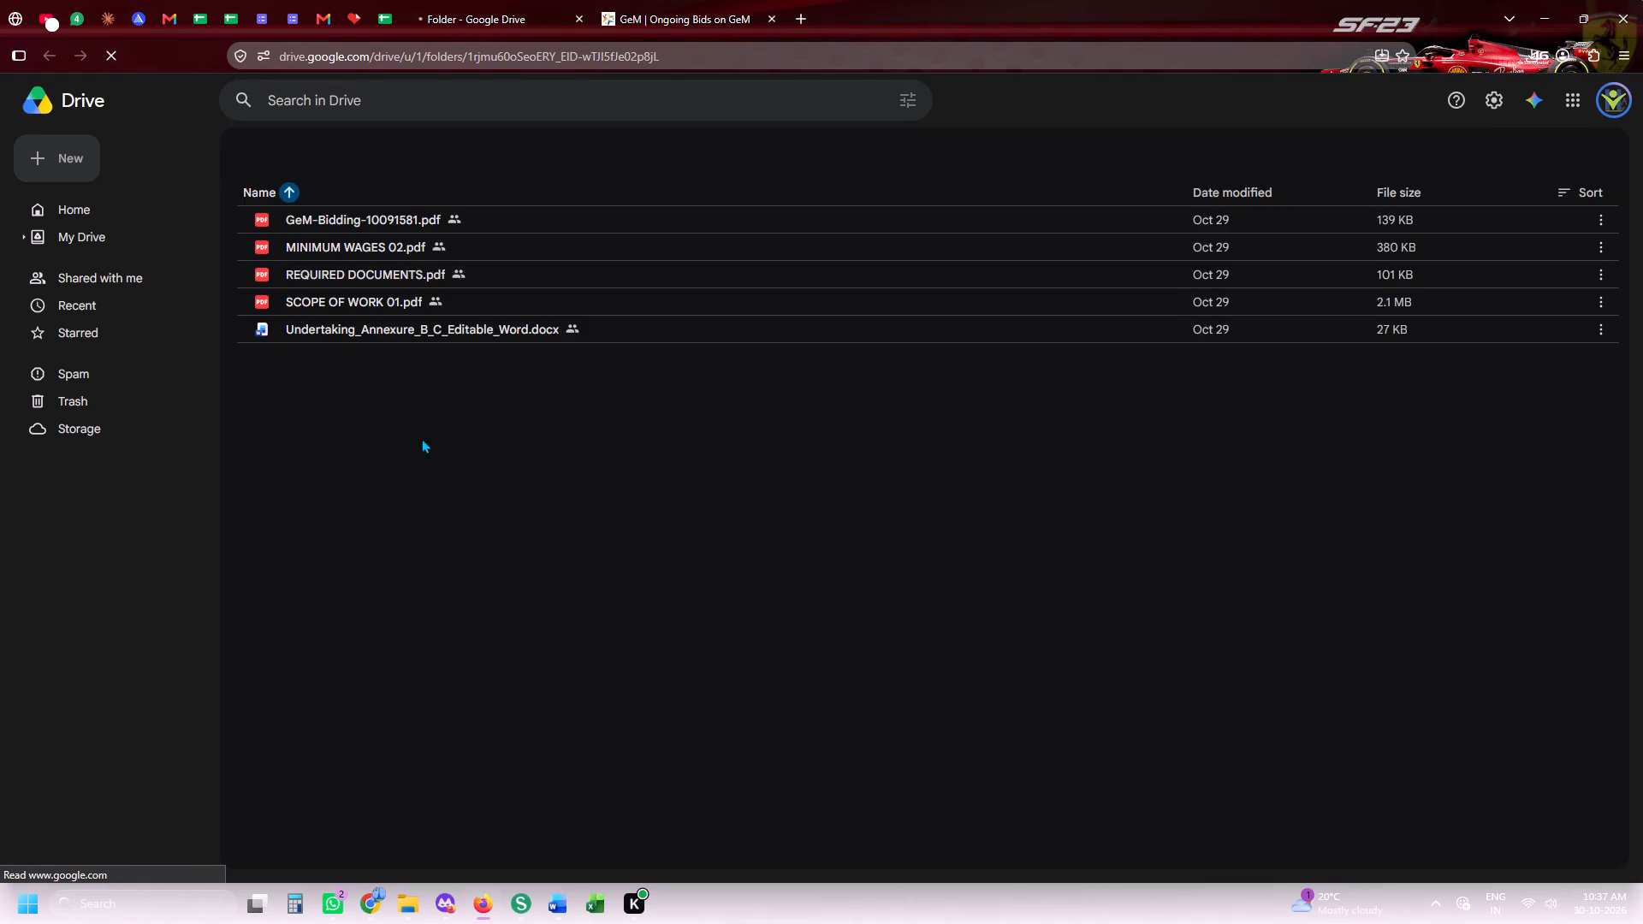
# Open Undertaking_Annexure_B_C_Editable_Word.docx from the Gurugram bid's folder and read through its undertaking and annexures.
pyautogui.click(415, 368)
pyautogui.doubleClick(415, 368)
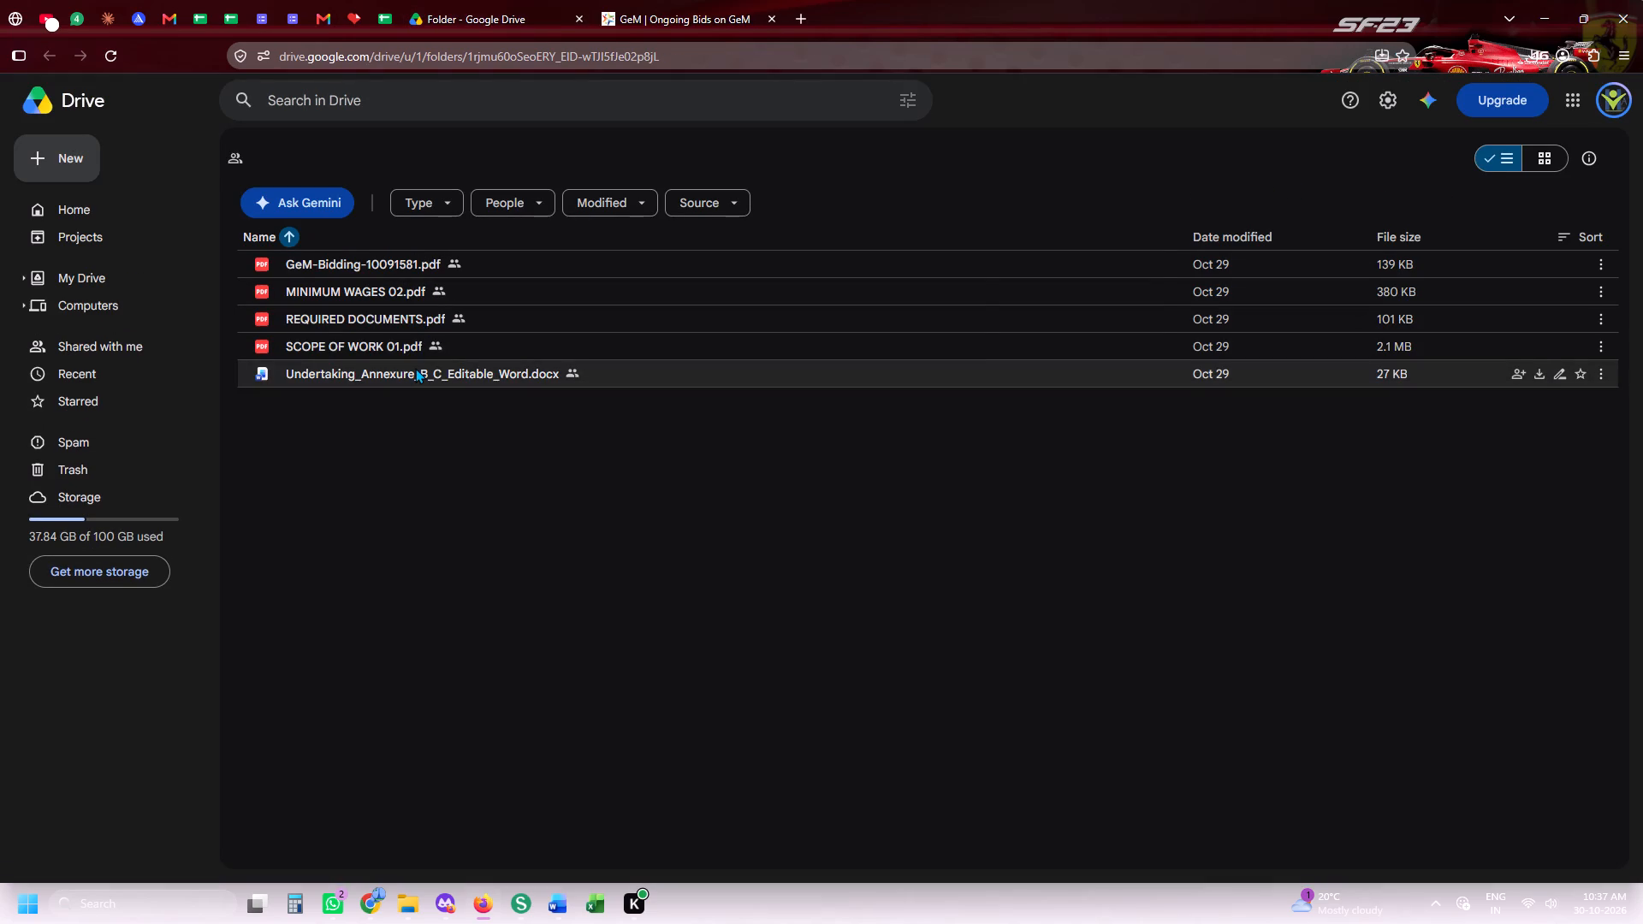
pyautogui.click(415, 368)
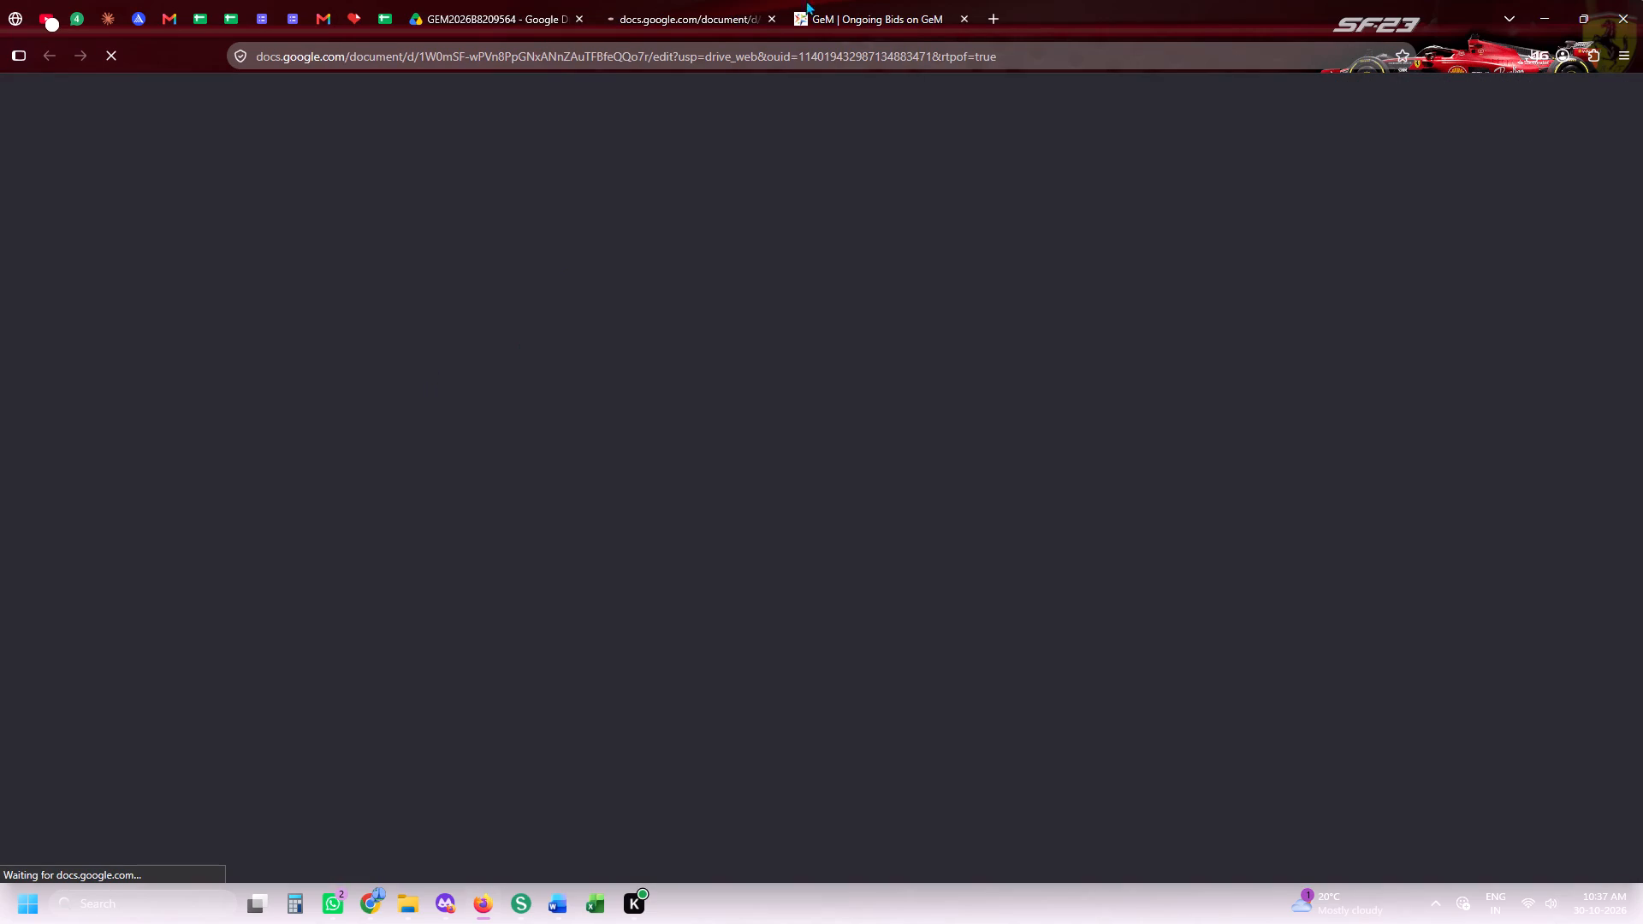
pyautogui.click(839, 0)
pyautogui.click(644, 0)
pyautogui.scroll(-7, 721, 414)
pyautogui.scroll(6, 721, 414)
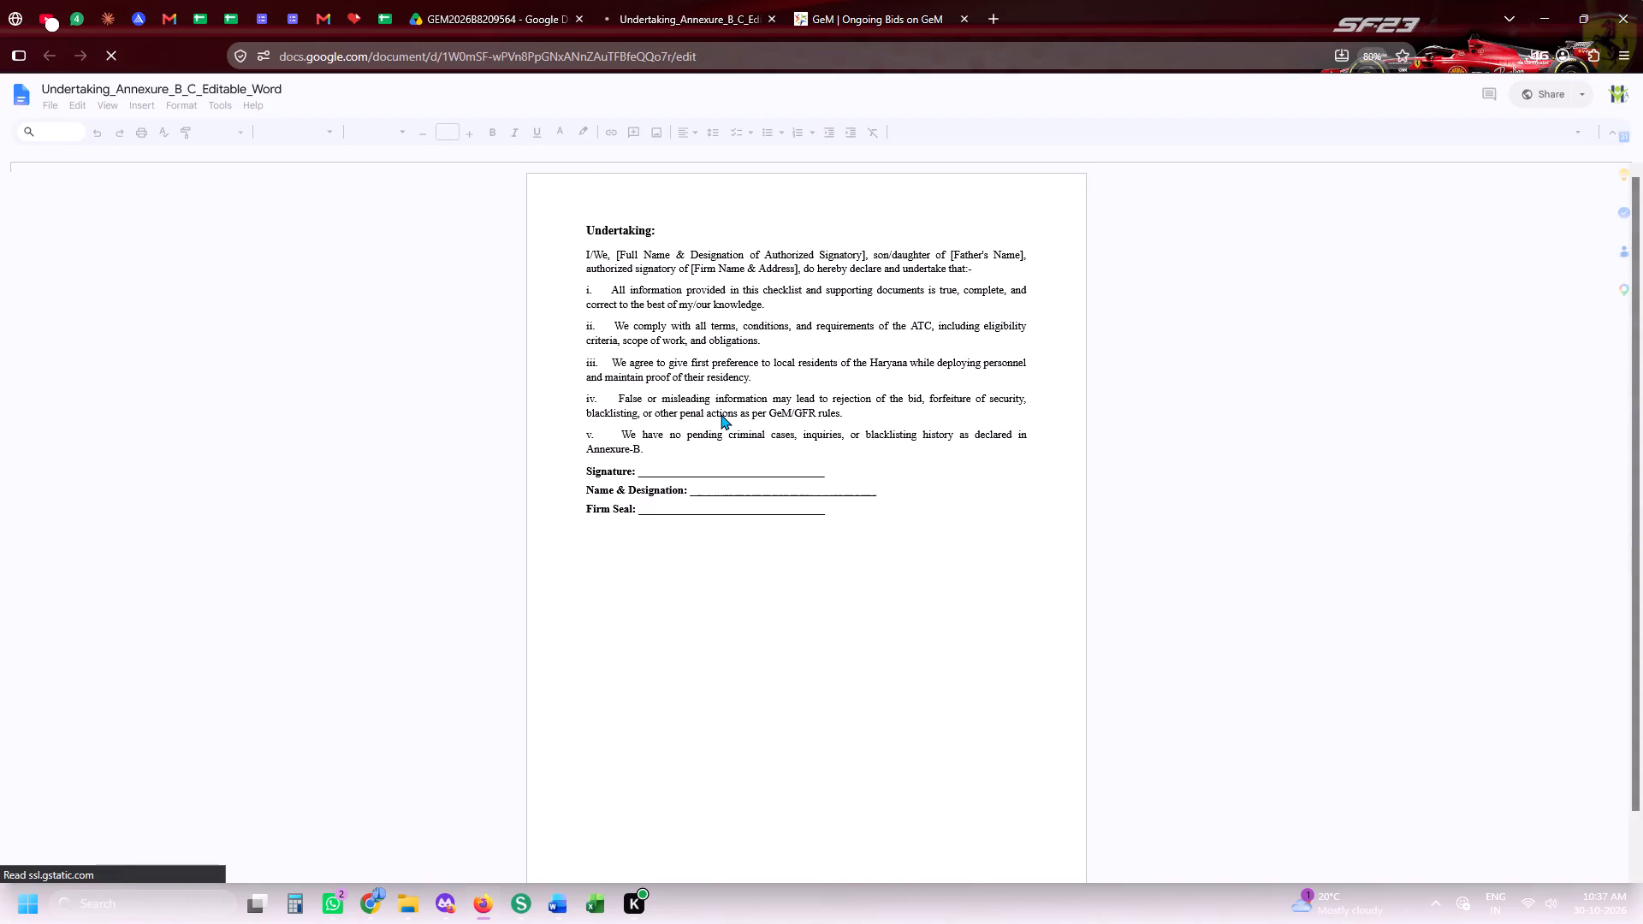
pyautogui.scroll(-6, 721, 414)
pyautogui.scroll(5, 721, 414)
pyautogui.scroll(-6, 721, 414)
pyautogui.scroll(6, 738, 441)
pyautogui.scroll(-7, 738, 441)
pyautogui.scroll(3, 738, 441)
pyautogui.scroll(-7, 738, 441)
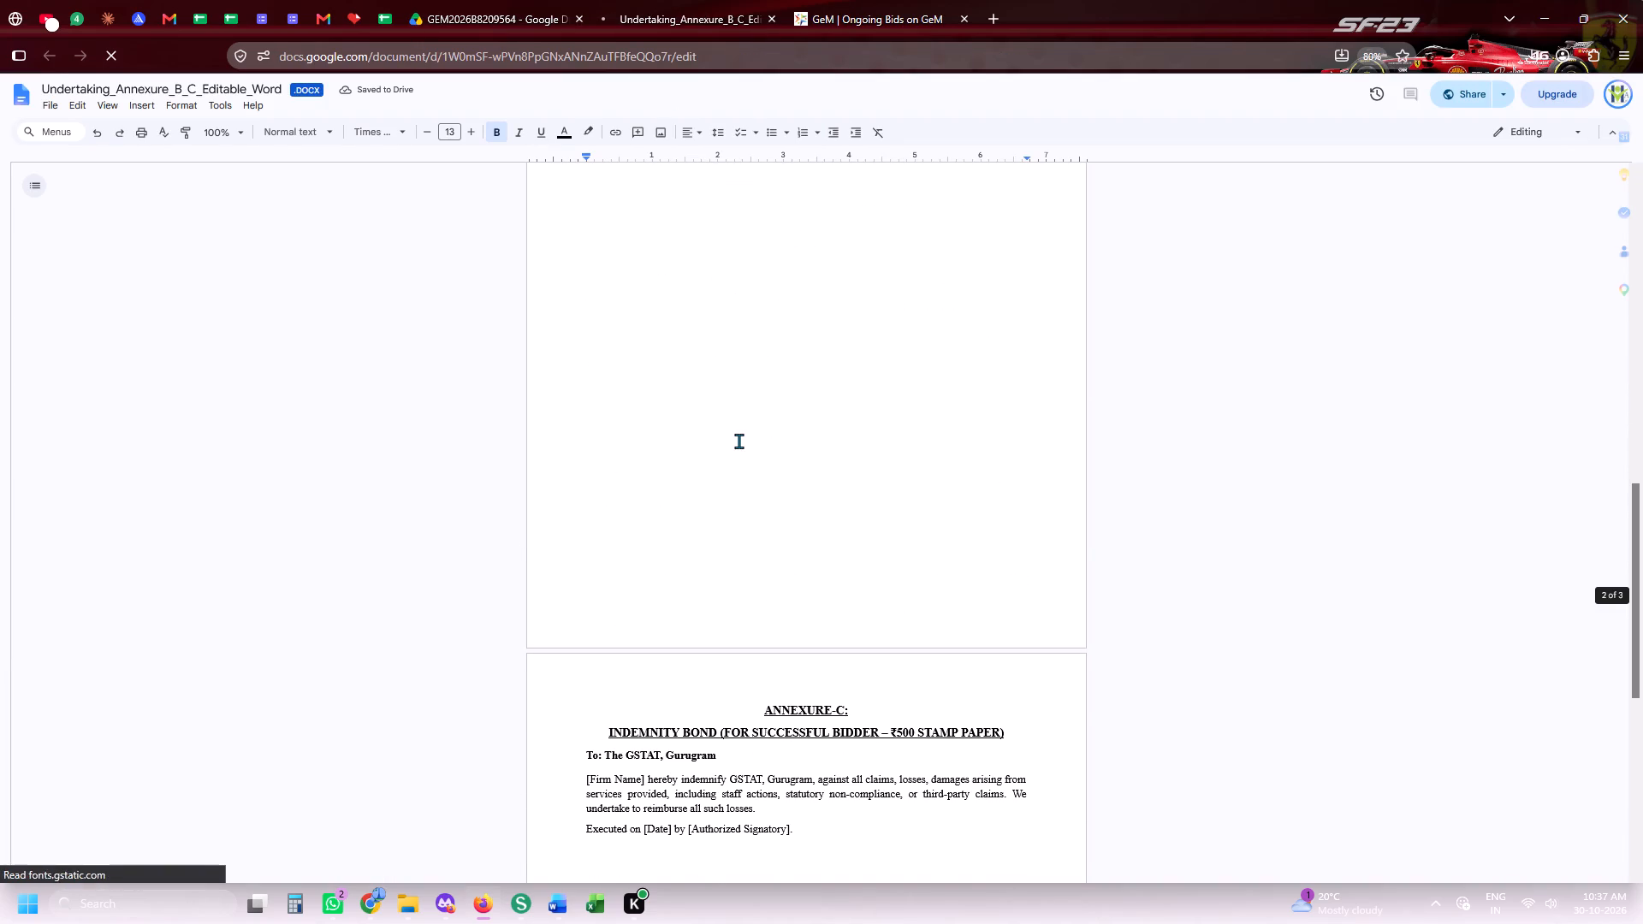
pyautogui.scroll(-15, 738, 441)
pyautogui.scroll(7, 738, 442)
pyautogui.scroll(-3, 738, 442)
pyautogui.scroll(18, 738, 442)
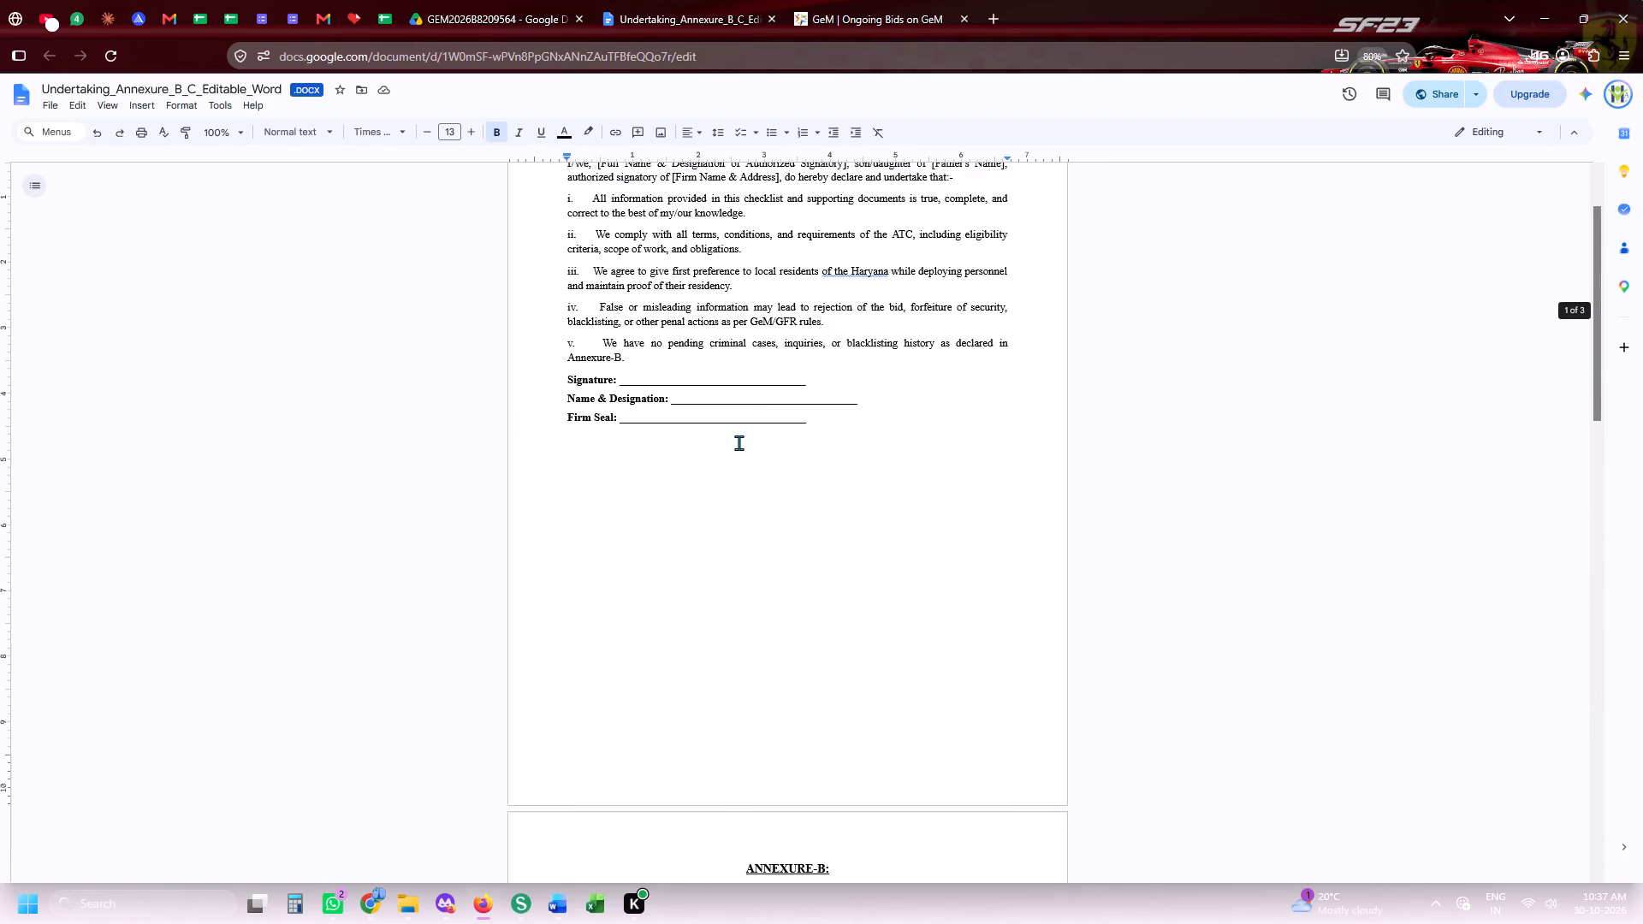
# In the Gurugram bid's Daily Tender Sheet row, enter mk as Harshnath tender filler and copy in the fill date 30-10-26-MK.
pyautogui.click(377, 0)
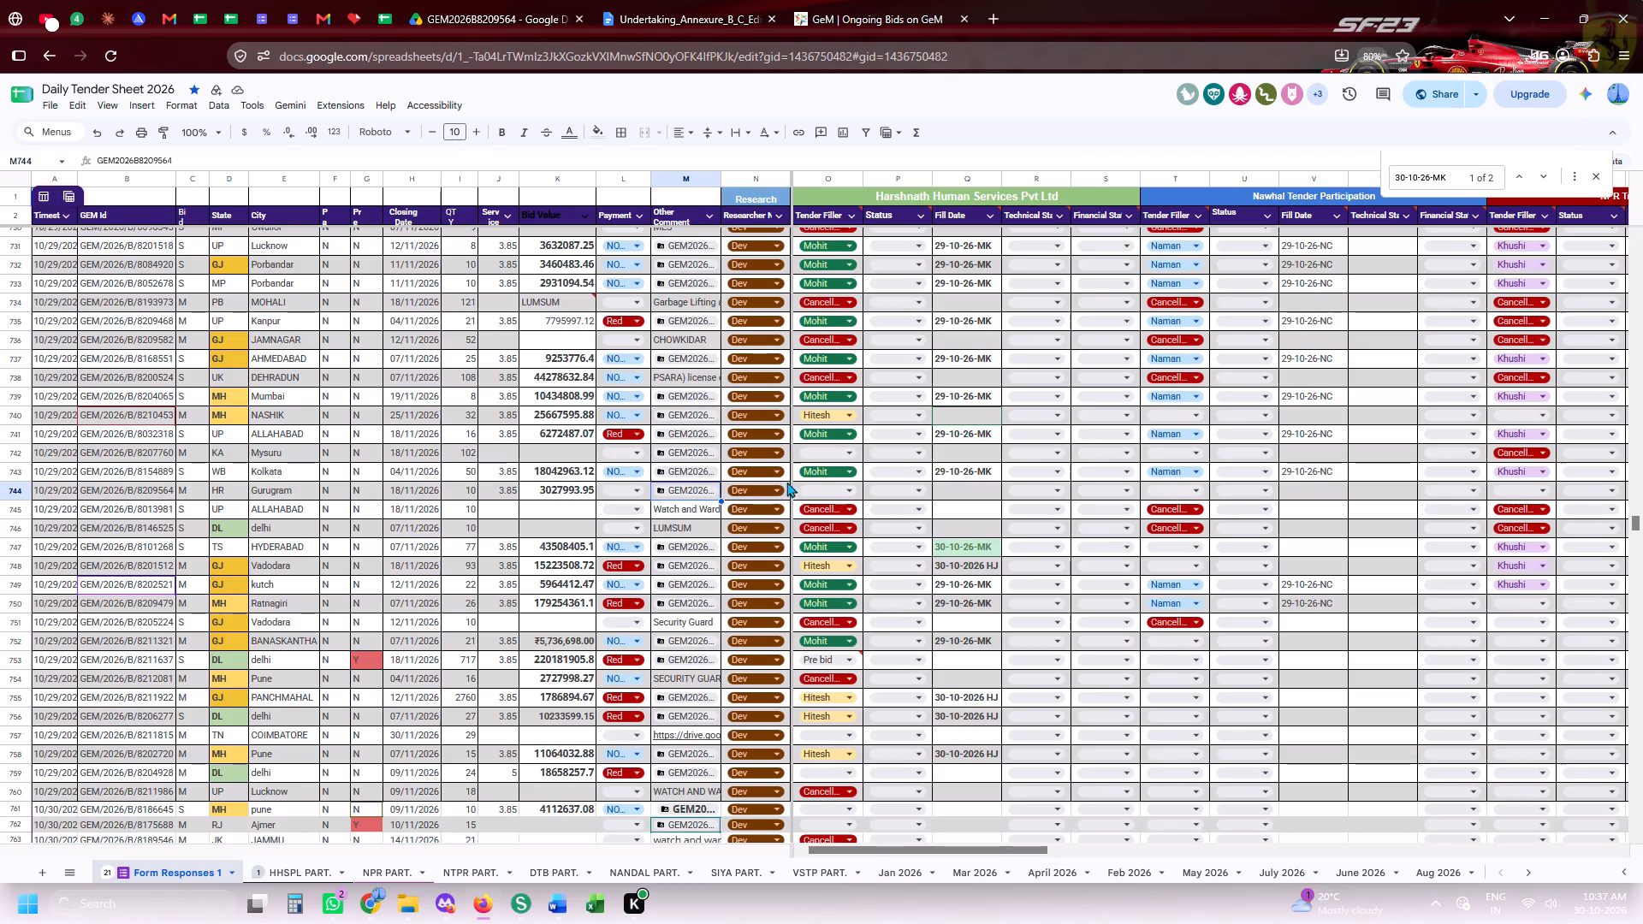
pyautogui.click(820, 487)
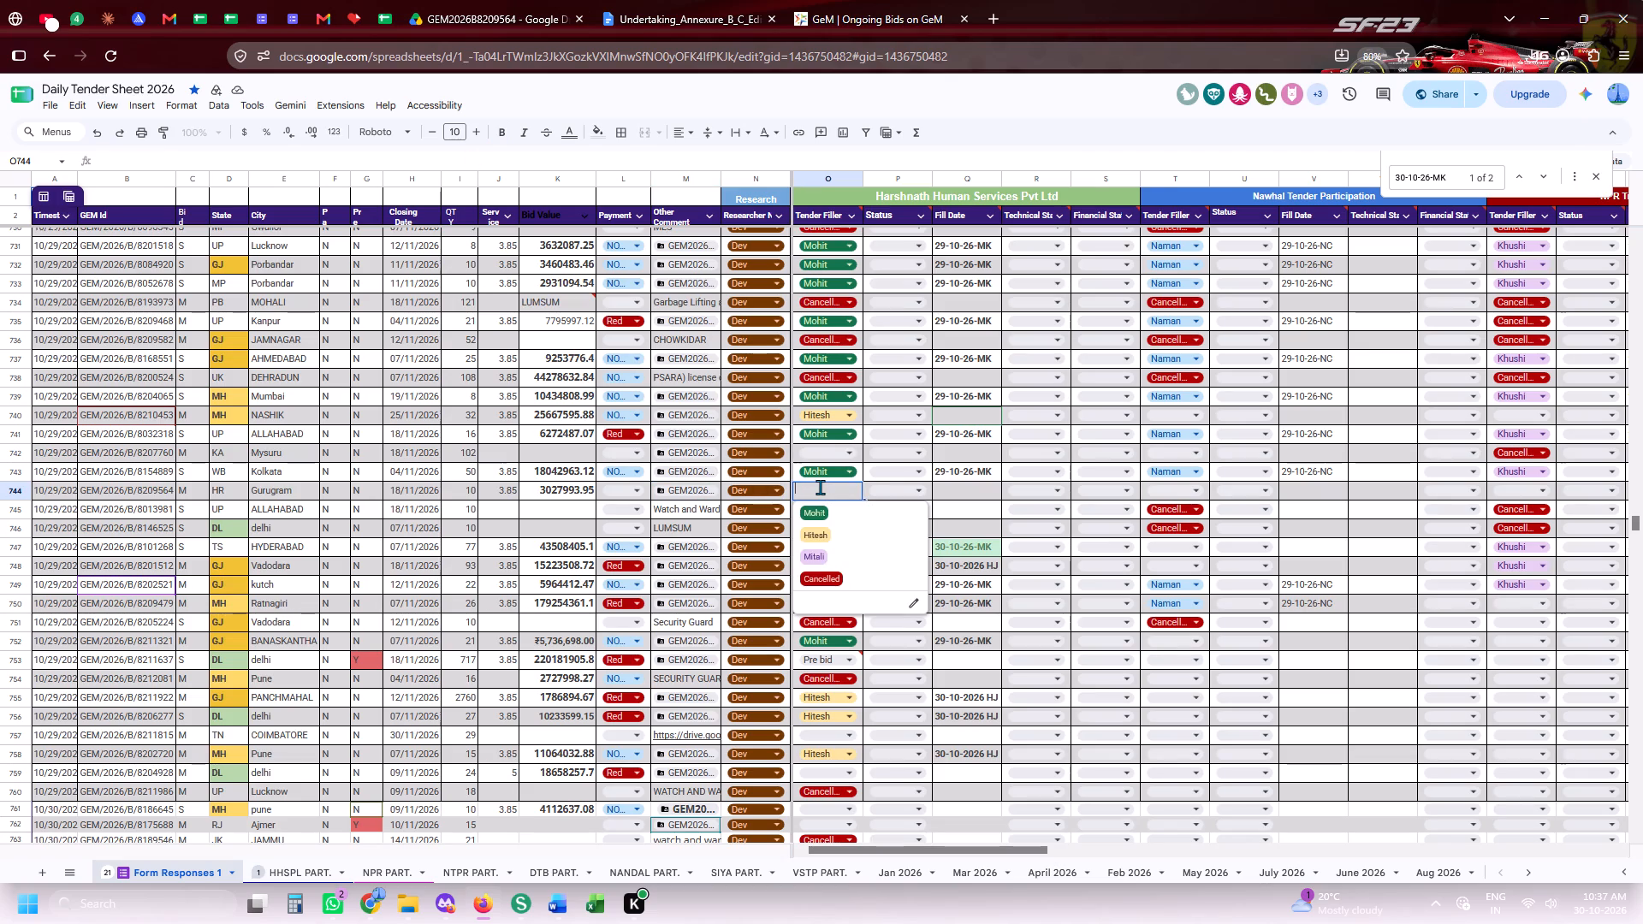
pyautogui.write('mk')
pyautogui.press('Tab')
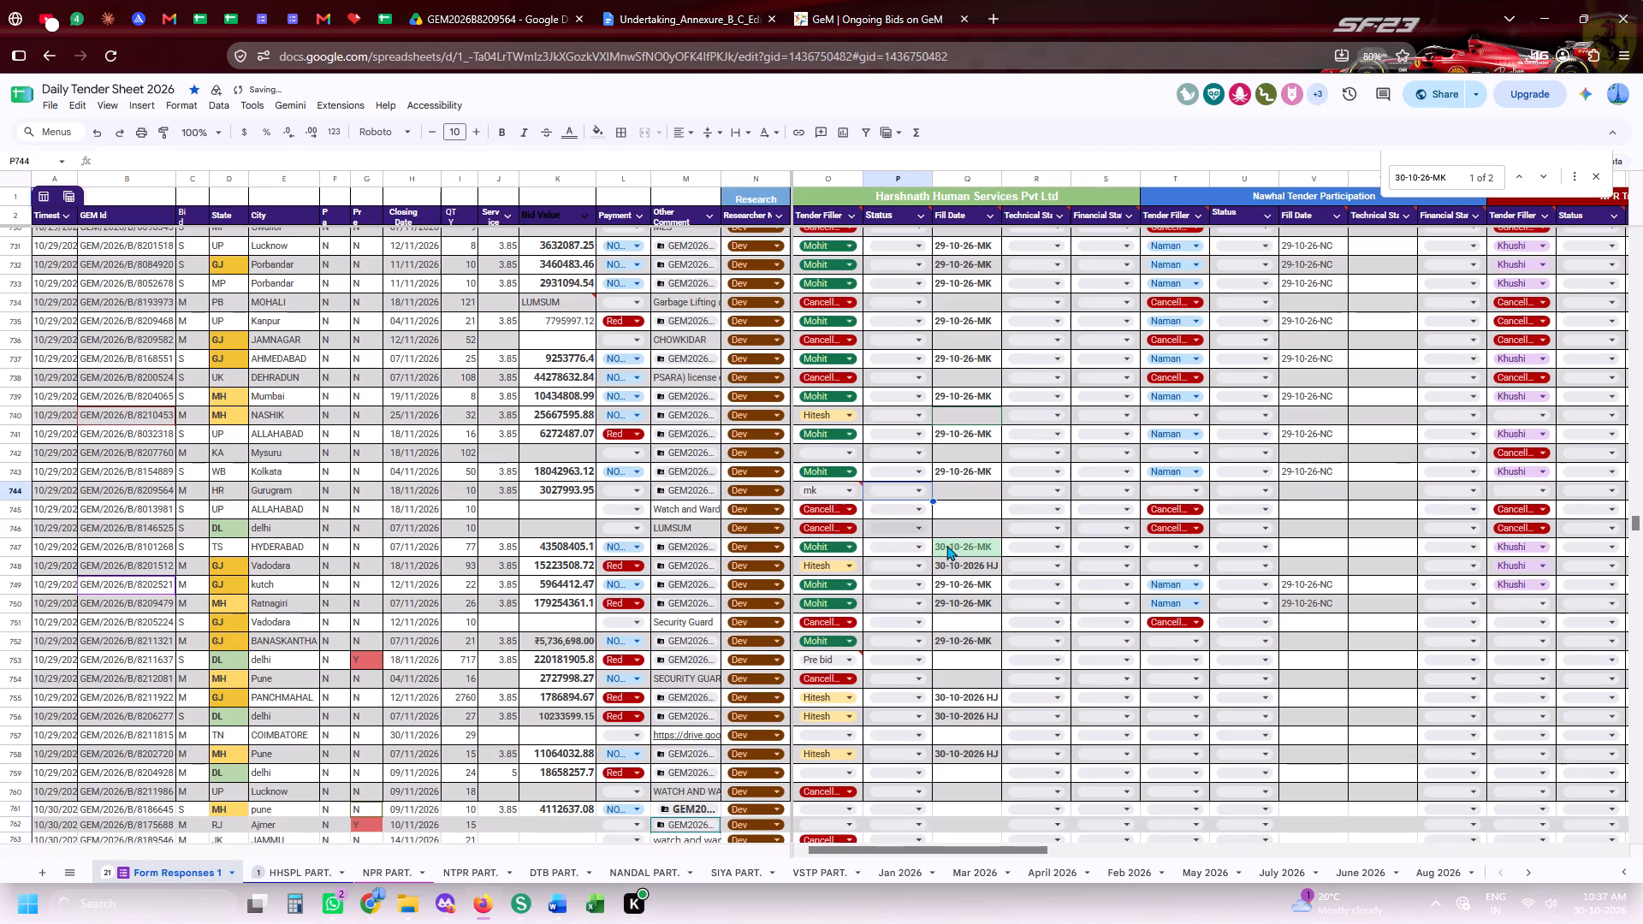
pyautogui.click(952, 545)
pyautogui.hotkey('ctrl', 'c')
pyautogui.click(957, 494)
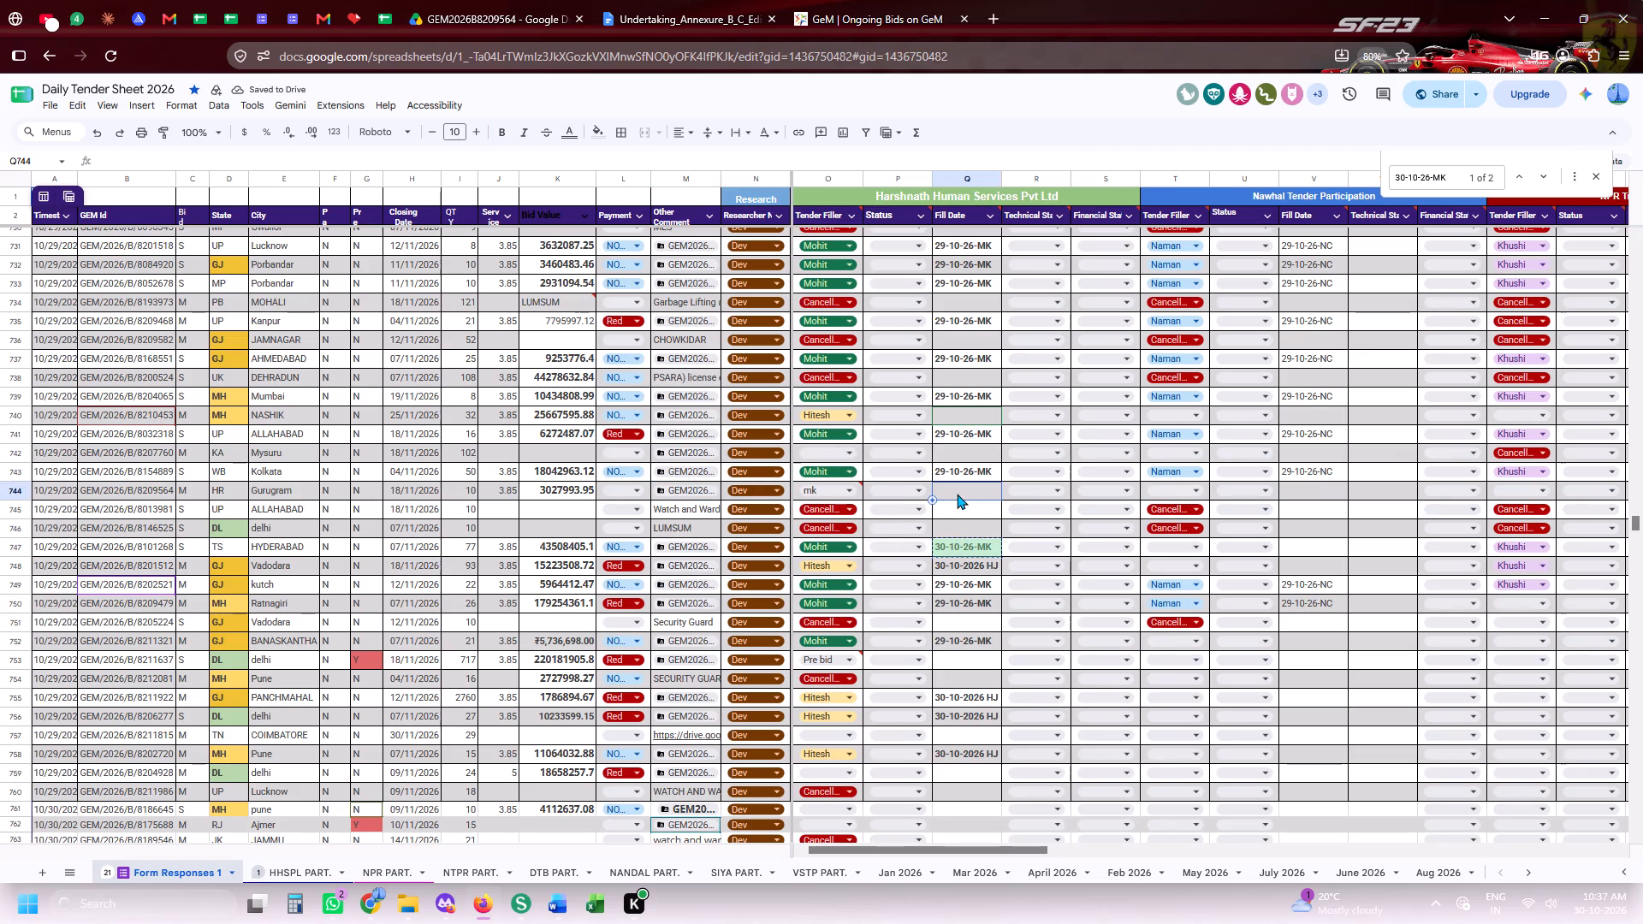
pyautogui.hotkey('ctrl', 'v')
# Copy the Gurugram bid's GeM ID and look up GEM/2026/B/8209564 in the GeM bid listing using Exact Bid Search.
pyautogui.click(0, 501)
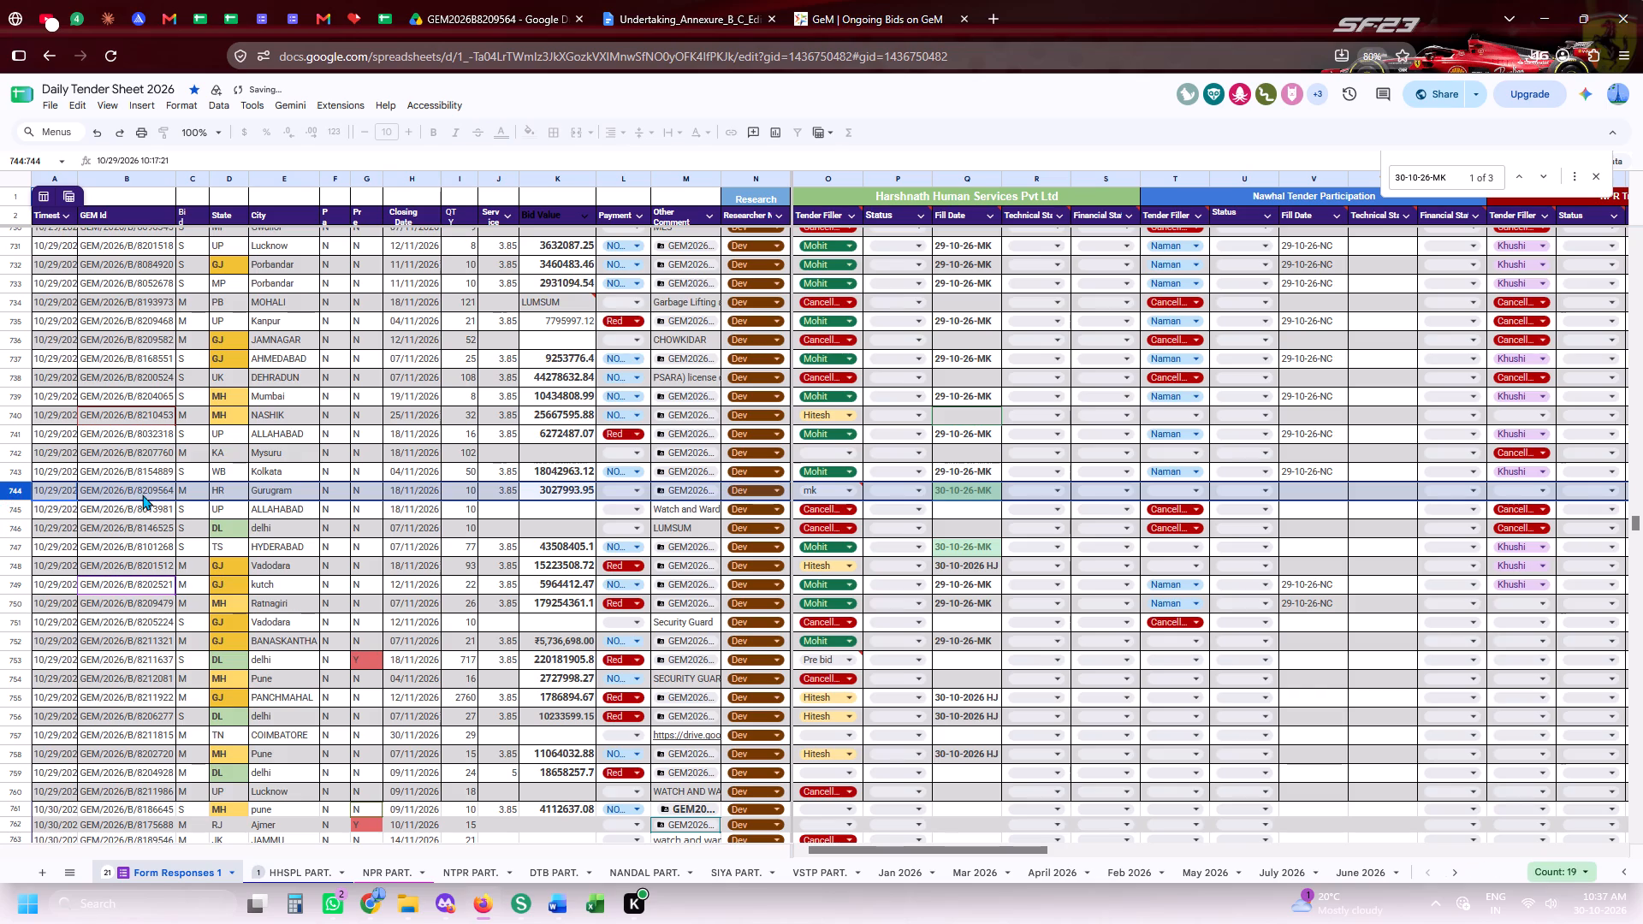
pyautogui.click(147, 495)
pyautogui.hotkey('ctrl', 'c')
pyautogui.hotkey('ctrl', 'c')
pyautogui.hotkey('ctrl', 'c')
pyautogui.hotkey('ctrl', 'c')
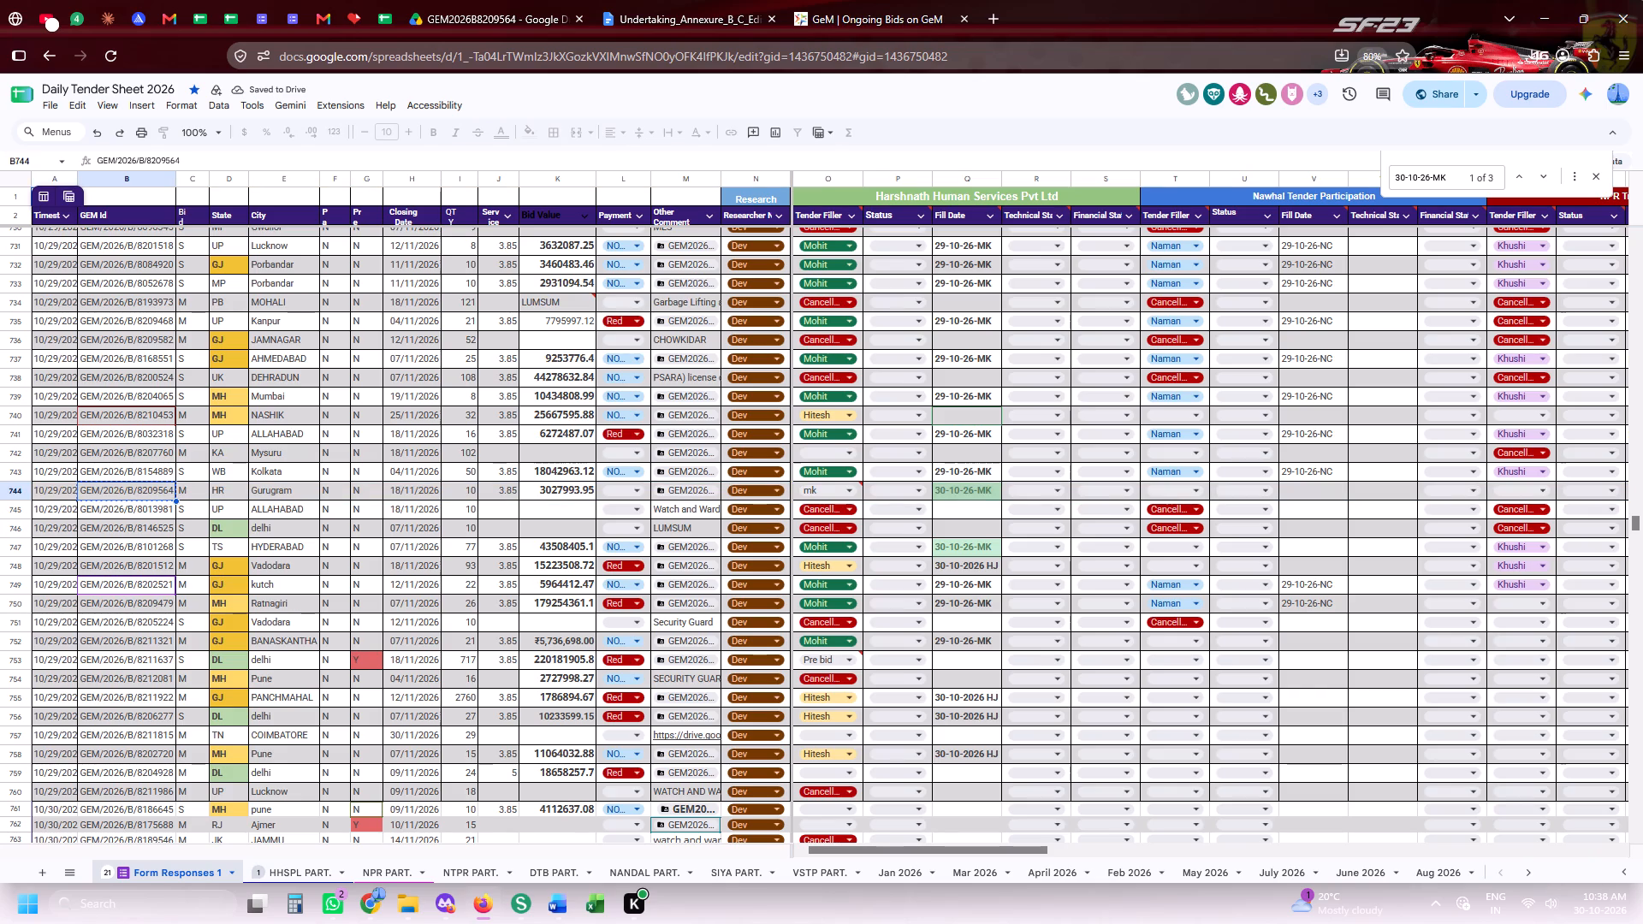
pyautogui.hotkey('ctrl', 'c')
pyautogui.hotkey('ctrl', 'c')
pyautogui.hotkey('ctrl', 'c')
pyautogui.click(869, 0)
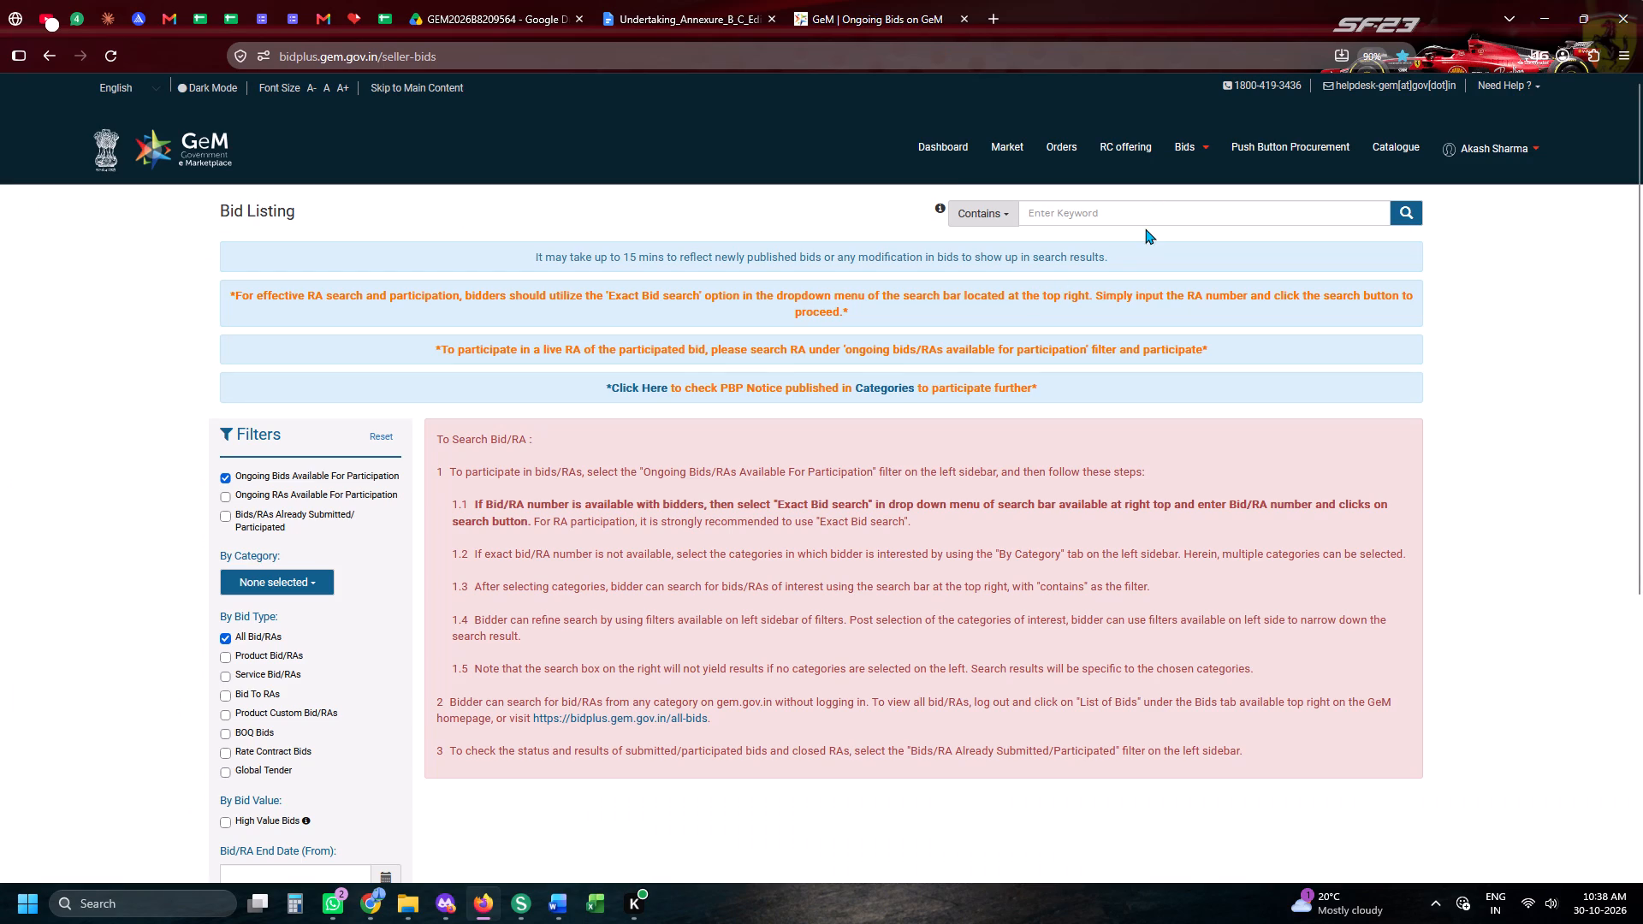
pyautogui.click(1145, 228)
pyautogui.click(1141, 210)
pyautogui.hotkey('ctrl', 'v')
pyautogui.click(994, 223)
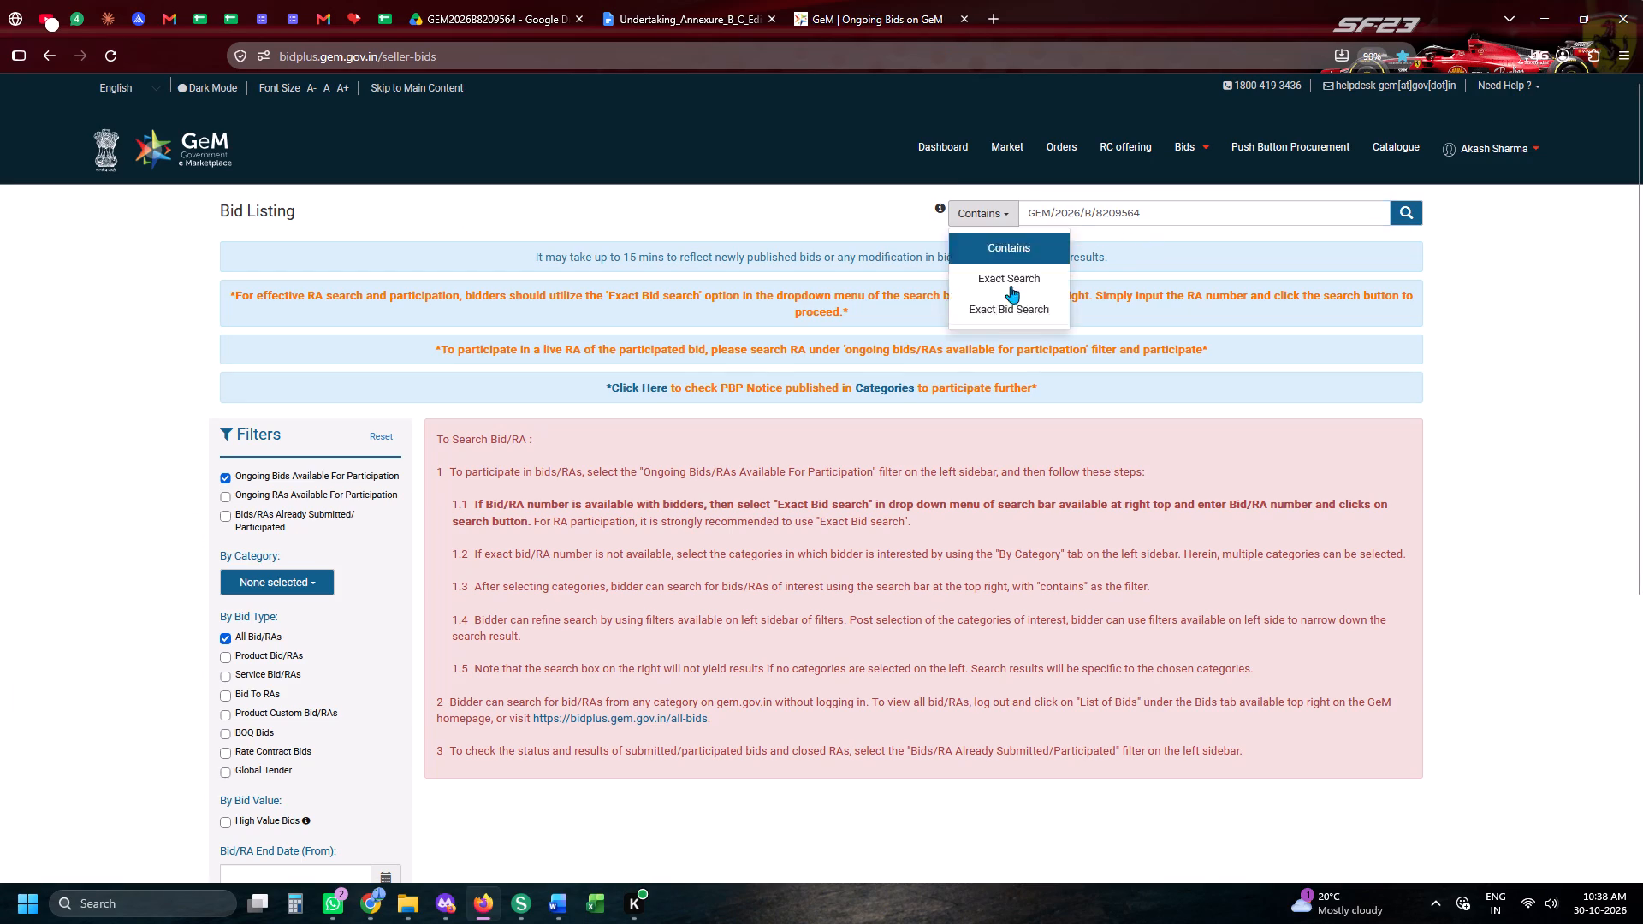
pyautogui.click(1029, 319)
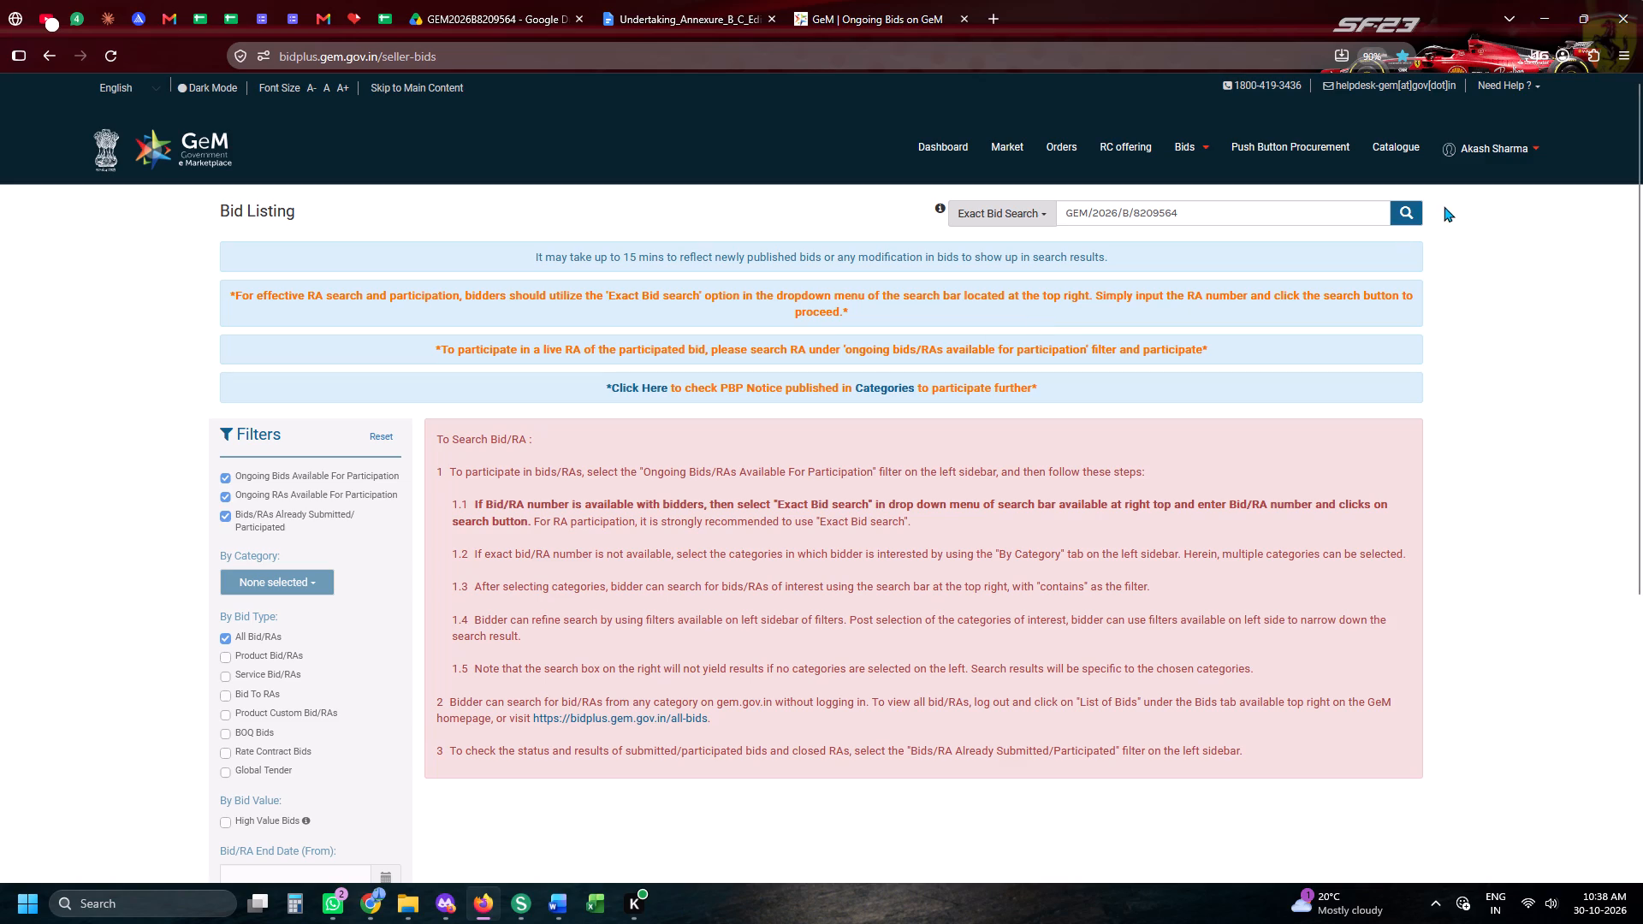
pyautogui.click(1389, 233)
pyautogui.click(1402, 207)
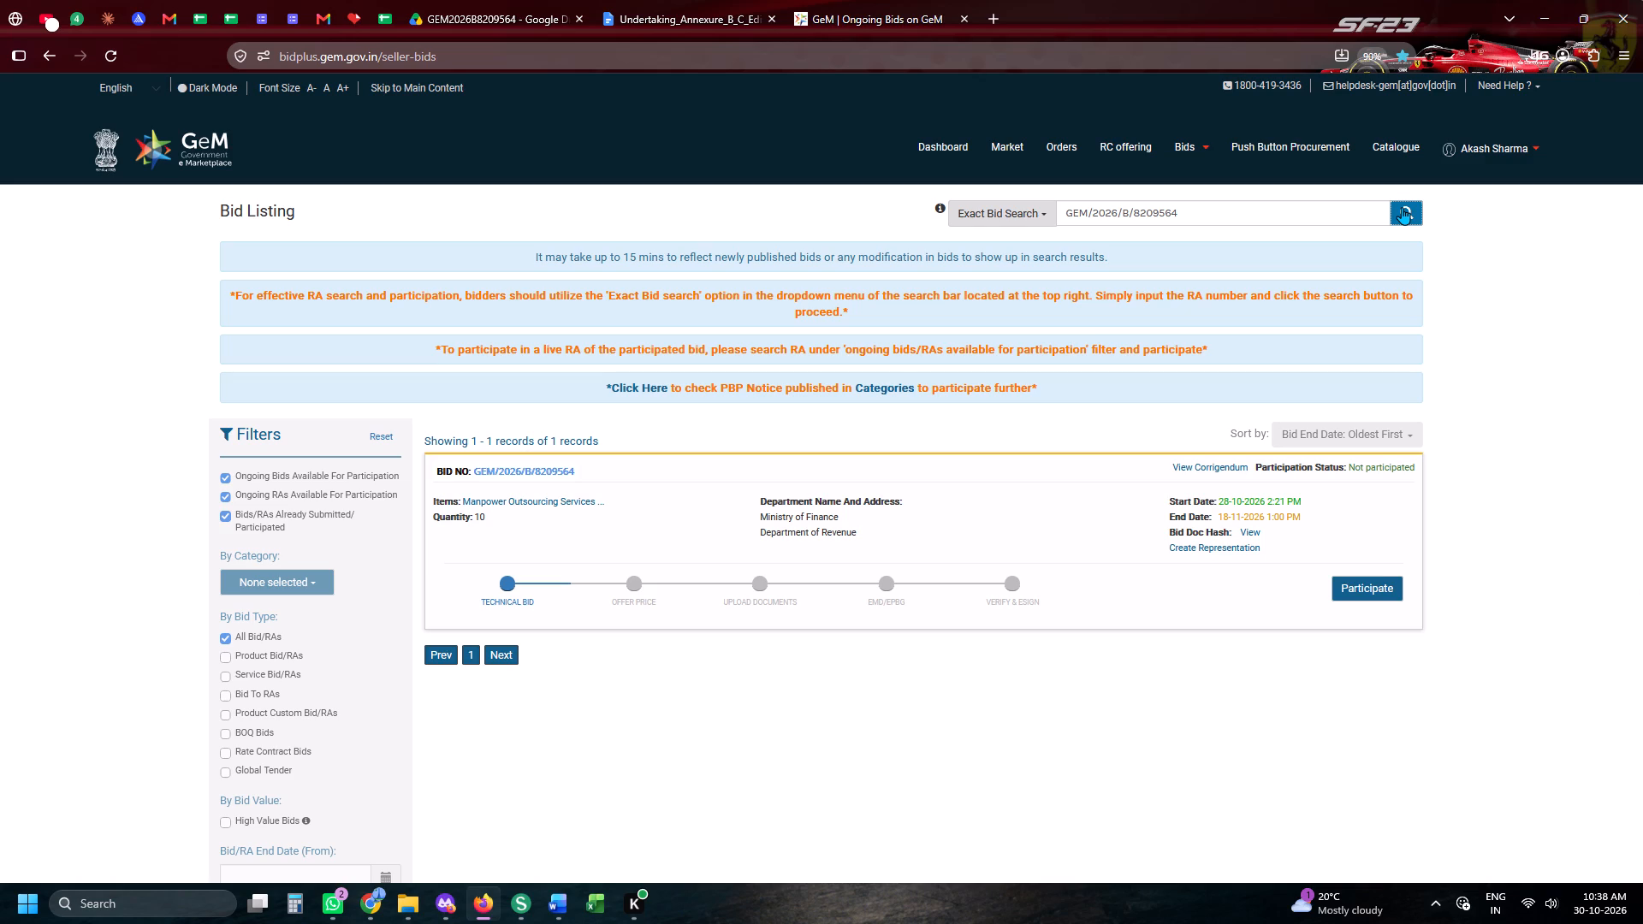
# Start participating in the bid and save the ownership and technology-transfer compliance answers as No, No and Yes.
pyautogui.click(1356, 589)
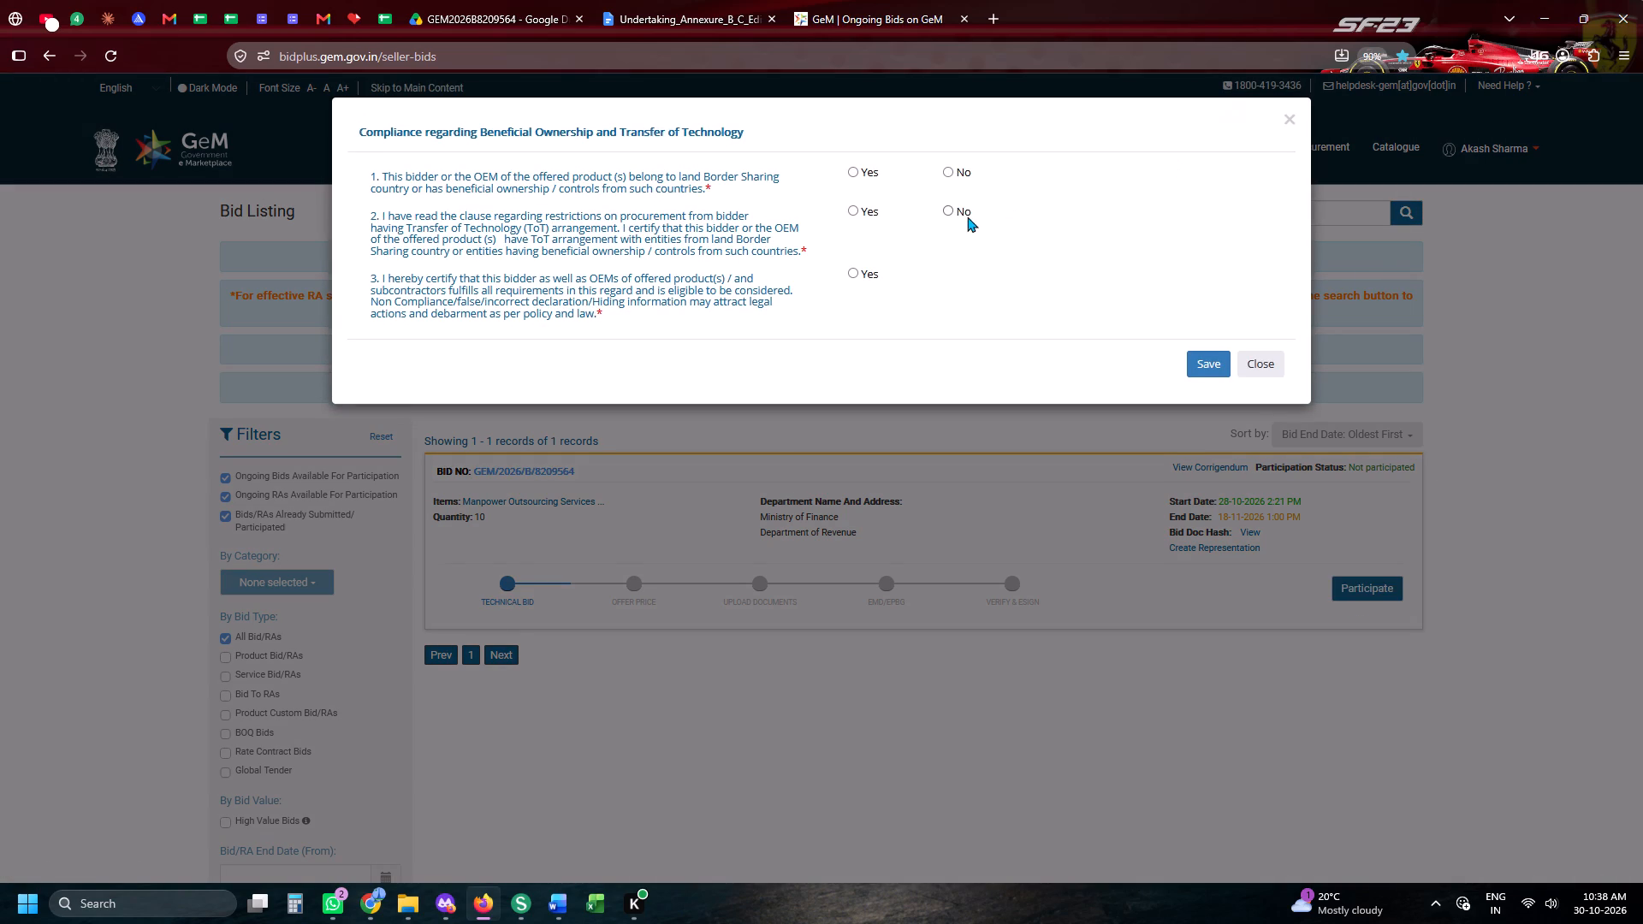
pyautogui.click(967, 216)
pyautogui.click(960, 180)
pyautogui.click(852, 269)
pyautogui.click(1196, 368)
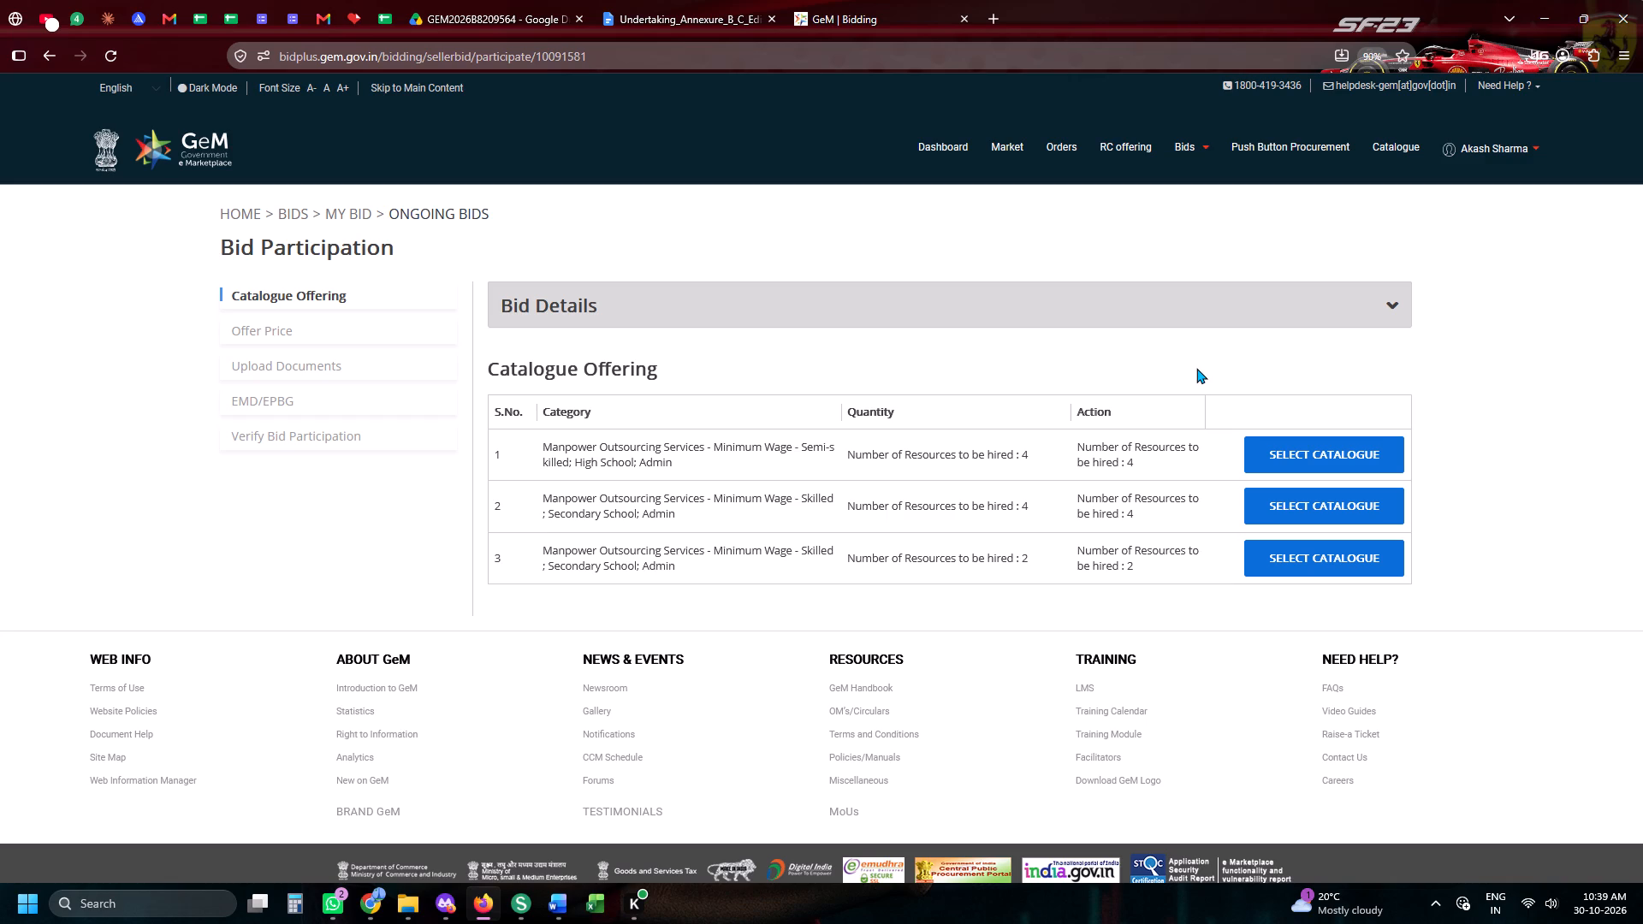
# Begin the catalogue selection for the Semi-skilled, High School, Admin manpower category.
pyautogui.click(1271, 442)
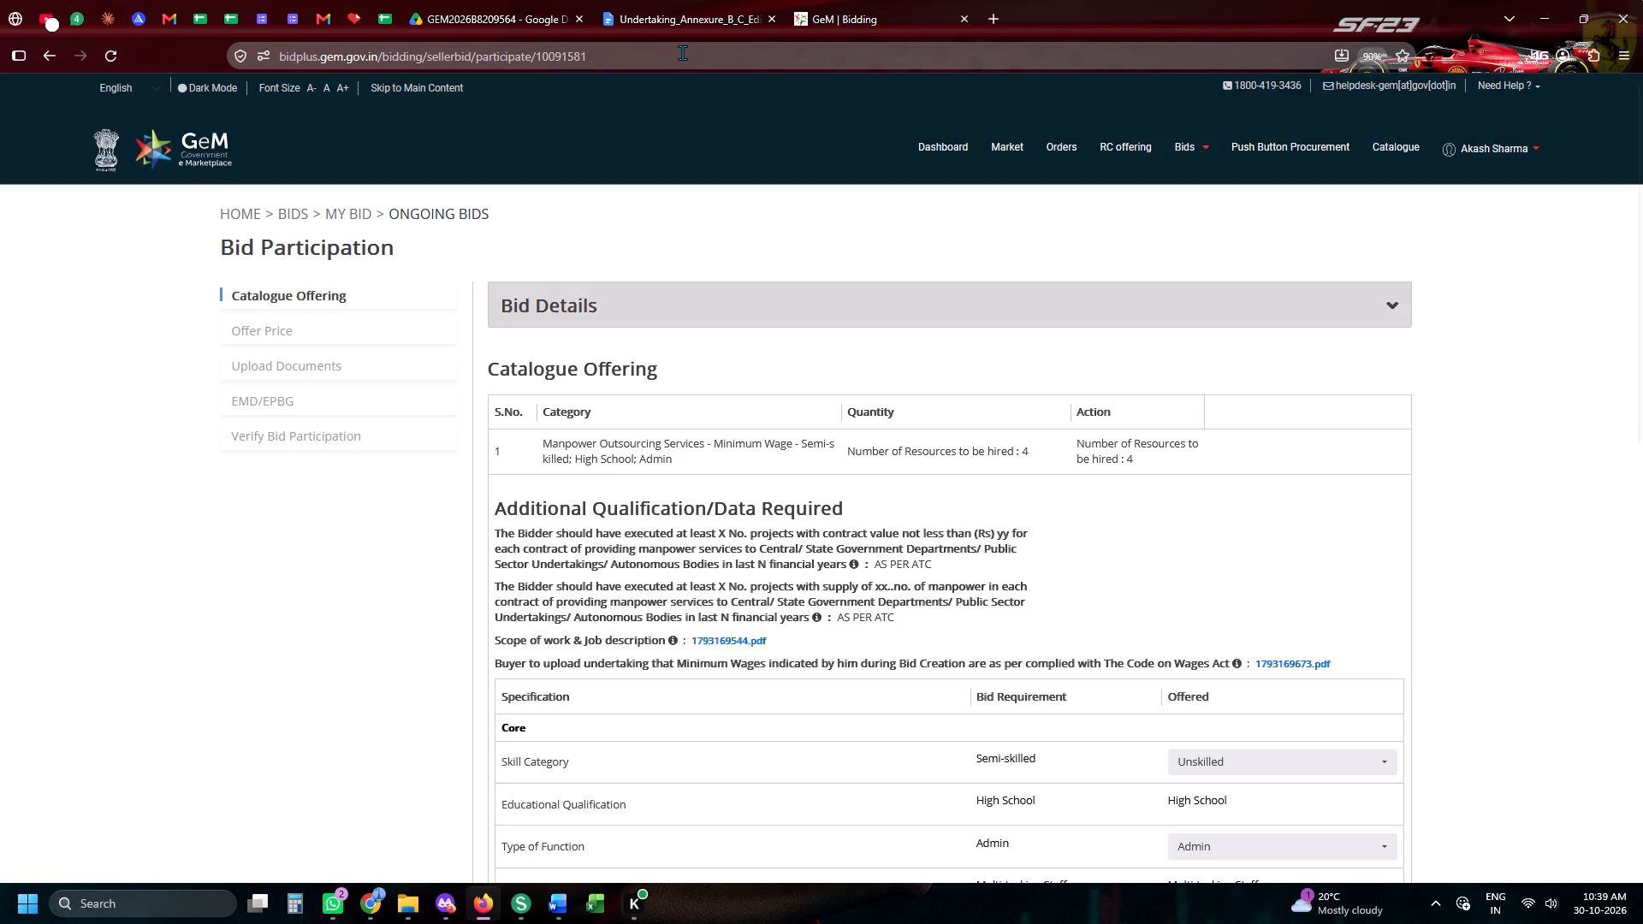
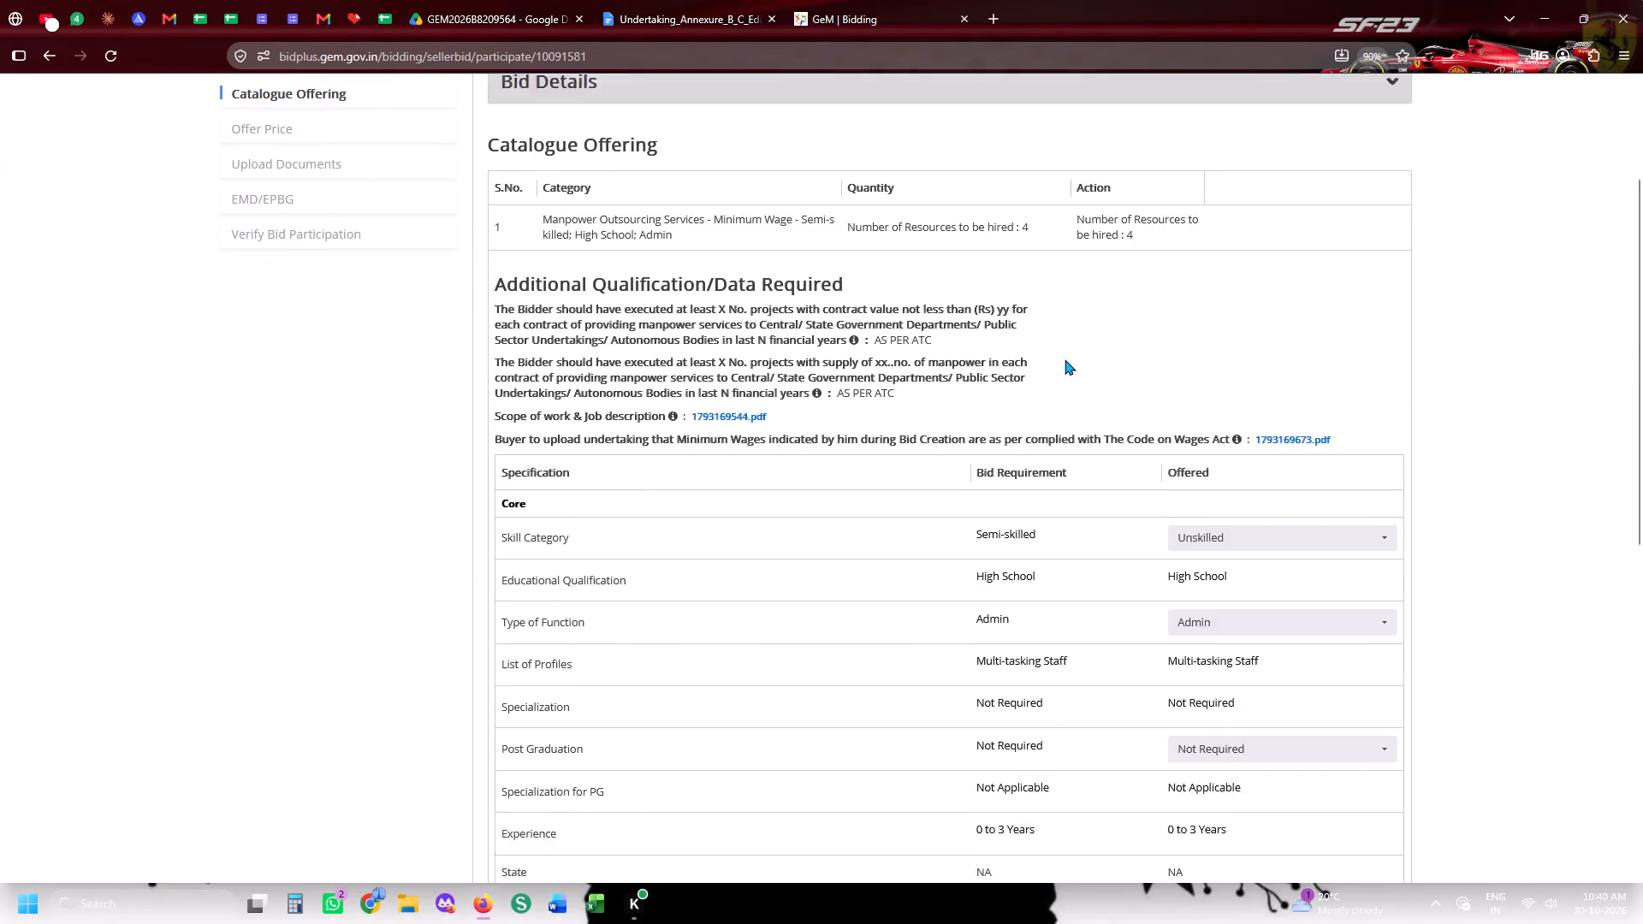
# Offer Semi-skilled as the skill category and Haryana for geographical presence in the first manpower category, and save the encrypted offering.
pyautogui.scroll(-3, 1137, 376)
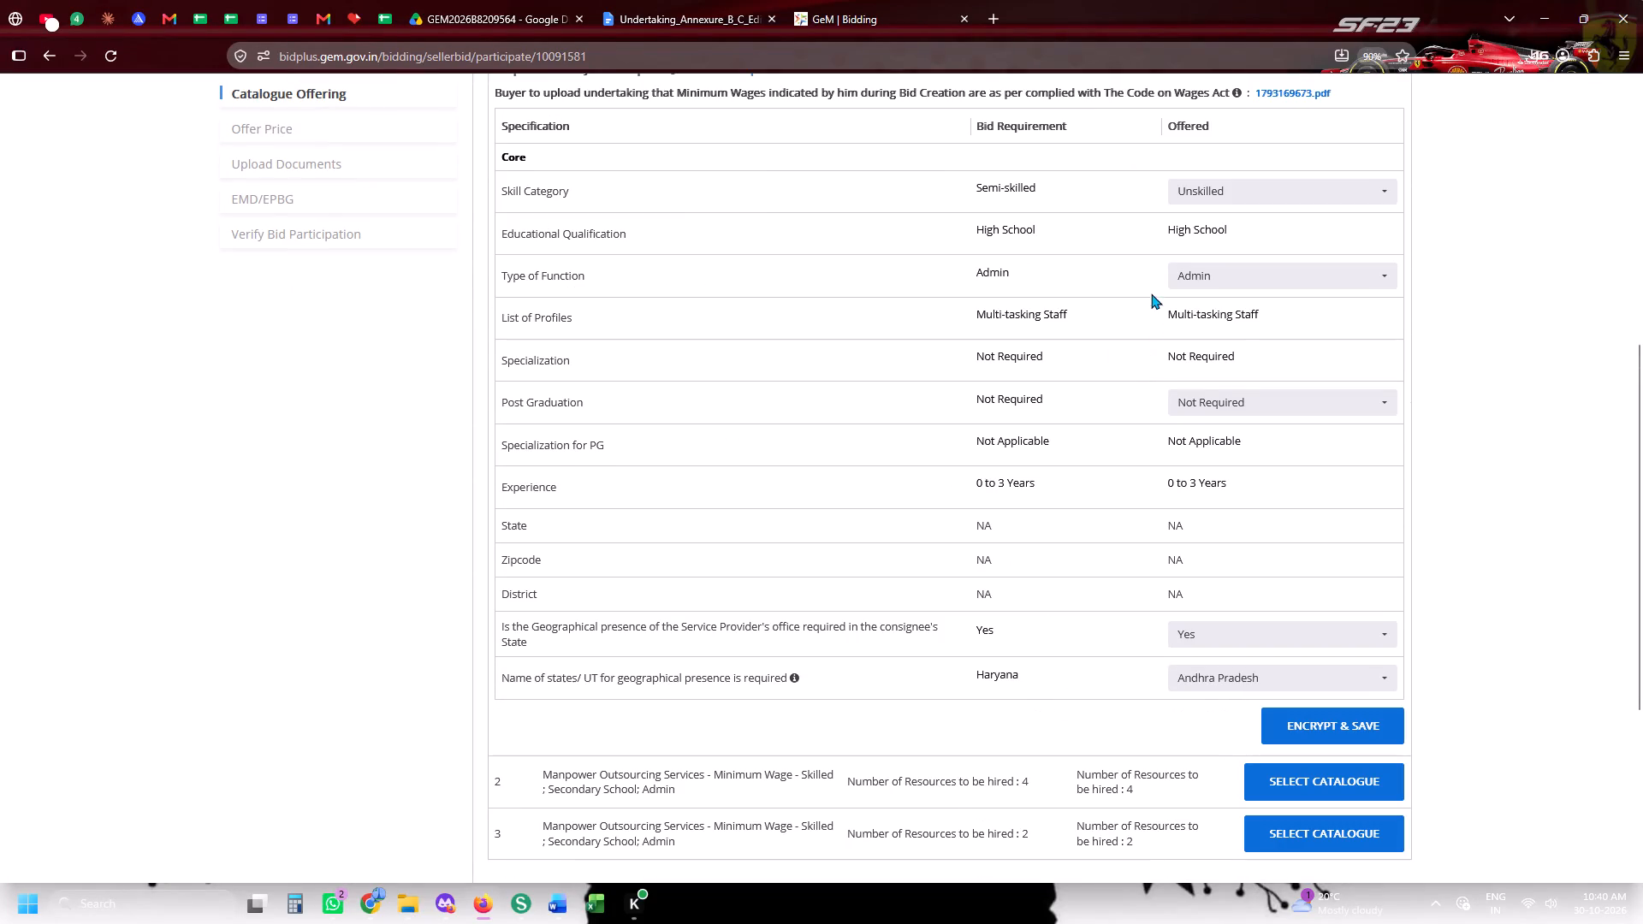
pyautogui.click(1185, 186)
pyautogui.click(1184, 251)
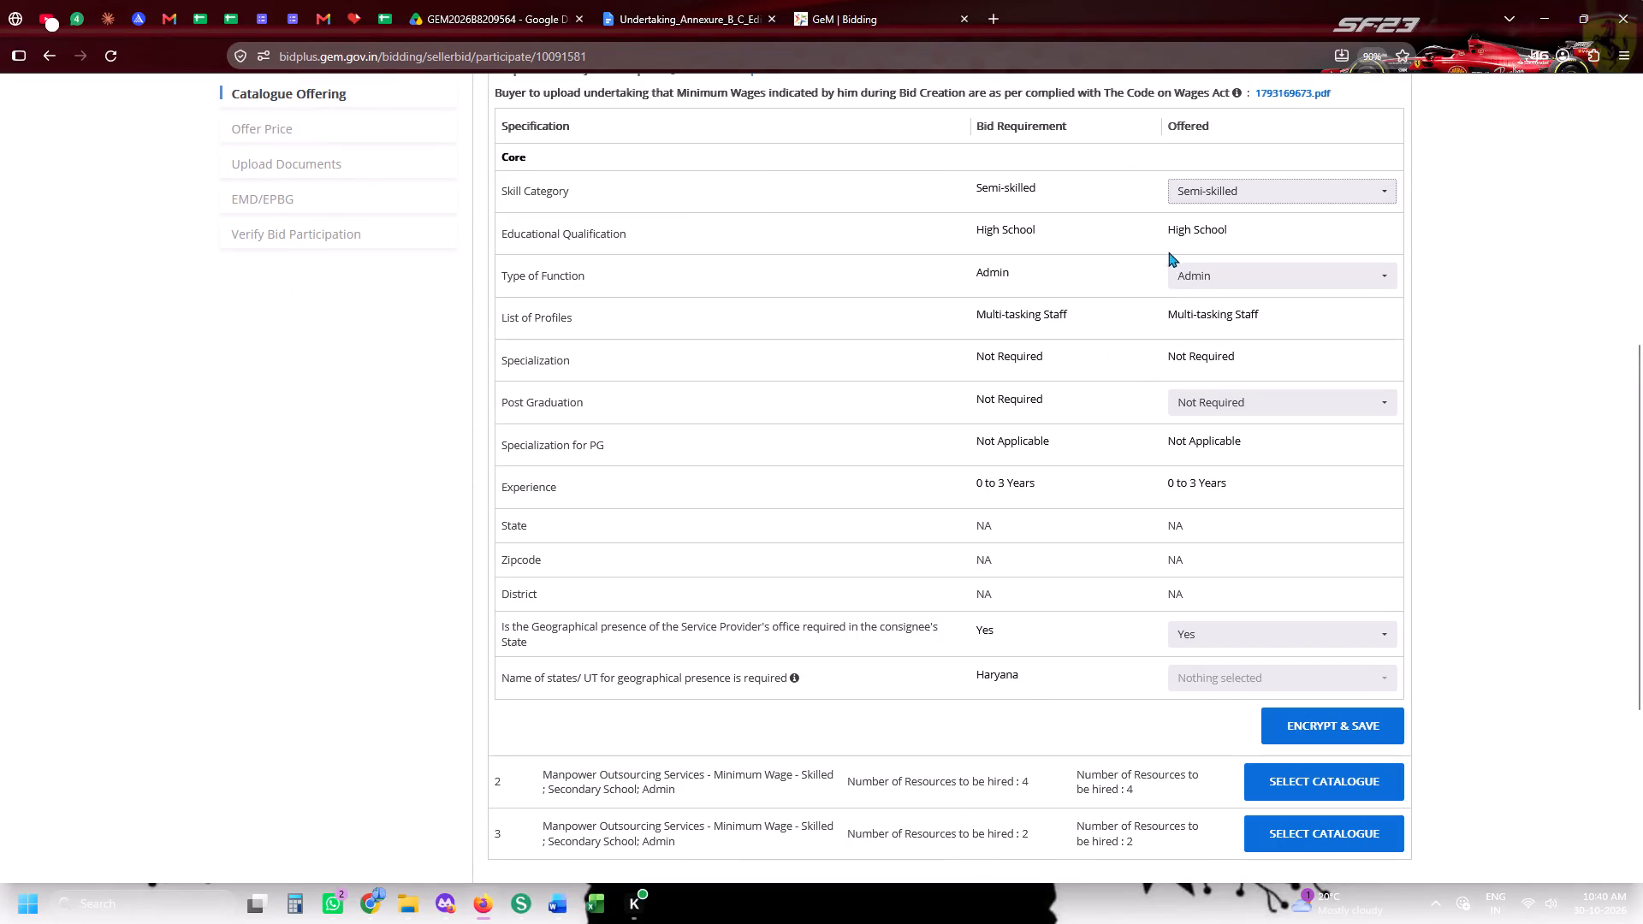
pyautogui.scroll(-4, 1171, 432)
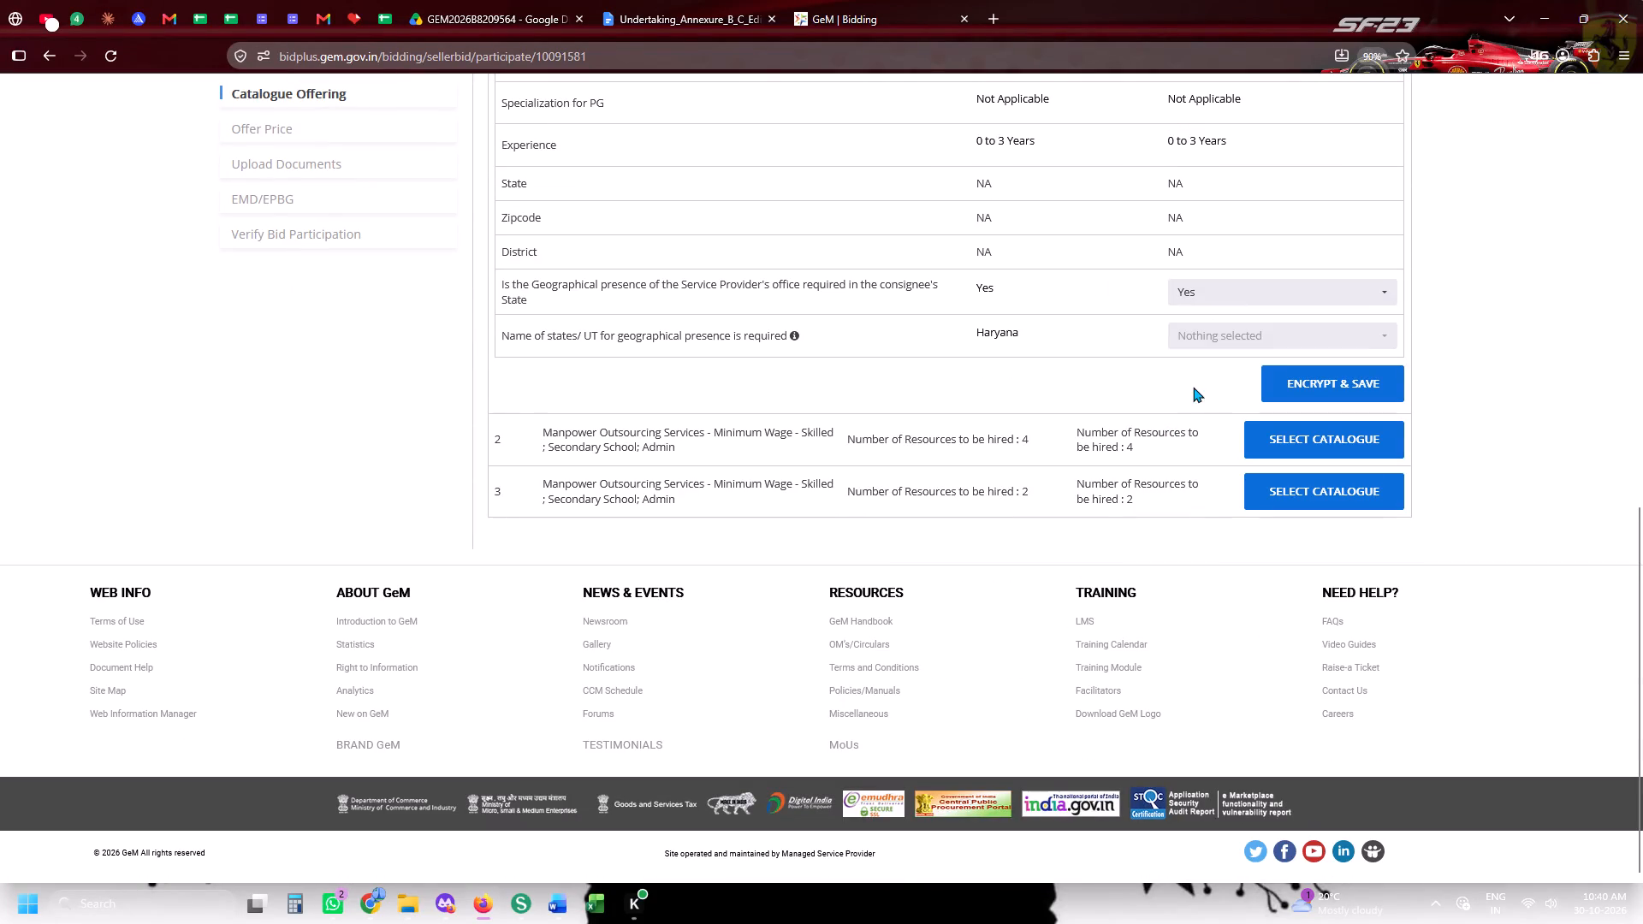
pyautogui.click(1200, 339)
pyautogui.press('h')
pyautogui.press('h')
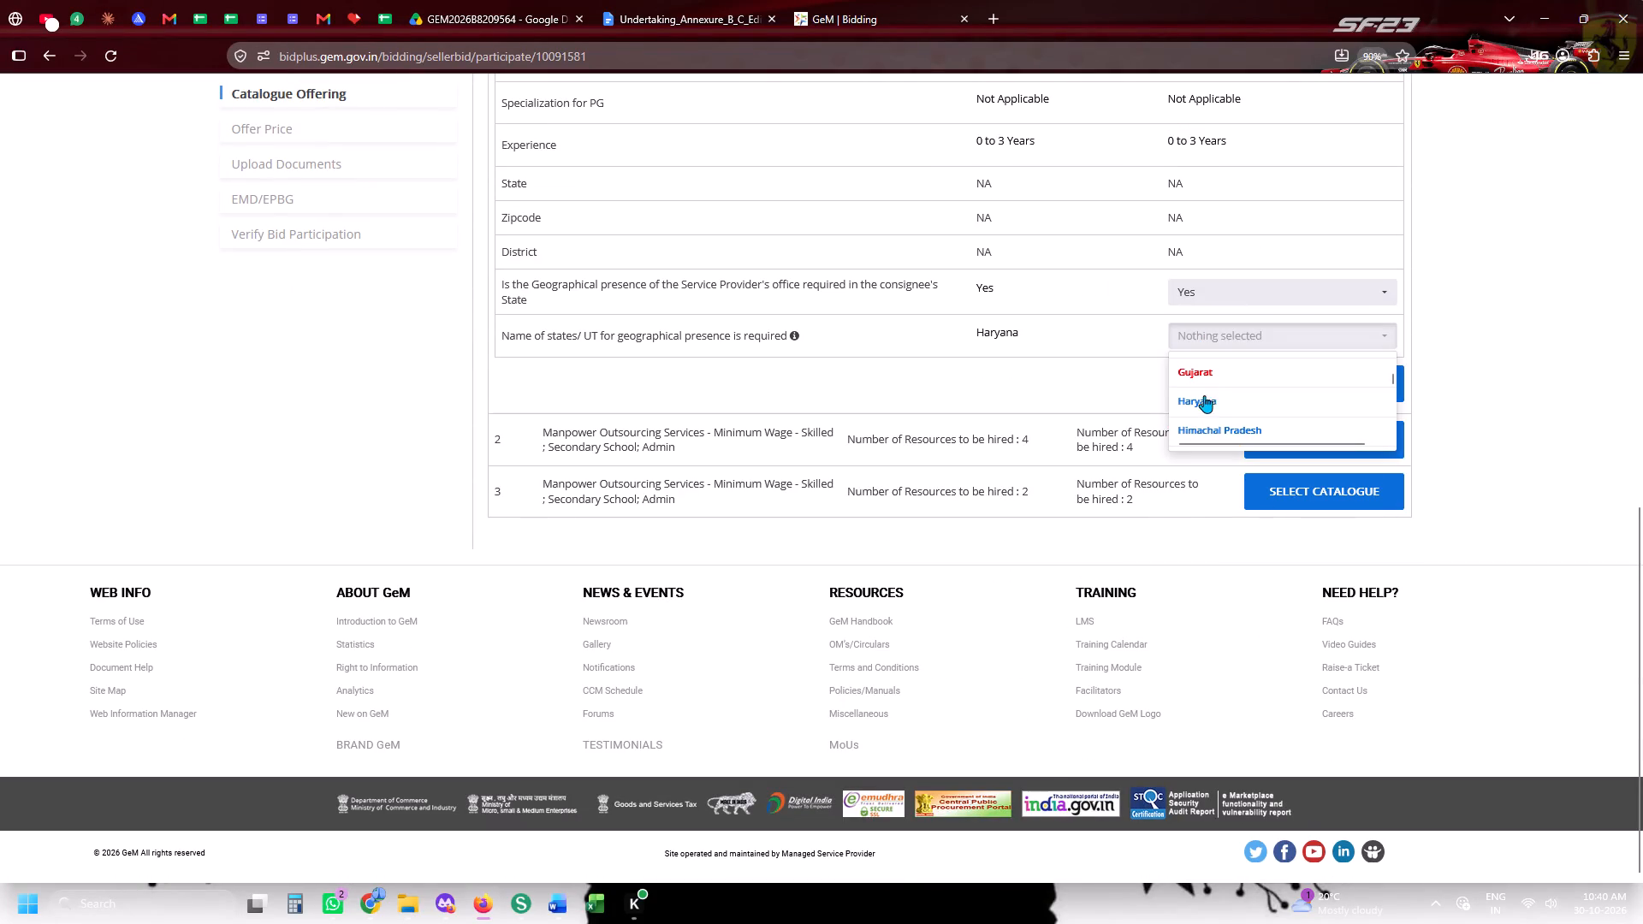
pyautogui.click(1204, 399)
pyautogui.click(1103, 388)
pyautogui.click(1284, 382)
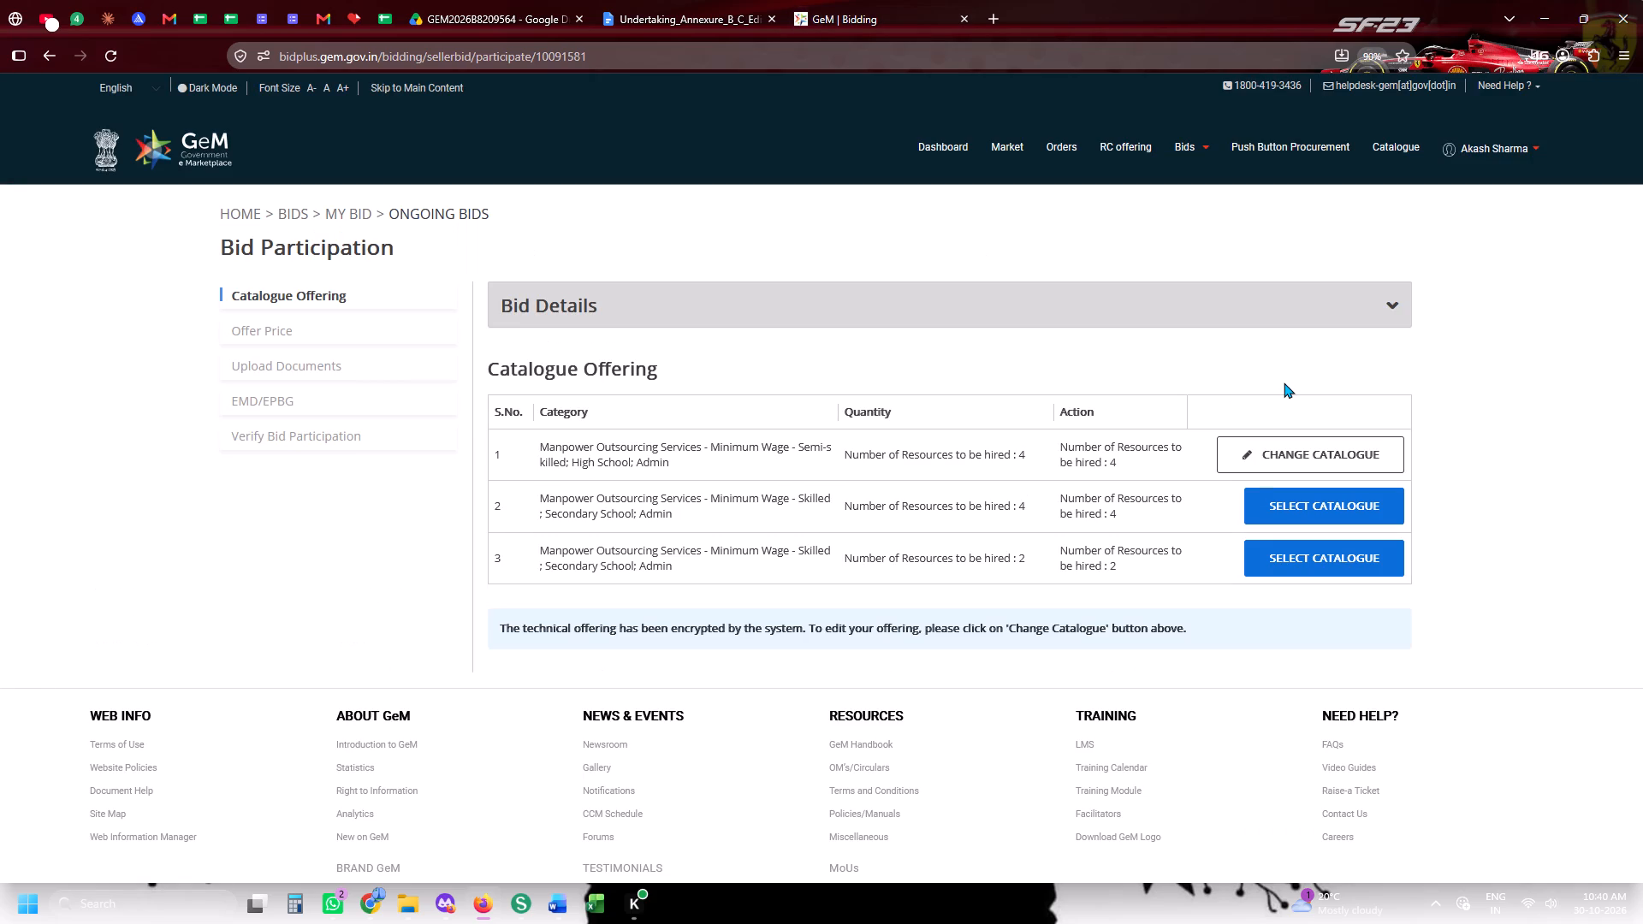
# Begin the catalogue selection for the Skilled, Secondary School, Admin manpower category with 4 resources.
pyautogui.click(1293, 530)
pyautogui.click(1289, 516)
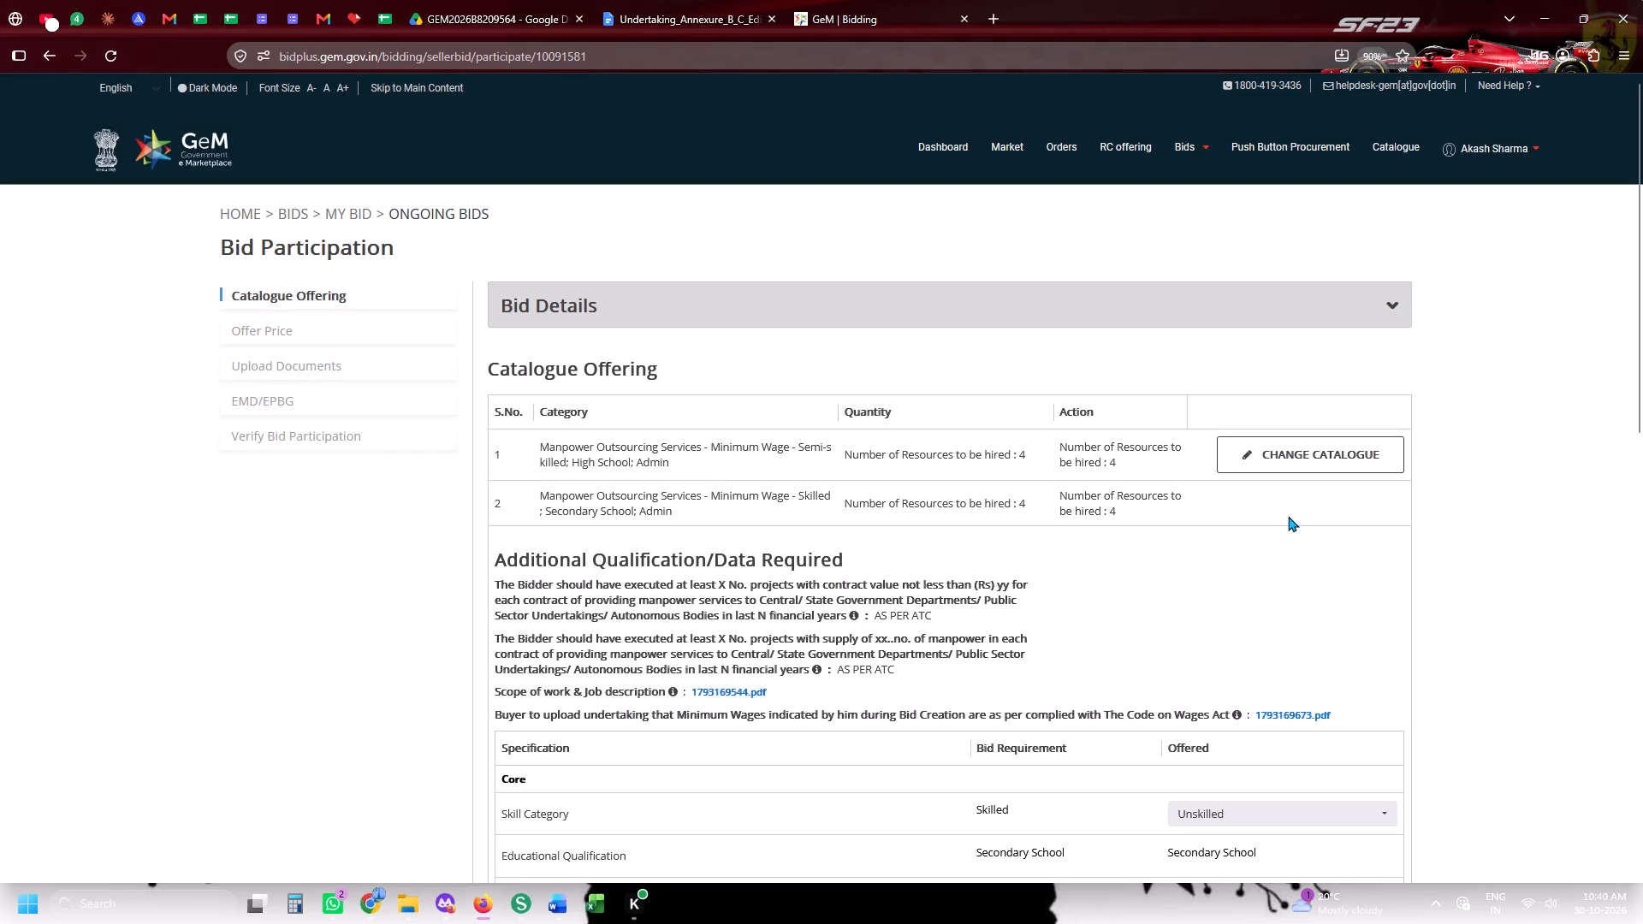
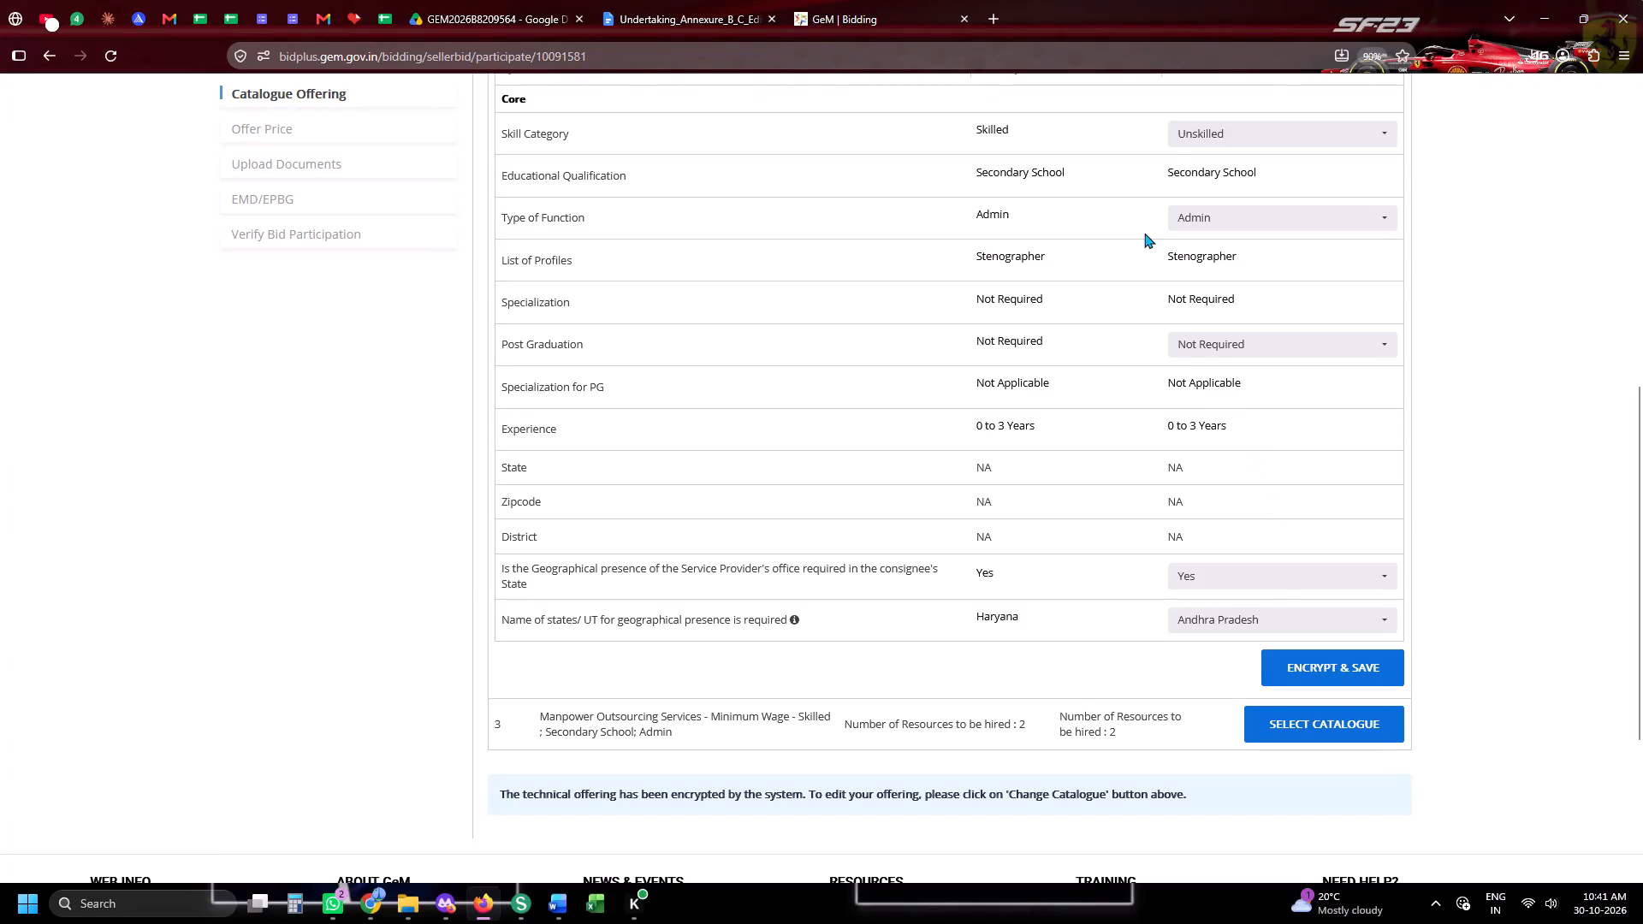
# Offer Skilled as the skill category and Haryana for geographical presence in the second manpower category, and save the encrypted offering.
pyautogui.click(1177, 134)
pyautogui.click(1189, 228)
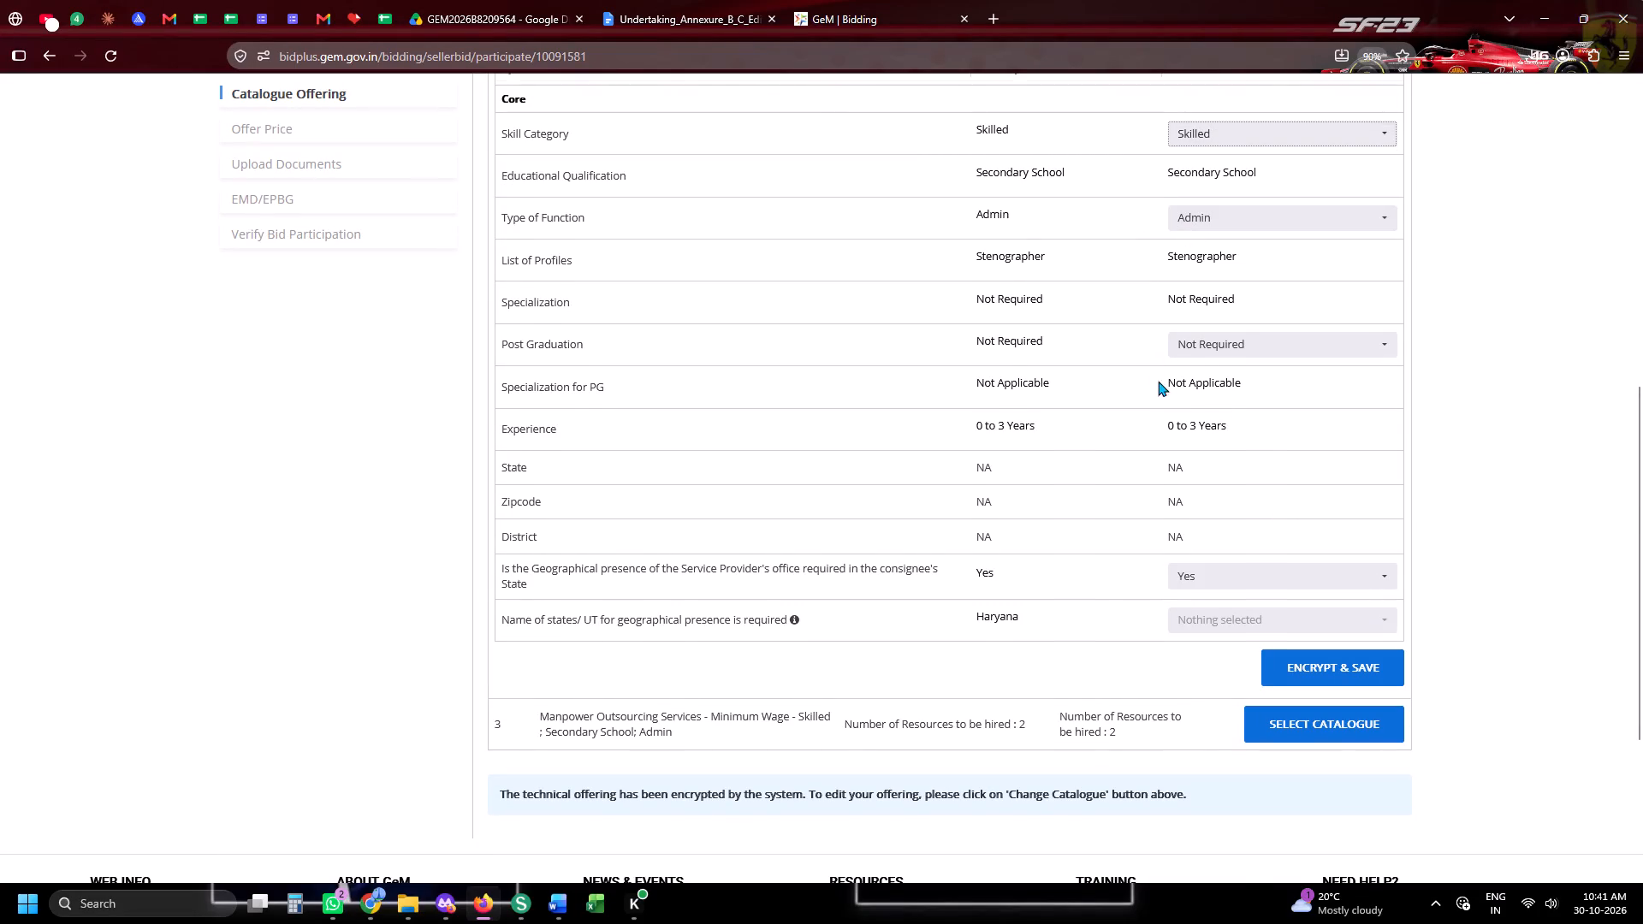
pyautogui.scroll(-4, 1162, 380)
pyautogui.click(1211, 337)
pyautogui.press('h')
pyautogui.press('h')
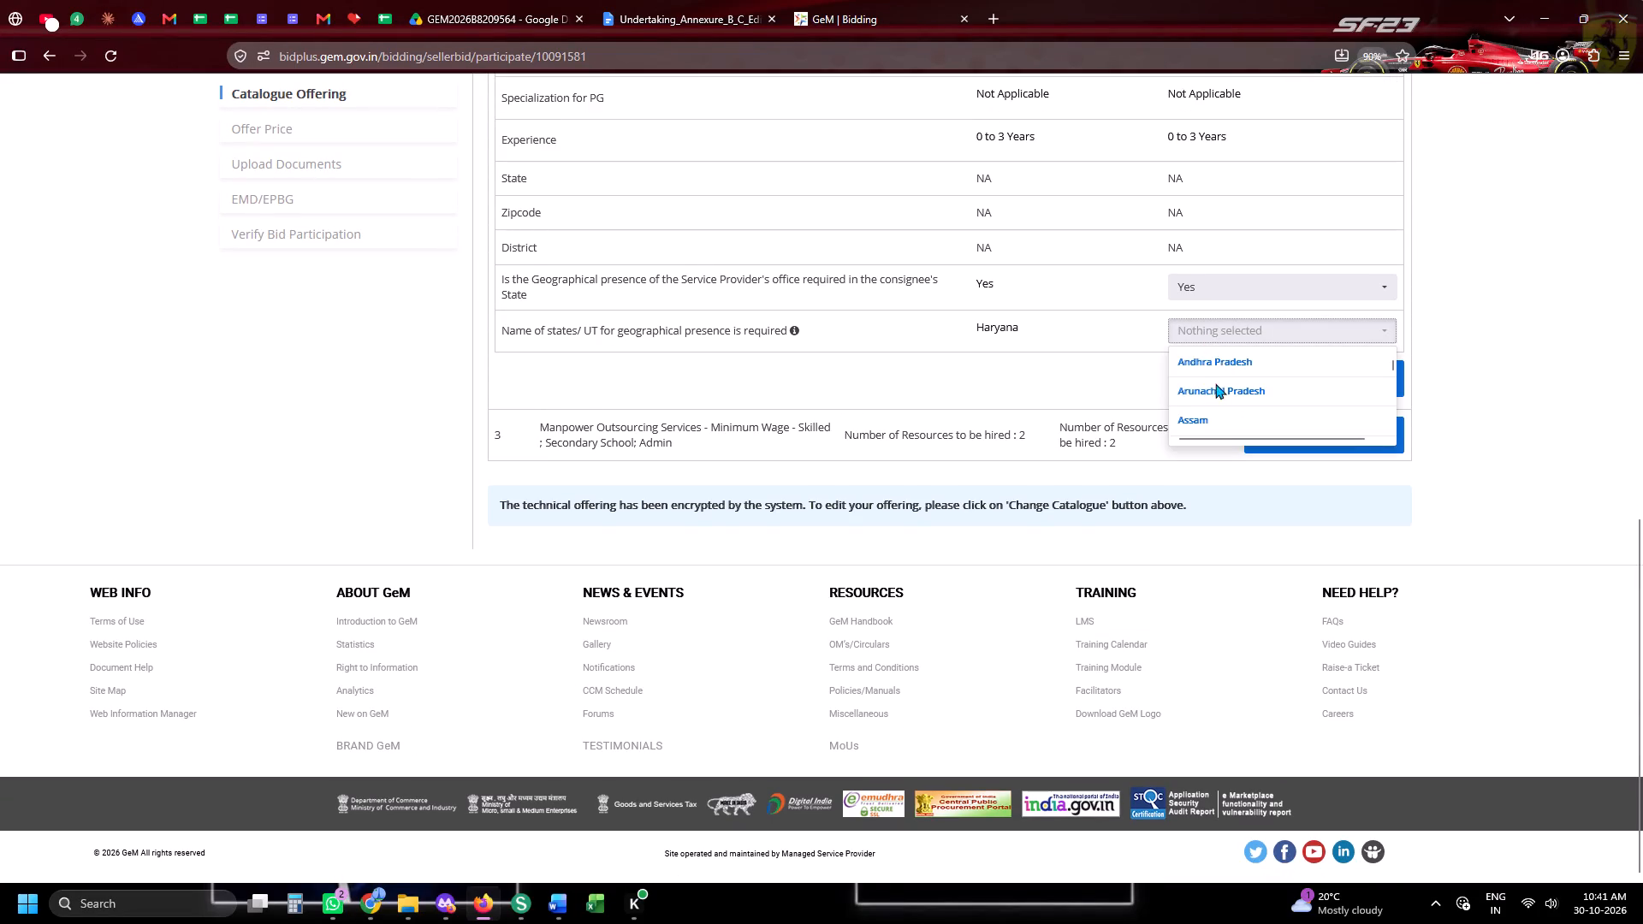
pyautogui.click(1206, 391)
pyautogui.click(1092, 362)
pyautogui.click(1290, 366)
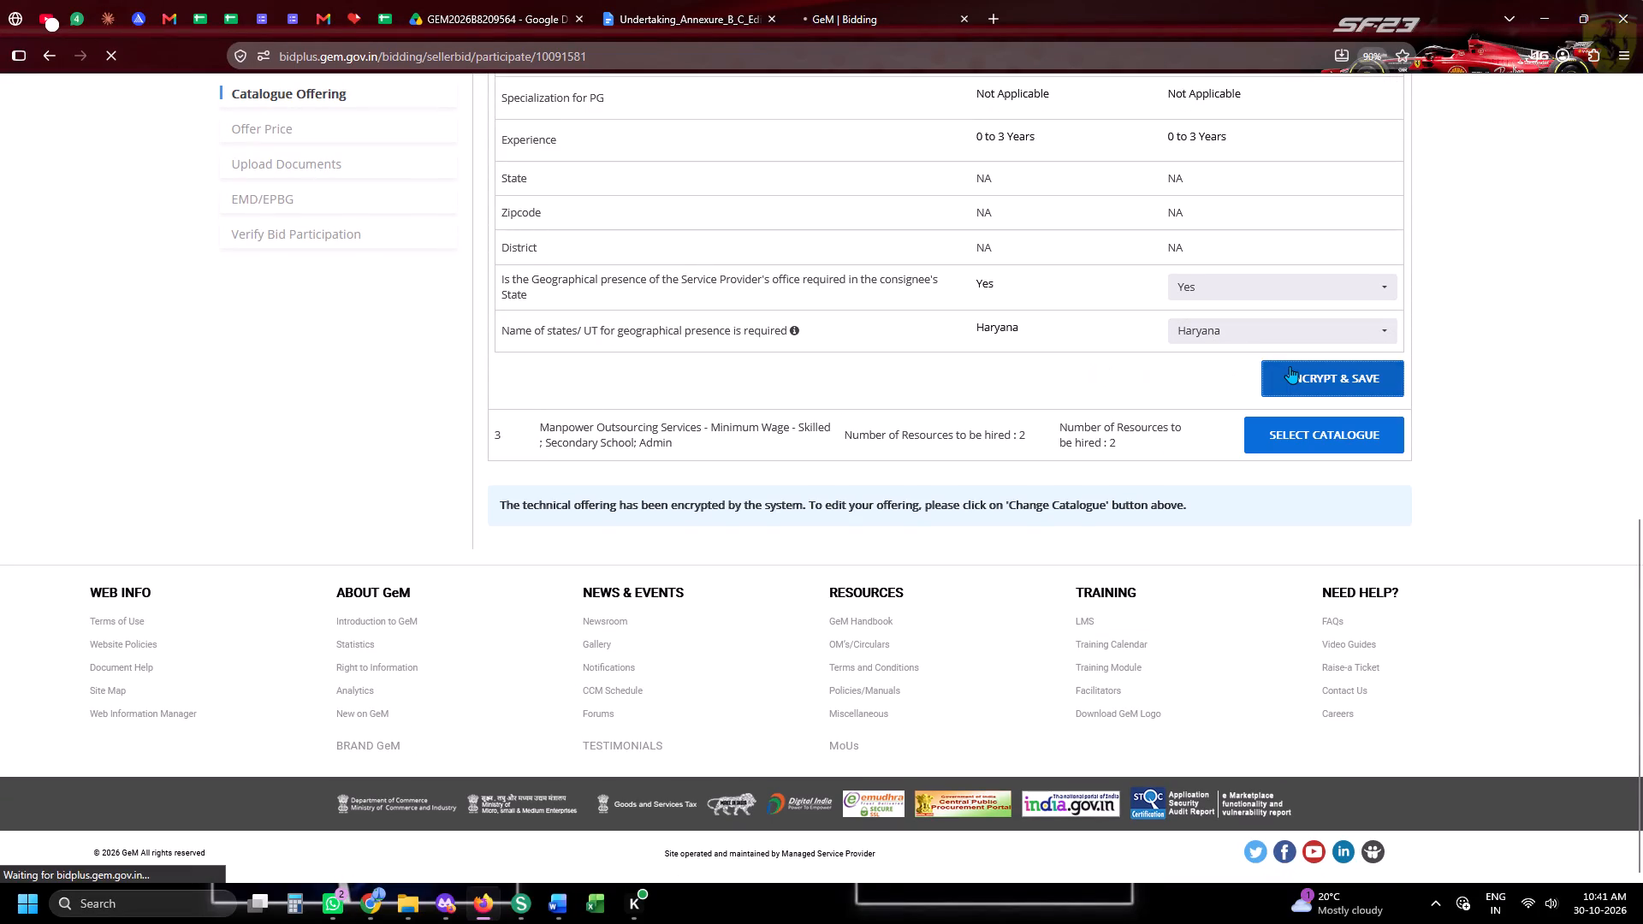
# For the third manpower category, with 2 resources, offer Skilled as skill category and Haryana for geographical presence, and save the encrypted offering.
pyautogui.scroll(-5, 1258, 458)
pyautogui.click(1277, 448)
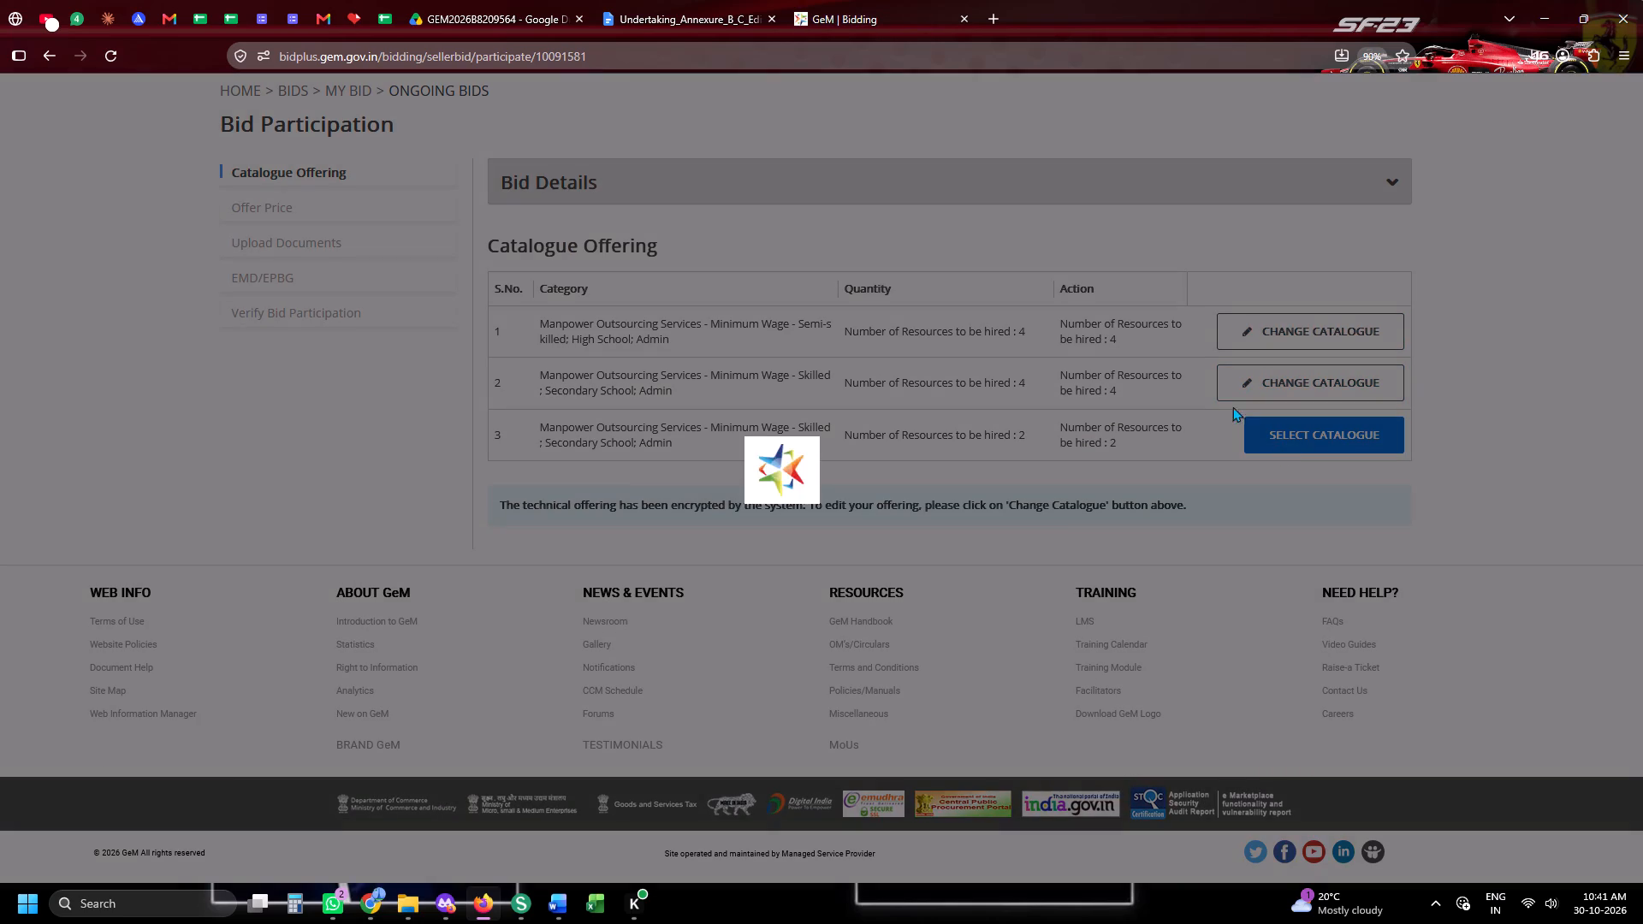
pyautogui.scroll(-5, 983, 390)
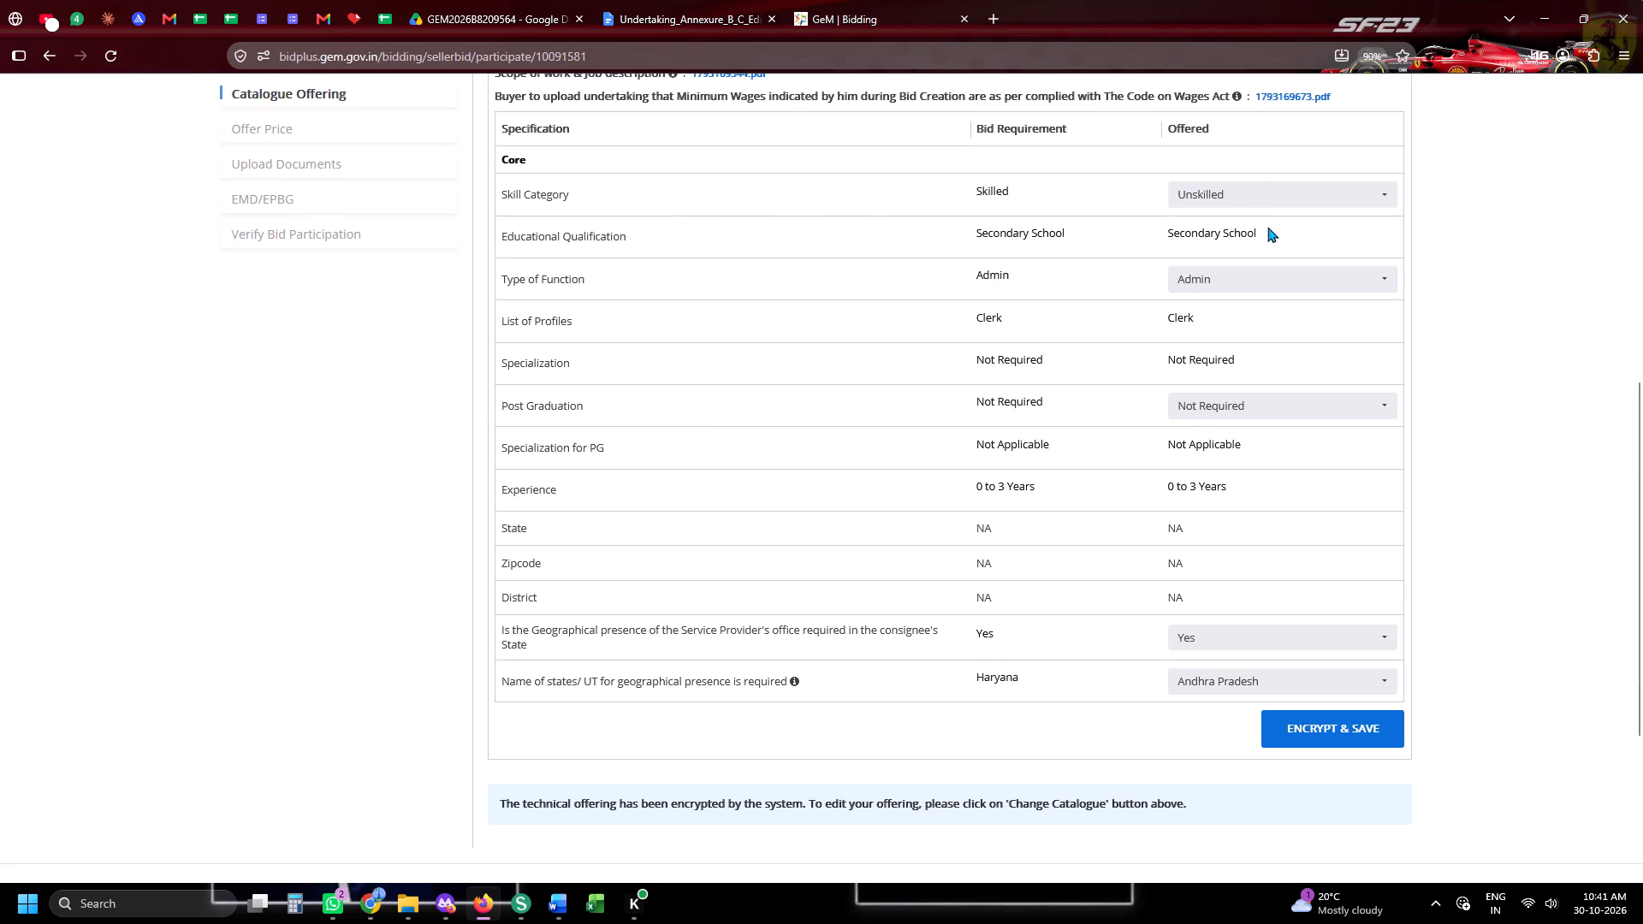
pyautogui.click(1239, 204)
pyautogui.click(1201, 282)
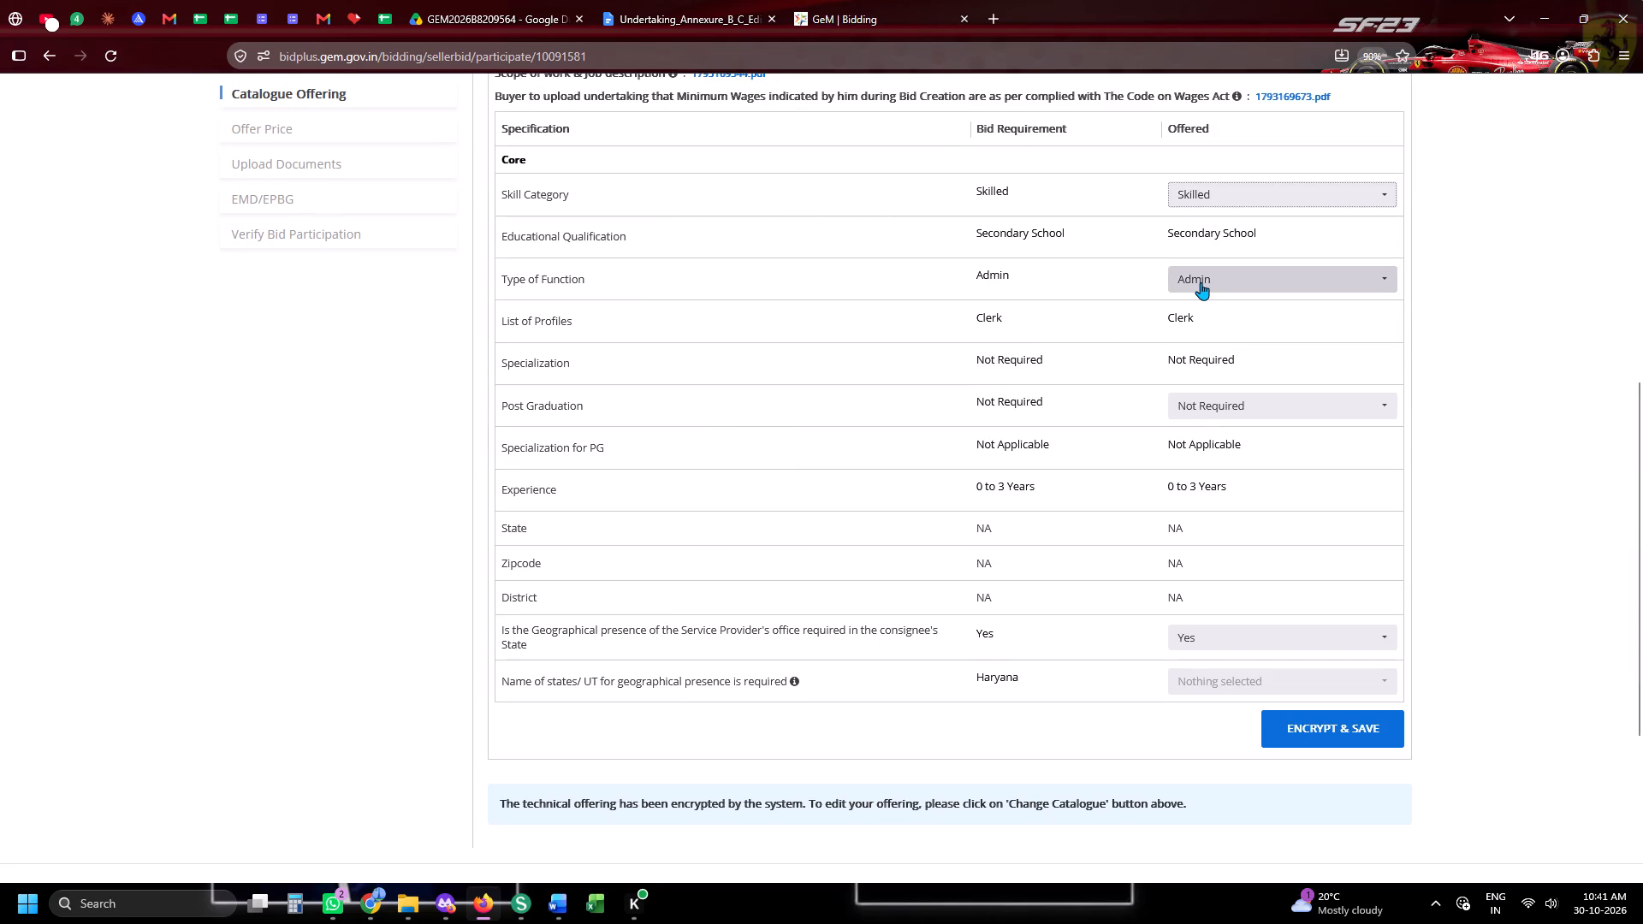
pyautogui.click(1099, 335)
pyautogui.scroll(-2, 1160, 354)
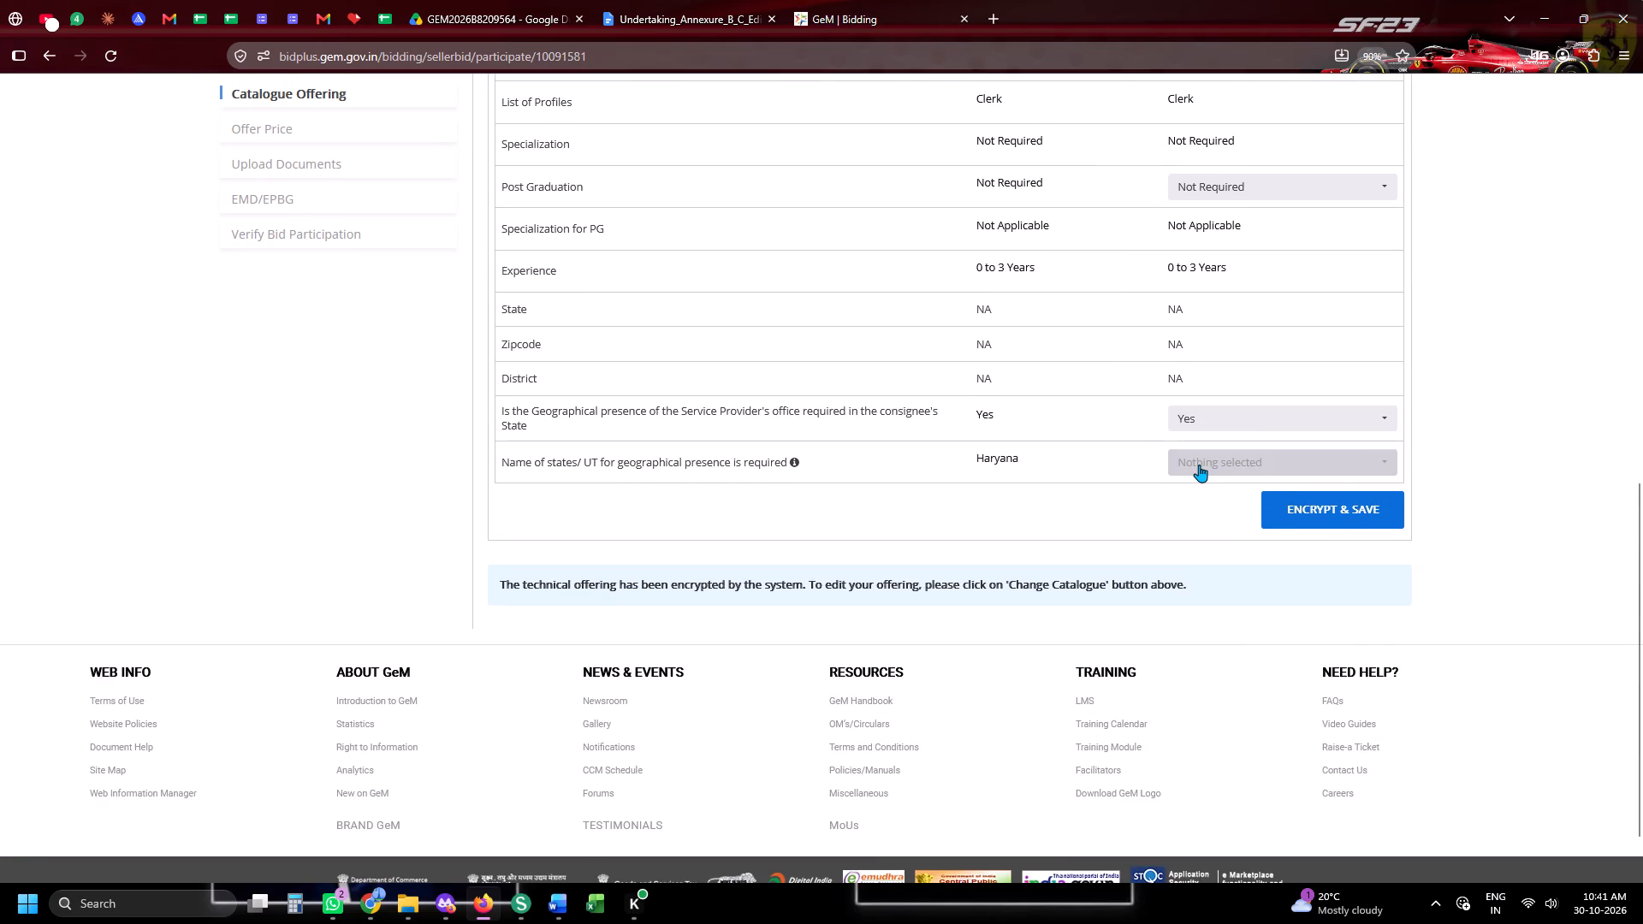
pyautogui.click(1199, 465)
pyautogui.press('h')
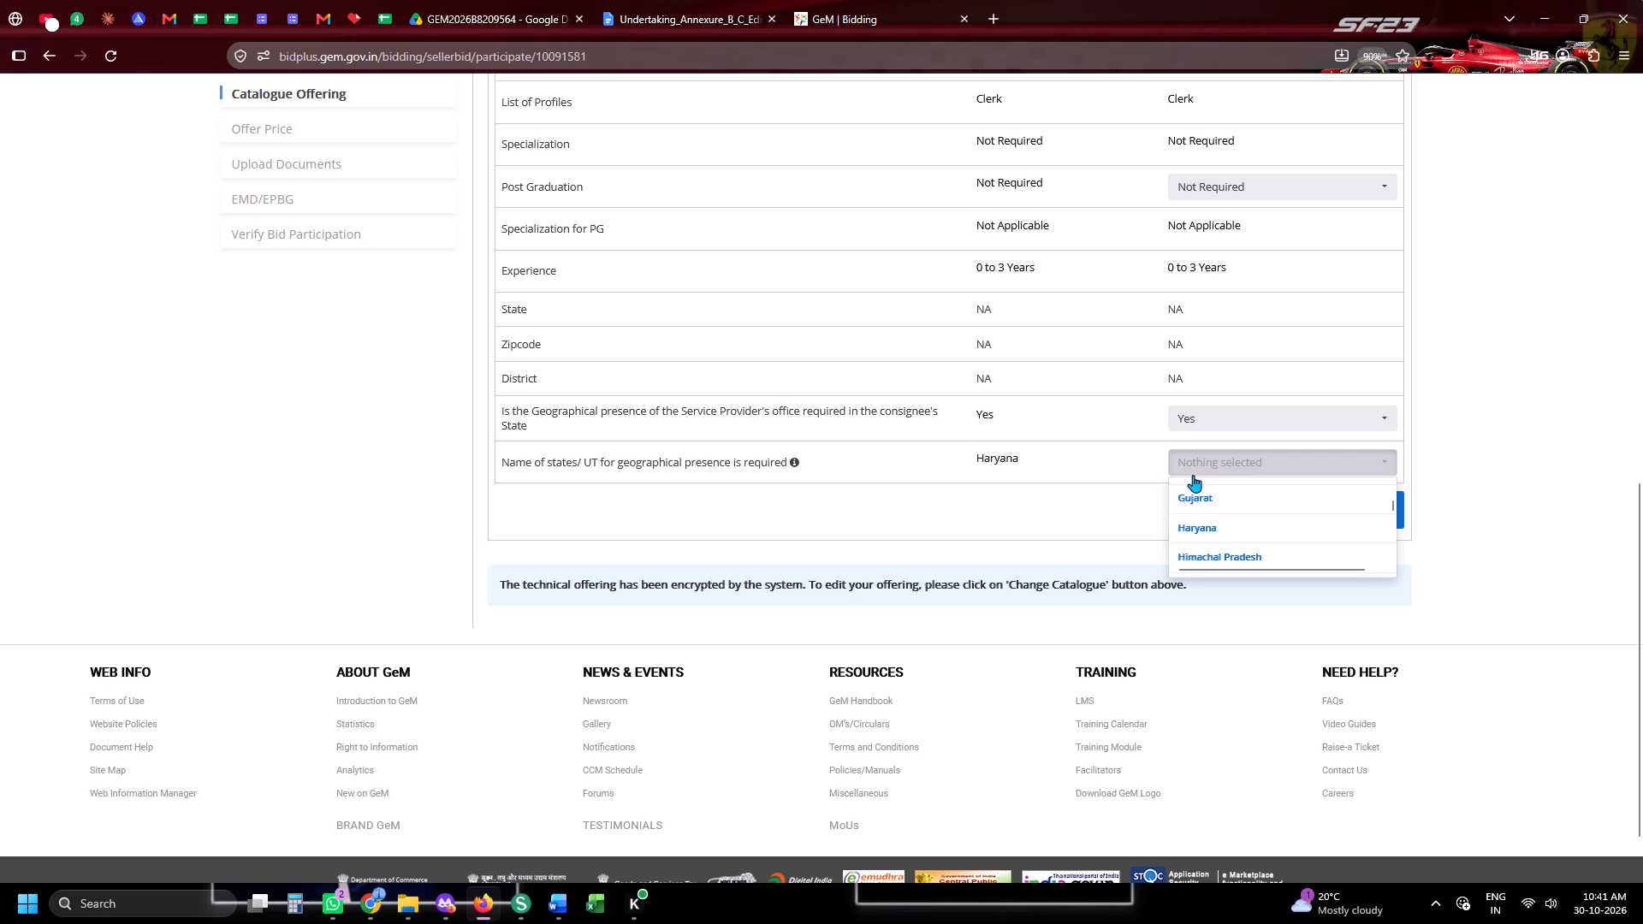
pyautogui.press('h')
pyautogui.click(1164, 519)
pyautogui.click(1229, 453)
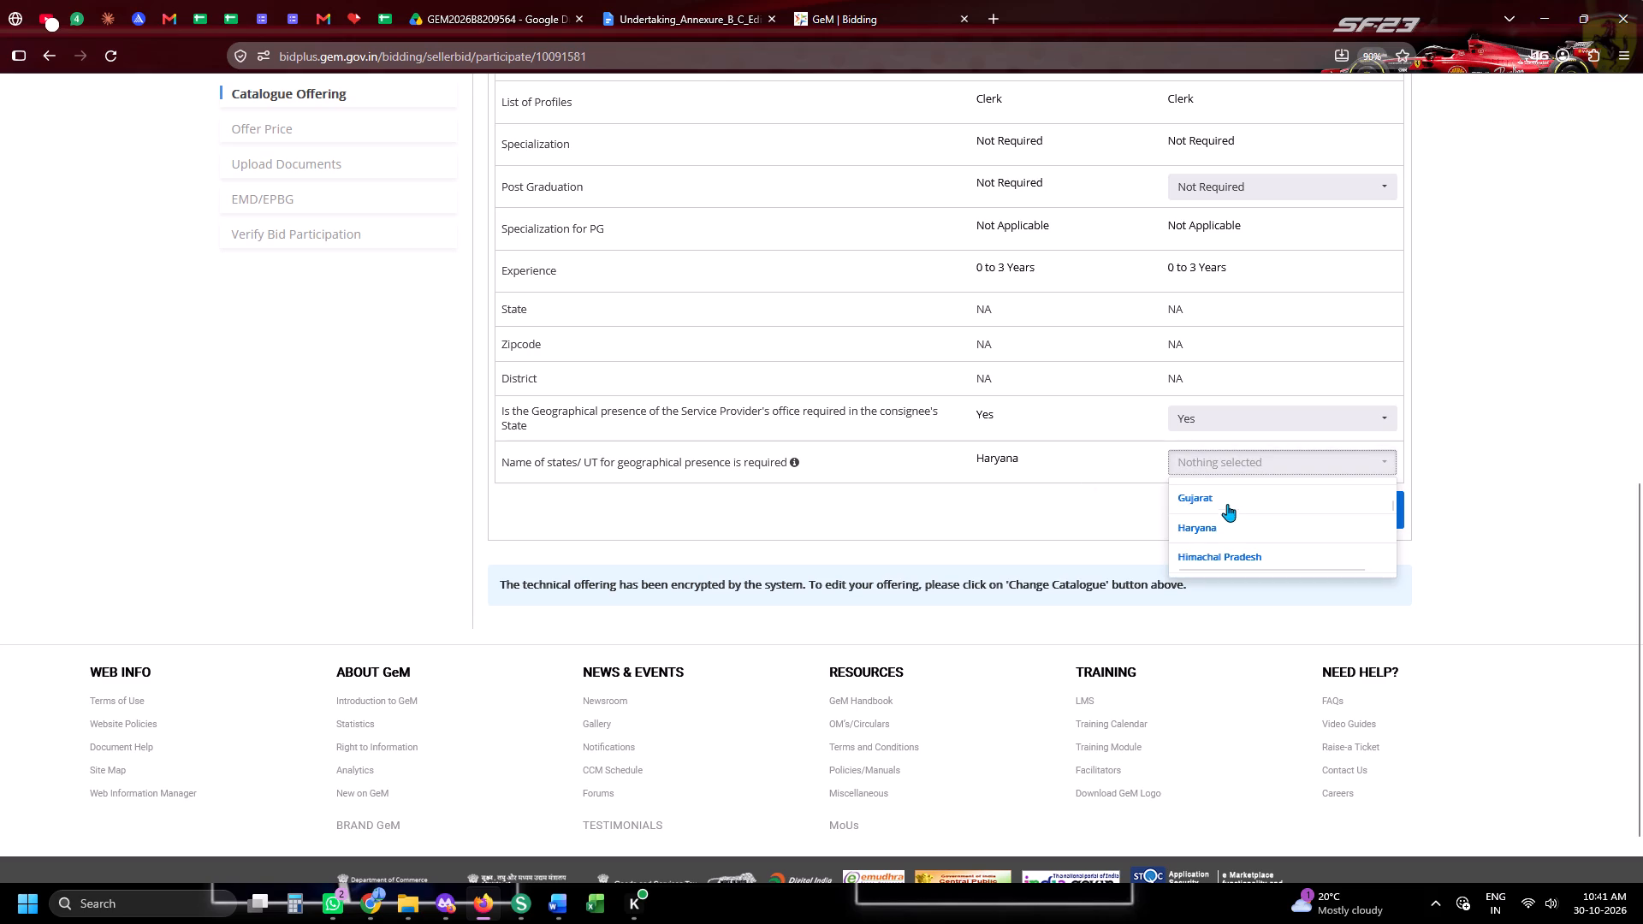
pyautogui.click(1198, 528)
pyautogui.click(1097, 517)
pyautogui.click(1336, 495)
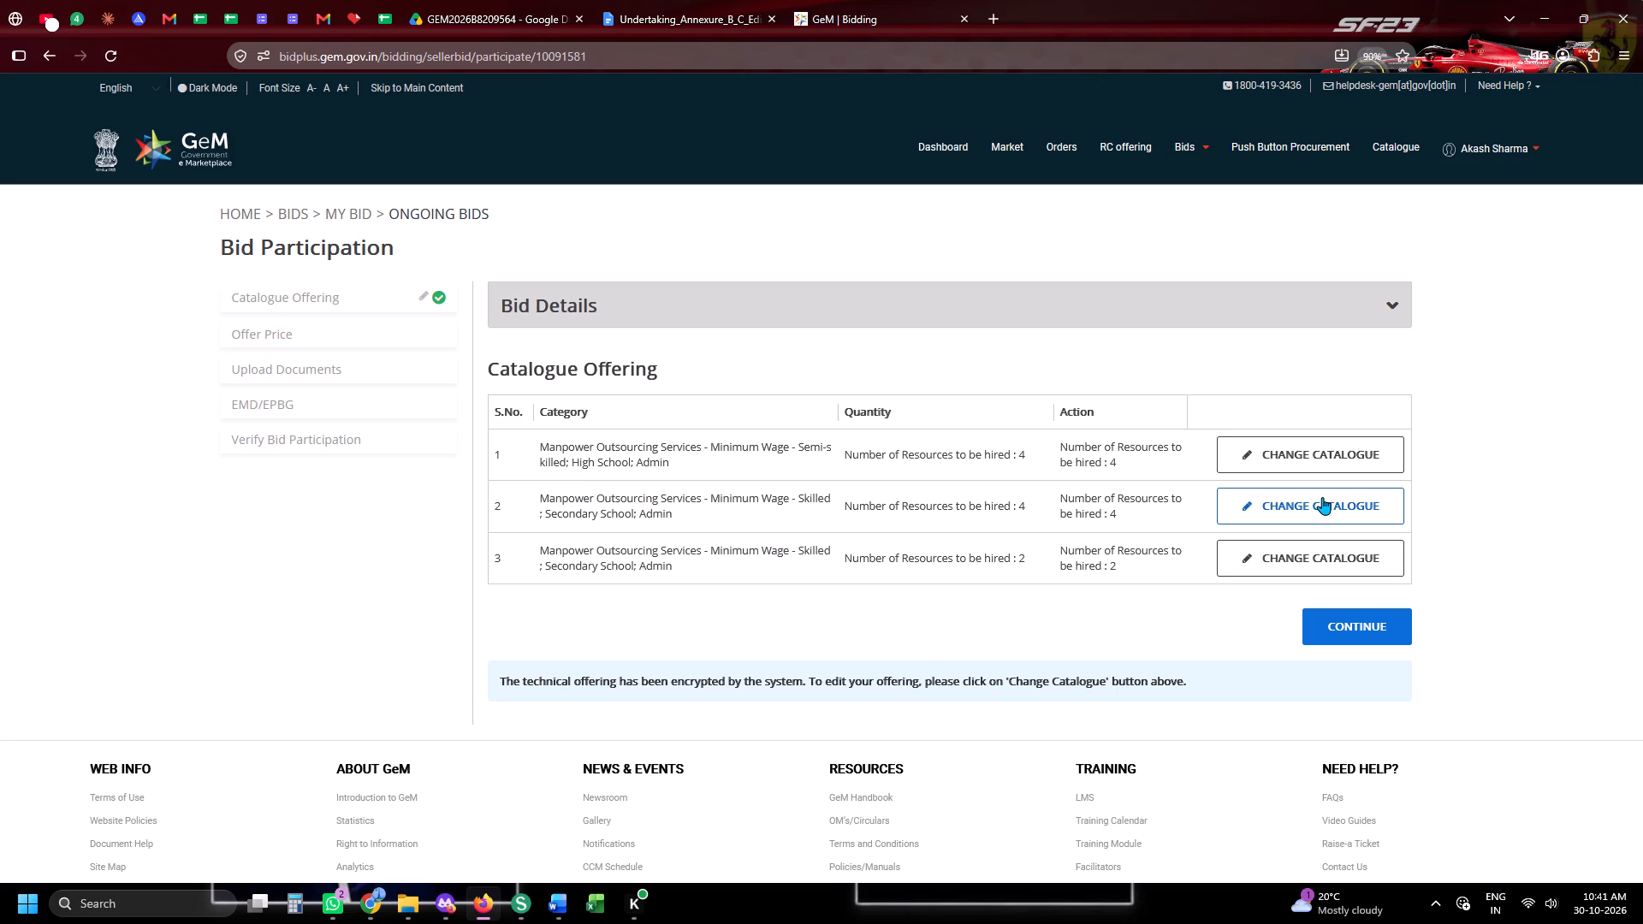
# Continue from the catalogue offerings to the next stage of the bid participation.
pyautogui.click(1371, 647)
pyautogui.click(1363, 635)
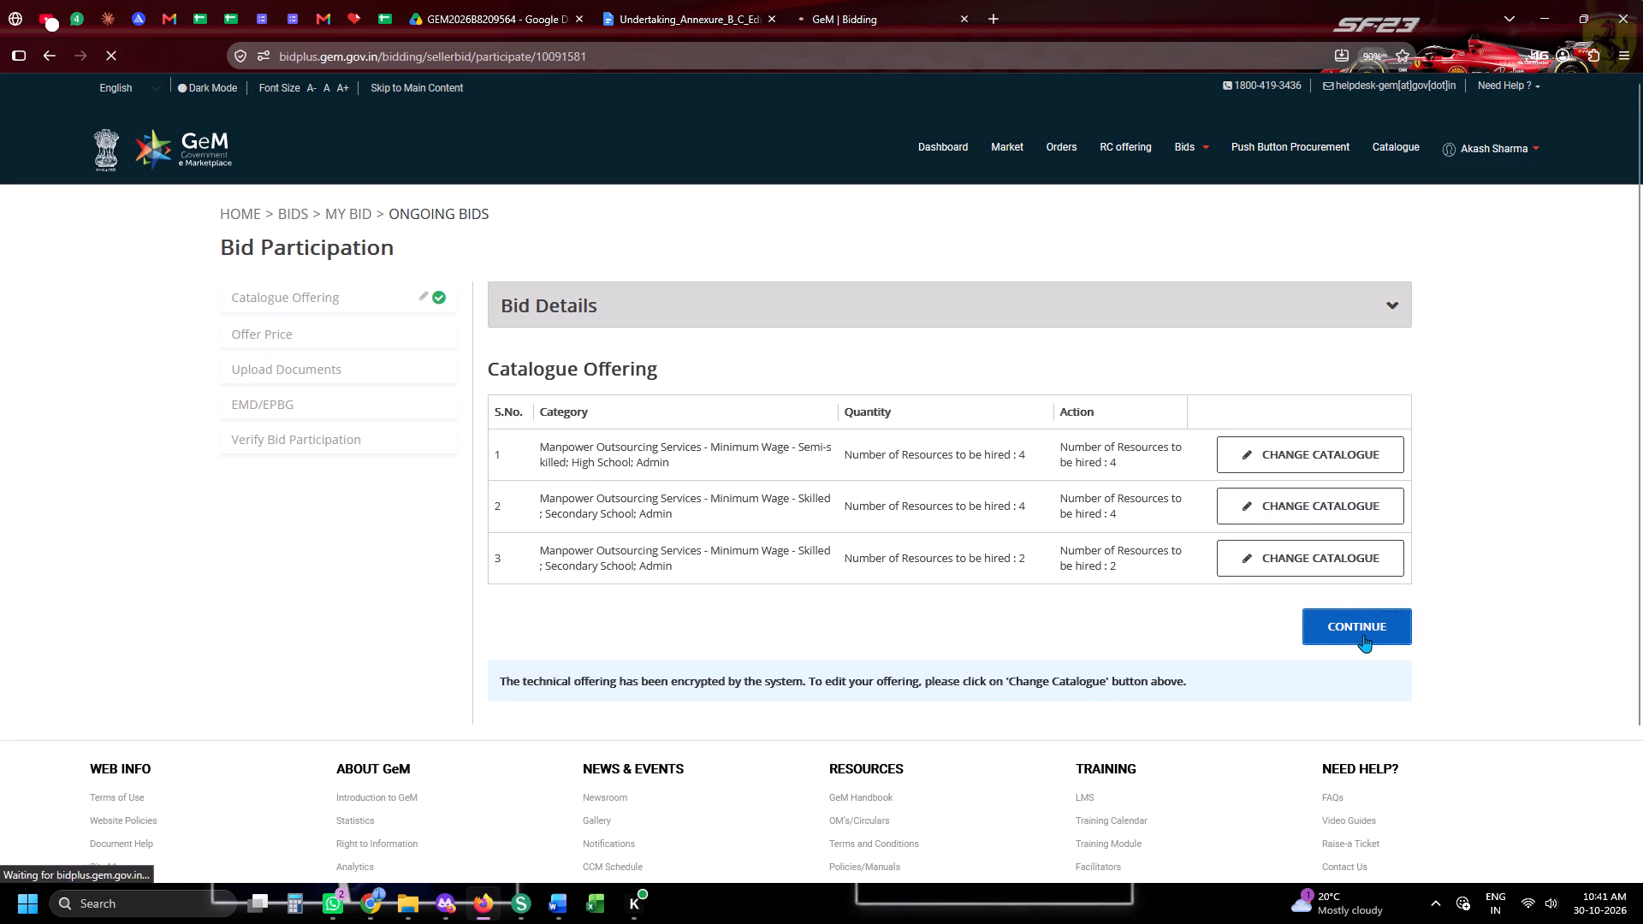
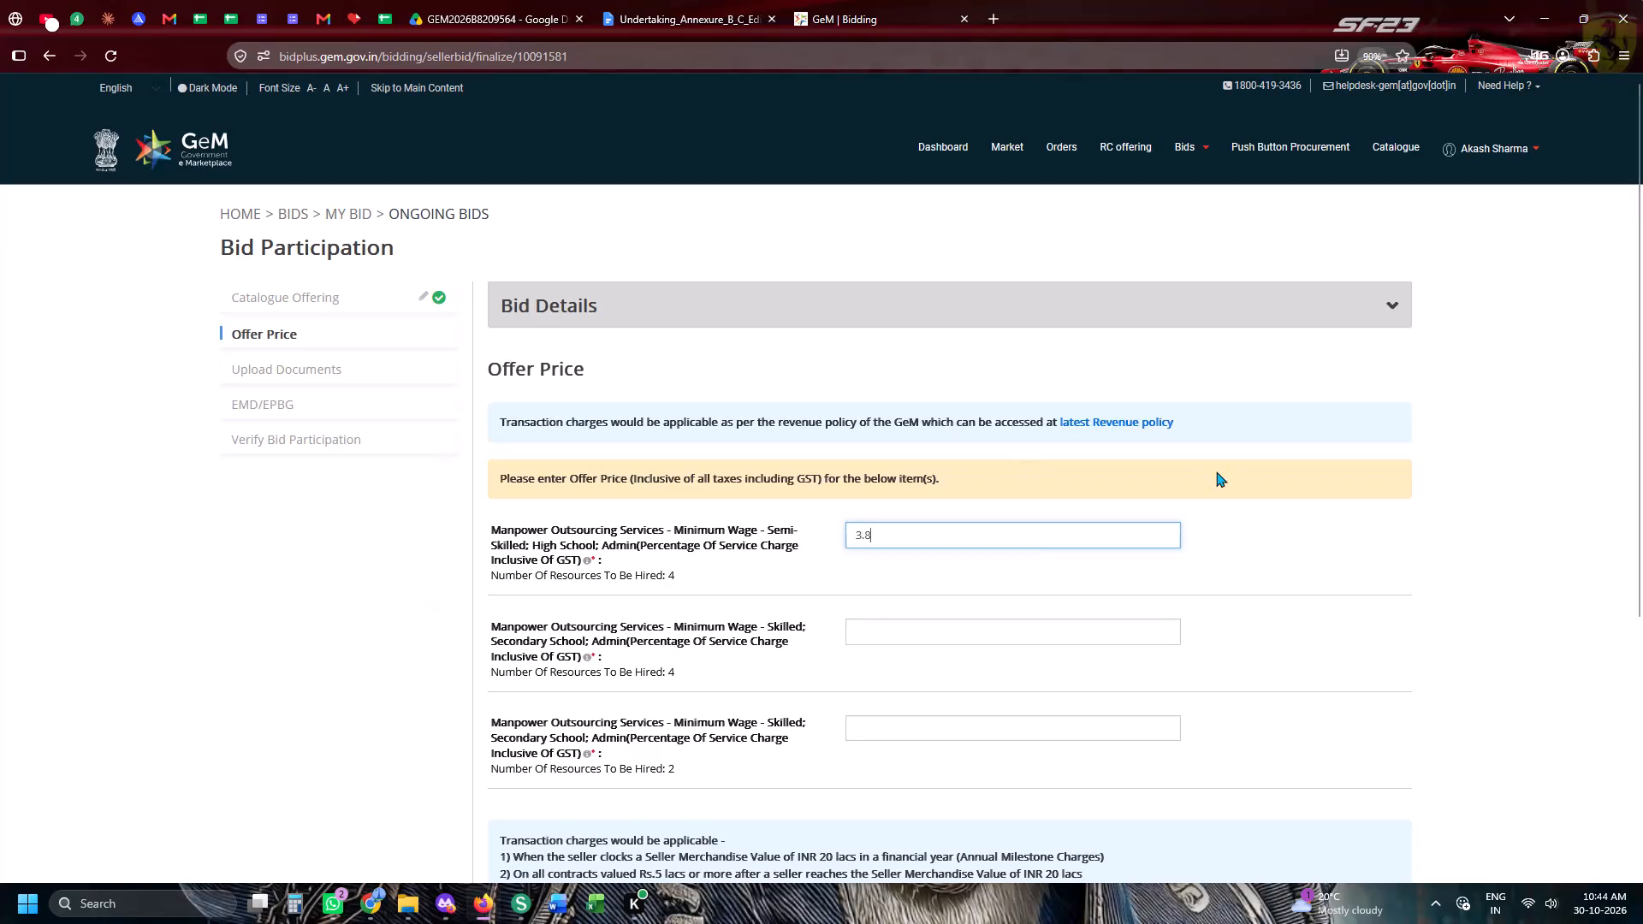
# Enter an offer price of 3.85 percent service charge, inclusive of GST, for all three manpower categories.
pyautogui.press('Tab')
pyautogui.write('3.')
pyautogui.press('8')
pyautogui.press('Tab')
pyautogui.write('3.')
pyautogui.press('8')
pyautogui.press('5')
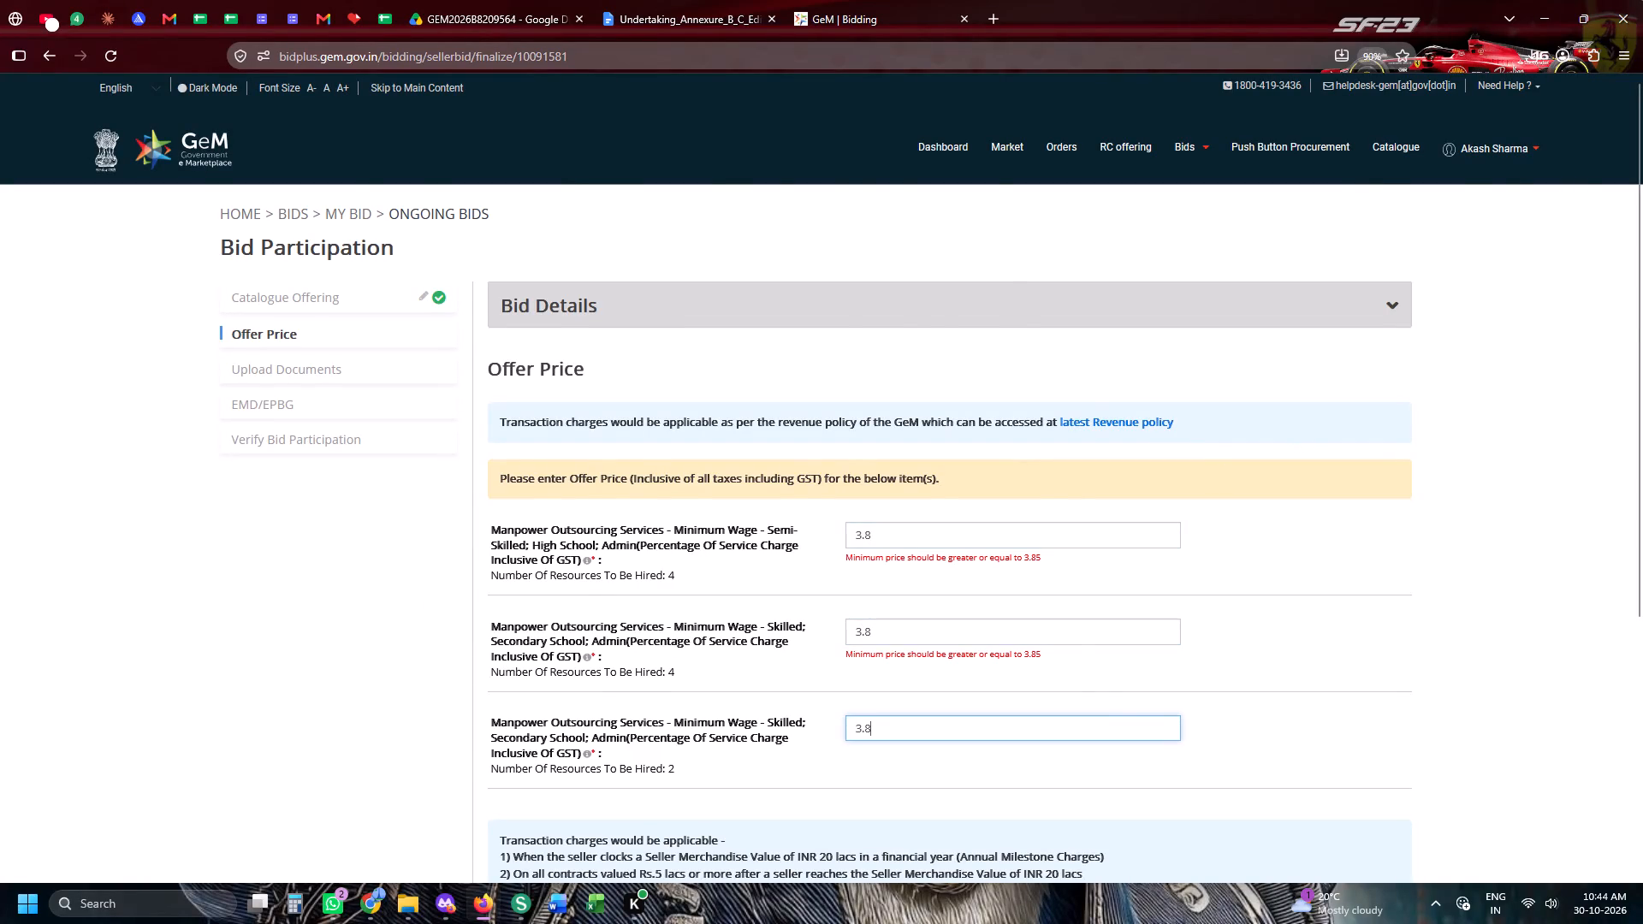
pyautogui.press('Tab')
pyautogui.click(996, 172)
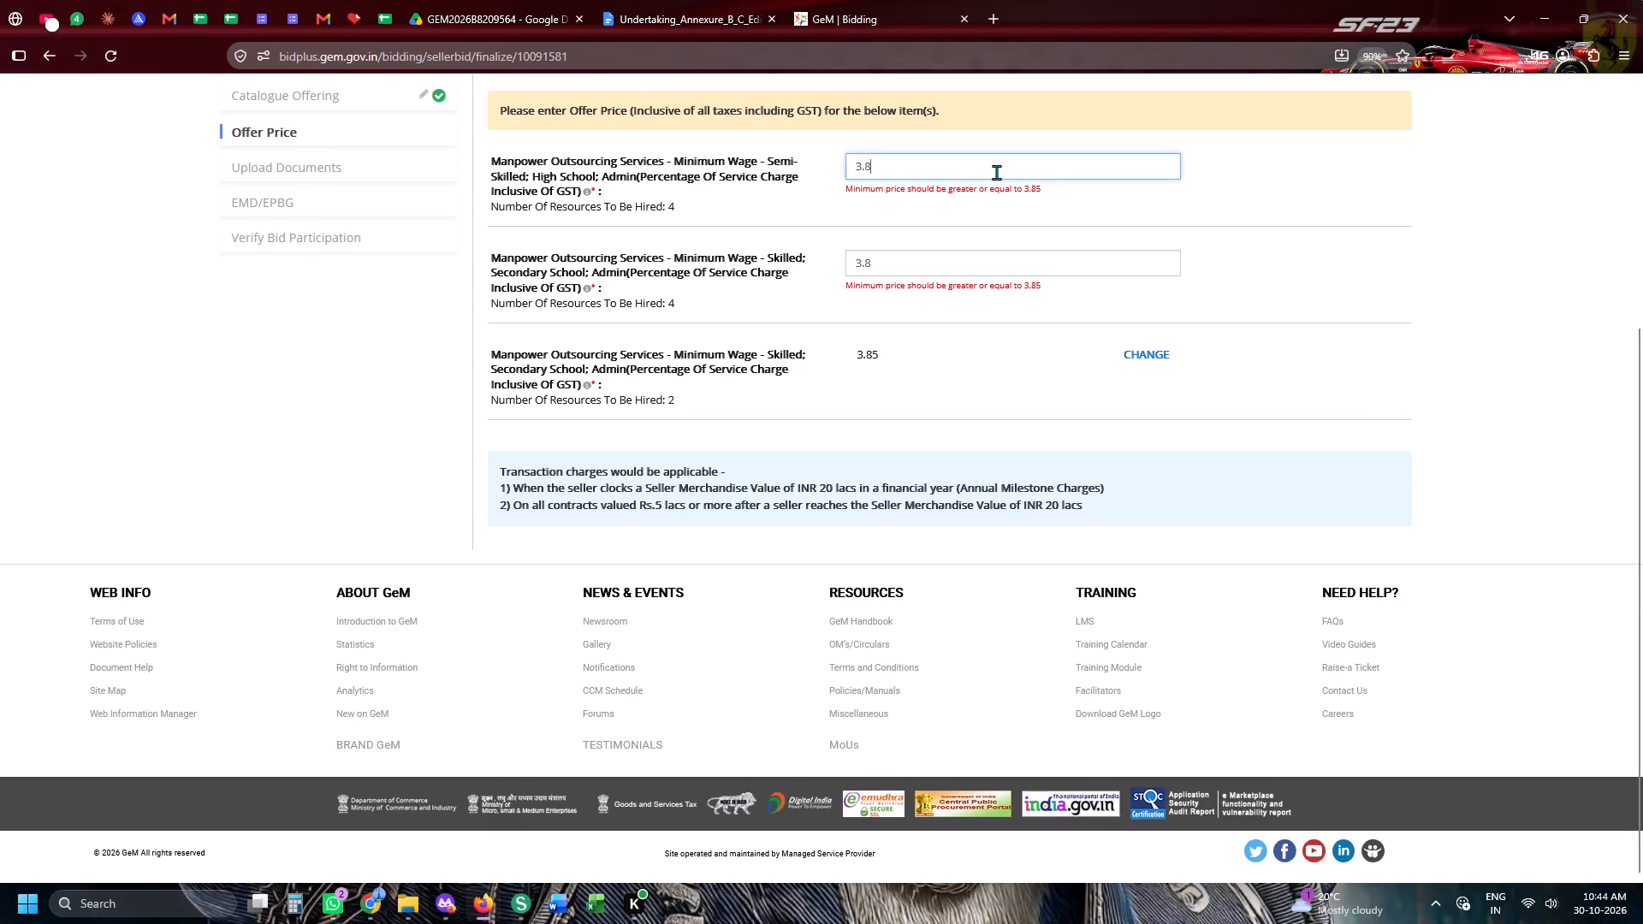
pyautogui.press('5')
pyautogui.press('Tab')
pyautogui.press('Right')
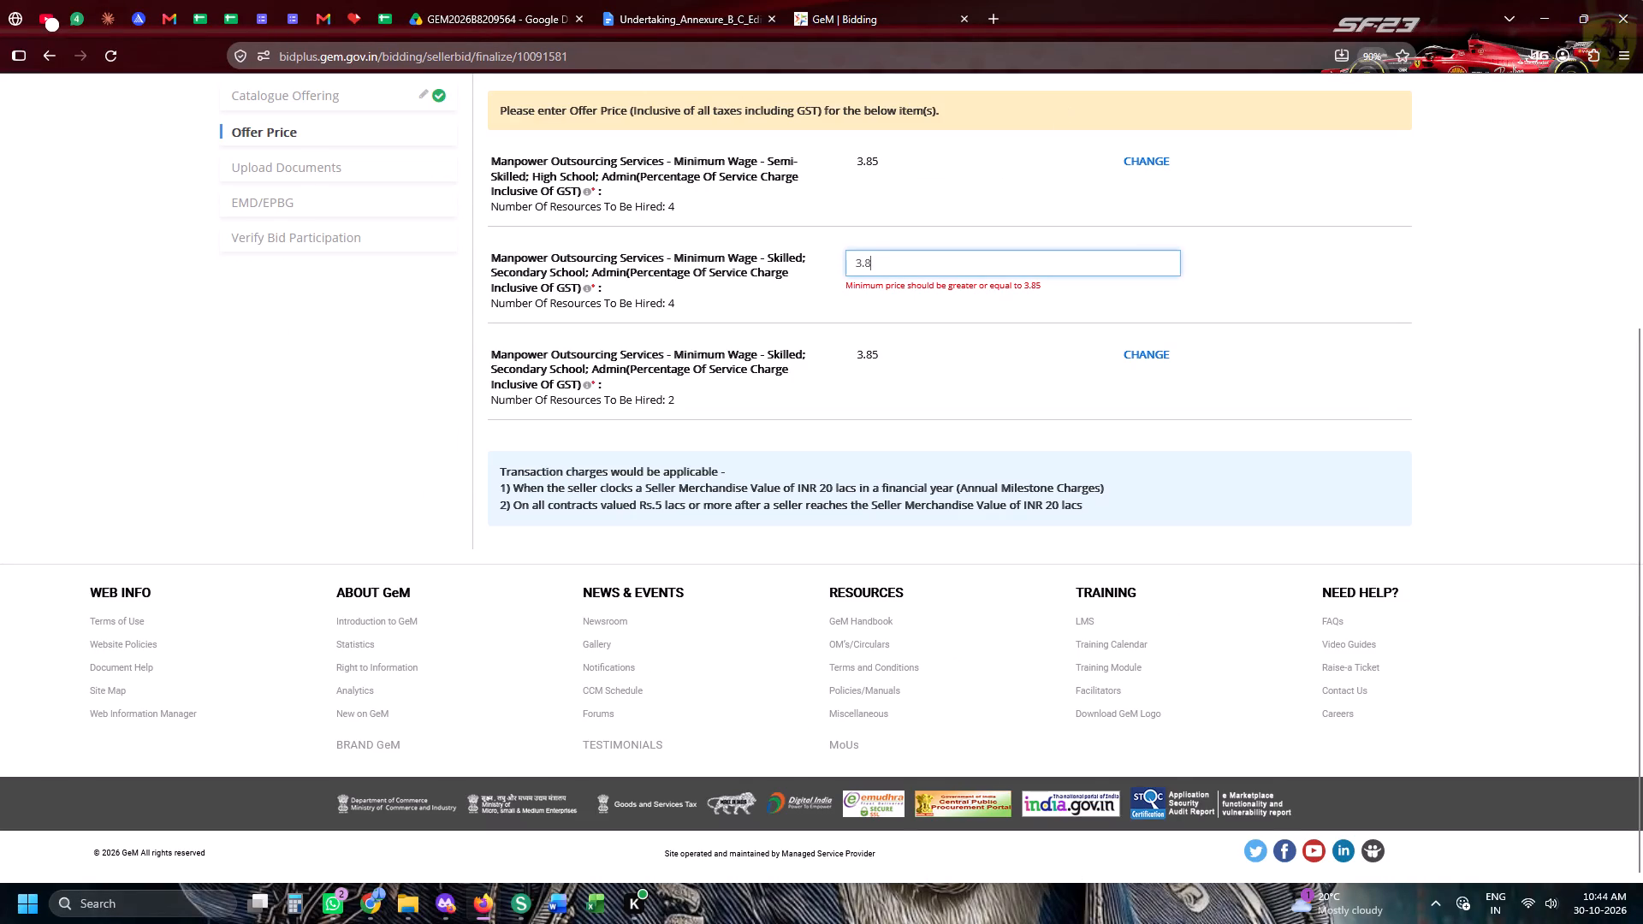
pyautogui.press('5')
pyautogui.press('Tab')
# Generate the estimated price for the three offered service charges and proceed past it.
pyautogui.click(1336, 453)
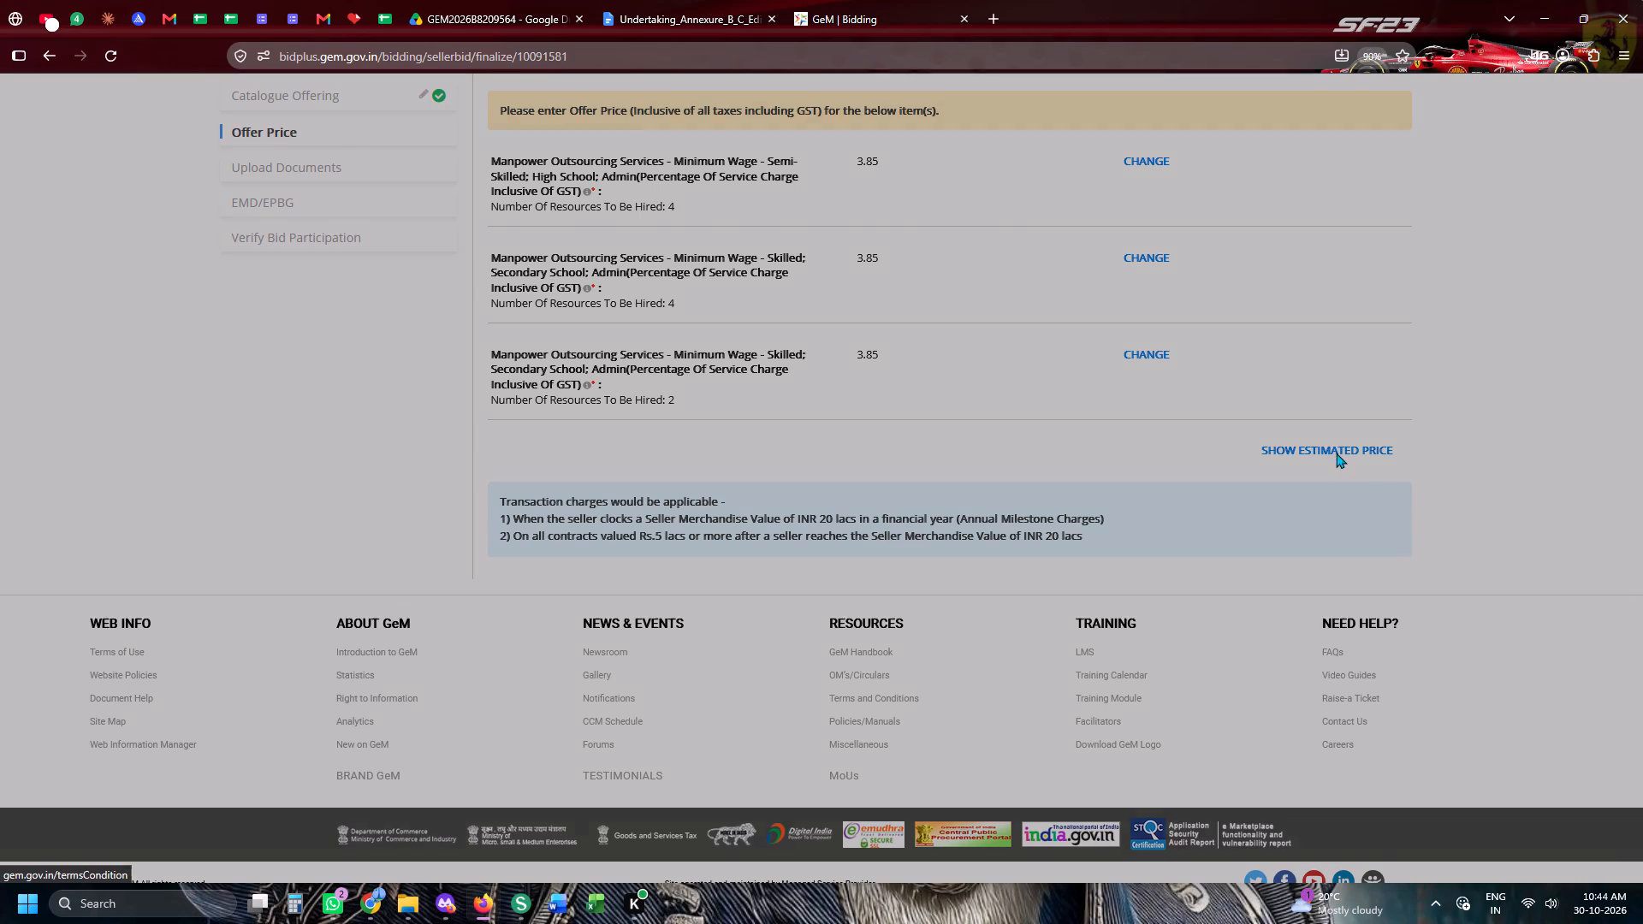
pyautogui.scroll(-9, 1112, 500)
pyautogui.click(1074, 808)
# Encrypt and save the financial quote for the bid.
pyautogui.click(1260, 511)
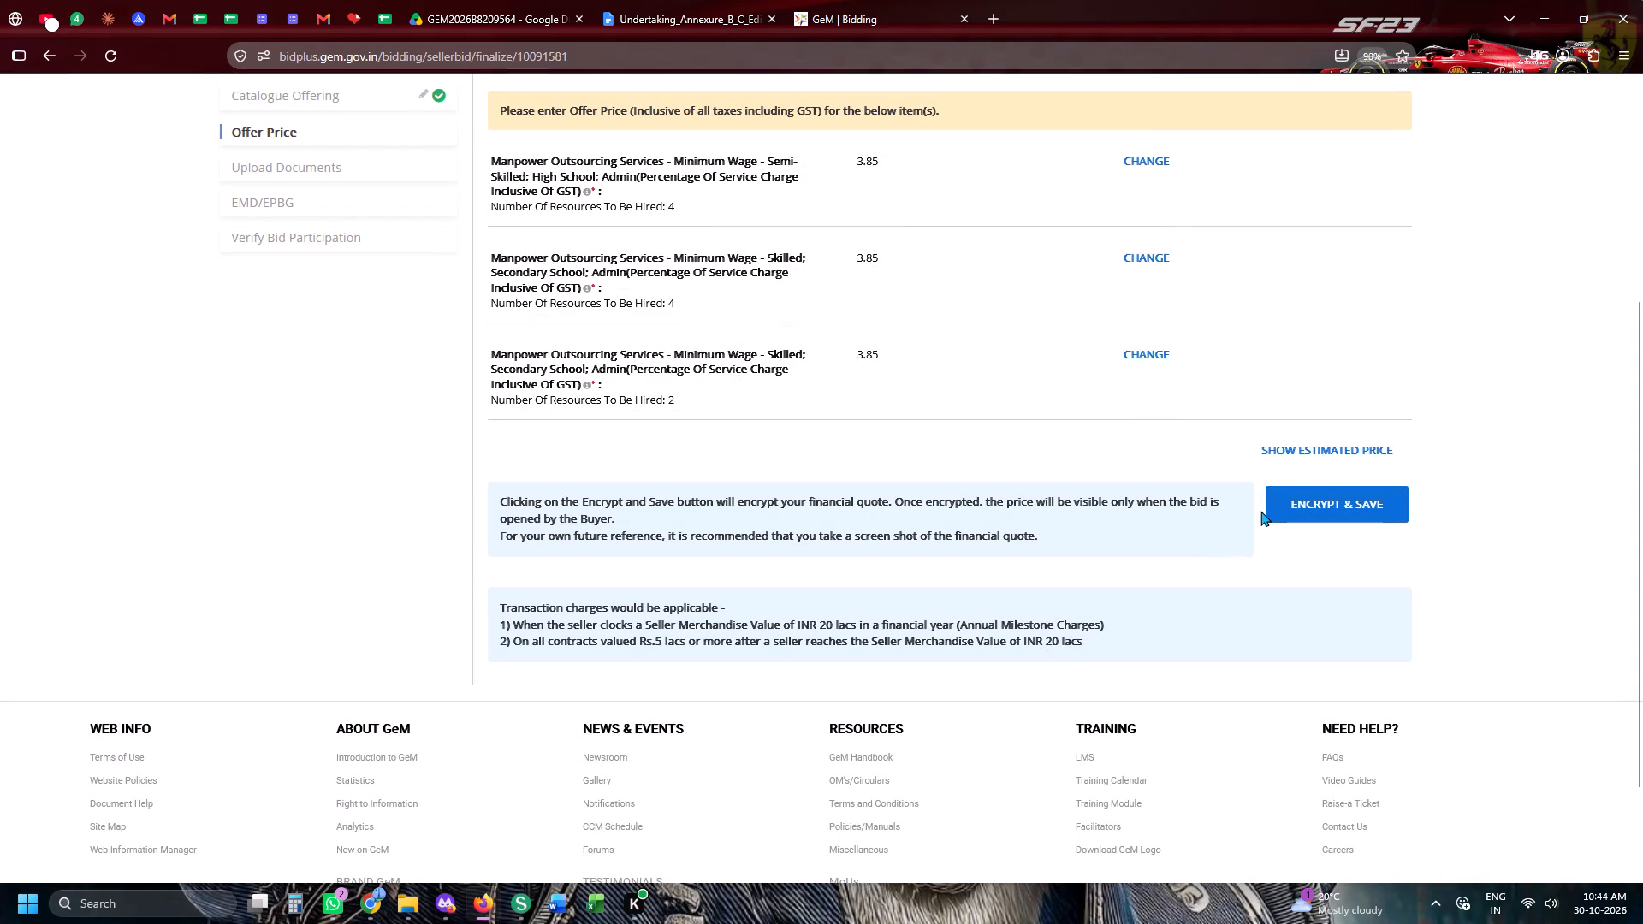
pyautogui.click(1349, 500)
pyautogui.click(868, 525)
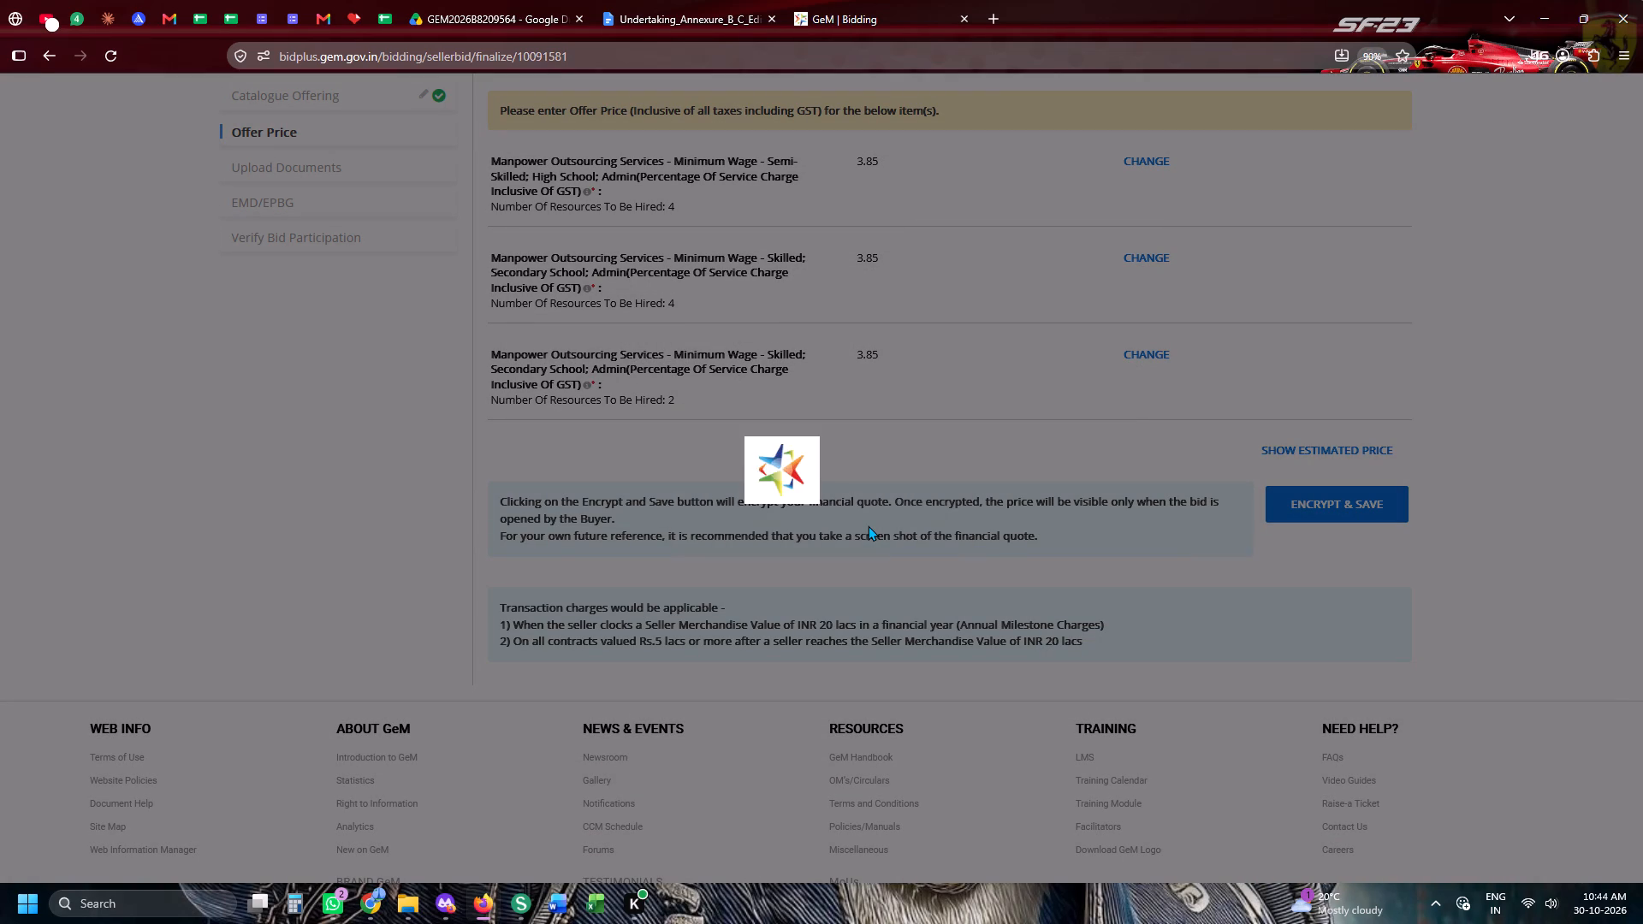
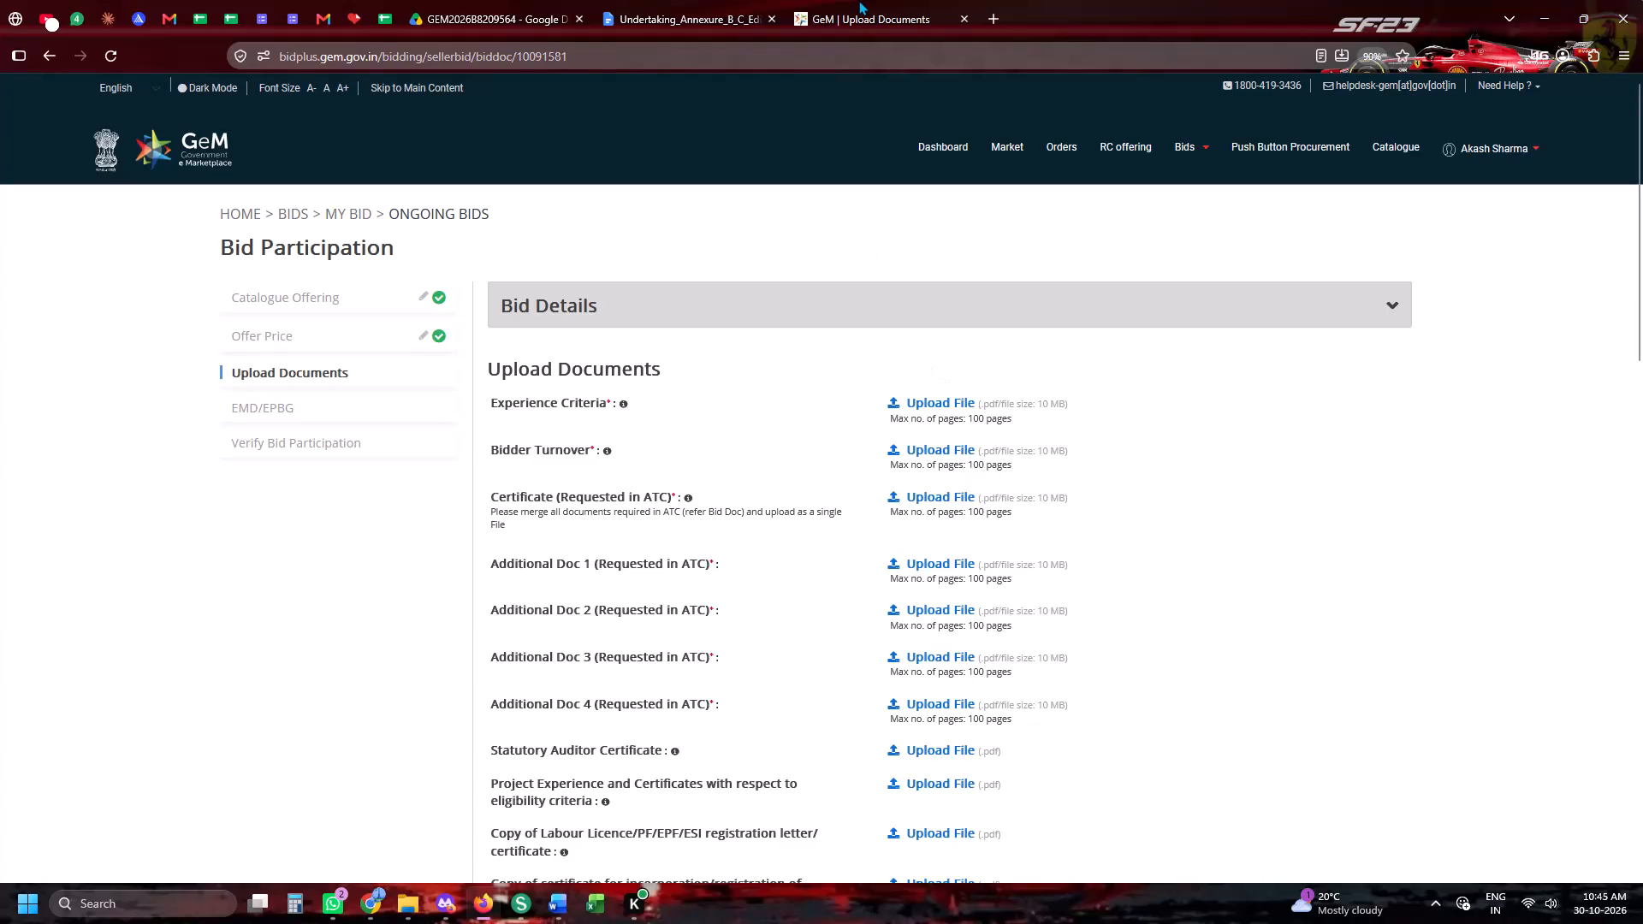
# Copy the entire text of the Undertaking_Annexure_B_C_Editable_Word document.
pyautogui.click(860, 30)
pyautogui.click(677, 0)
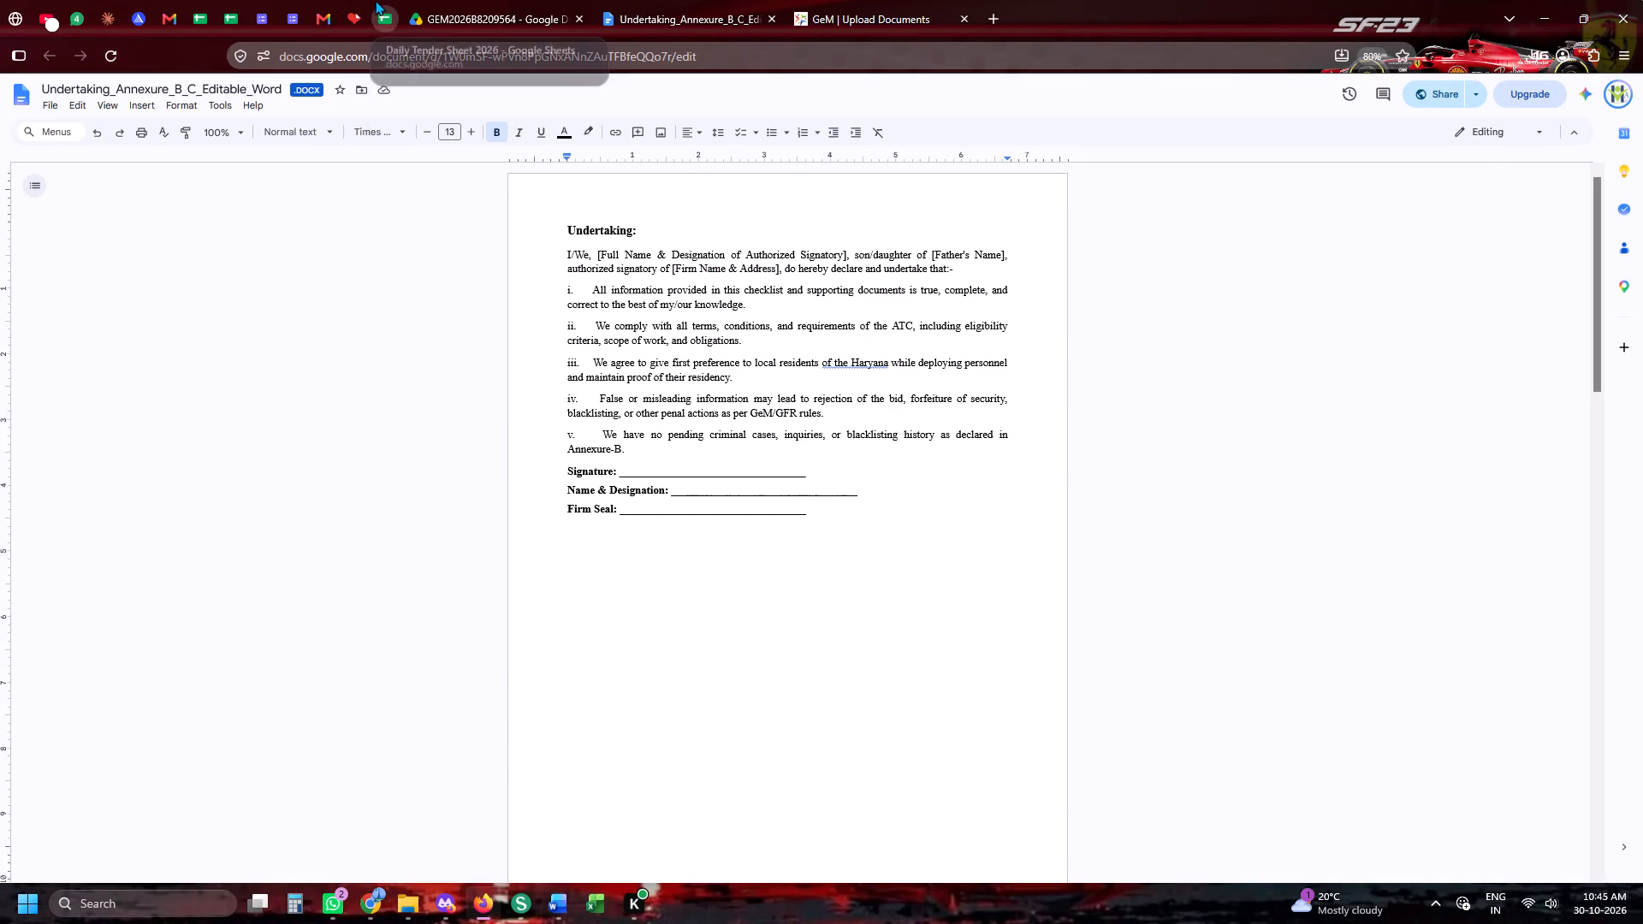
pyautogui.click(375, 0)
pyautogui.click(703, 0)
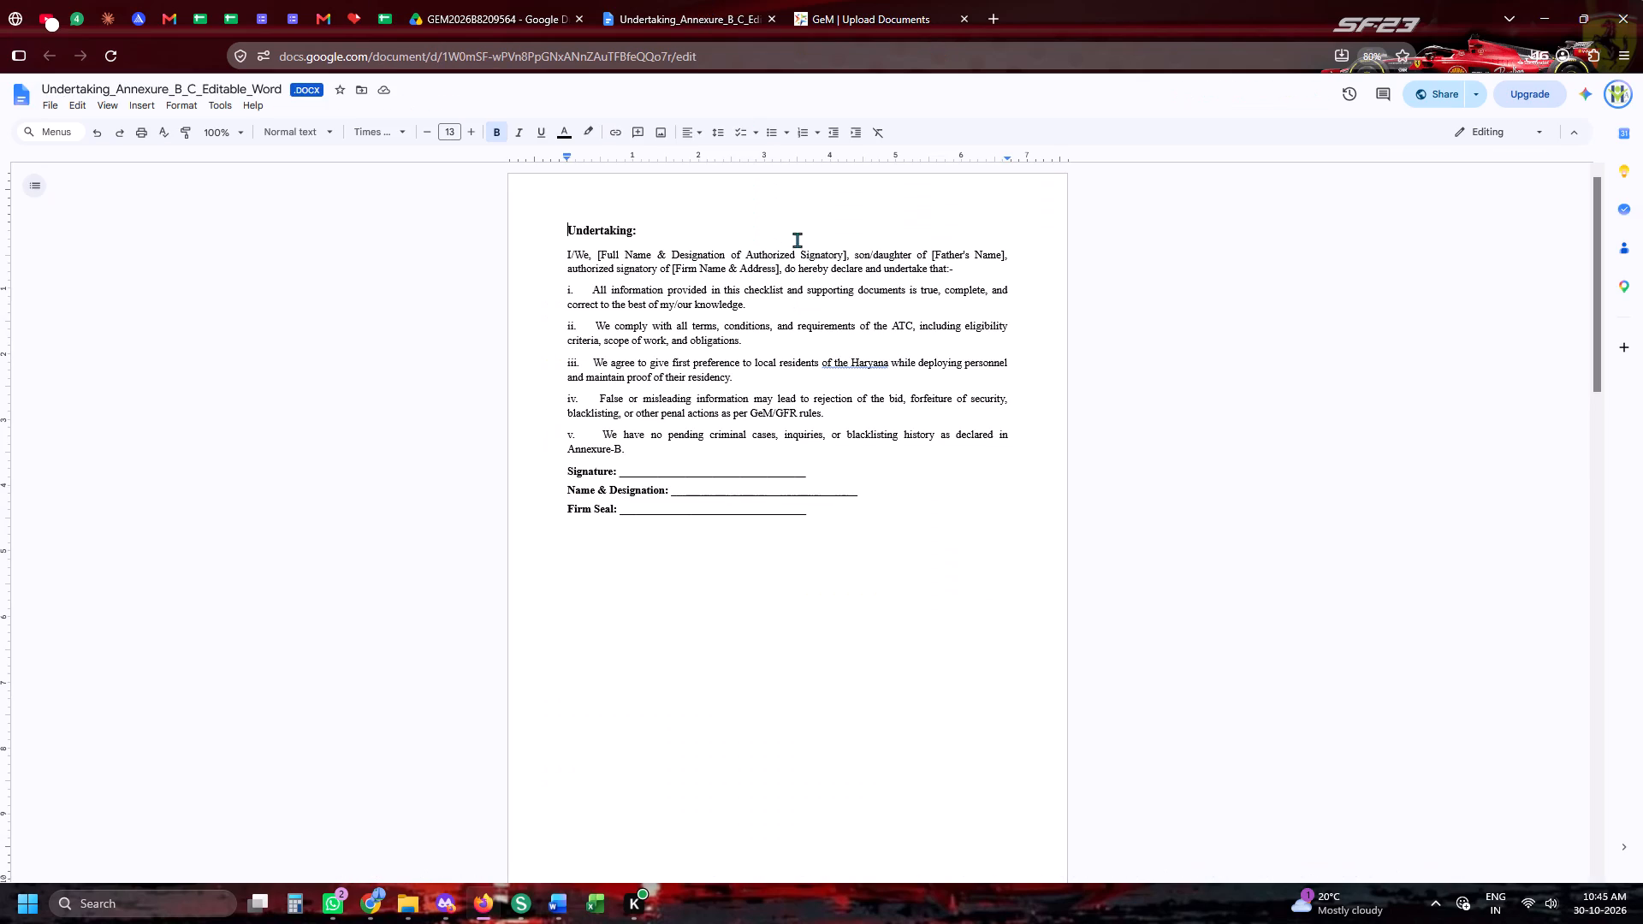
pyautogui.scroll(5, 674, 589)
pyautogui.scroll(-12, 685, 599)
pyautogui.hotkey('ctrl', 'a')
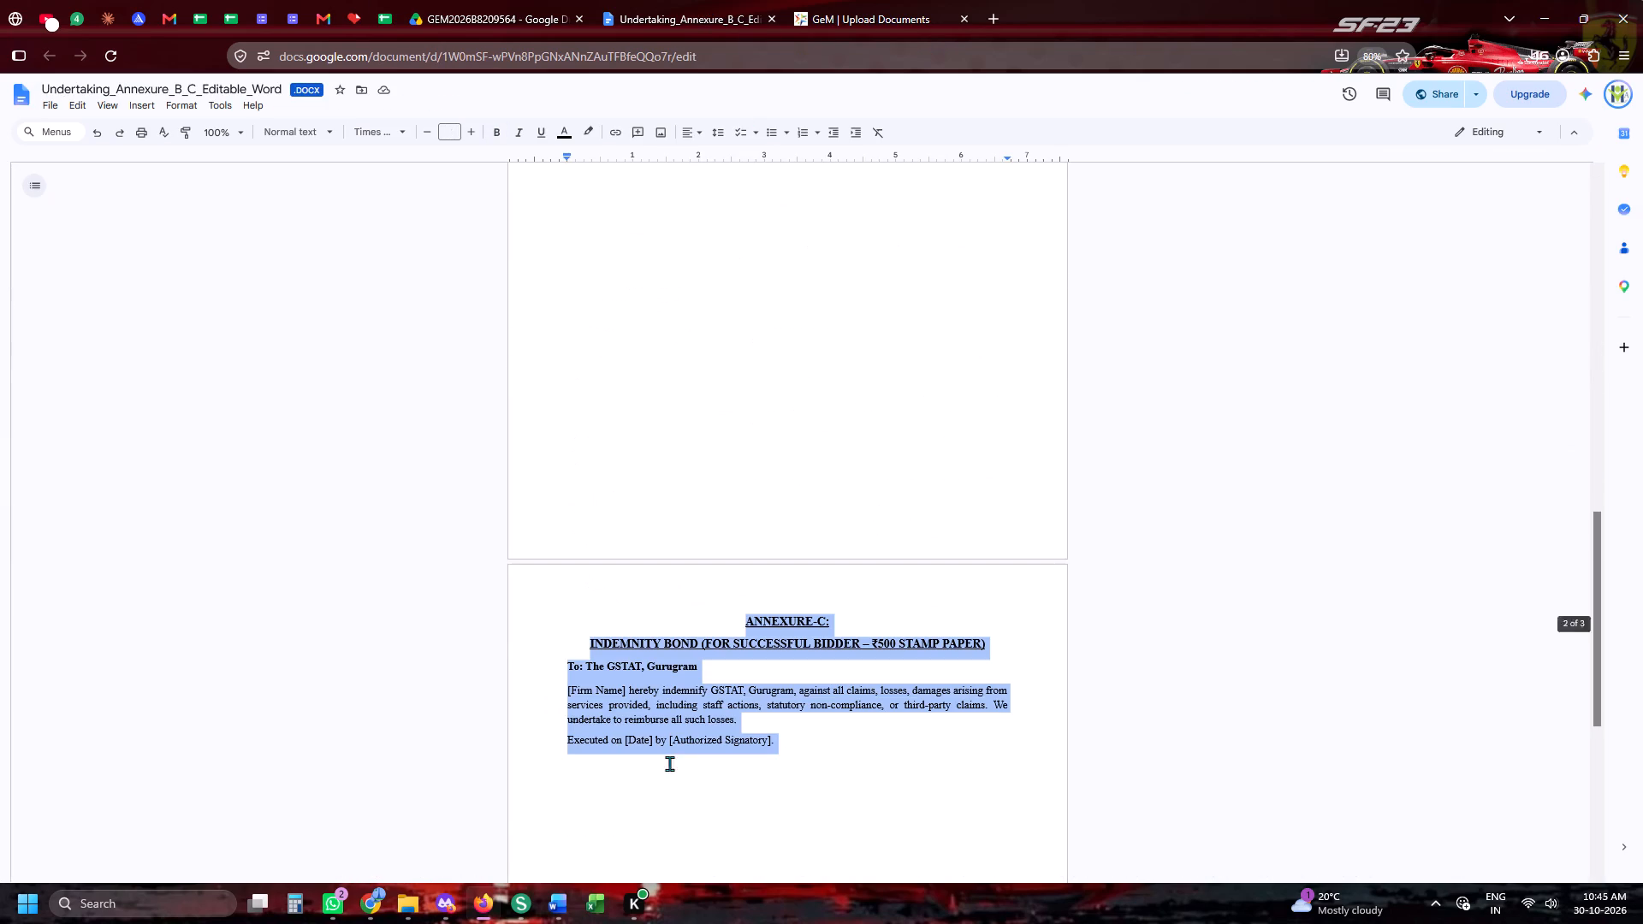
pyautogui.hotkey('ctrl', 'c')
pyautogui.hotkey('ctrl', 'c')
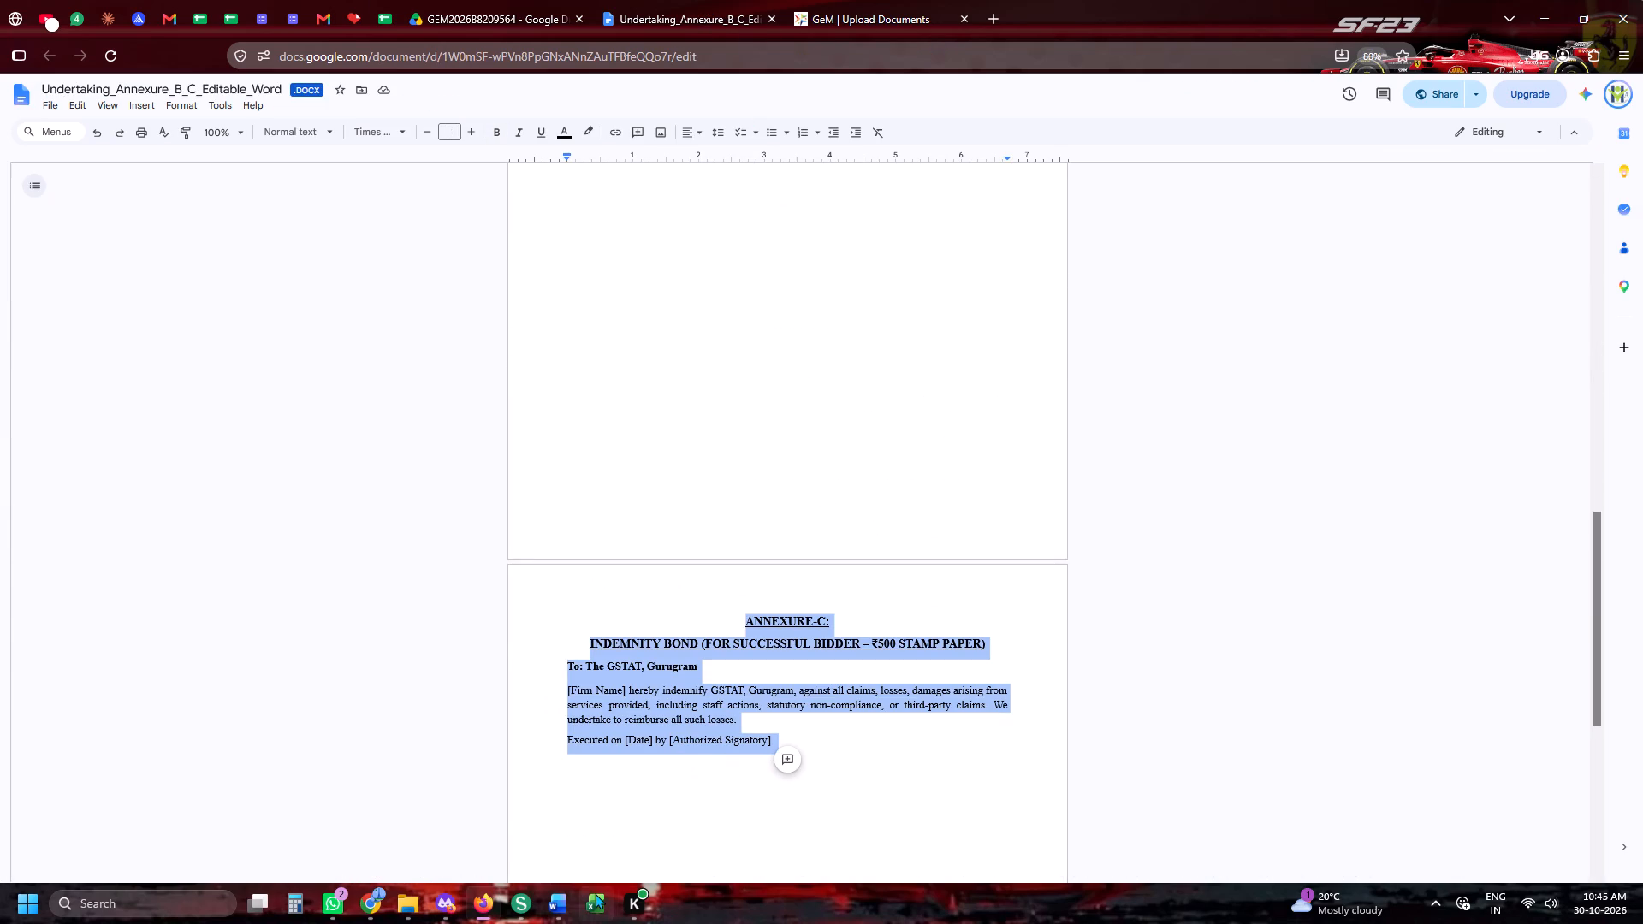
pyautogui.hotkey('ctrl', 'c')
# Replace the whole body of the letterhead-hhspl Word document with the copied undertaking and annexure text.
pyautogui.click(554, 902)
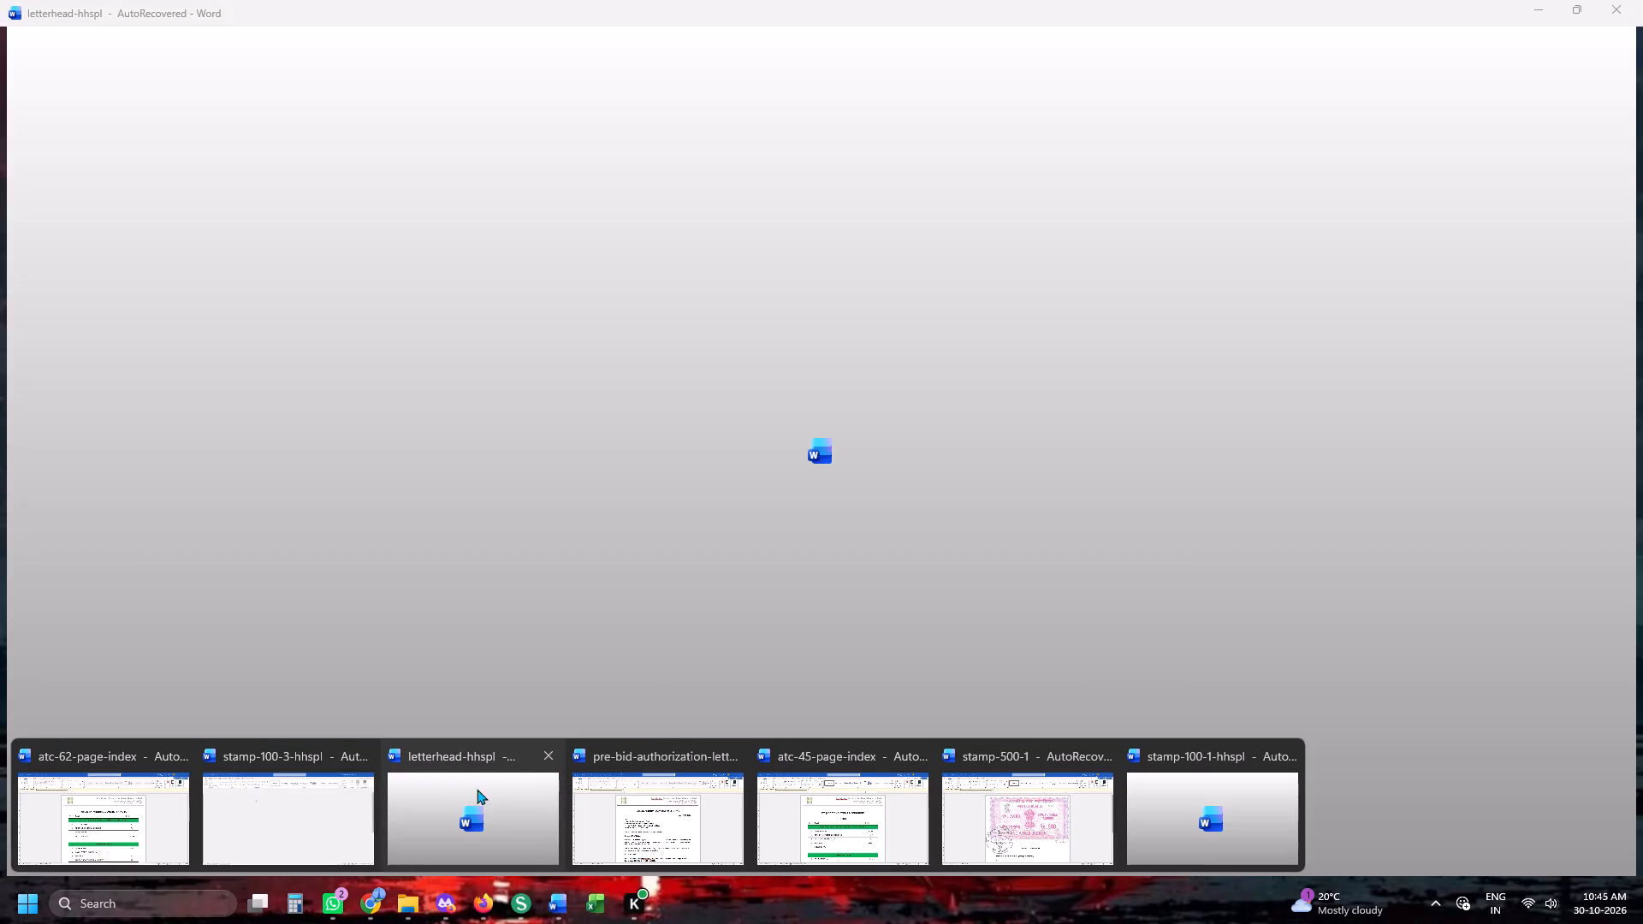
pyautogui.click(411, 819)
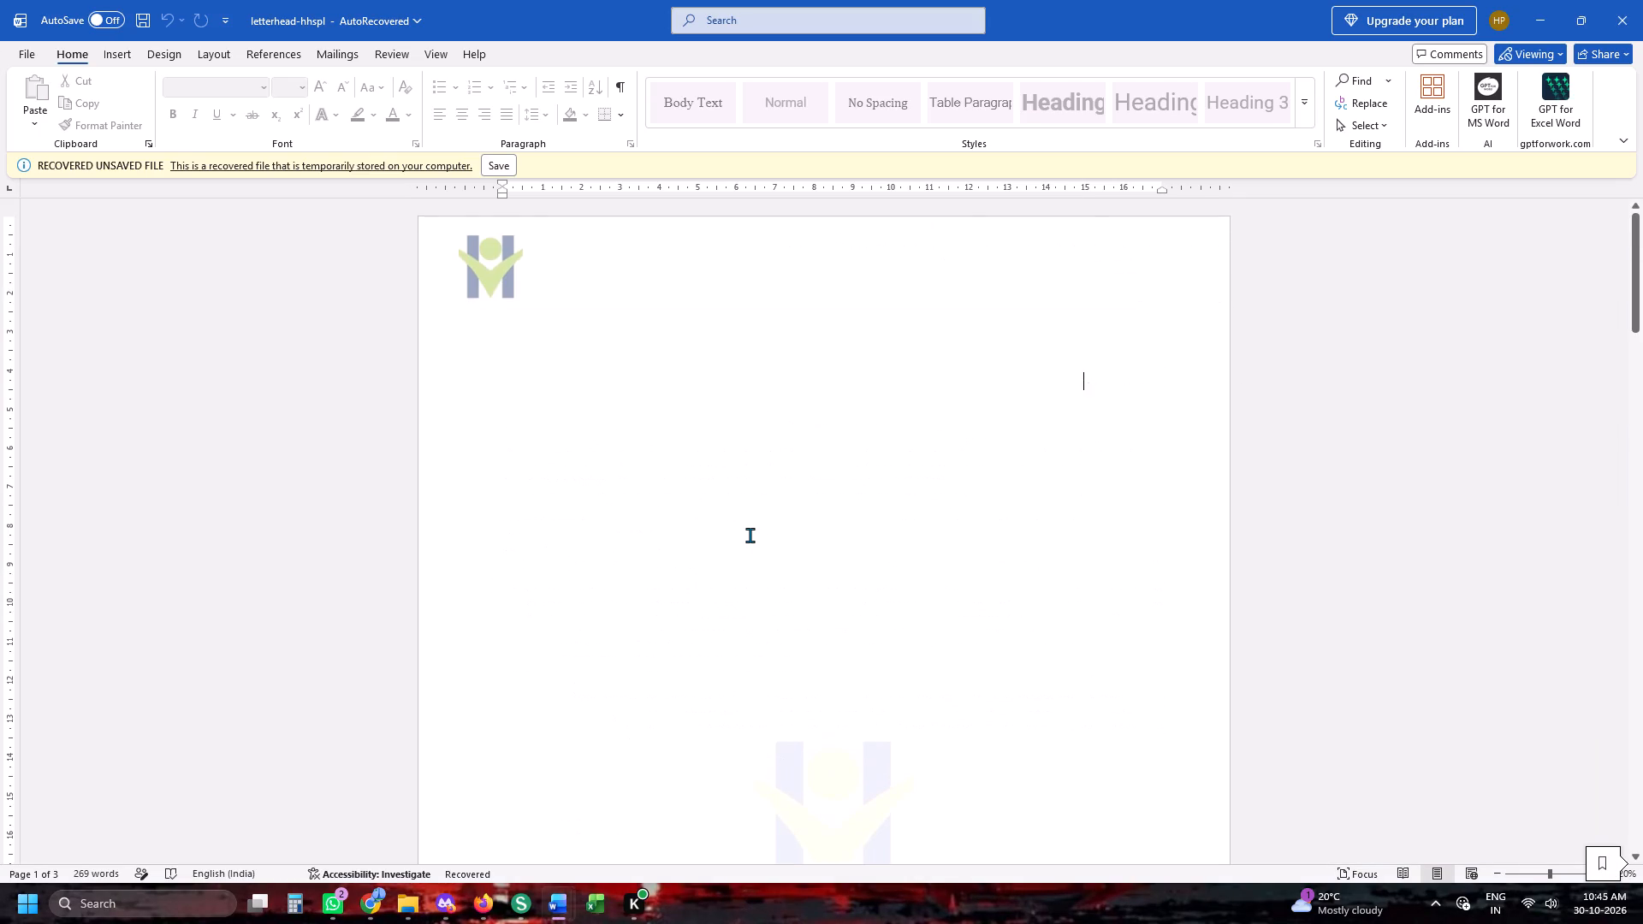
pyautogui.doubleClick(750, 535)
pyautogui.press('BackSpace')
pyautogui.click(563, 194)
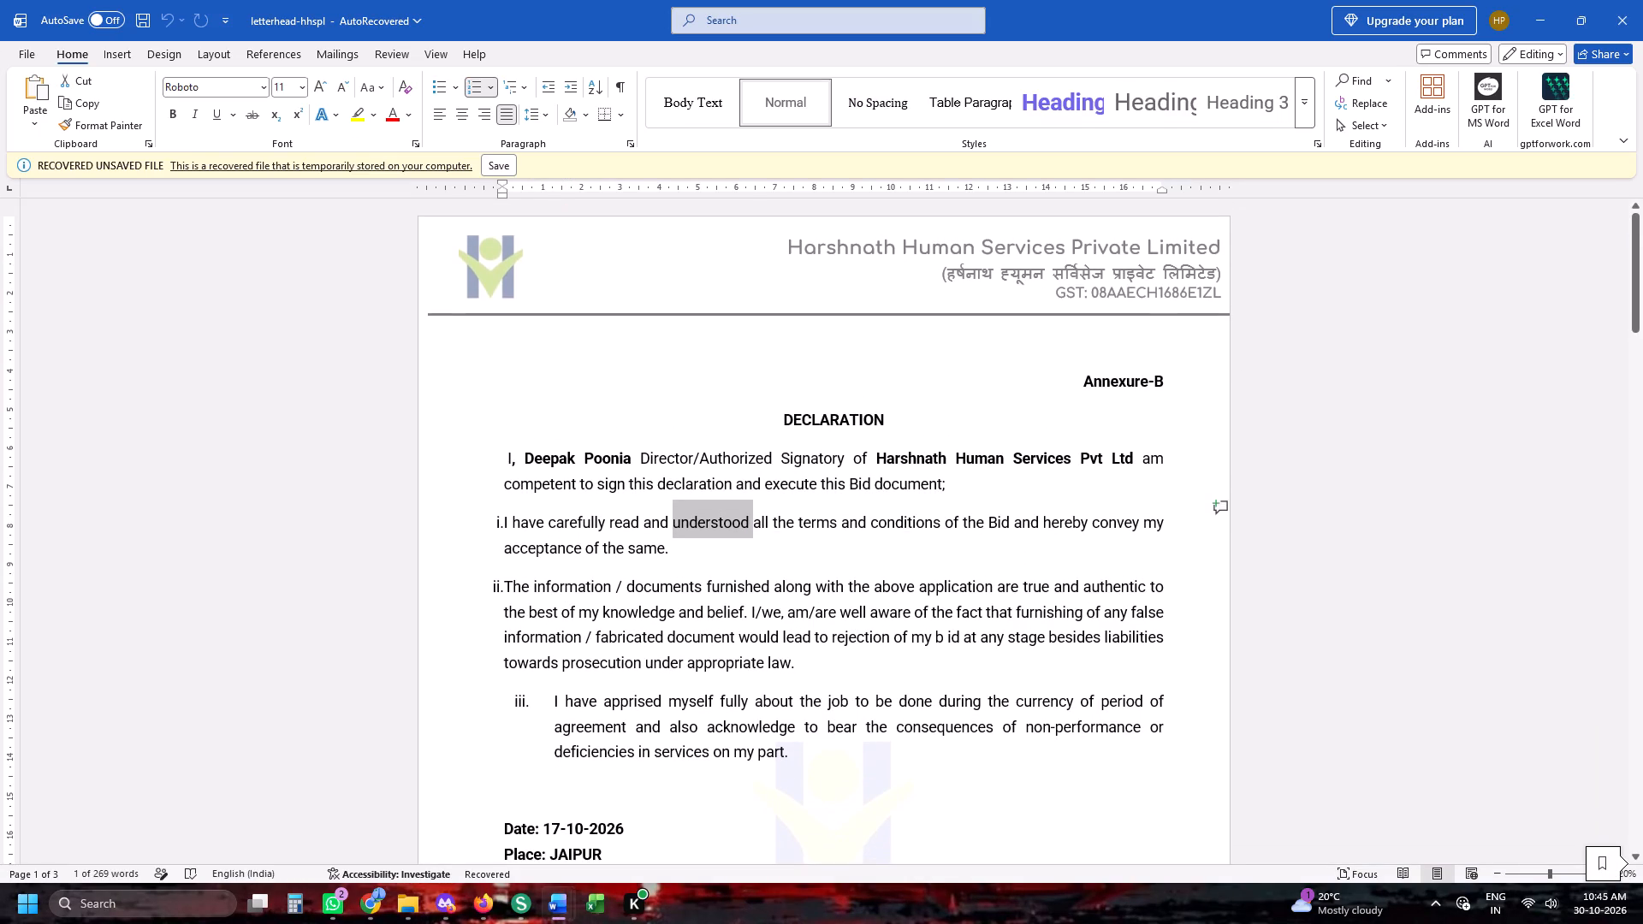
pyautogui.hotkey('ctrl', 'a')
pyautogui.hotkey('ctrl', 'v')
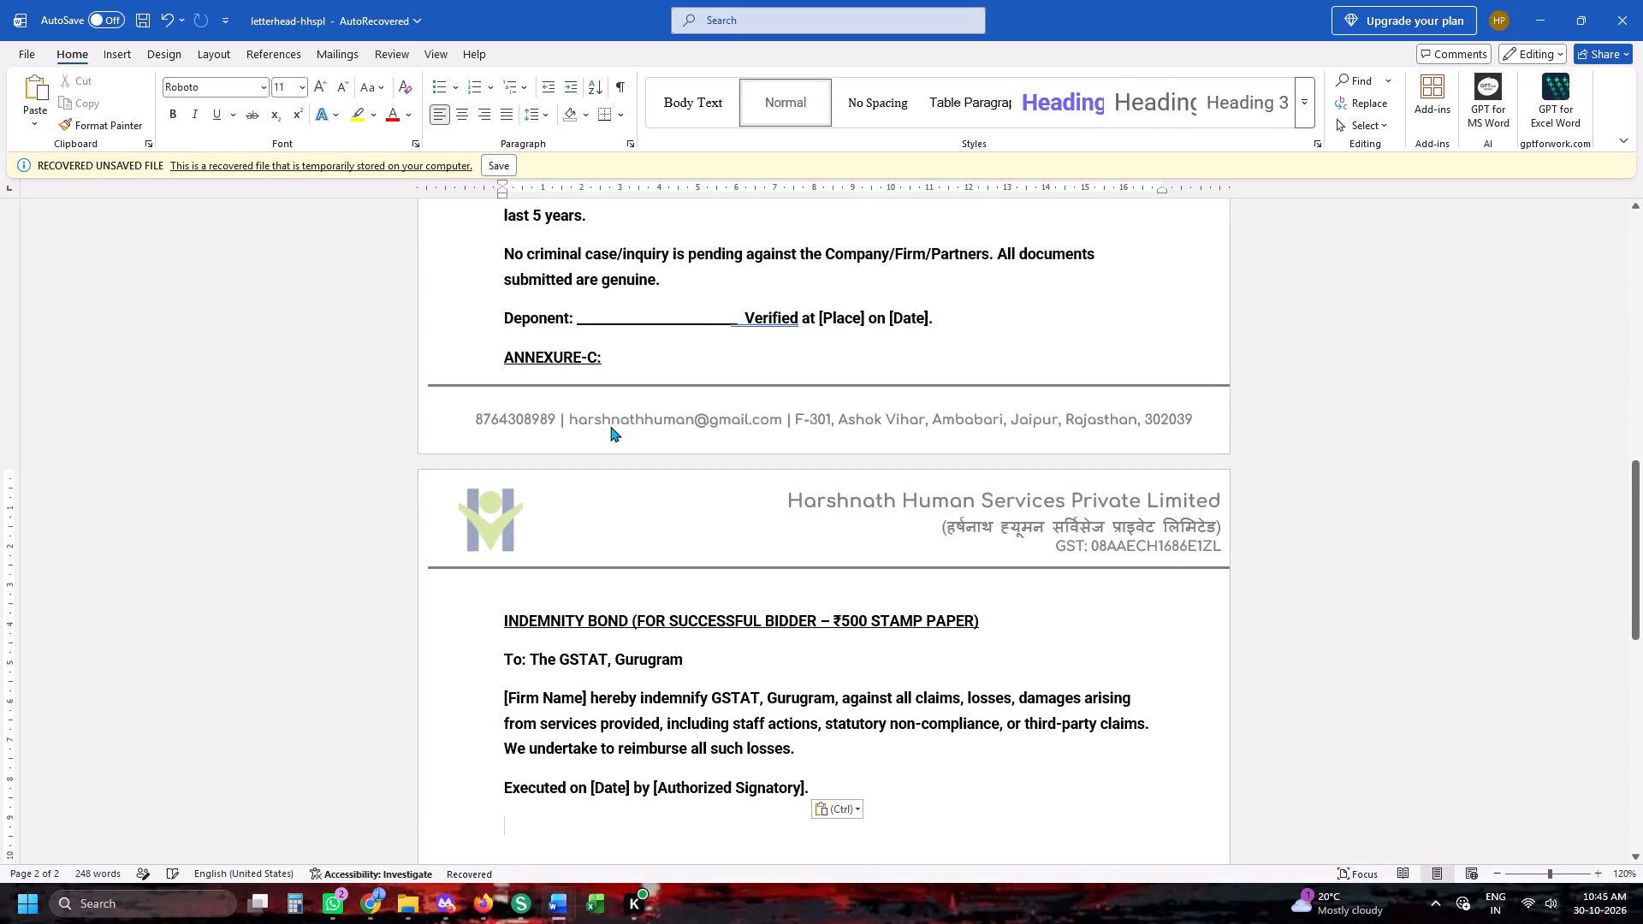
# Remove bold from all of the letterhead document's text and justify it.
pyautogui.scroll(2, 742, 478)
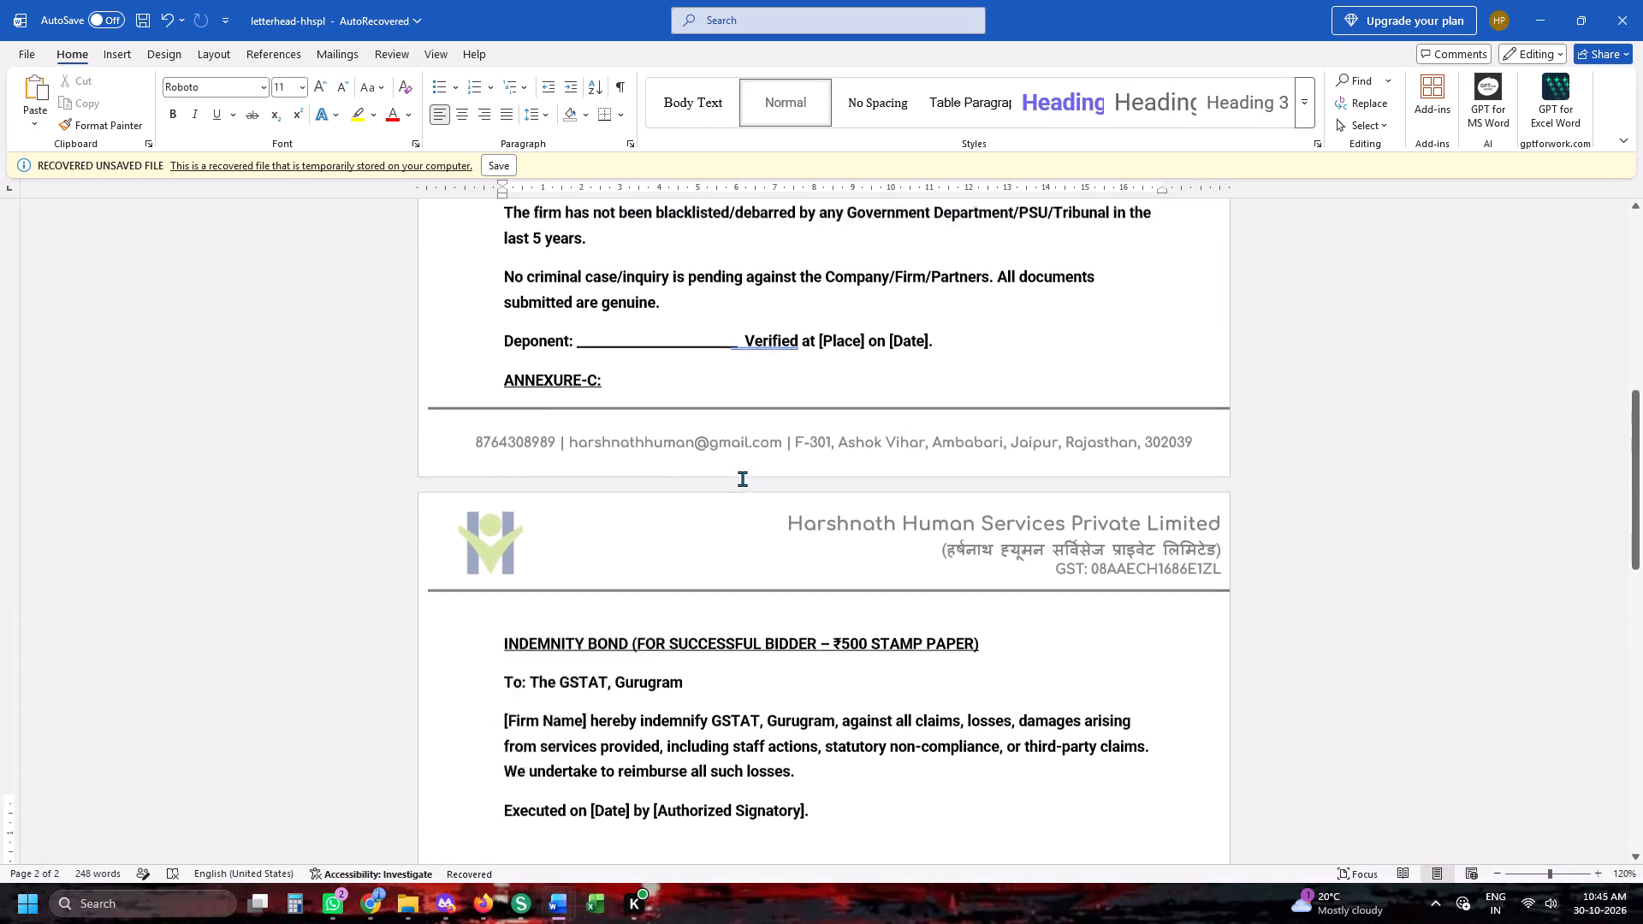
pyautogui.scroll(18, 742, 478)
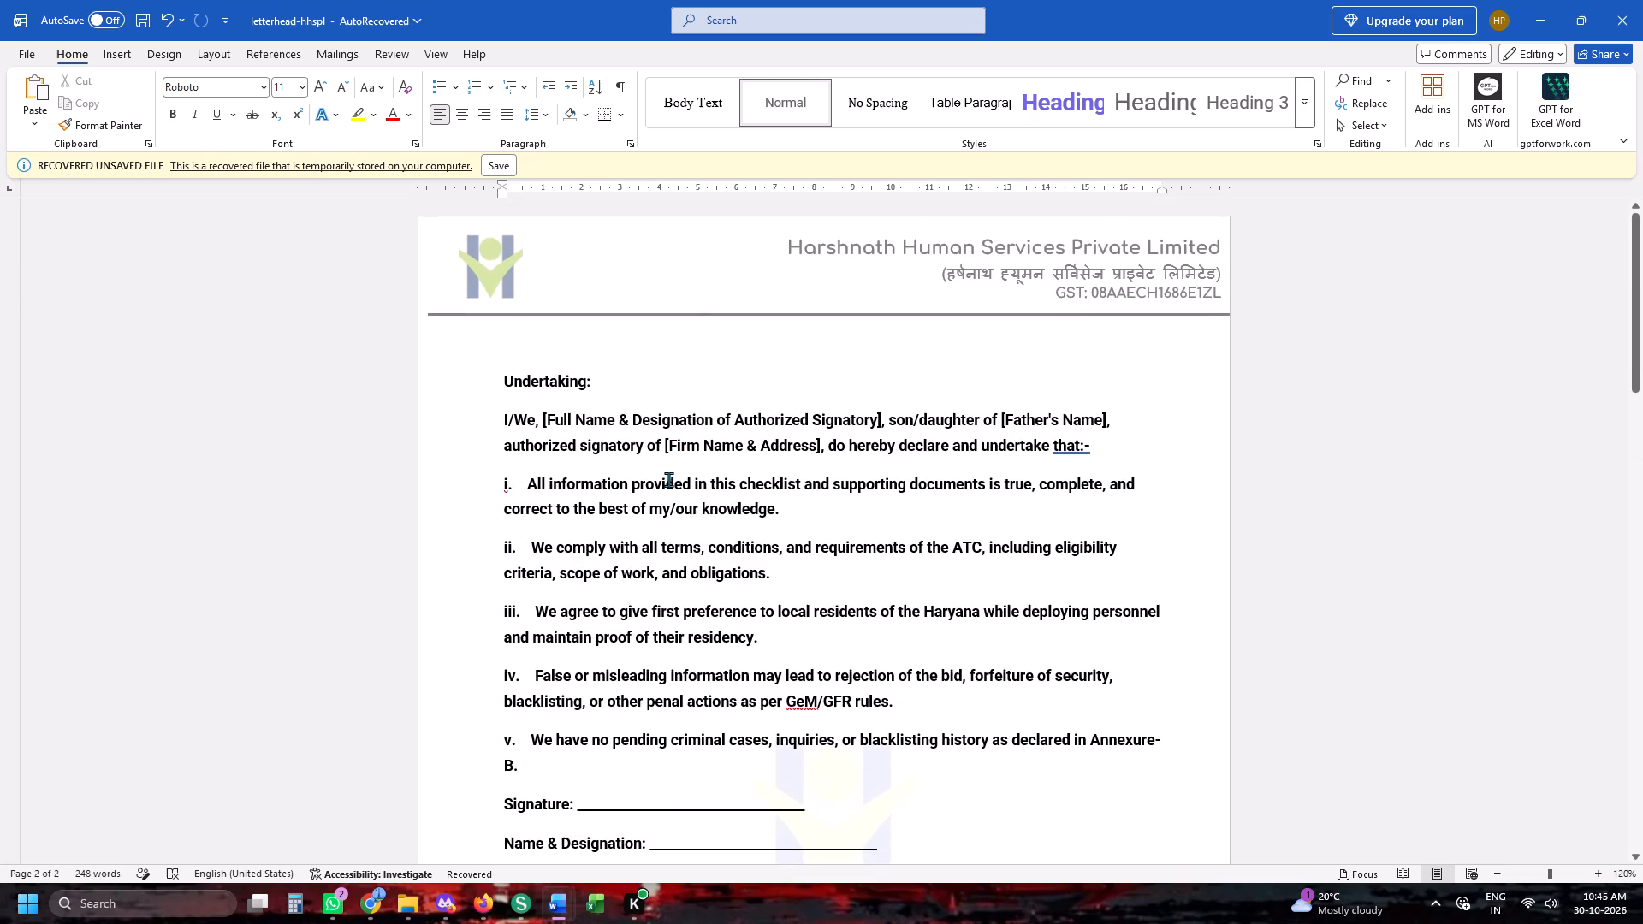
pyautogui.hotkey('ctrl', 'a')
pyautogui.hotkey('ctrl', 'b')
pyautogui.hotkey('ctrl', 'j')
pyautogui.click(638, 418)
# Remove the colon from the Undertaking heading and make it bold, centred and uppercase.
pyautogui.moveTo(599, 388); pyautogui.dragTo(479, 370)
pyautogui.press('End')
pyautogui.press('BackSpace')
pyautogui.moveTo(612, 377); pyautogui.dragTo(436, 384)
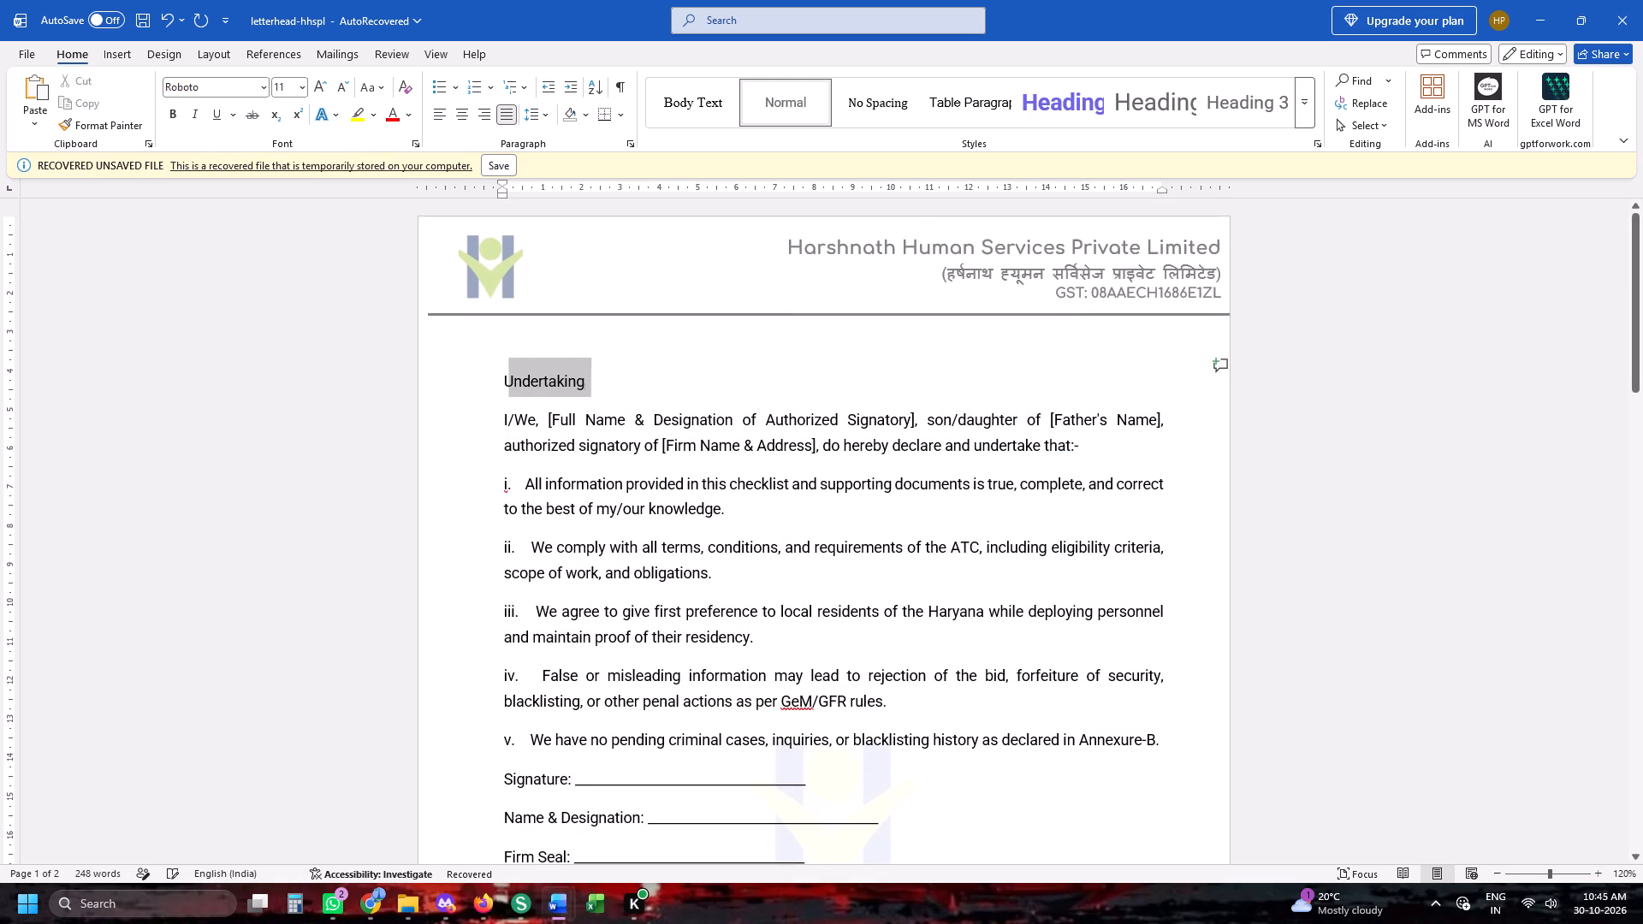
pyautogui.moveTo(436, 384); pyautogui.dragTo(422, 384)
pyautogui.hotkey('ctrl', 'b')
pyautogui.hotkey('ctrl', 'e')
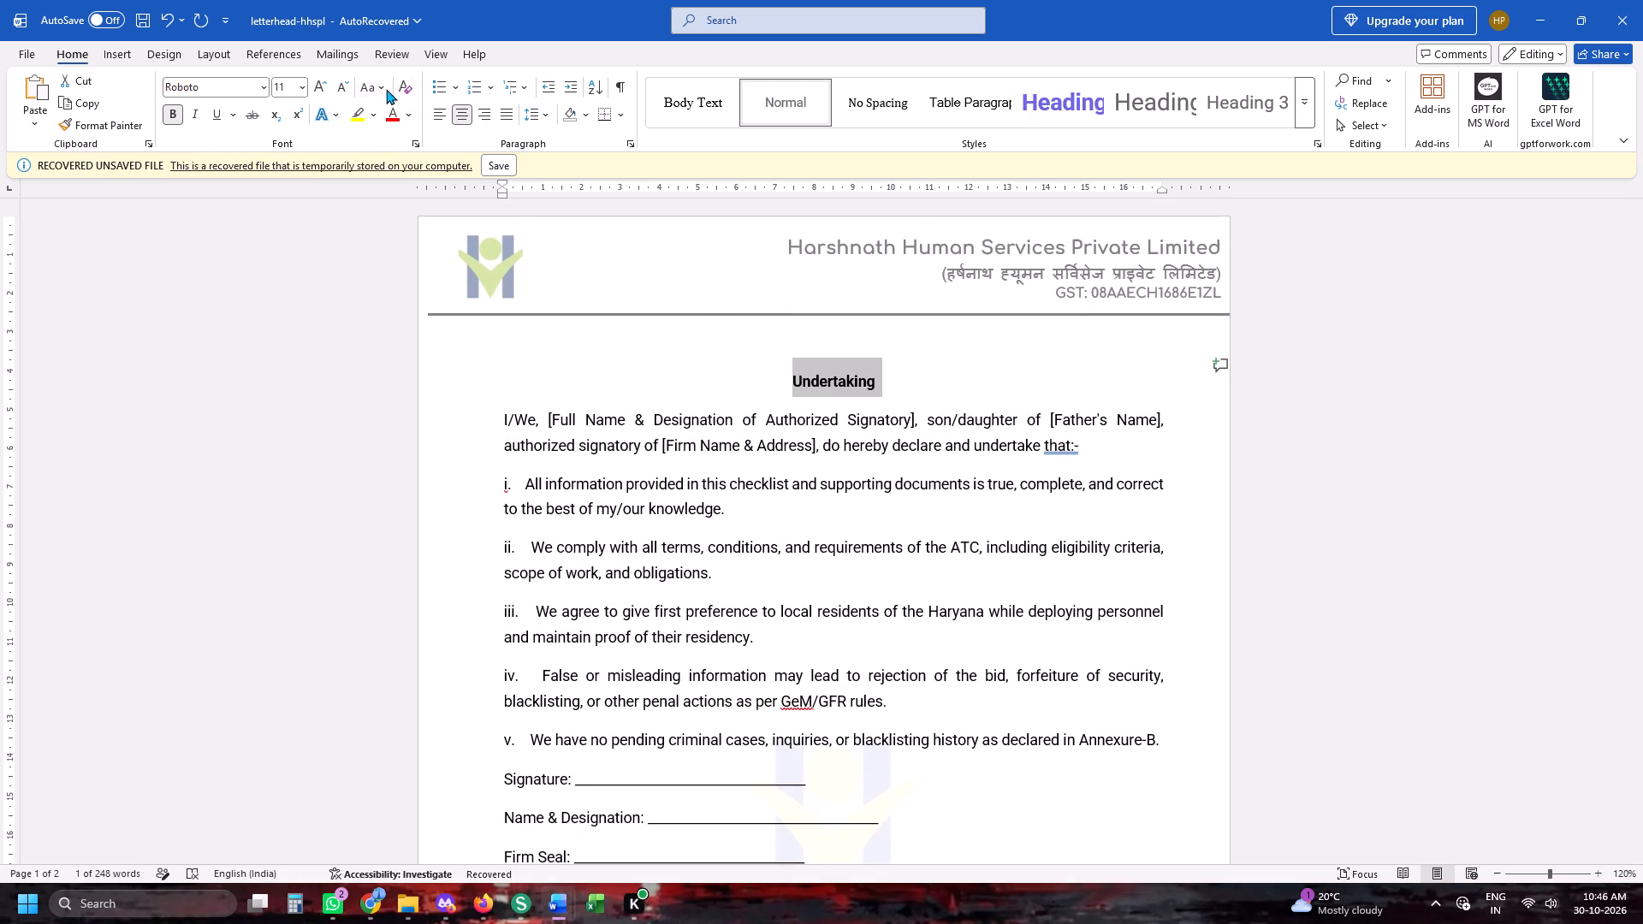
pyautogui.click(385, 88)
pyautogui.click(386, 163)
pyautogui.click(626, 358)
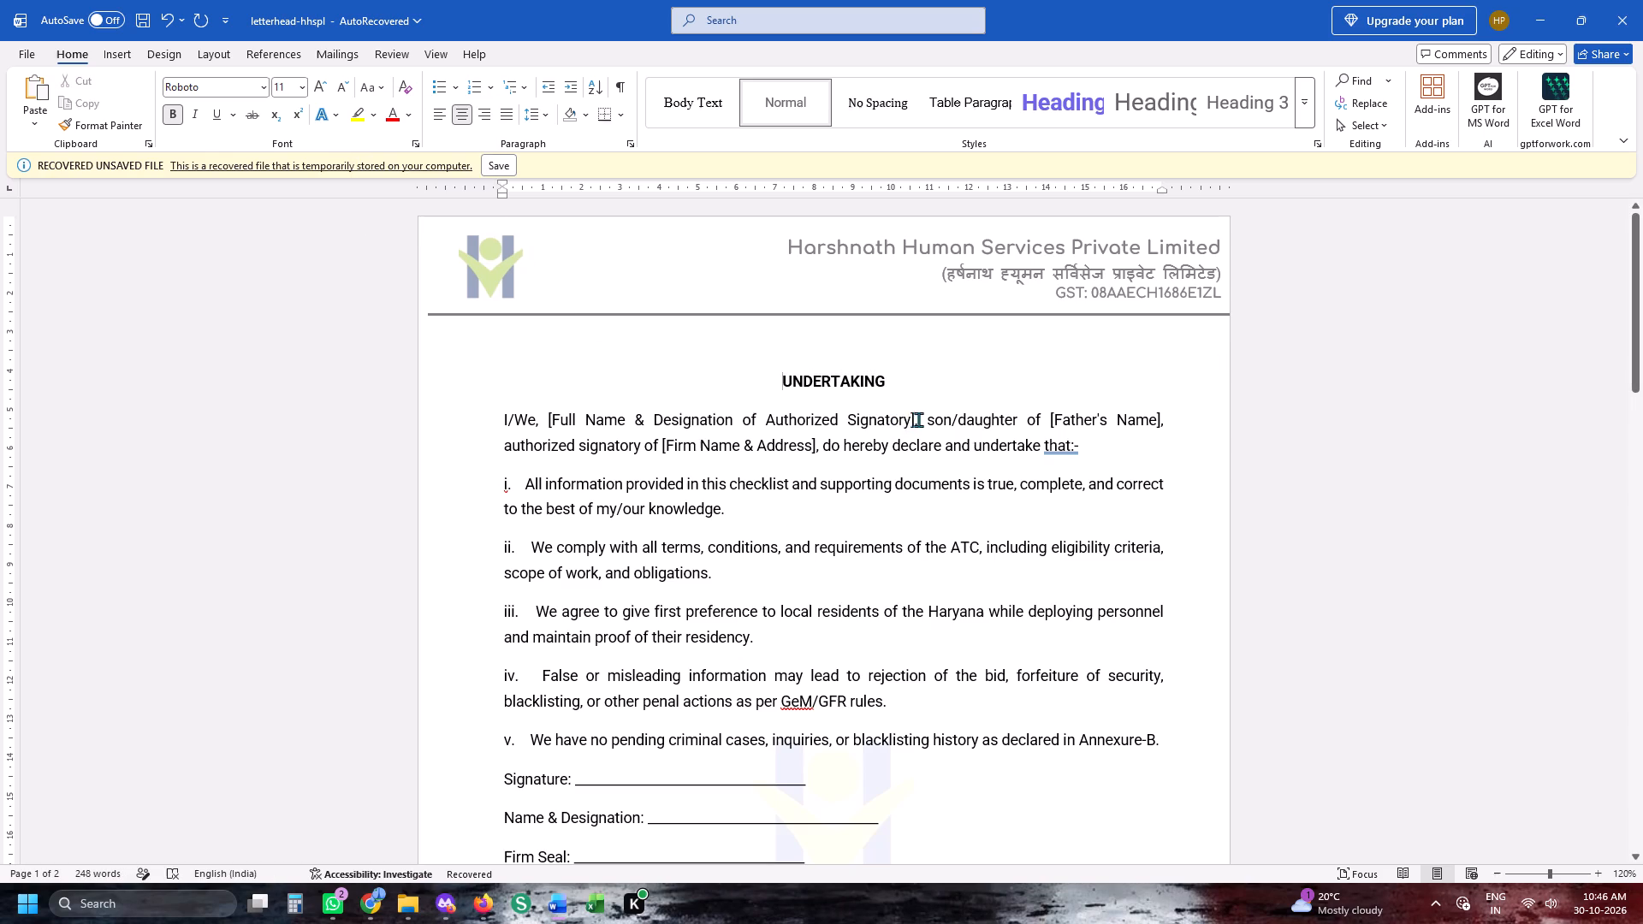
# Shorten "I/We" to "I" in the undertaking's opening line and replace the signatory name and designation placeholder with the director's name in capitals.
pyautogui.moveTo(920, 419); pyautogui.dragTo(542, 418)
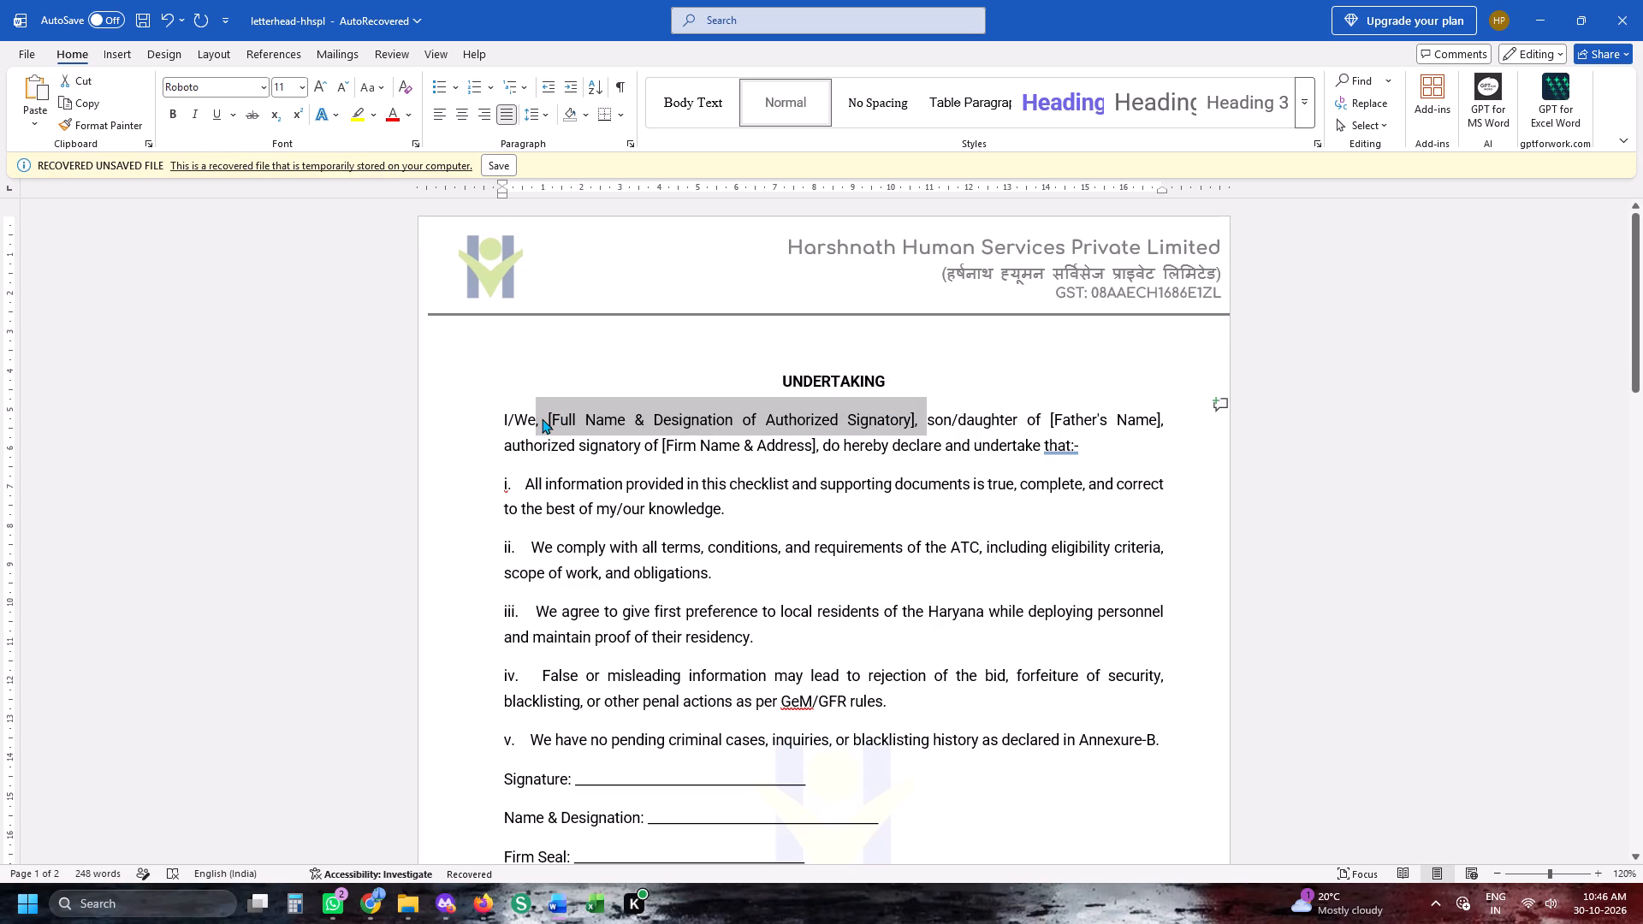
pyautogui.hotkey('ctrl', 'b')
pyautogui.press('BackSpace')
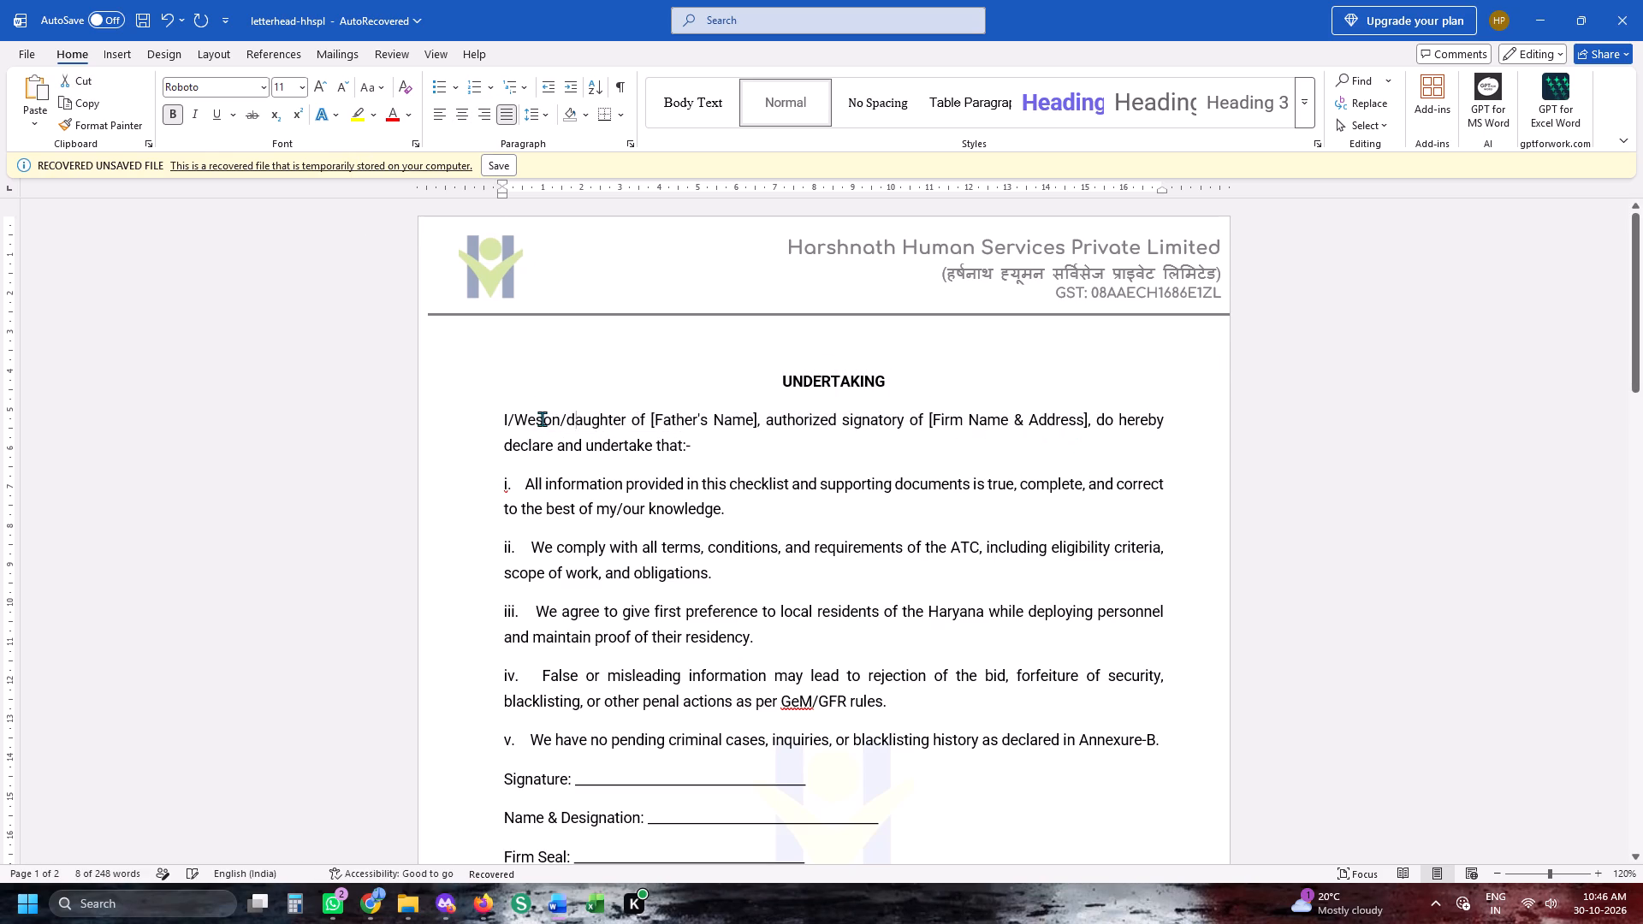
pyautogui.press('BackSpace')
pyautogui.press('BackSpace')
pyautogui.press('BackSpace')
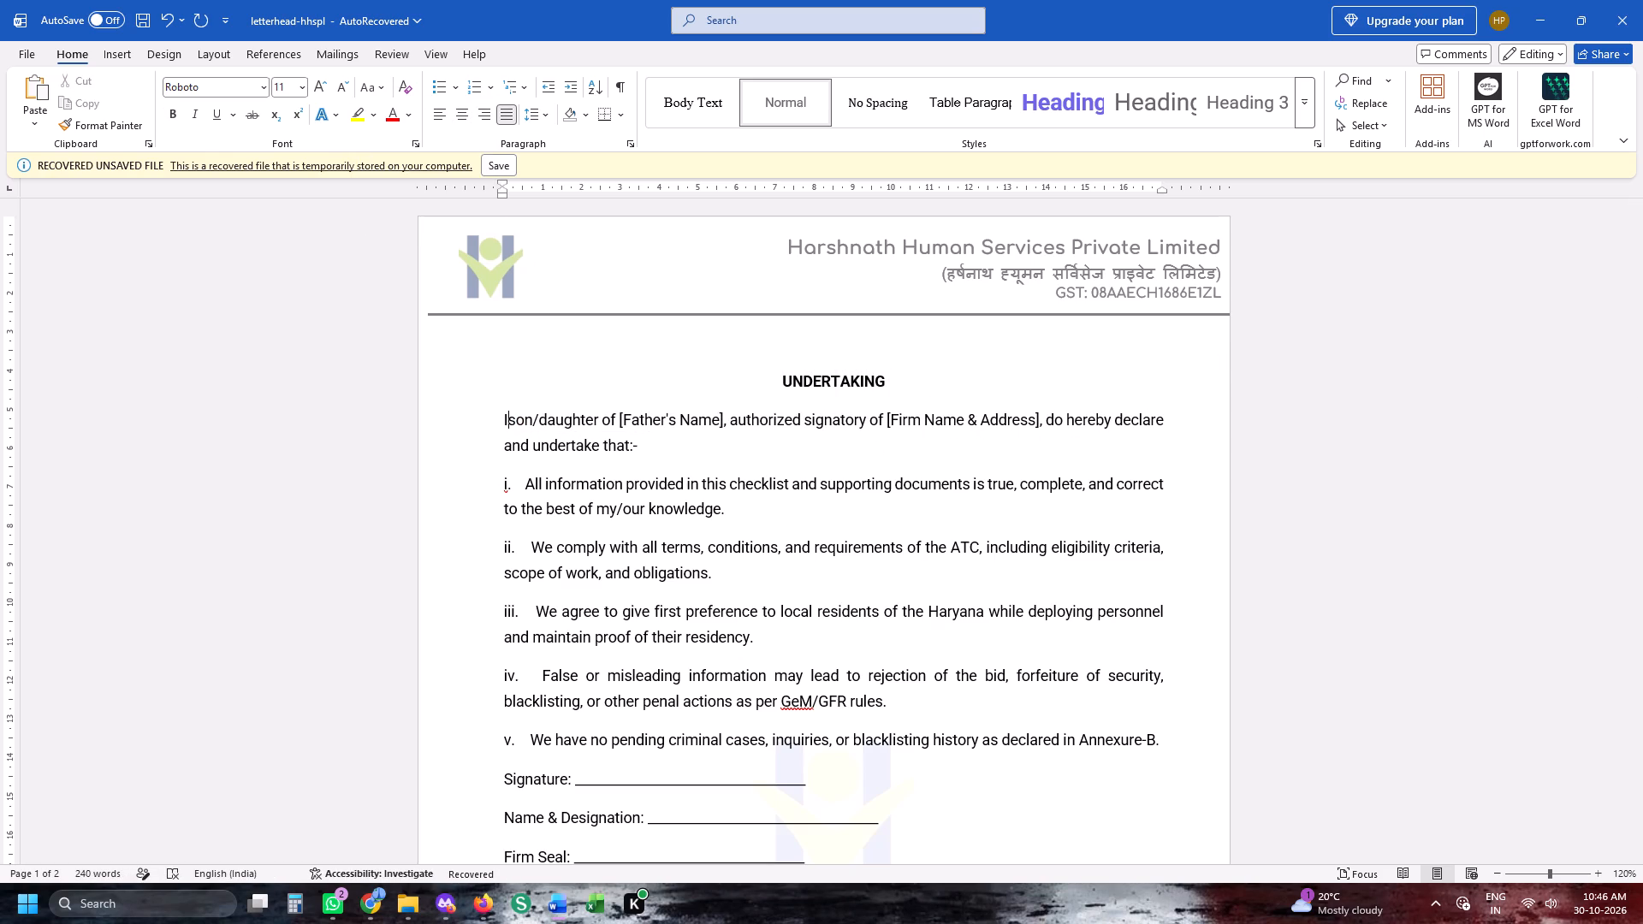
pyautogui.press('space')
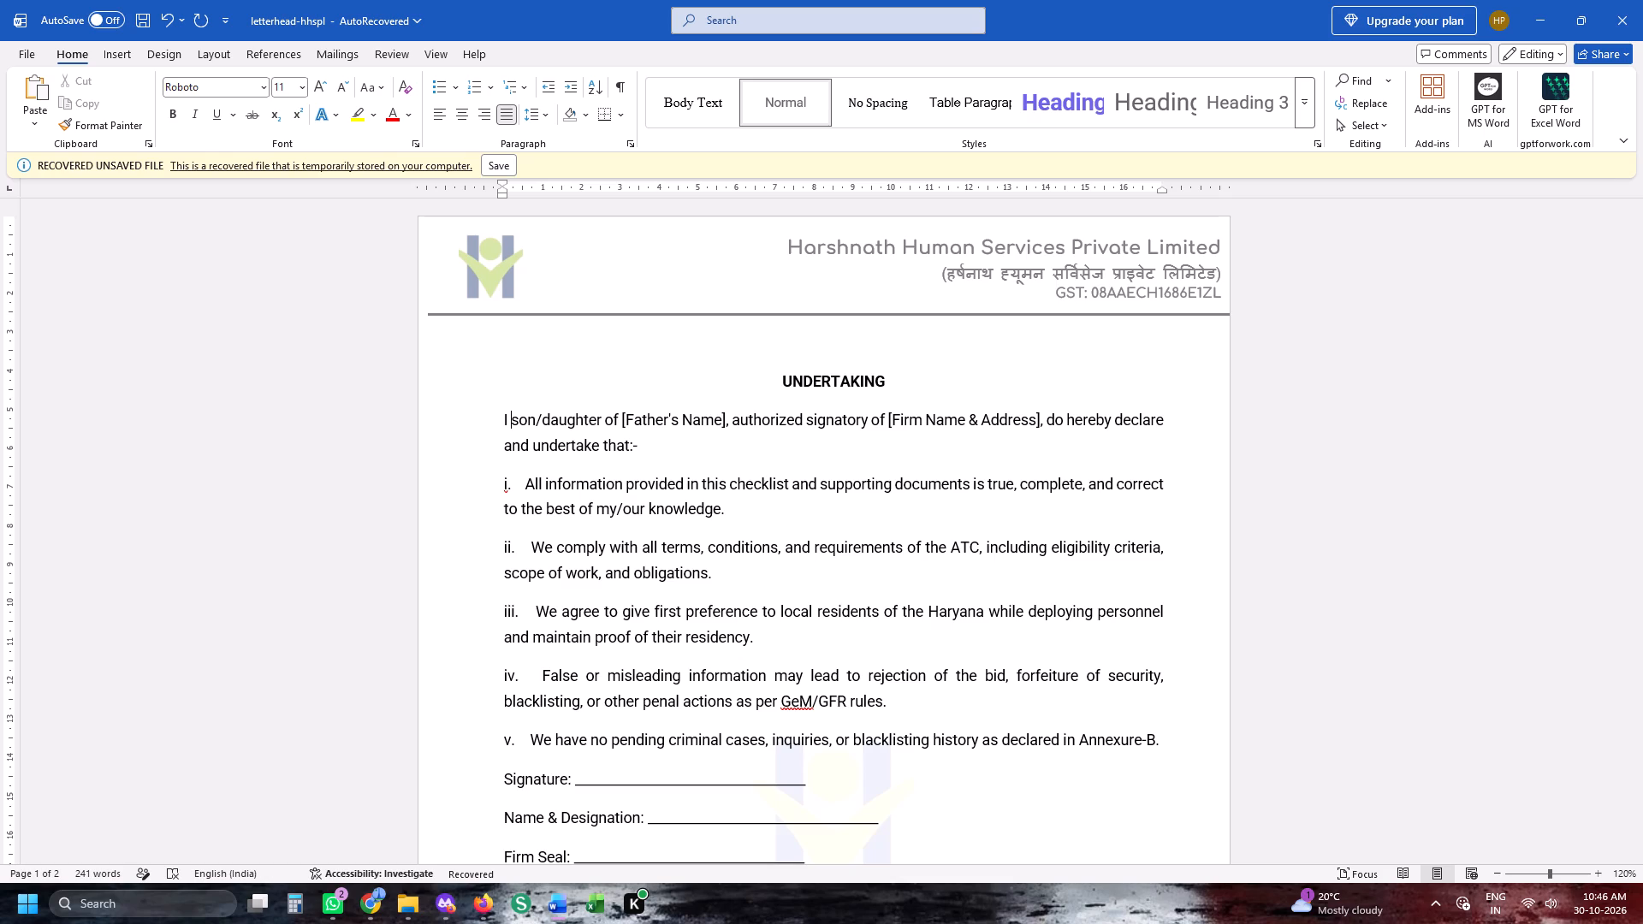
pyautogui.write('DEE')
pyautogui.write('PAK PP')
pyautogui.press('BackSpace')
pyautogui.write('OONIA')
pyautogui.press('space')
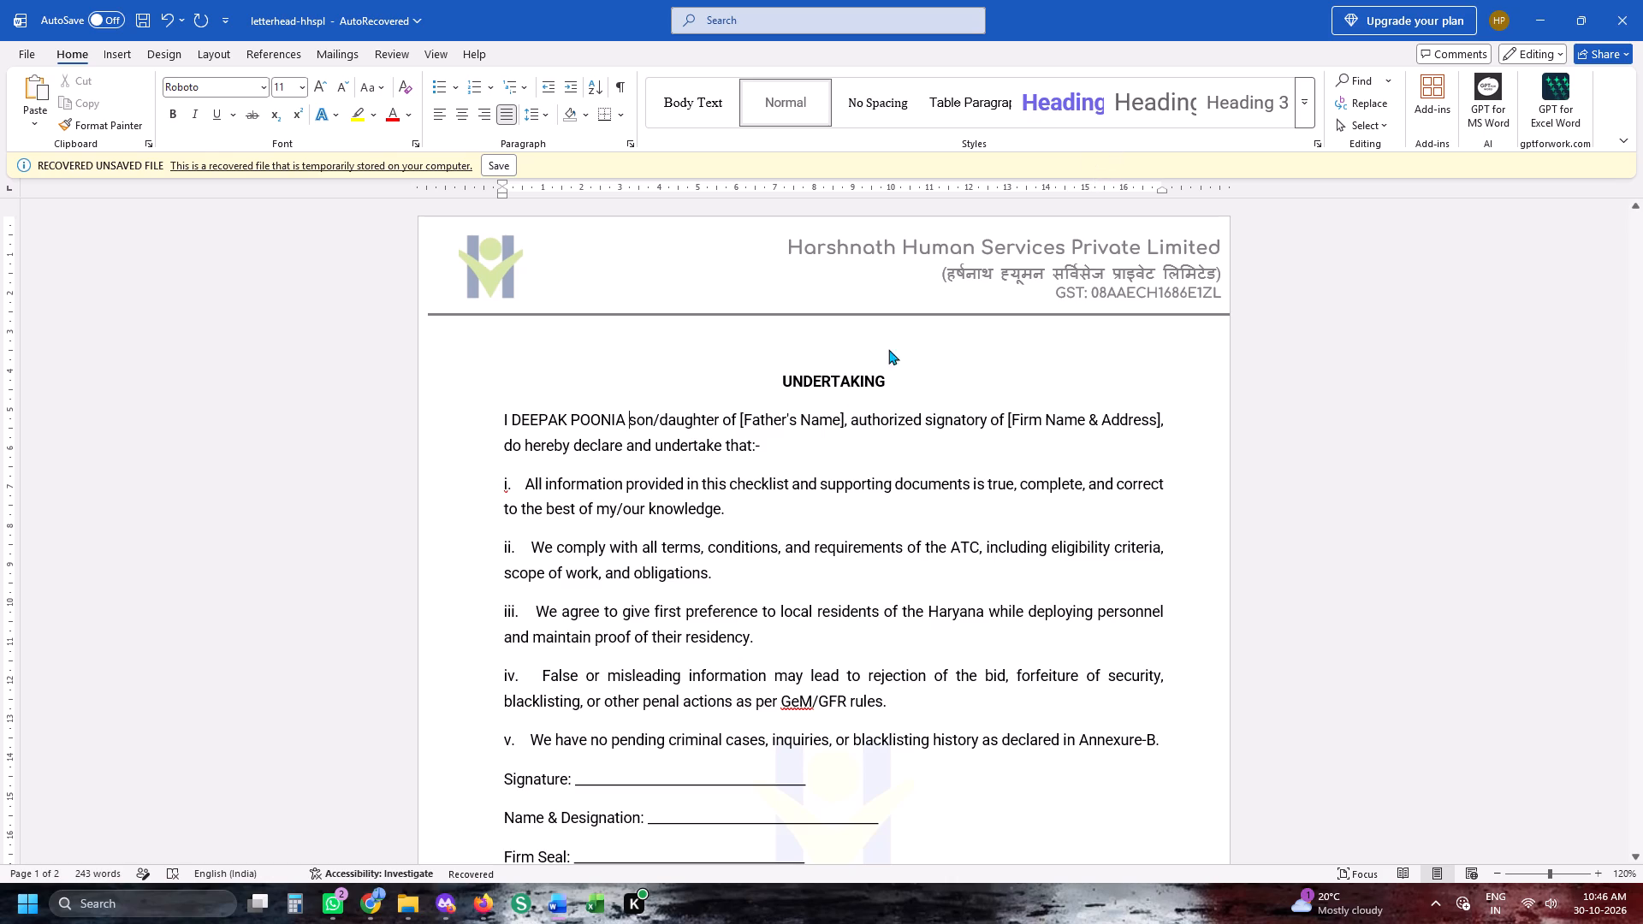
# Replace the [Father's Name] placeholder in the undertaking with the father's name in bold capitals.
pyautogui.moveTo(849, 420); pyautogui.dragTo(738, 410)
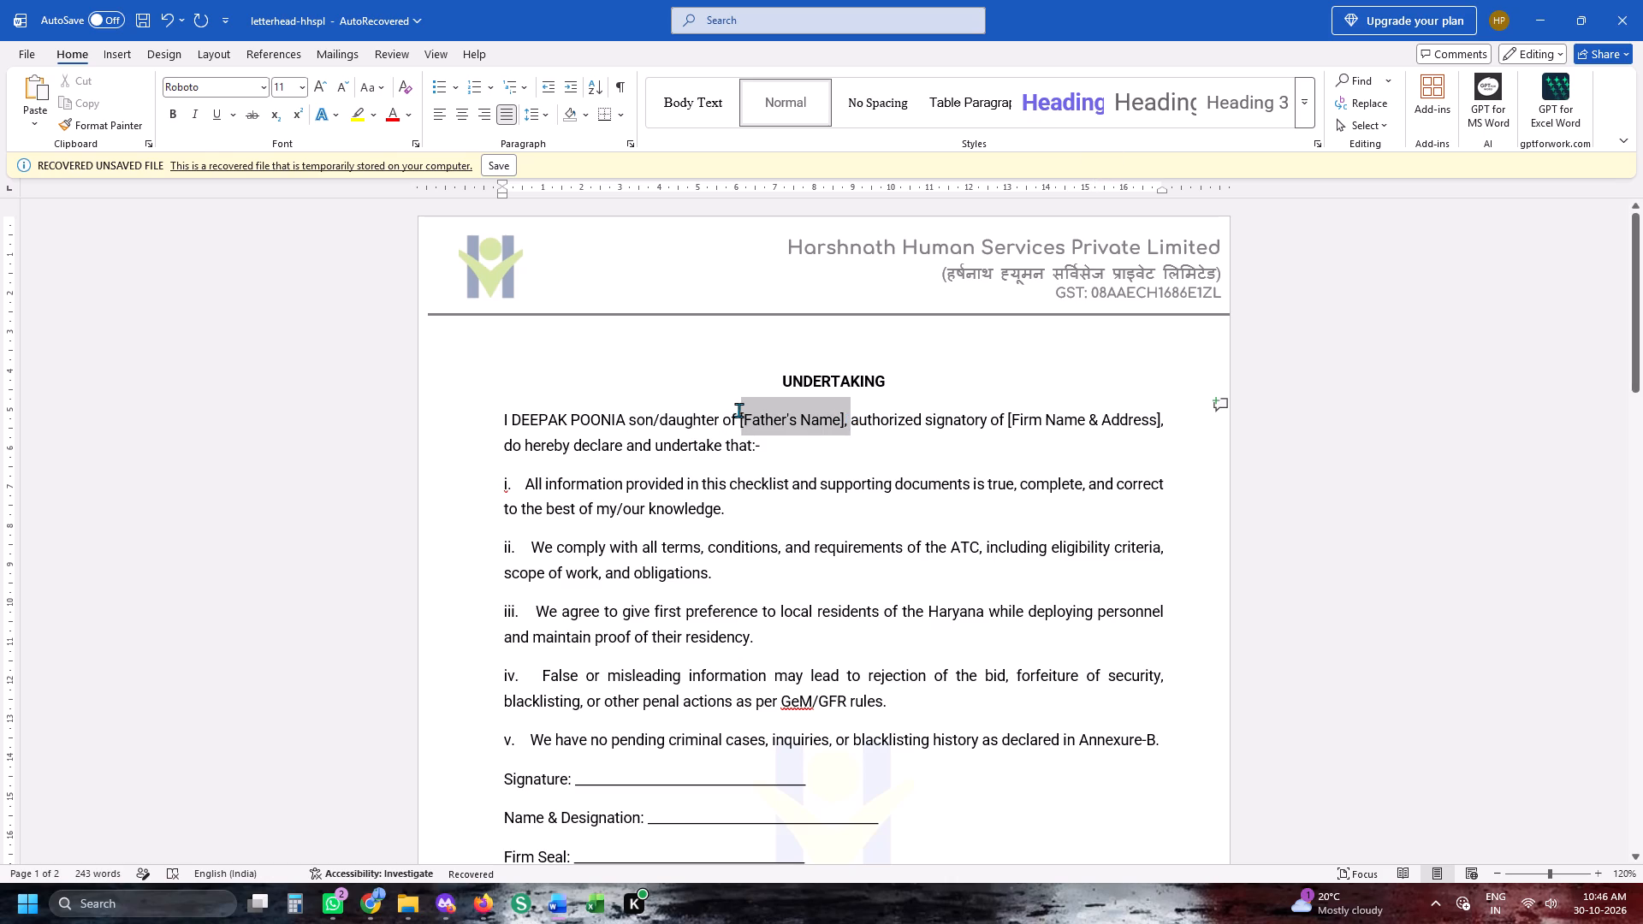
pyautogui.moveTo(738, 410); pyautogui.dragTo(738, 410)
pyautogui.hotkey('ctrl', 'b')
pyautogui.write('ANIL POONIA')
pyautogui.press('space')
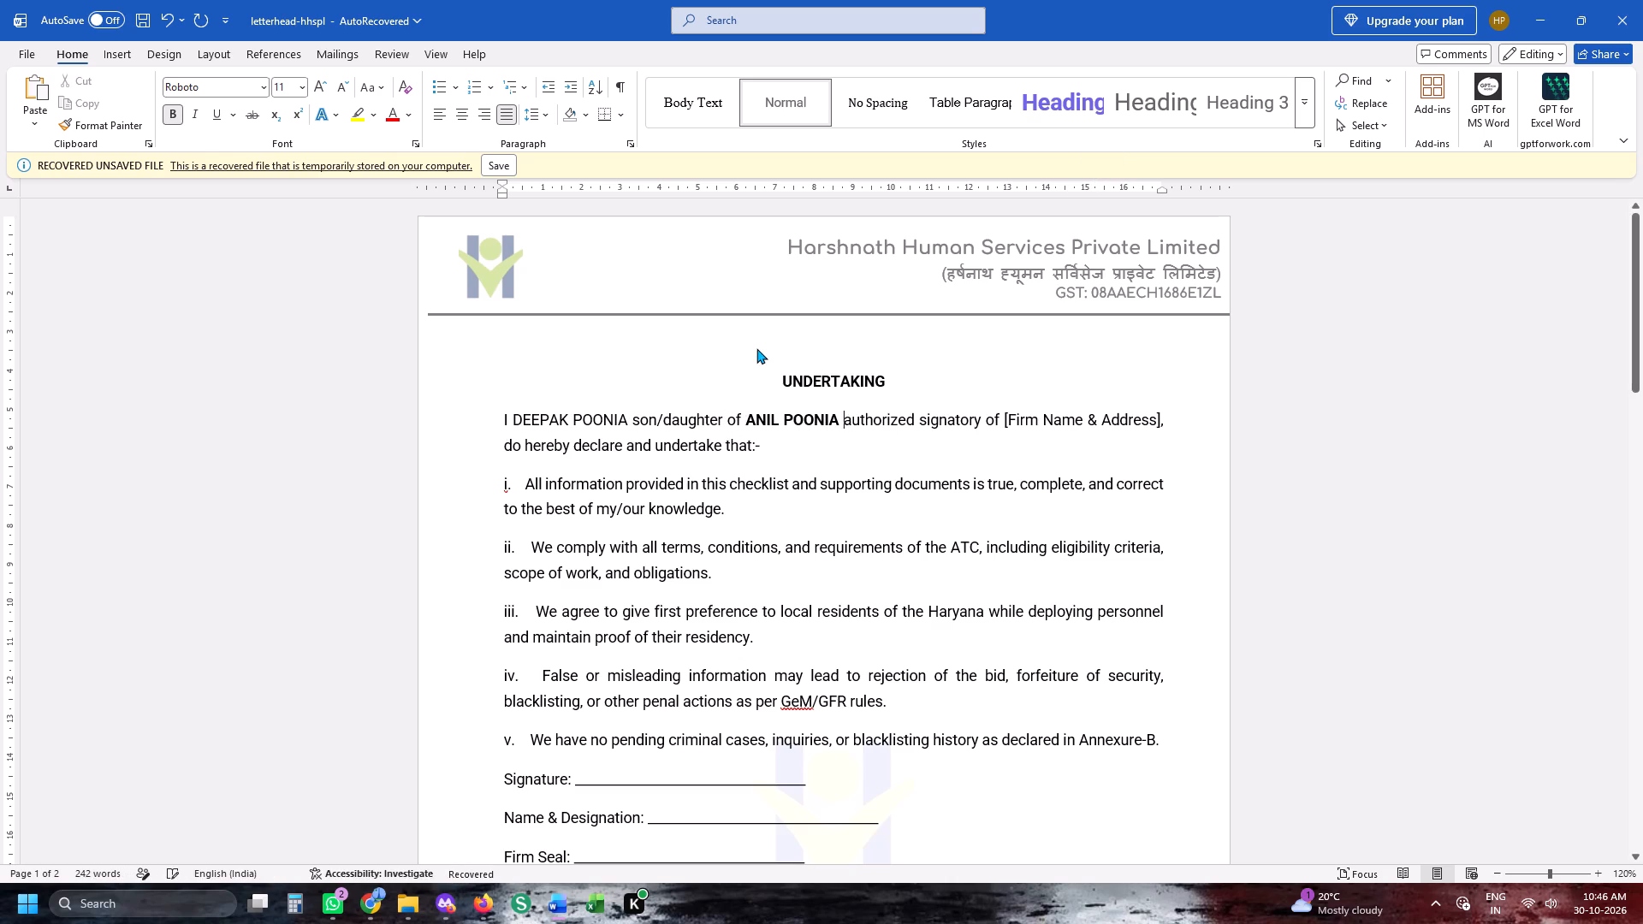
pyautogui.click(629, 423)
# Replace the [Firm Name & Address] placeholder in the undertaking with the saved company name, Harshnath Human Services Pvt Ltd.
pyautogui.moveTo(1174, 421); pyautogui.dragTo(1017, 413)
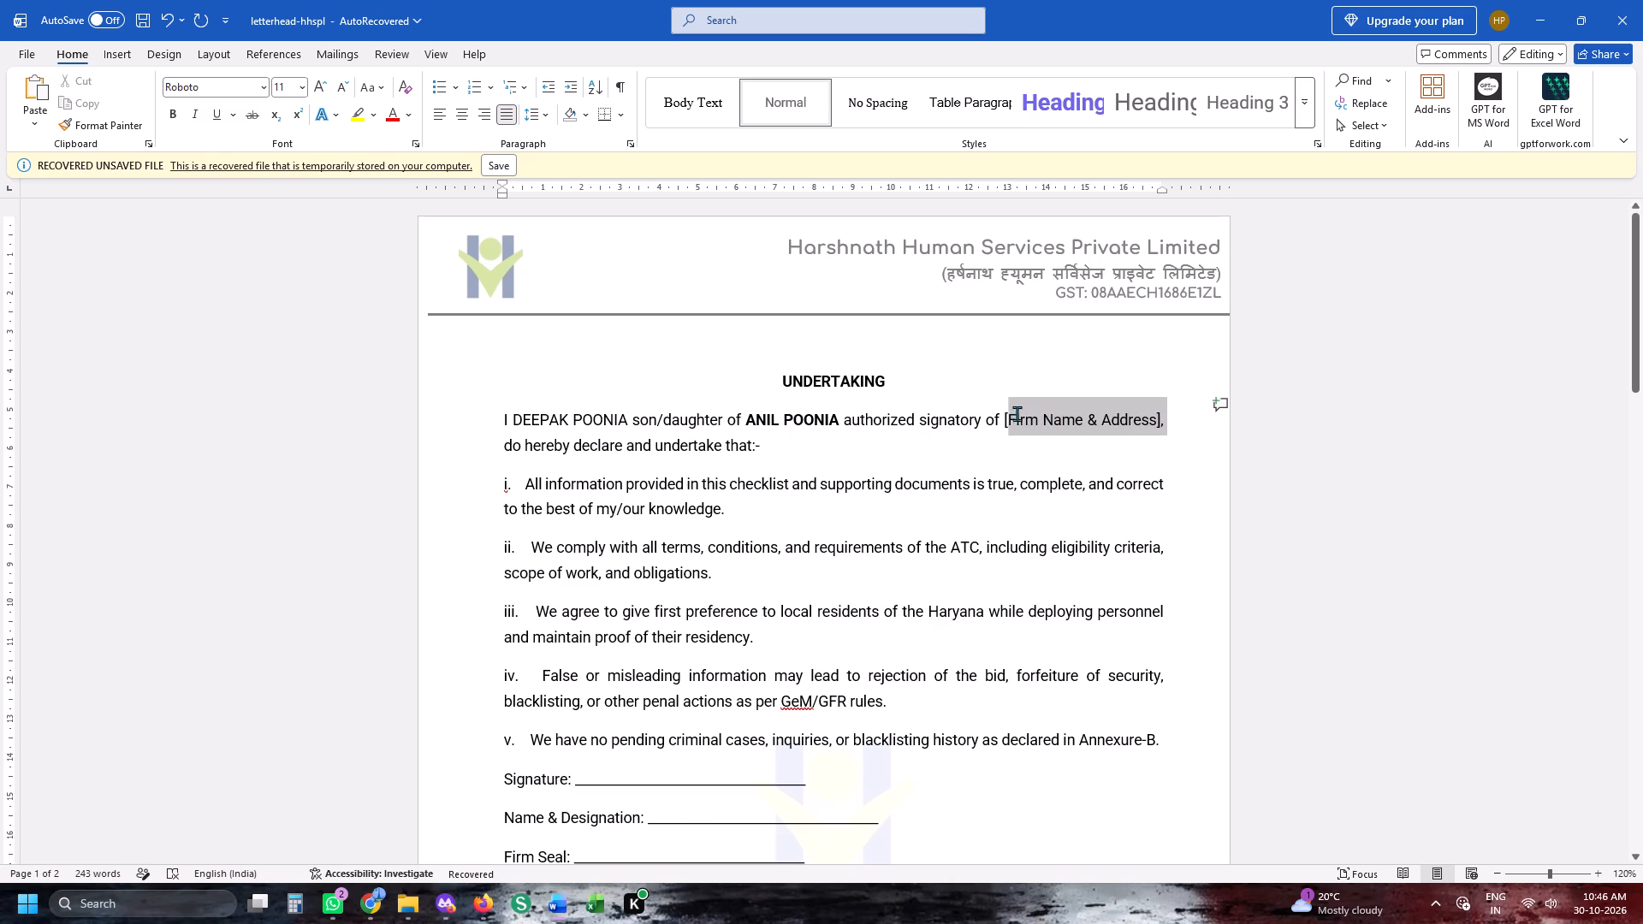
pyautogui.moveTo(1017, 413); pyautogui.dragTo(1005, 414)
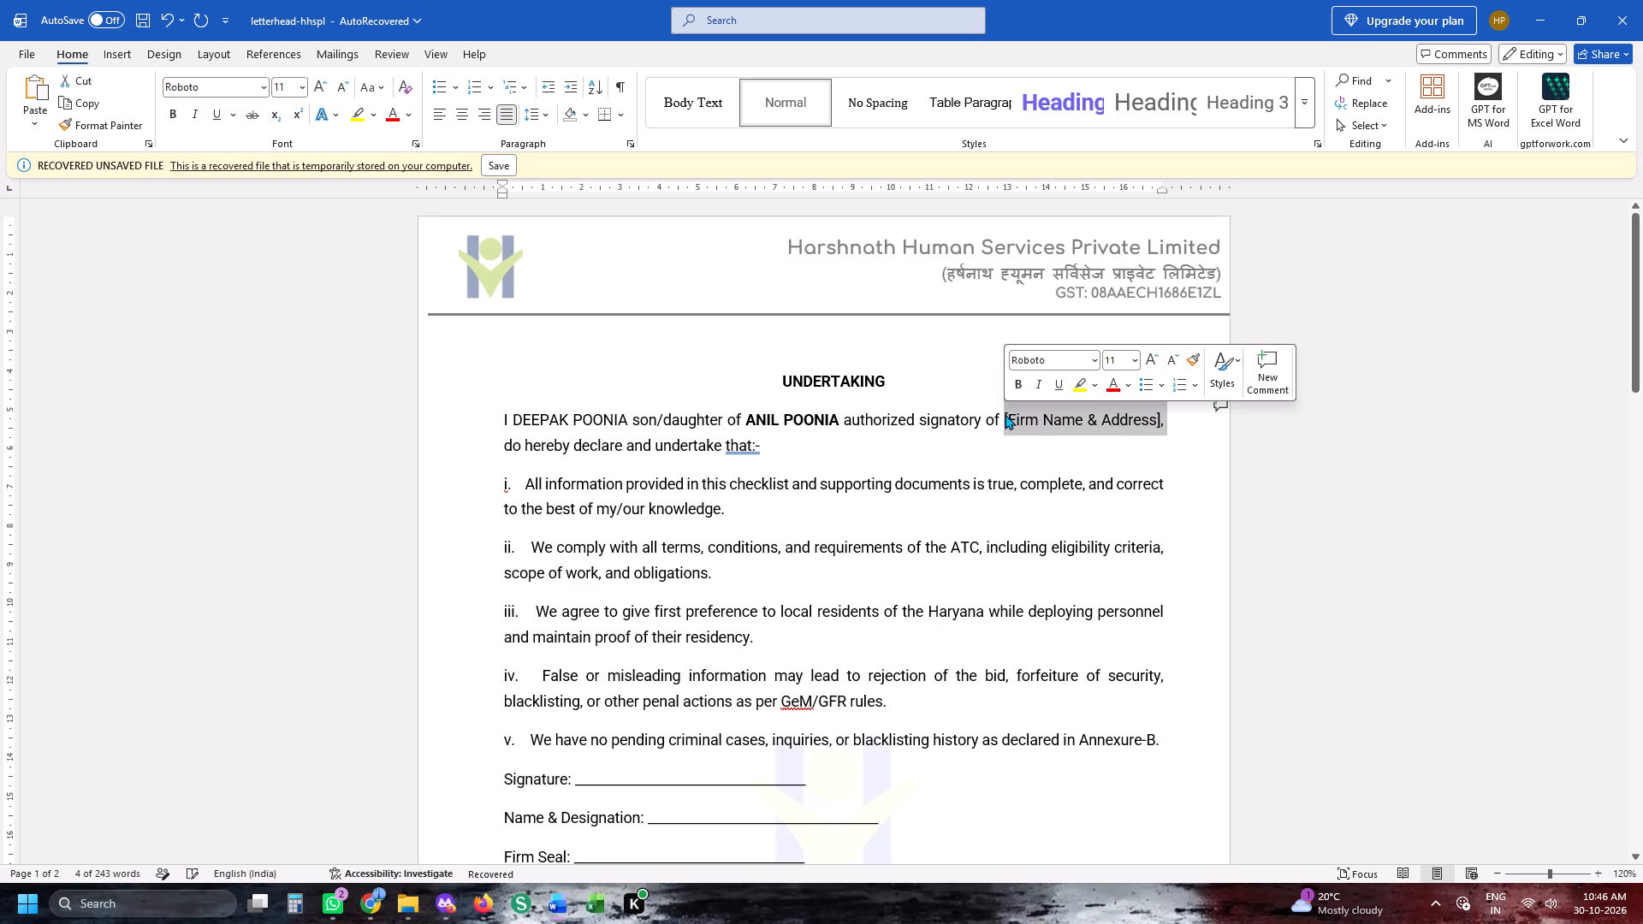
pyautogui.press('super+v')
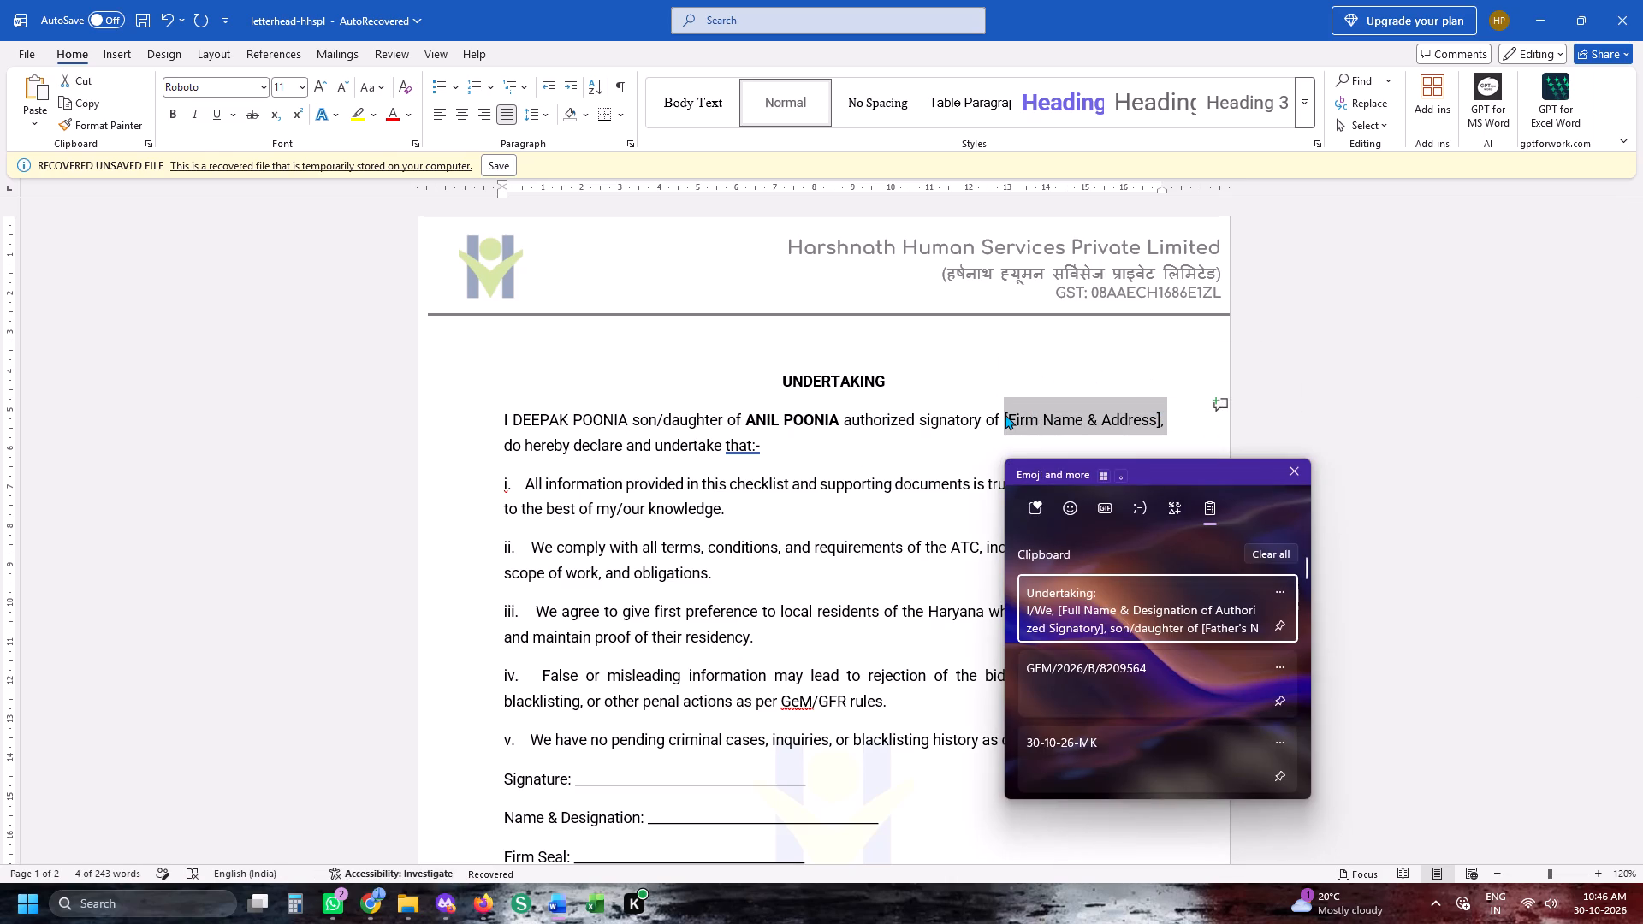
pyautogui.press('End')
pyautogui.press('Return')
pyautogui.hotkey('ctrl', 'v')
pyautogui.press('BackSpace')
pyautogui.press('BackSpace')
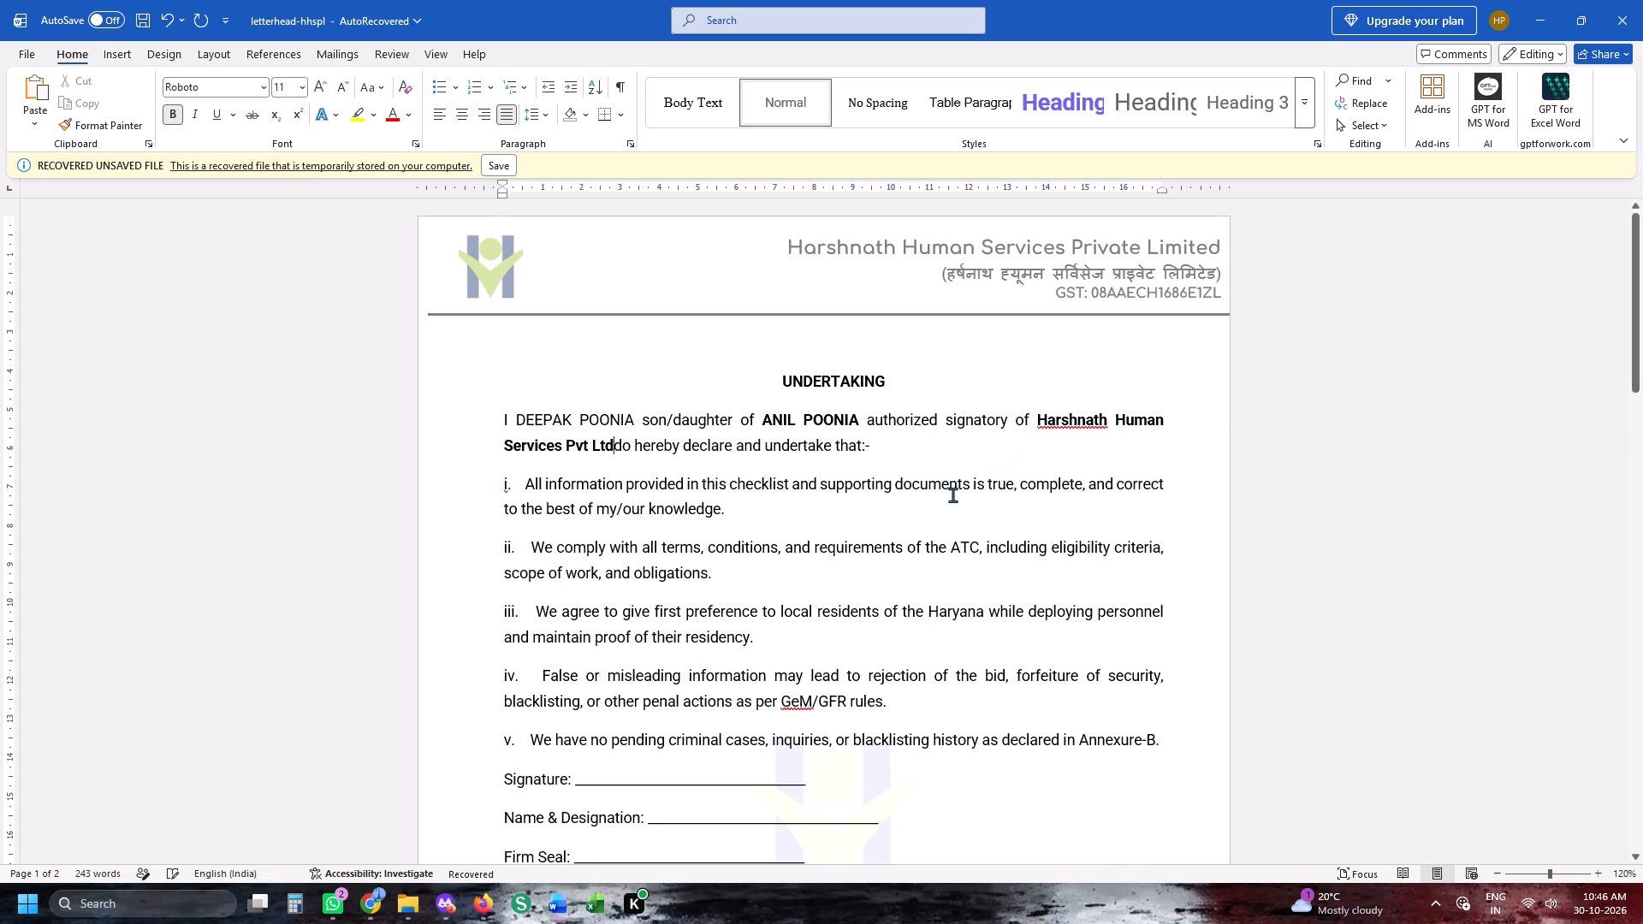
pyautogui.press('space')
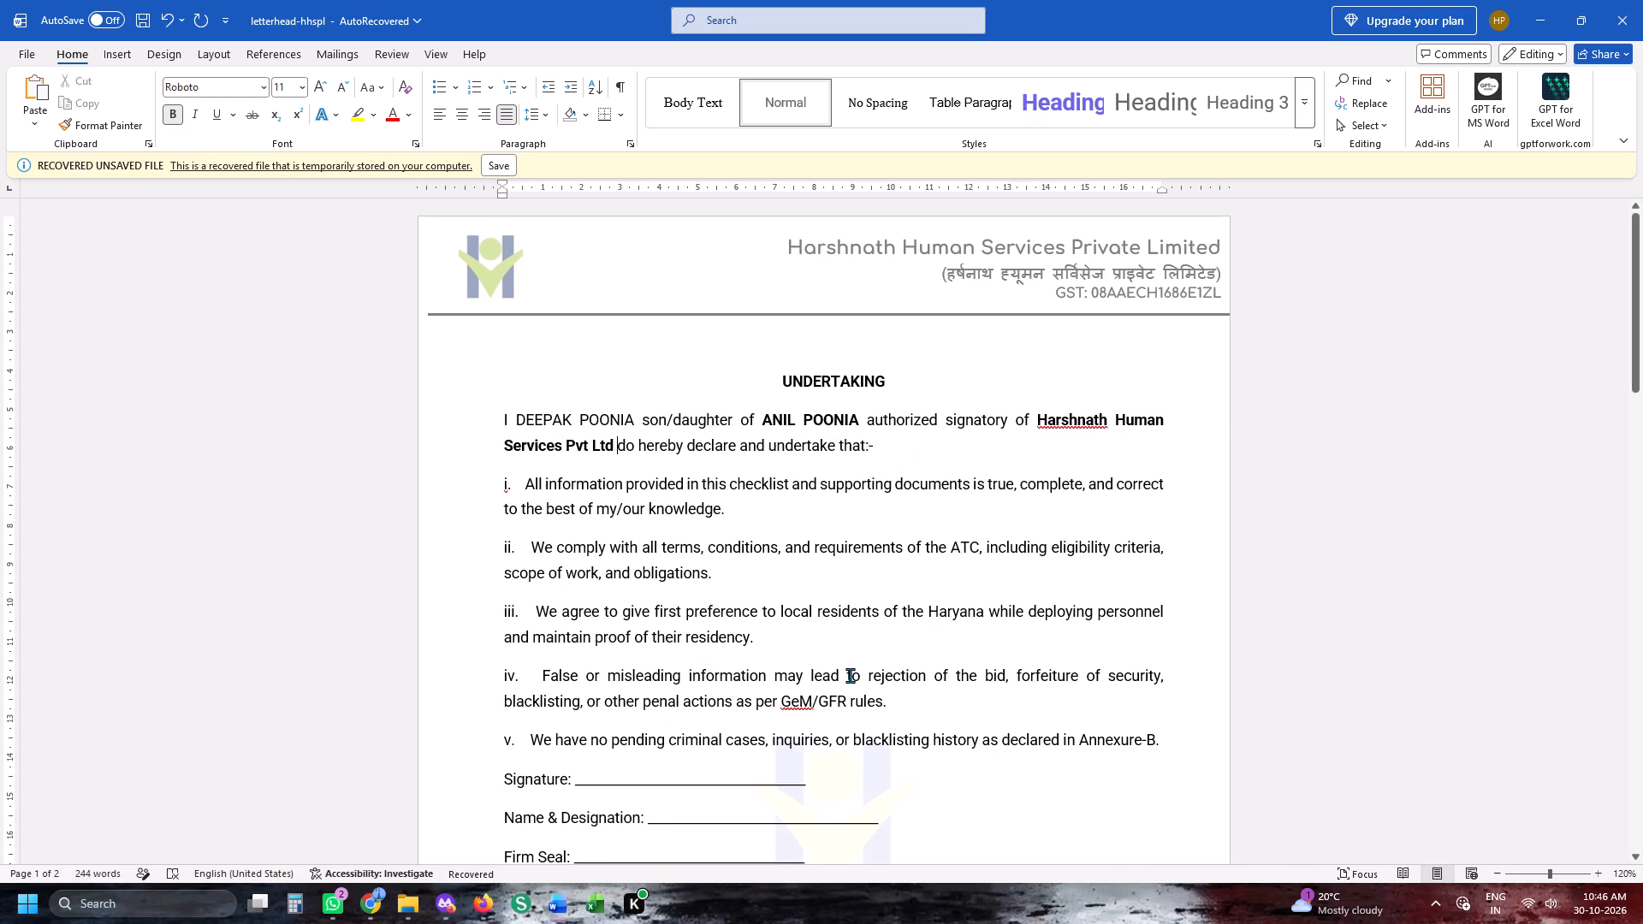
# Clear the unpinned clipboard history and replace the undertaking's Signature, Name & Designation and Firm Seal lines with the saved Jaipur signatory block dated 01-10-2026.
pyautogui.scroll(-3, 736, 681)
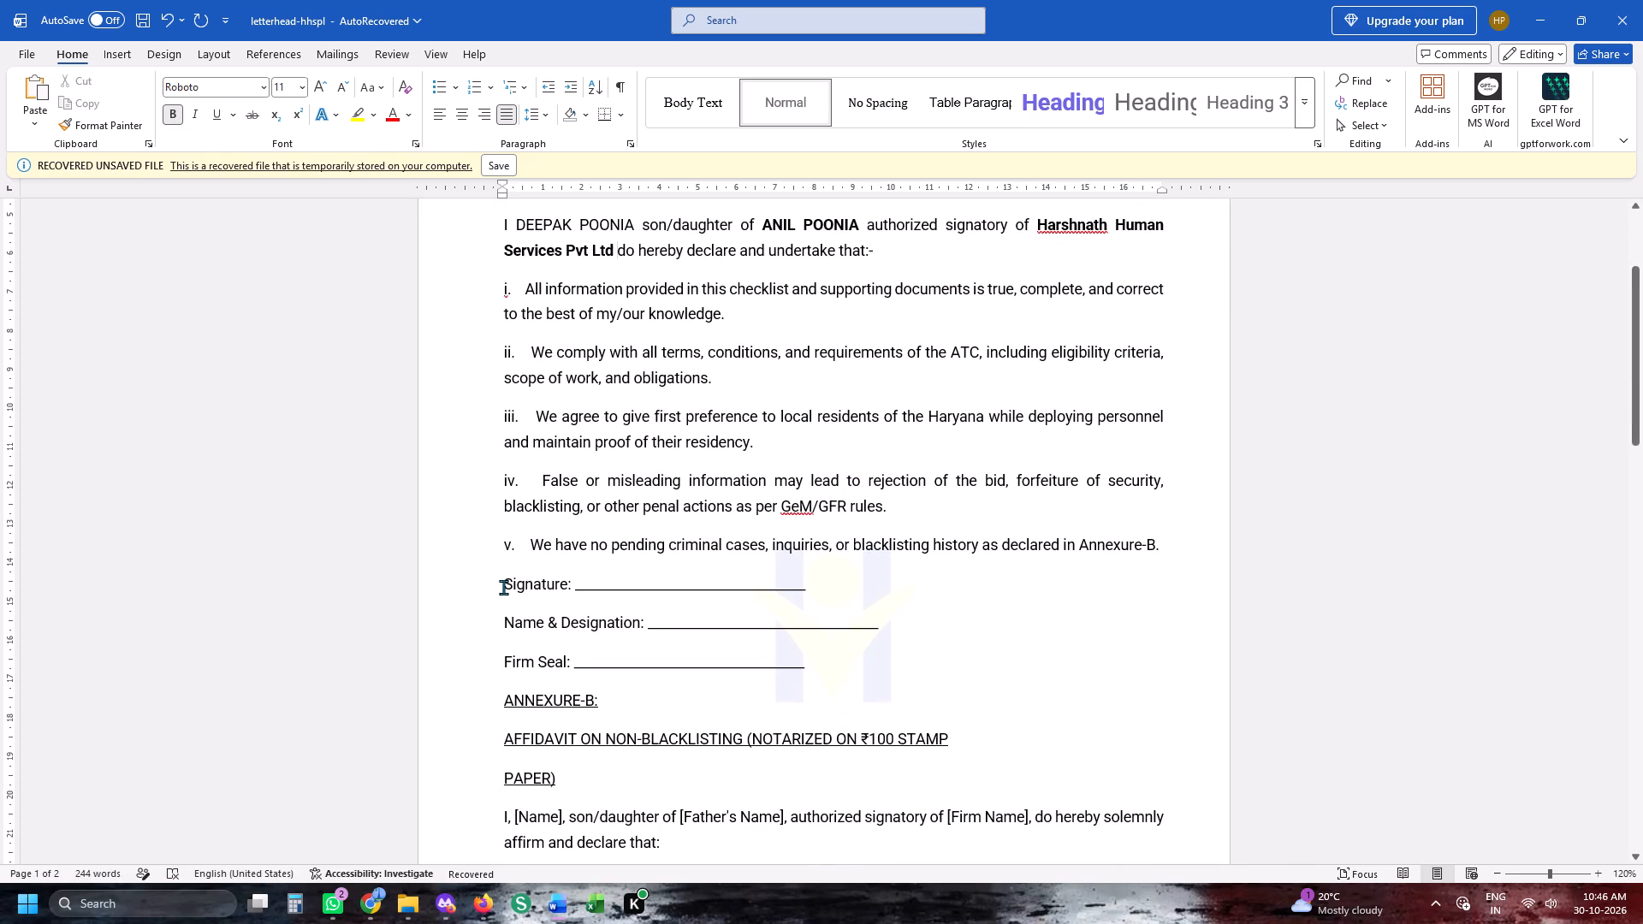
pyautogui.moveTo(503, 587); pyautogui.dragTo(763, 672)
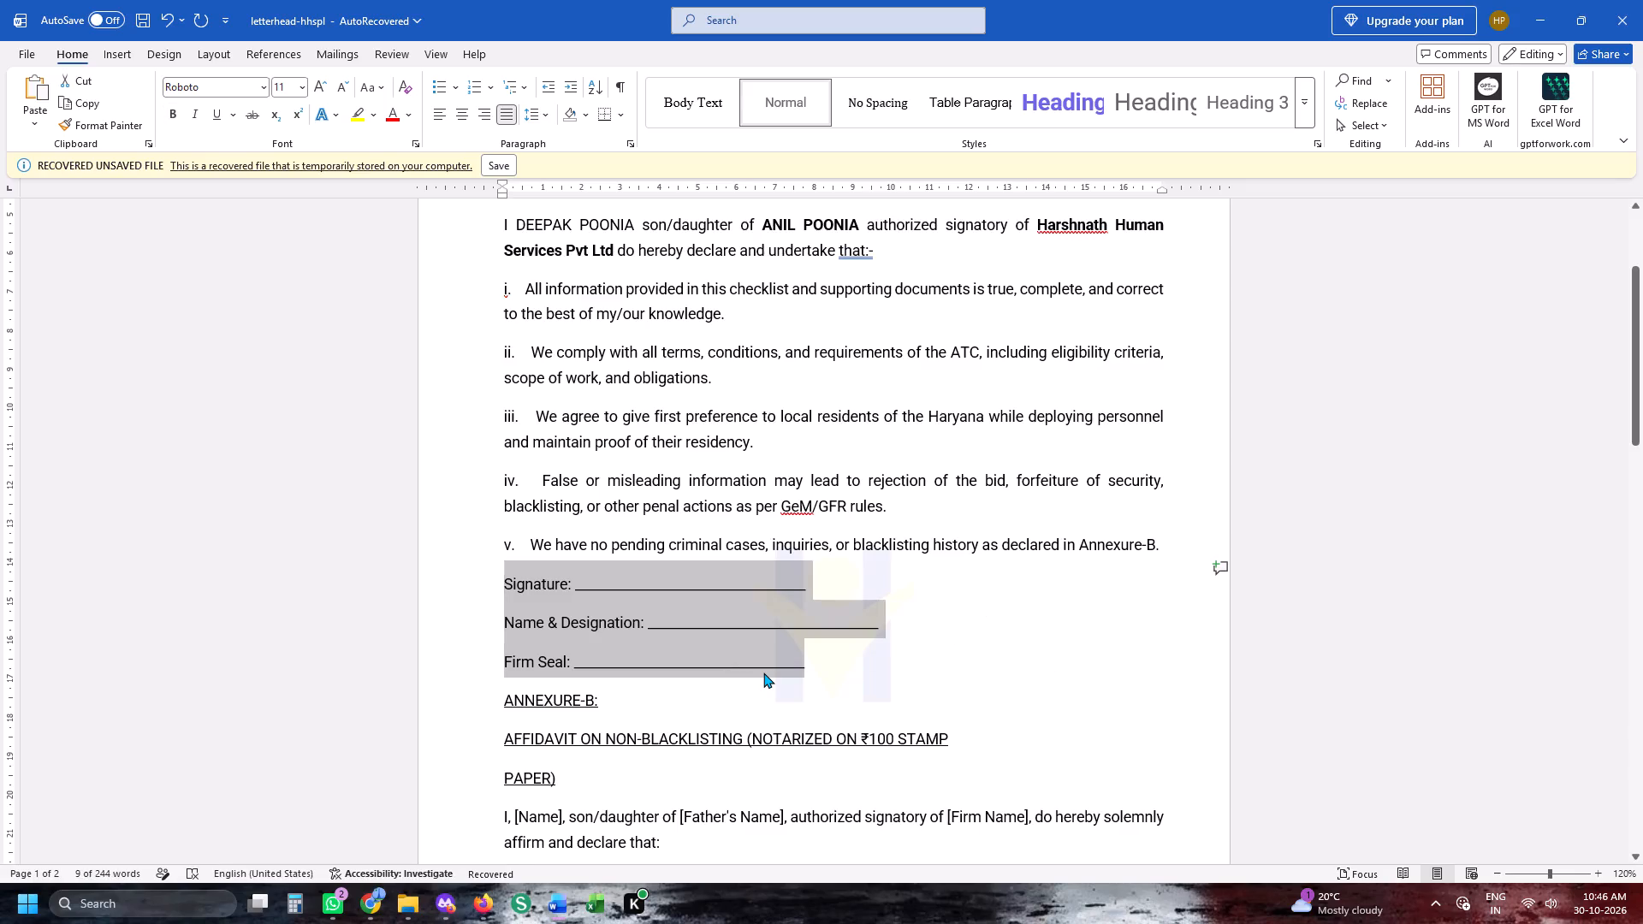
pyautogui.press('super+v')
pyautogui.press('End')
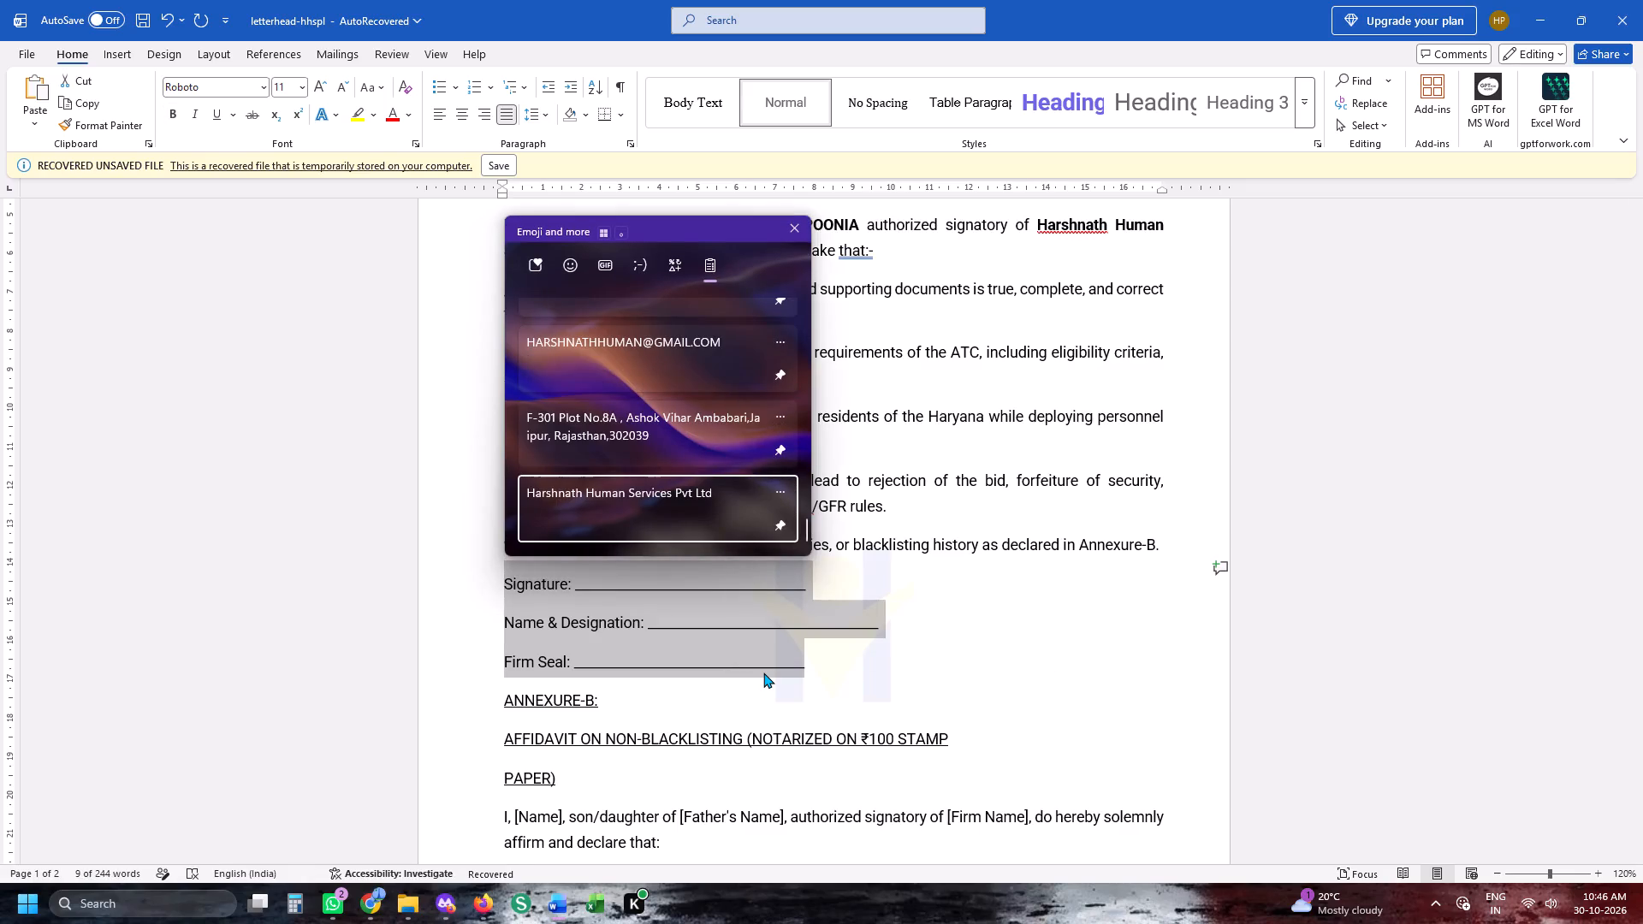
pyautogui.scroll(20, 638, 455)
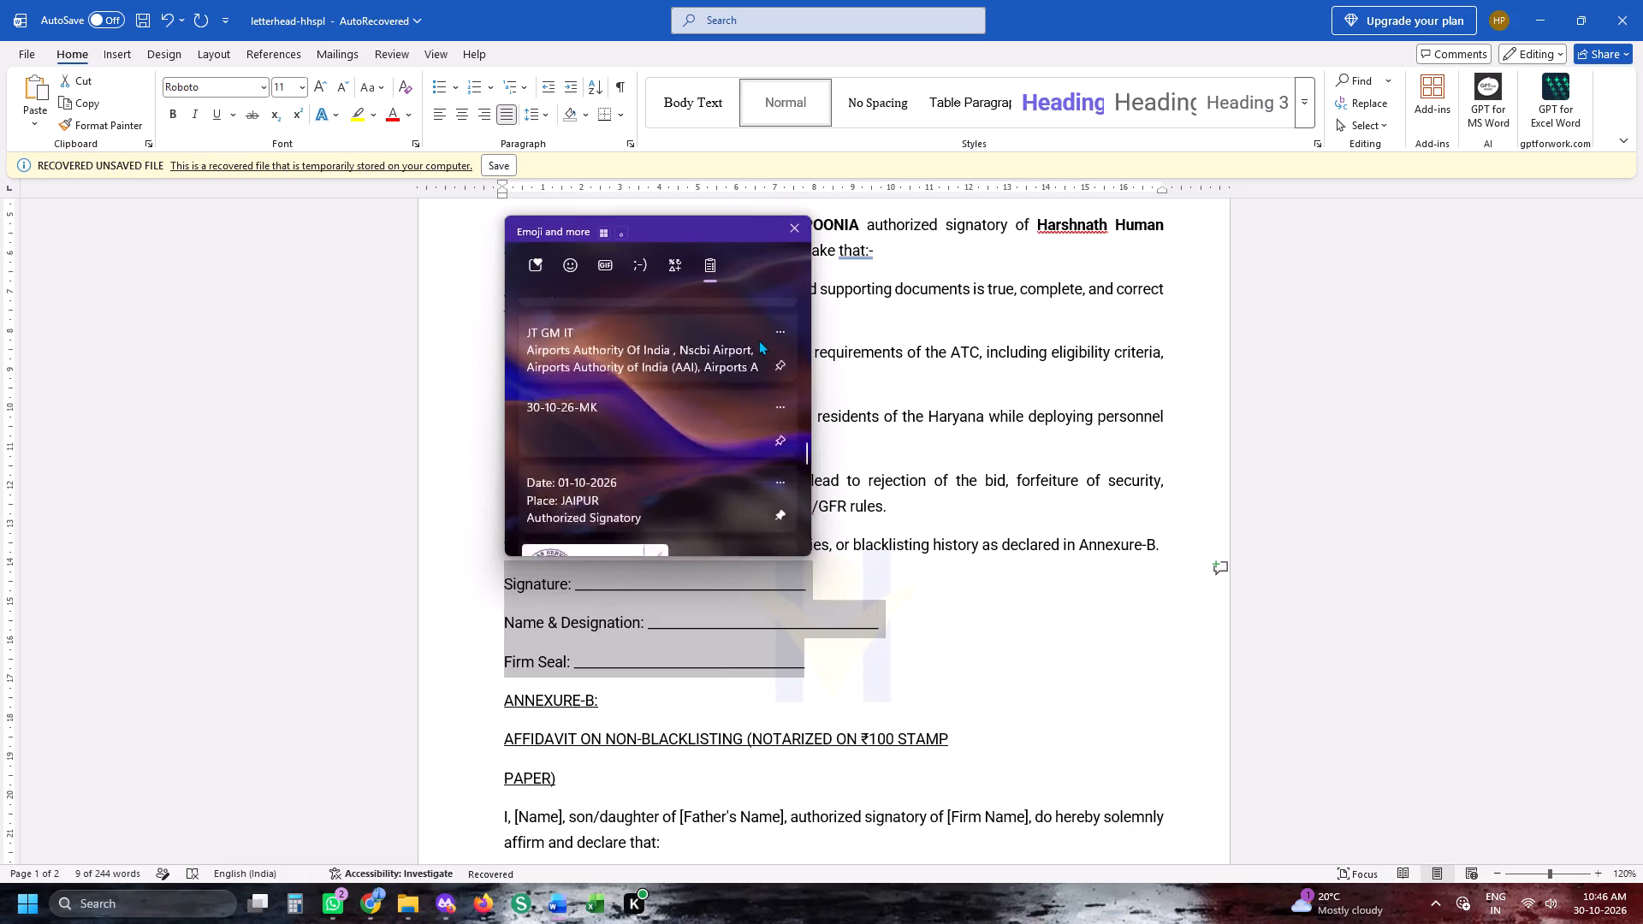
pyautogui.scroll(20, 758, 340)
pyautogui.scroll(13, 758, 340)
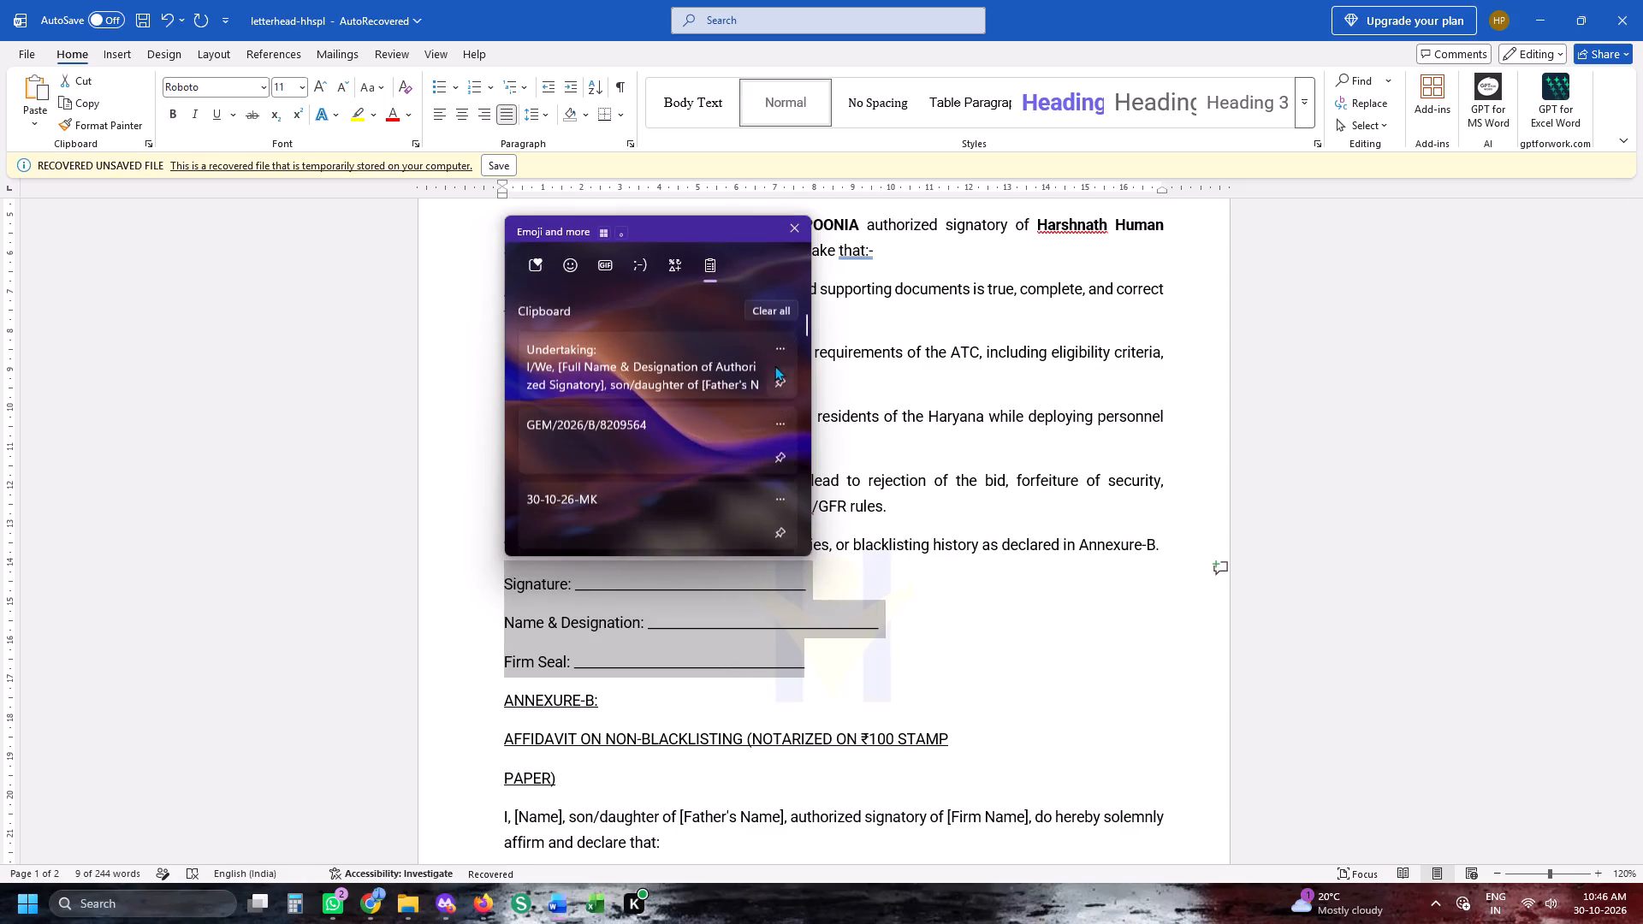
pyautogui.scroll(6, 774, 365)
pyautogui.click(766, 314)
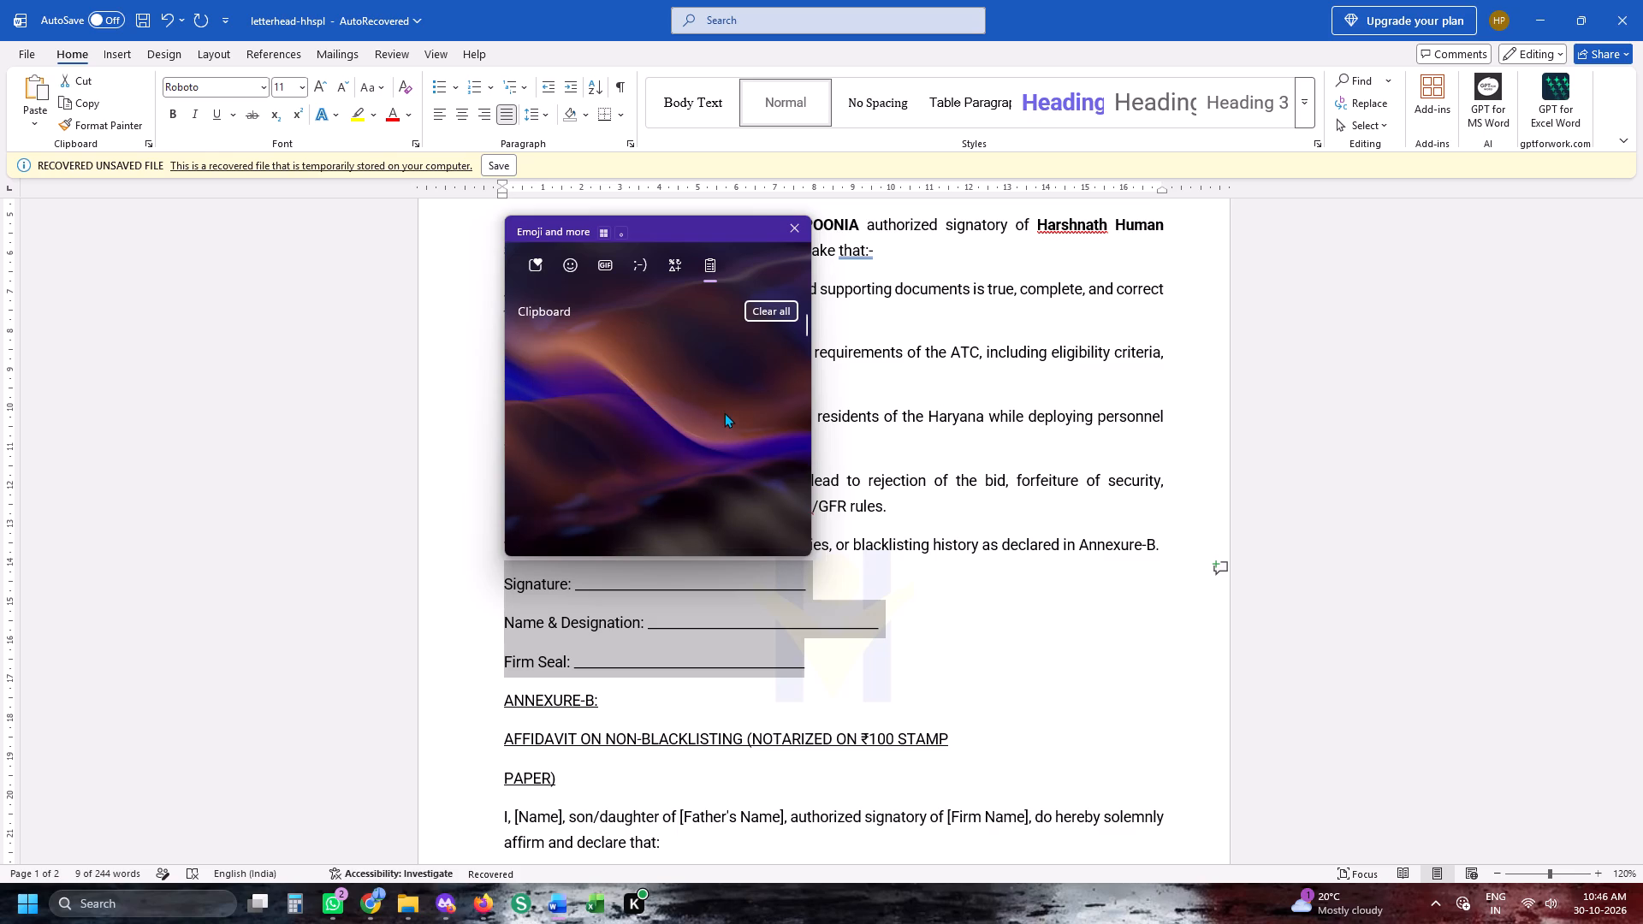
pyautogui.click(587, 385)
pyautogui.hotkey('ctrl', 'v')
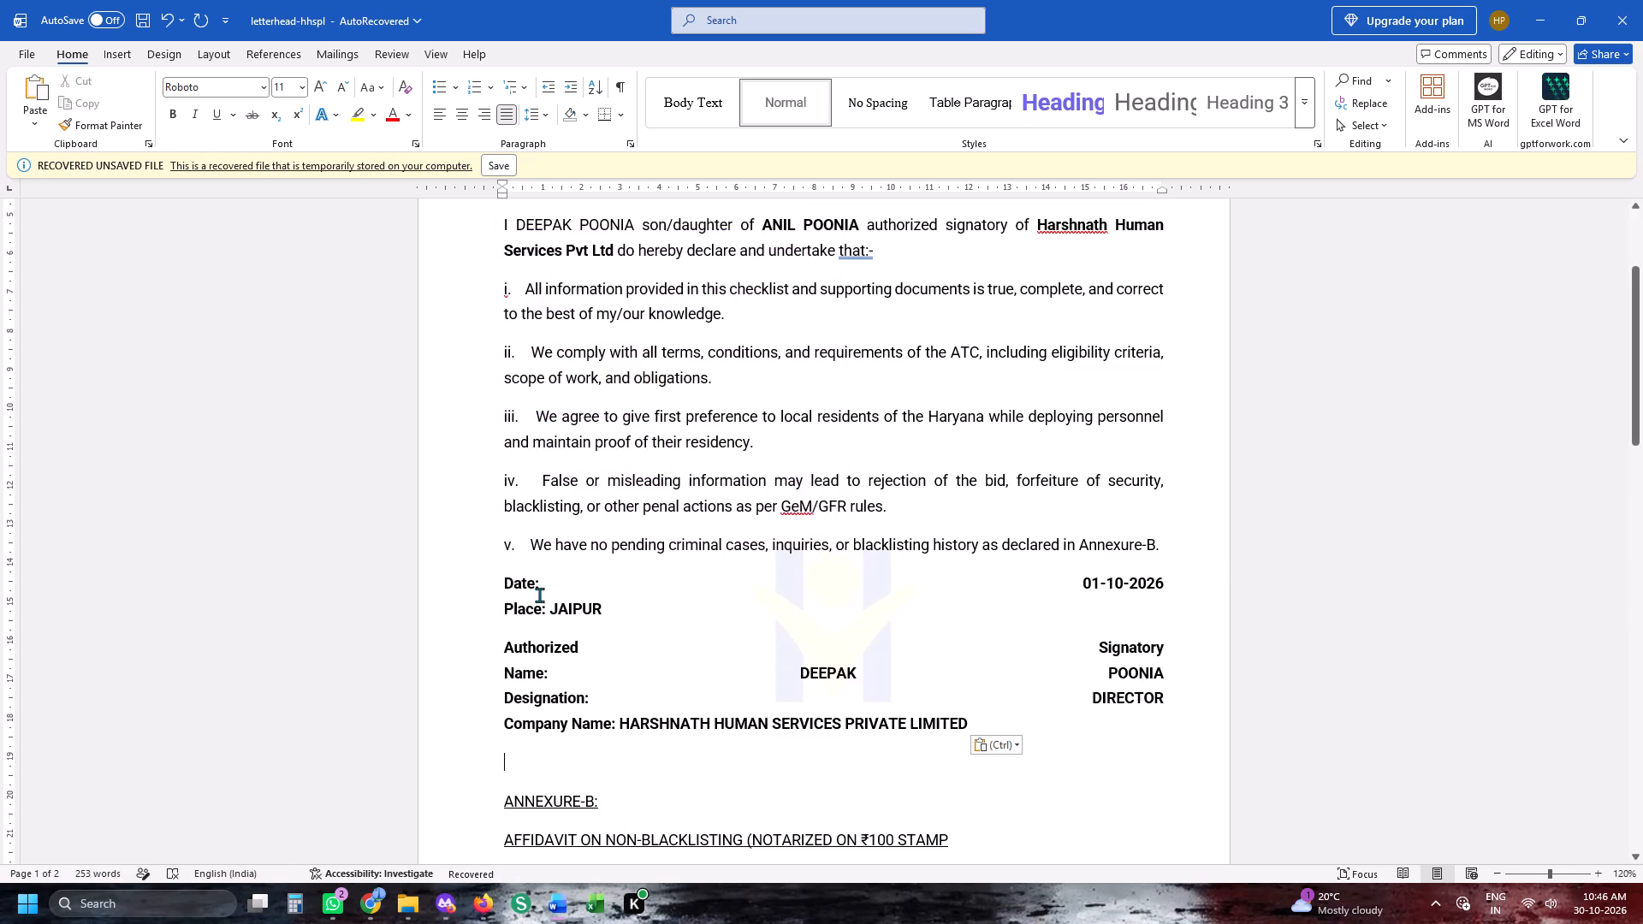
# Left-align the pasted date, place and authorized signatory block.
pyautogui.moveTo(502, 579); pyautogui.dragTo(1065, 729)
pyautogui.hotkey('ctrl', 'j')
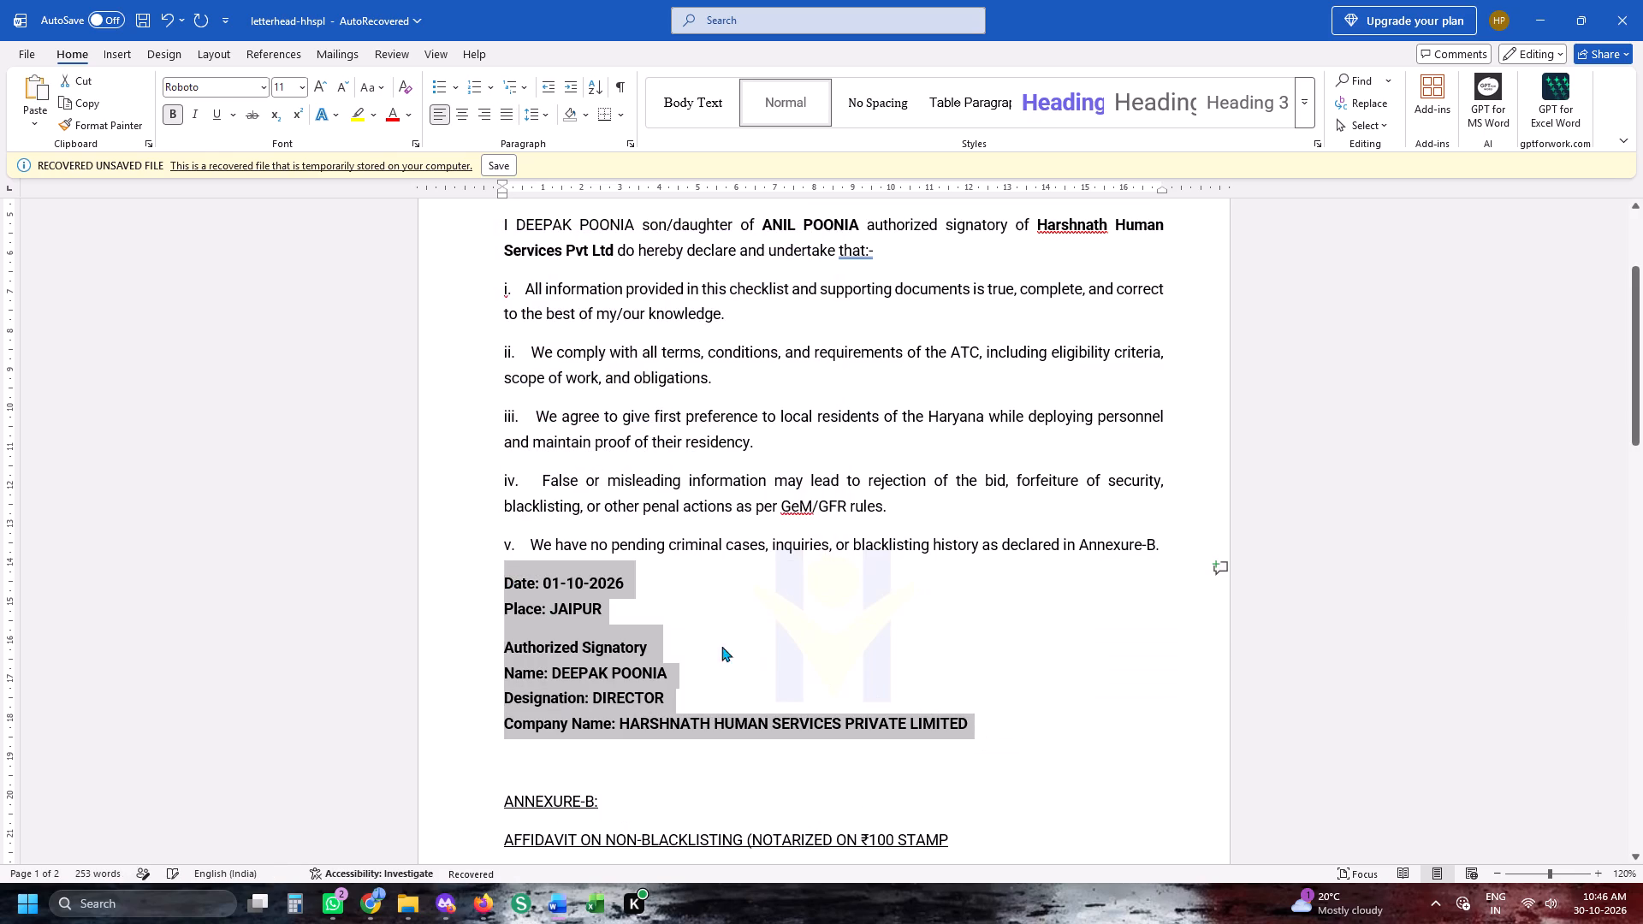
pyautogui.click(559, 574)
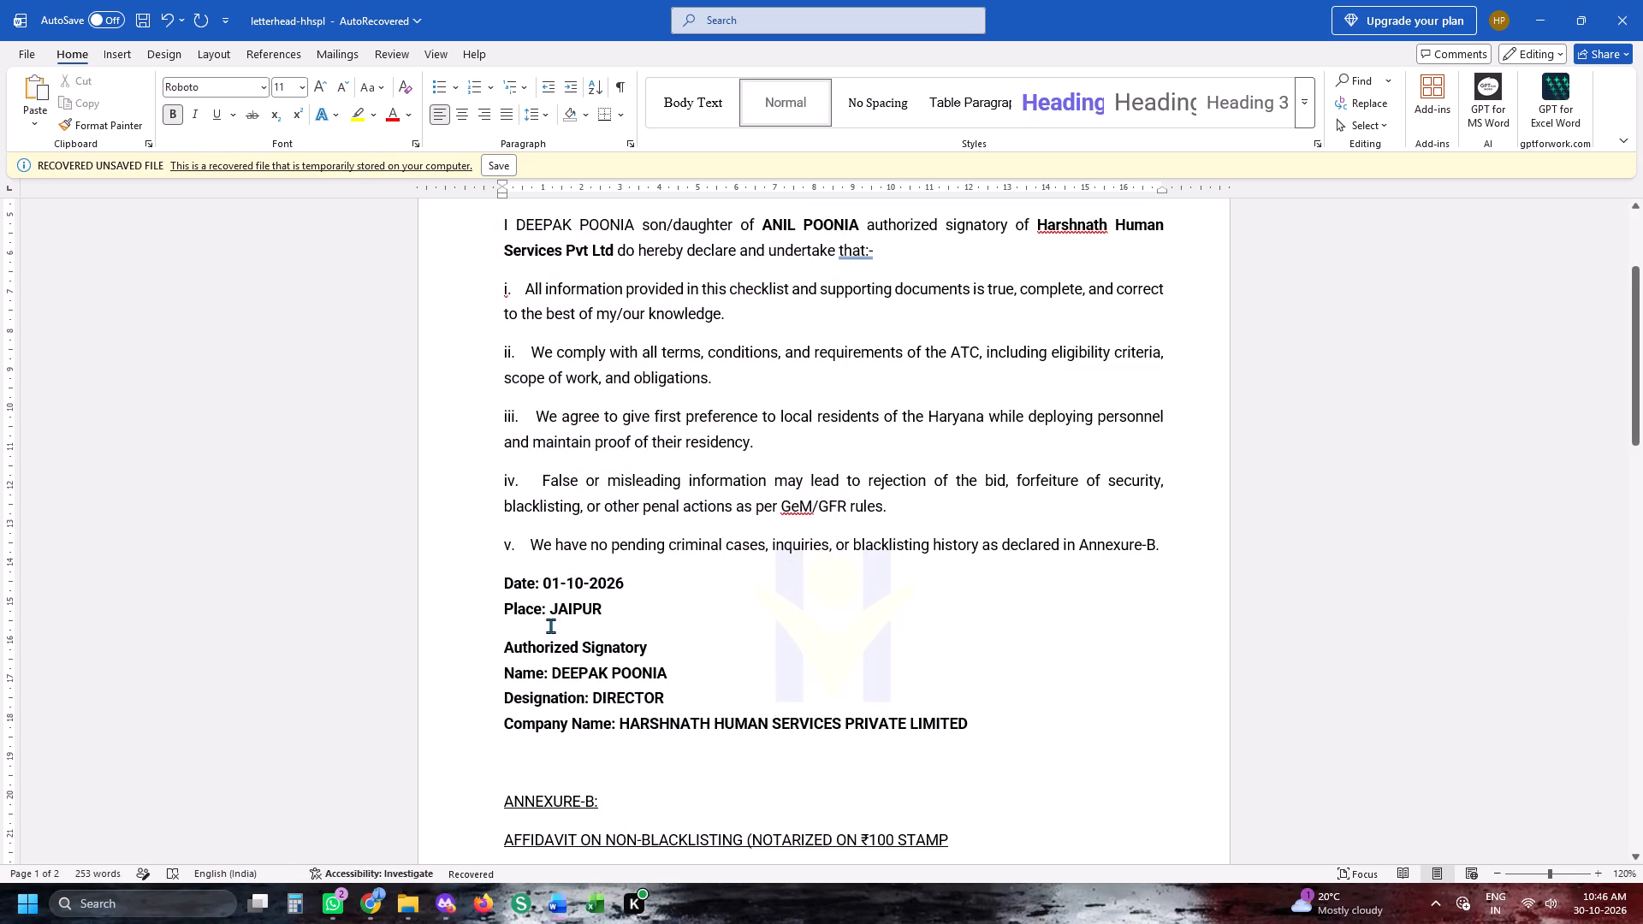
# Change the date in the undertaking's signatory block to 30-10-2026.
pyautogui.press('BackSpace')
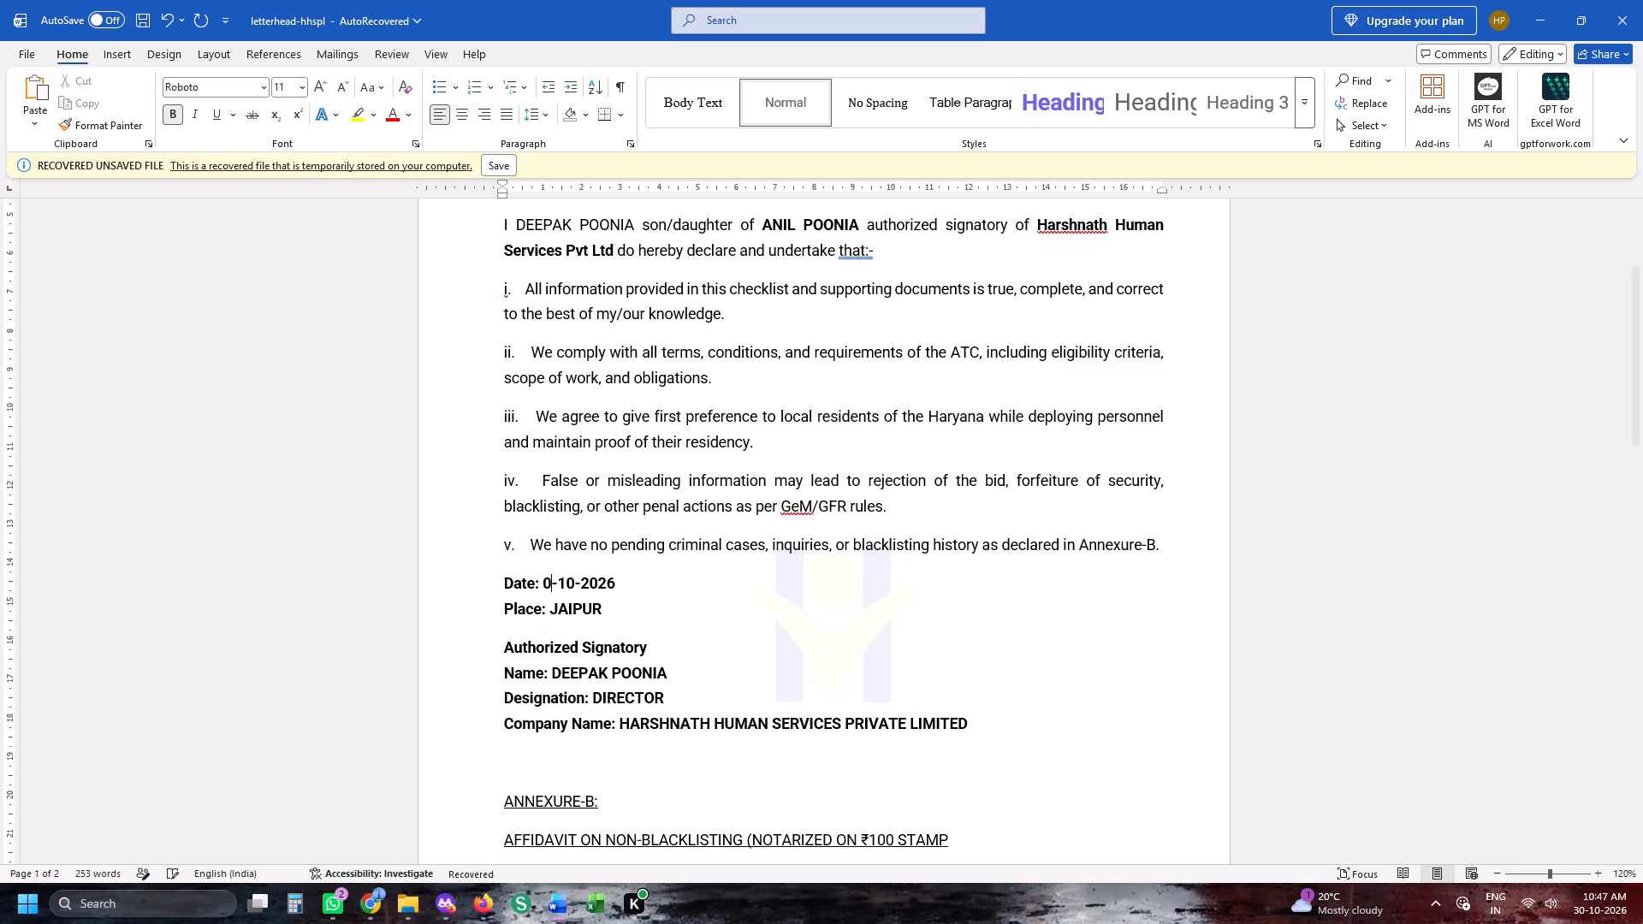
pyautogui.press('BackSpace')
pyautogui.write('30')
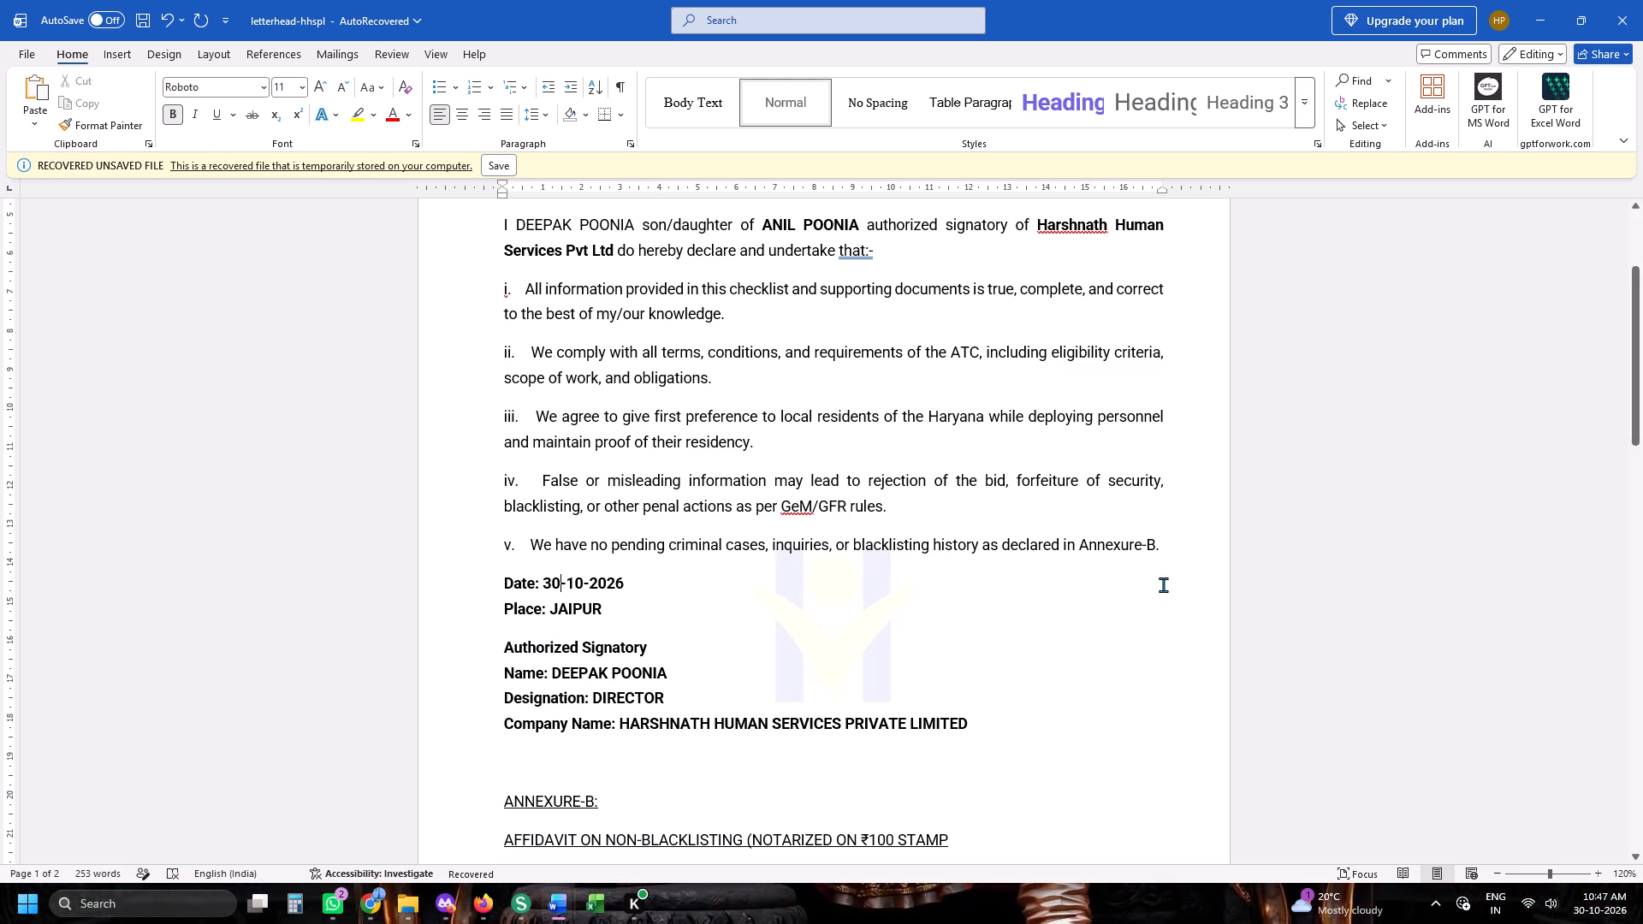
# Insert a blank line between undertaking clause v and the date line of the signatory block.
pyautogui.click(1181, 554)
pyautogui.press('Return')
# Insert a page break before the ANNEXURE-B heading so the affidavit starts on a new letterhead page.
pyautogui.scroll(-4, 875, 589)
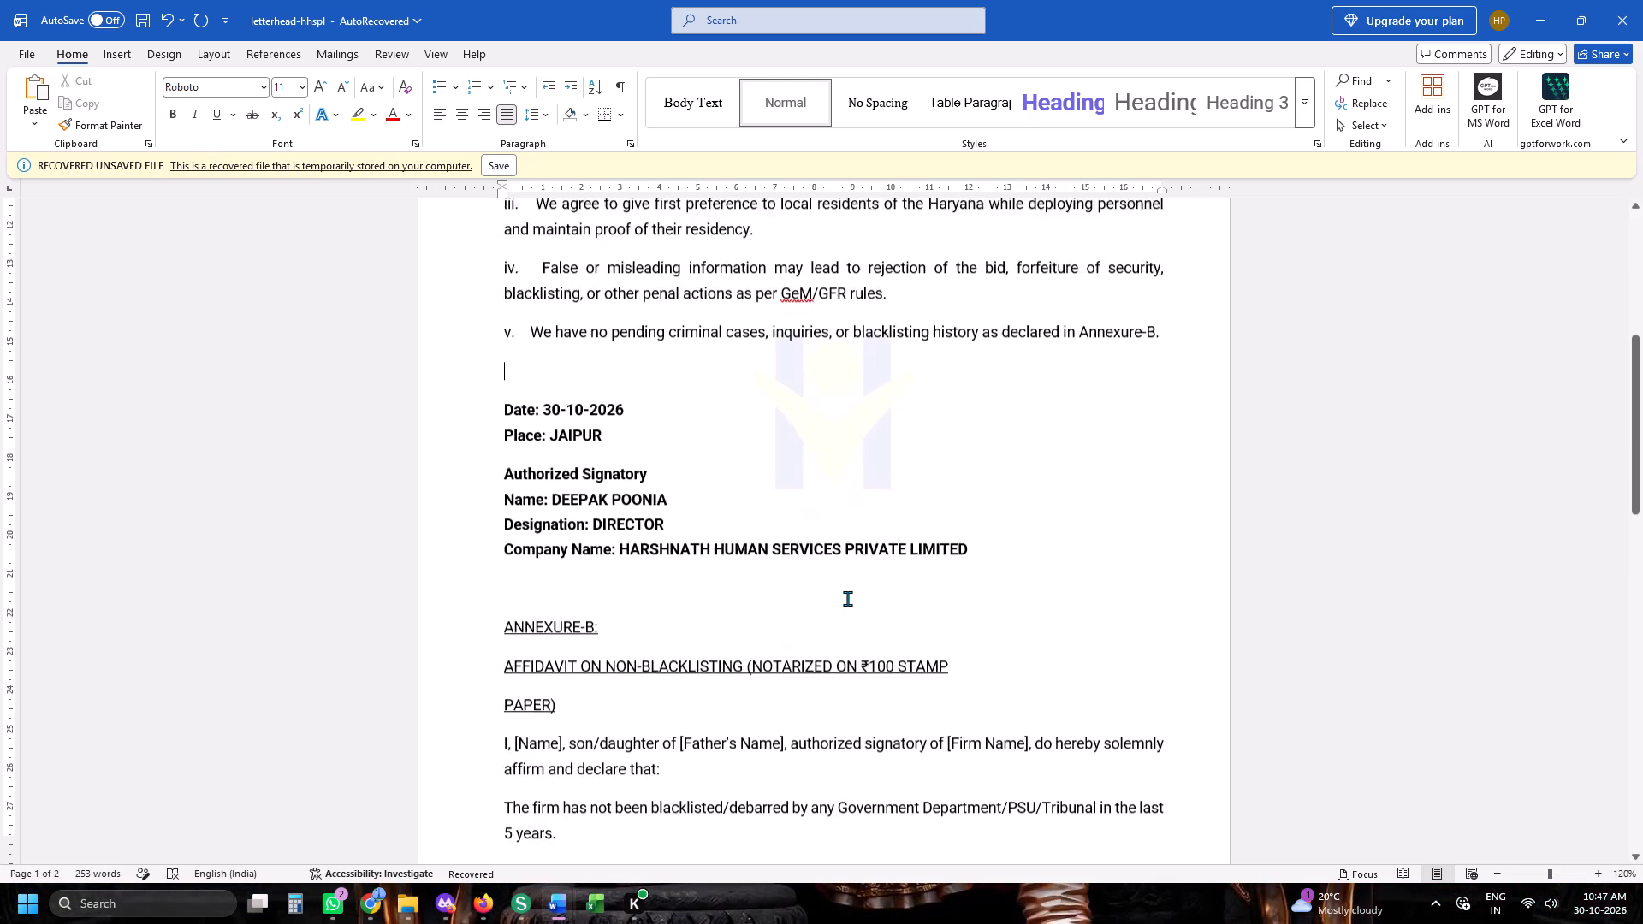
pyautogui.click(504, 589)
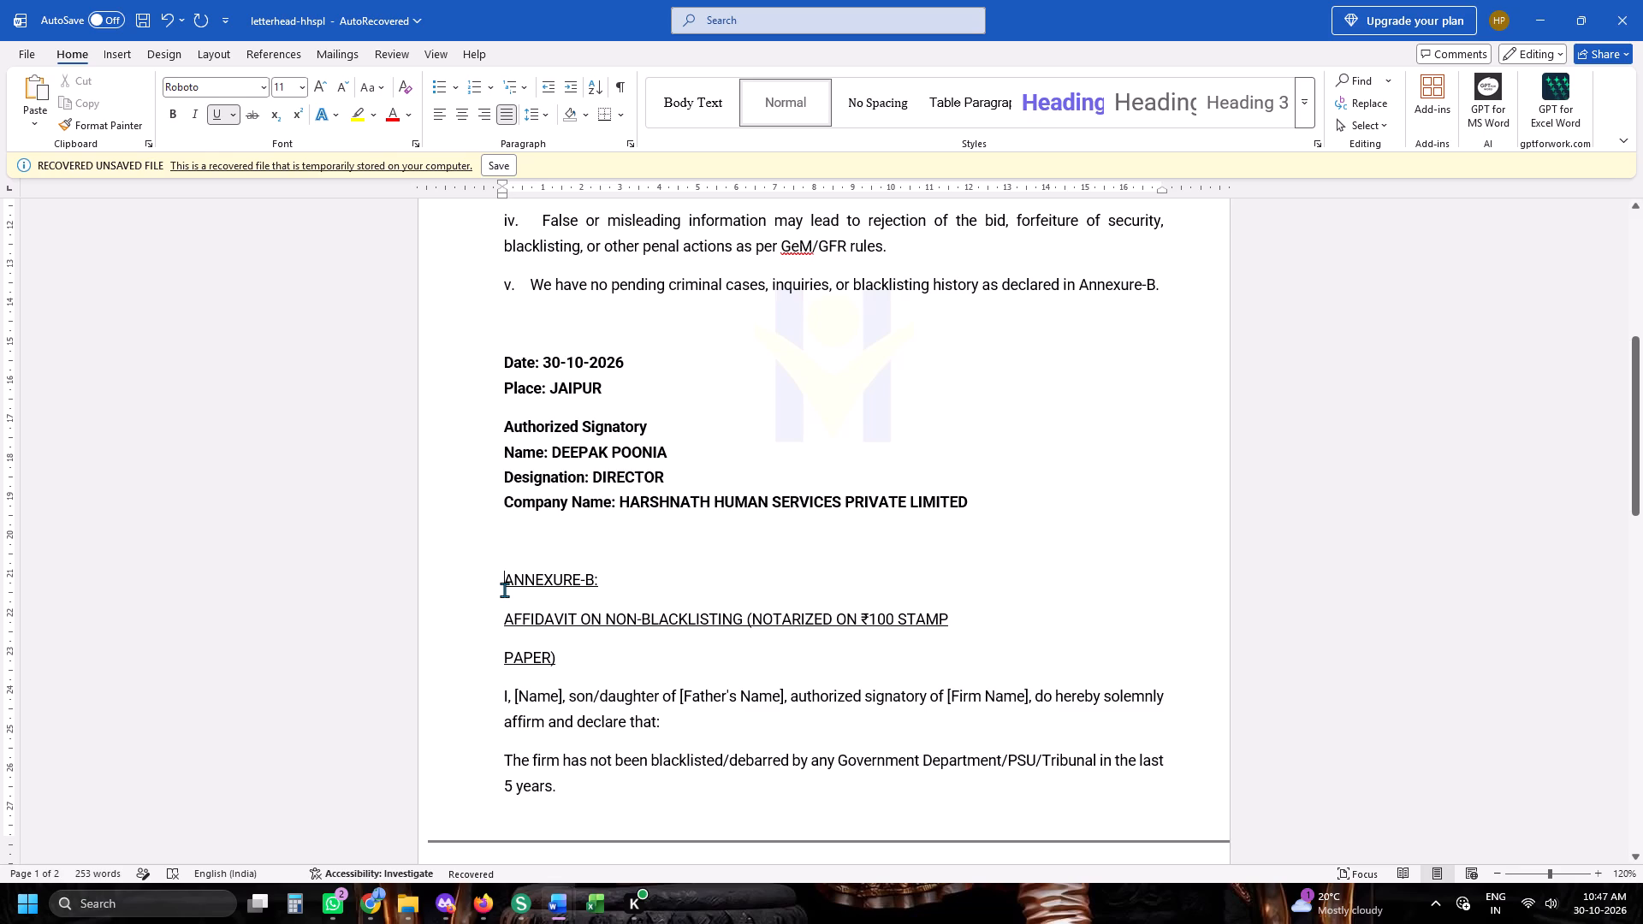
pyautogui.hotkey('ctrl', 'Return')
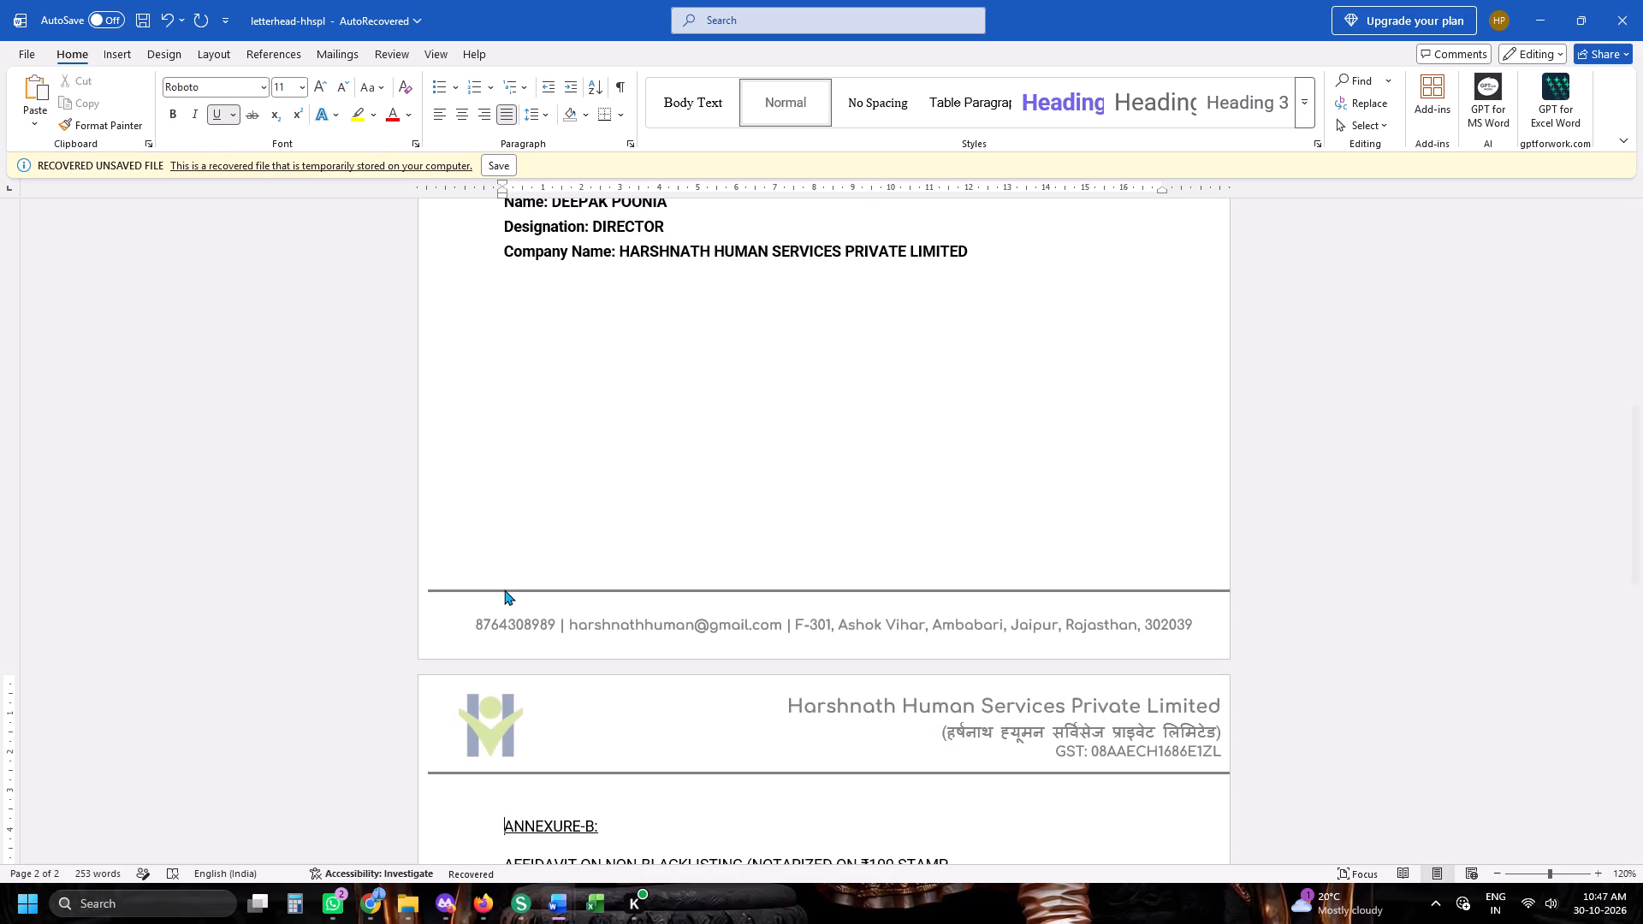
# Remove the colon from the ANNEXURE-B heading and make it bold, not underlined and right-aligned.
pyautogui.scroll(-2, 505, 518)
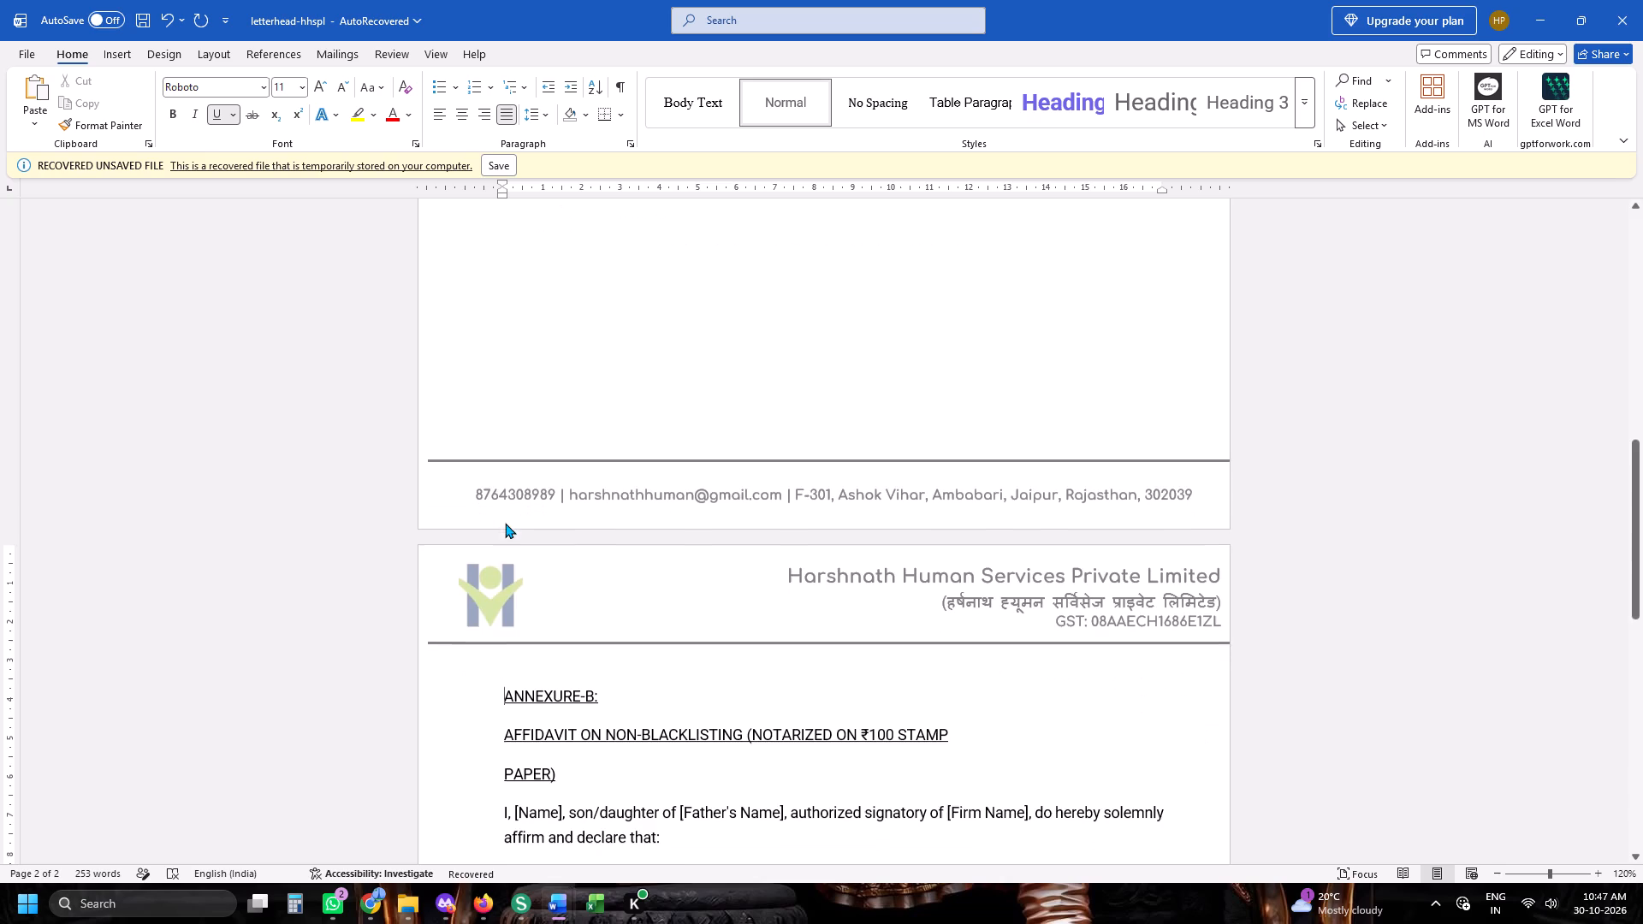
pyautogui.scroll(-2, 507, 536)
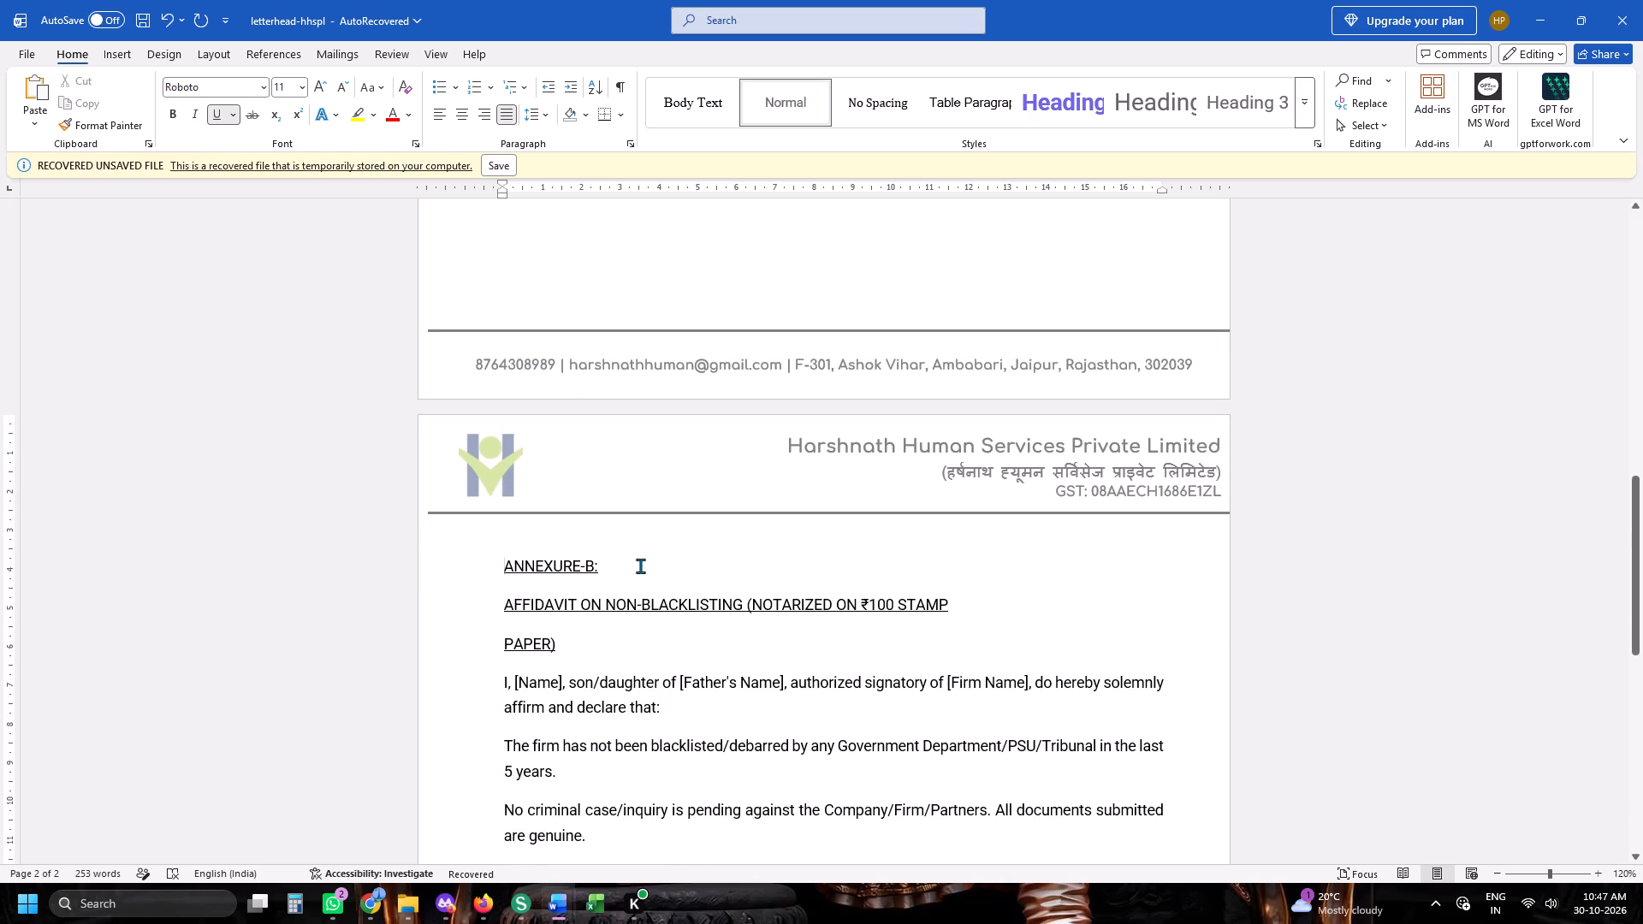
pyautogui.click(640, 566)
pyautogui.press('BackSpace')
pyautogui.moveTo(632, 563); pyautogui.dragTo(477, 563)
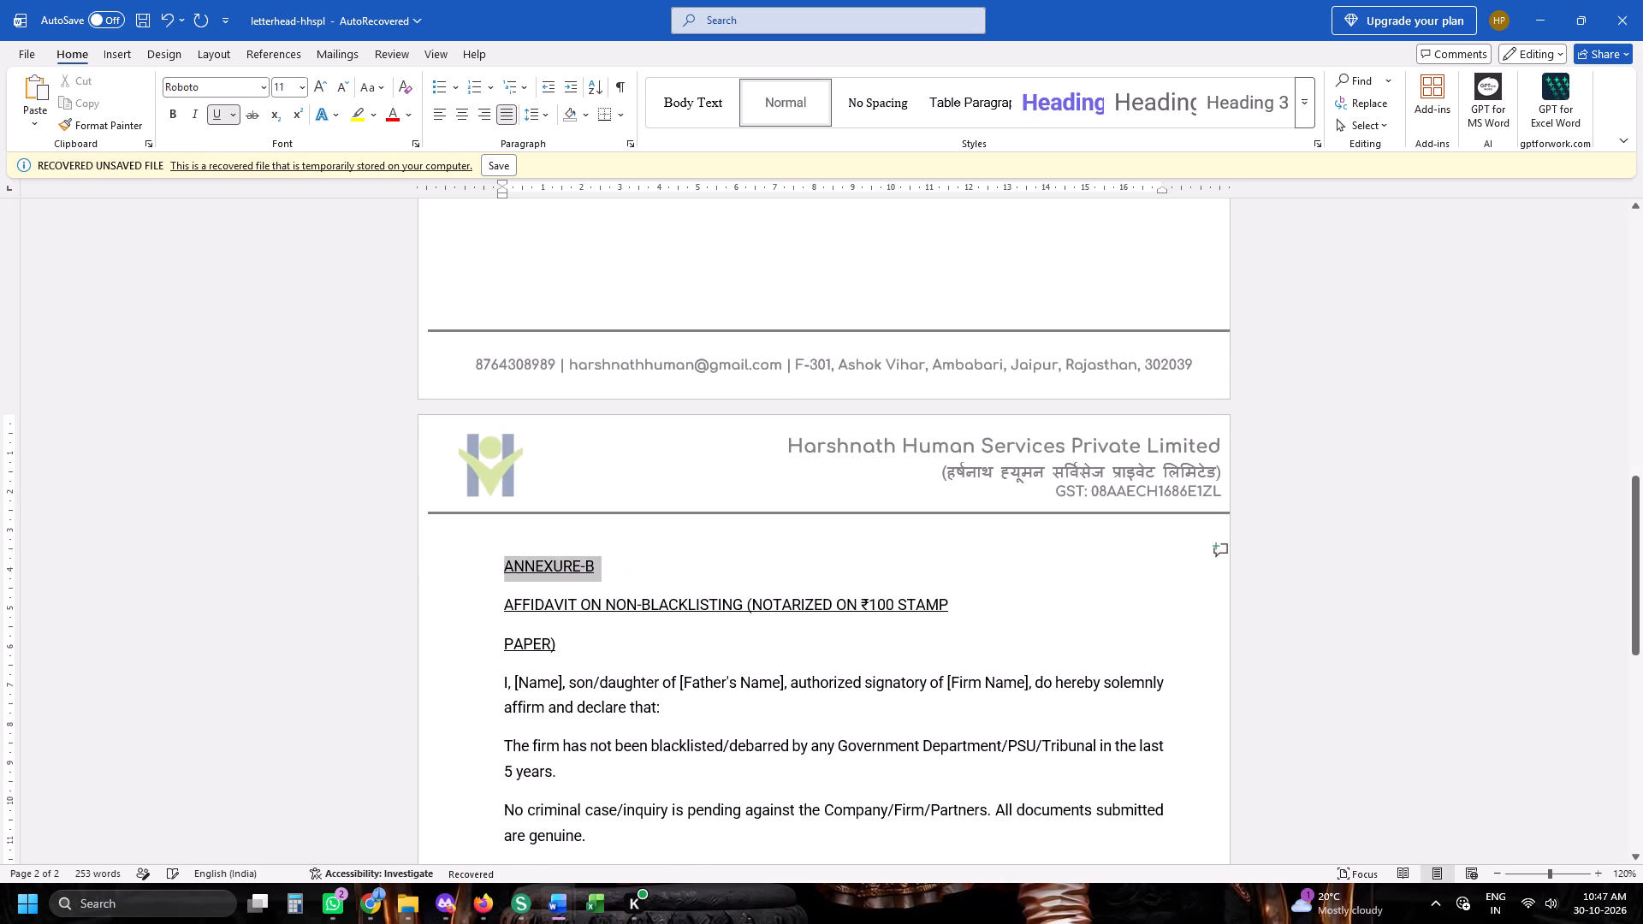
pyautogui.moveTo(477, 563); pyautogui.dragTo(474, 563)
pyautogui.hotkey('ctrl', 'b')
pyautogui.hotkey('ctrl', 'u')
pyautogui.hotkey('ctrl', 'r')
# Delete "(NOTARIZED ON ₹100 STAMP PAPER)" from the Annexure-B affidavit title.
pyautogui.click(811, 613)
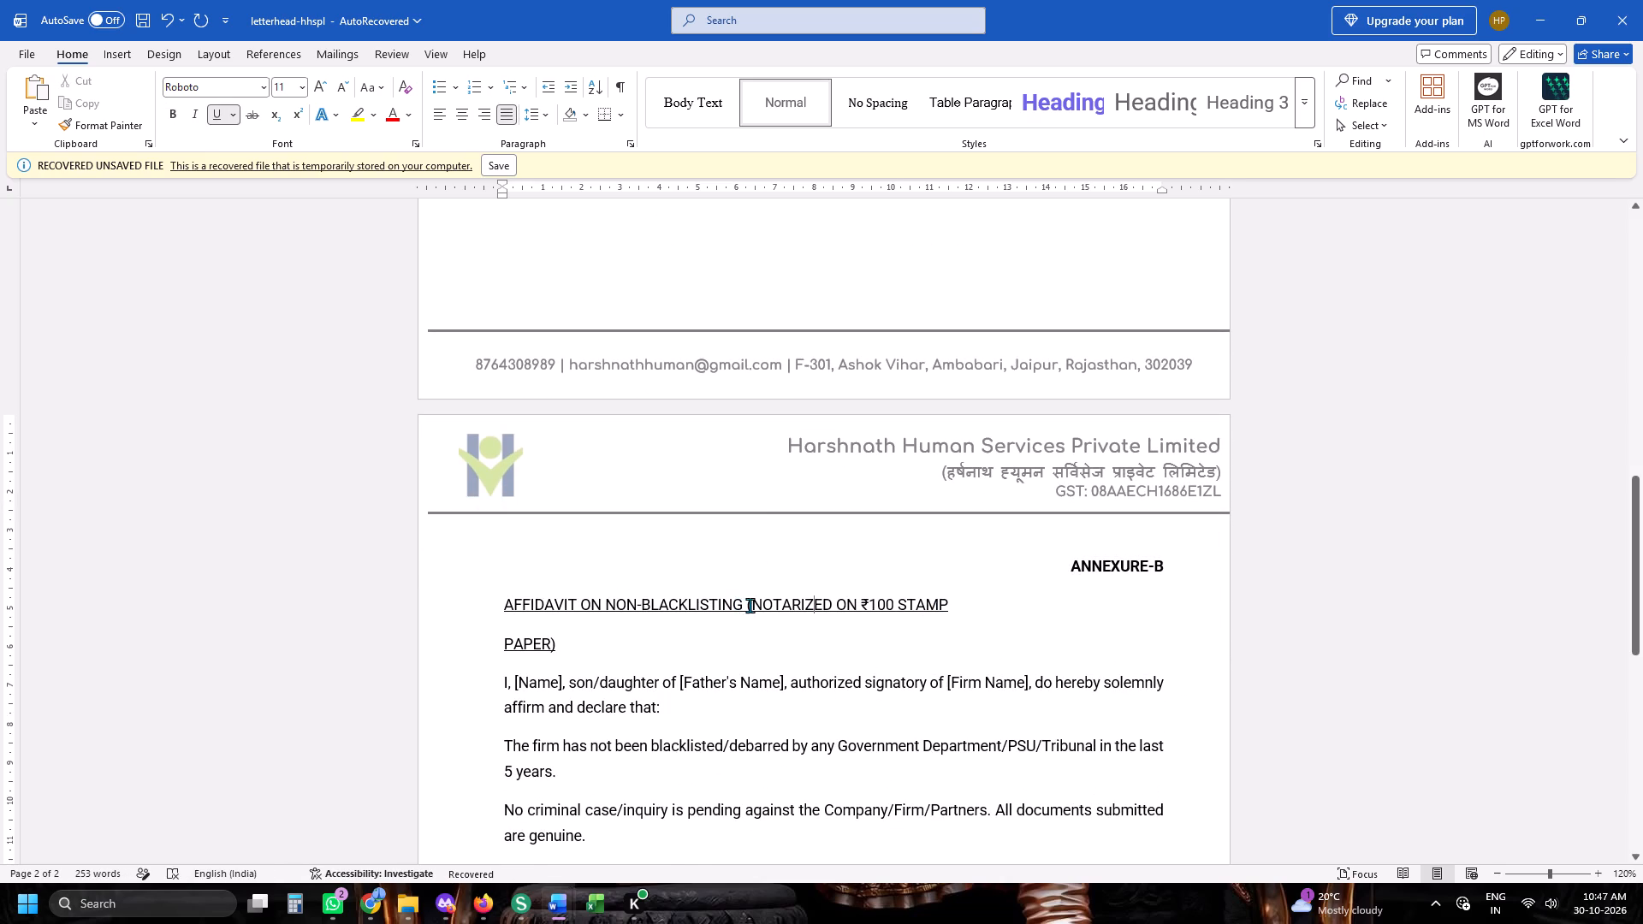
pyautogui.moveTo(751, 605); pyautogui.dragTo(767, 638)
pyautogui.press('Delete')
pyautogui.press('BackSpace')
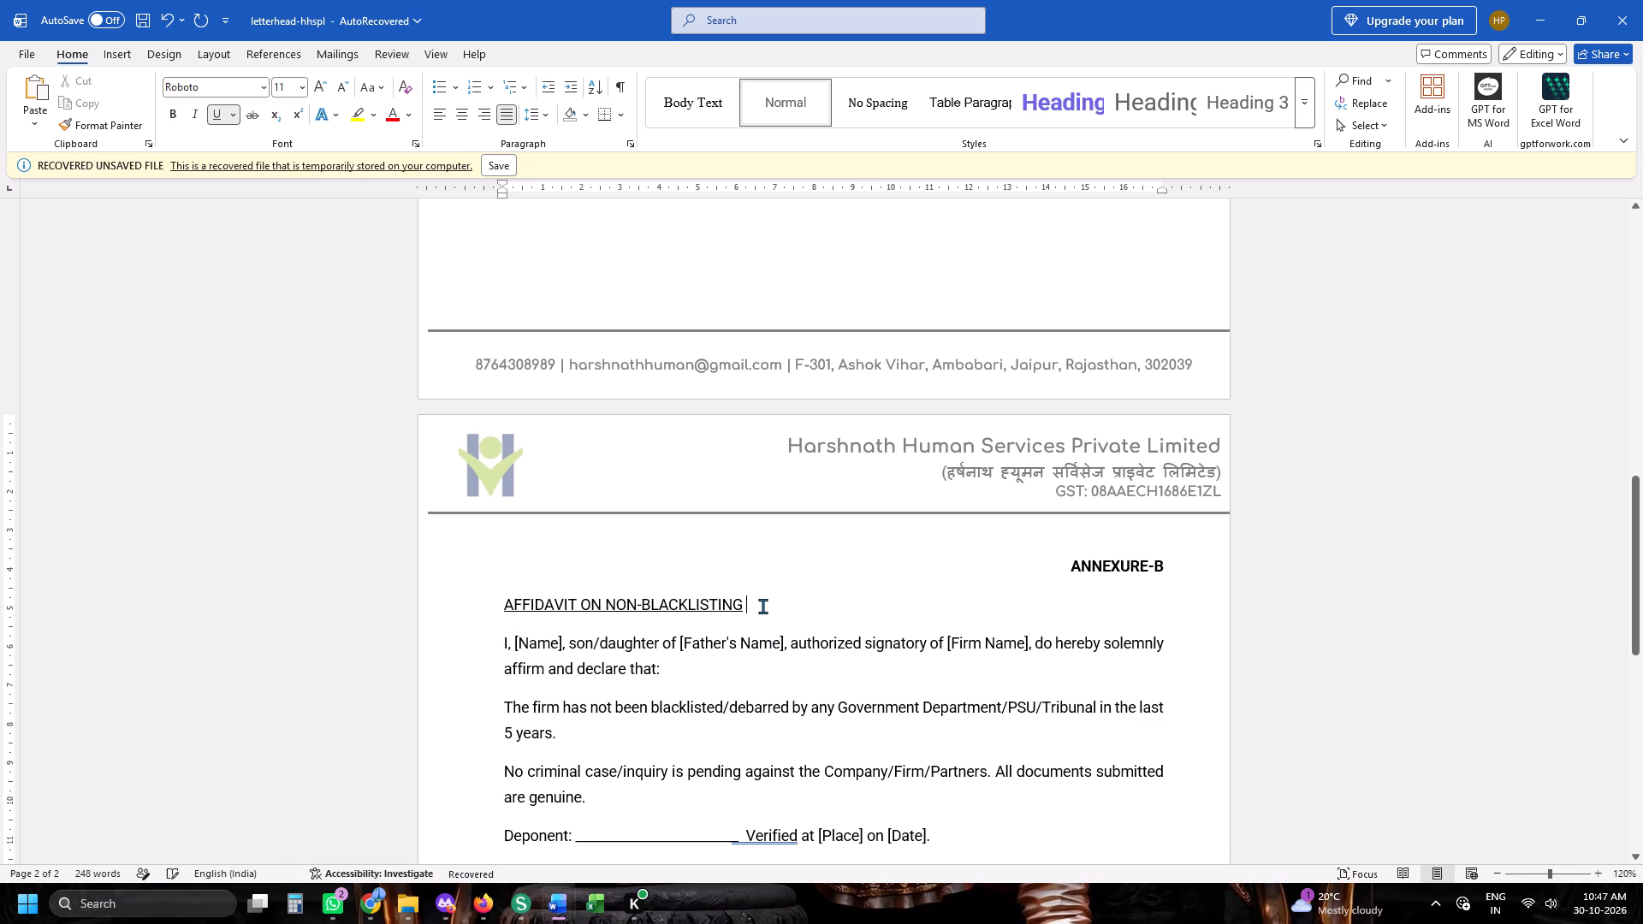
# Make the title AFFIDAVIT ON NON-BLACKLISTING bold, not underlined and centred.
pyautogui.moveTo(754, 602); pyautogui.dragTo(518, 599)
pyautogui.hotkey('ctrl', 'b')
pyautogui.hotkey('ctrl', 'u')
pyautogui.hotkey('ctrl', 'e')
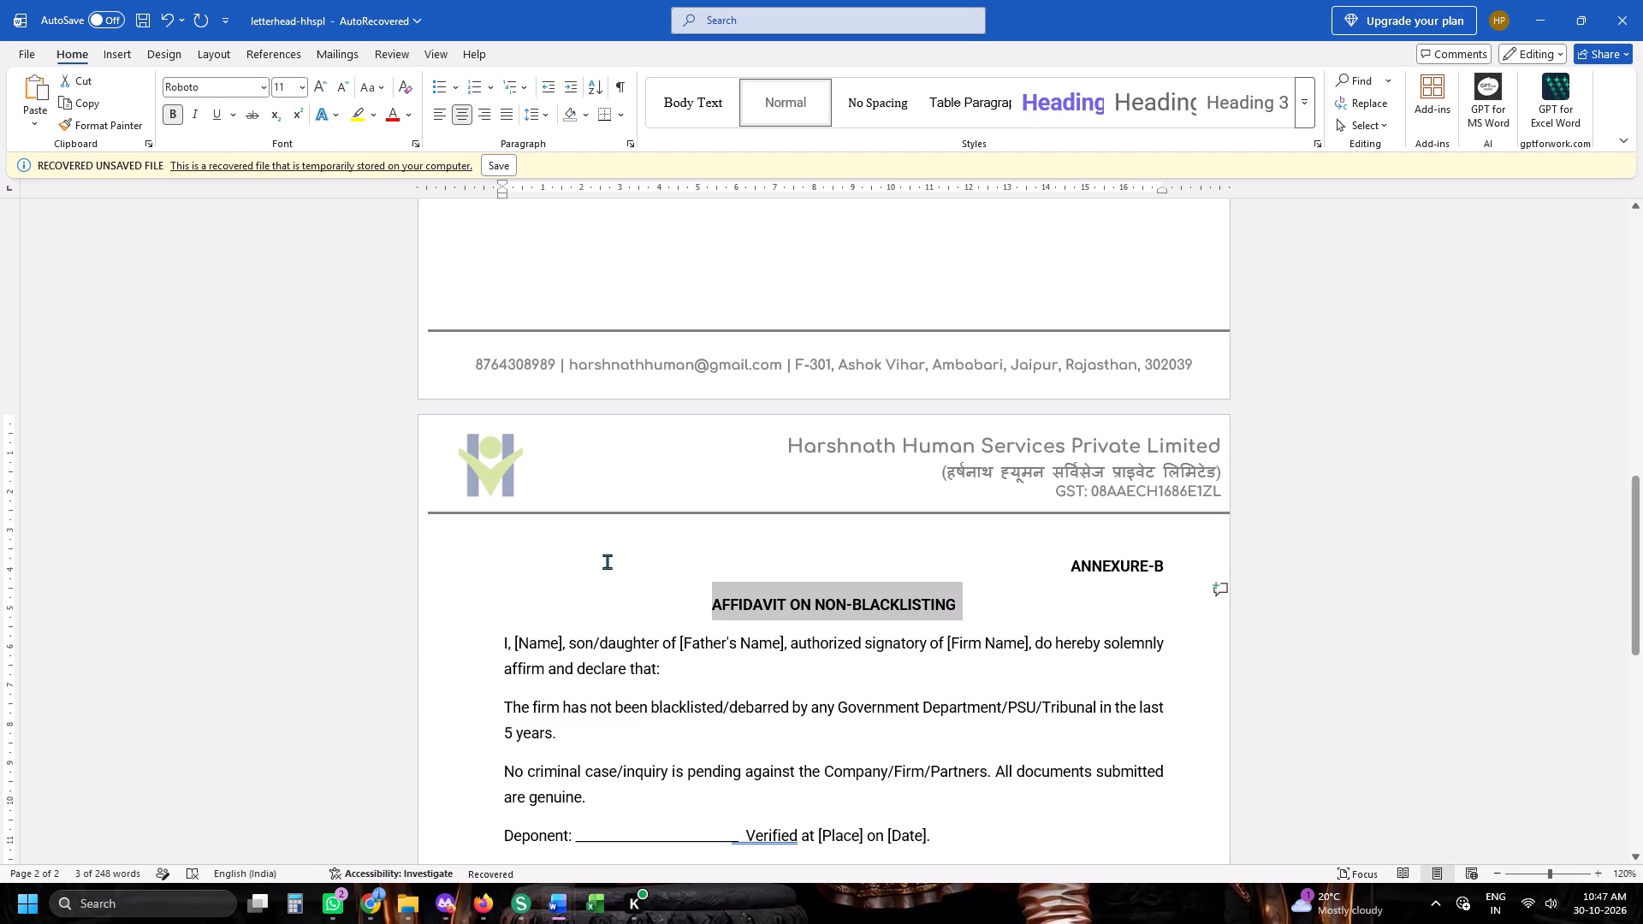
# Replace the [Name] placeholder and its trailing comma in the affidavit with the authorized signatory's name in bold capitals.
pyautogui.scroll(-5, 635, 286)
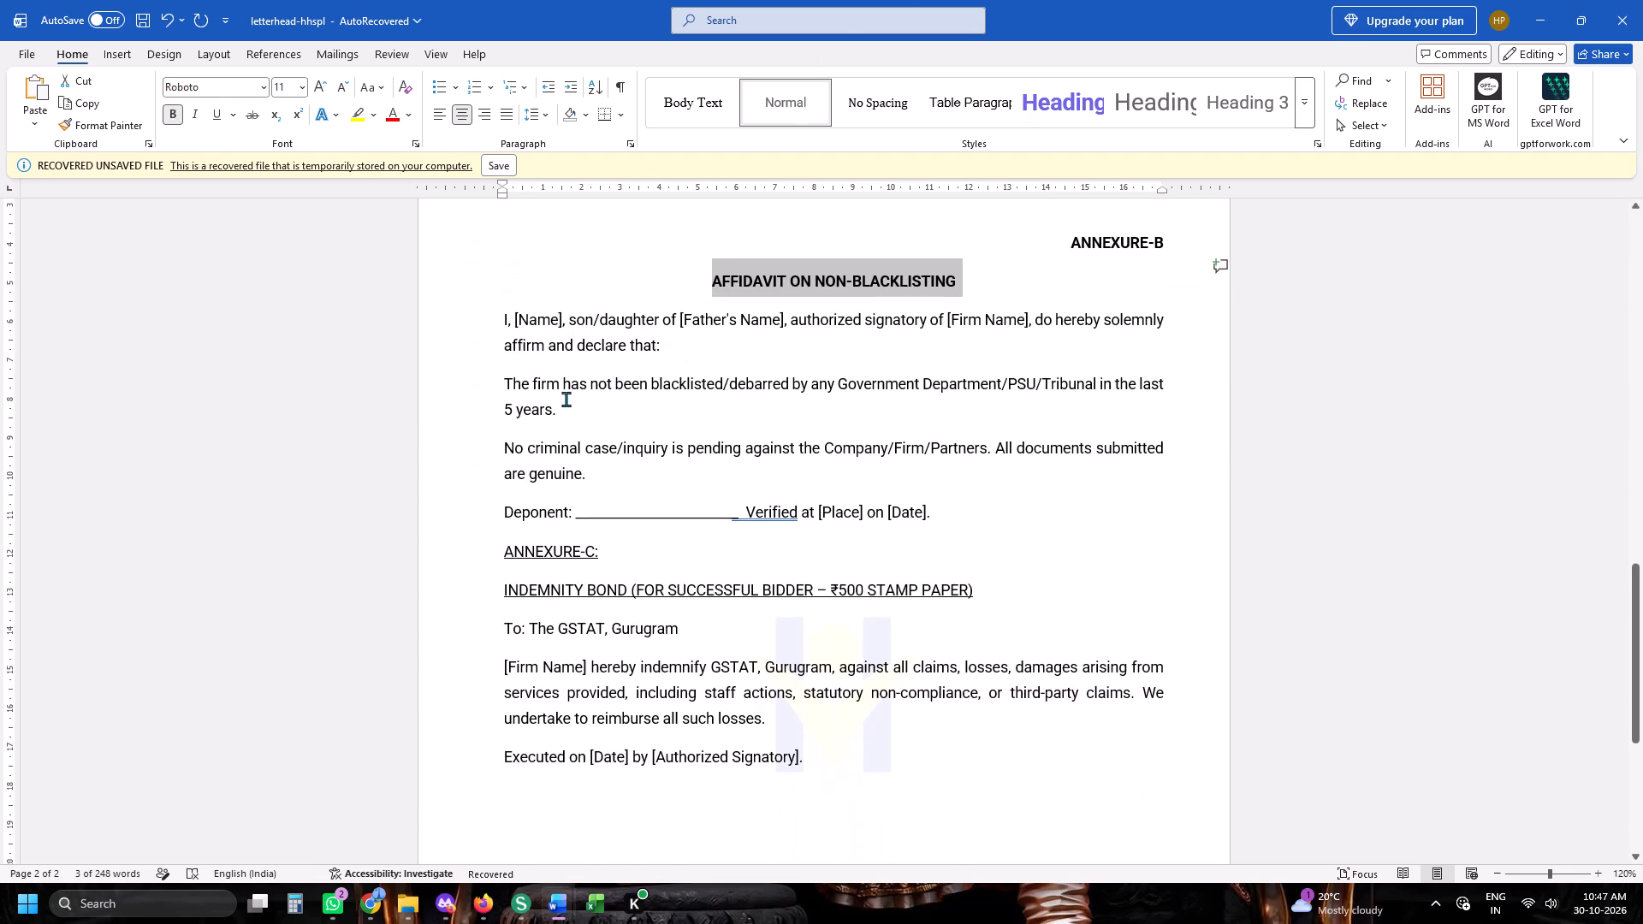
pyautogui.moveTo(567, 305); pyautogui.dragTo(512, 307)
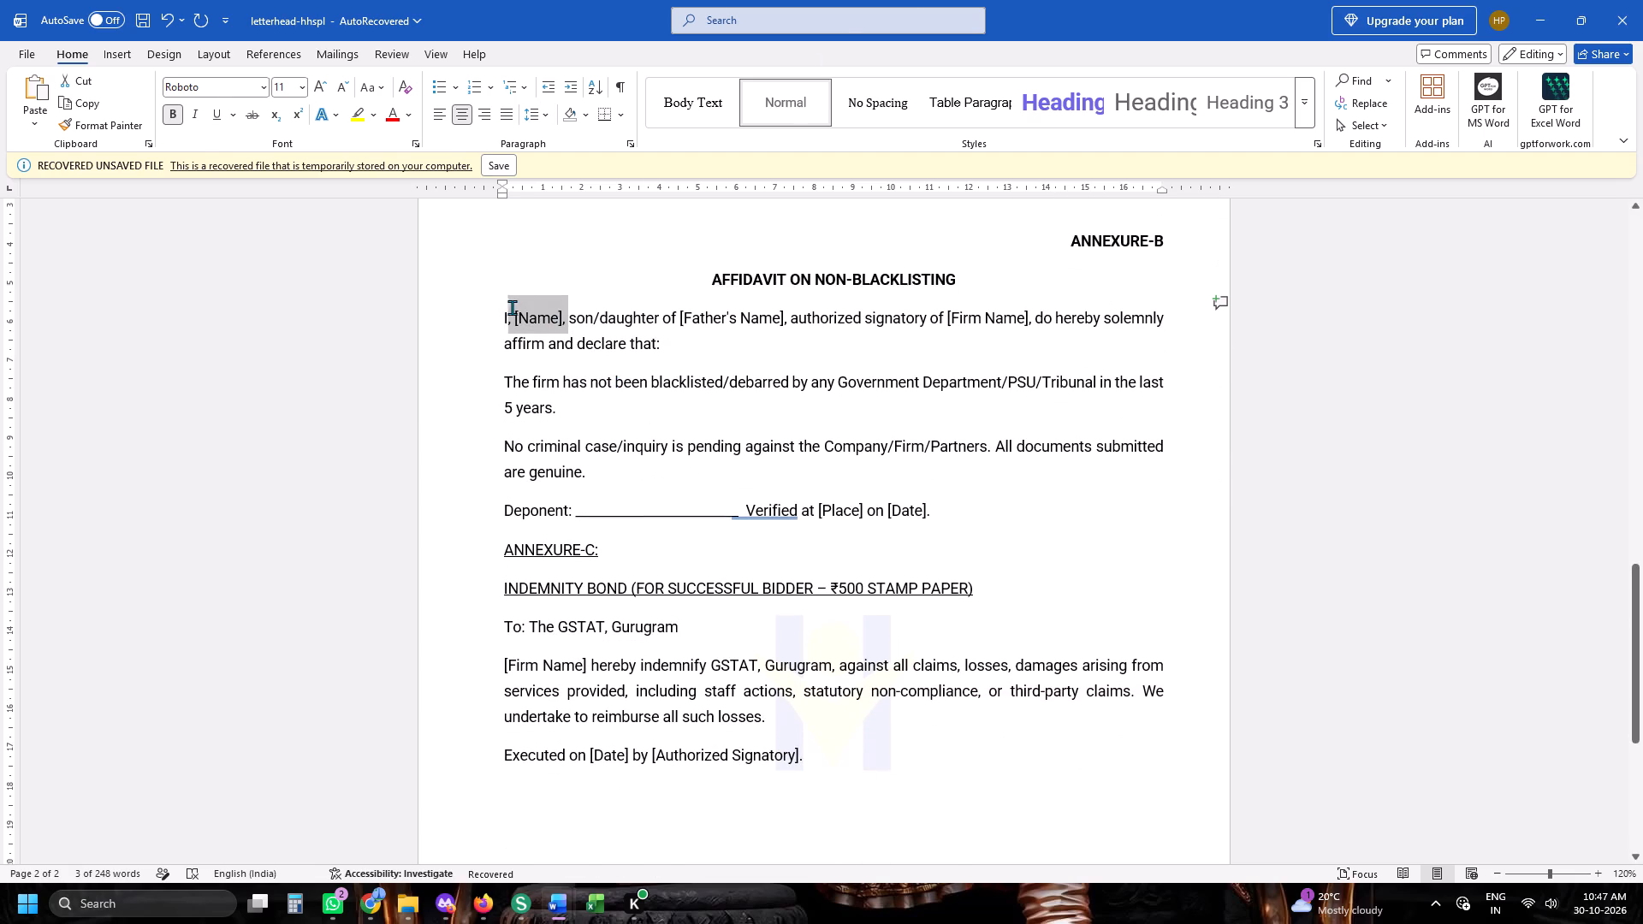
pyautogui.moveTo(512, 307); pyautogui.dragTo(513, 307)
pyautogui.hotkey('ctrl', 'b')
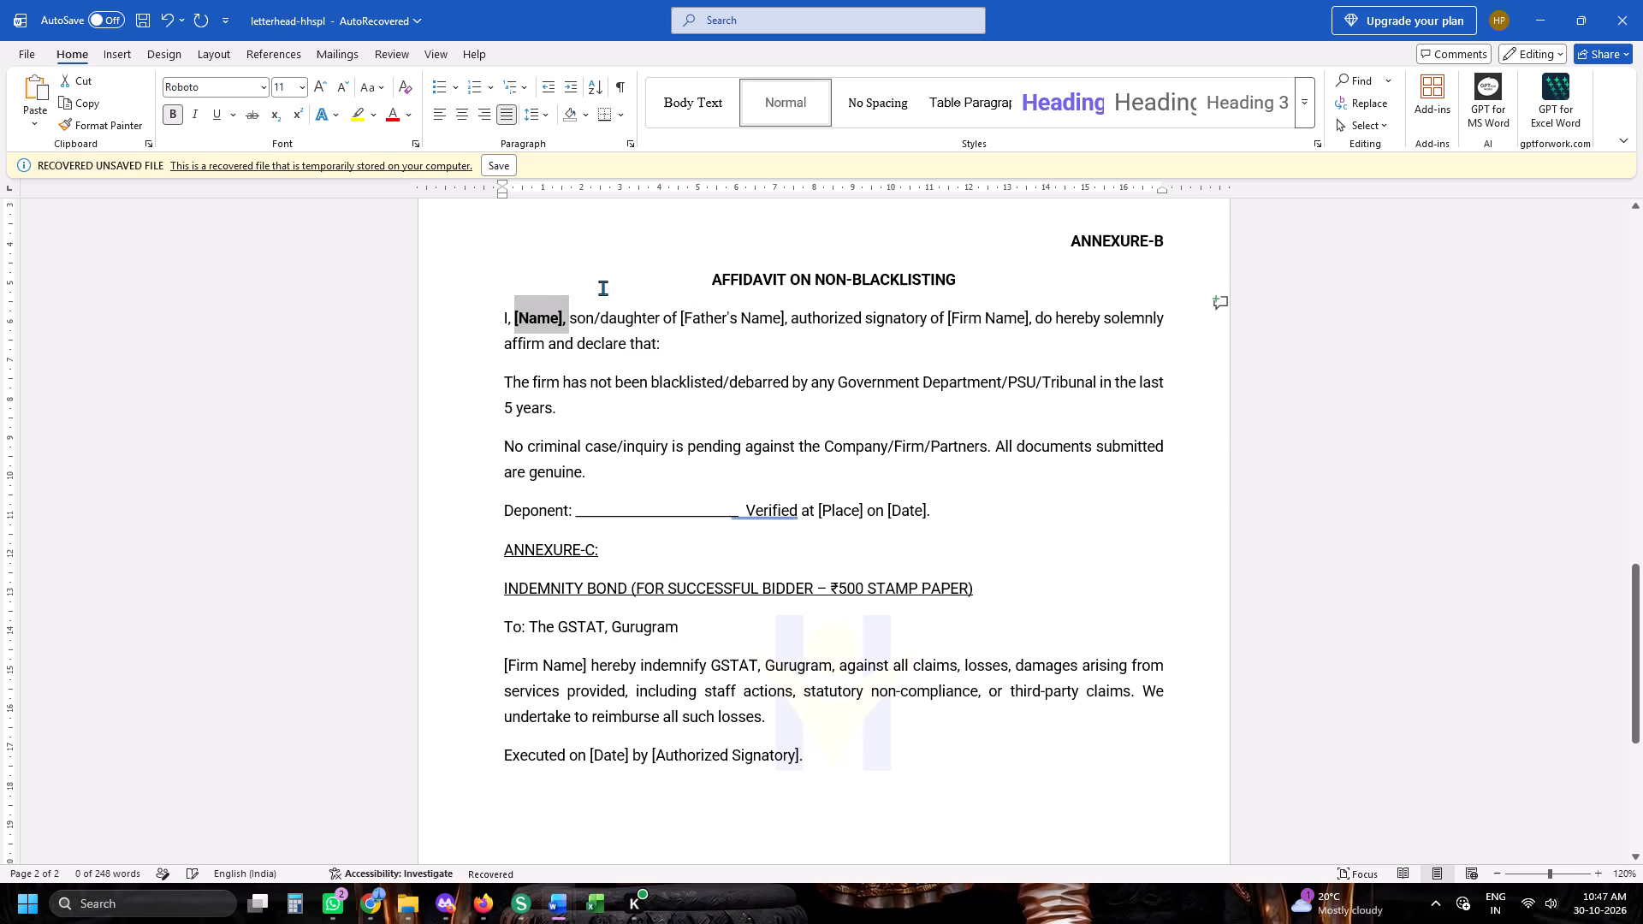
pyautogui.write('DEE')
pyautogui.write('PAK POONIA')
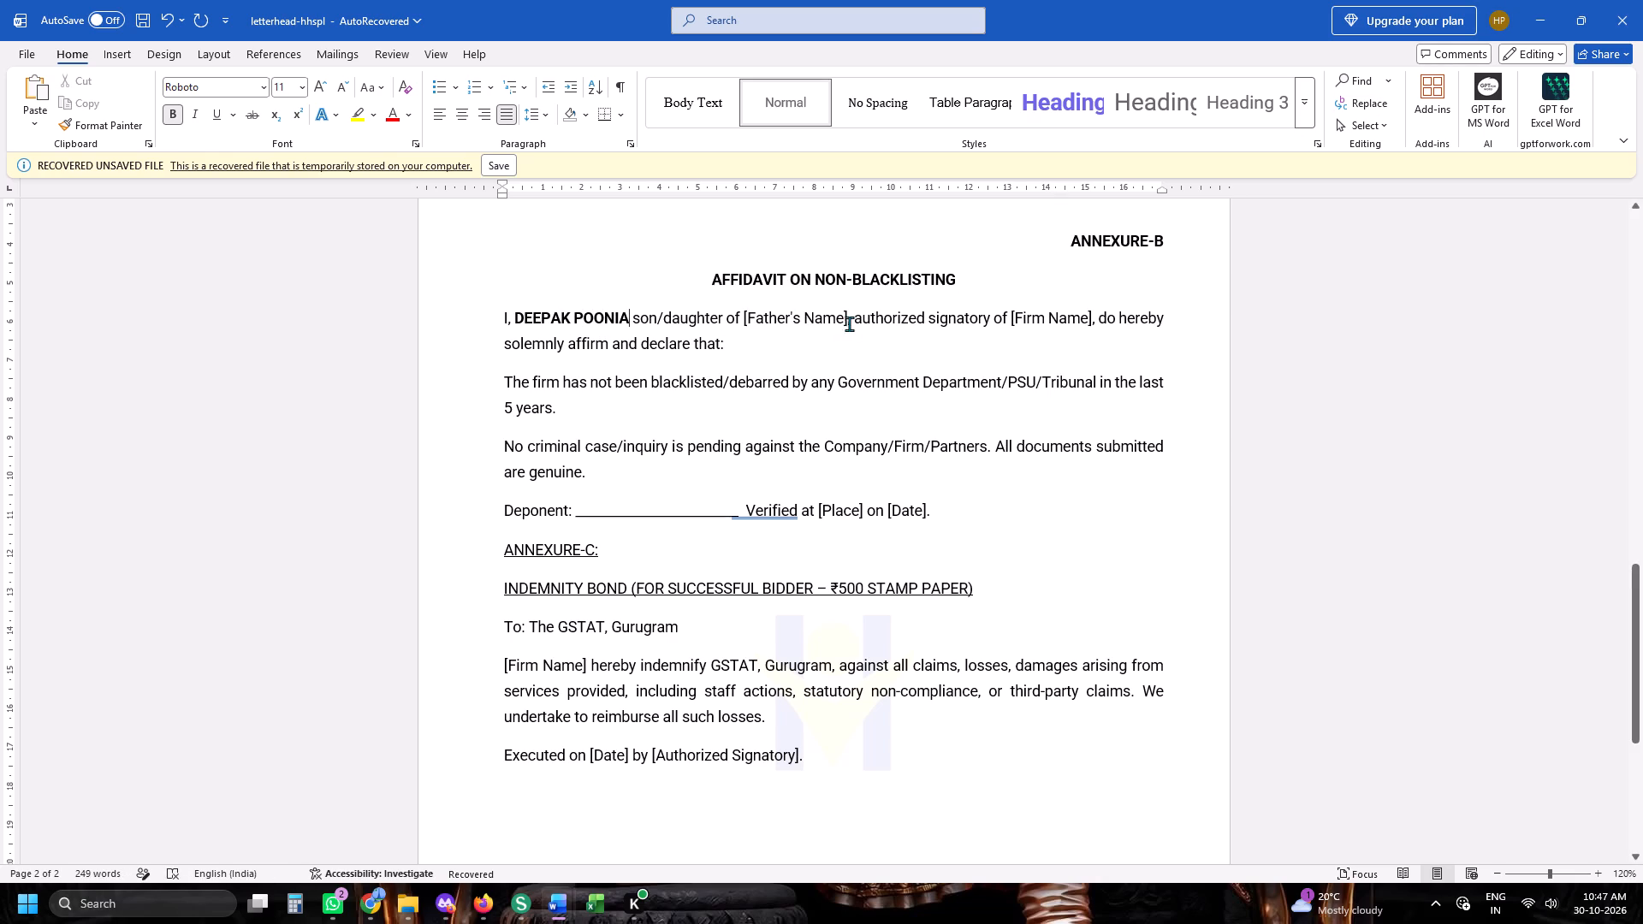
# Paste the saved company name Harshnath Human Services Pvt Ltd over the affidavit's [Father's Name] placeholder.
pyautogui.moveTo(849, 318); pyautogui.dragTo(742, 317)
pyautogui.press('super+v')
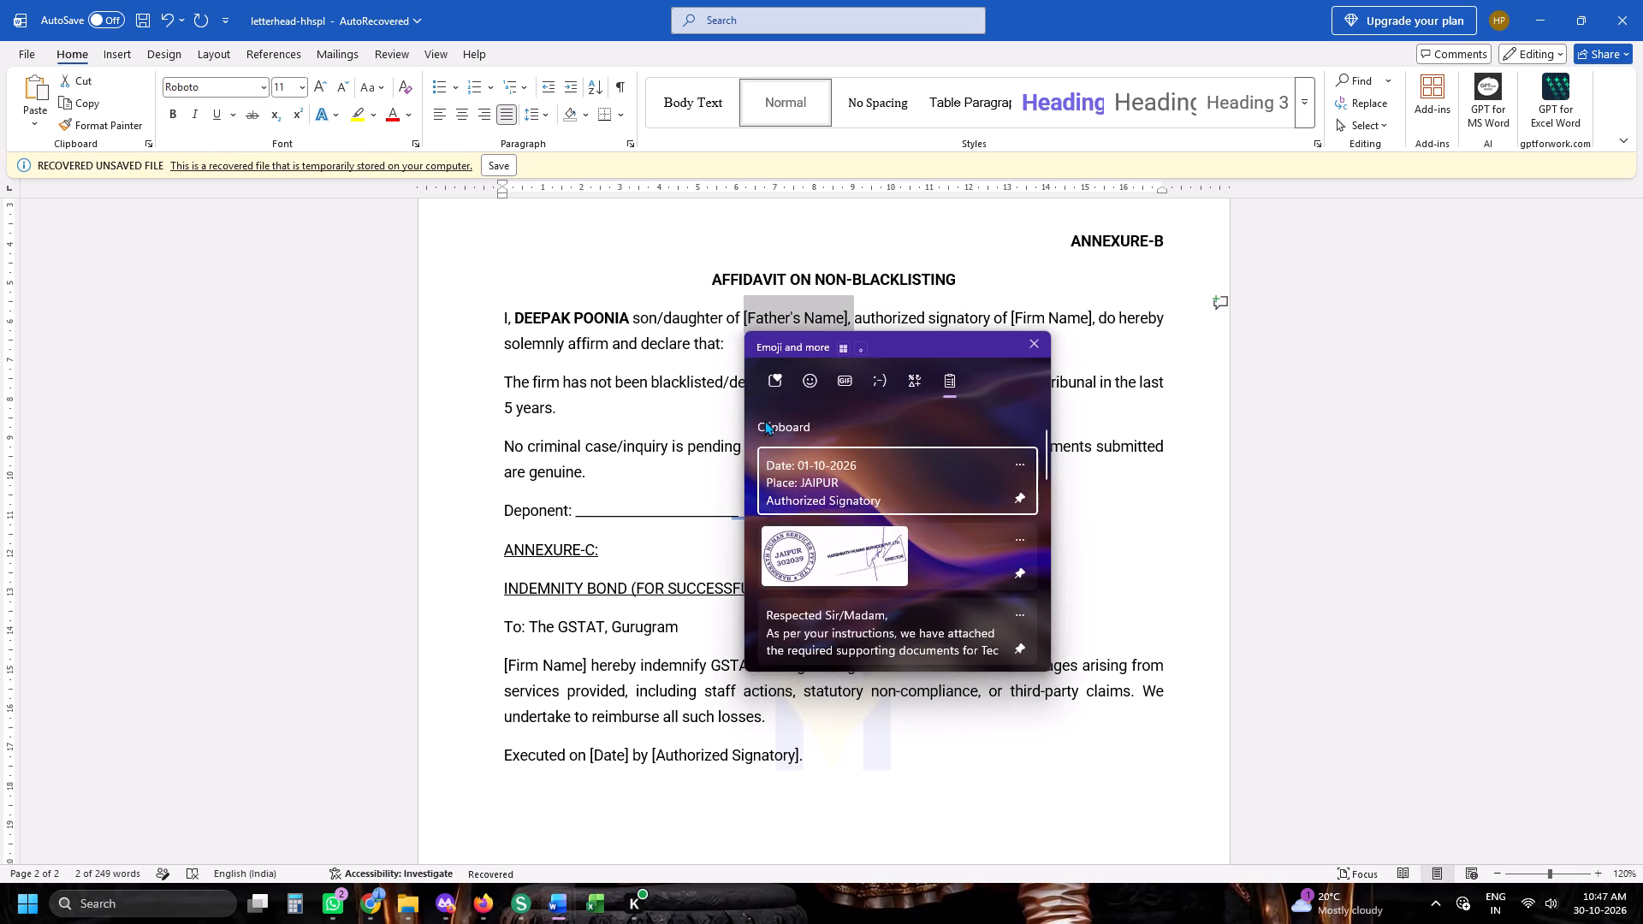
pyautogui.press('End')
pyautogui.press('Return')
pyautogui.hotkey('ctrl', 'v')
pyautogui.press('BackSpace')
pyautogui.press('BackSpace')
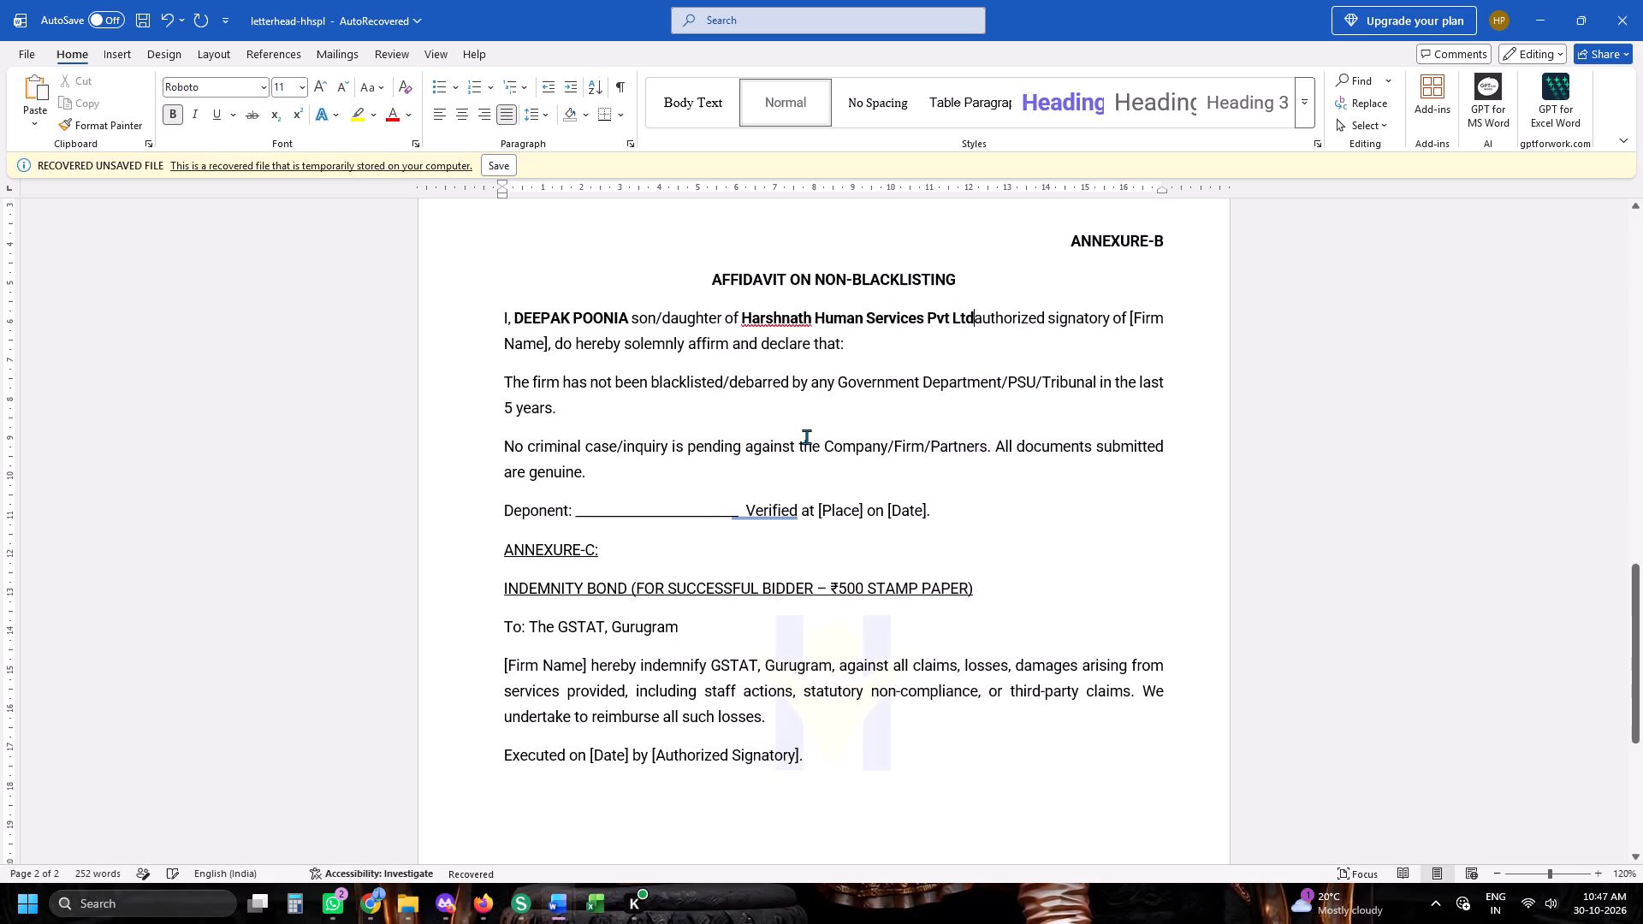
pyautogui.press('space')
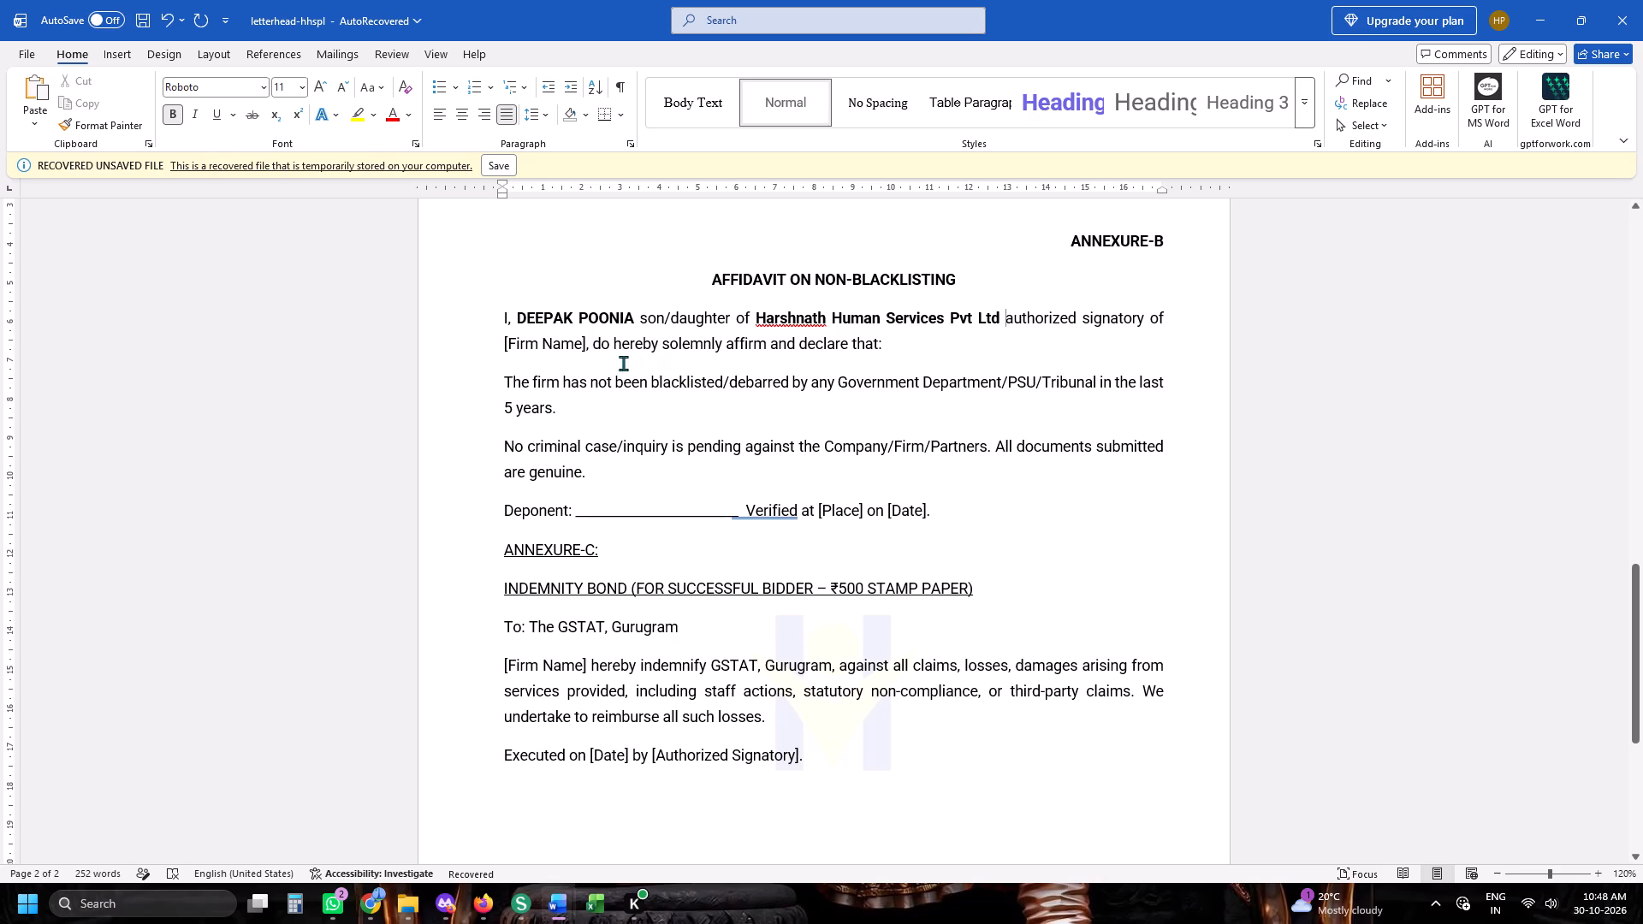
# Replace the [Firm Name] placeholder in the affidavit's opening sentence with Harshnath Human Services Pvt Ltd in bold.
pyautogui.moveTo(589, 346); pyautogui.dragTo(459, 338)
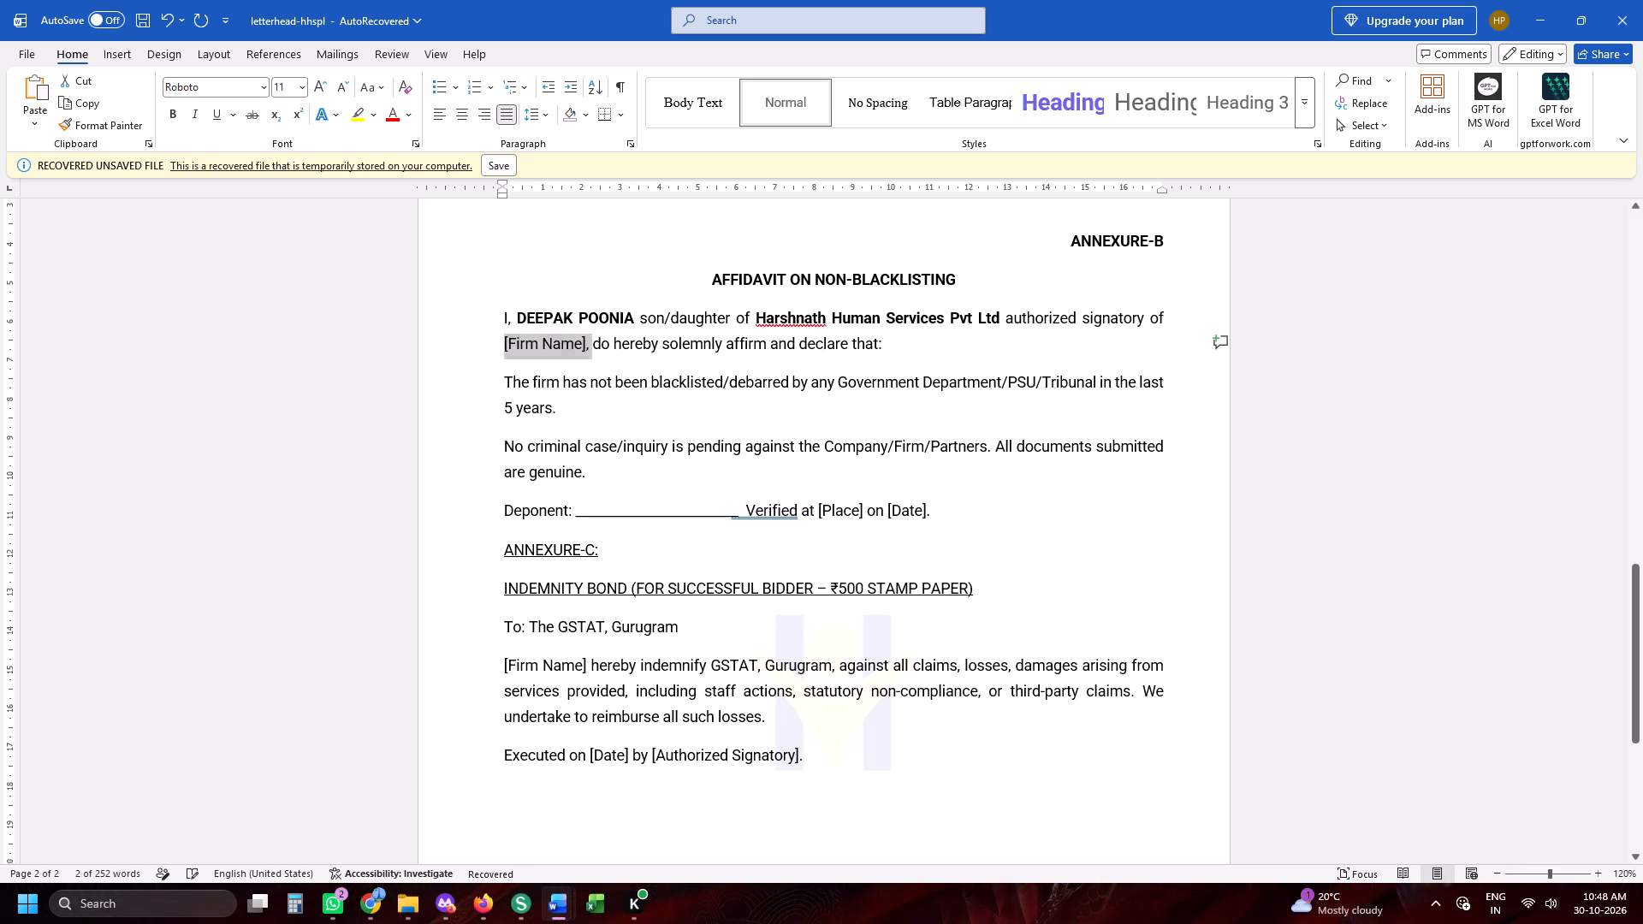
pyautogui.hotkey('ctrl', 'v')
pyautogui.press('BackSpace')
pyautogui.press('BackSpace')
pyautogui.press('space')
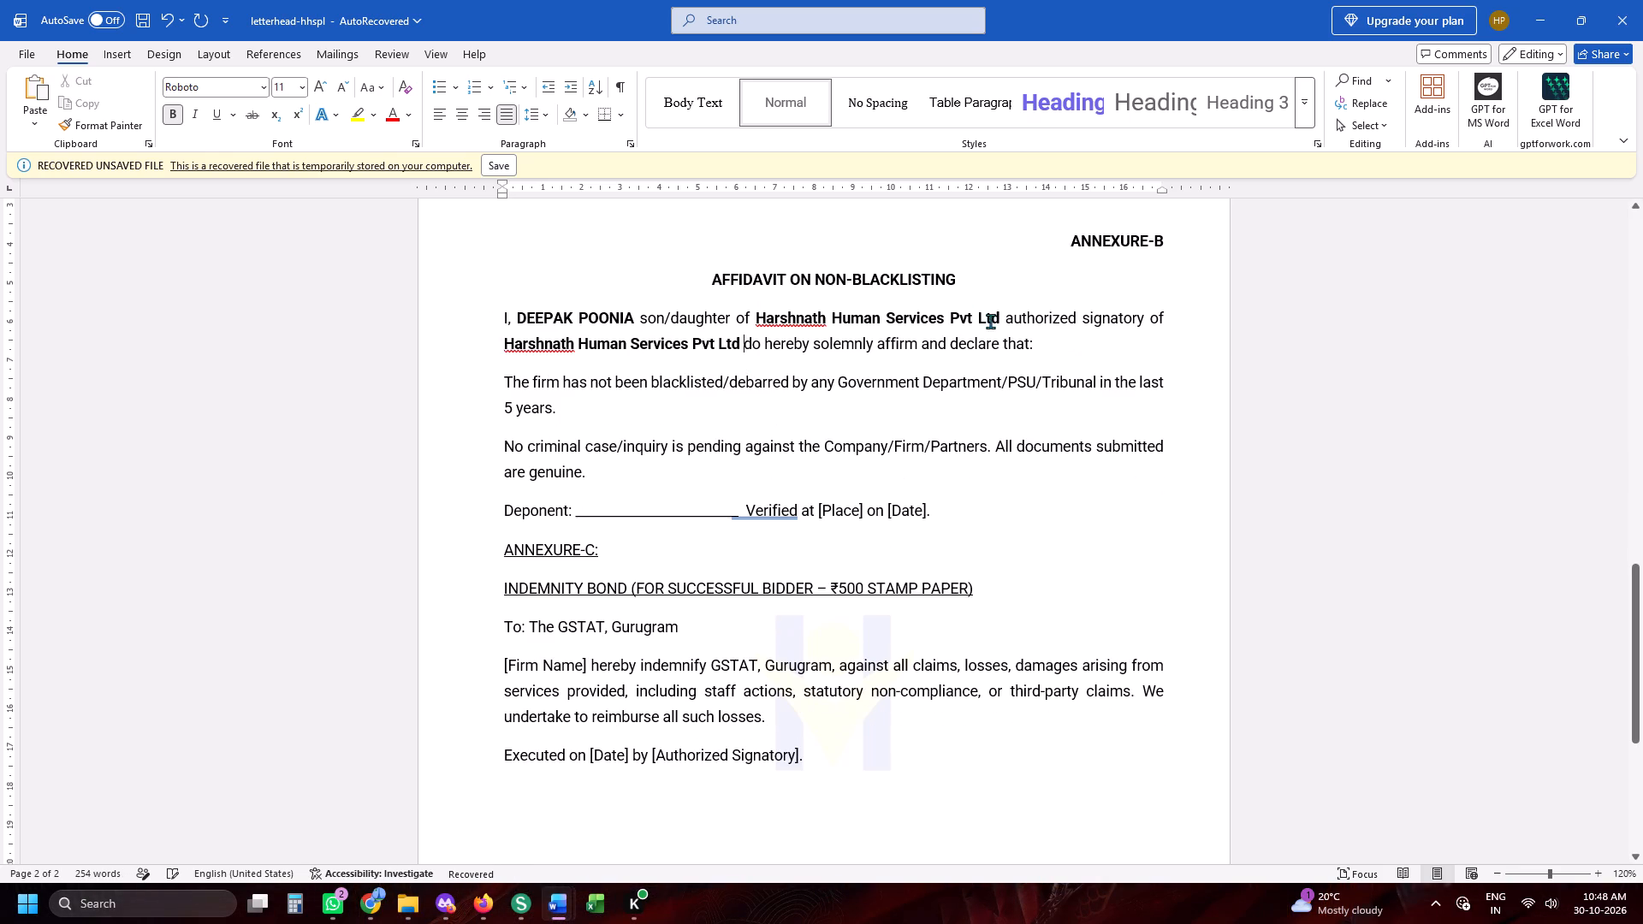
# Replace the company name after "son/daughter of" in the affidavit with the father's name in bold capitals.
pyautogui.moveTo(1008, 321); pyautogui.dragTo(764, 311)
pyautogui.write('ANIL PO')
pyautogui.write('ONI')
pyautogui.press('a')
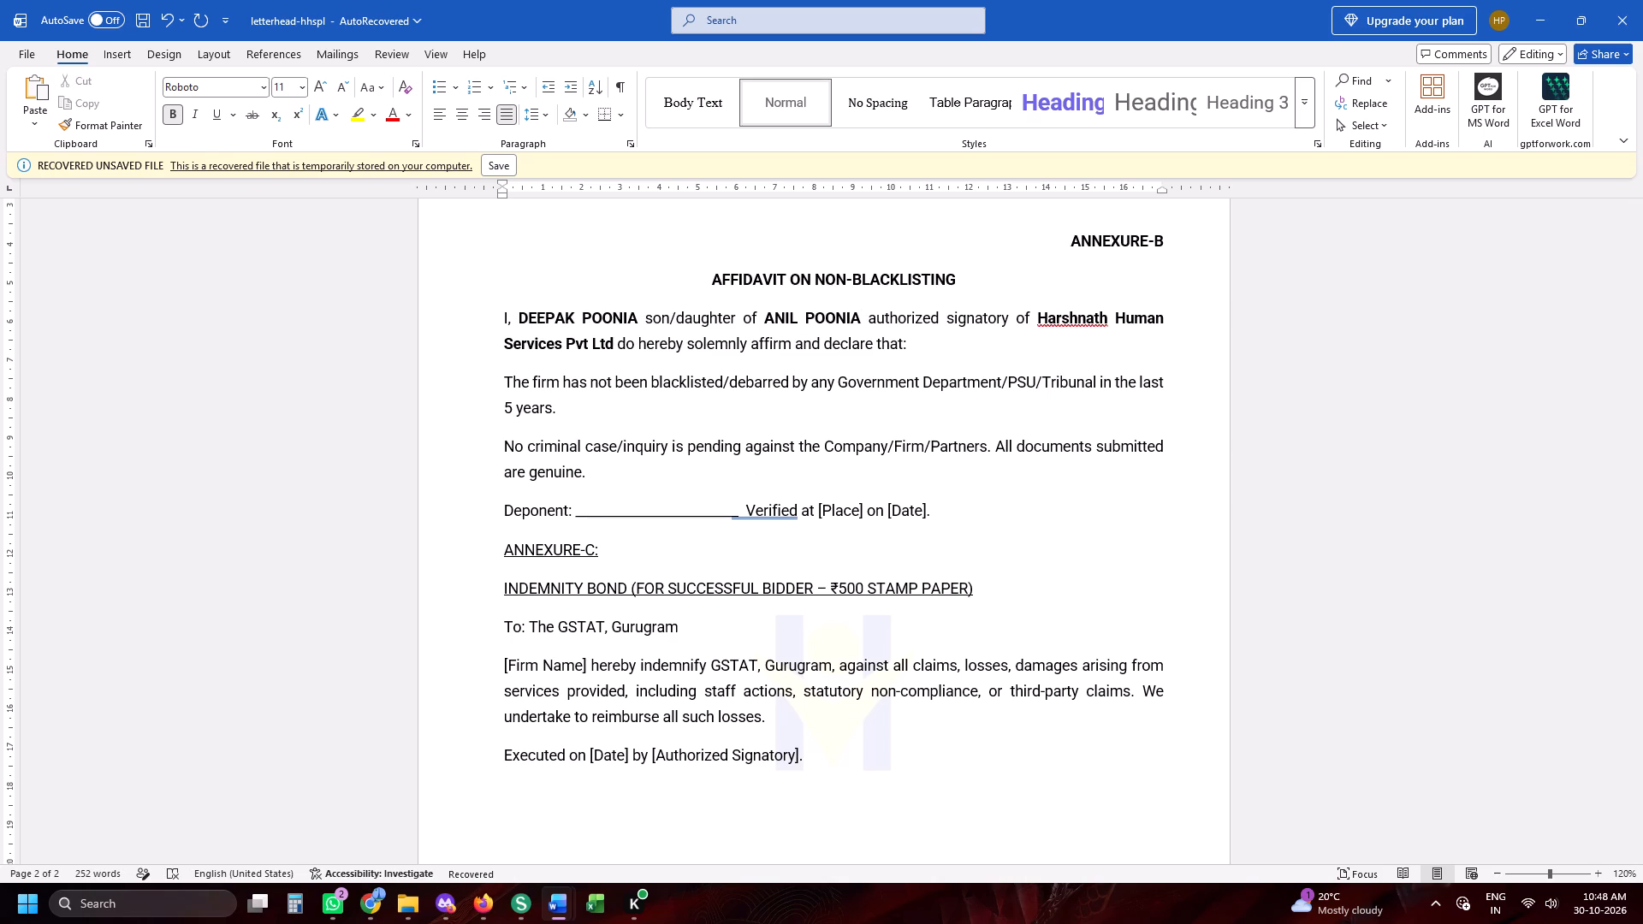
# Shorten "son/daughter of" to "son of" in the affidavit's opening sentence.
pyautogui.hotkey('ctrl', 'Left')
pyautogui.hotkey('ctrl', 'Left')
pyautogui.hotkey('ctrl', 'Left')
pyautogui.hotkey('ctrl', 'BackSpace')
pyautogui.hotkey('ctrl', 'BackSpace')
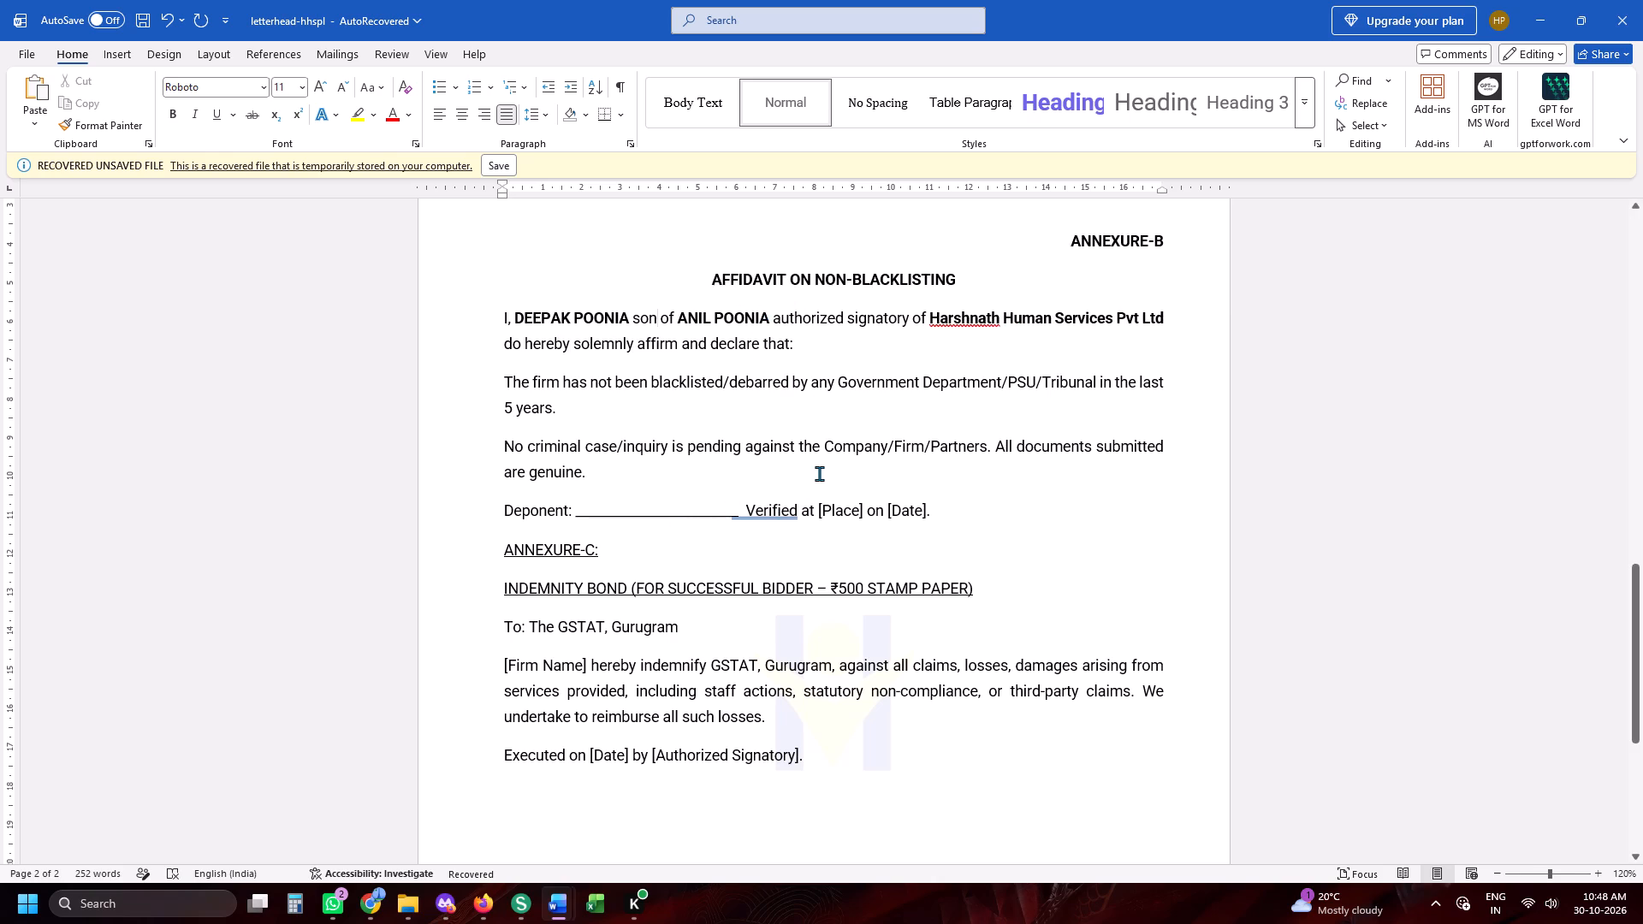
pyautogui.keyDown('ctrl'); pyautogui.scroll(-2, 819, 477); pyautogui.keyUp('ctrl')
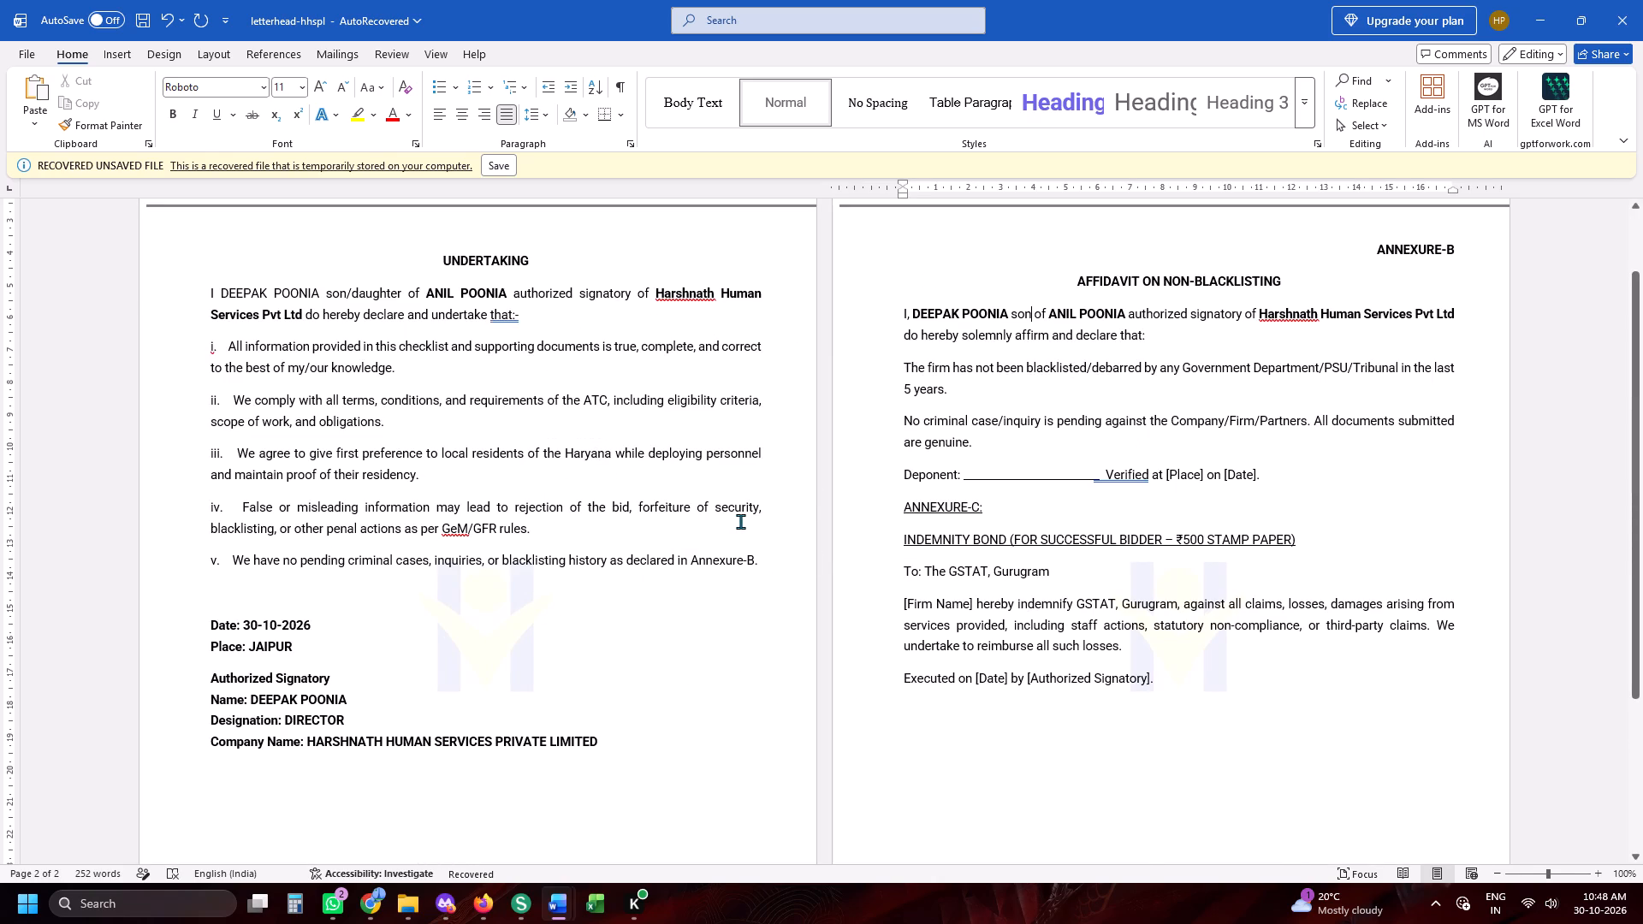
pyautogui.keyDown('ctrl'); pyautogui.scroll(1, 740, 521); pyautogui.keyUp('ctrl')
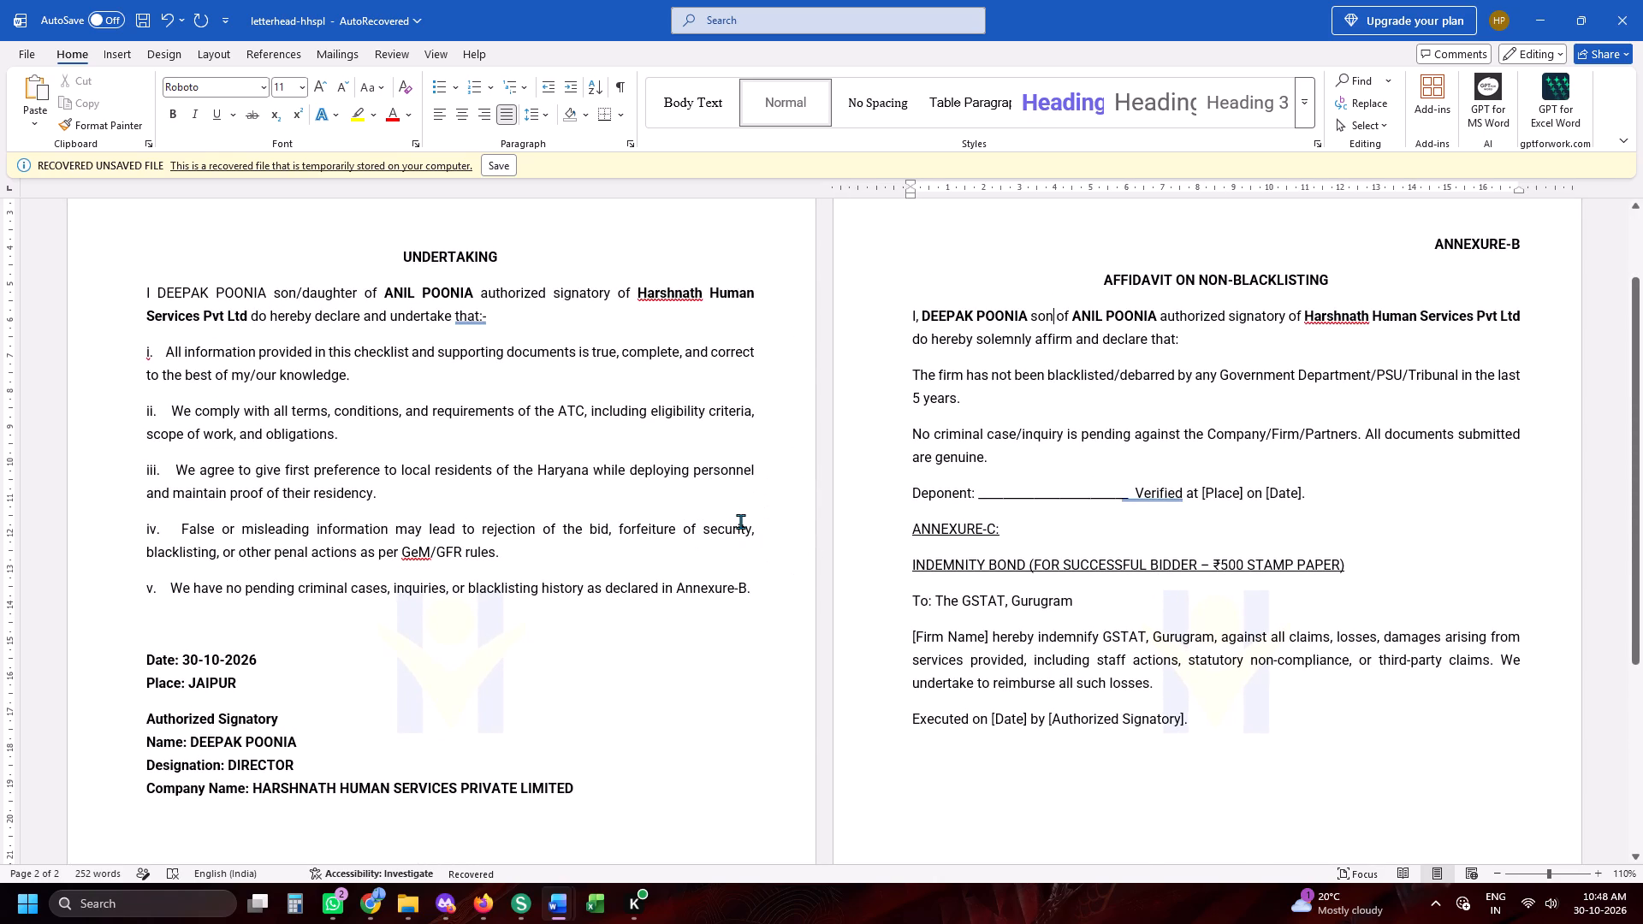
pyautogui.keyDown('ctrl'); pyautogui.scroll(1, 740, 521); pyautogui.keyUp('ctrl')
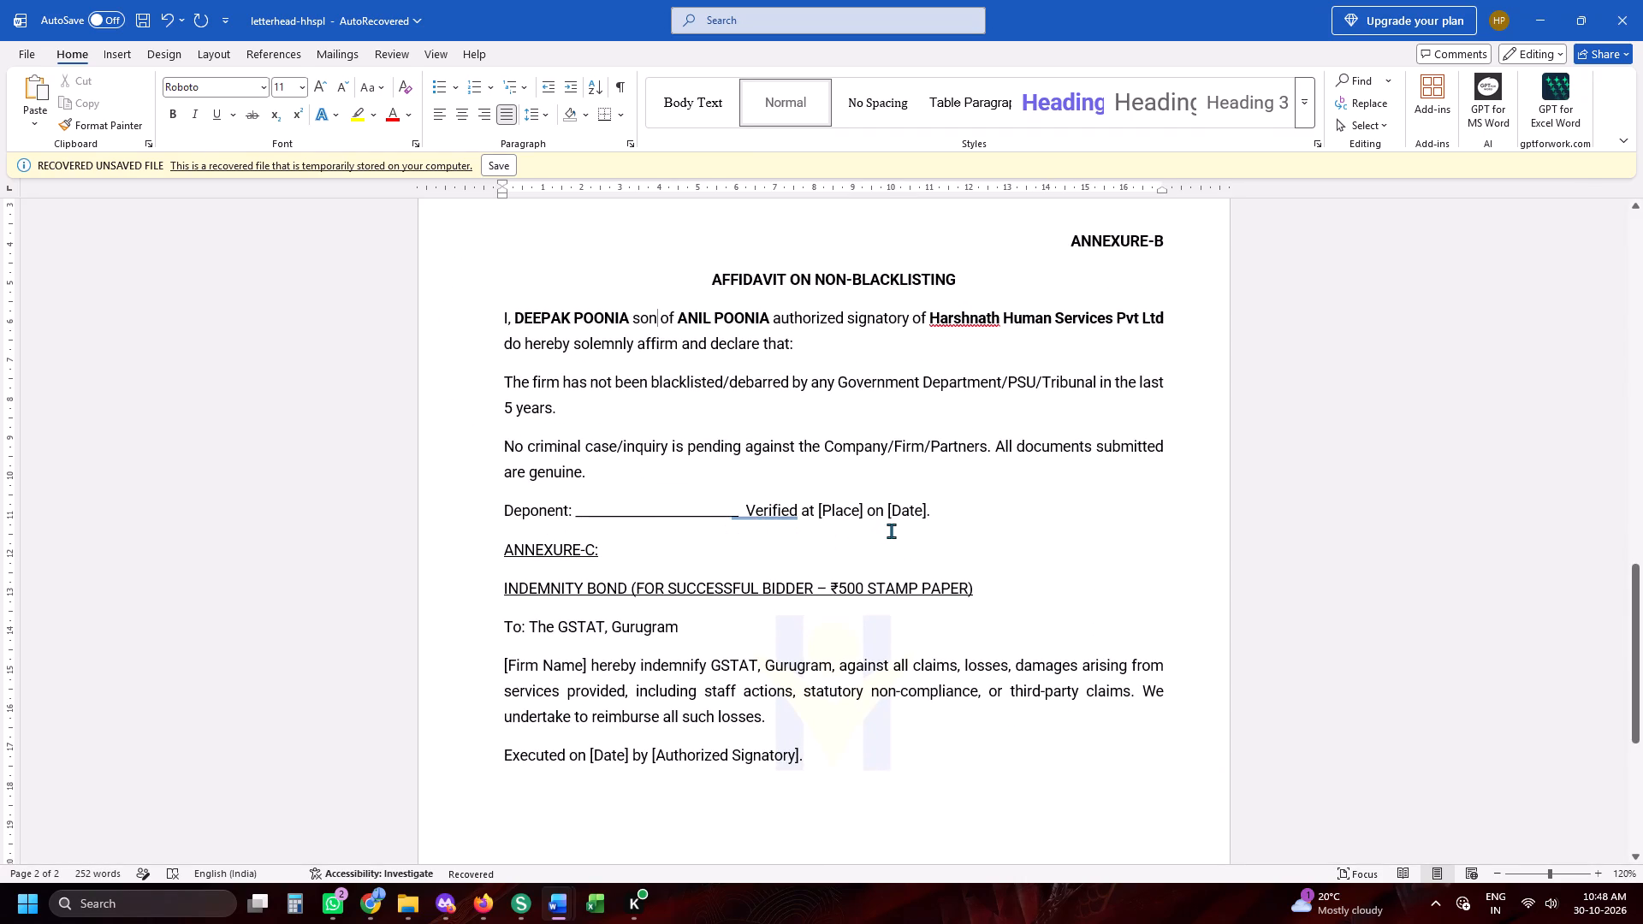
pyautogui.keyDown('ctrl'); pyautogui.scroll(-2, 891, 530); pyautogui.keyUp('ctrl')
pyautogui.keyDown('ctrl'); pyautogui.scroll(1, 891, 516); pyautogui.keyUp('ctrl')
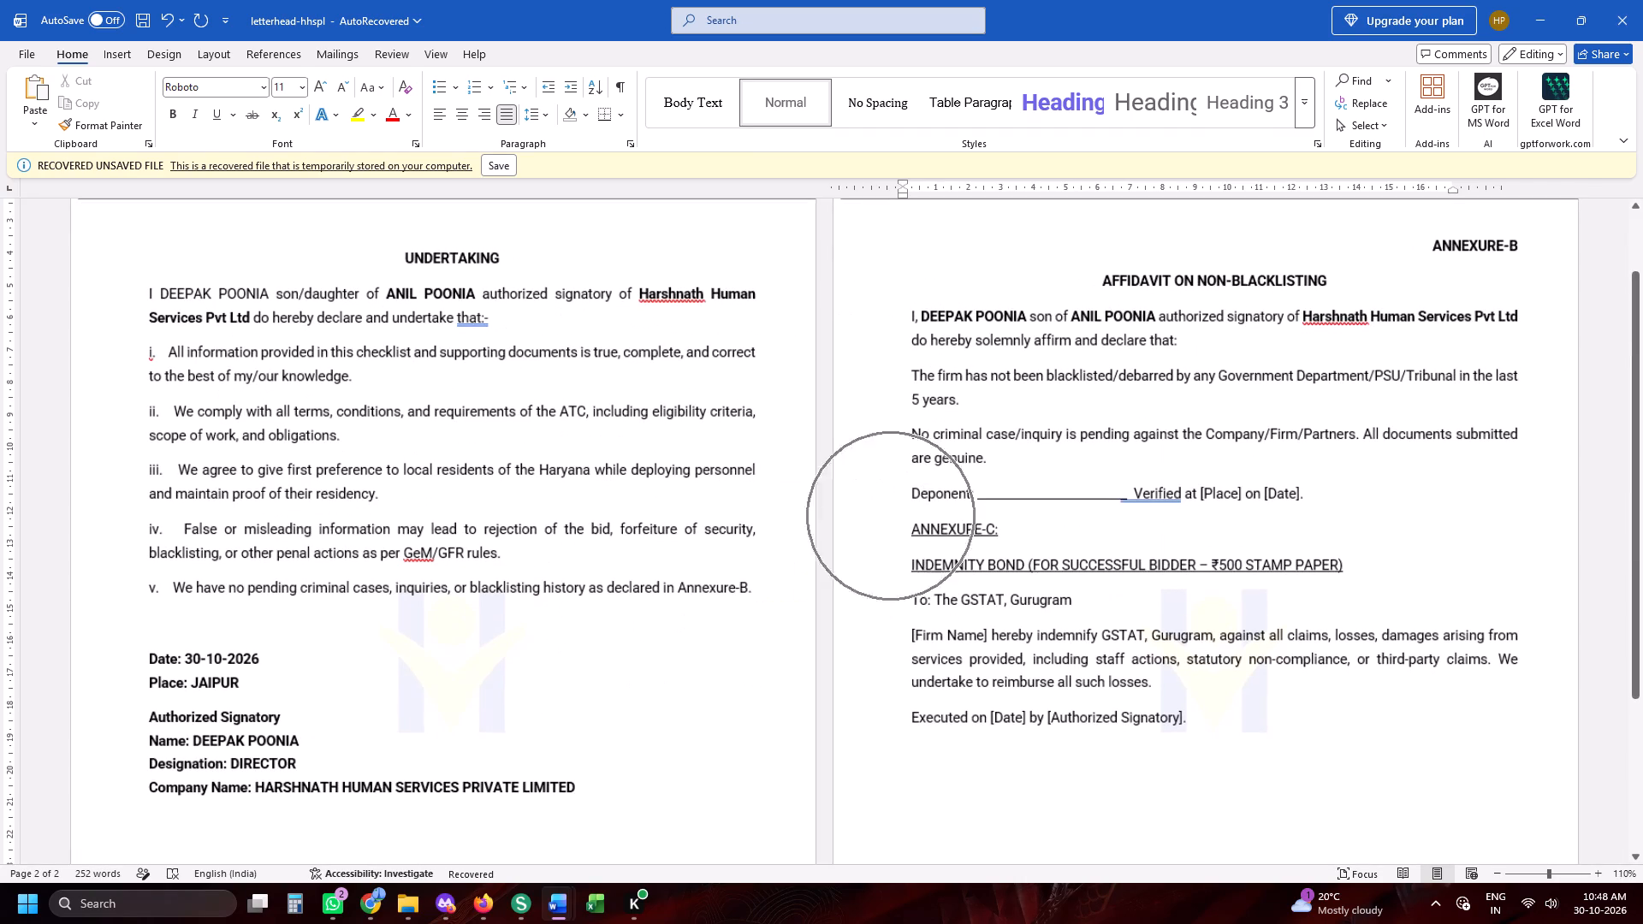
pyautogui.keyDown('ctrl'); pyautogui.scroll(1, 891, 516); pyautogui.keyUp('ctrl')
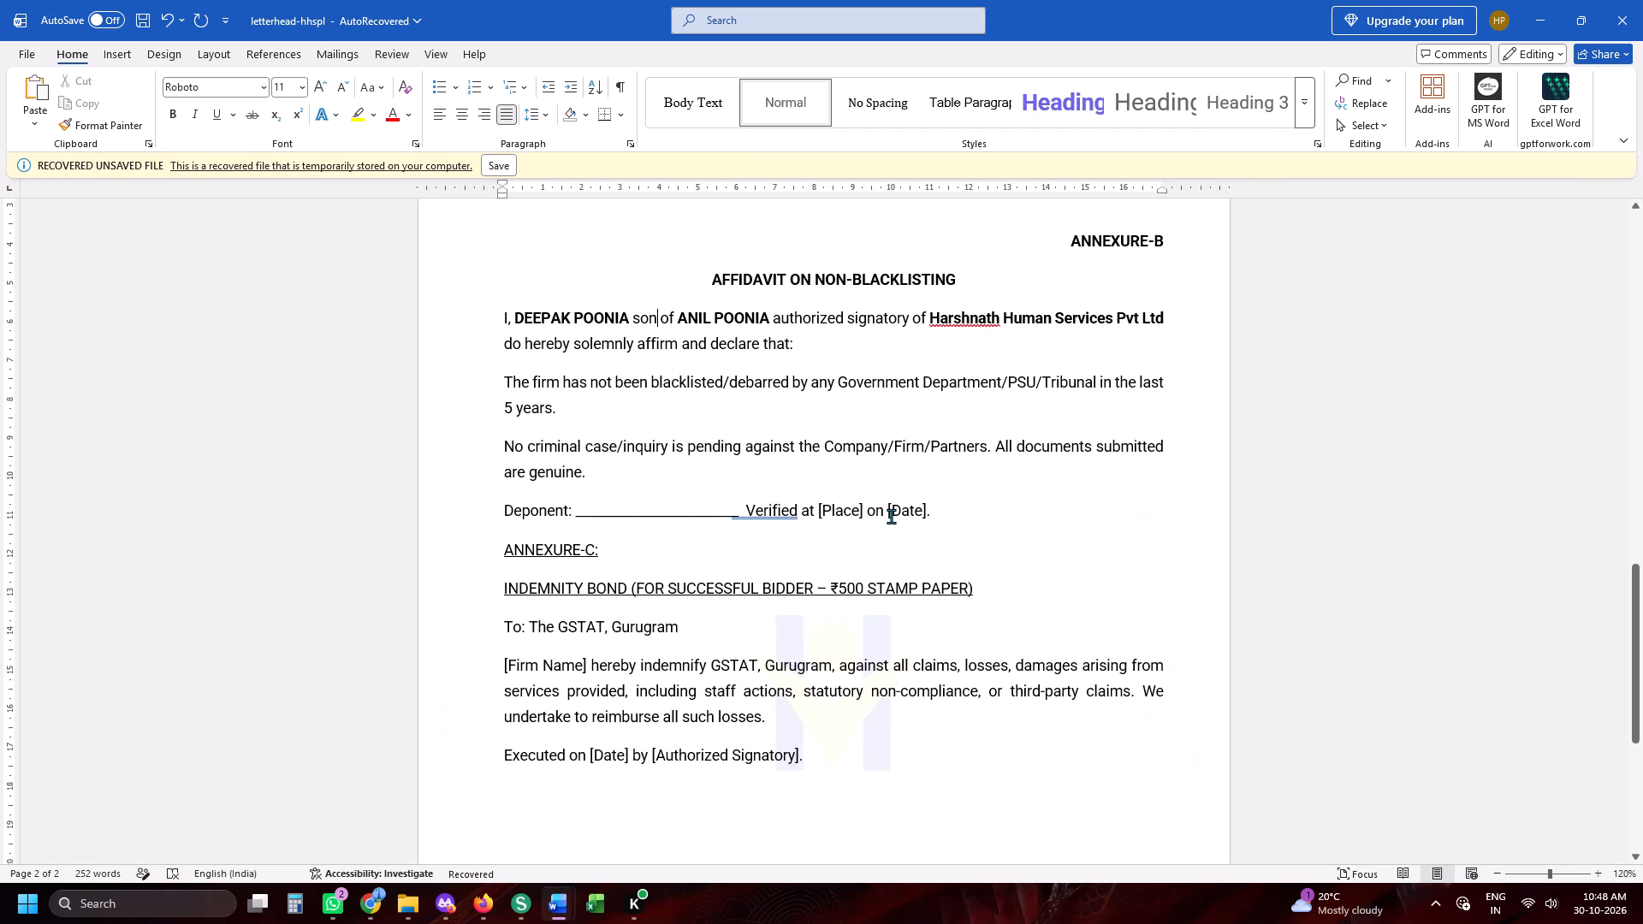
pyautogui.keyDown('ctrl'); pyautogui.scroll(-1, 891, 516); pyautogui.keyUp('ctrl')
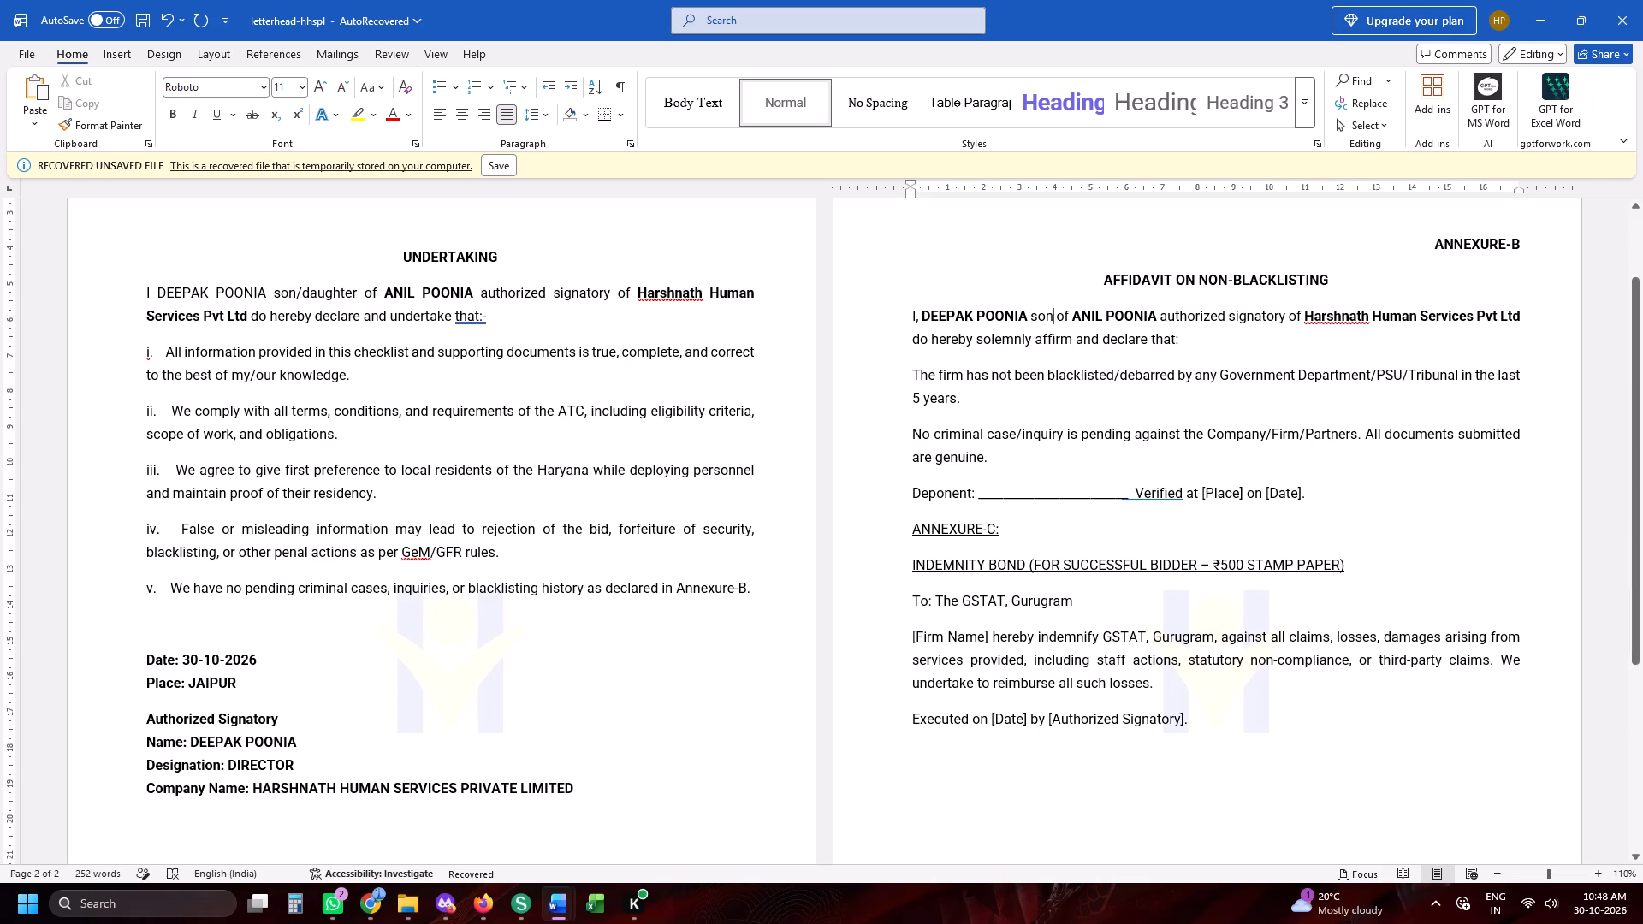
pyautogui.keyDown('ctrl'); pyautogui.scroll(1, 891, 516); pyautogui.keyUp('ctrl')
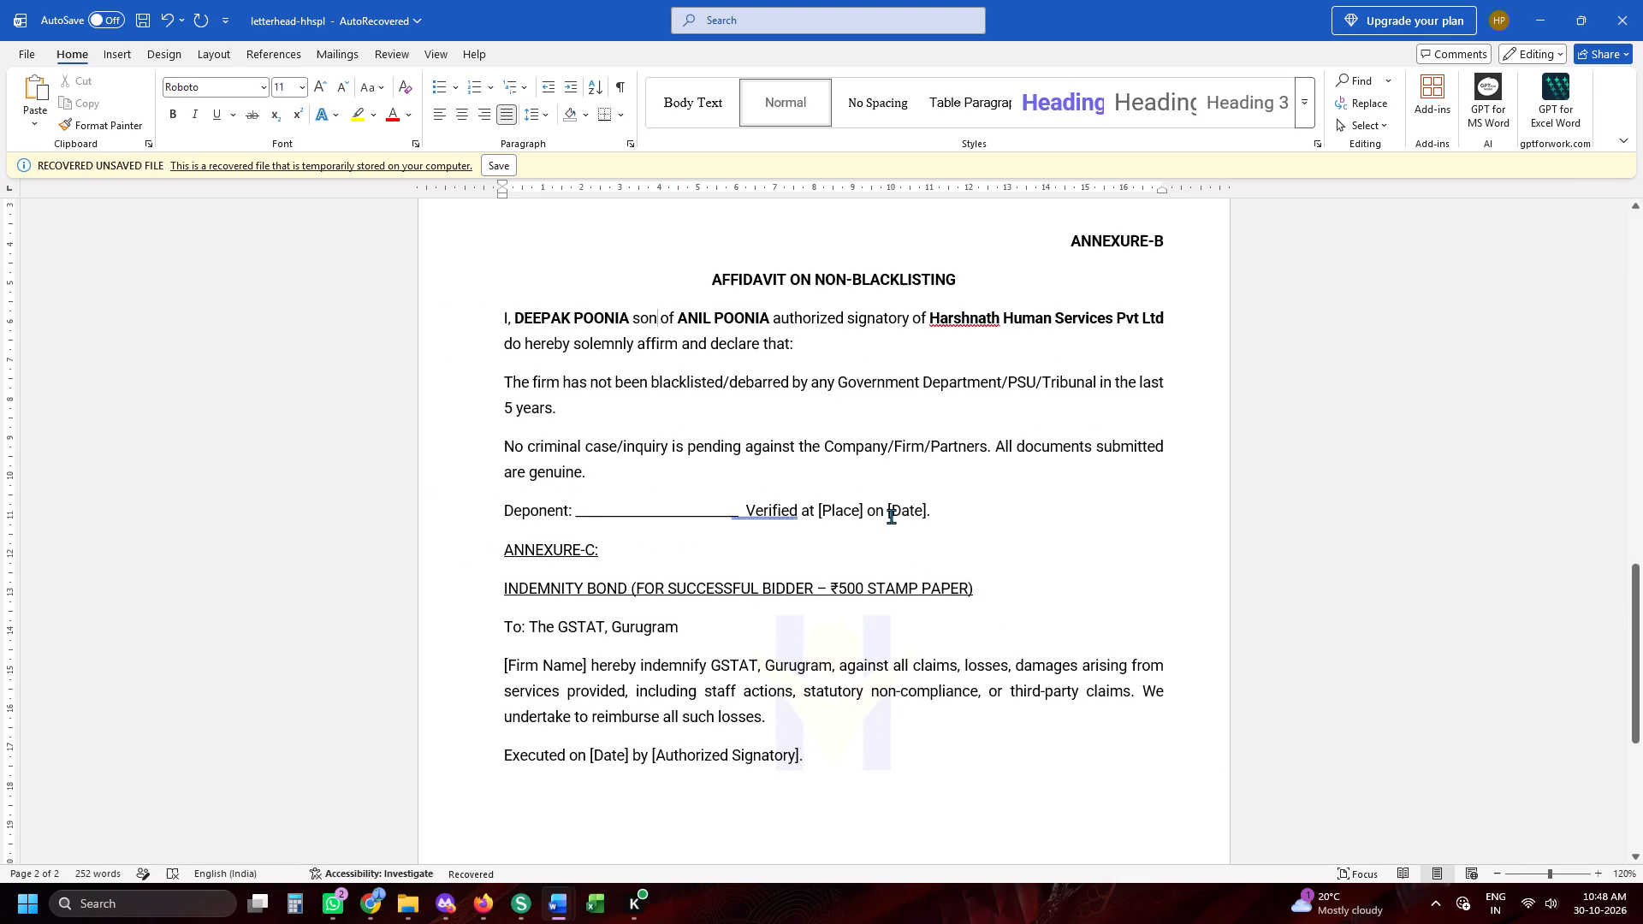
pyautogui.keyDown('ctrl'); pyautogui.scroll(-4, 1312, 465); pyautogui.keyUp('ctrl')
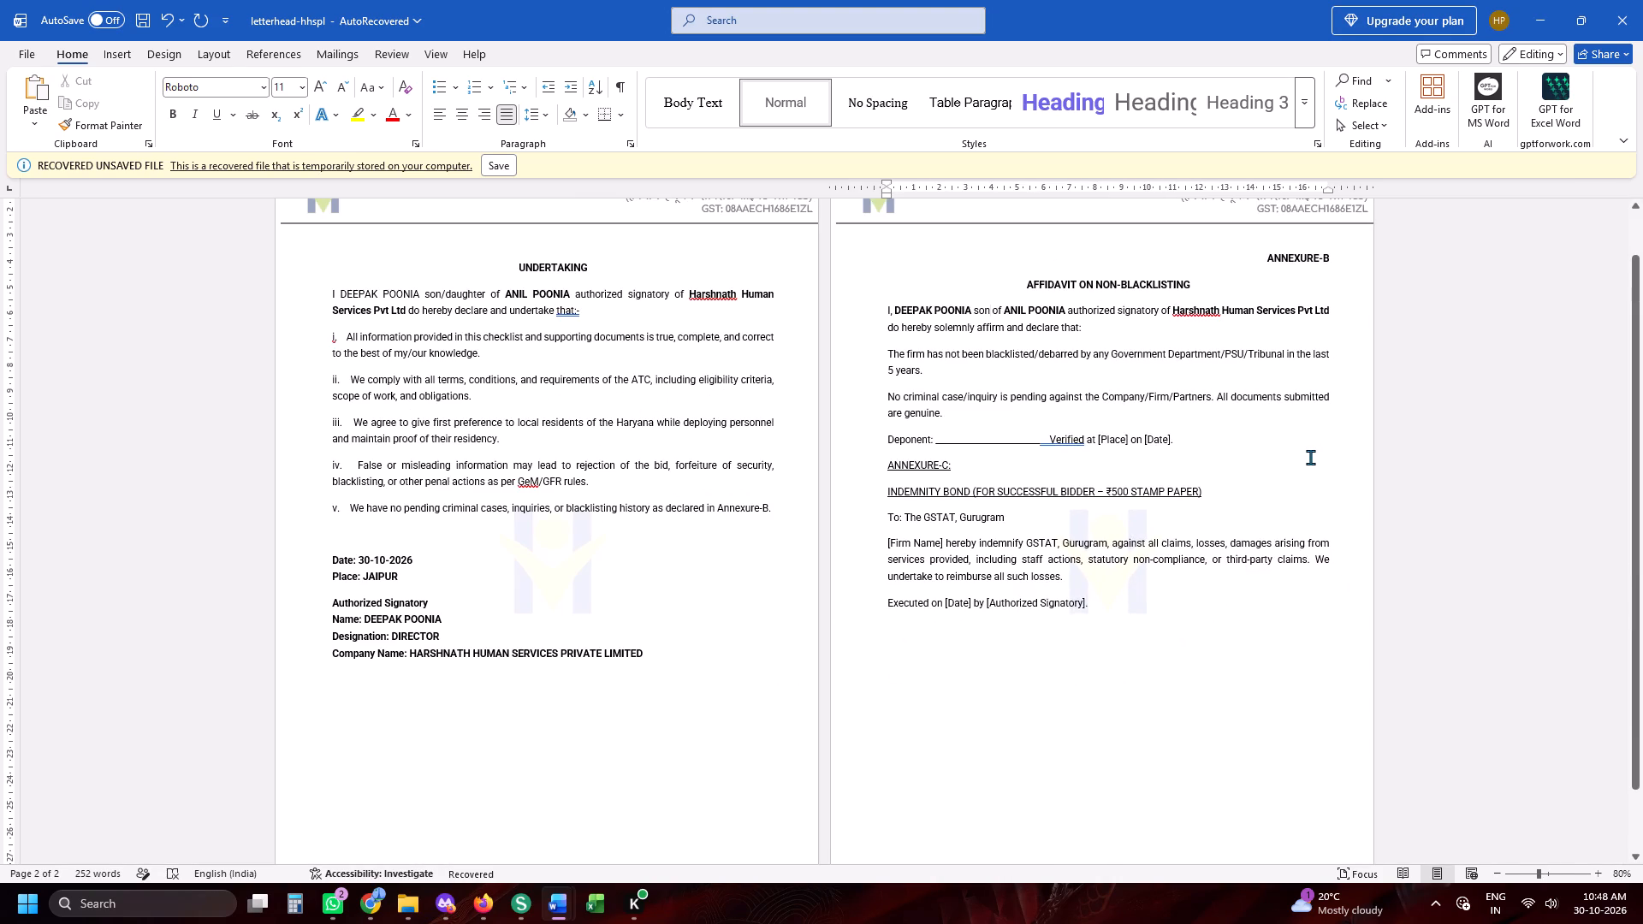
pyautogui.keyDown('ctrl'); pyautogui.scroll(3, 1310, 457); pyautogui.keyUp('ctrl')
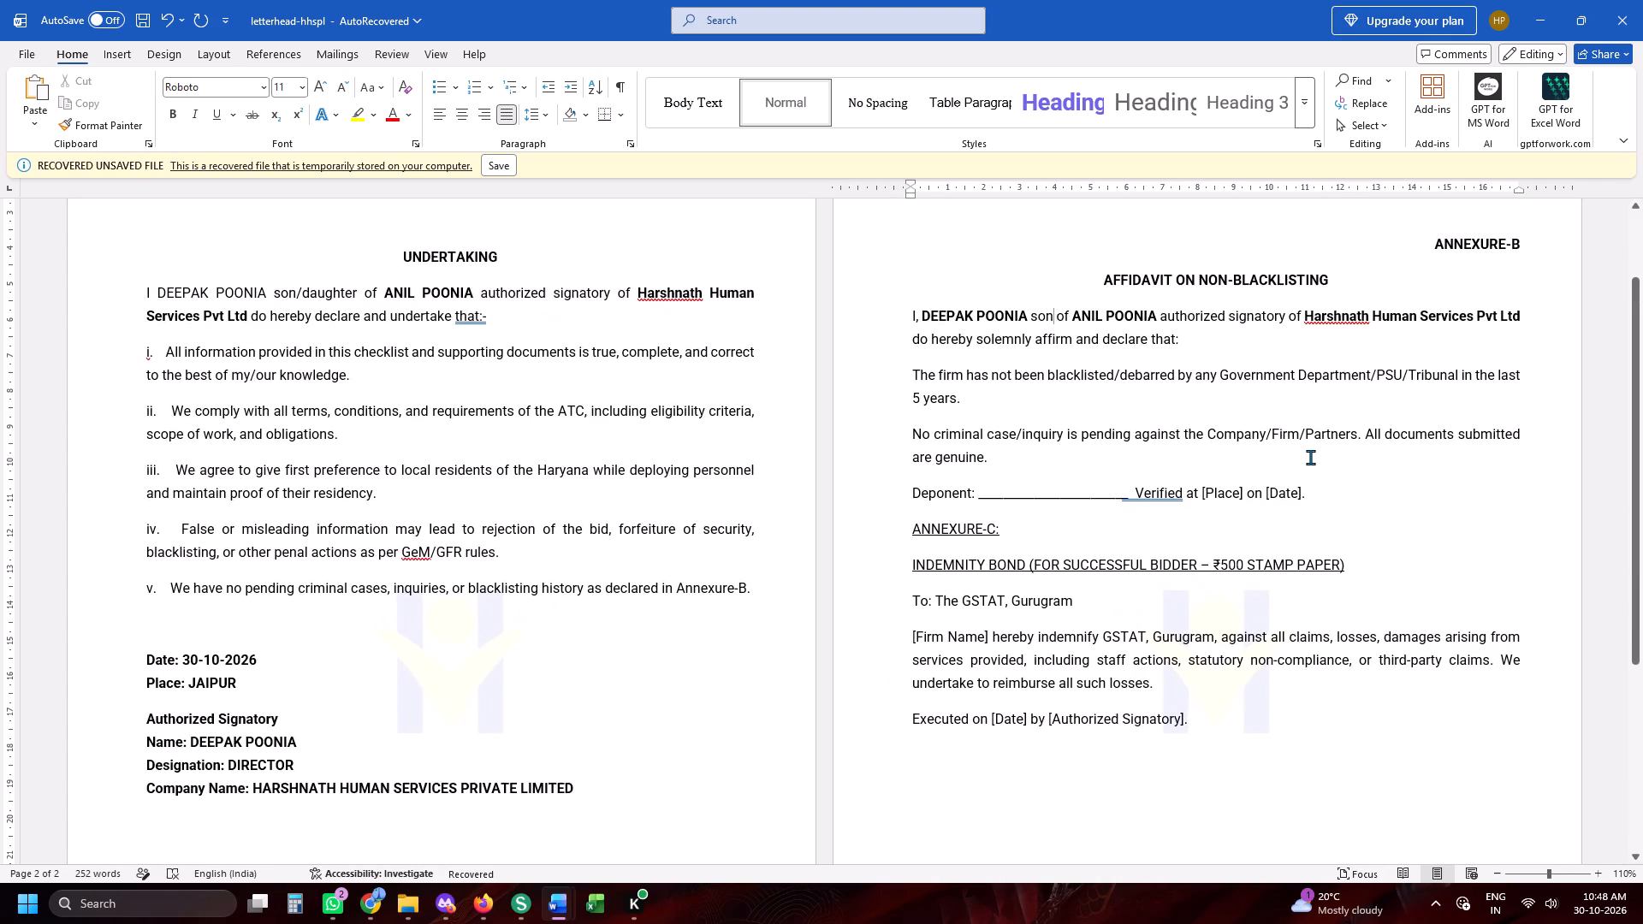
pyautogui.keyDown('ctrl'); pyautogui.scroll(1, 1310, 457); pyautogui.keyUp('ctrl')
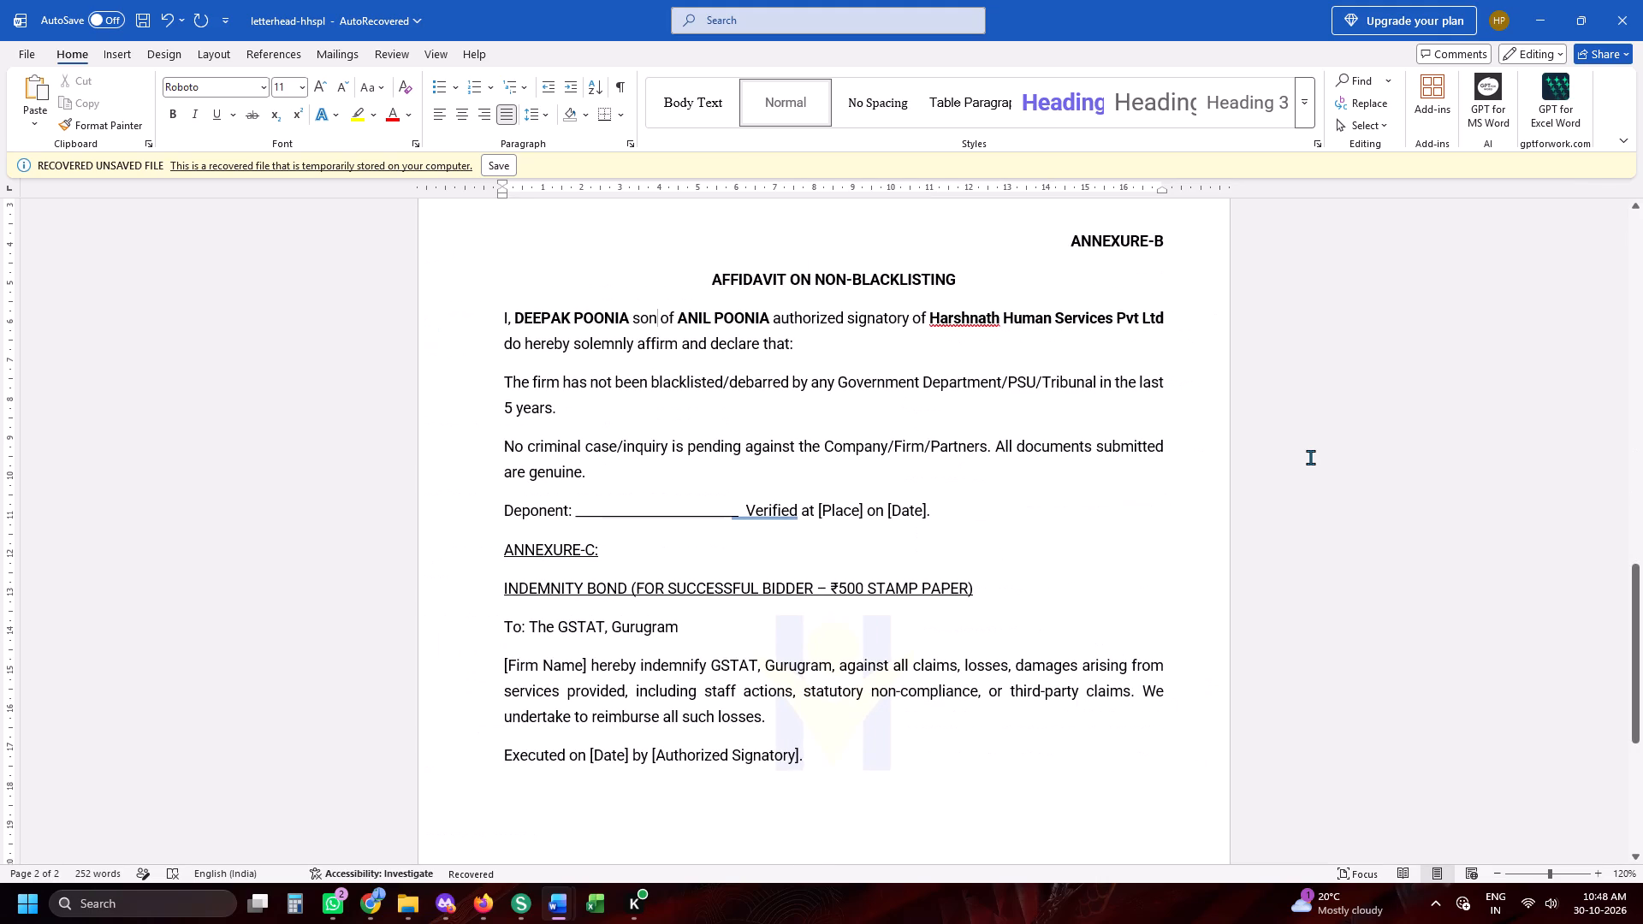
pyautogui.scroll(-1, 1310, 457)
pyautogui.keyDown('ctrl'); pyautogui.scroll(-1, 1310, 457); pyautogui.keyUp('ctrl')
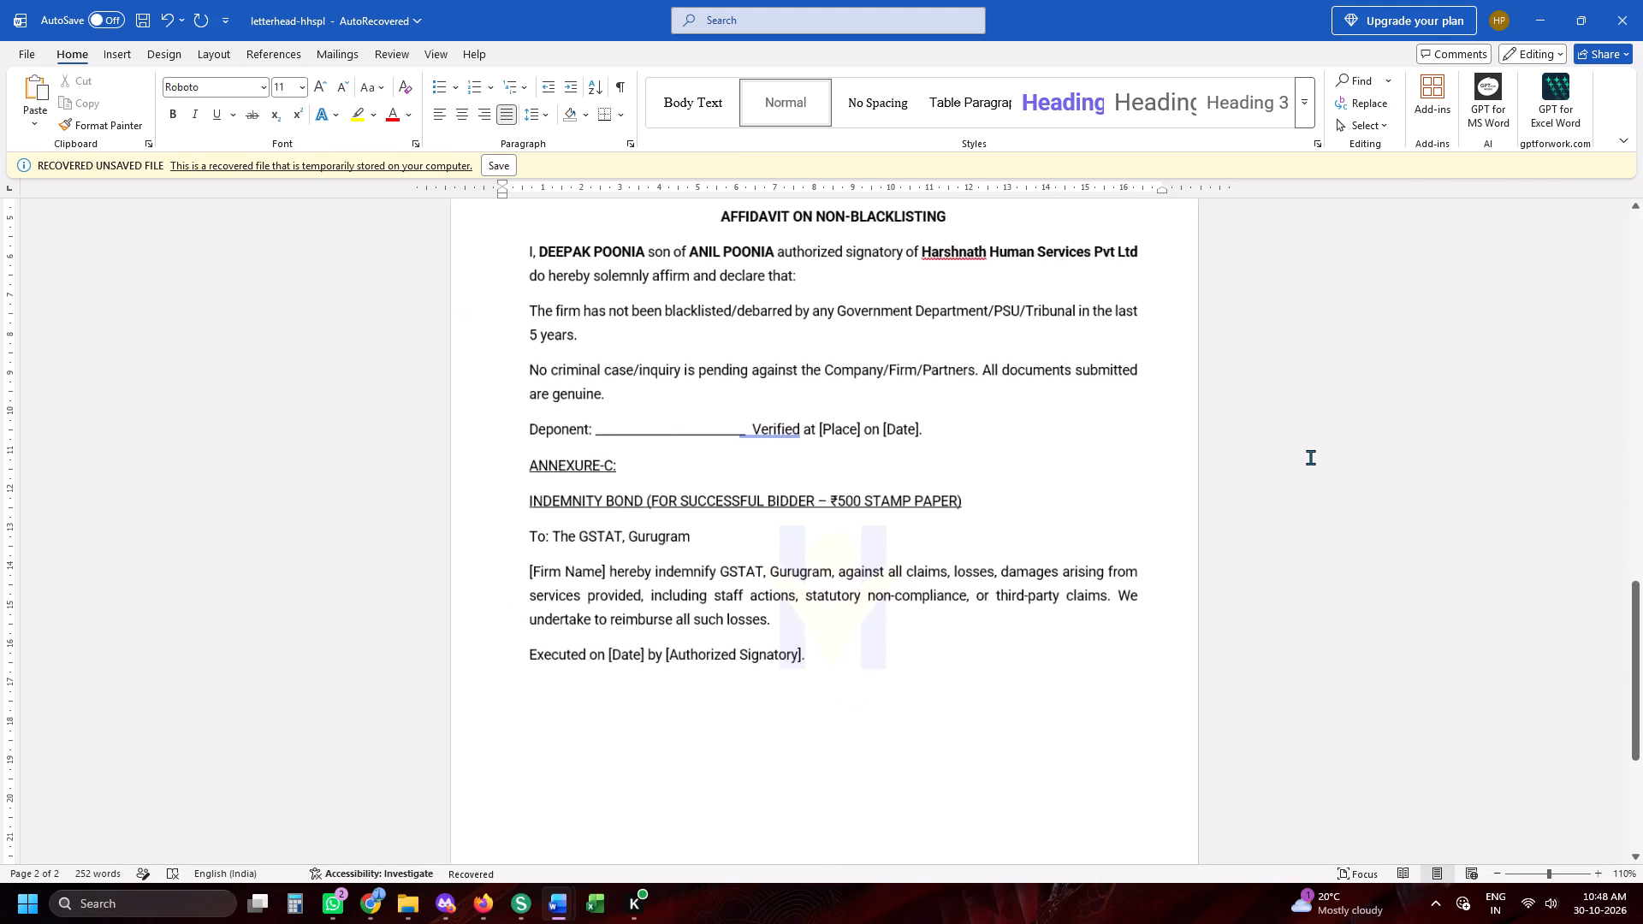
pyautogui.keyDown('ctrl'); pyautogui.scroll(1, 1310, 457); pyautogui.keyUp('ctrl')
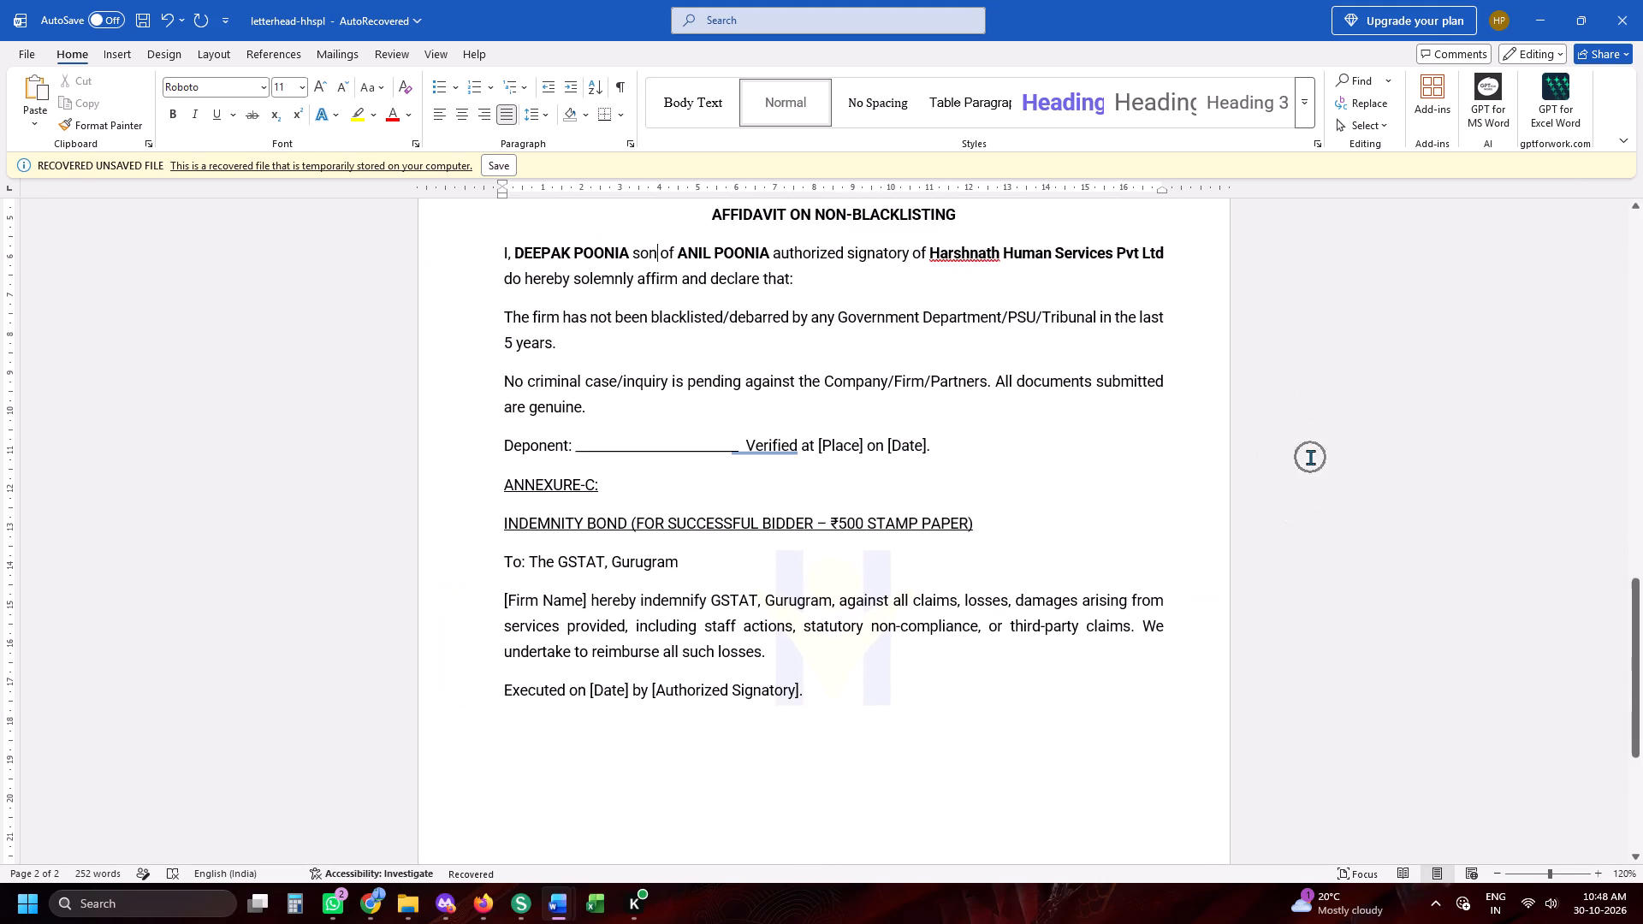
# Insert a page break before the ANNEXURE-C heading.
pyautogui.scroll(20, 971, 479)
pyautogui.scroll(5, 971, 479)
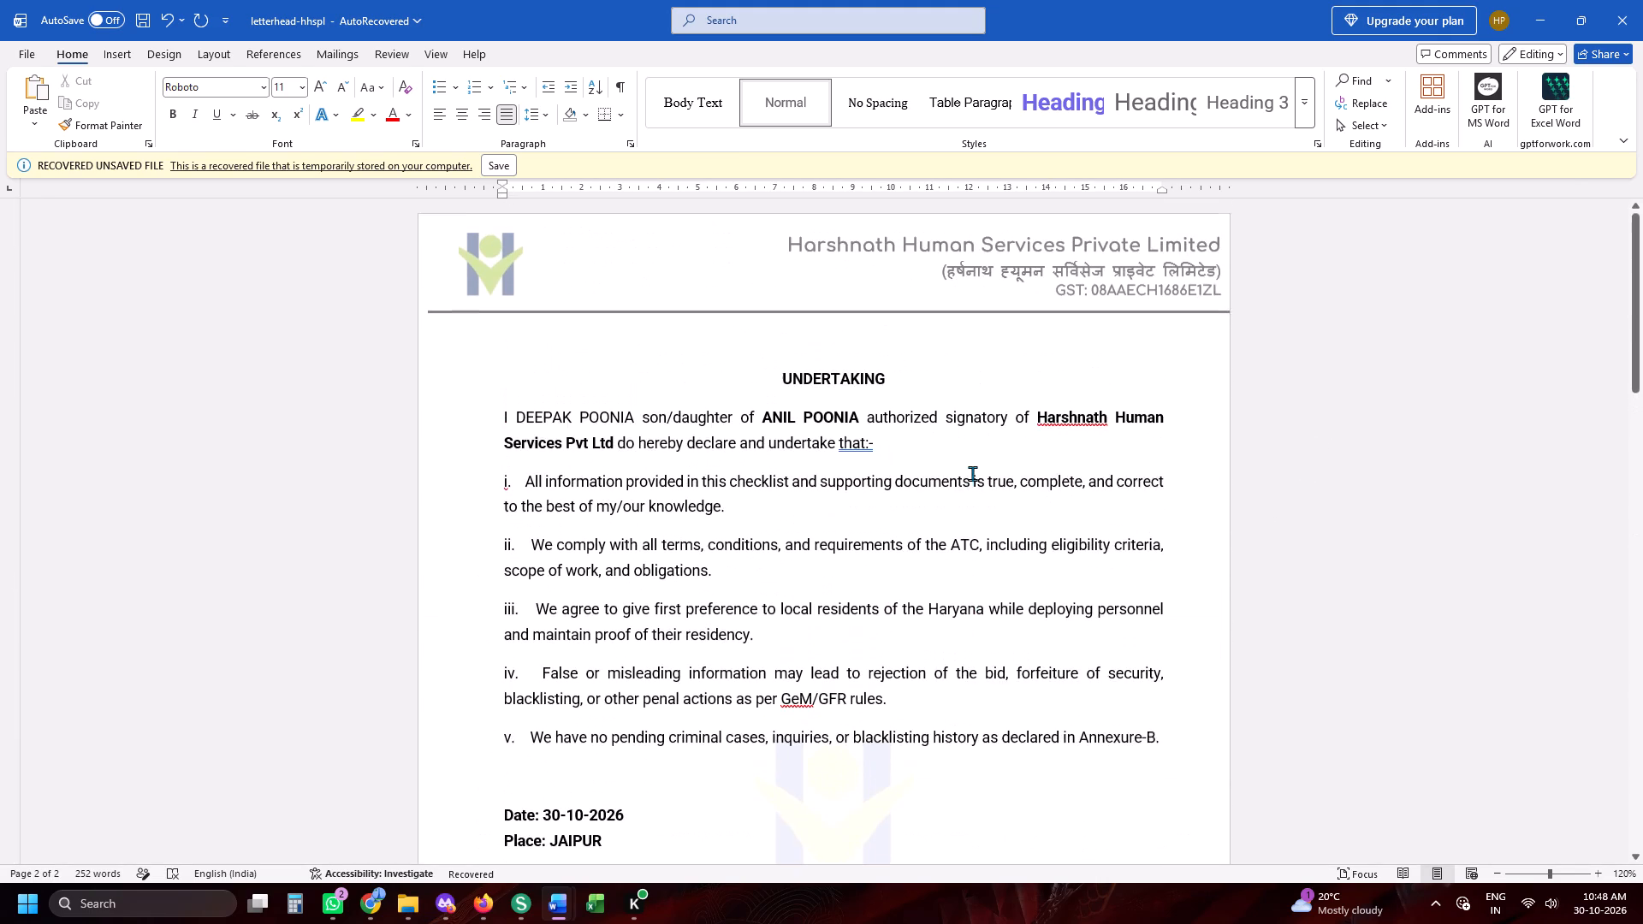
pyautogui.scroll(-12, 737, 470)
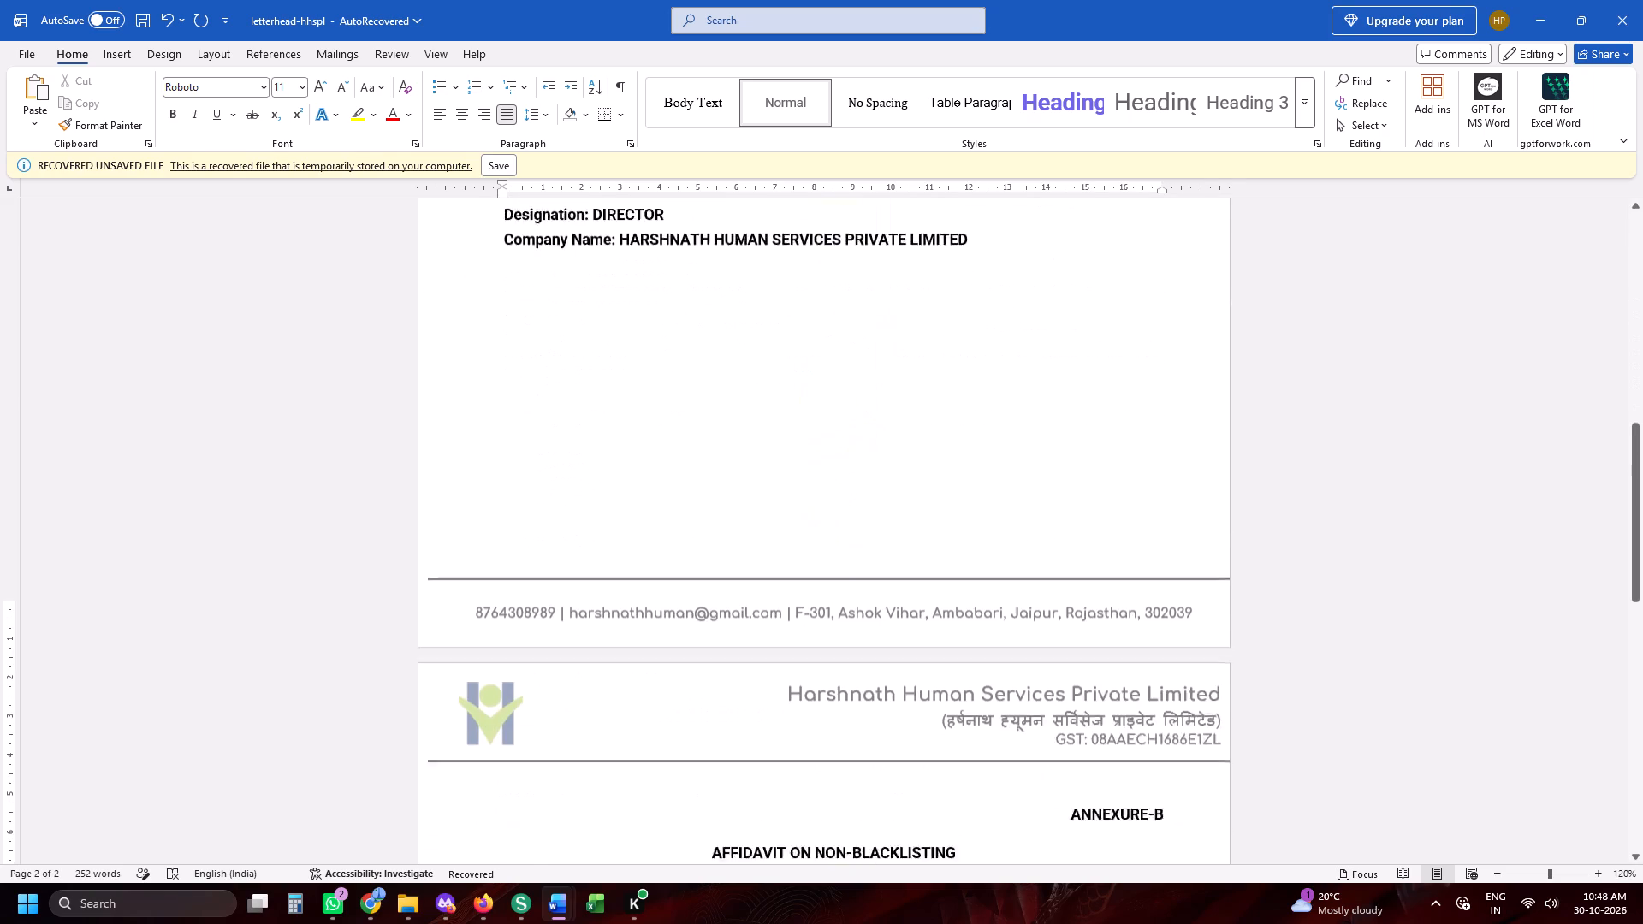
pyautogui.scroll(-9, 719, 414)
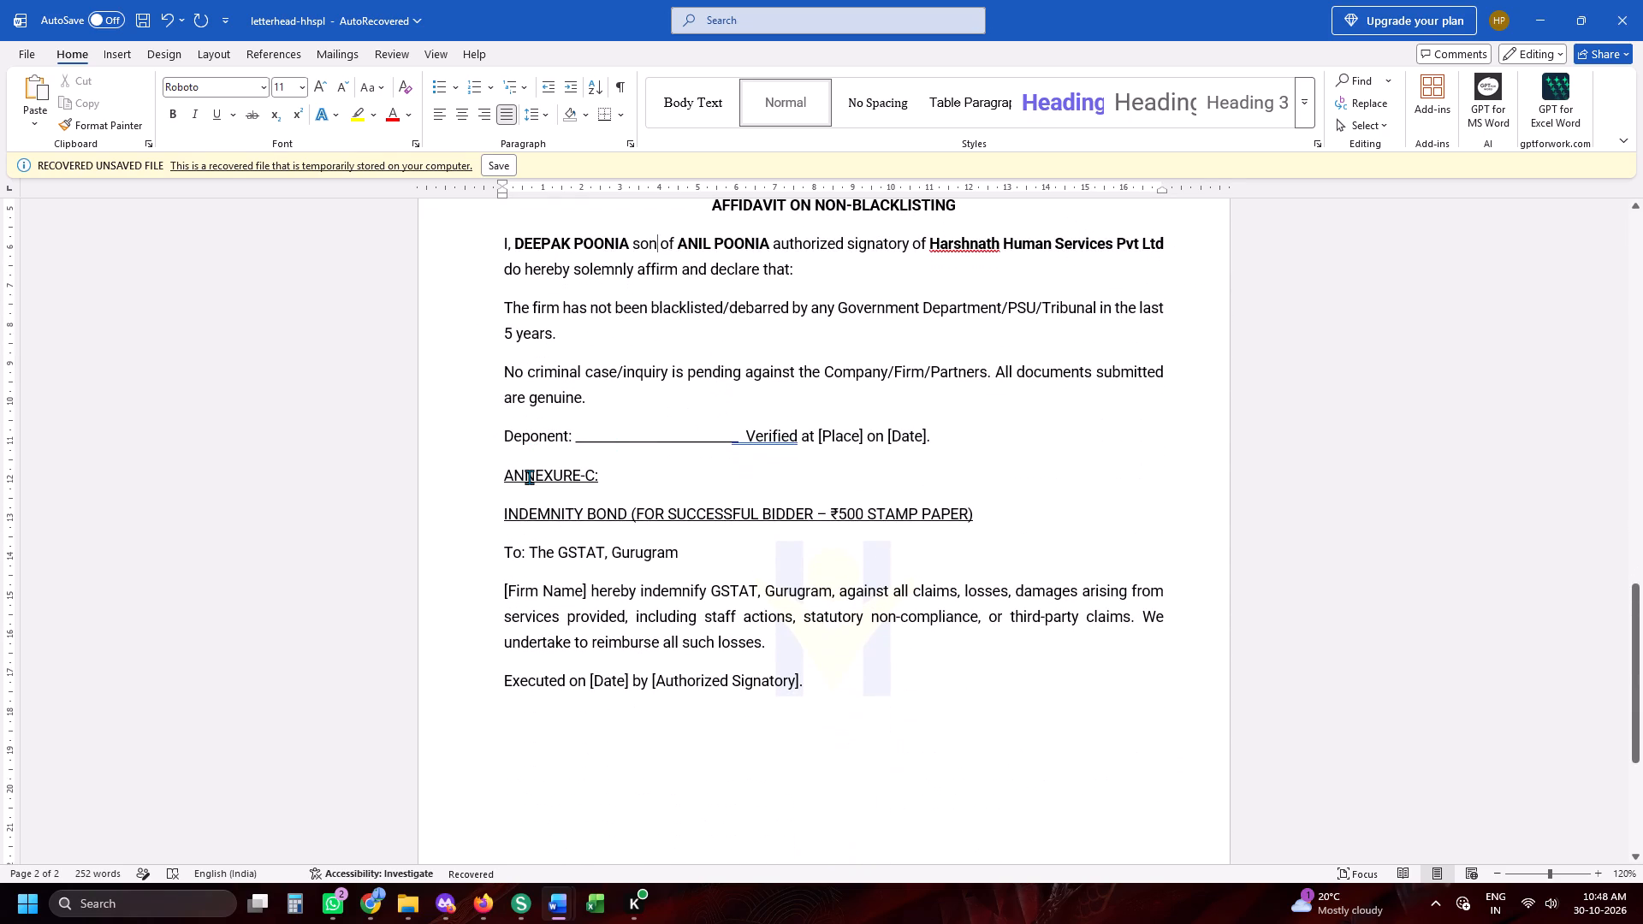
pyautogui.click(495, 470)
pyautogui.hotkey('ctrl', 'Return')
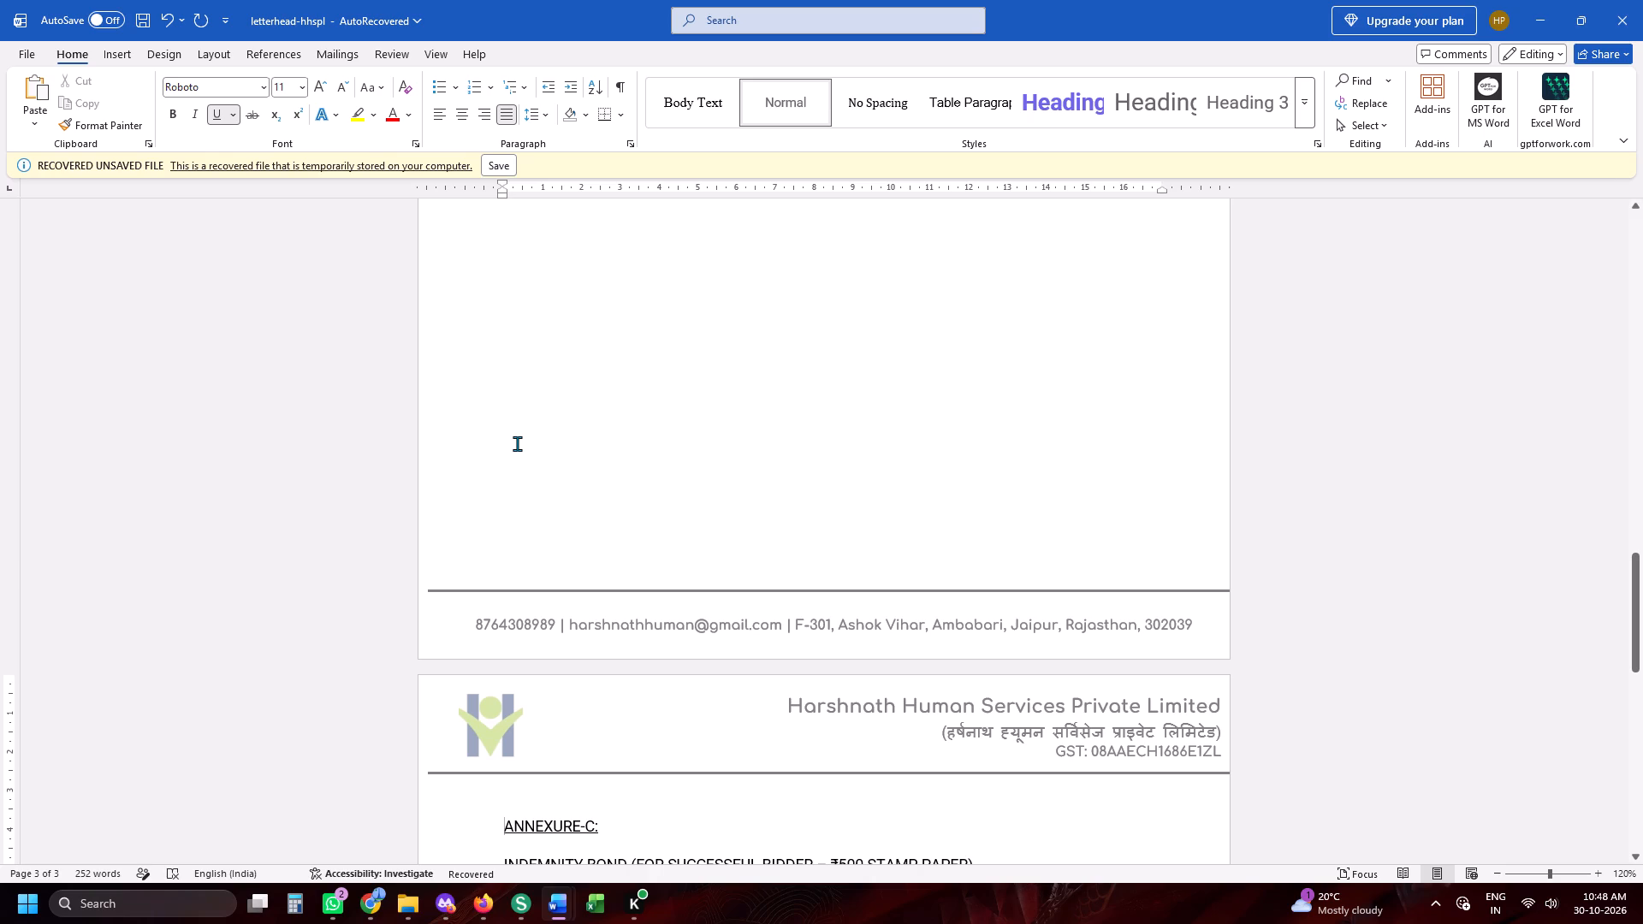
# Delete the Deponent and verification line together with the page break that follows it in Annexure-B.
pyautogui.scroll(5, 555, 456)
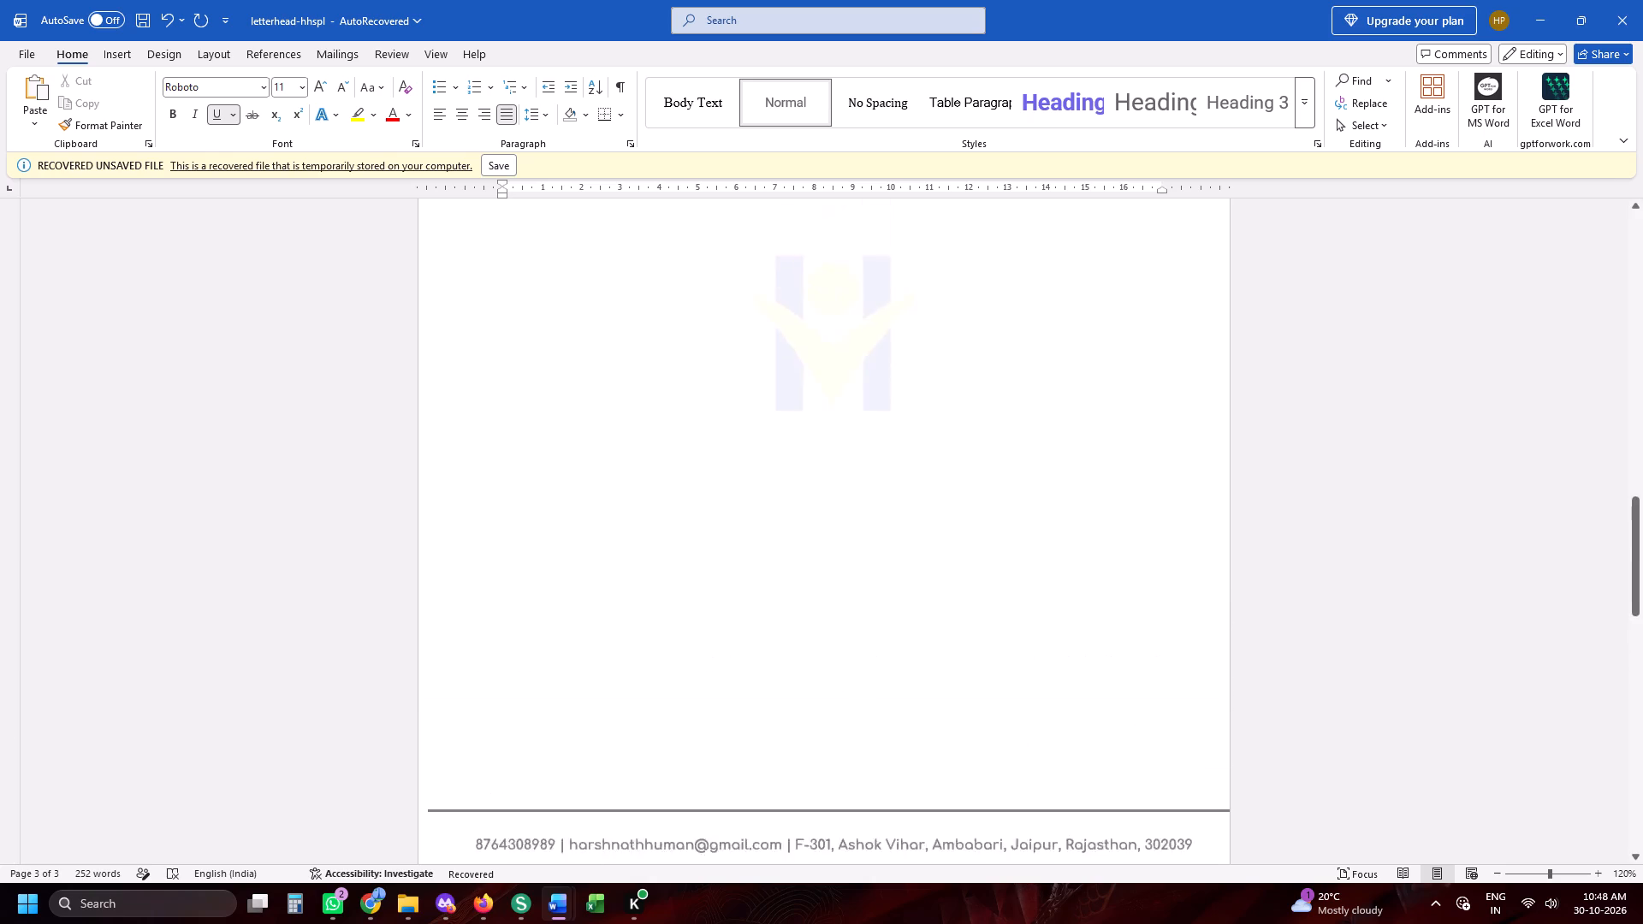
pyautogui.scroll(-5, 558, 445)
pyautogui.scroll(8, 558, 445)
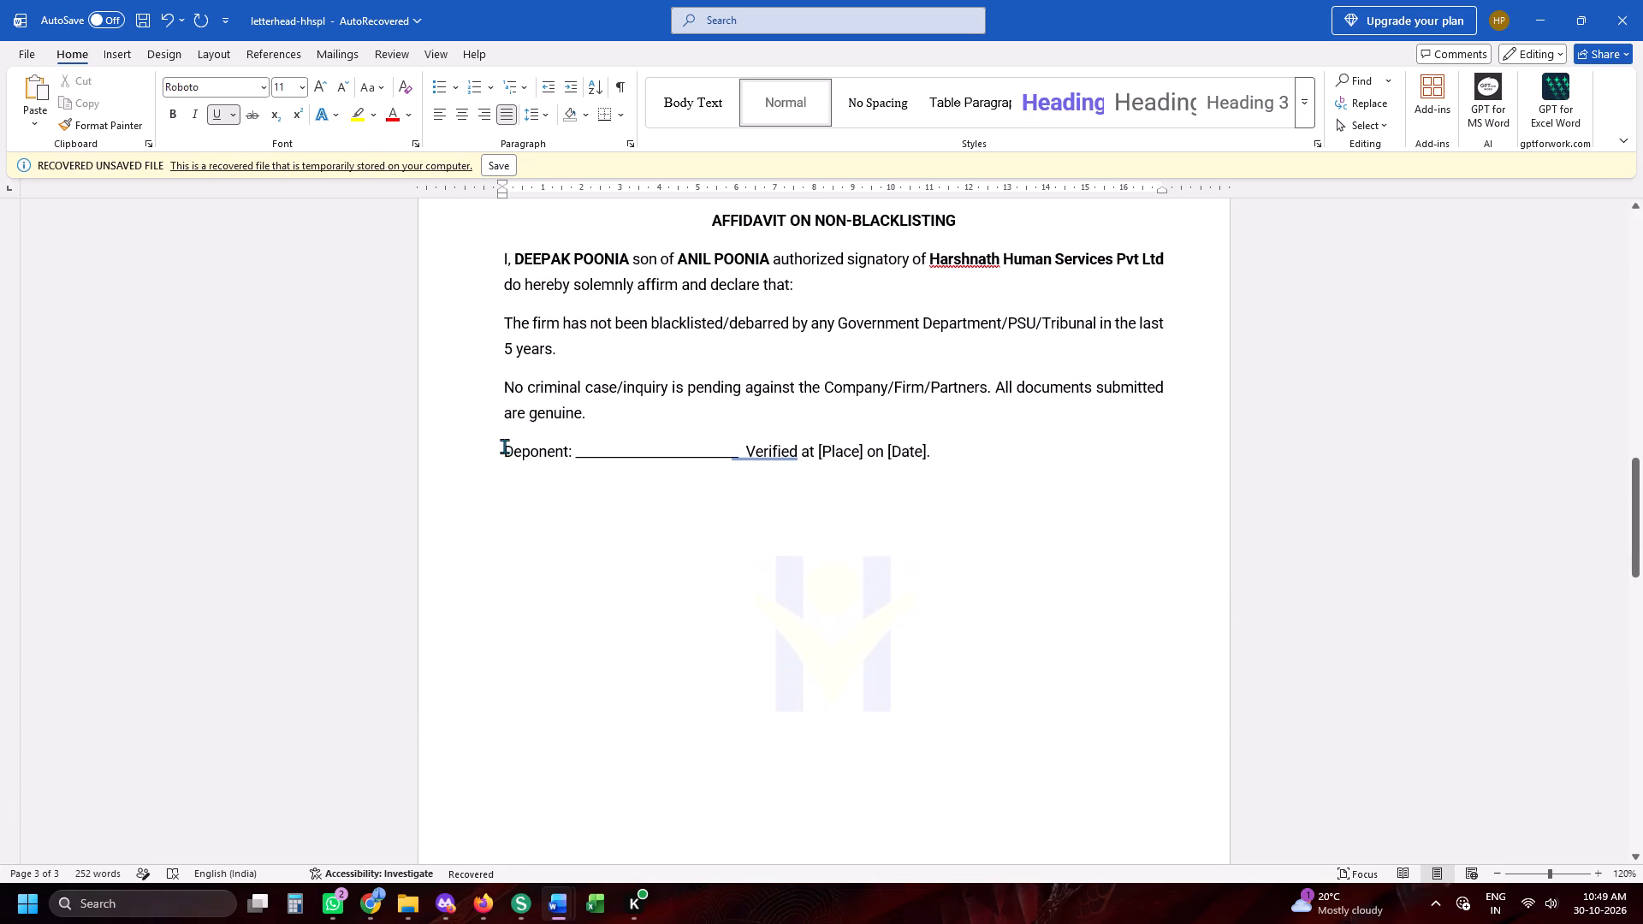
pyautogui.moveTo(504, 446); pyautogui.dragTo(809, 589)
pyautogui.press('Delete')
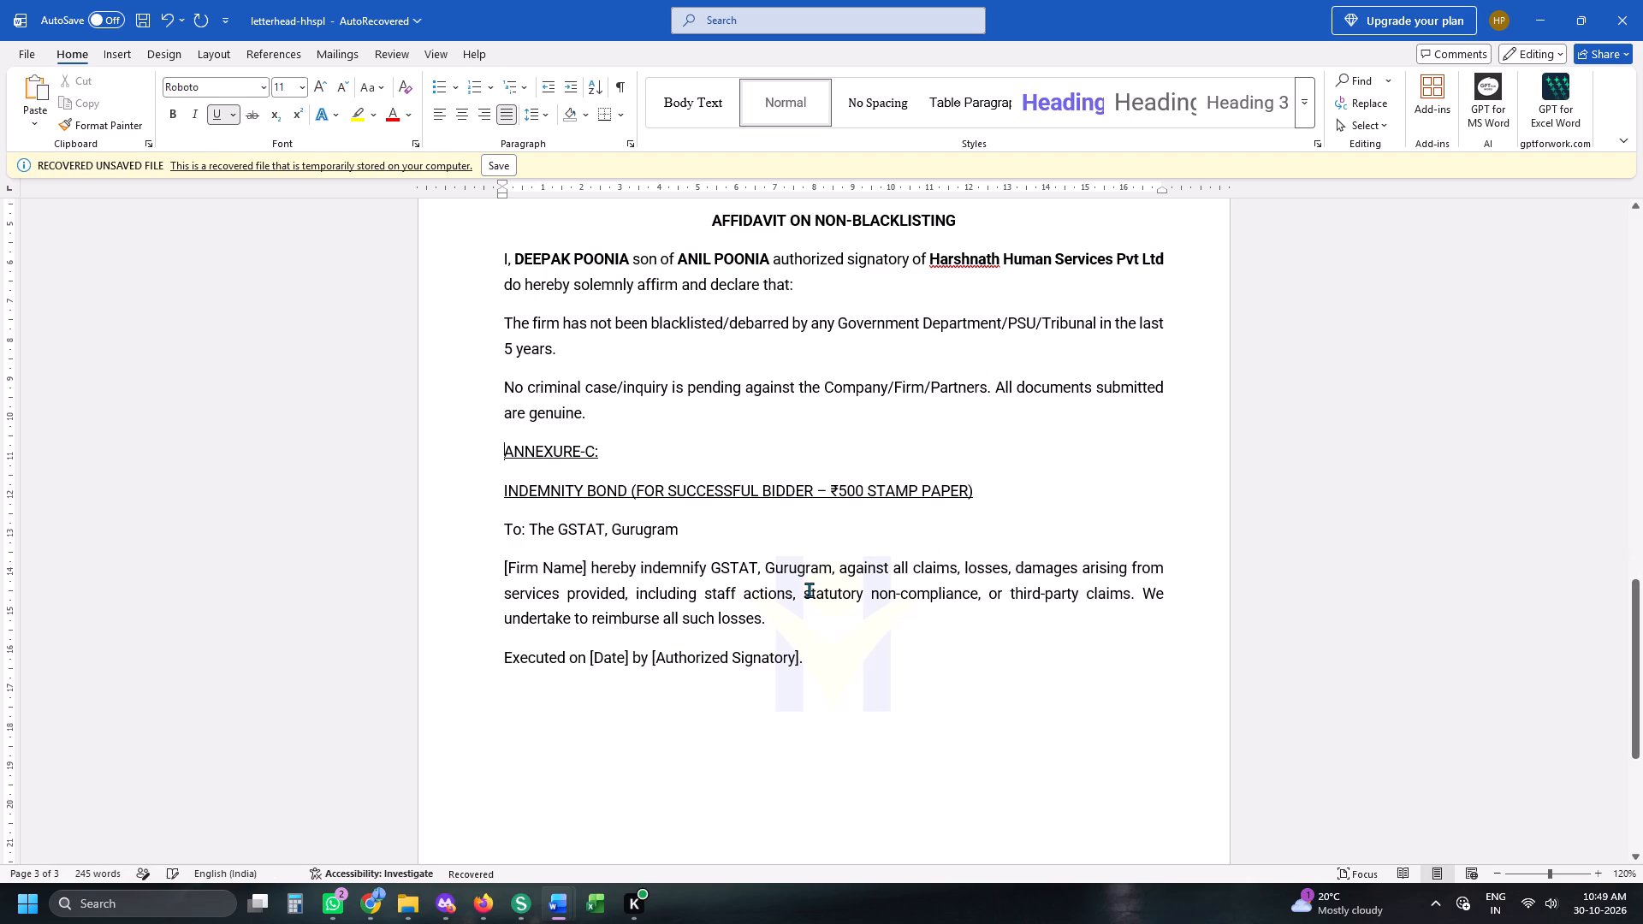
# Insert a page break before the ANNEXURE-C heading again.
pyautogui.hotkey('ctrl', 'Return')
# Paste the saved signatory block, dated 01-10-2026 with place JAIPUR, between the affidavit text and Annexure-C.
pyautogui.scroll(11, 813, 629)
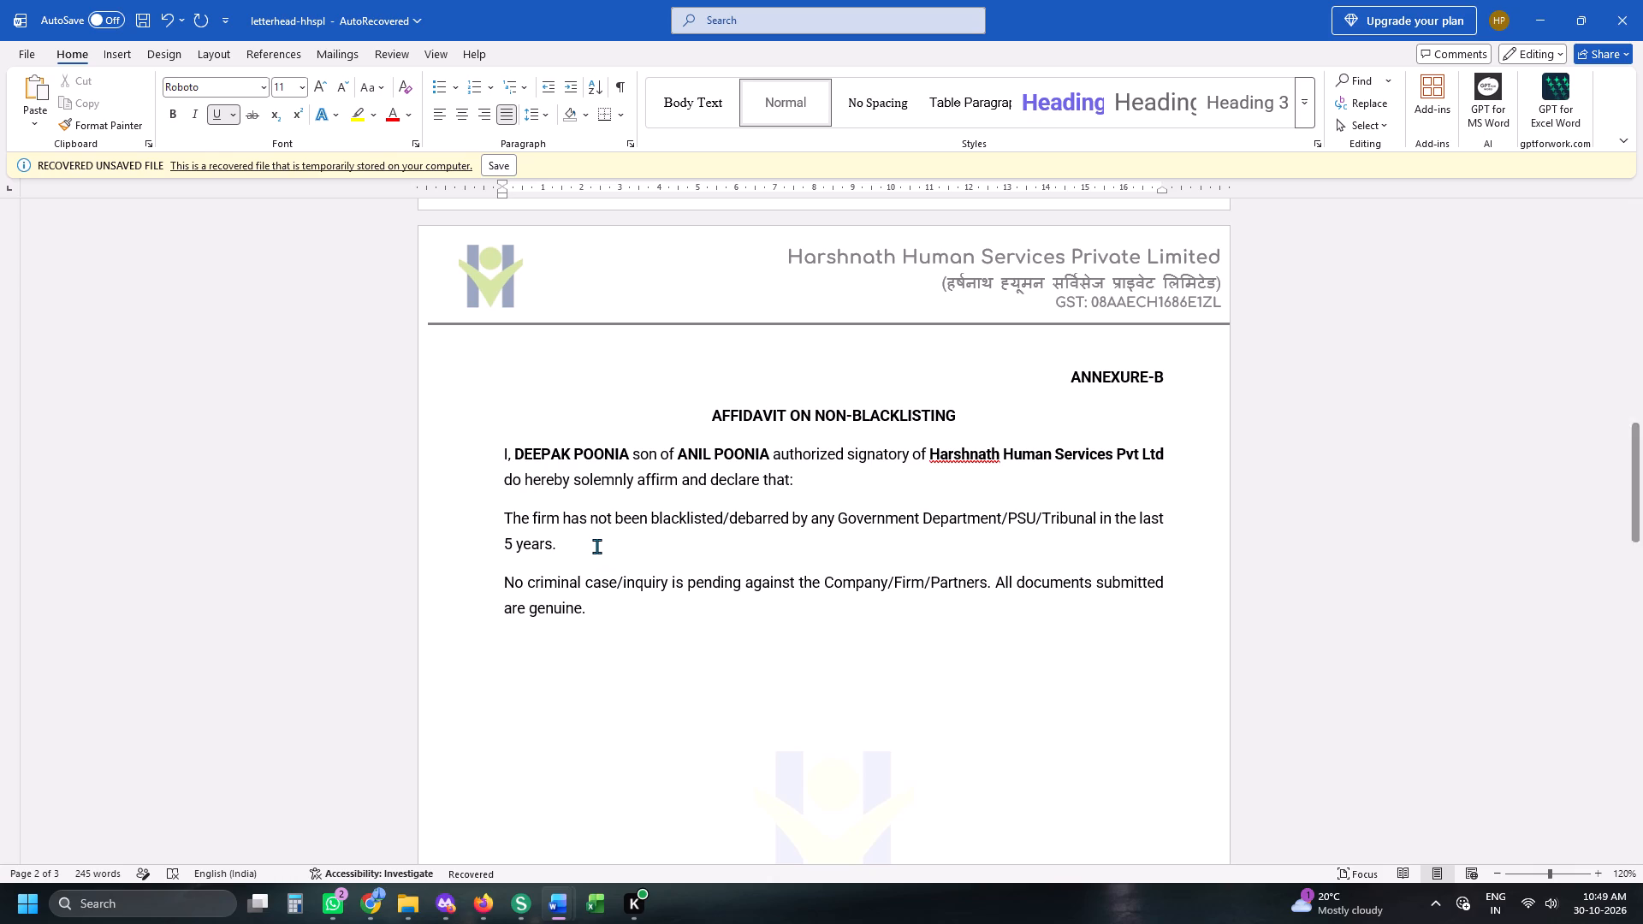
pyautogui.scroll(-3, 604, 571)
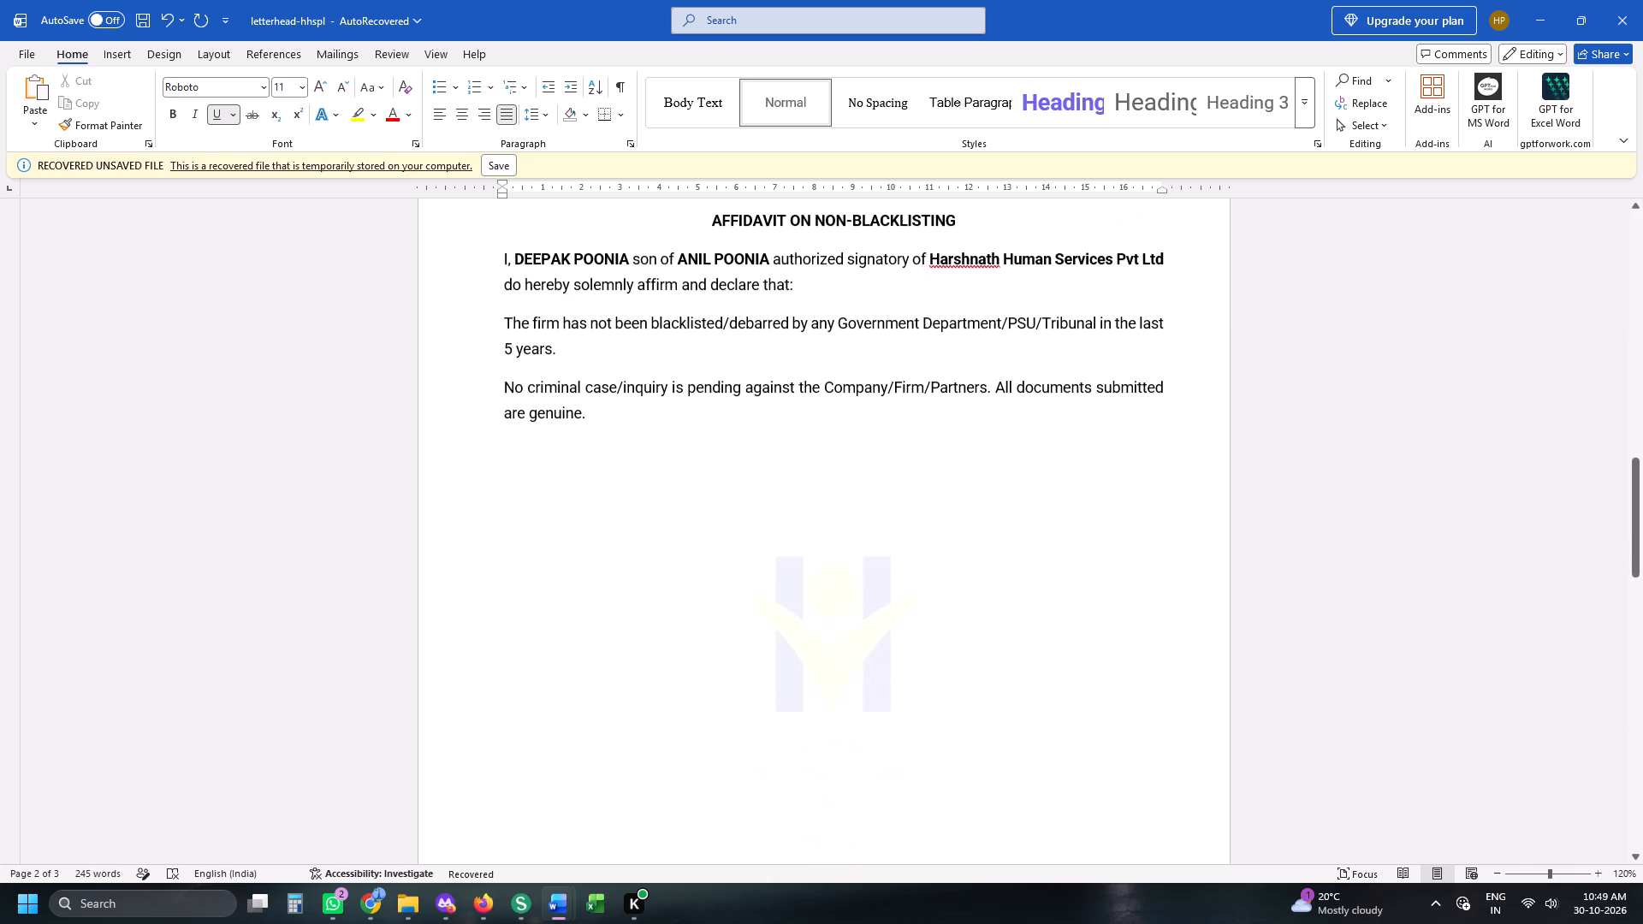
pyautogui.scroll(1, 733, 515)
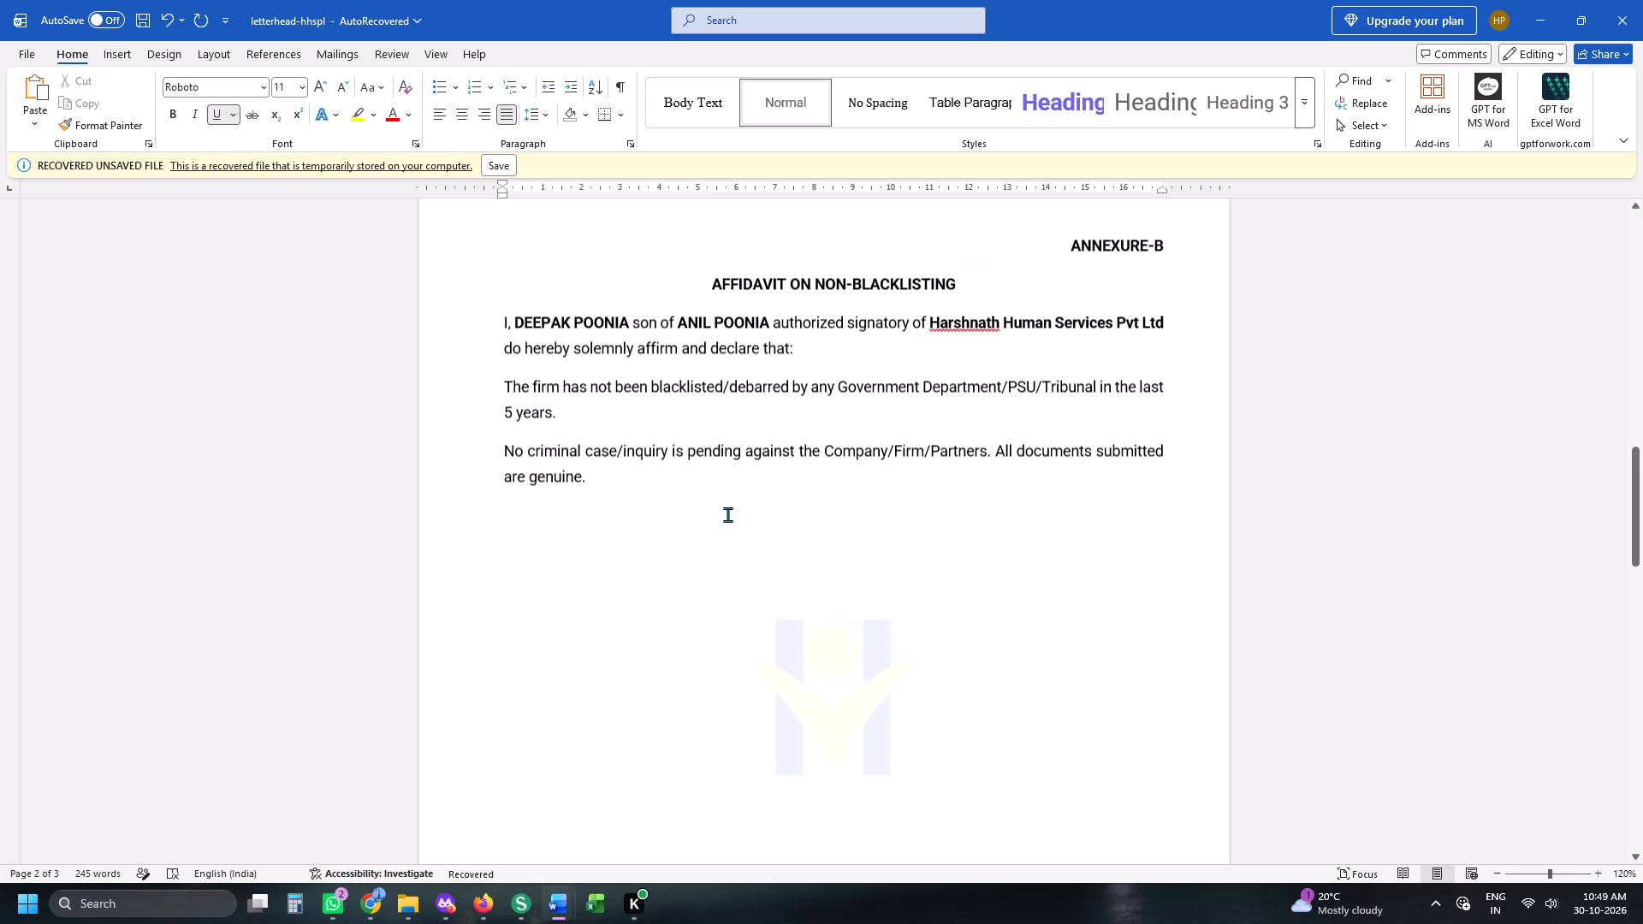
pyautogui.click(707, 516)
pyautogui.press('Return')
pyautogui.press('super+v')
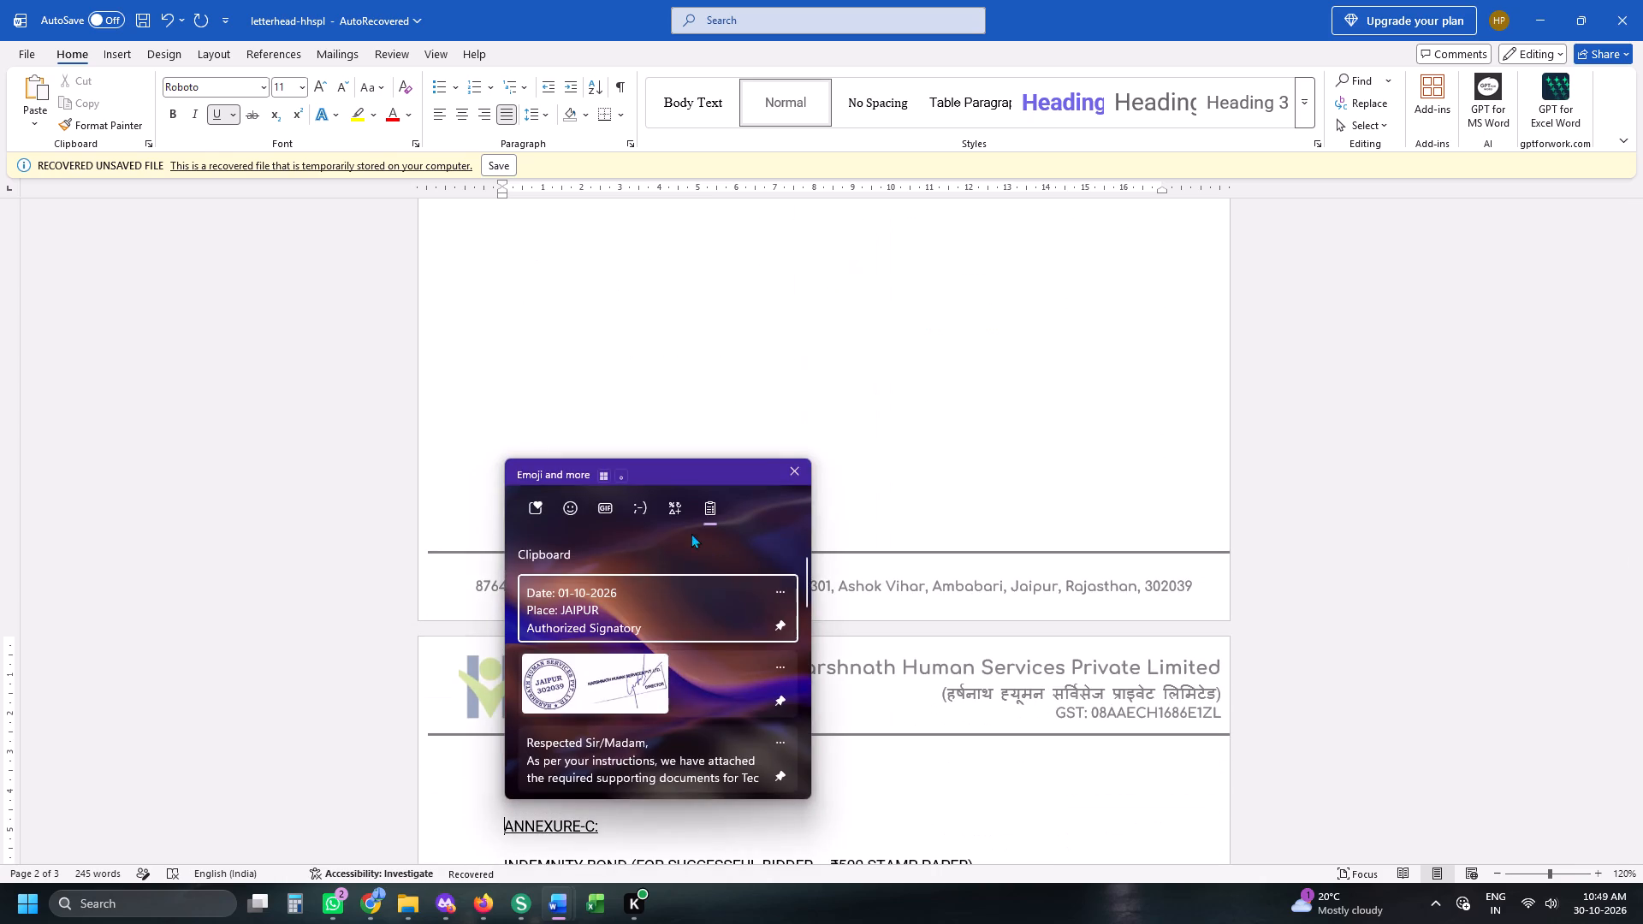
pyautogui.click(845, 479)
pyautogui.scroll(4, 682, 487)
pyautogui.moveTo(563, 355); pyautogui.dragTo(578, 695)
pyautogui.scroll(5, 602, 652)
pyautogui.press('super+v')
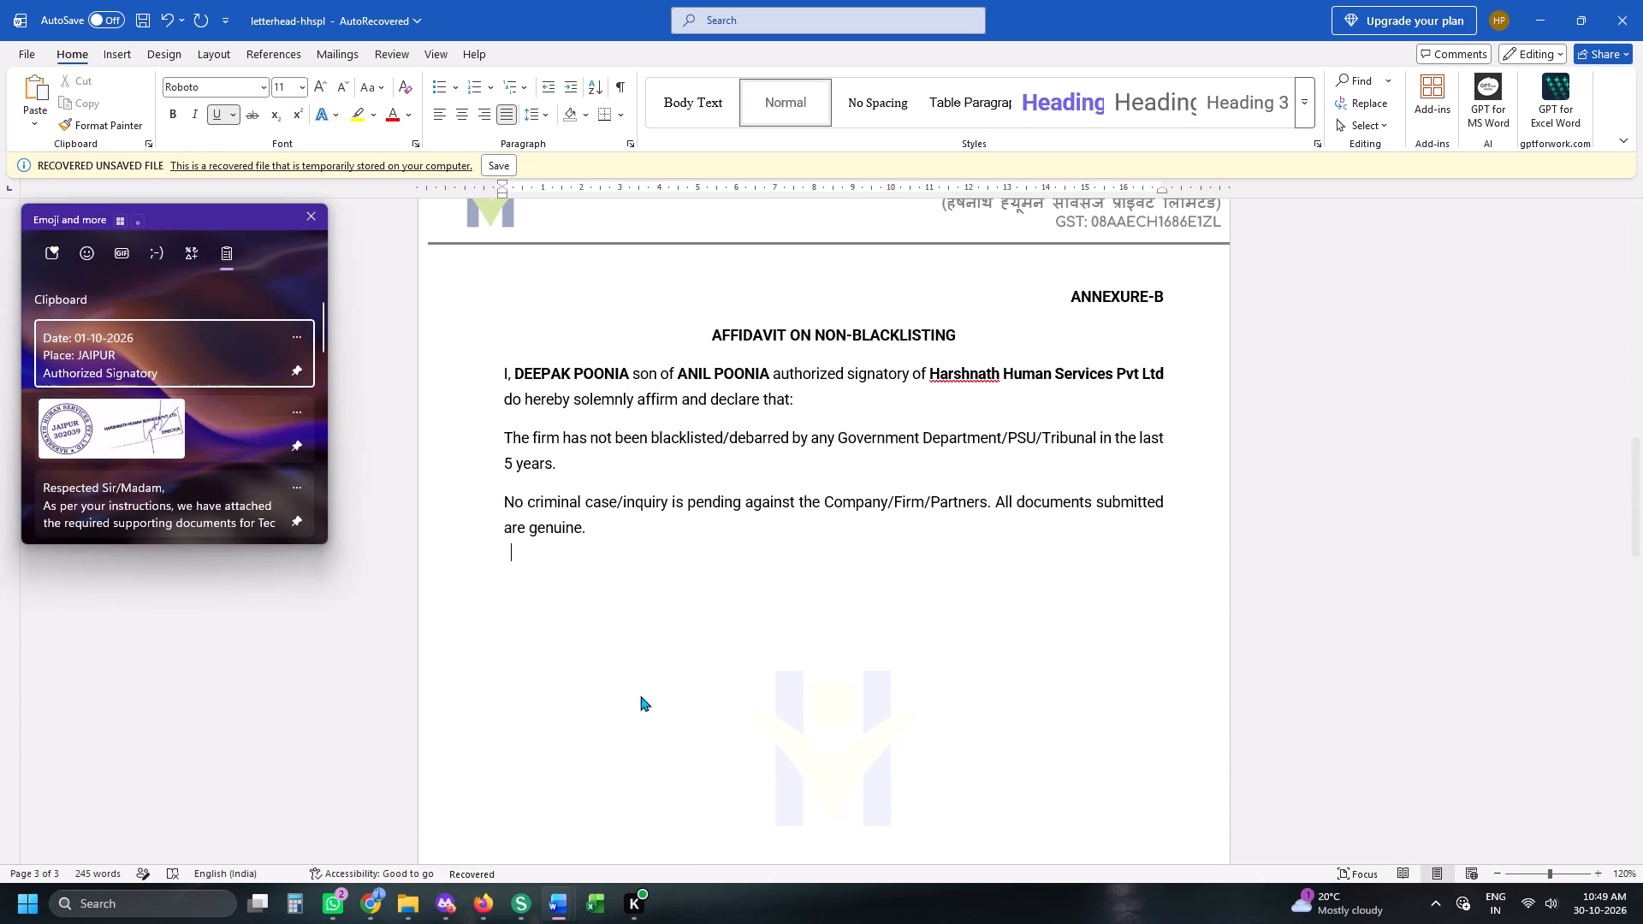
pyautogui.click(228, 319)
pyautogui.hotkey('ctrl', 'v')
pyautogui.click(199, 371)
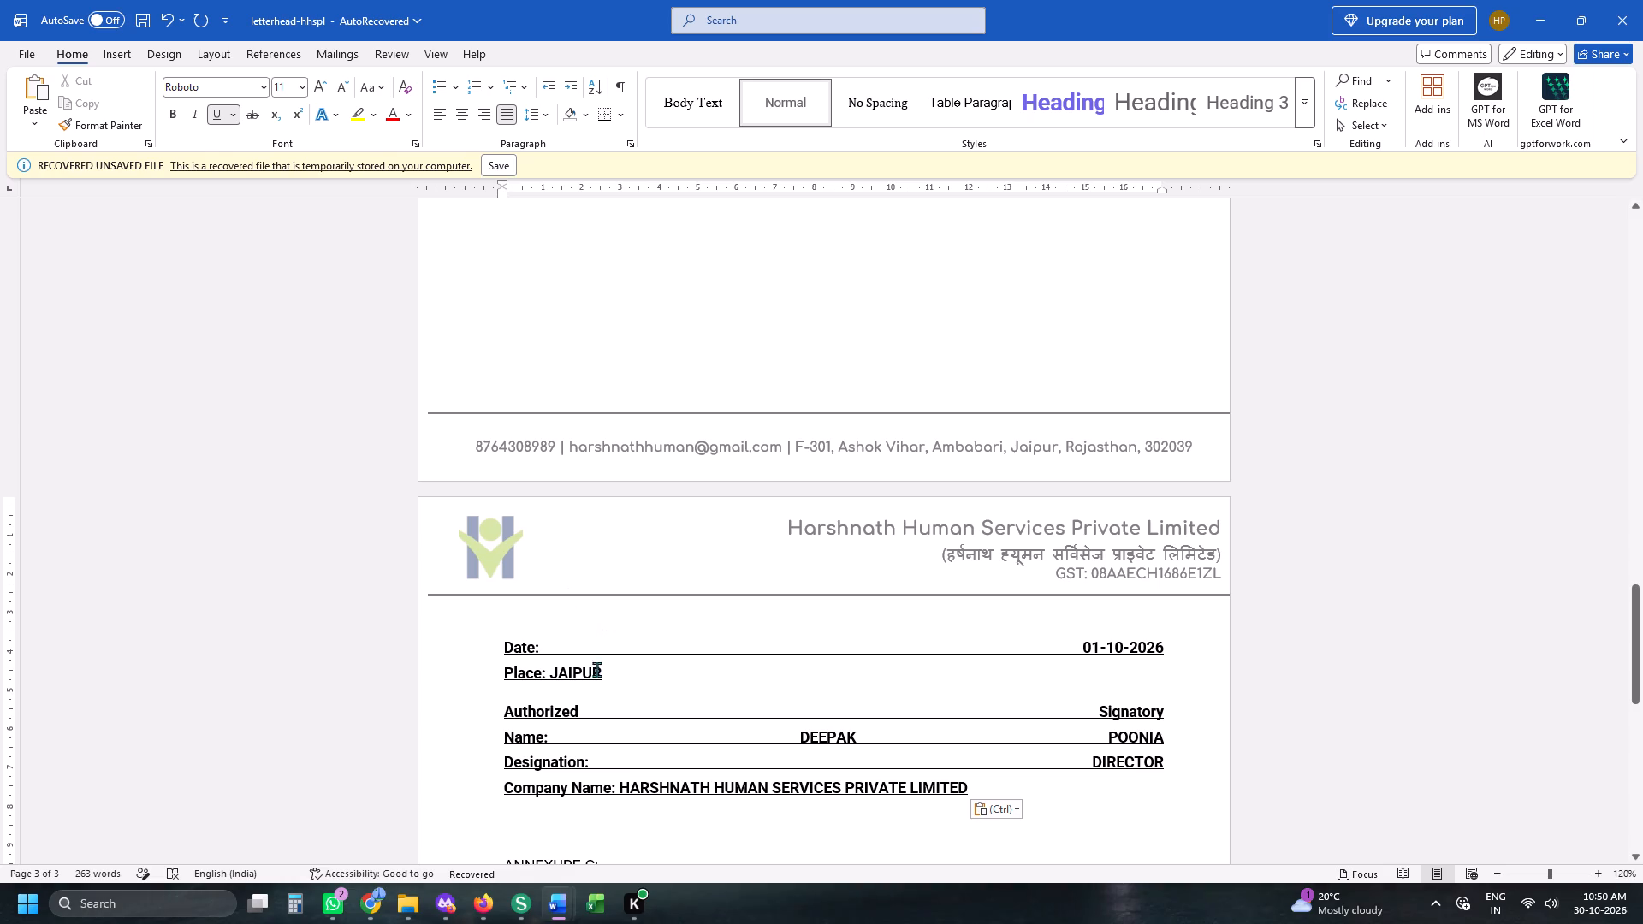
# Left-align the pasted signatory block and remove its underline.
pyautogui.moveTo(496, 644); pyautogui.dragTo(999, 781)
pyautogui.hotkey('ctrl', 'j')
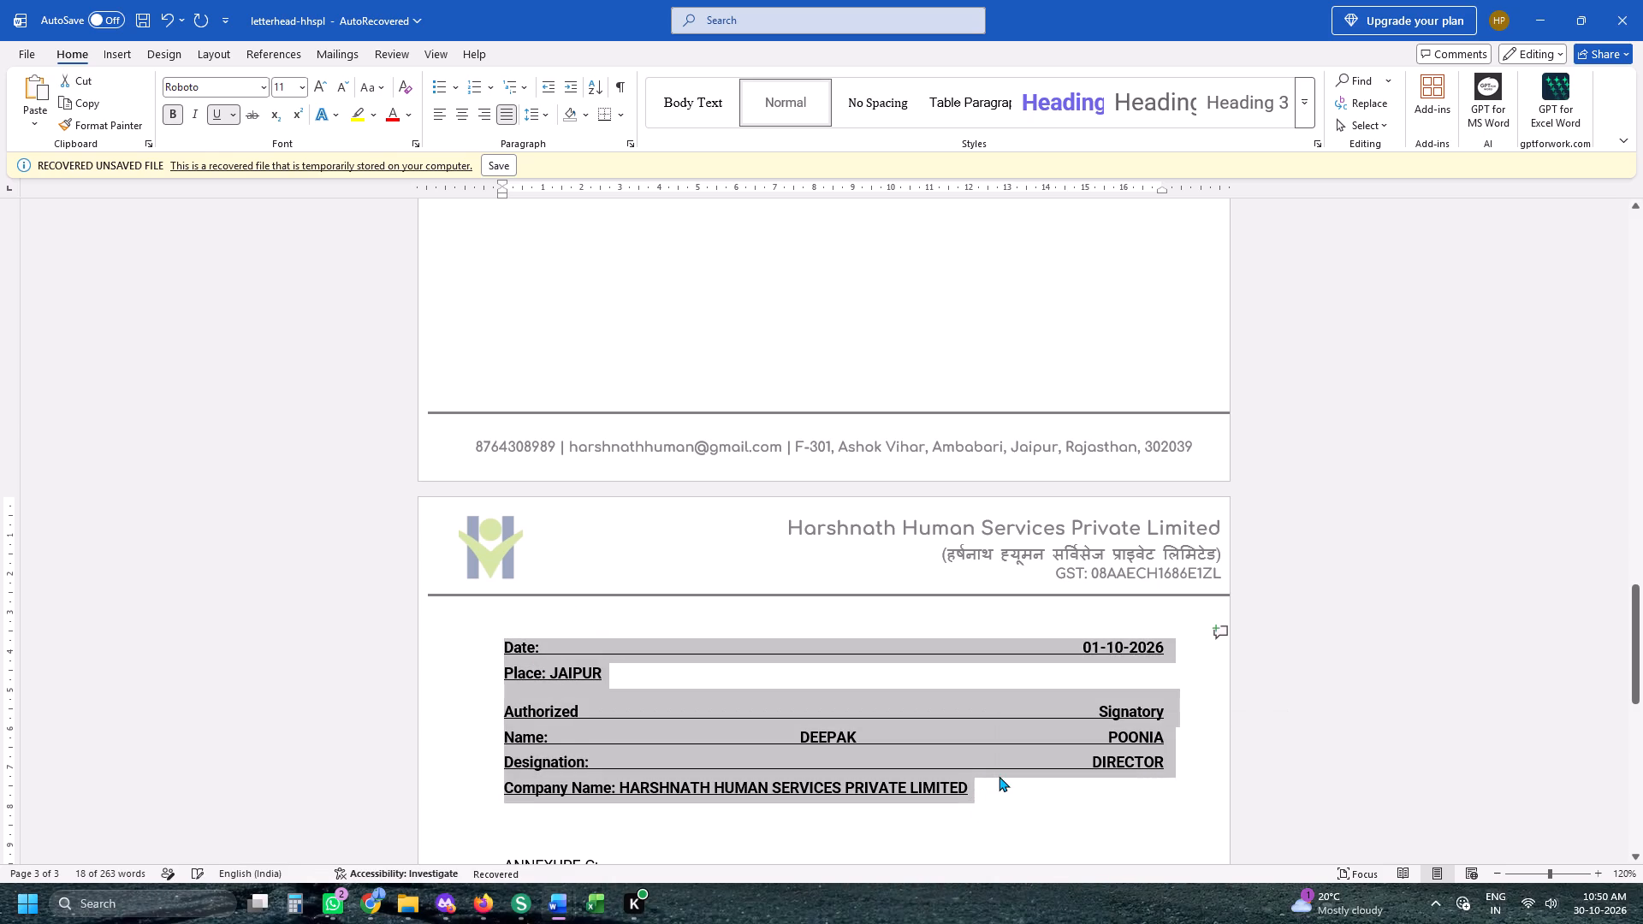
pyautogui.hotkey('ctrl', 'u')
# Remove the empty line and page break between the affidavit's closing paragraph and the signatory block.
pyautogui.scroll(2, 522, 465)
pyautogui.click(524, 471)
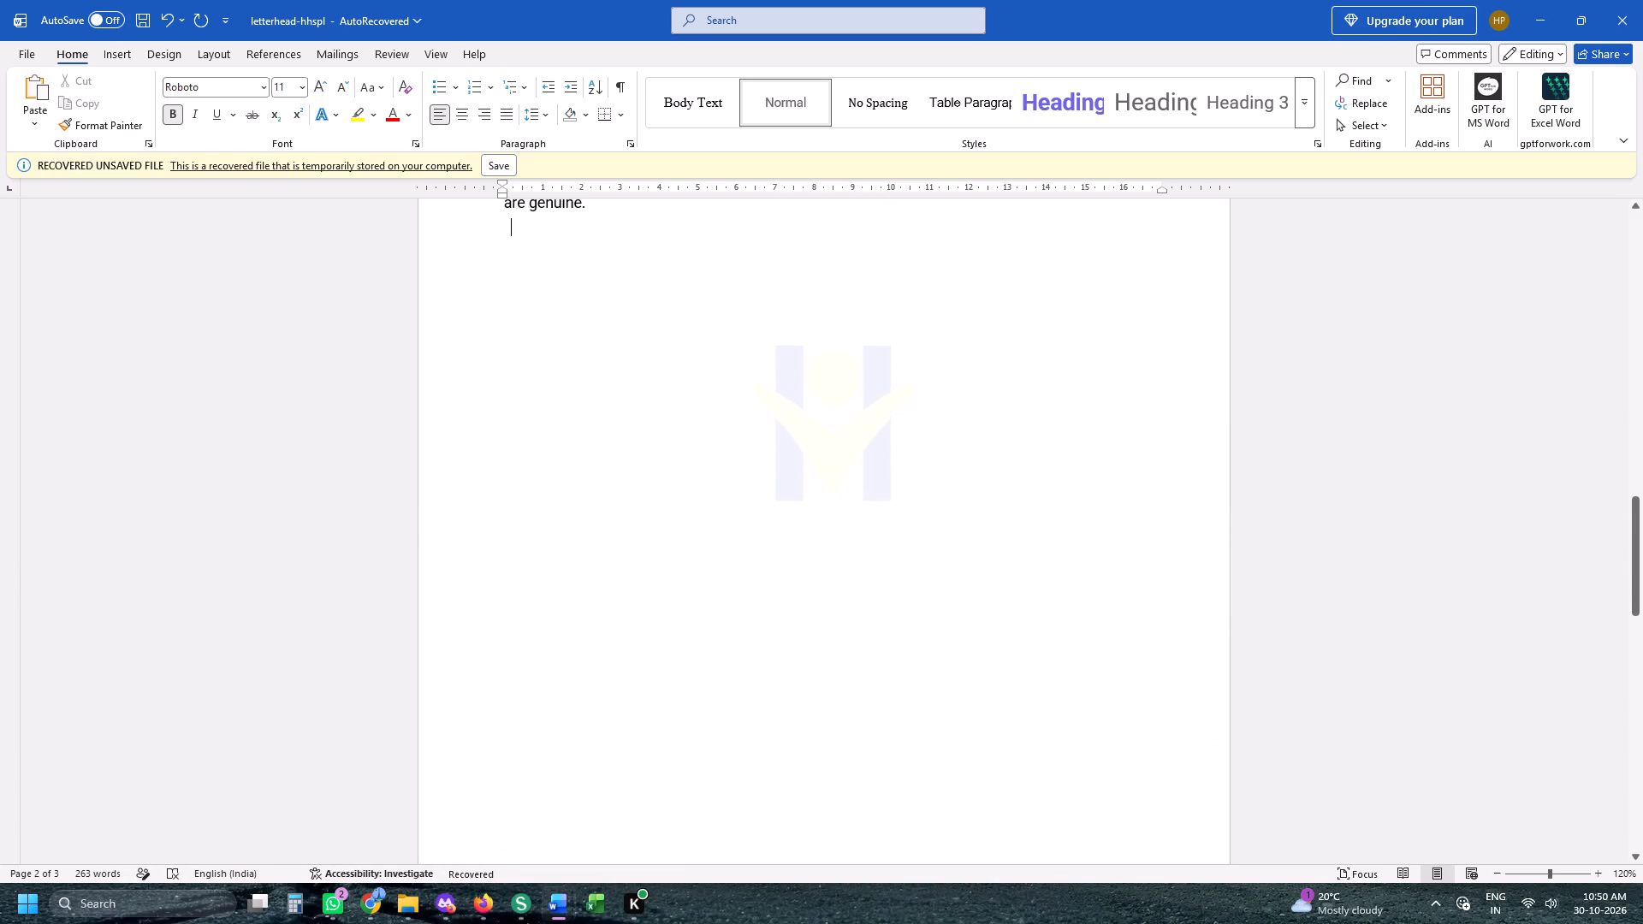
pyautogui.press('Delete')
pyautogui.press('Delete')
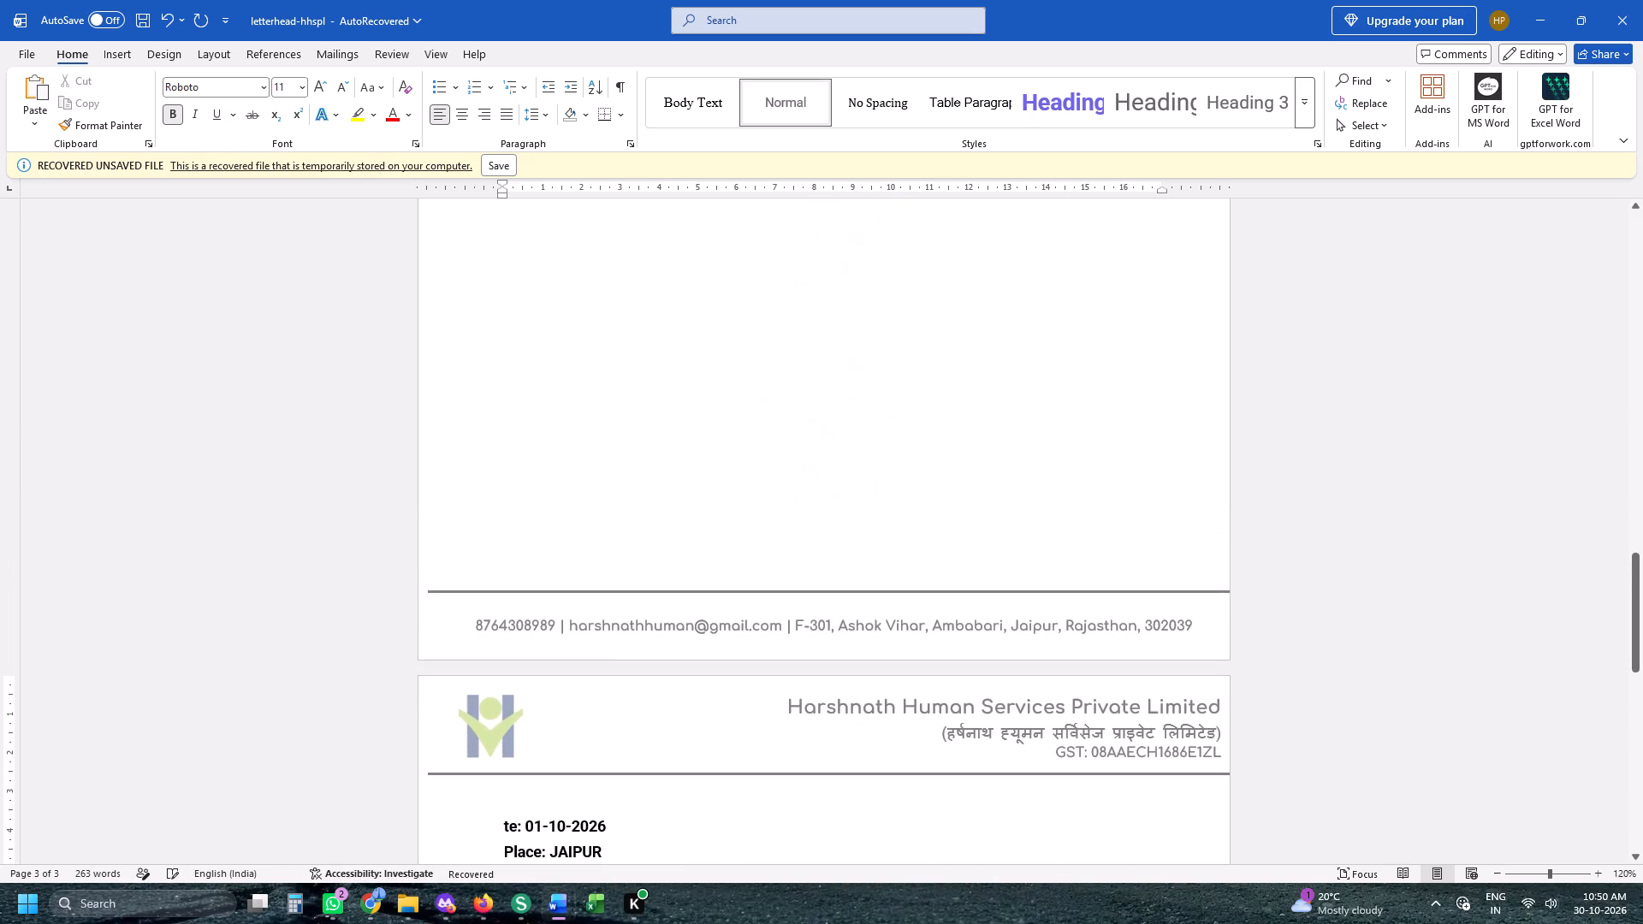
pyautogui.hotkey('ctrl', 'z')
pyautogui.hotkey('ctrl', 'z')
pyautogui.doubleClick(531, 521)
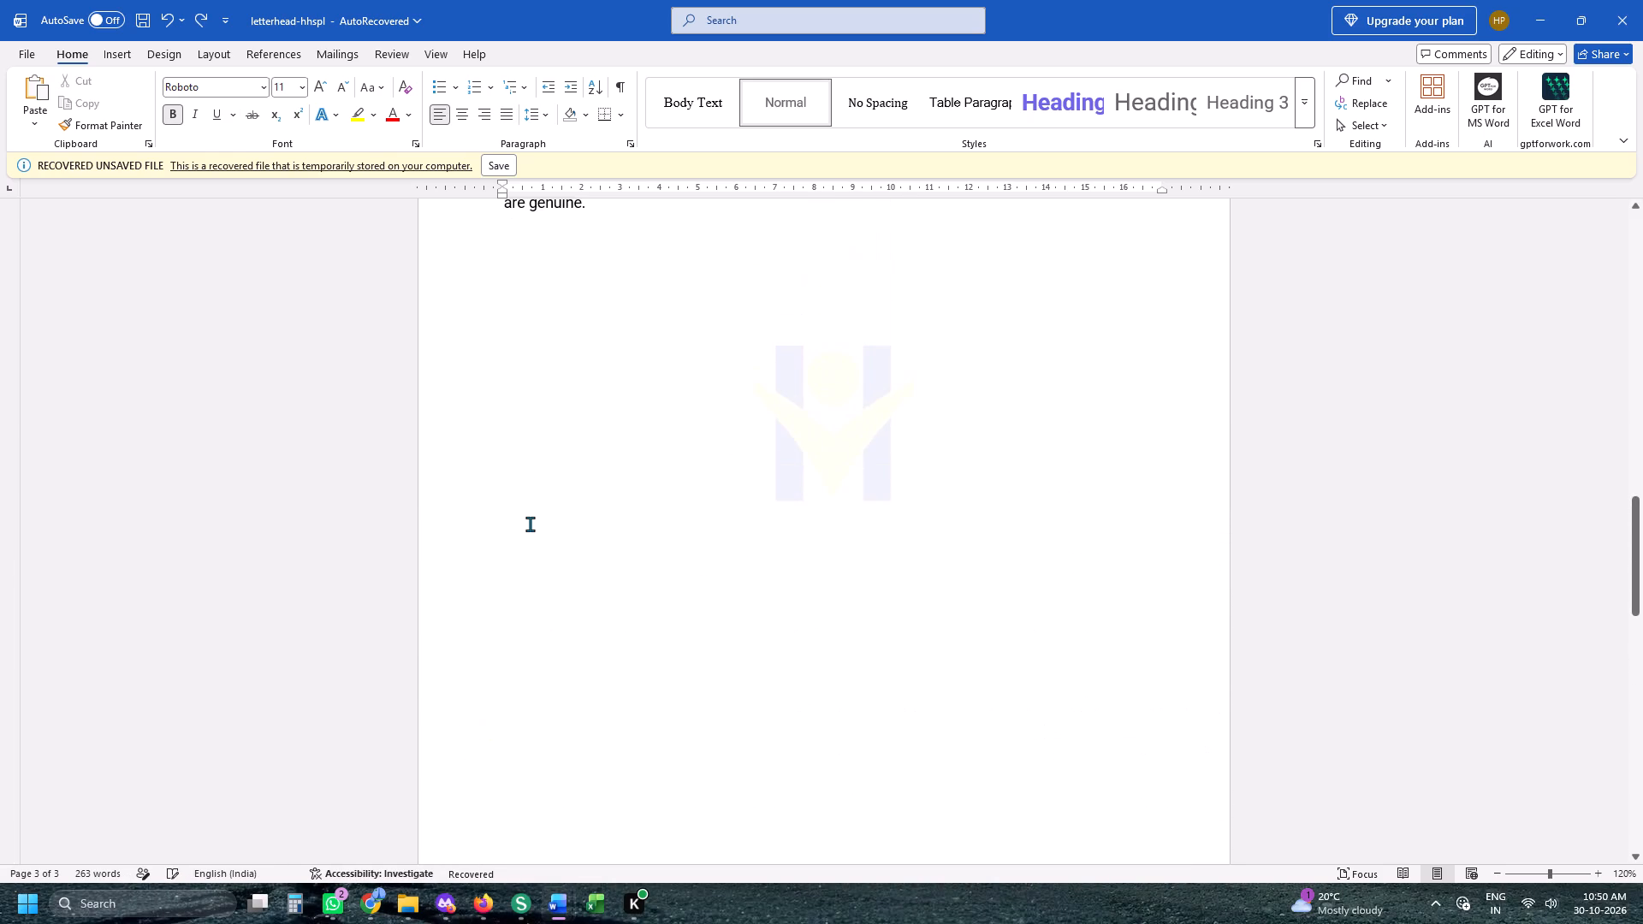
pyautogui.tripleClick(514, 231)
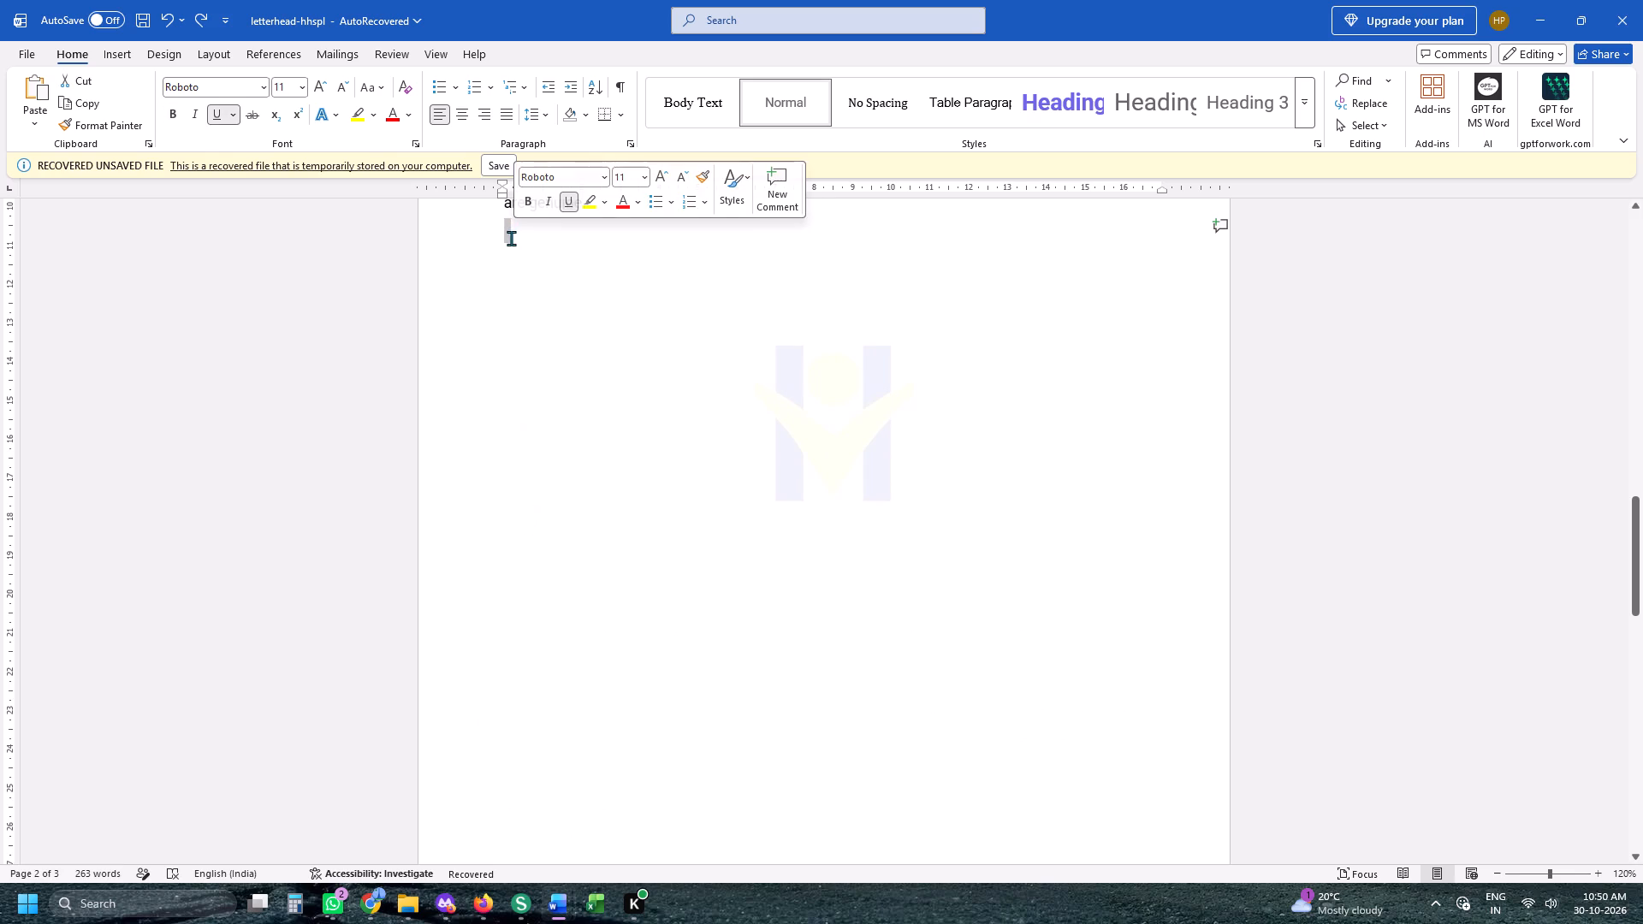
pyautogui.press('Delete')
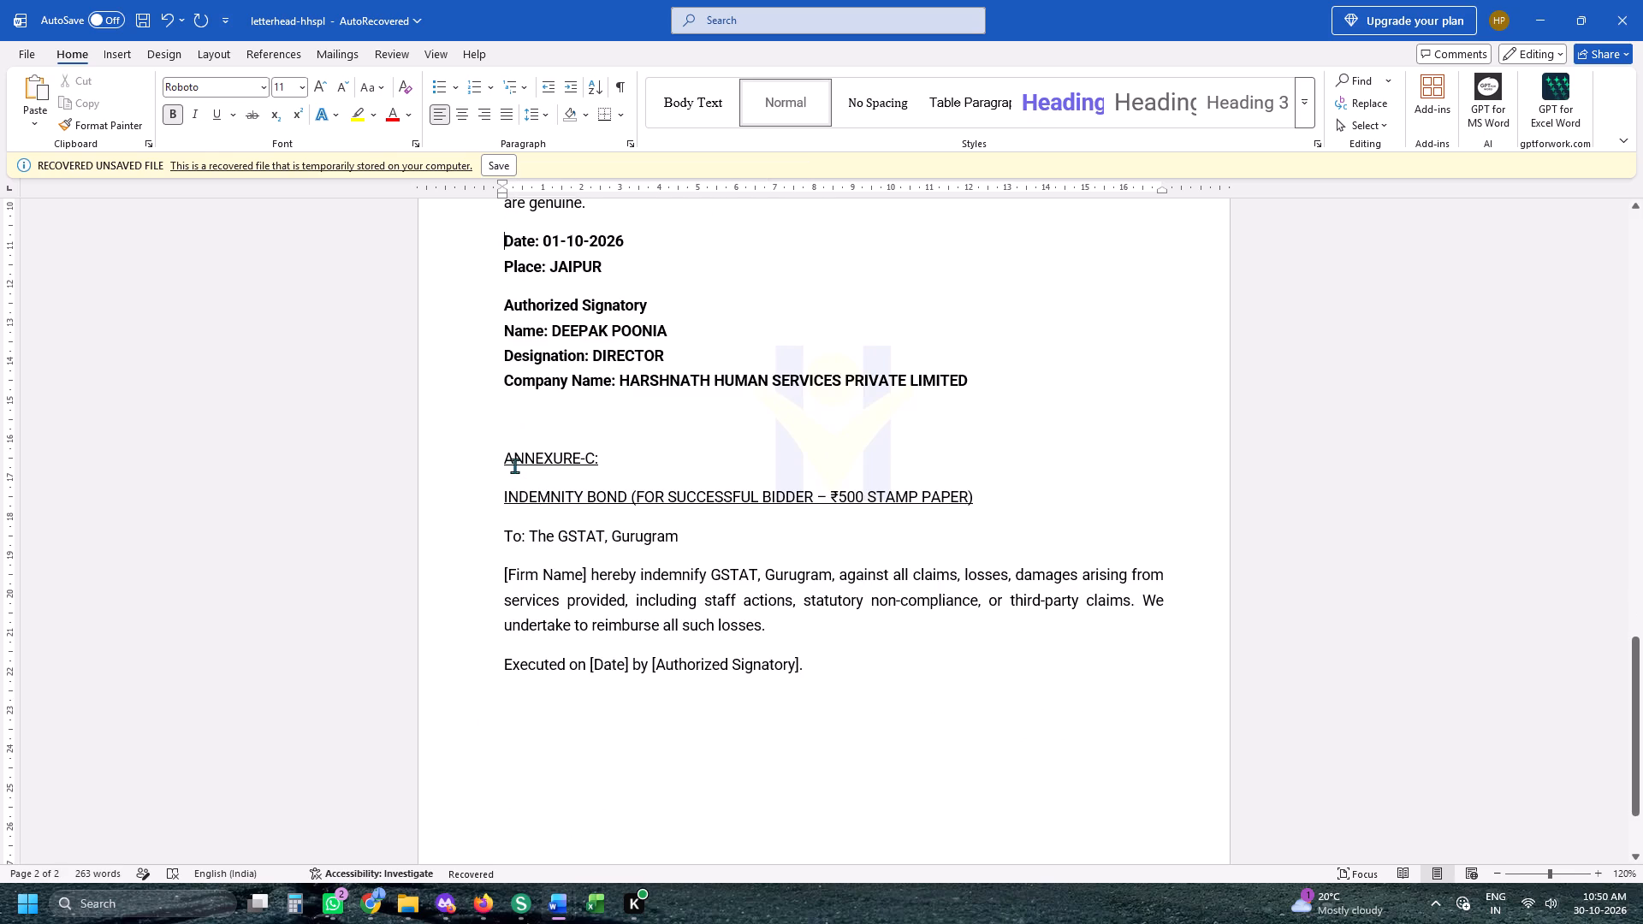
# Insert a page break before ANNEXURE-C, below the signatory block.
pyautogui.click(505, 458)
pyautogui.hotkey('ctrl', 'Return')
# Add a blank line between the affidavit's last paragraph and the signatory block's Date line.
pyautogui.scroll(10, 672, 632)
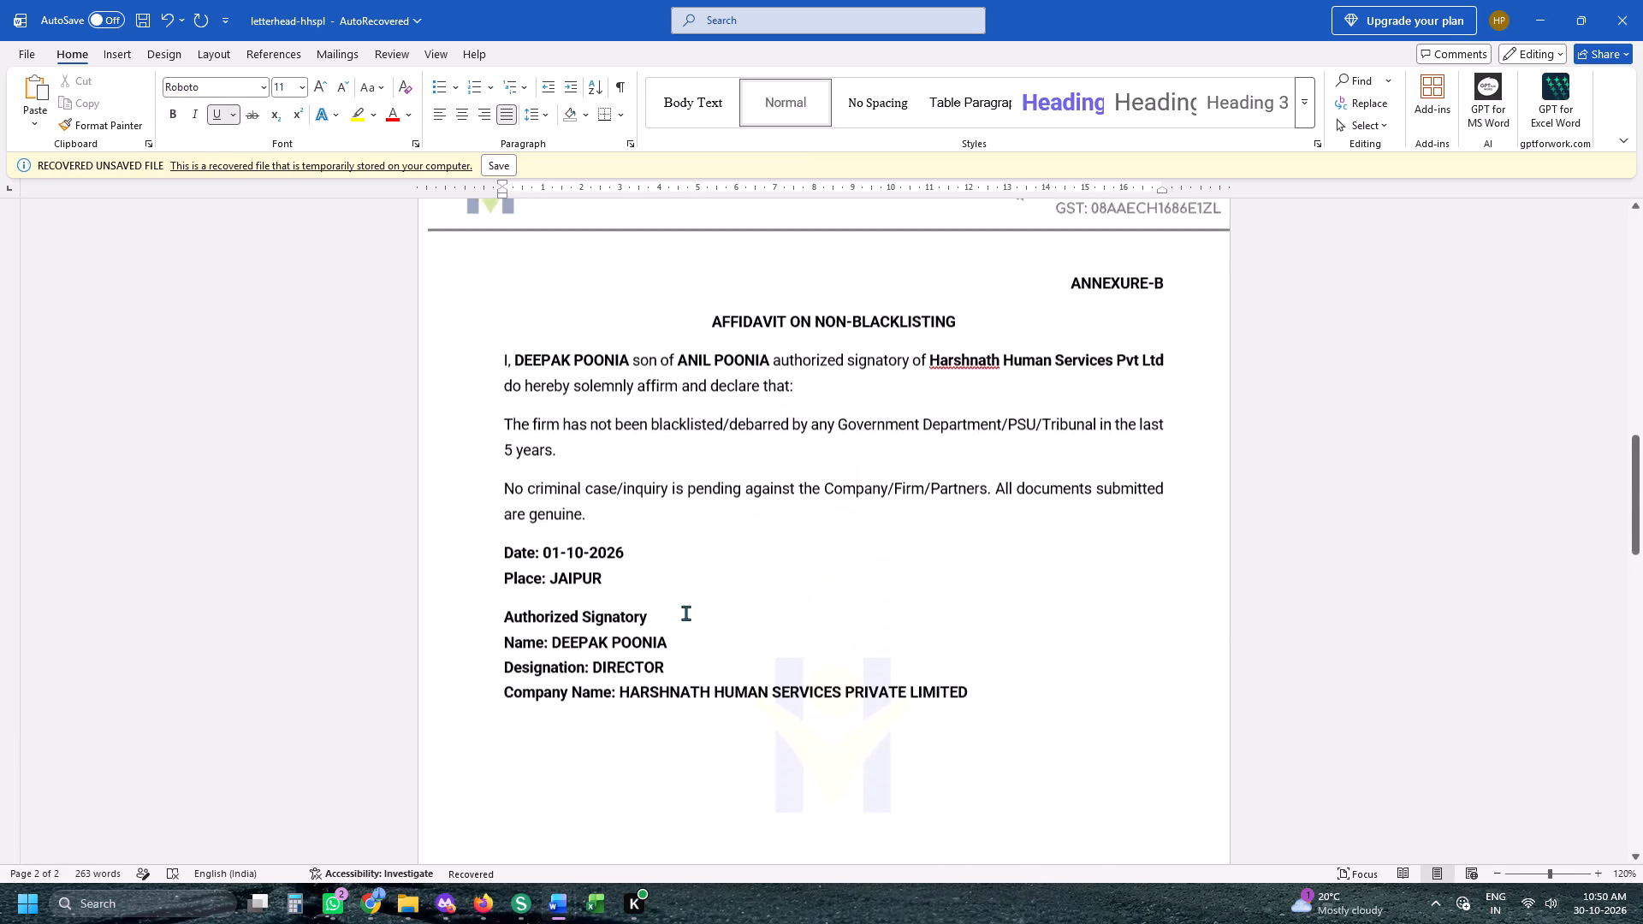
pyautogui.click(626, 535)
pyautogui.press('Return')
# Change the date in the Annexure-B signatory block to 30-10-2026.
pyautogui.scroll(-2, 645, 626)
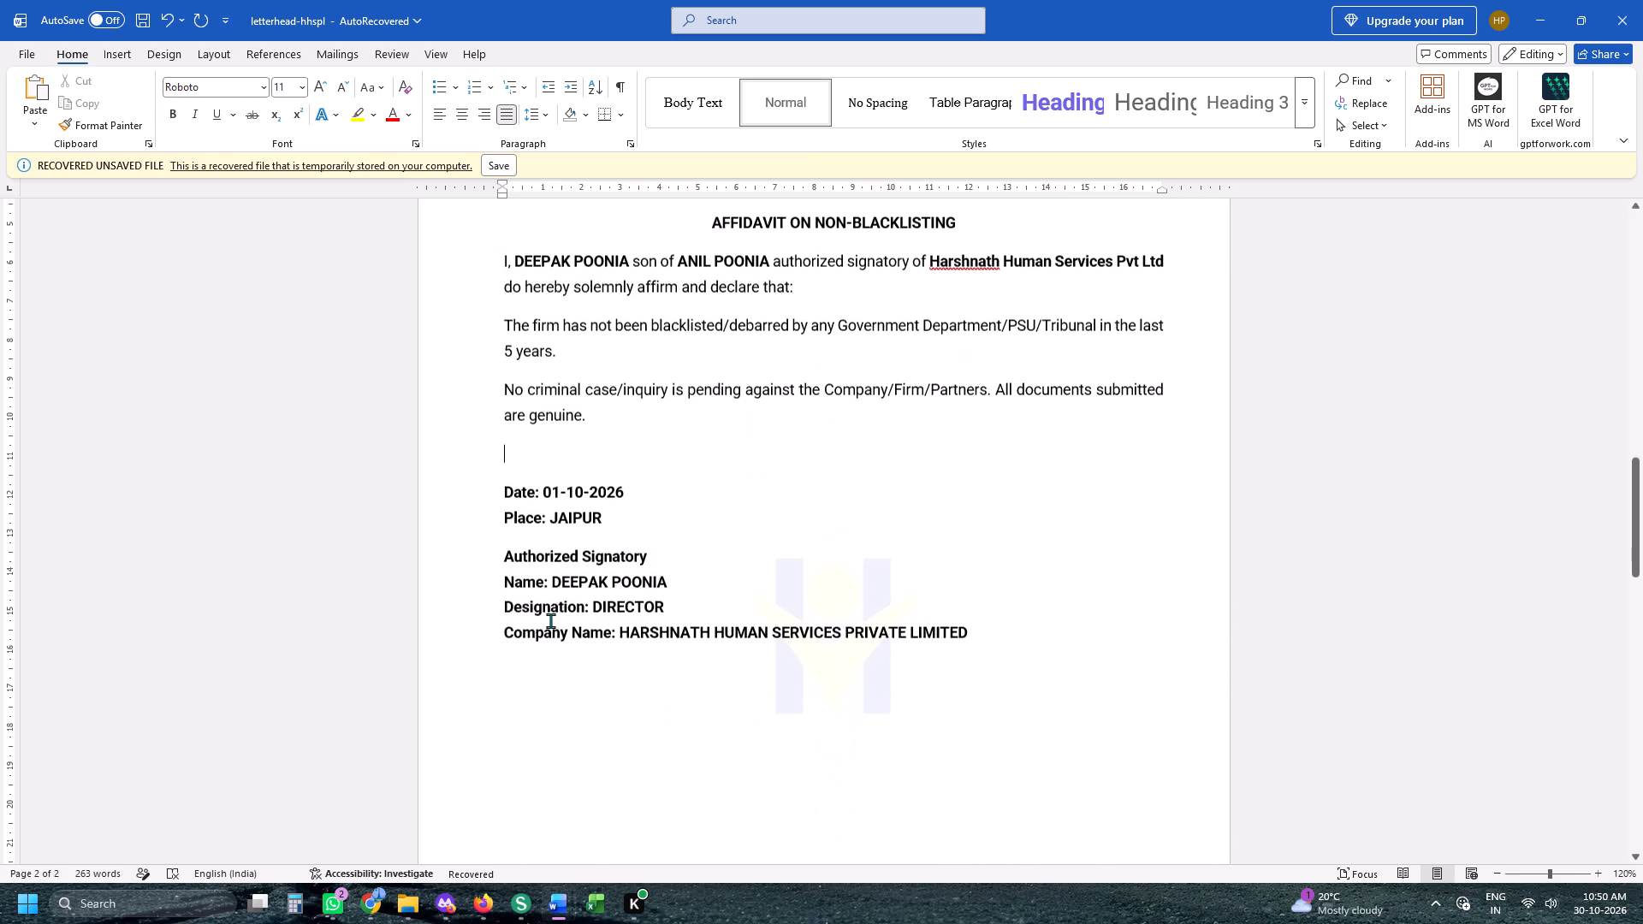
pyautogui.click(560, 482)
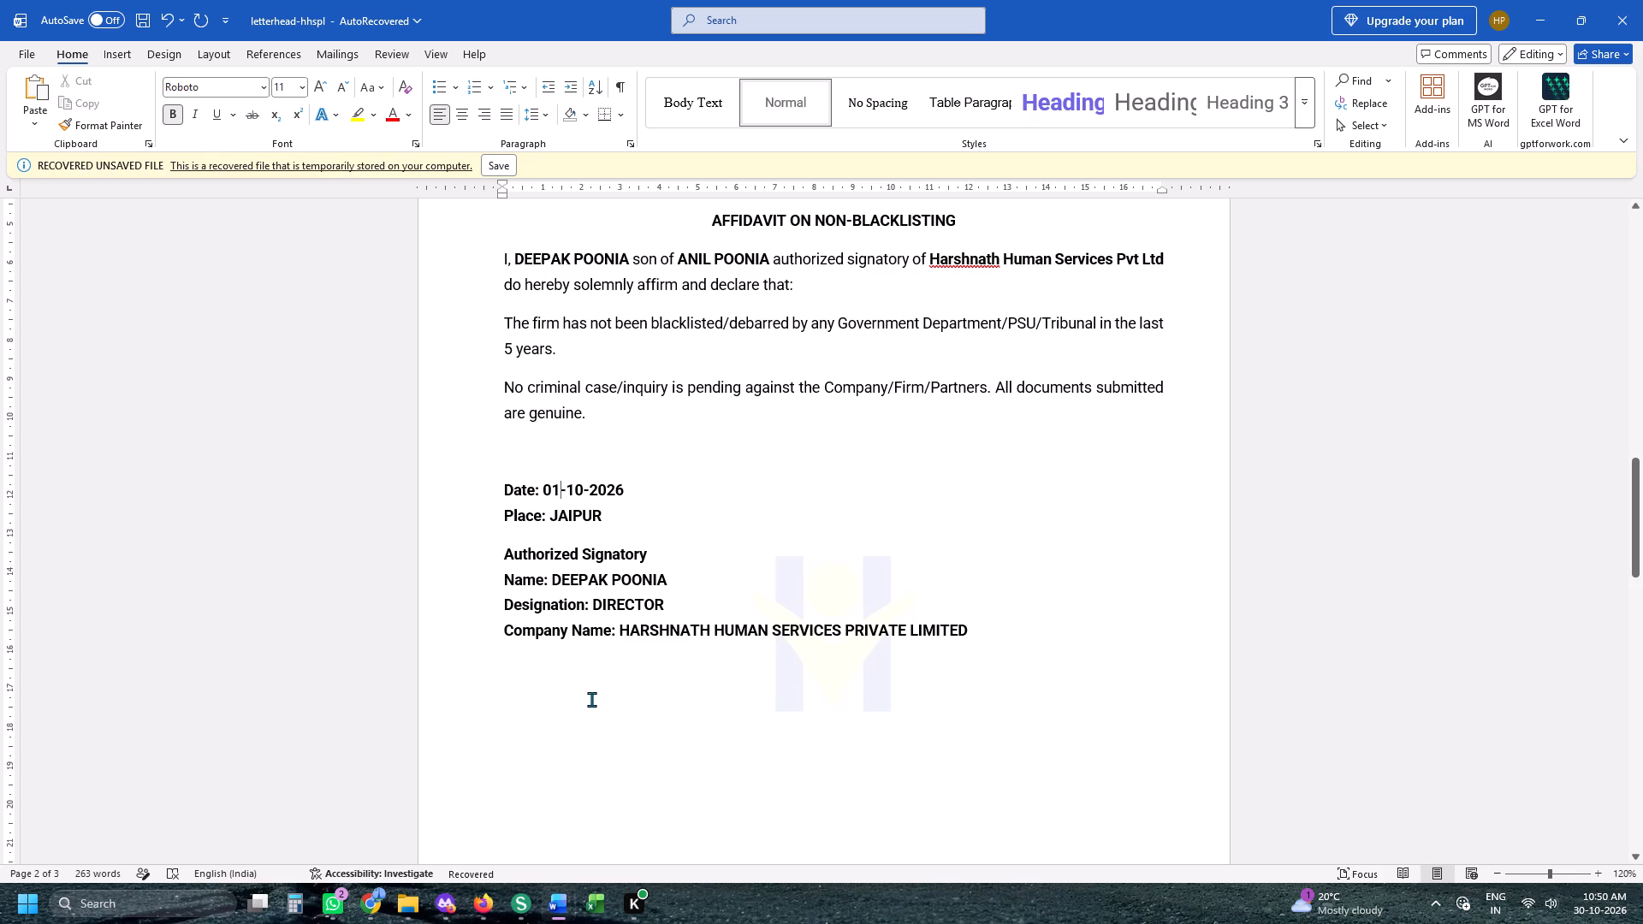
pyautogui.press('BackSpace')
pyautogui.press('BackSpace')
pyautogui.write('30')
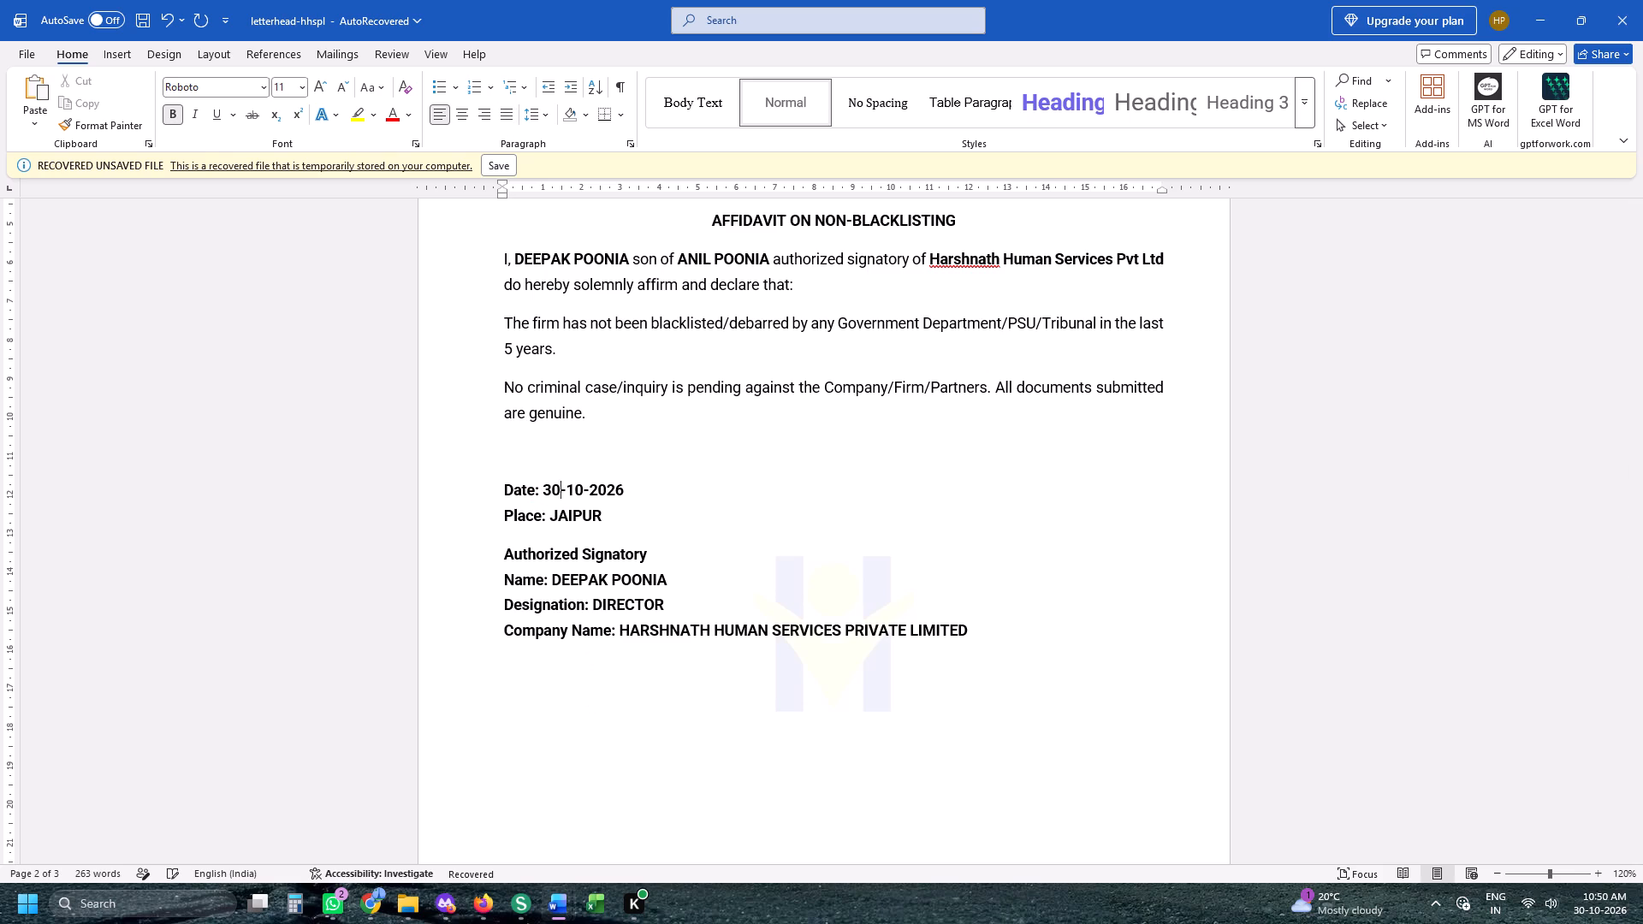
# Cut the whole Annexure-B affidavit, from its heading through the Company Name line, out of the letterhead document.
pyautogui.scroll(3, 591, 699)
pyautogui.scroll(-5, 602, 692)
pyautogui.scroll(3, 1037, 475)
pyautogui.moveTo(1063, 240); pyautogui.dragTo(1071, 530)
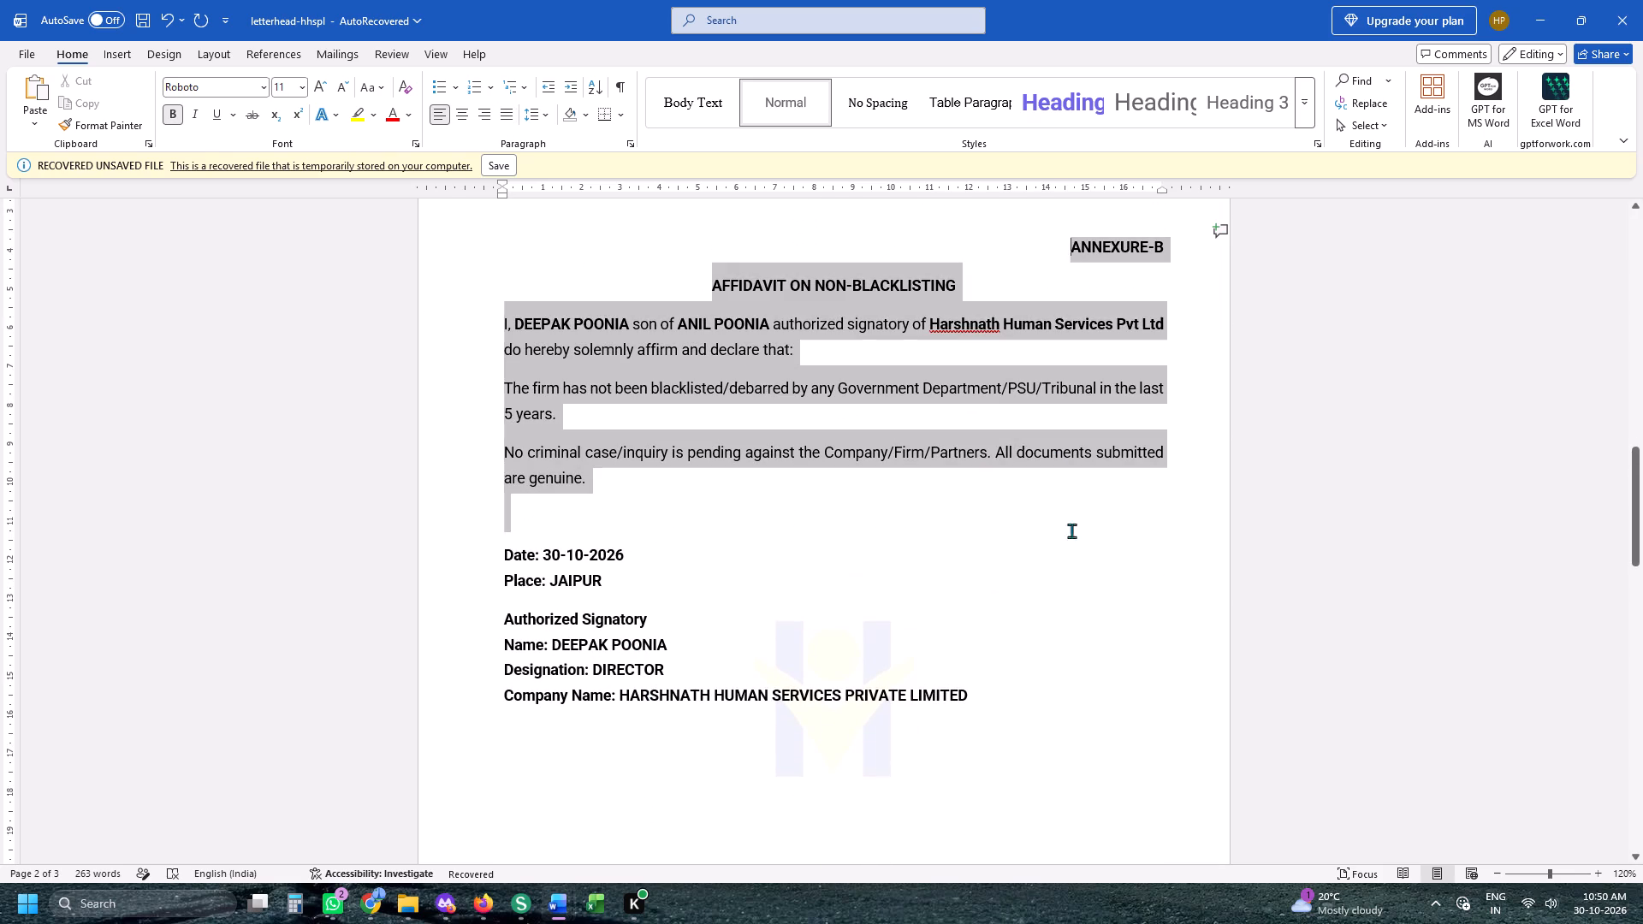
pyautogui.moveTo(1071, 530); pyautogui.dragTo(1029, 714)
pyautogui.hotkey('ctrl', 'x')
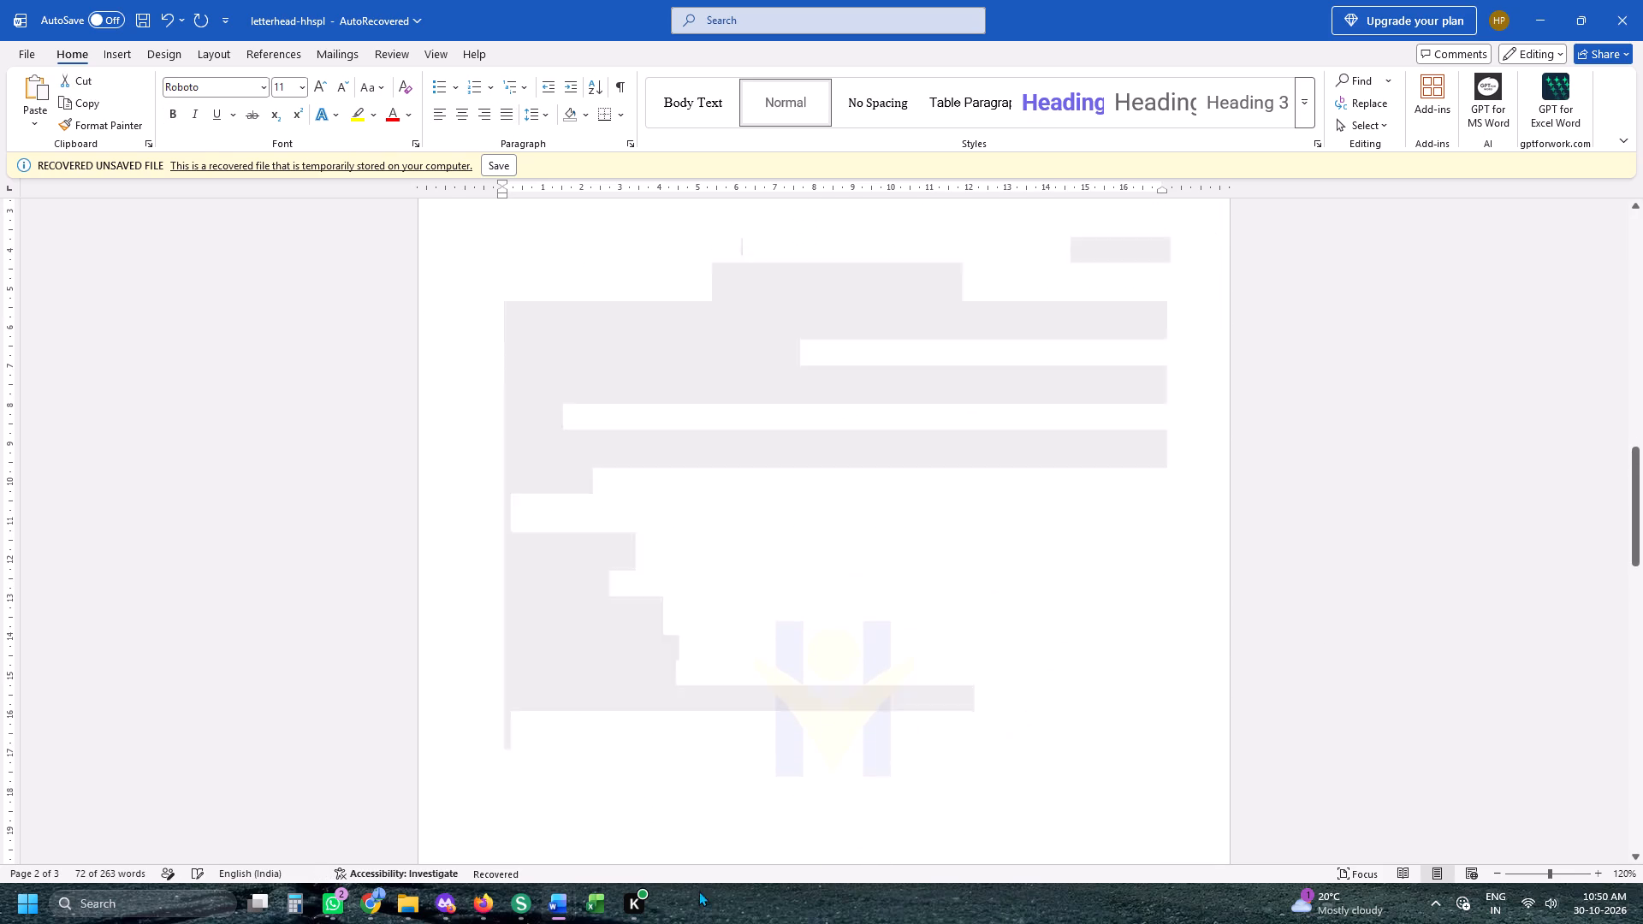
# Switch to the stamp-100-3-hhspl document and replace all its text with the cut Annexure-B affidavit.
pyautogui.click(543, 912)
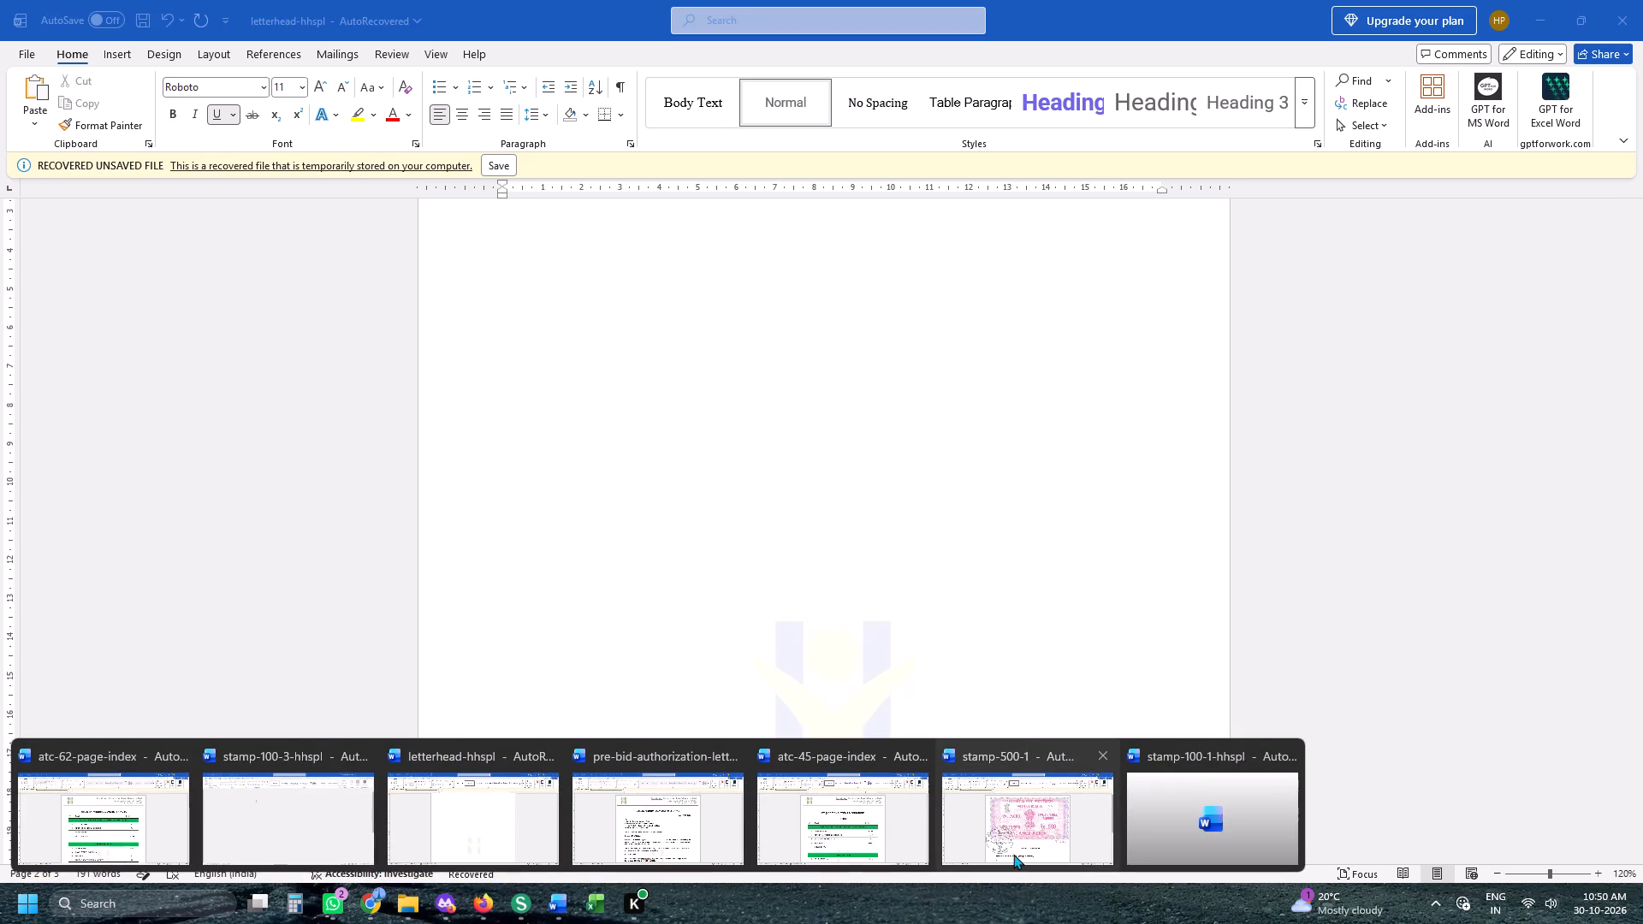
pyautogui.click(1032, 811)
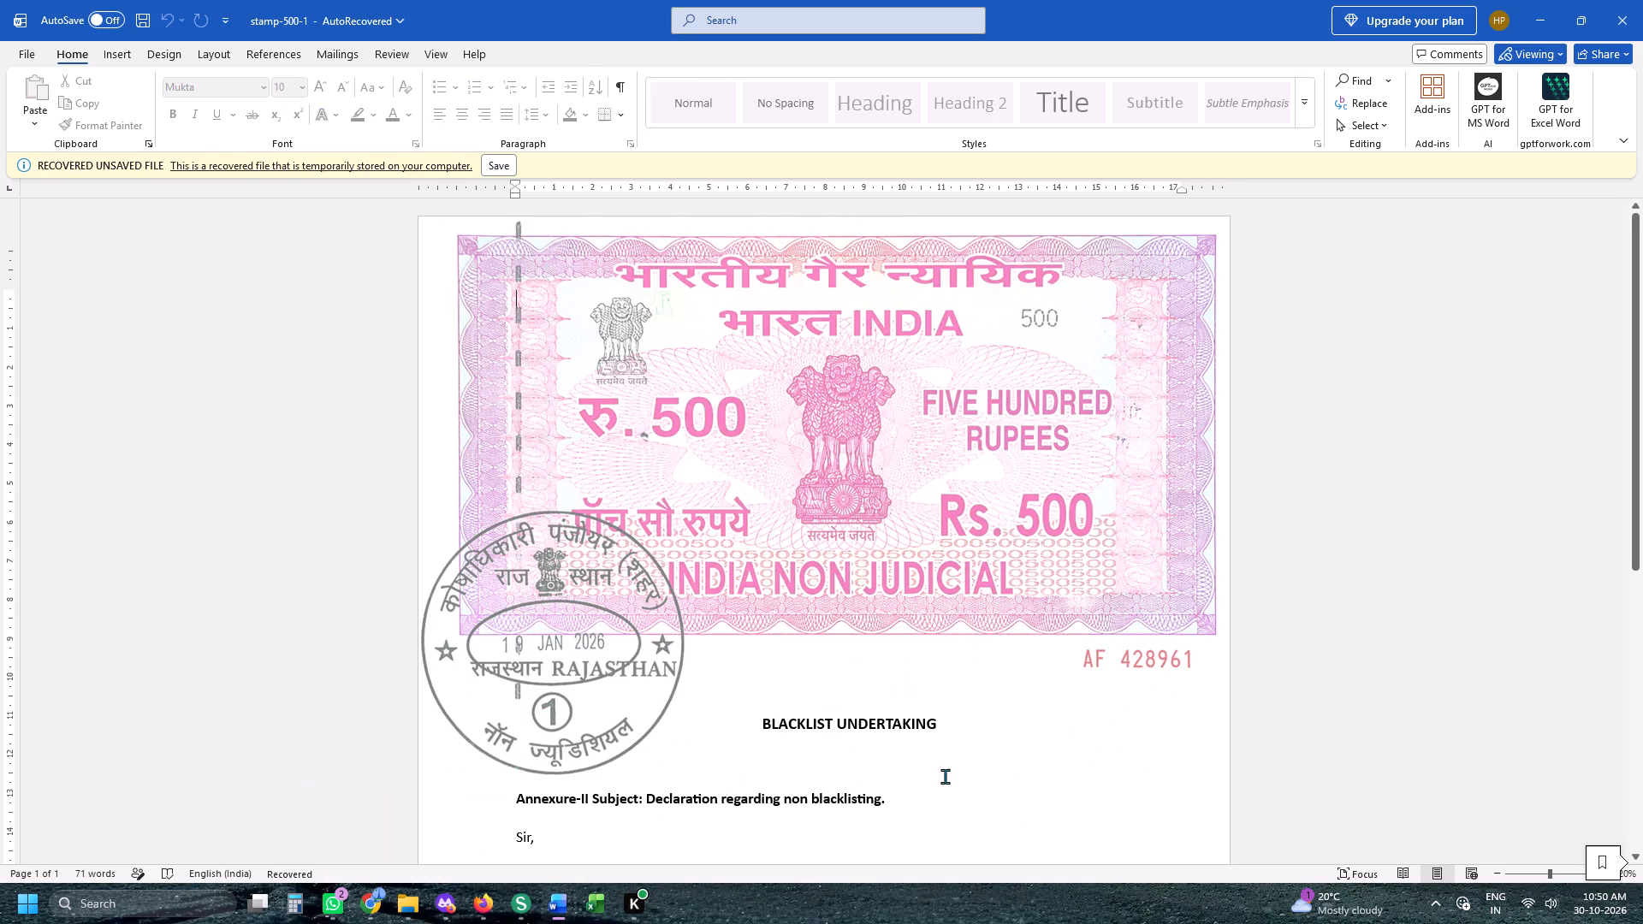
pyautogui.click(549, 904)
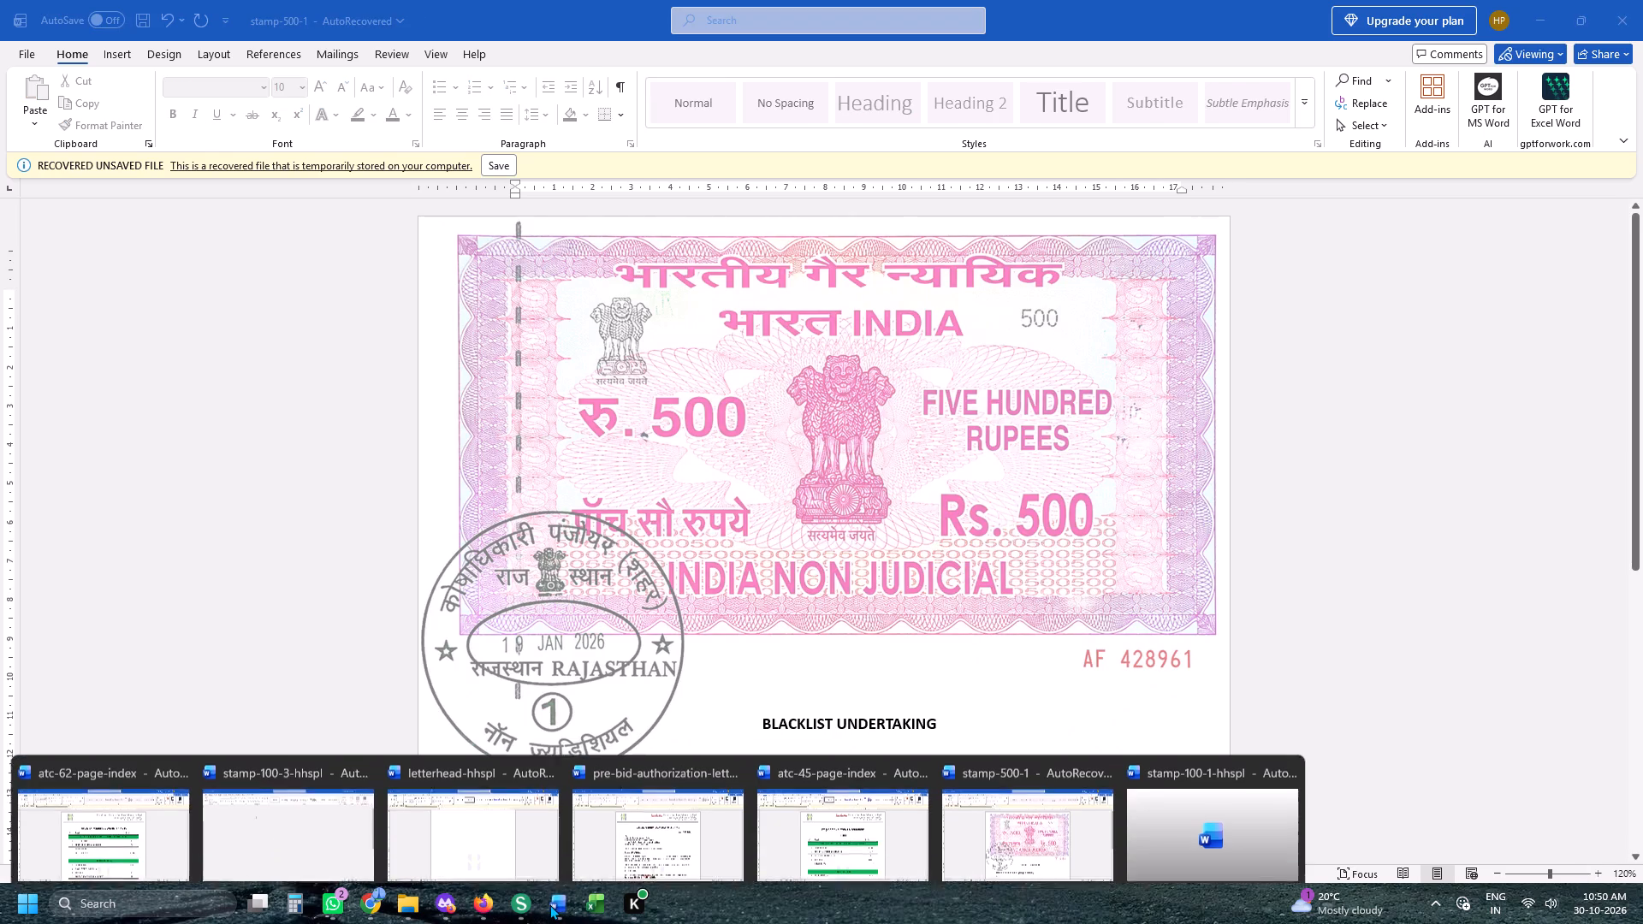
pyautogui.click(269, 835)
pyautogui.click(845, 680)
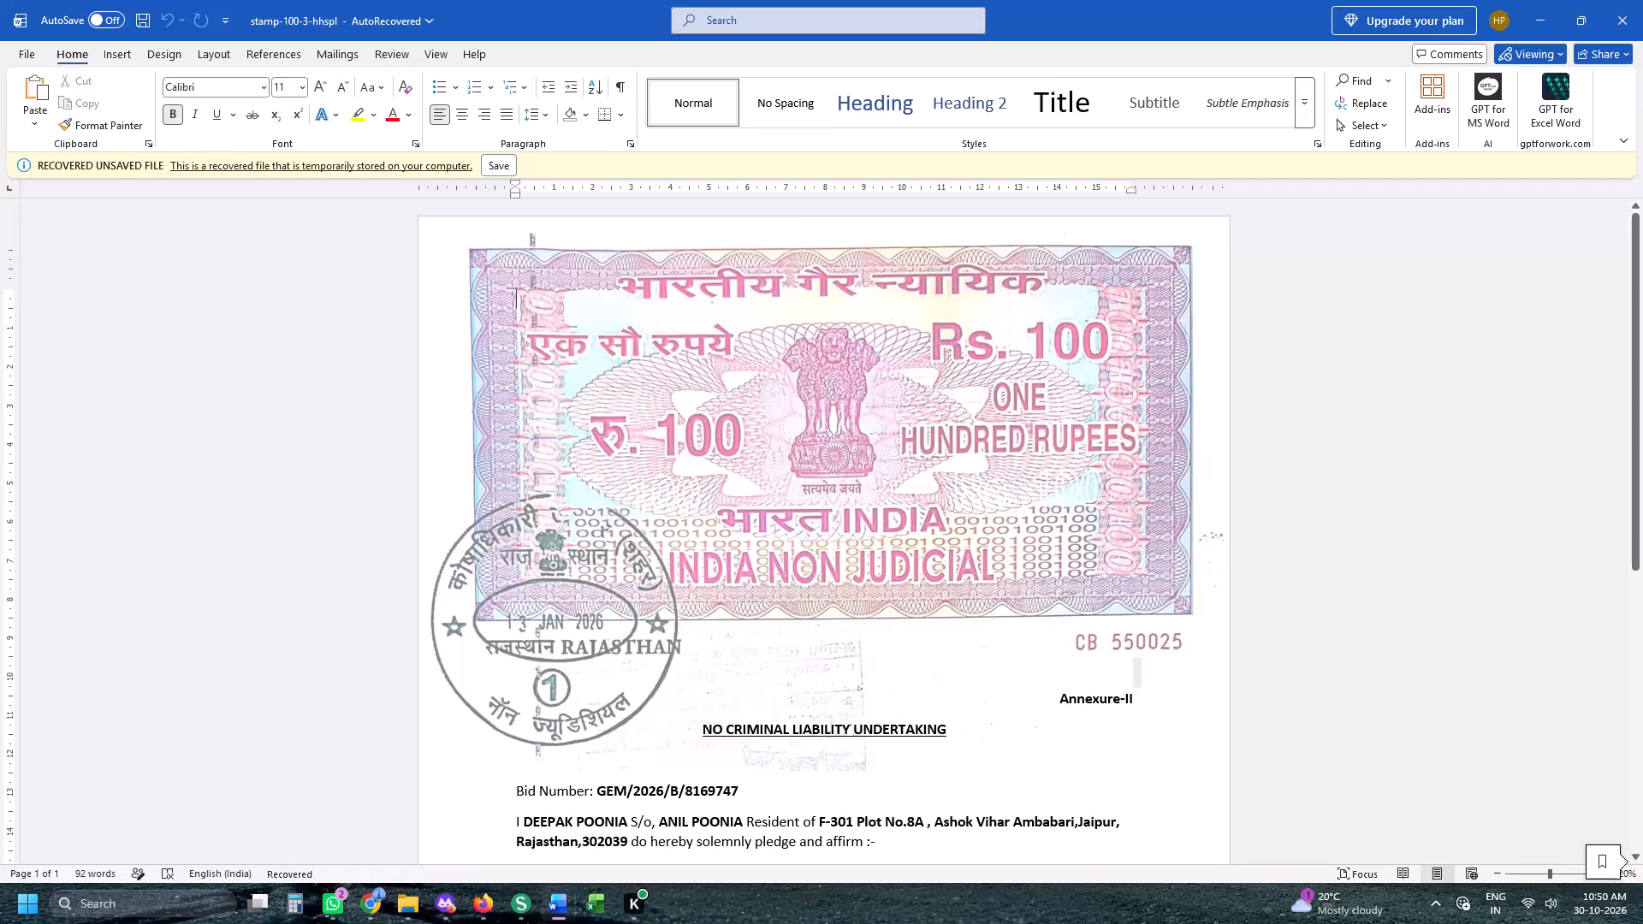
pyautogui.press('BackSpace')
pyautogui.press('BackSpace')
pyautogui.click(561, 199)
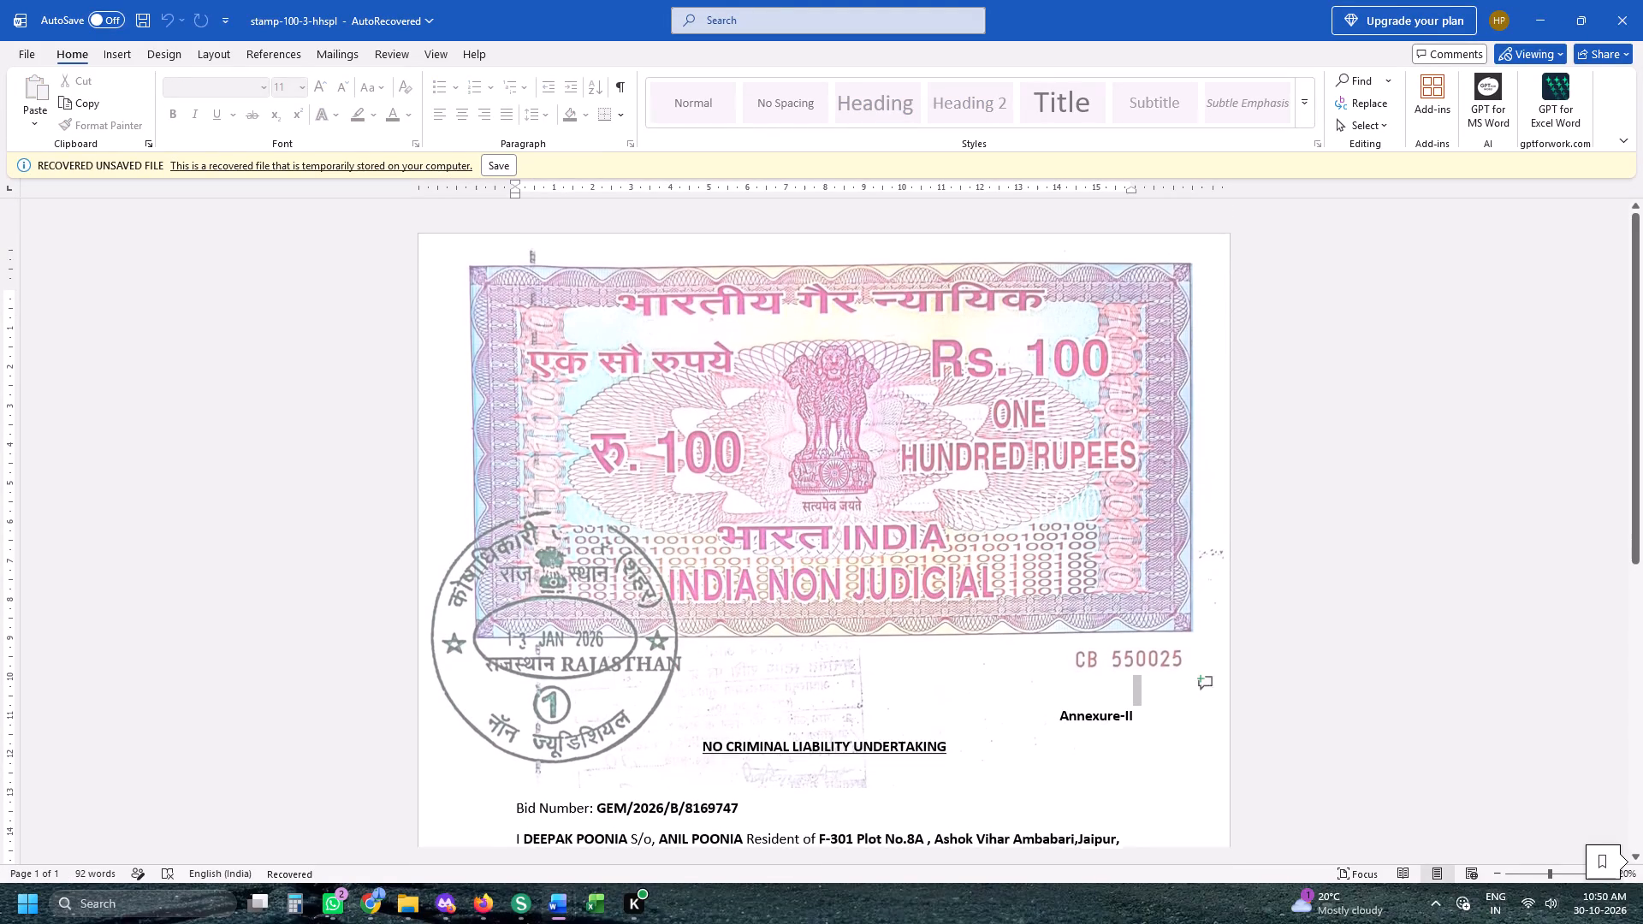
pyautogui.hotkey('ctrl', 'a')
pyautogui.hotkey('ctrl', 'v')
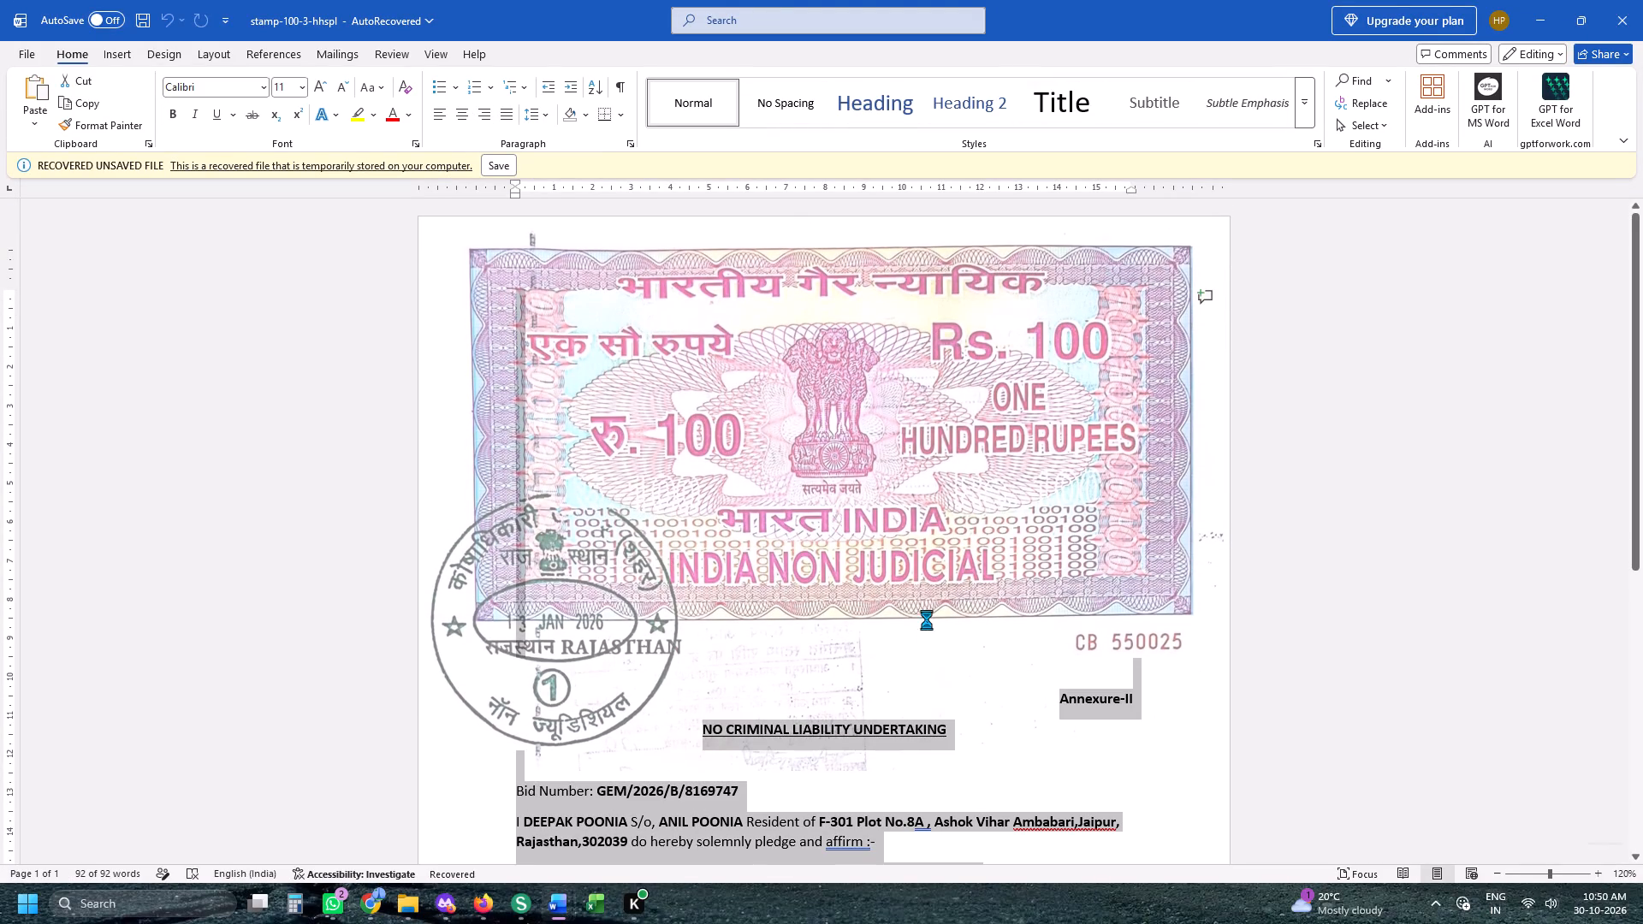
# Add ten blank lines above the ANNEXURE-B heading to move the affidavit below the Rs. 100 stamp image.
pyautogui.scroll(2, 802, 510)
pyautogui.click(1040, 314)
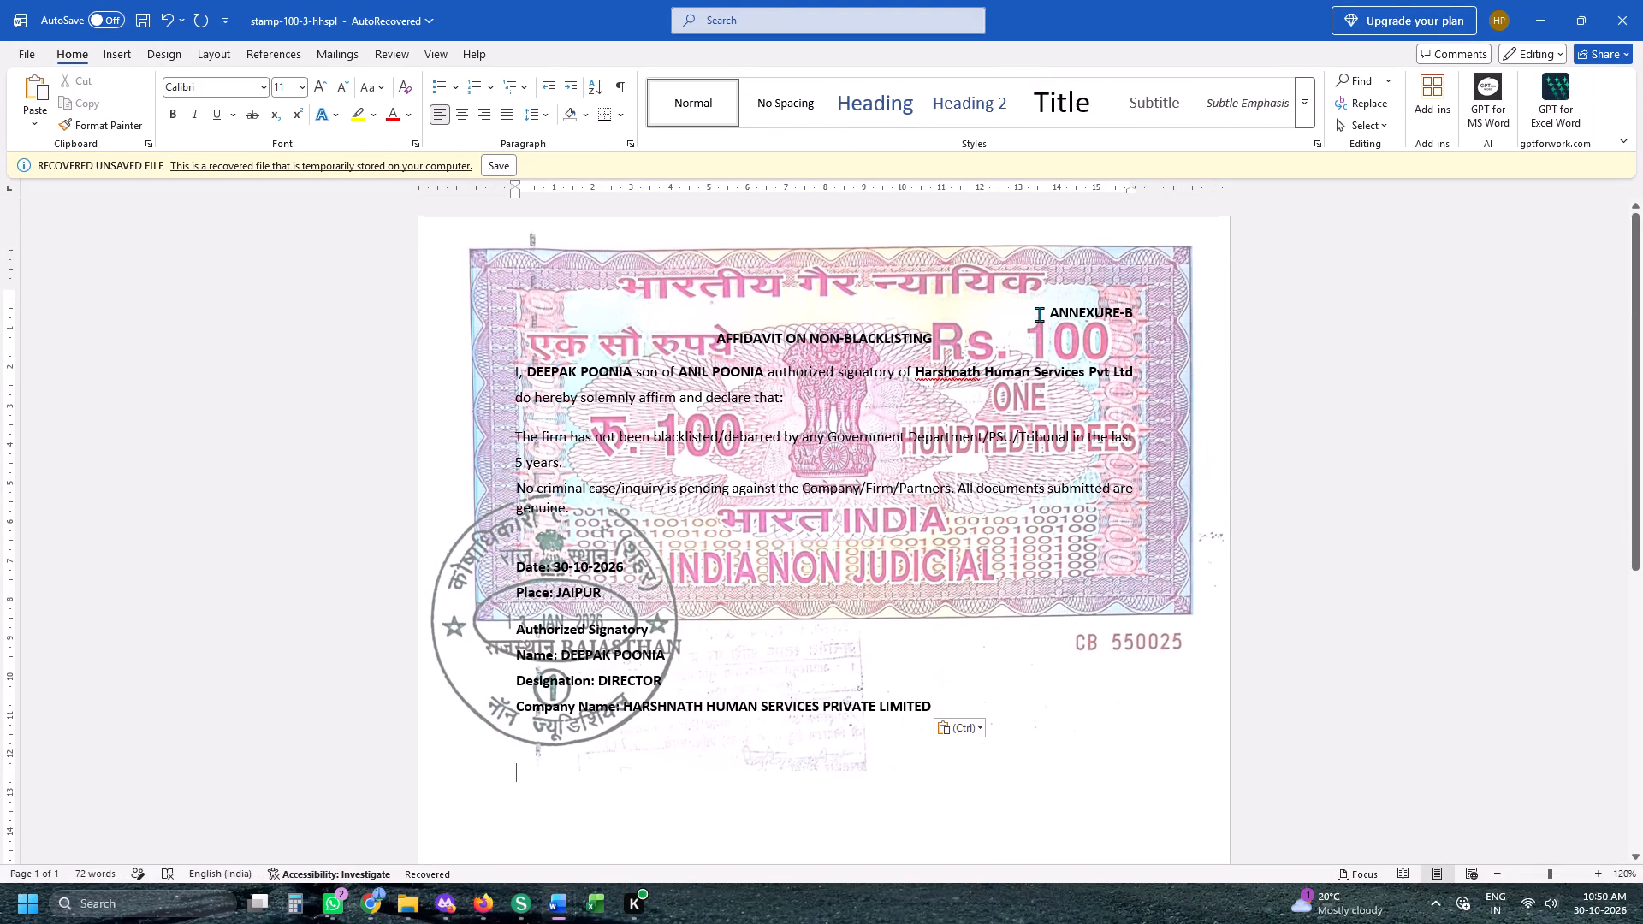
pyautogui.press('Return')
pyautogui.press('Return')
pyautogui.press('Return')
pyautogui.press('Return')
pyautogui.press('Return')
pyautogui.press('Return')
pyautogui.press('Return')
pyautogui.press('Return')
pyautogui.press('Return')
pyautogui.press('Return')
# Add a blank line between the AFFIDAVIT ON NON-BLACKLISTING title and the affidavit's opening sentence.
pyautogui.scroll(-5, 1039, 314)
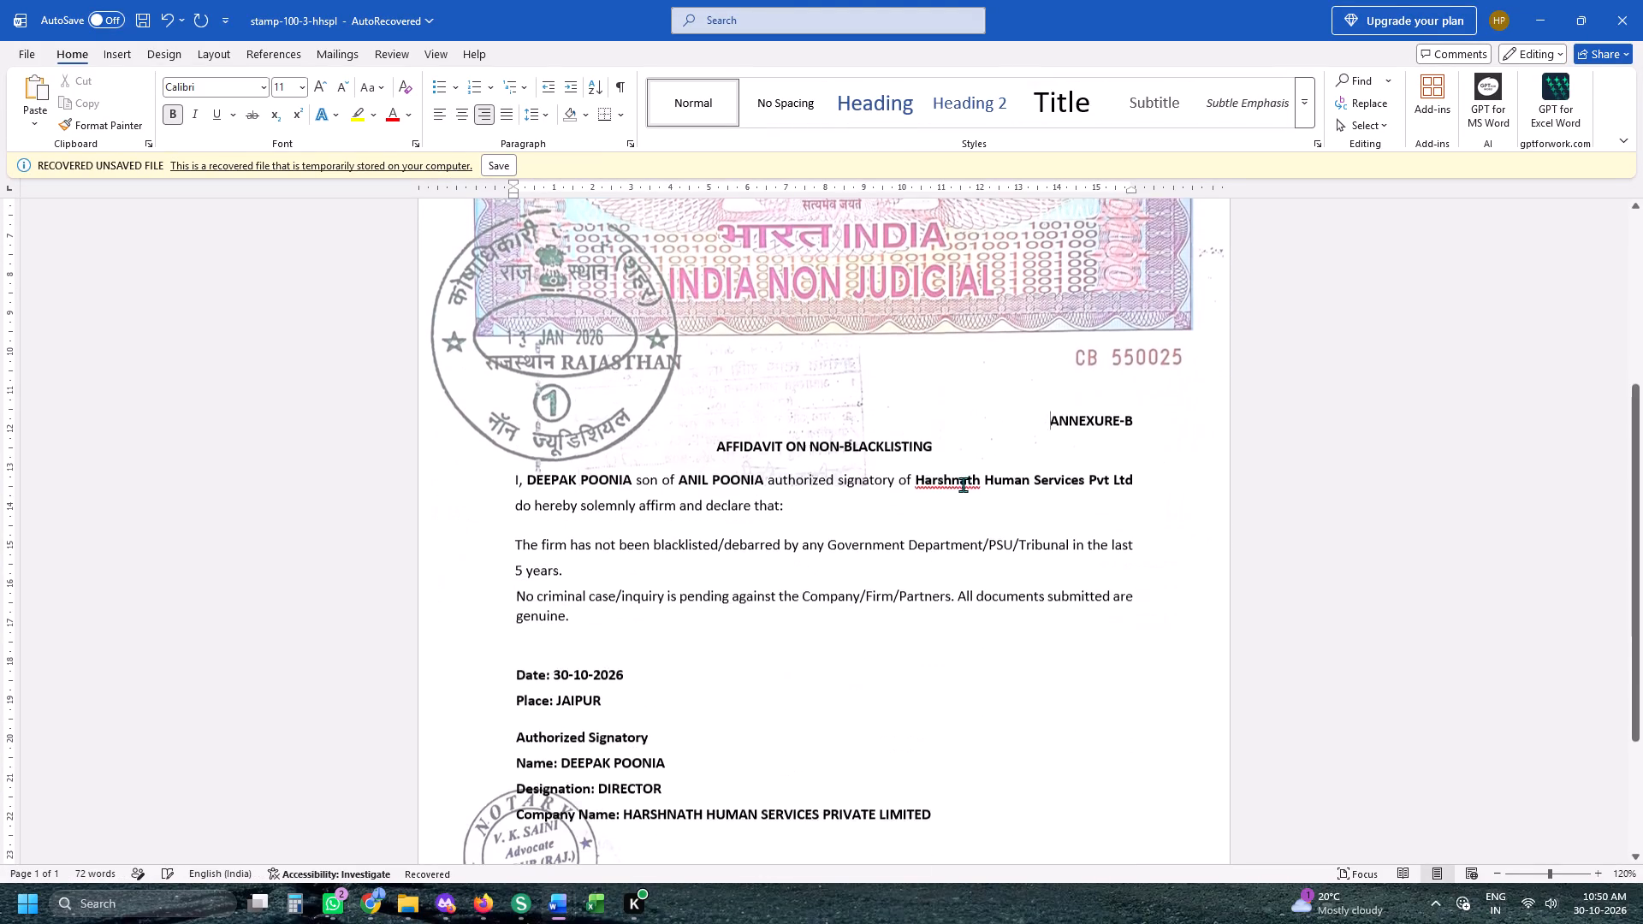
pyautogui.click(956, 400)
pyautogui.press('Return')
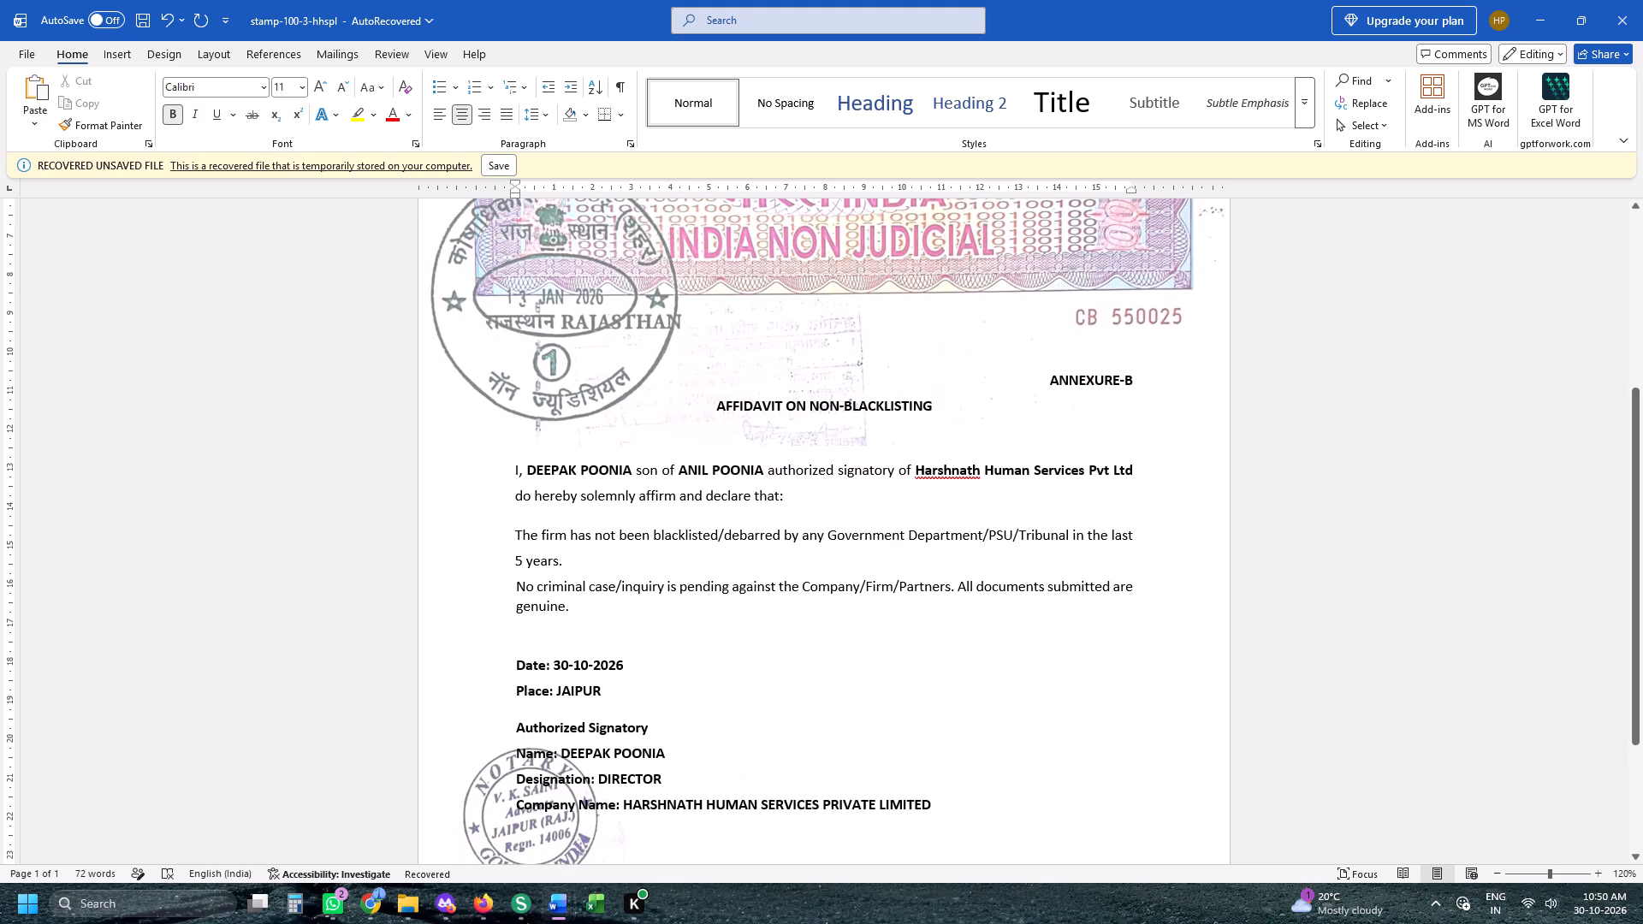
# Remove the extra paragraph spacing in the affidavit's signature block, from the Date line through the Company Name line.
pyautogui.scroll(-4, 1005, 392)
pyautogui.moveTo(980, 621); pyautogui.dragTo(920, 617)
pyautogui.click(501, 608)
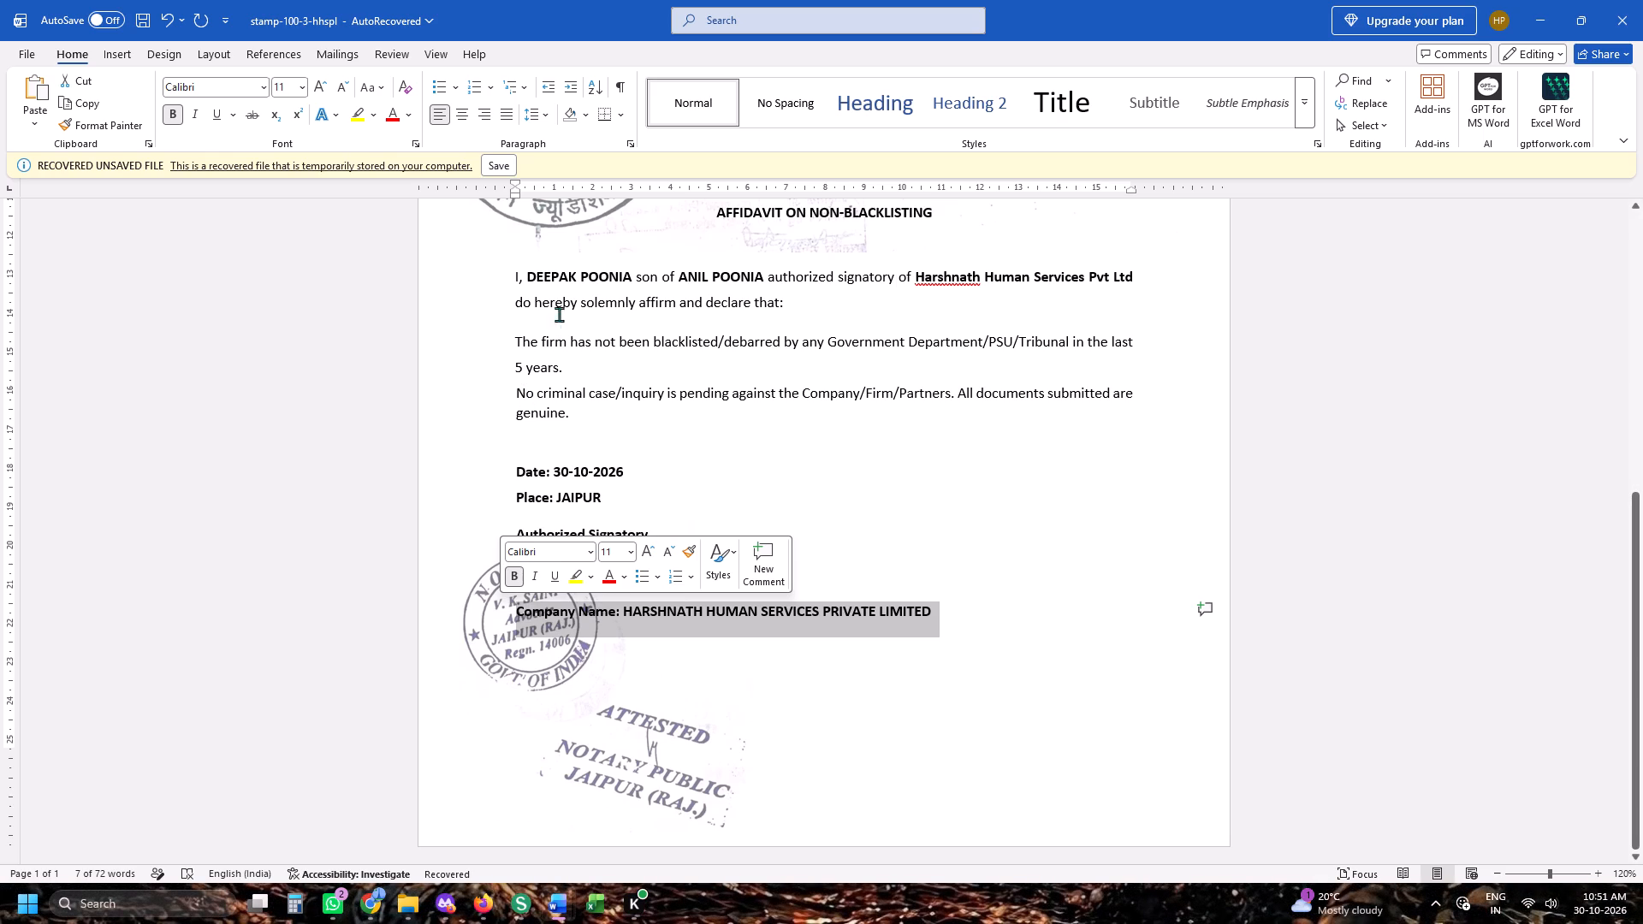
pyautogui.click(723, 589)
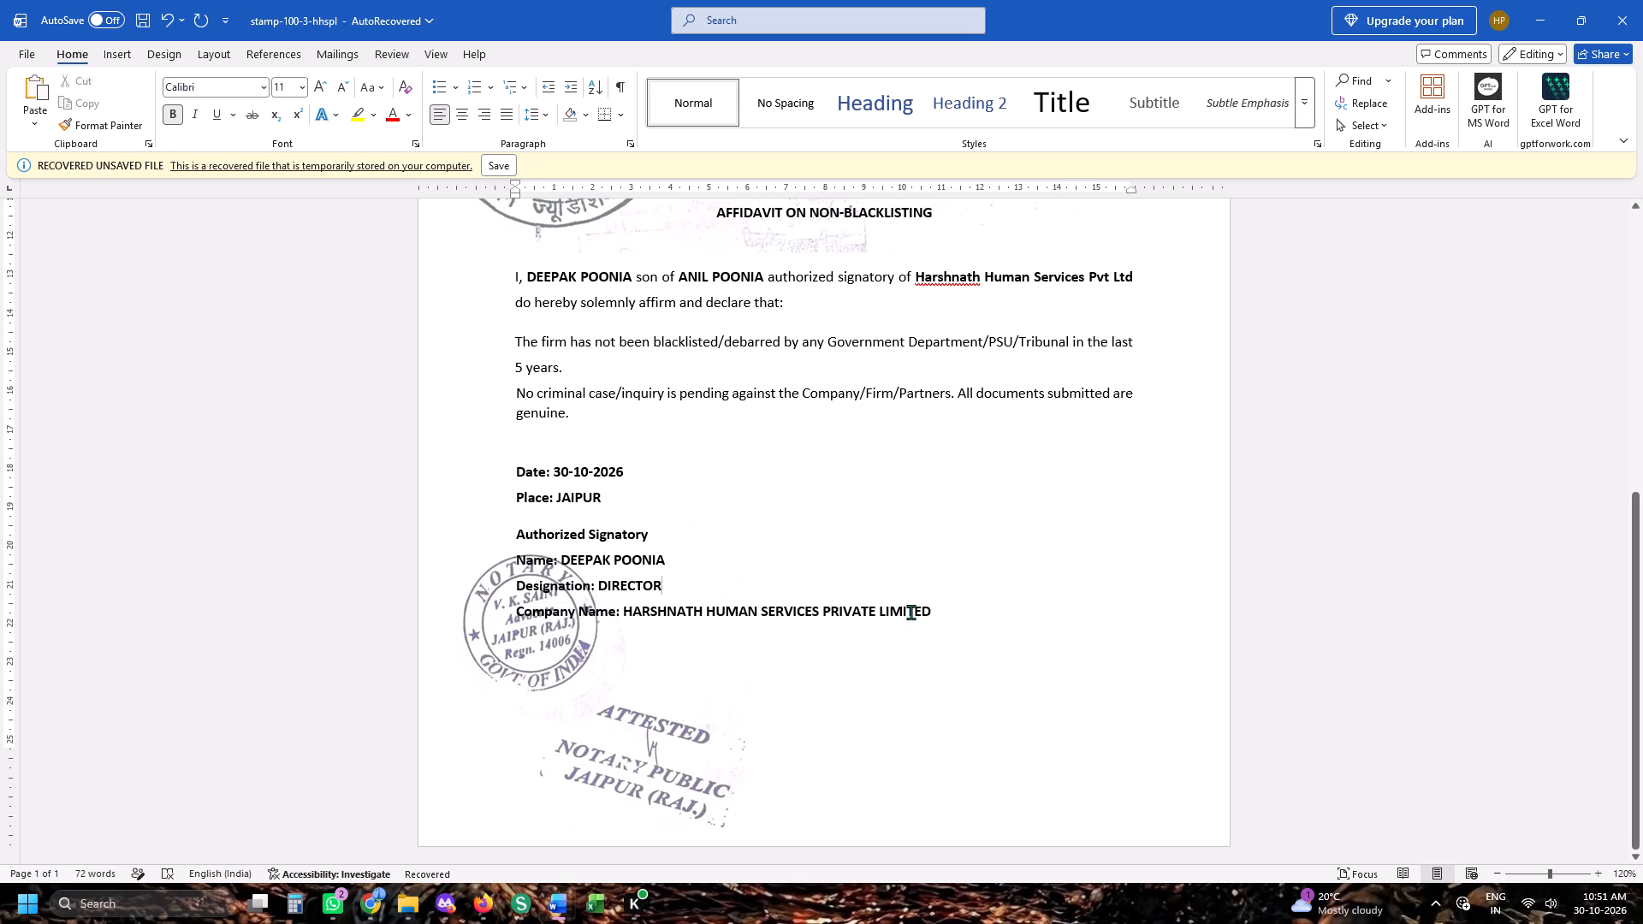
pyautogui.moveTo(928, 612); pyautogui.dragTo(518, 462)
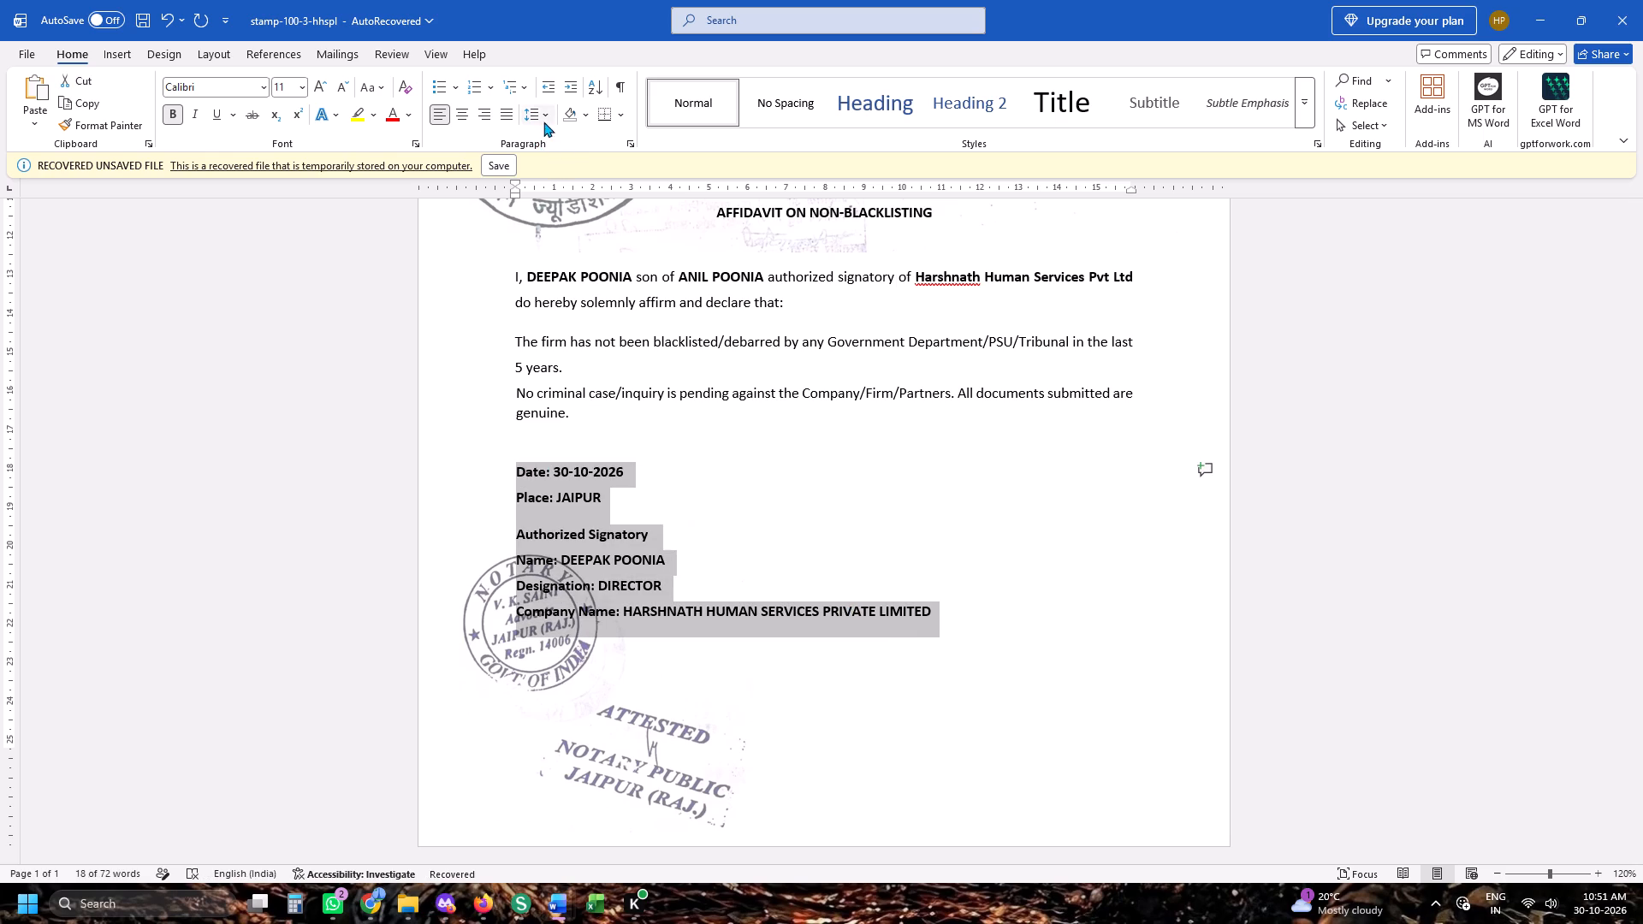
pyautogui.click(543, 117)
pyautogui.click(578, 327)
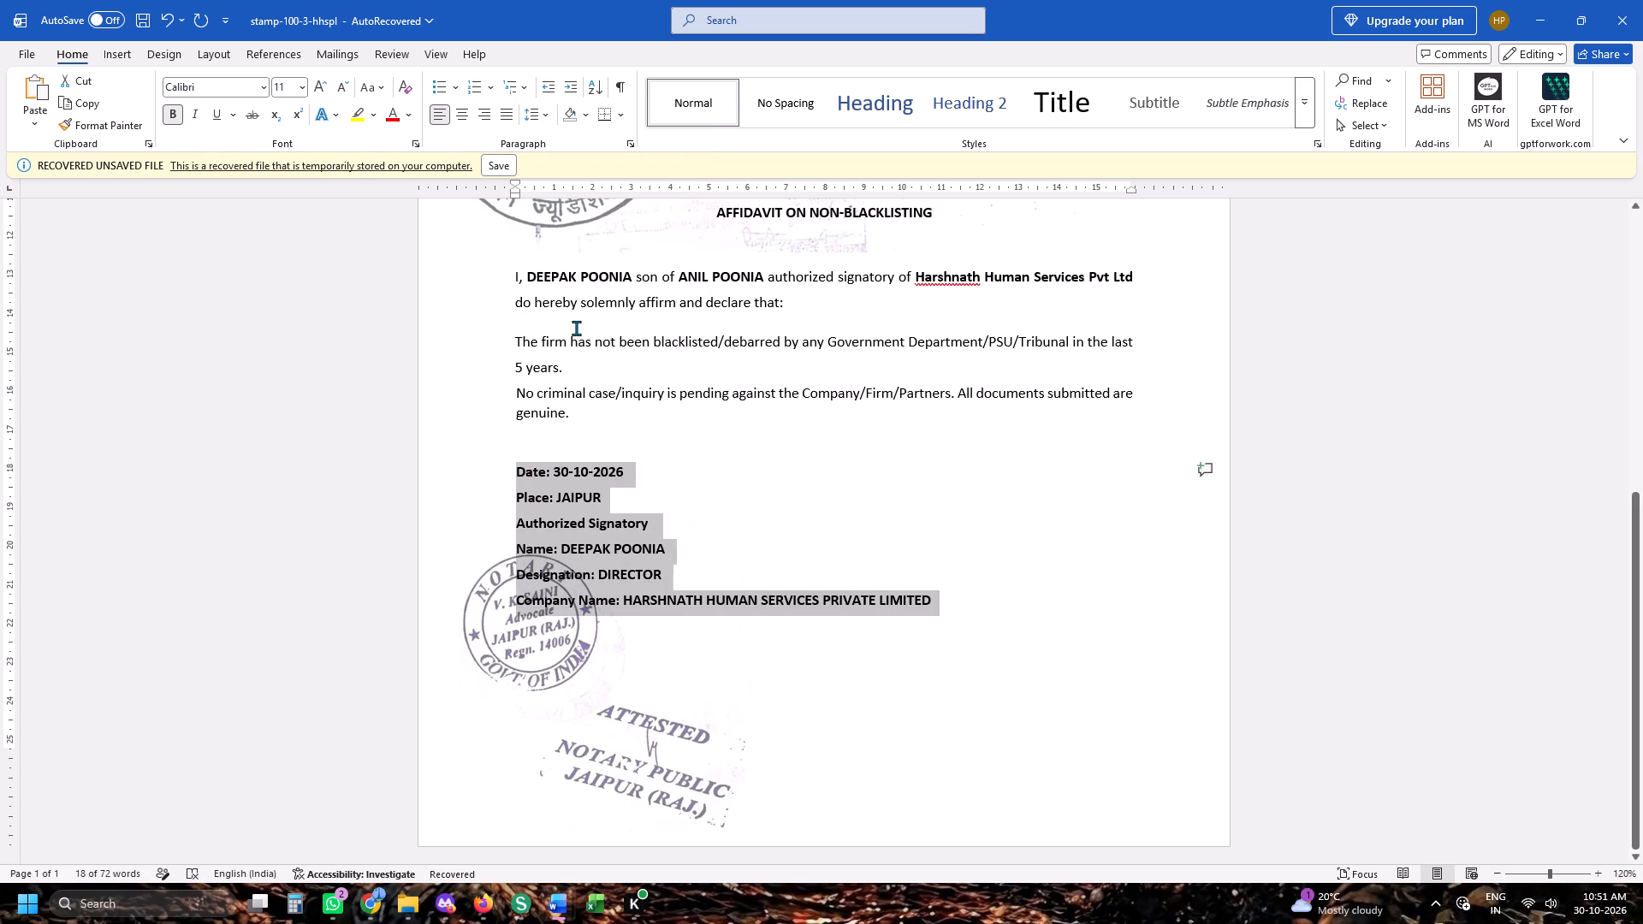
pyautogui.click(545, 503)
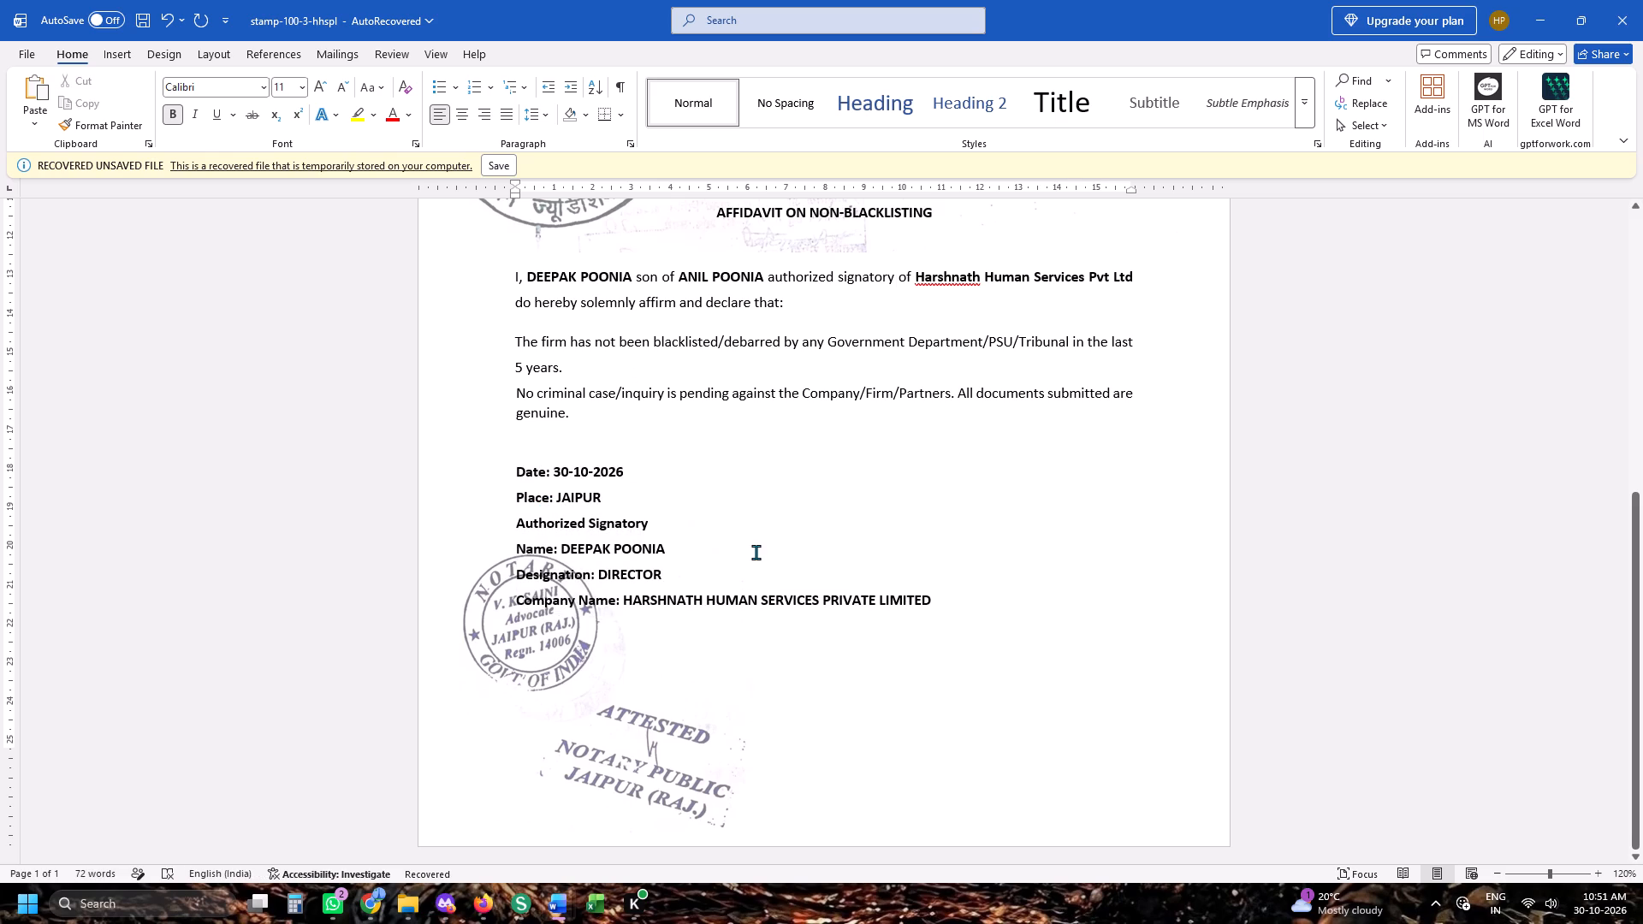
pyautogui.click(564, 462)
# Export the Annexure-B stamp-paper affidavit as a PDF named PART37 in the Downloads folder.
pyautogui.scroll(-6, 602, 572)
pyautogui.scroll(3, 699, 598)
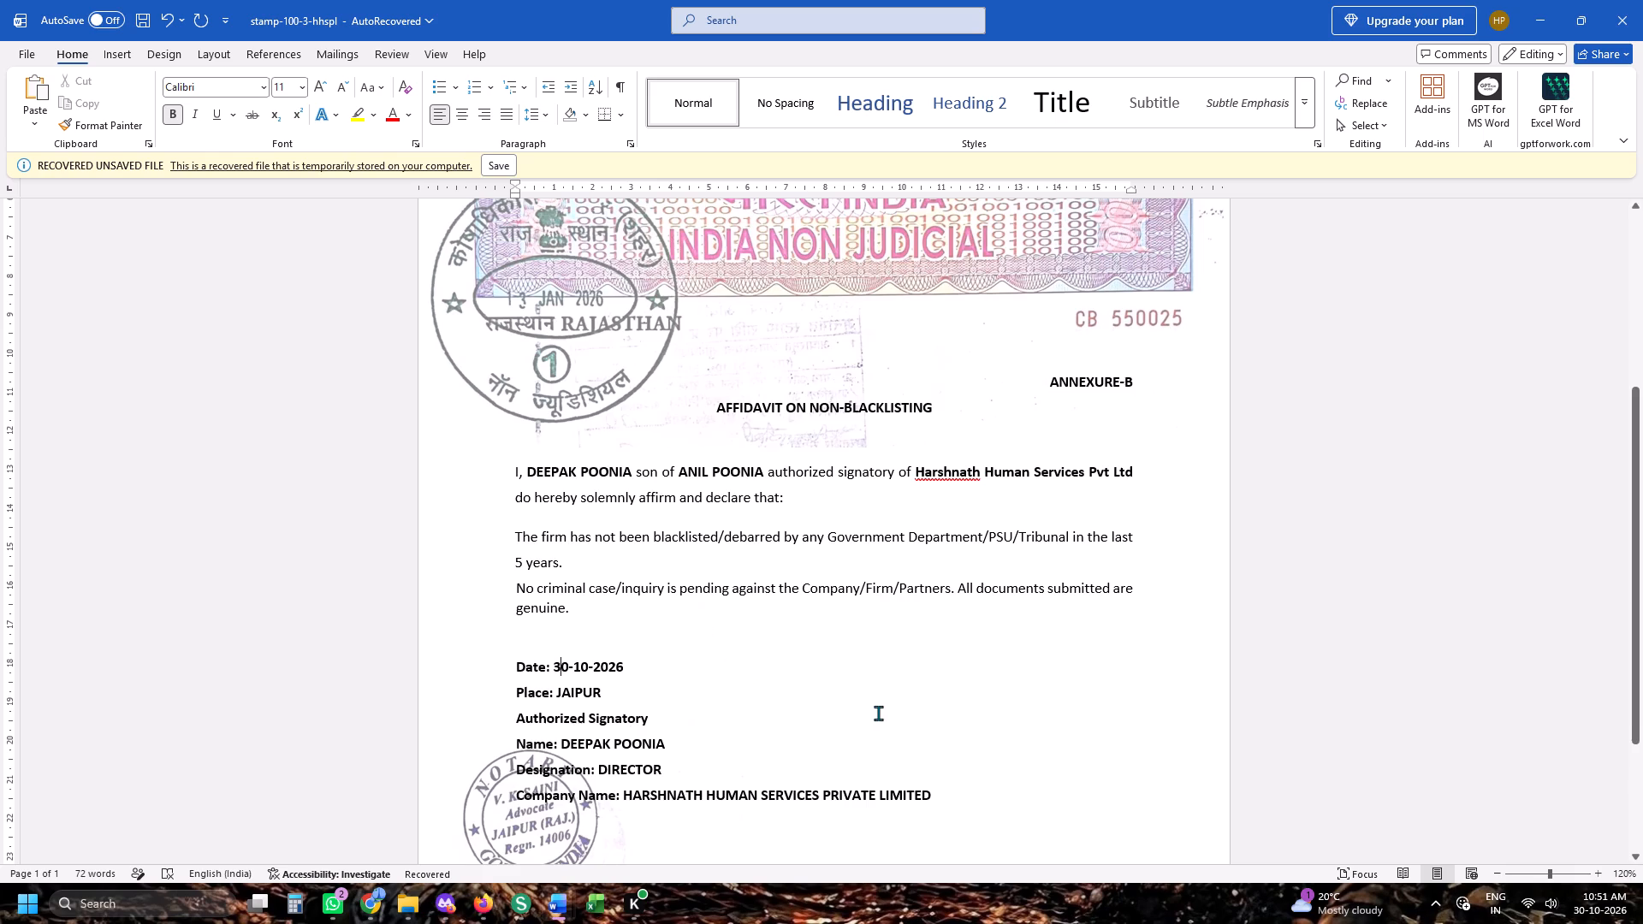
pyautogui.scroll(2, 754, 626)
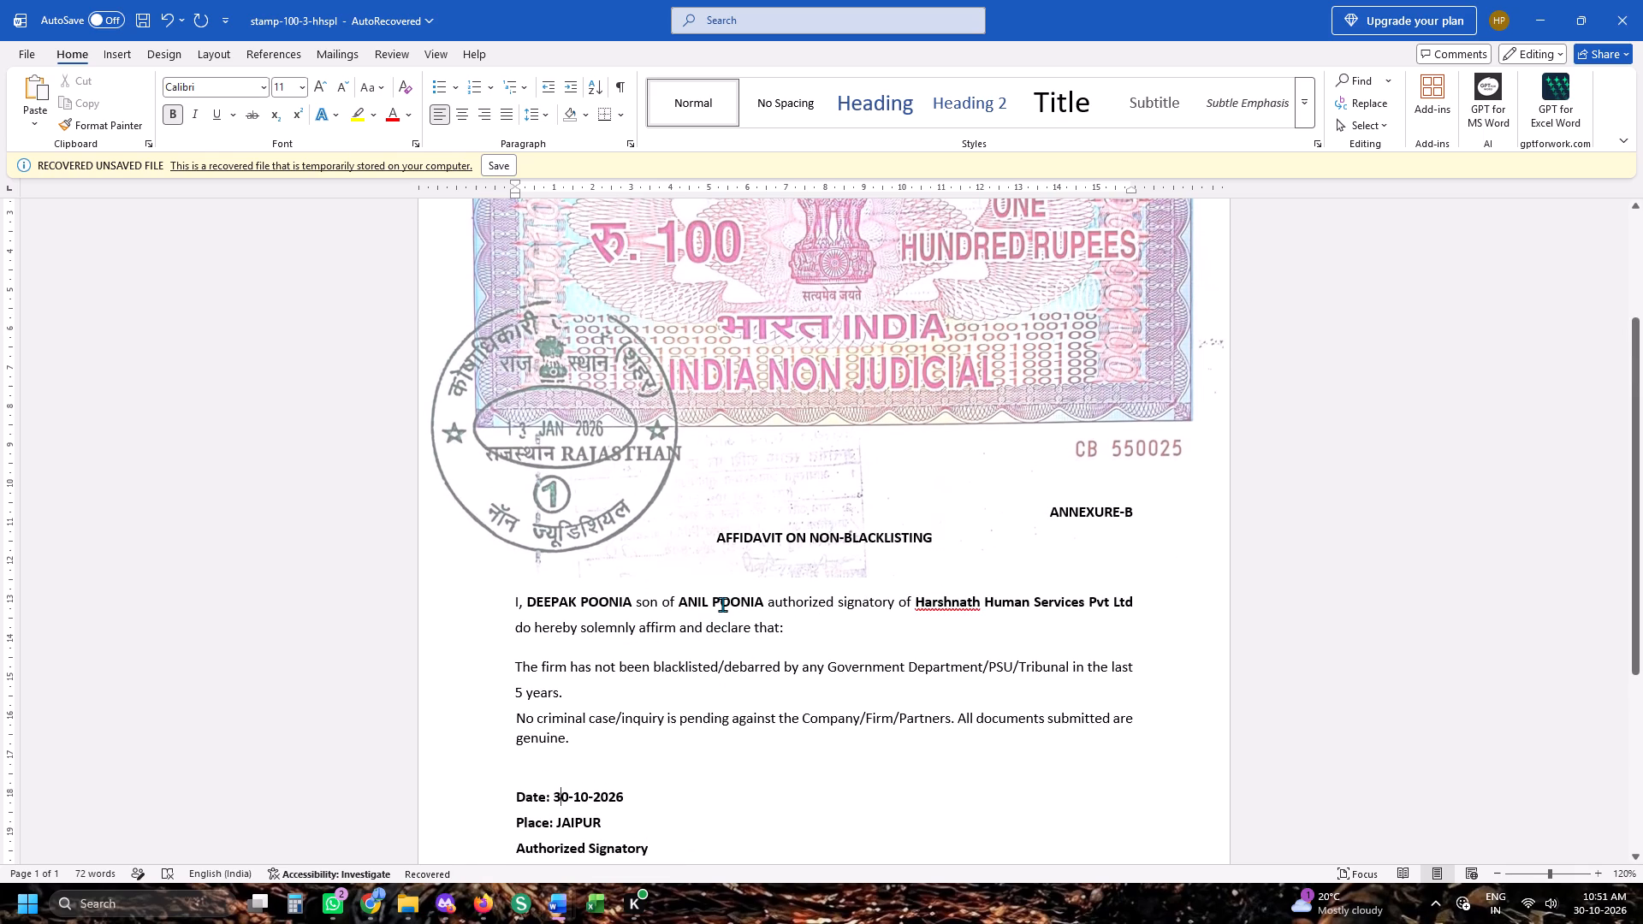
pyautogui.hotkey('alt', 'f')
pyautogui.hotkey('alt', 'e')
pyautogui.hotkey('alt', 'a')
pyautogui.scroll(6, 138, 555)
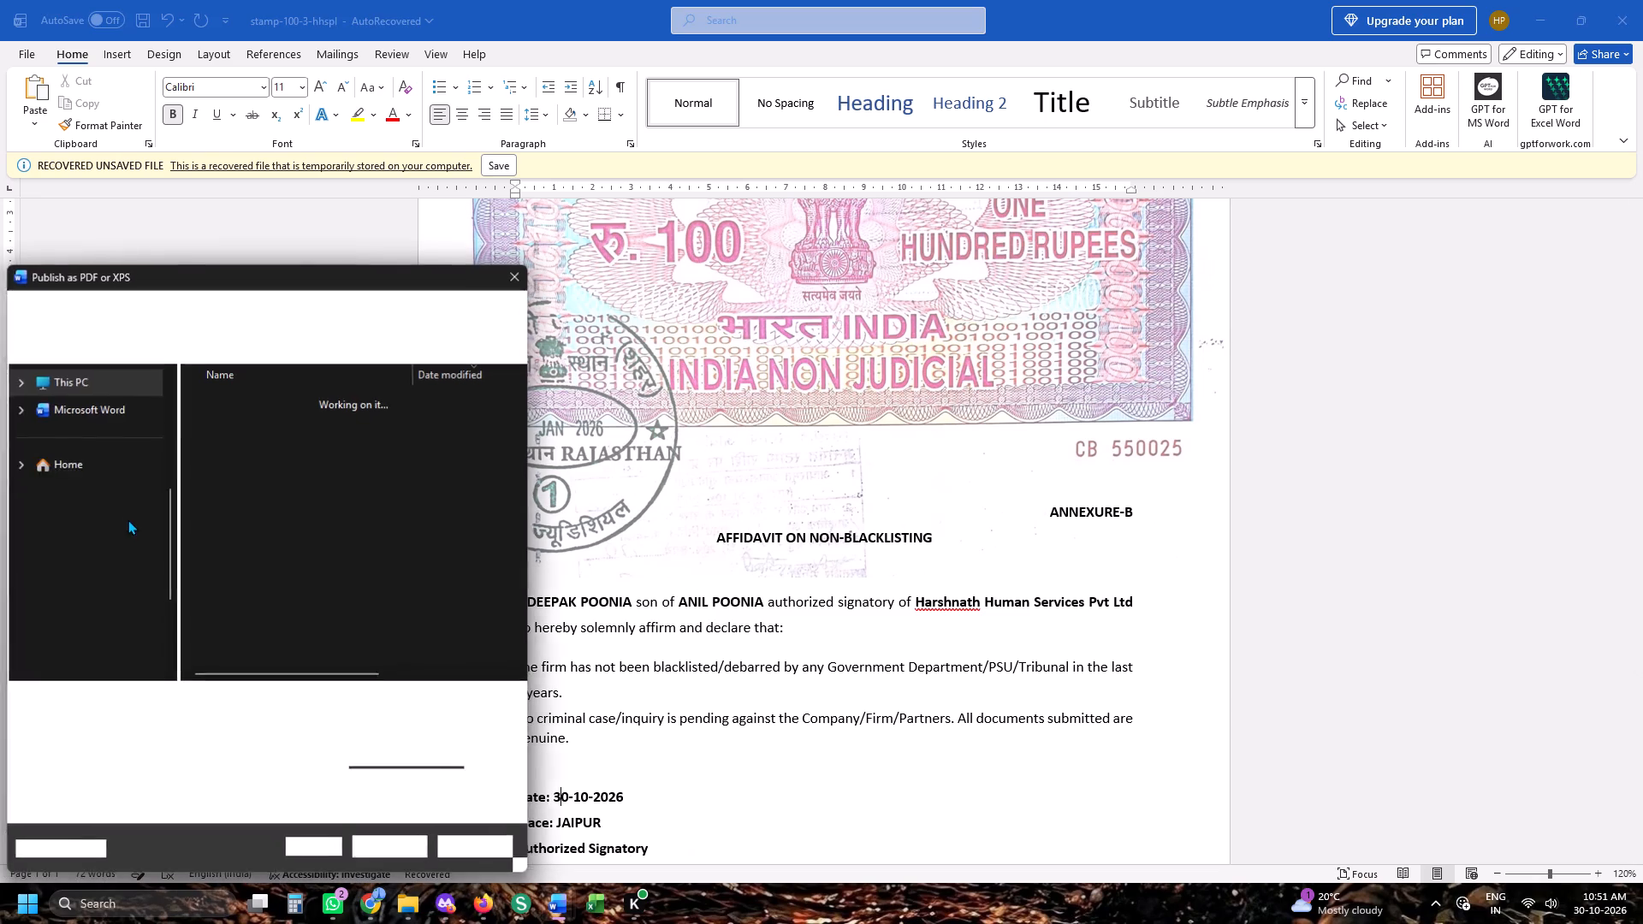
pyautogui.scroll(4, 128, 519)
pyautogui.click(91, 505)
pyautogui.click(227, 471)
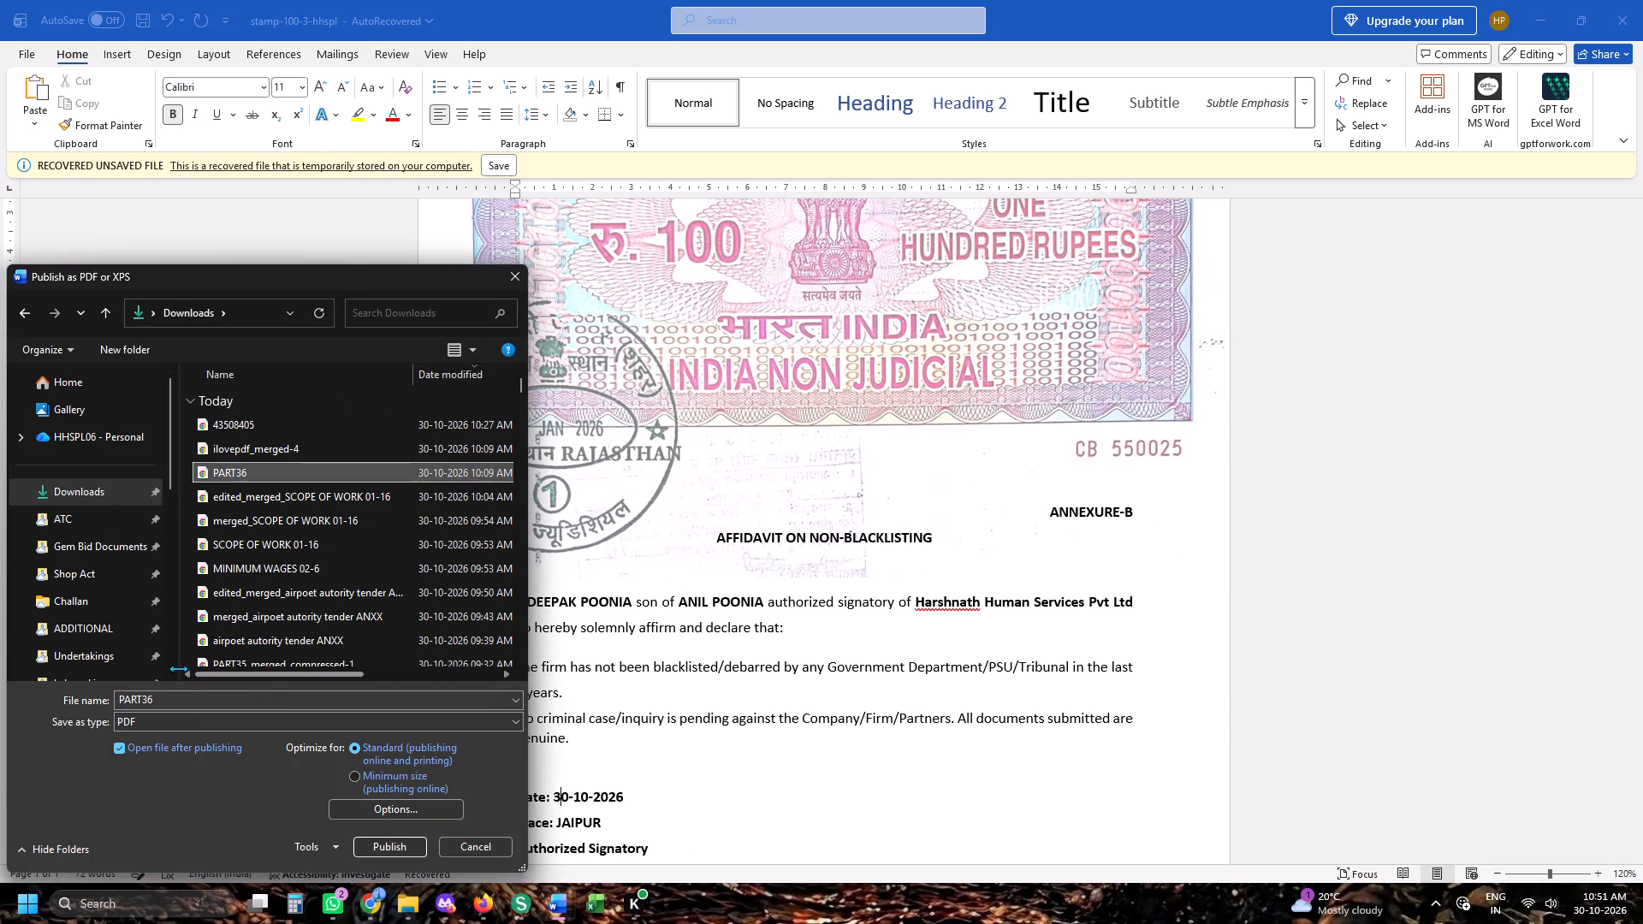
pyautogui.click(172, 710)
pyautogui.tripleClick(164, 703)
pyautogui.press('BackSpace')
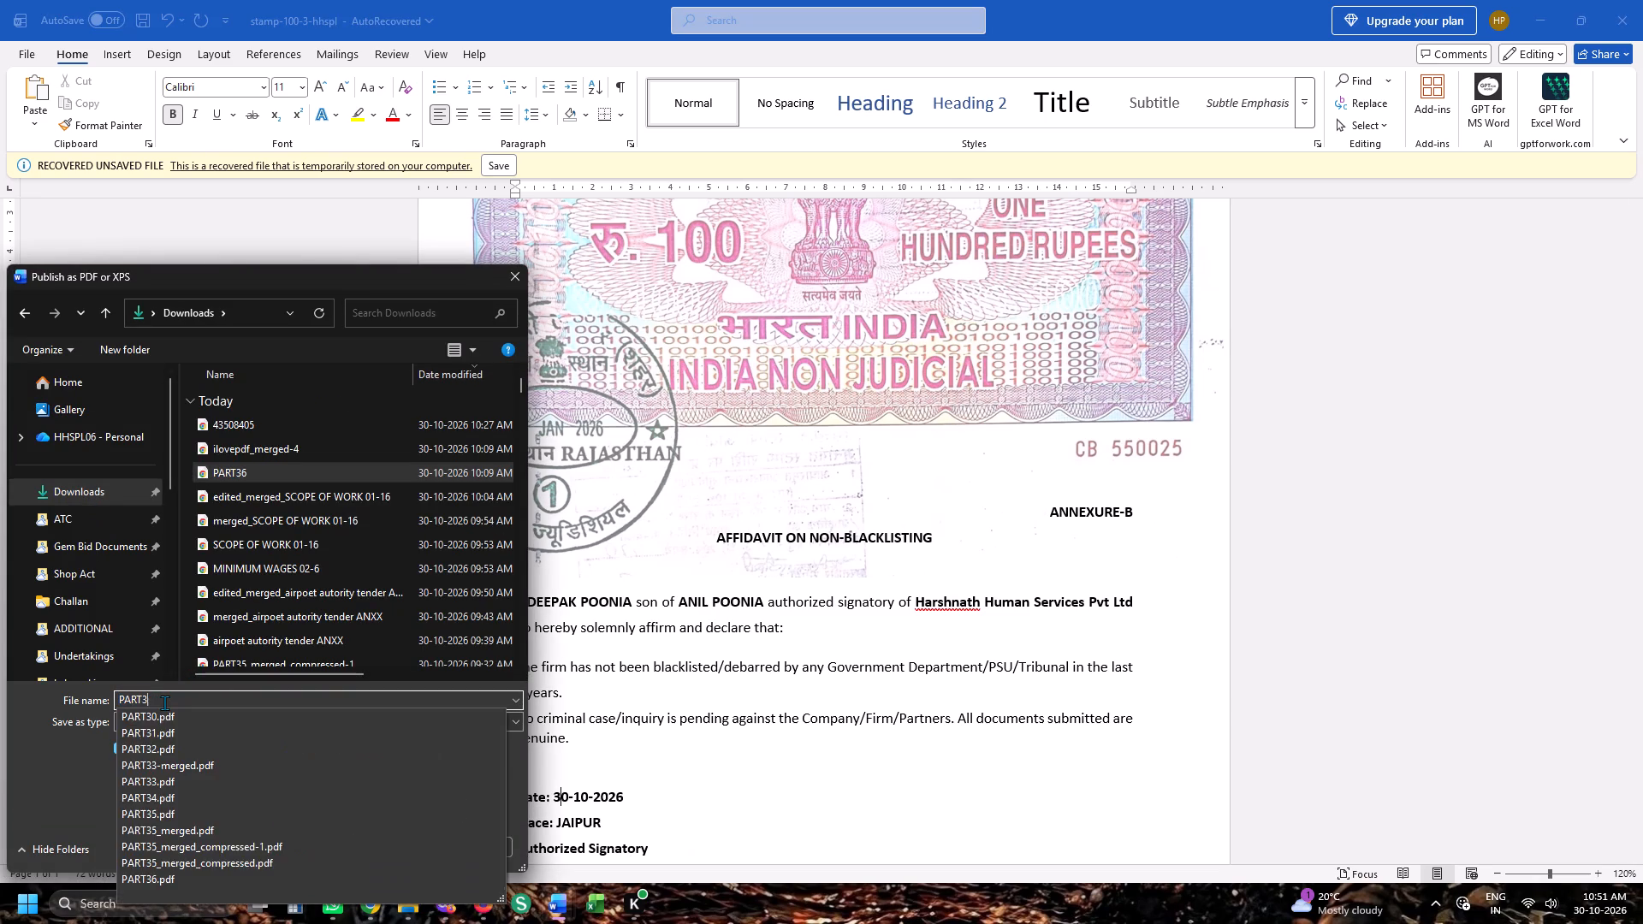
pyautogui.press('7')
pyautogui.press('Return')
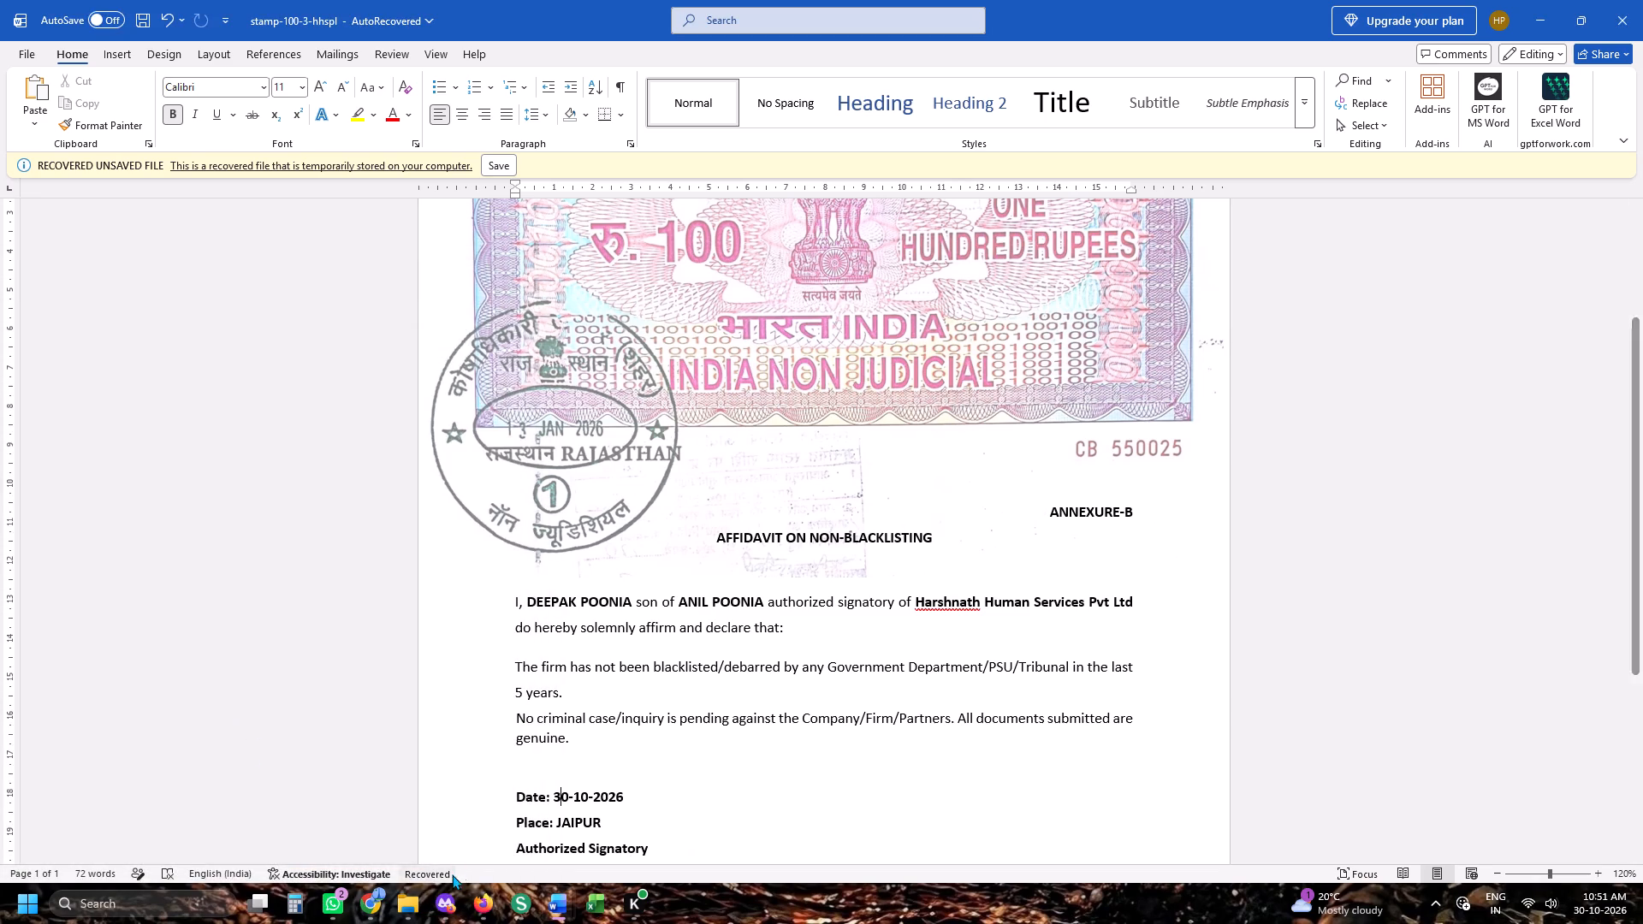
# Switch to iLovePDF in Firefox, start a new PDF merge and add PART37 from the Downloads folder.
pyautogui.click(497, 915)
pyautogui.click(349, 27)
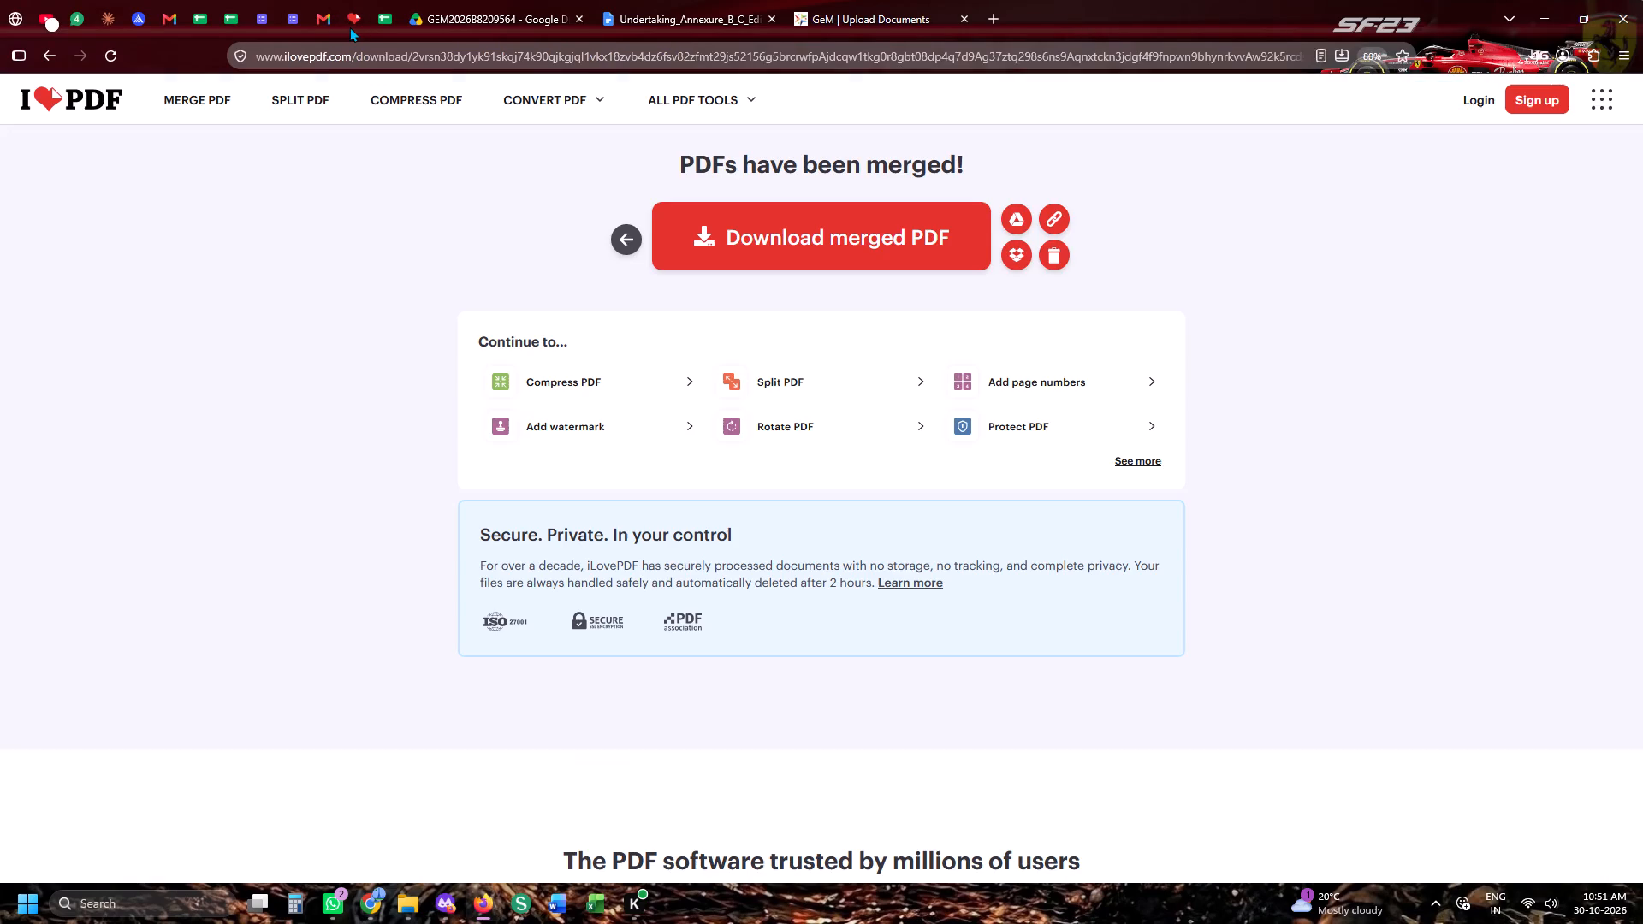
pyautogui.click(187, 103)
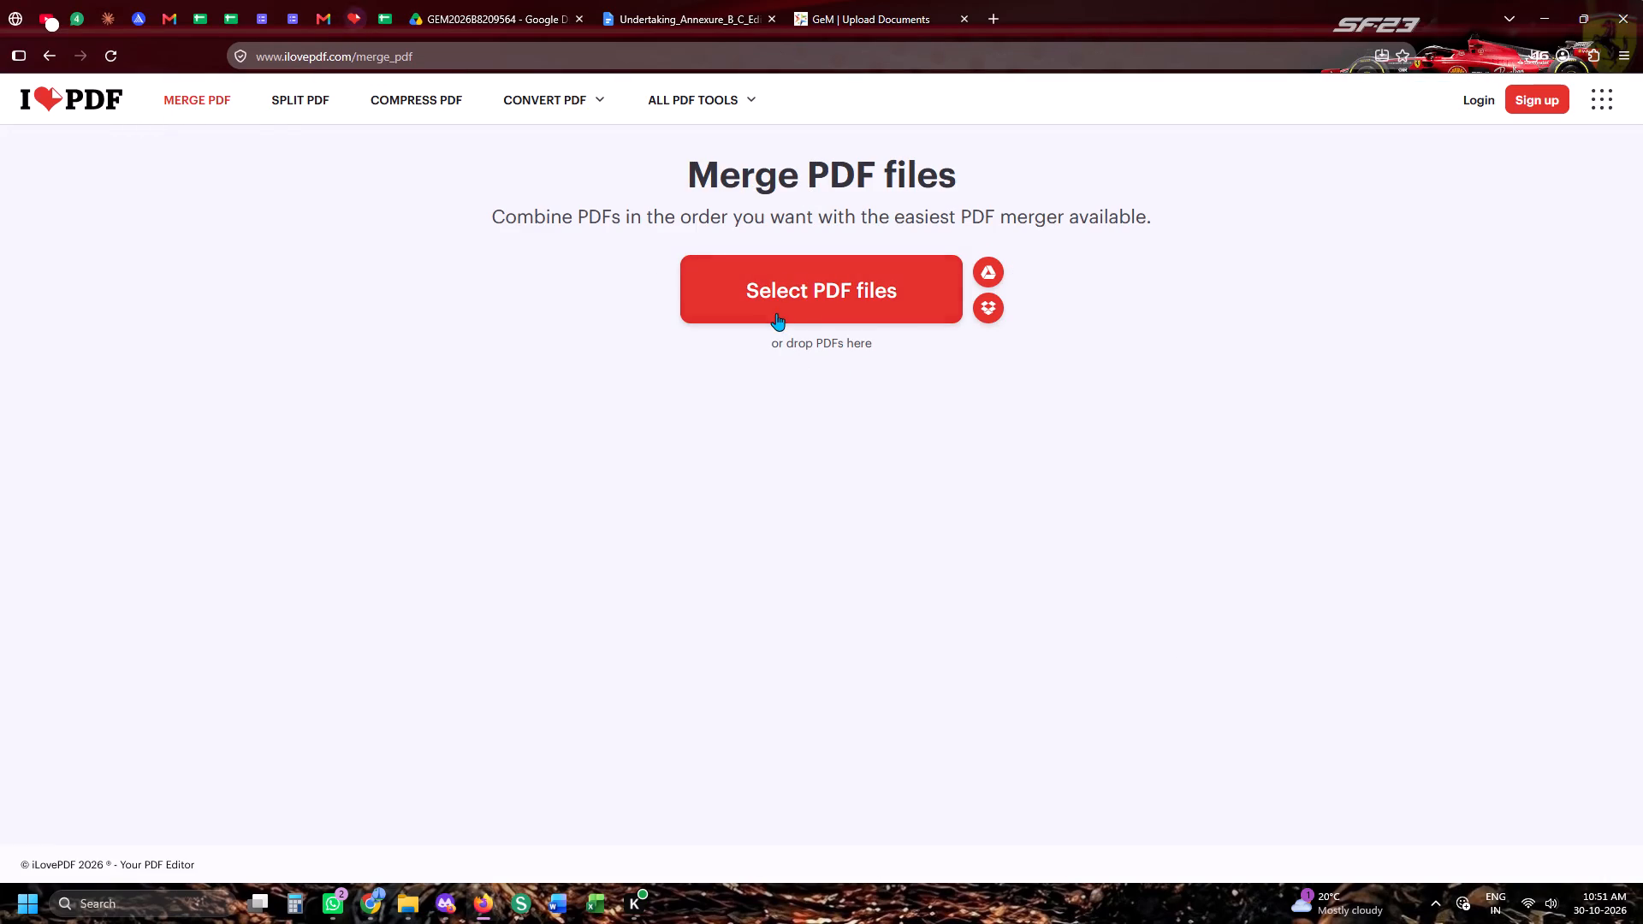
pyautogui.click(776, 313)
pyautogui.scroll(8, 1082, 391)
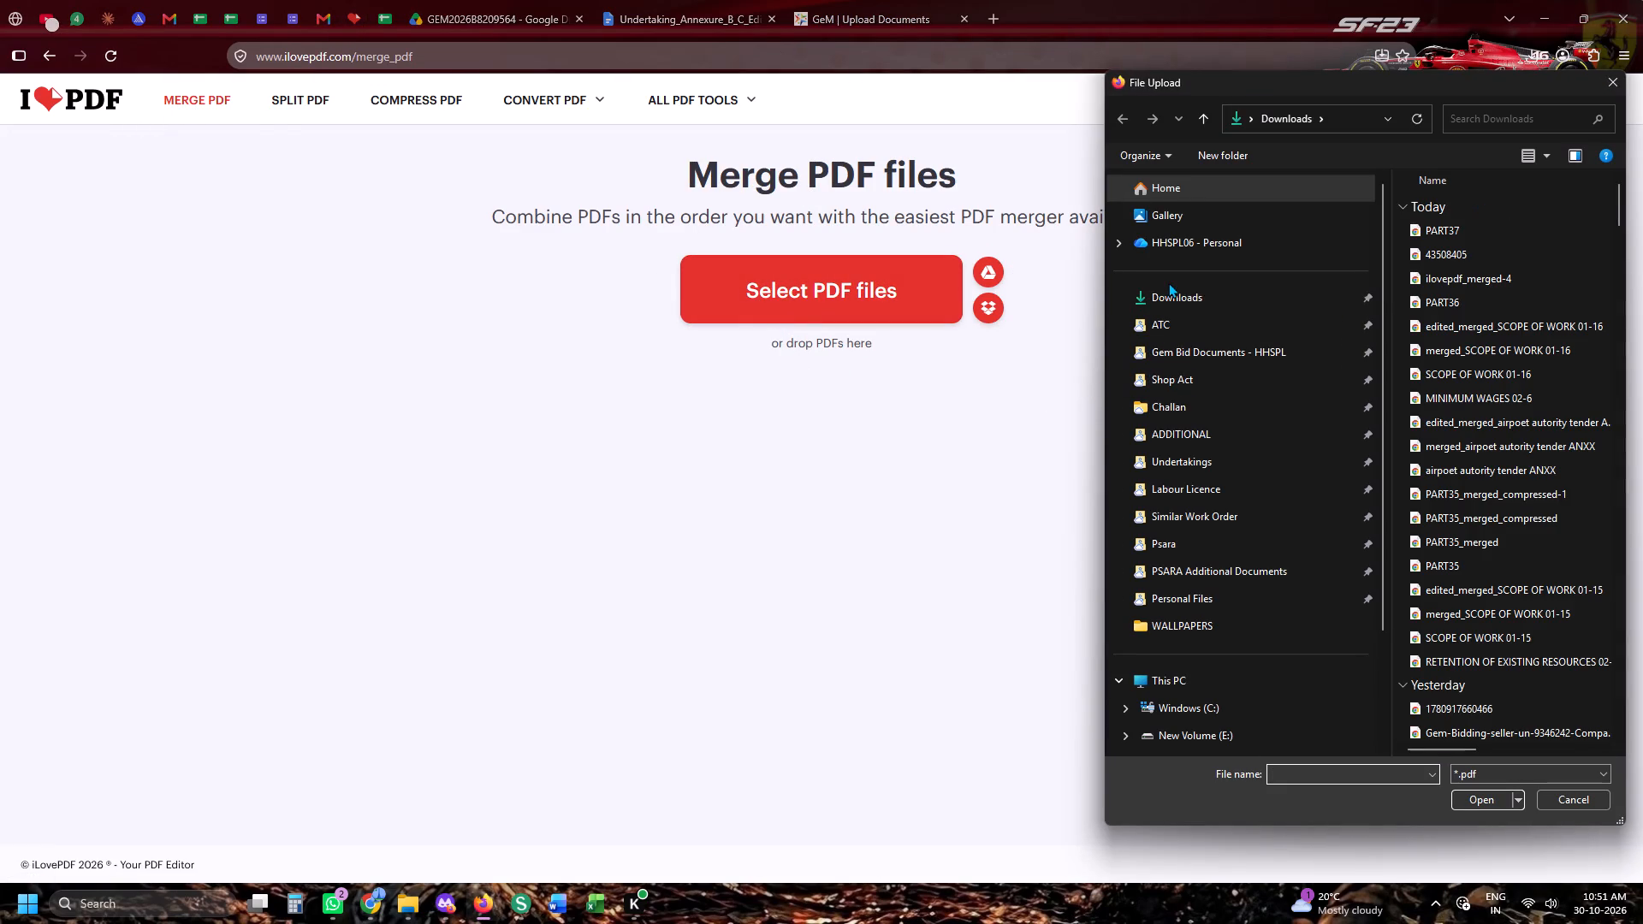
pyautogui.click(1168, 282)
pyautogui.click(1191, 293)
pyautogui.doubleClick(1498, 238)
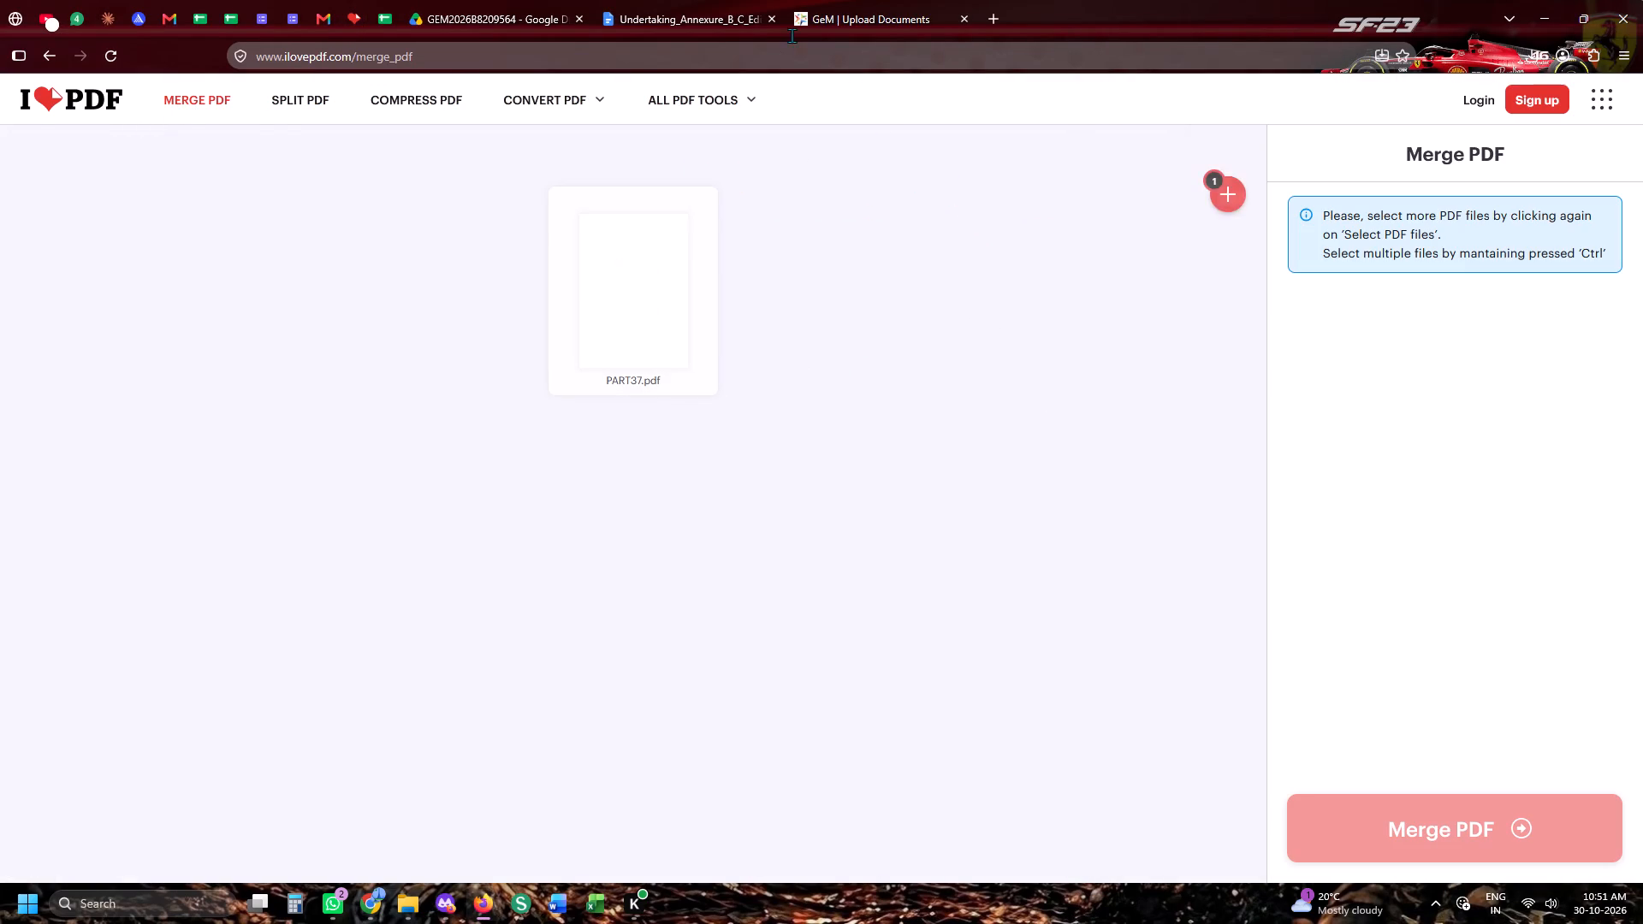
# Switch to the letterhead-hhspl document and delete the empty page left before the ANNEXURE-C heading.
pyautogui.click(717, 5)
pyautogui.hotkey('alt', 'Tab')
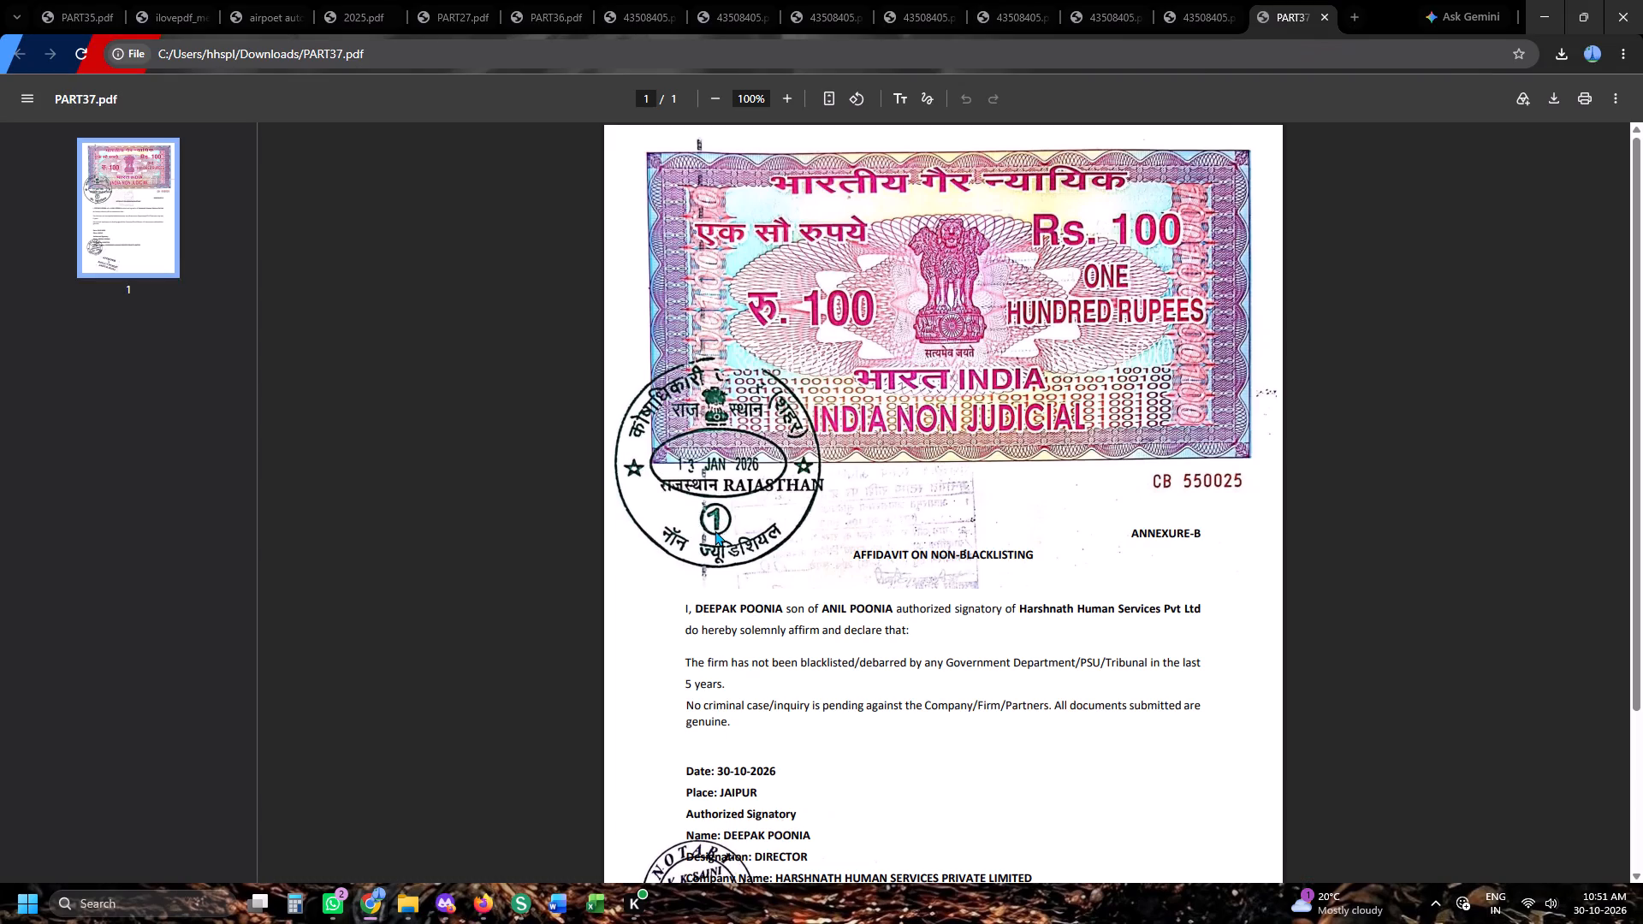
pyautogui.hotkey('alt', 'Tab')
pyautogui.hotkey('alt', 'Tab')
pyautogui.hotkey('alt', 'Tab')
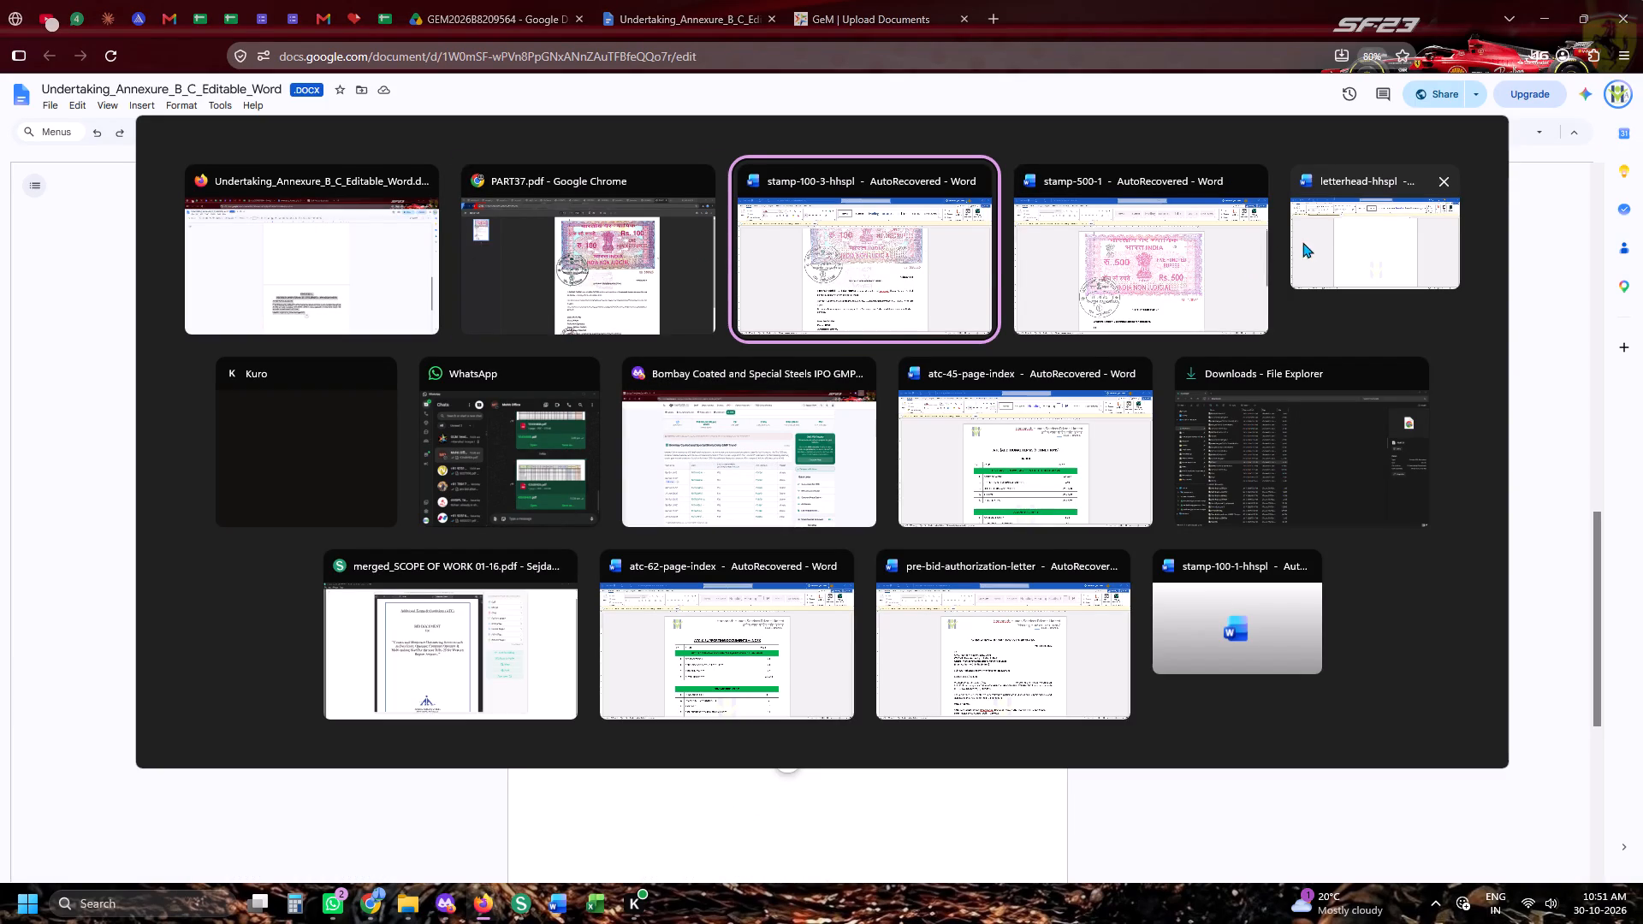
pyautogui.keyDown('alt'); pyautogui.click(1322, 229); pyautogui.keyUp('alt')
pyautogui.scroll(6, 643, 585)
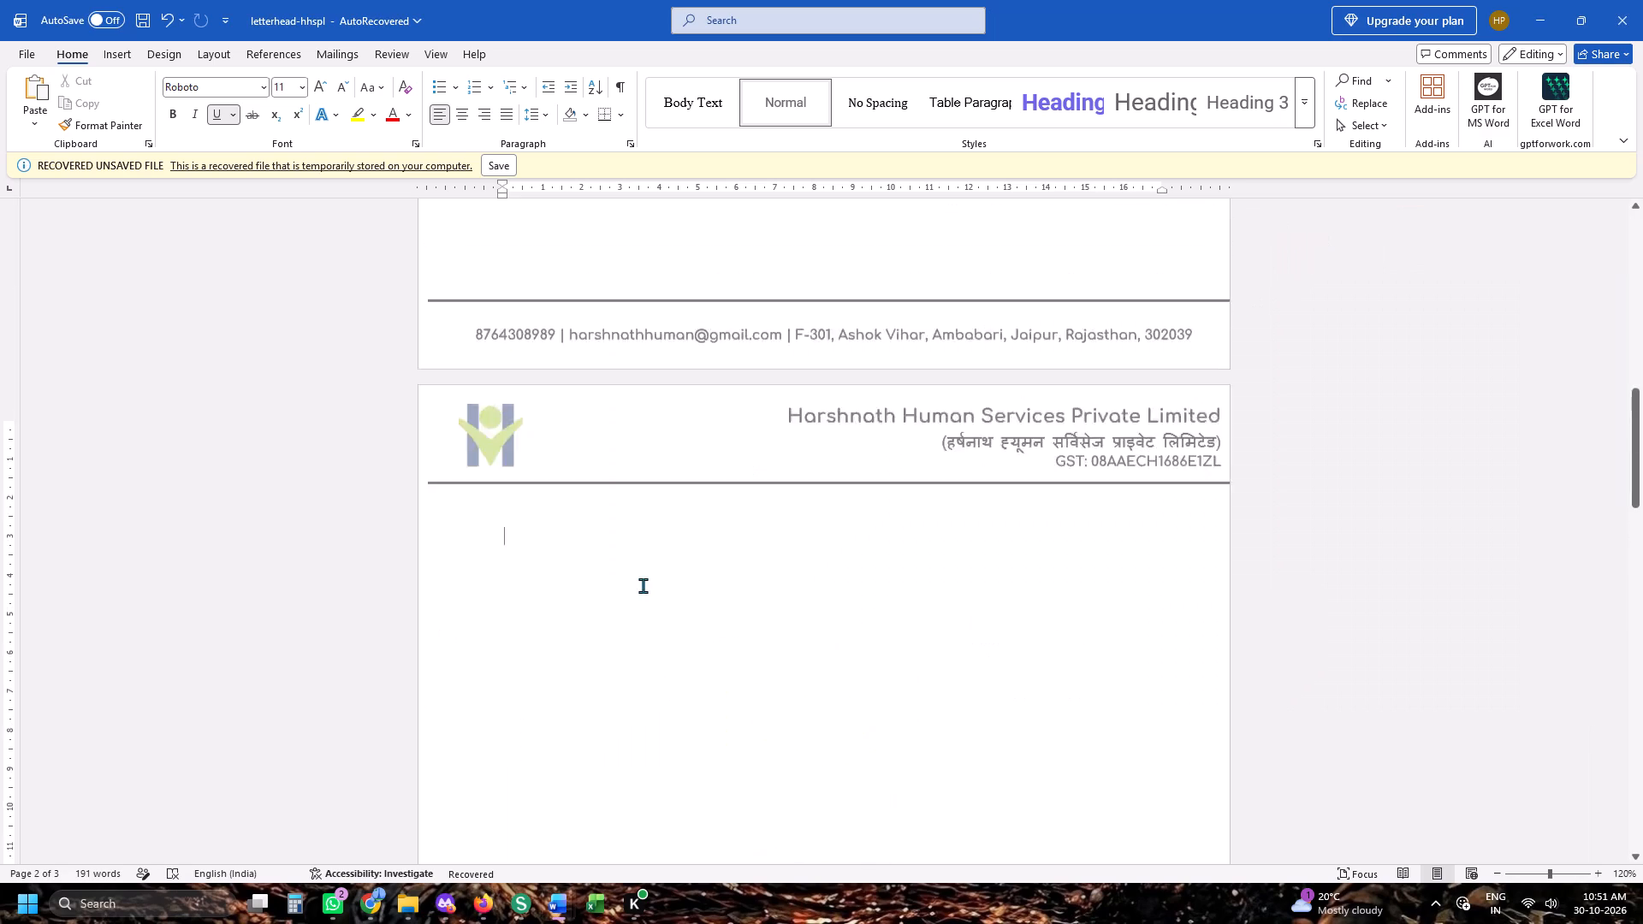
pyautogui.scroll(7, 643, 585)
pyautogui.scroll(-4, 643, 585)
pyautogui.press('BackSpace')
pyautogui.press('BackSpace')
pyautogui.press('BackSpace')
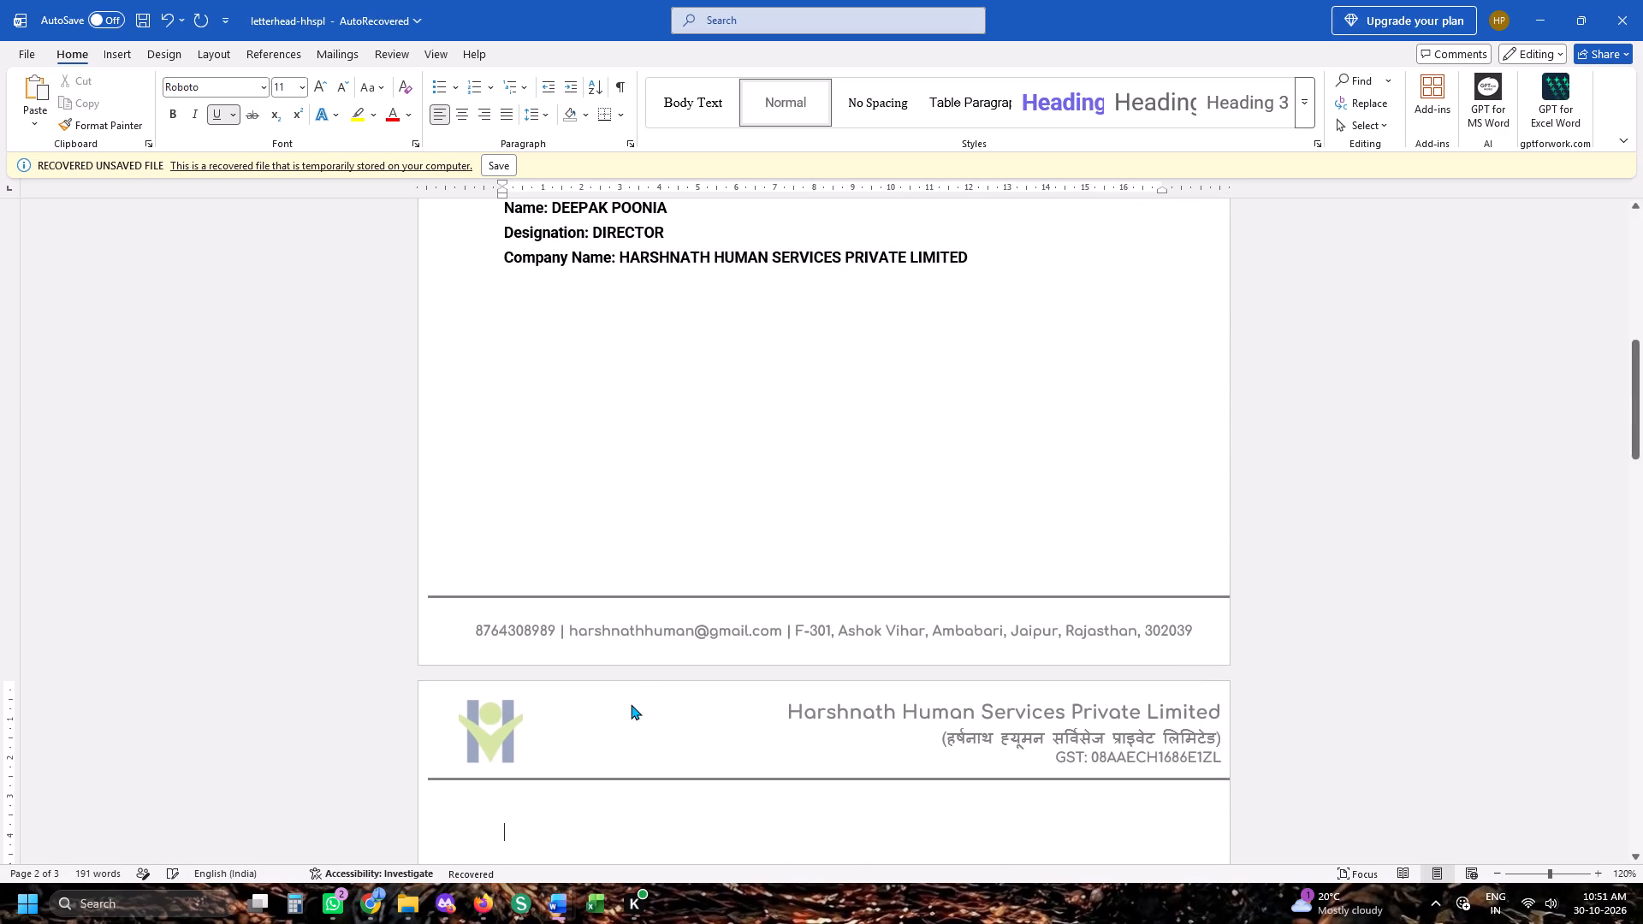
pyautogui.press('BackSpace')
# Make the ANNEXURE-C heading bold, right-aligned and not underlined, and remove its trailing colon.
pyautogui.scroll(-5, 623, 717)
pyautogui.moveTo(602, 499); pyautogui.dragTo(400, 485)
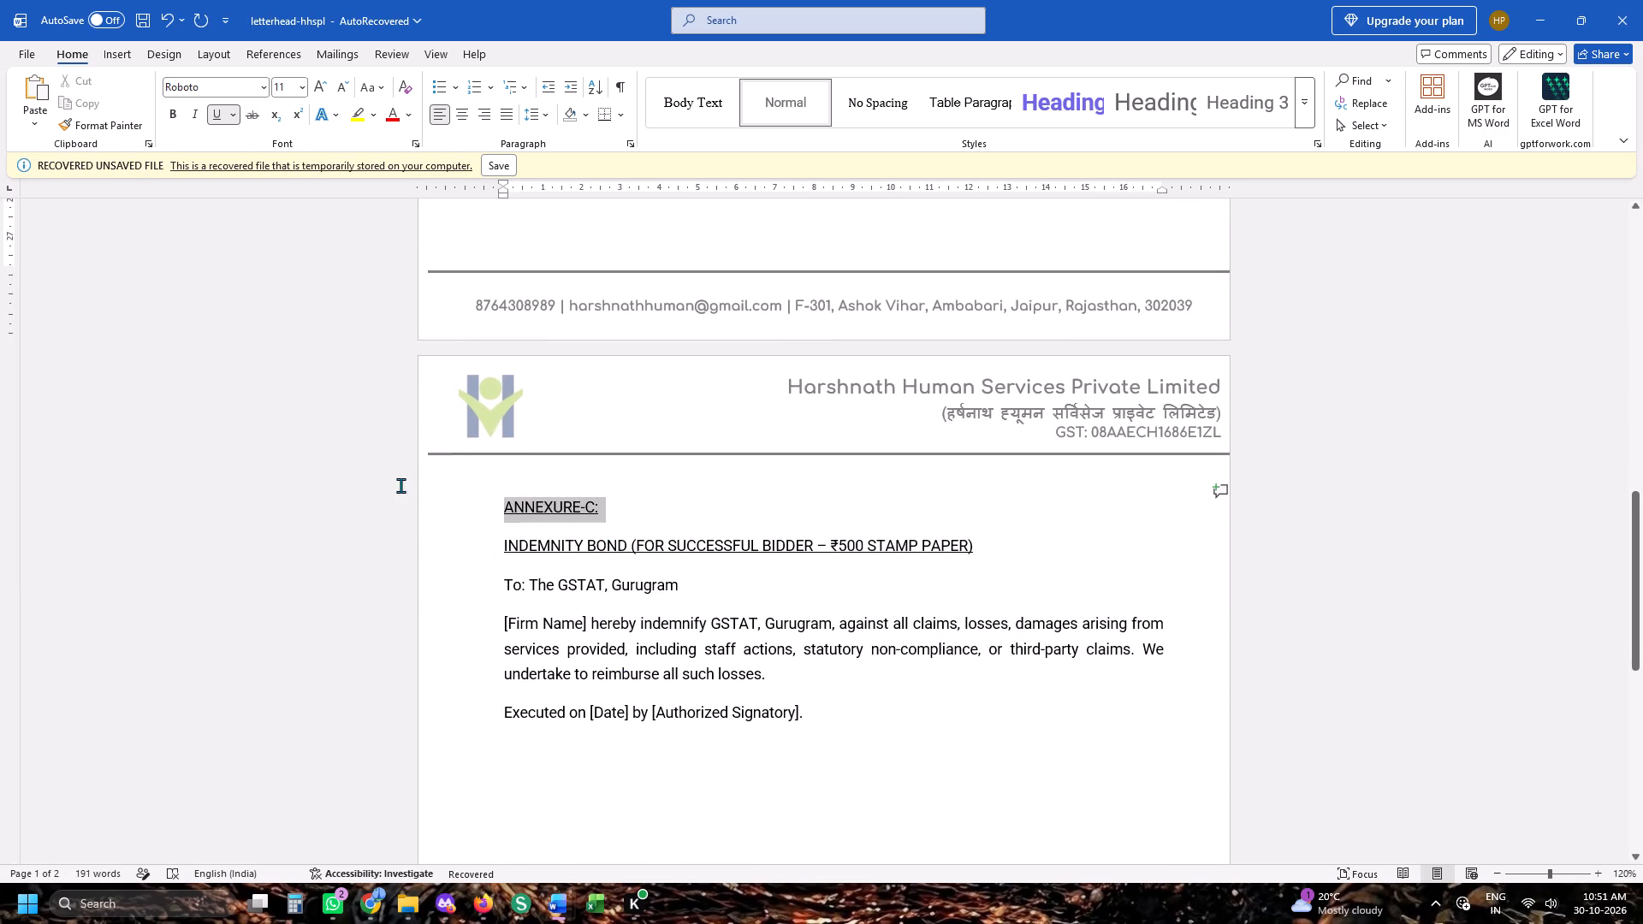
pyautogui.moveTo(400, 485); pyautogui.dragTo(400, 485)
pyautogui.hotkey('ctrl', 'b')
pyautogui.hotkey('ctrl', 'u')
pyautogui.hotkey('ctrl', 'r')
pyautogui.press('End')
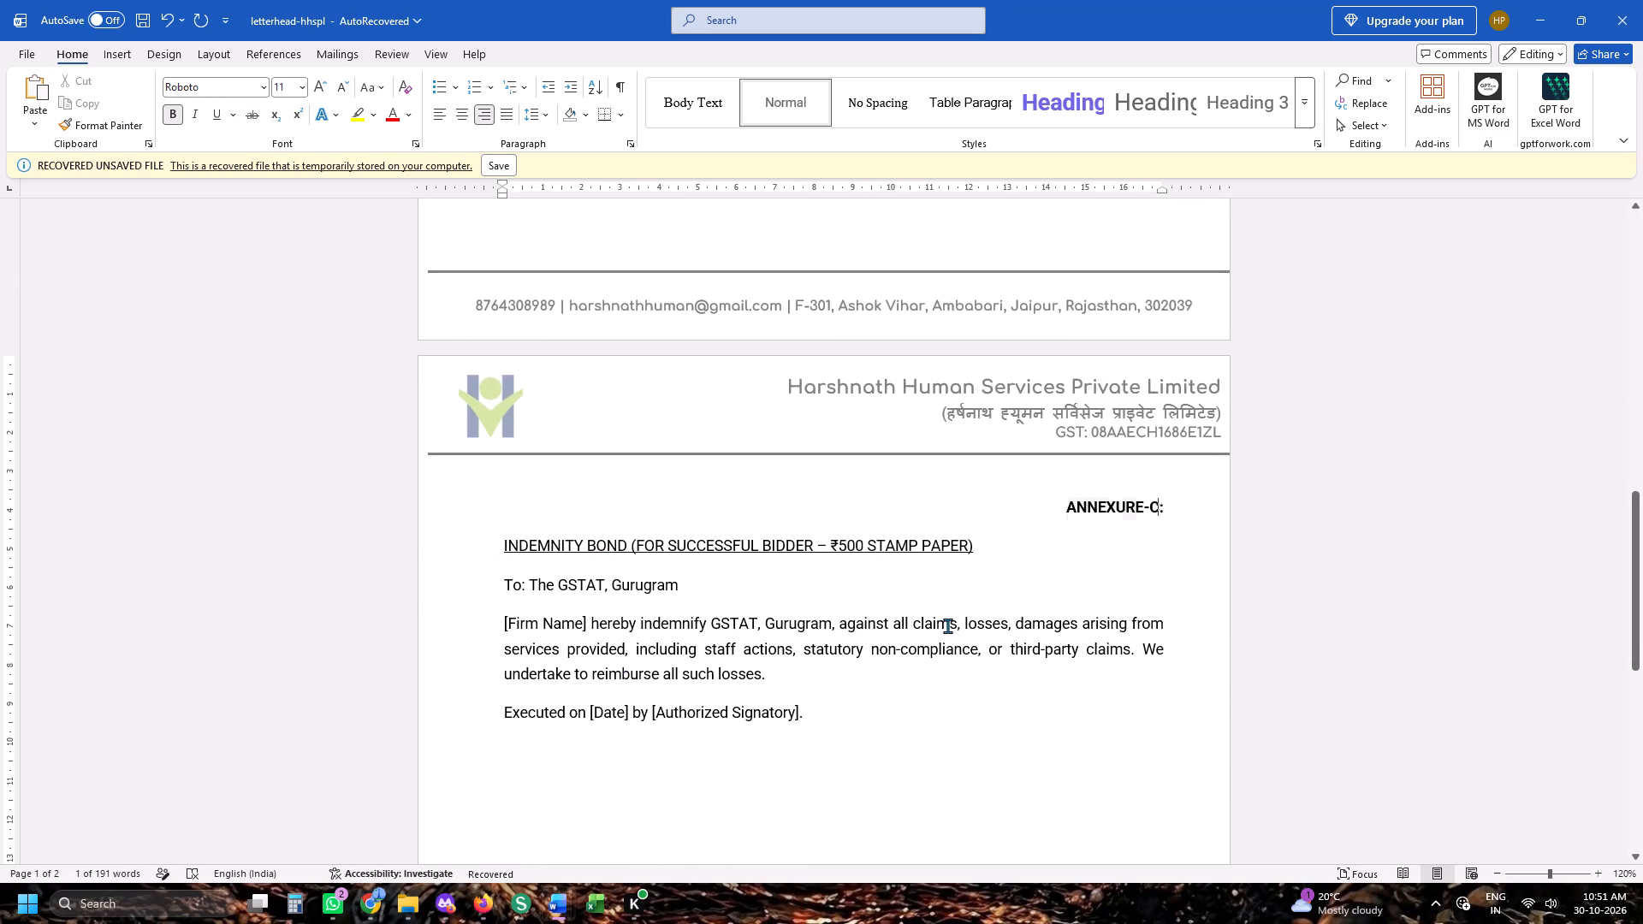
pyautogui.press('BackSpace')
# Shorten the bond title to INDEMNITY BOND and make it bold, centred and not underlined.
pyautogui.moveTo(981, 548); pyautogui.dragTo(644, 572)
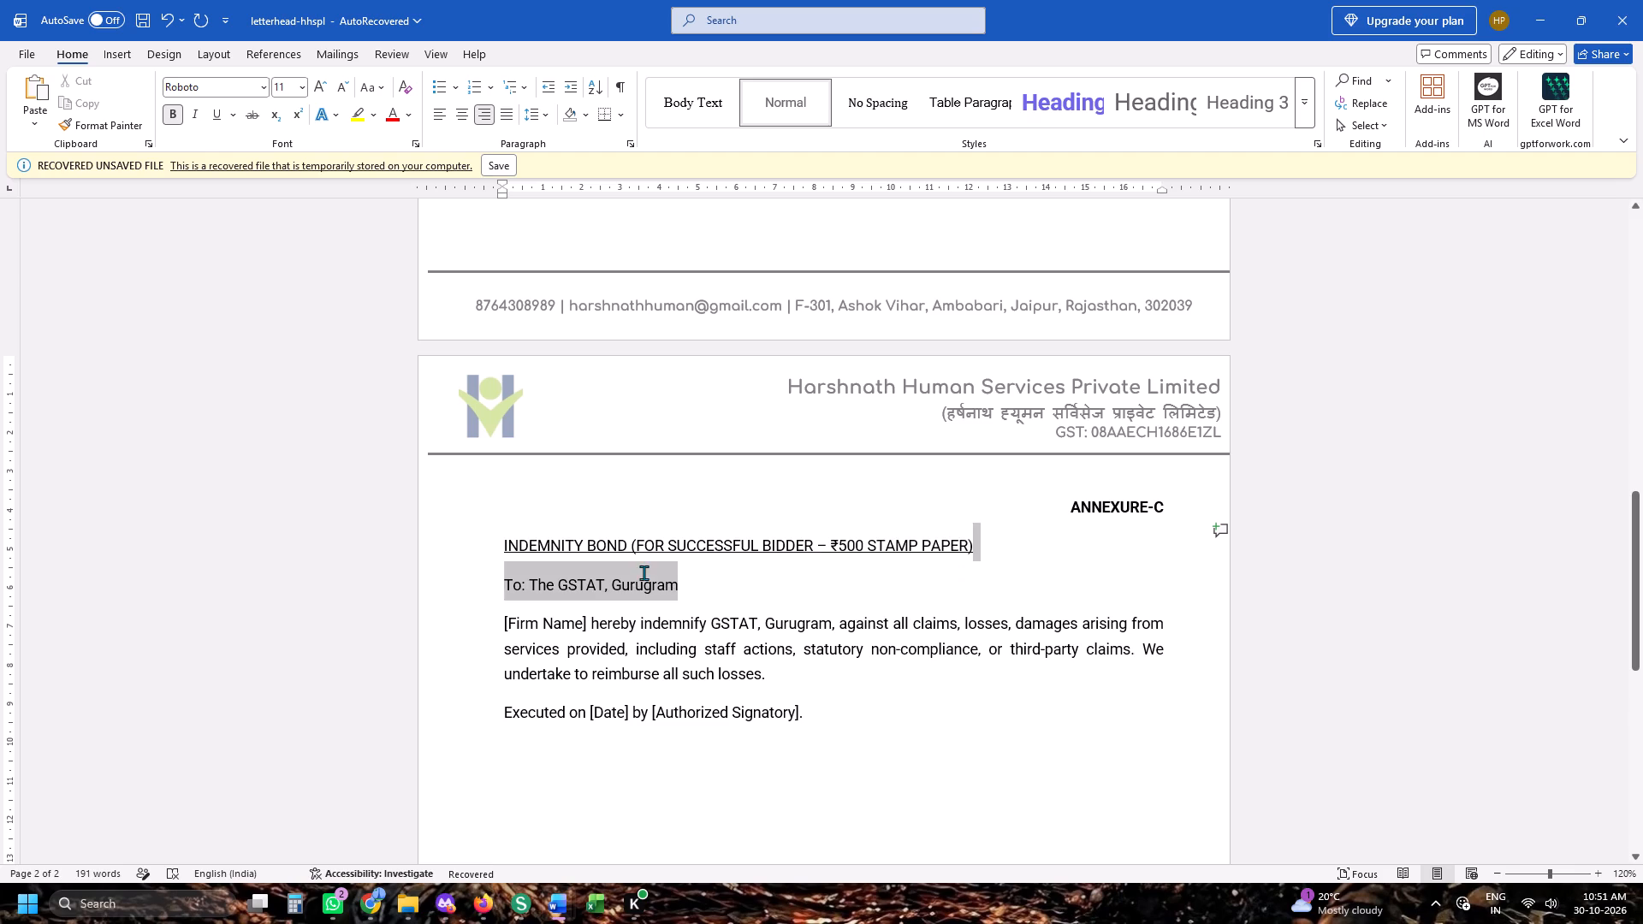
pyautogui.moveTo(644, 572); pyautogui.dragTo(632, 547)
pyautogui.press('Delete')
pyautogui.moveTo(652, 558); pyautogui.dragTo(539, 541)
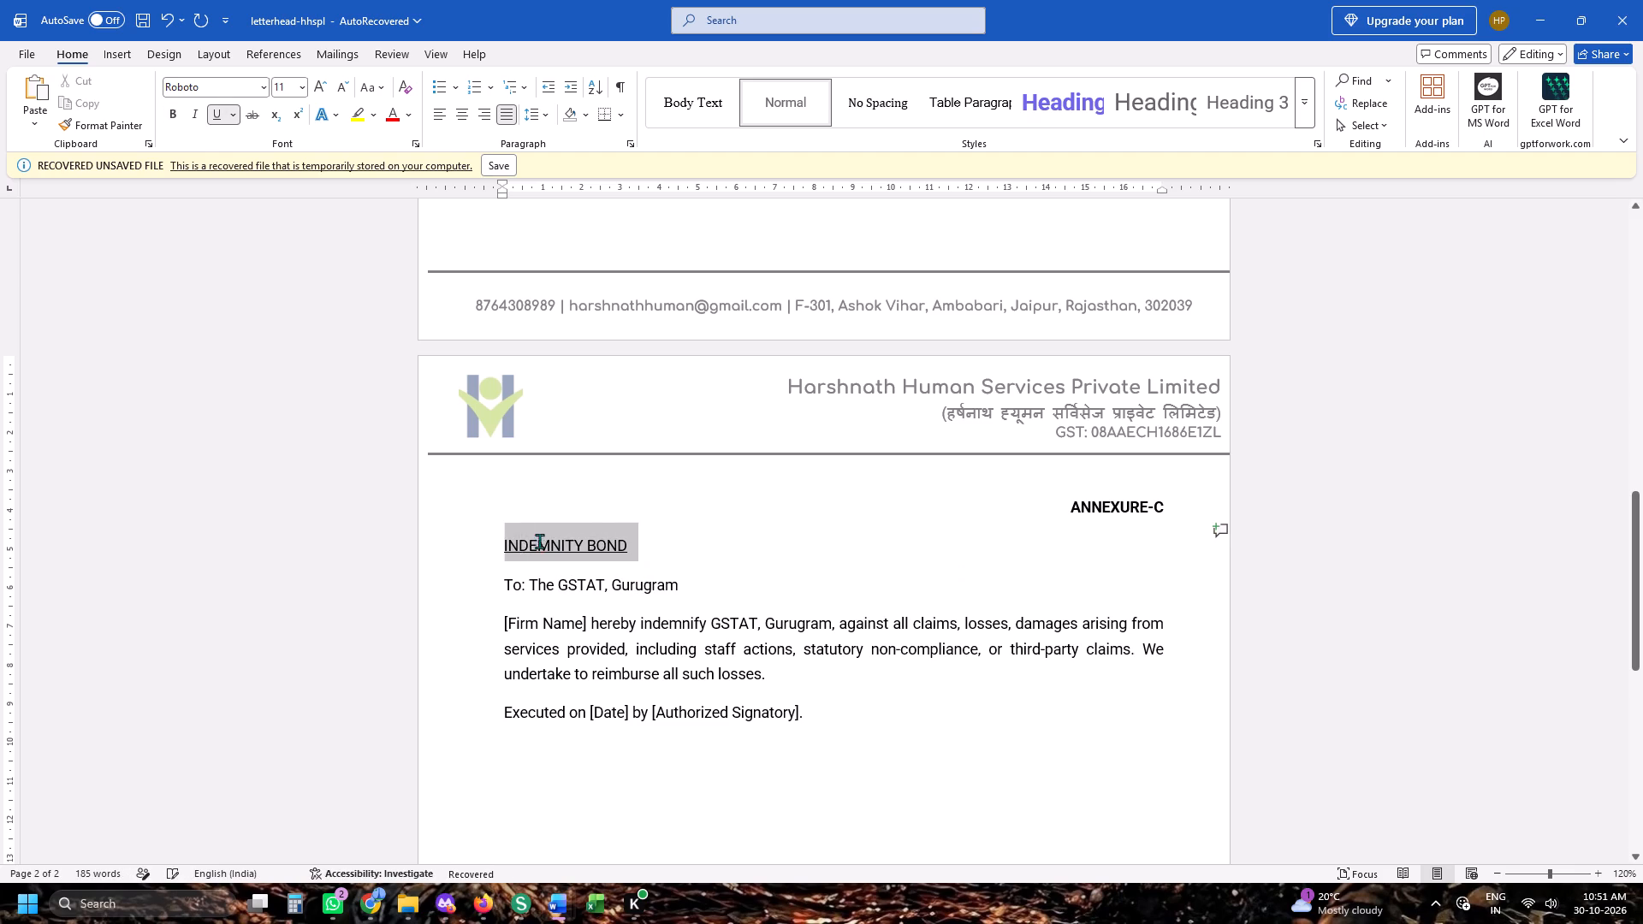
pyautogui.moveTo(539, 541); pyautogui.dragTo(525, 543)
pyautogui.hotkey('ctrl', 'b')
pyautogui.hotkey('ctrl', 'u')
pyautogui.hotkey('ctrl', 'e')
pyautogui.click(639, 553)
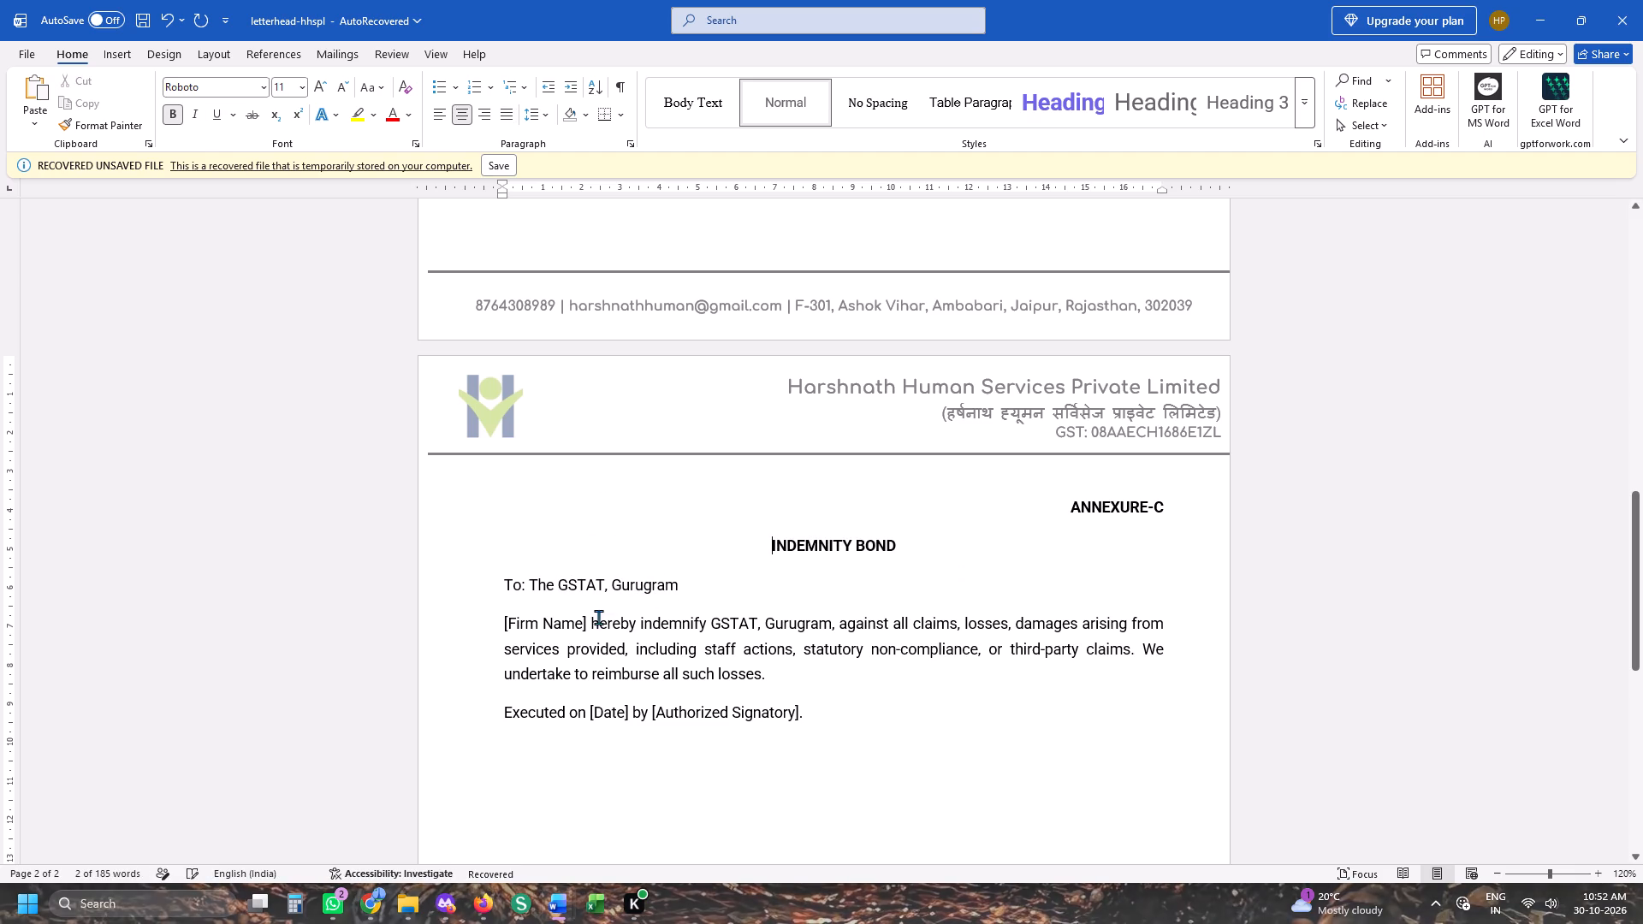
# Replace the [Firm Name] placeholder in the indemnity bond with Harshnath Human Services Pvt Ltd from the clipboard history.
pyautogui.moveTo(589, 621); pyautogui.dragTo(563, 621)
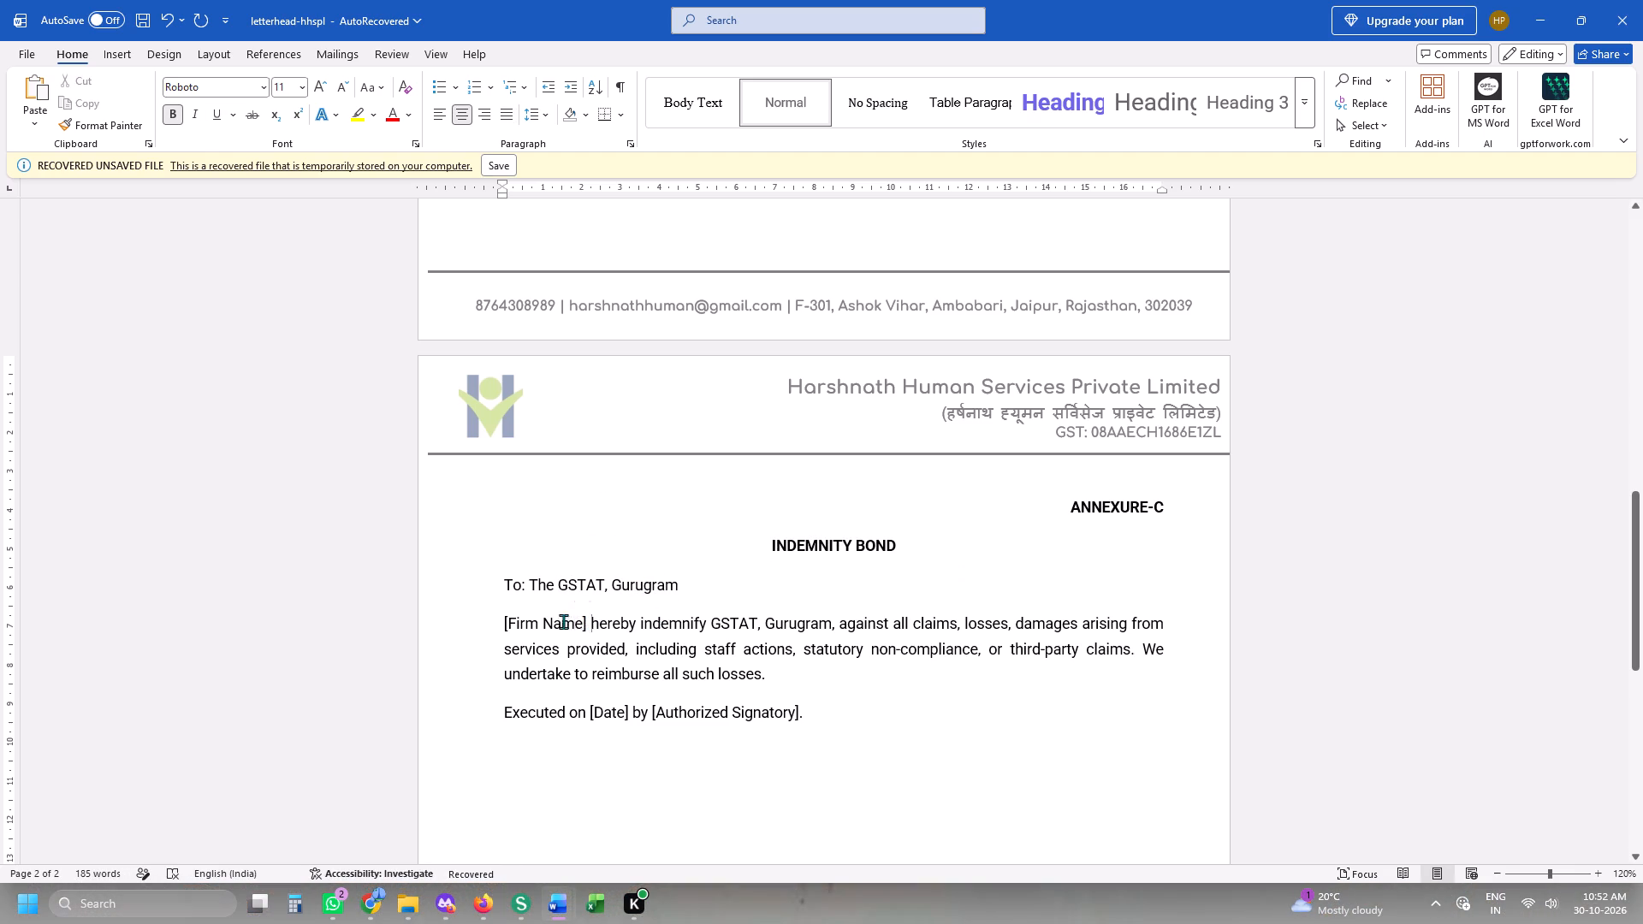
pyautogui.moveTo(563, 621); pyautogui.dragTo(502, 618)
pyautogui.press('super+v')
pyautogui.press('End')
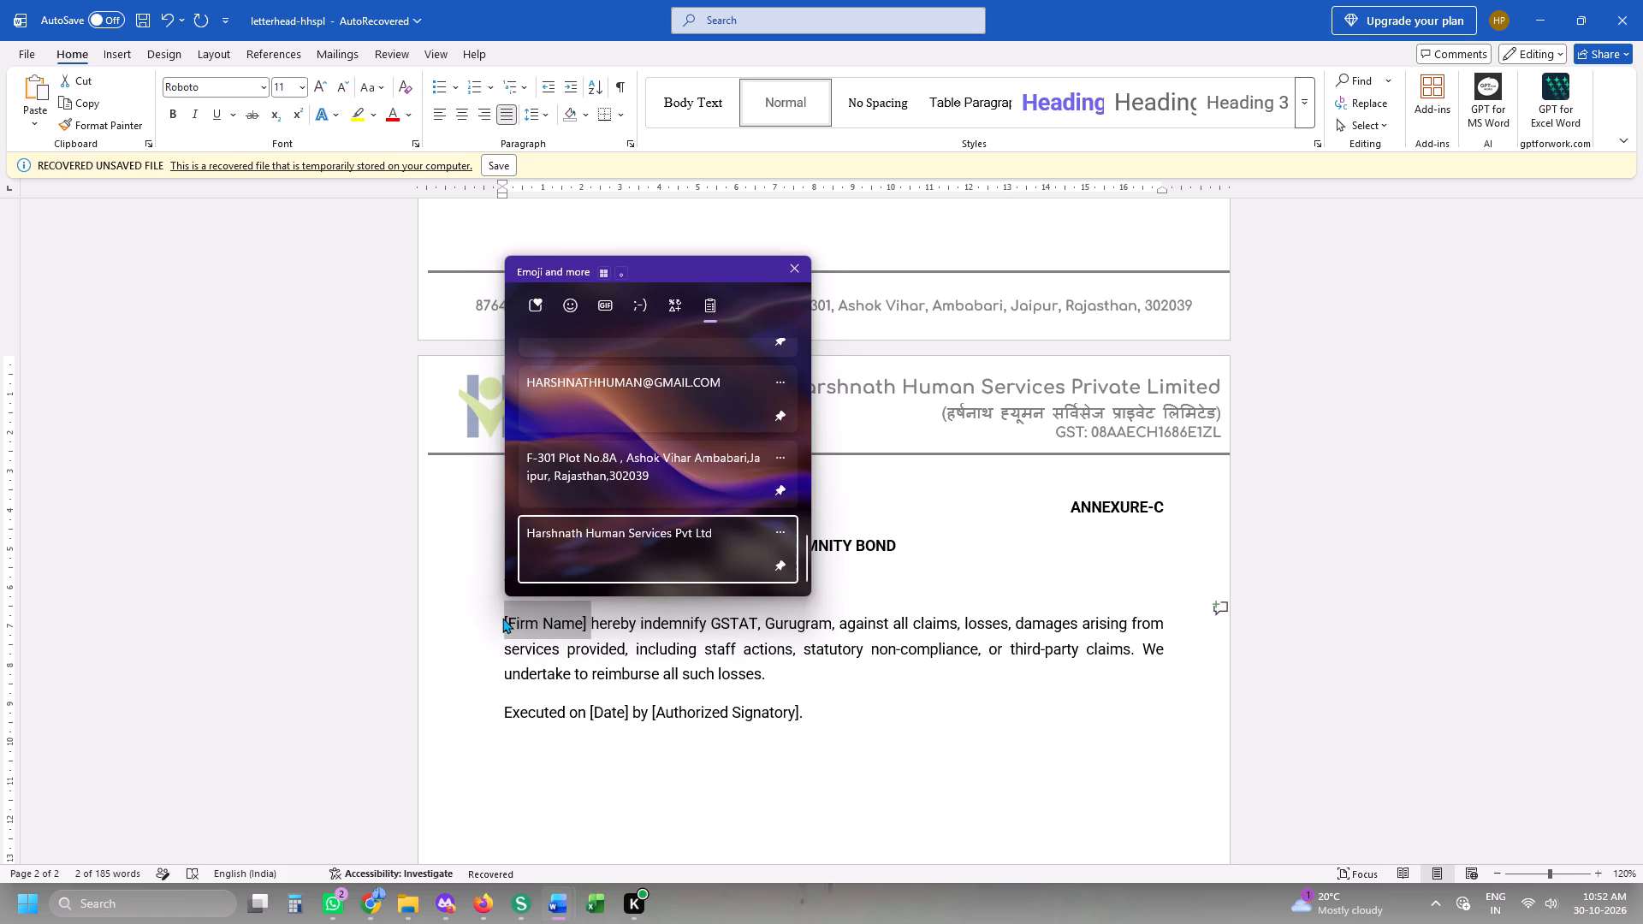
pyautogui.press('Return')
pyautogui.hotkey('ctrl', 'v')
pyautogui.press('BackSpace')
pyautogui.press('BackSpace')
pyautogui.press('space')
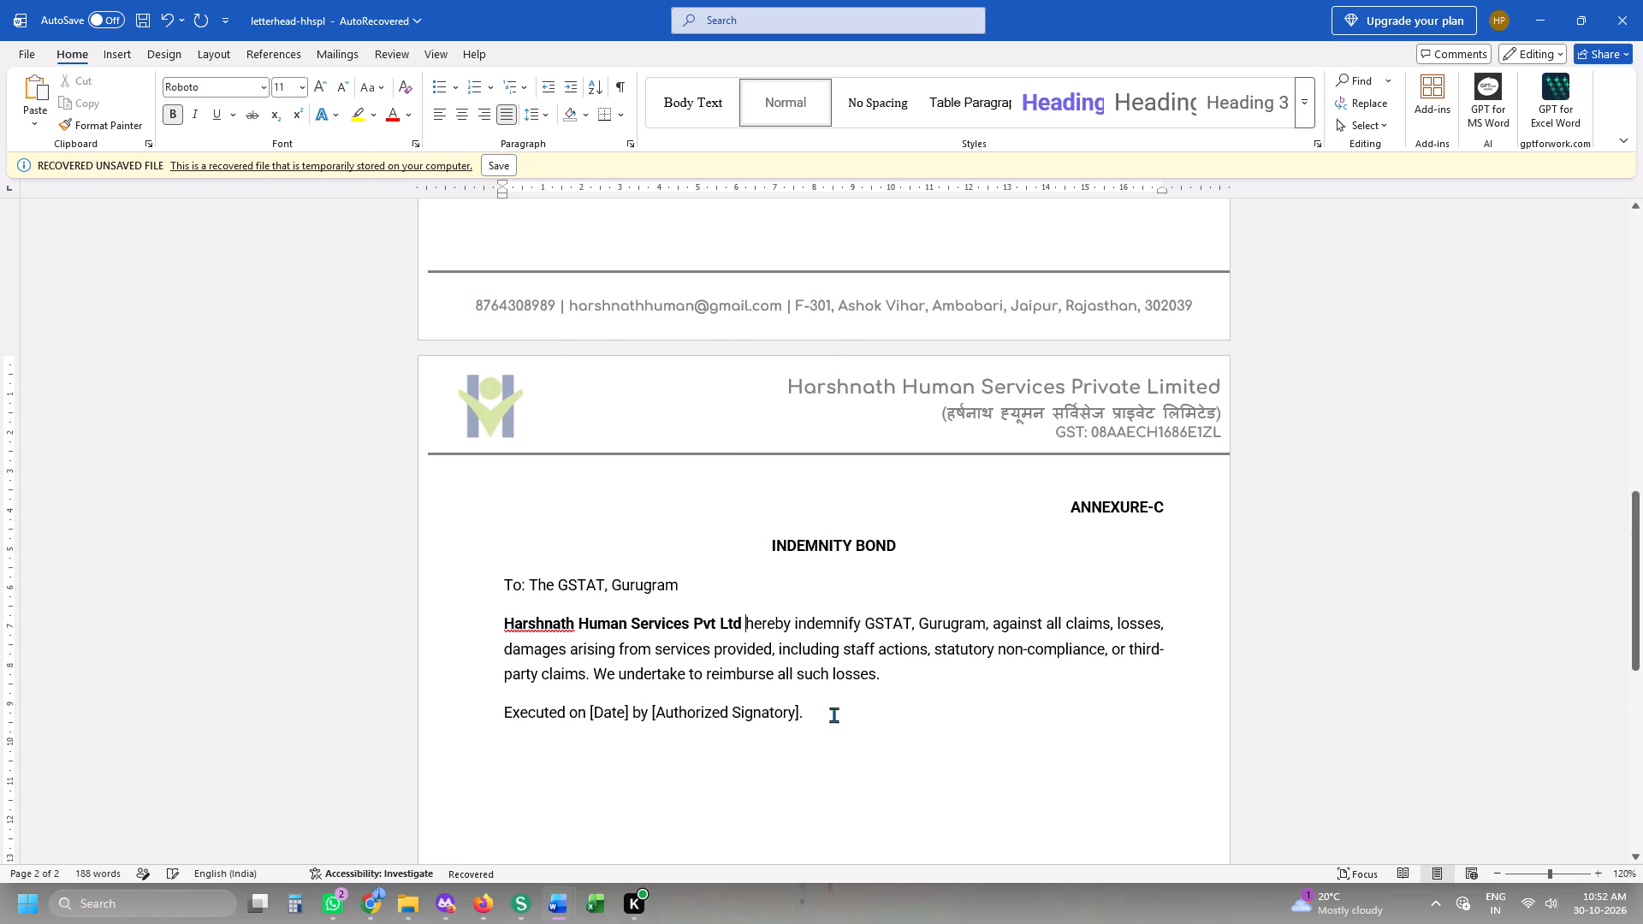
# Replace the "Executed on [Date] by [Authorized Signatory]" line with the Date, Place and Authorized Signatory block from the clipboard history.
pyautogui.scroll(-2, 863, 696)
pyautogui.moveTo(818, 589); pyautogui.dragTo(469, 576)
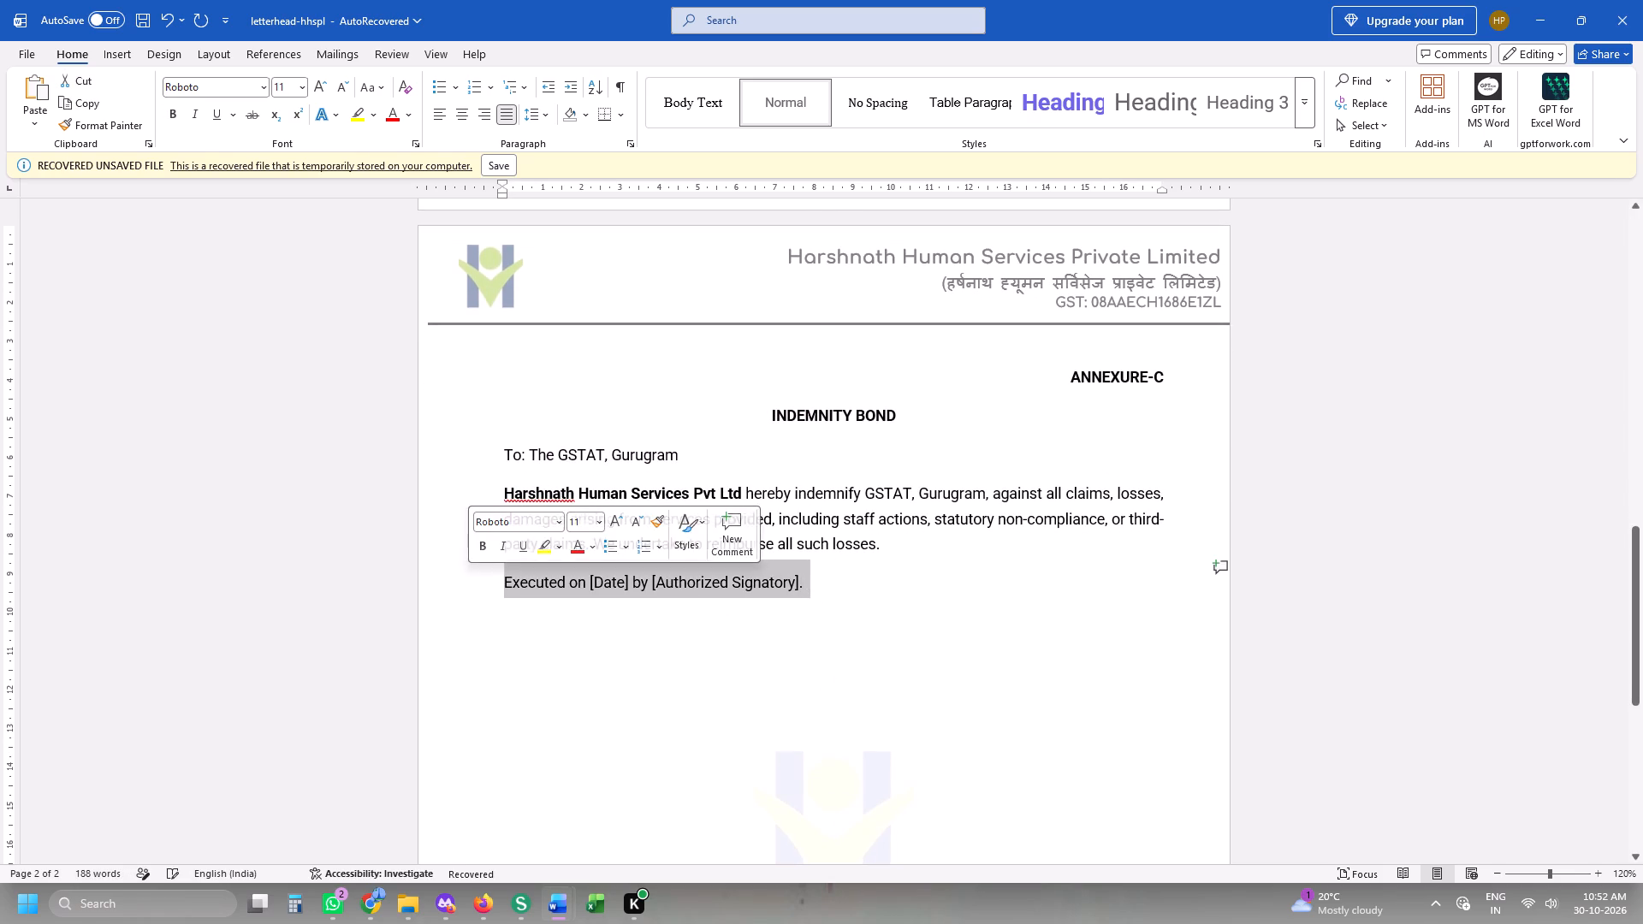
pyautogui.press('super+v')
pyautogui.click(582, 431)
pyautogui.hotkey('ctrl', 'v')
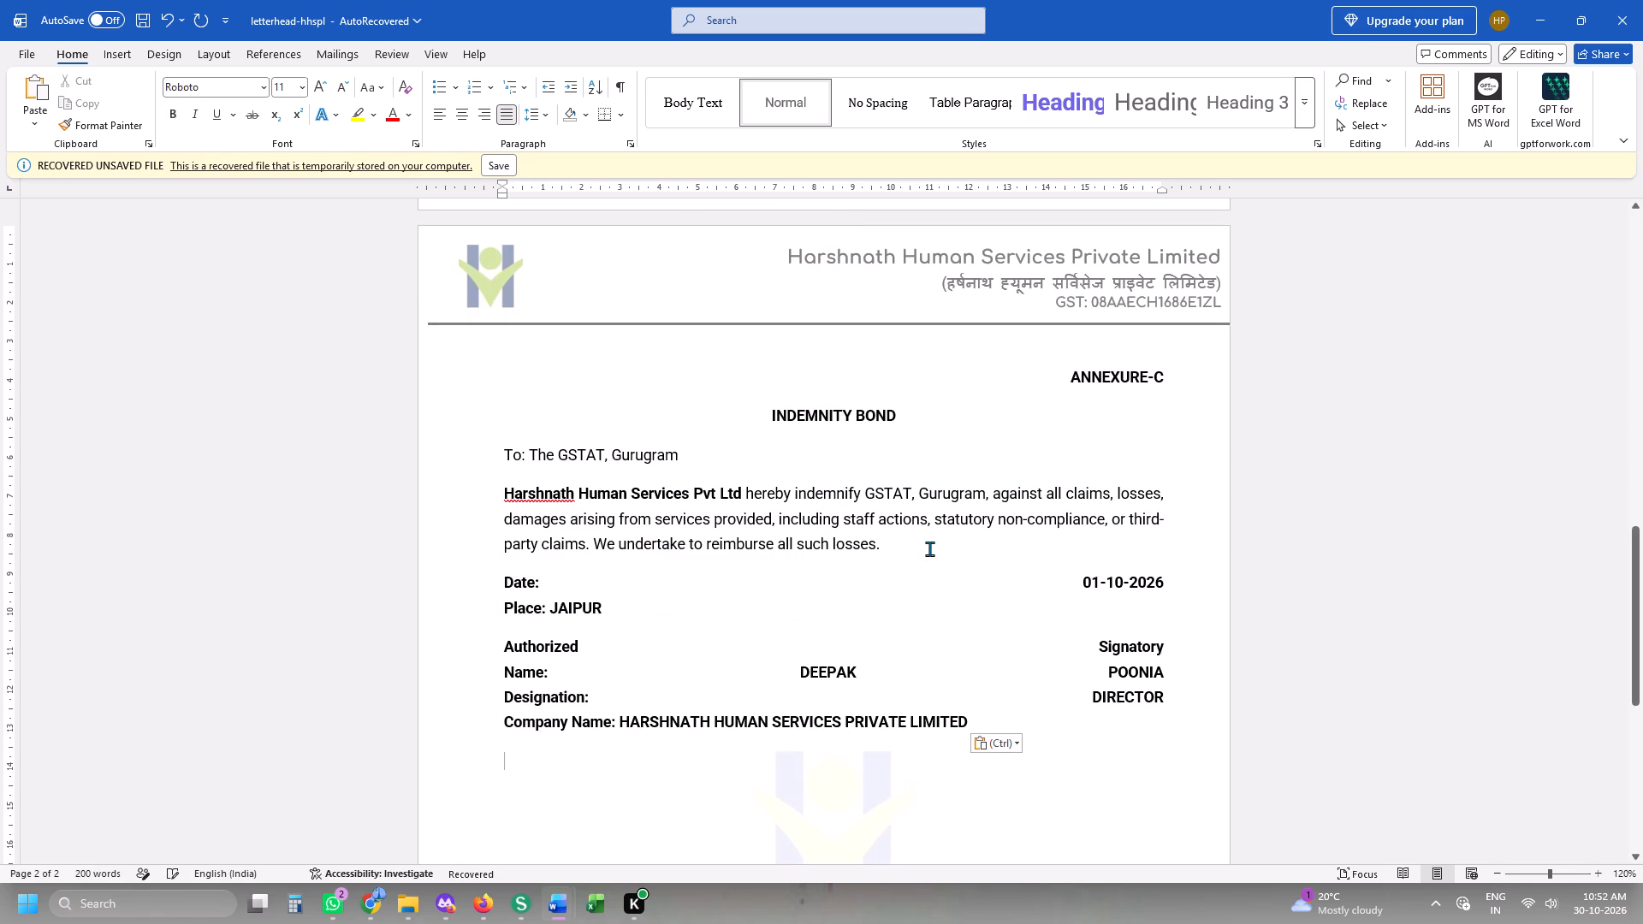
# Add a blank line above the pasted signature block and left-align its lines instead of justifying them.
pyautogui.click(929, 548)
pyautogui.press('Return')
pyautogui.moveTo(1012, 783); pyautogui.dragTo(426, 640)
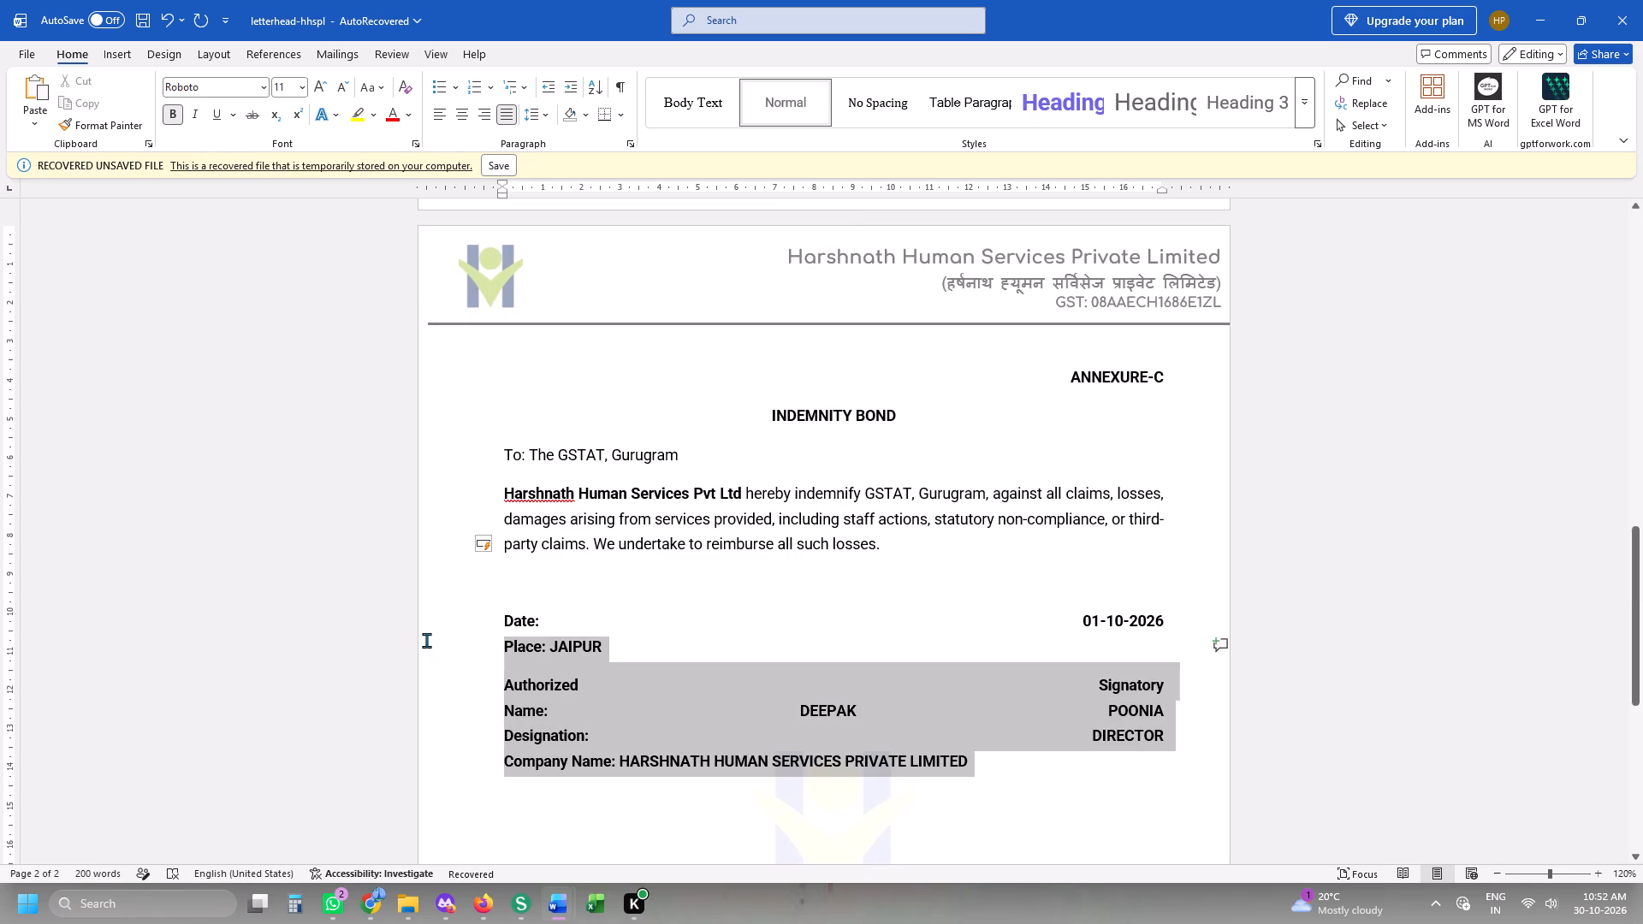
pyautogui.moveTo(426, 640); pyautogui.dragTo(426, 625)
pyautogui.hotkey('ctrl', 'j')
pyautogui.moveTo(495, 648); pyautogui.dragTo(502, 647)
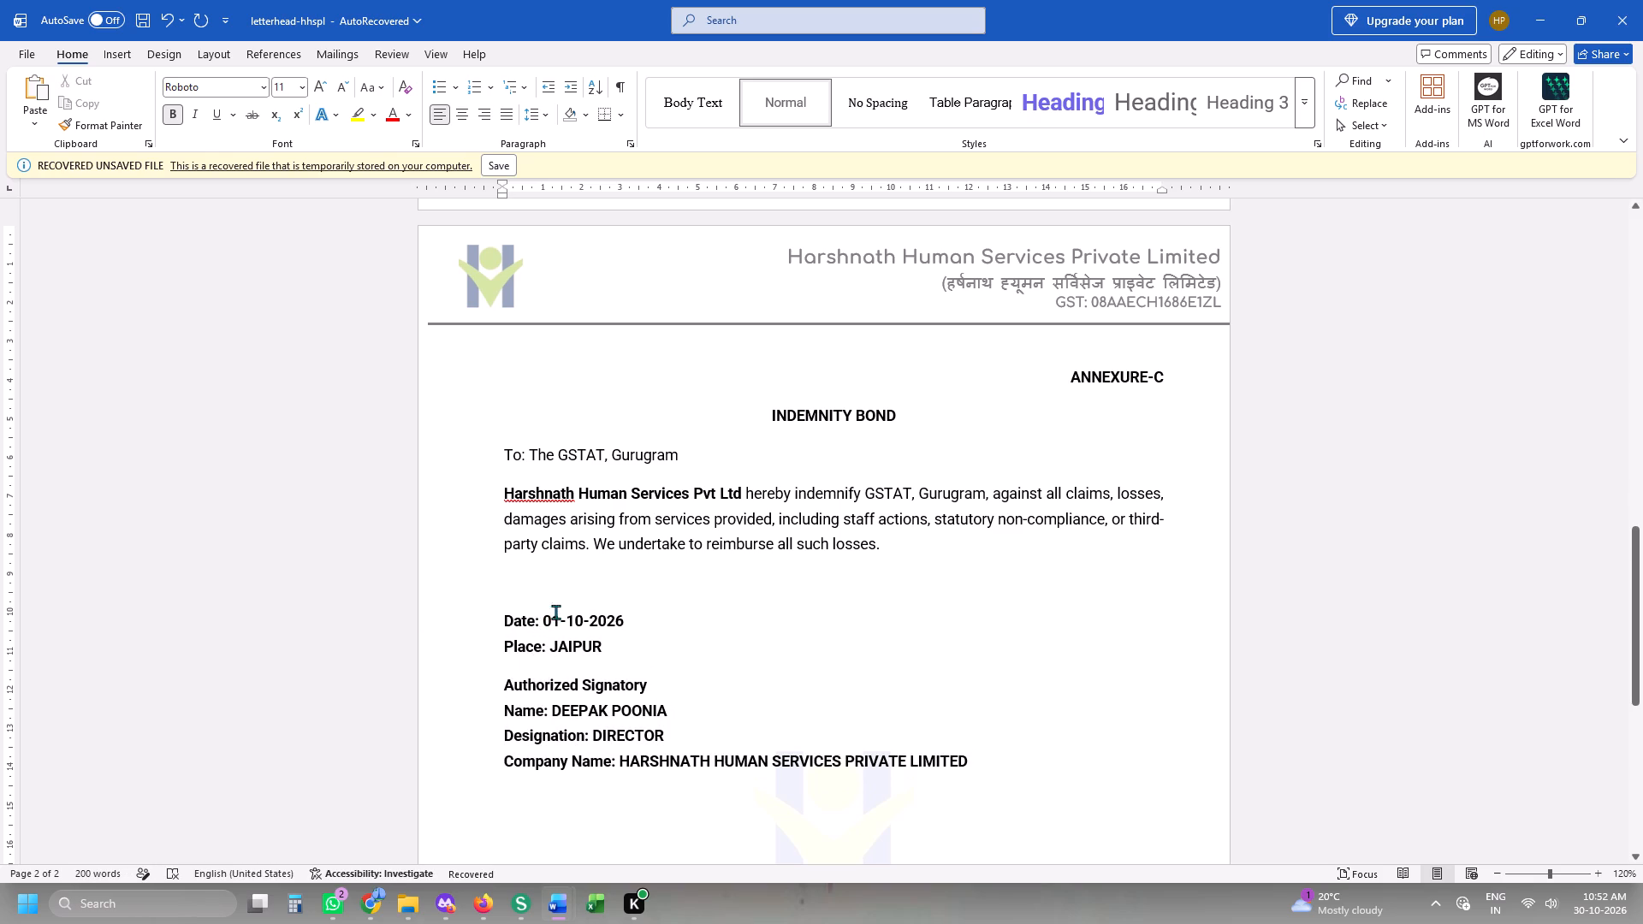
# Set the date in the Annexure-C signature block to 30-10-2026.
pyautogui.click(556, 612)
pyautogui.press('BackSpace')
pyautogui.press('BackSpace')
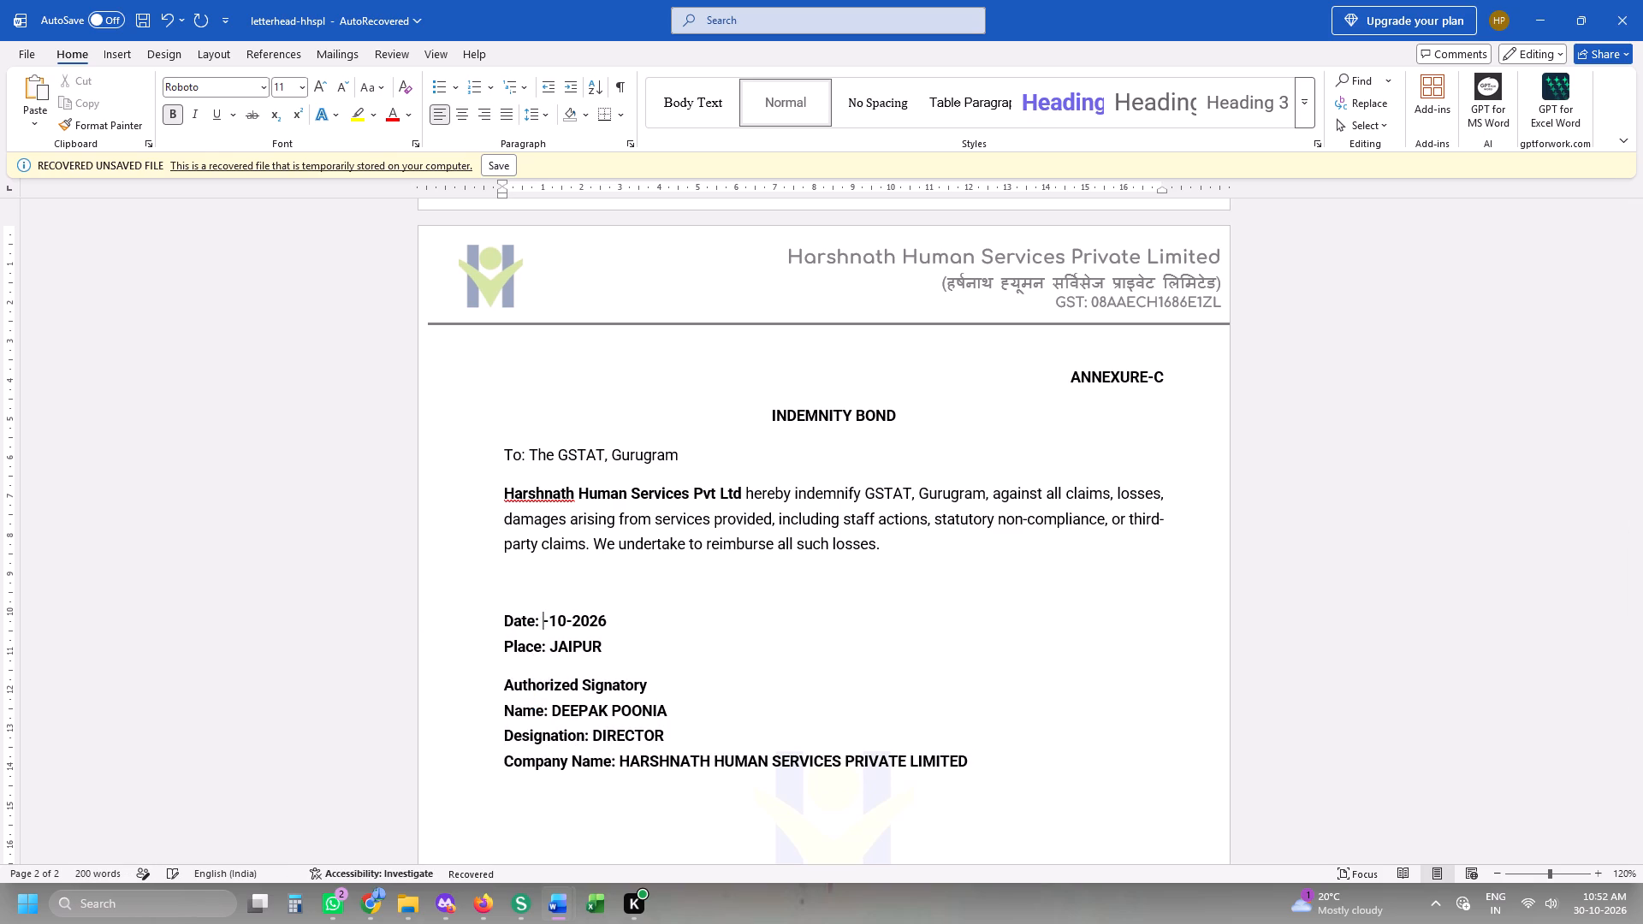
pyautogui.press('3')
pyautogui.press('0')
# Insert the stamp-and-signature image from the clipboard history below the Annexure-C signatory block, float it over the text, and place it near the page's lower right.
pyautogui.scroll(-4, 737, 602)
pyautogui.click(646, 560)
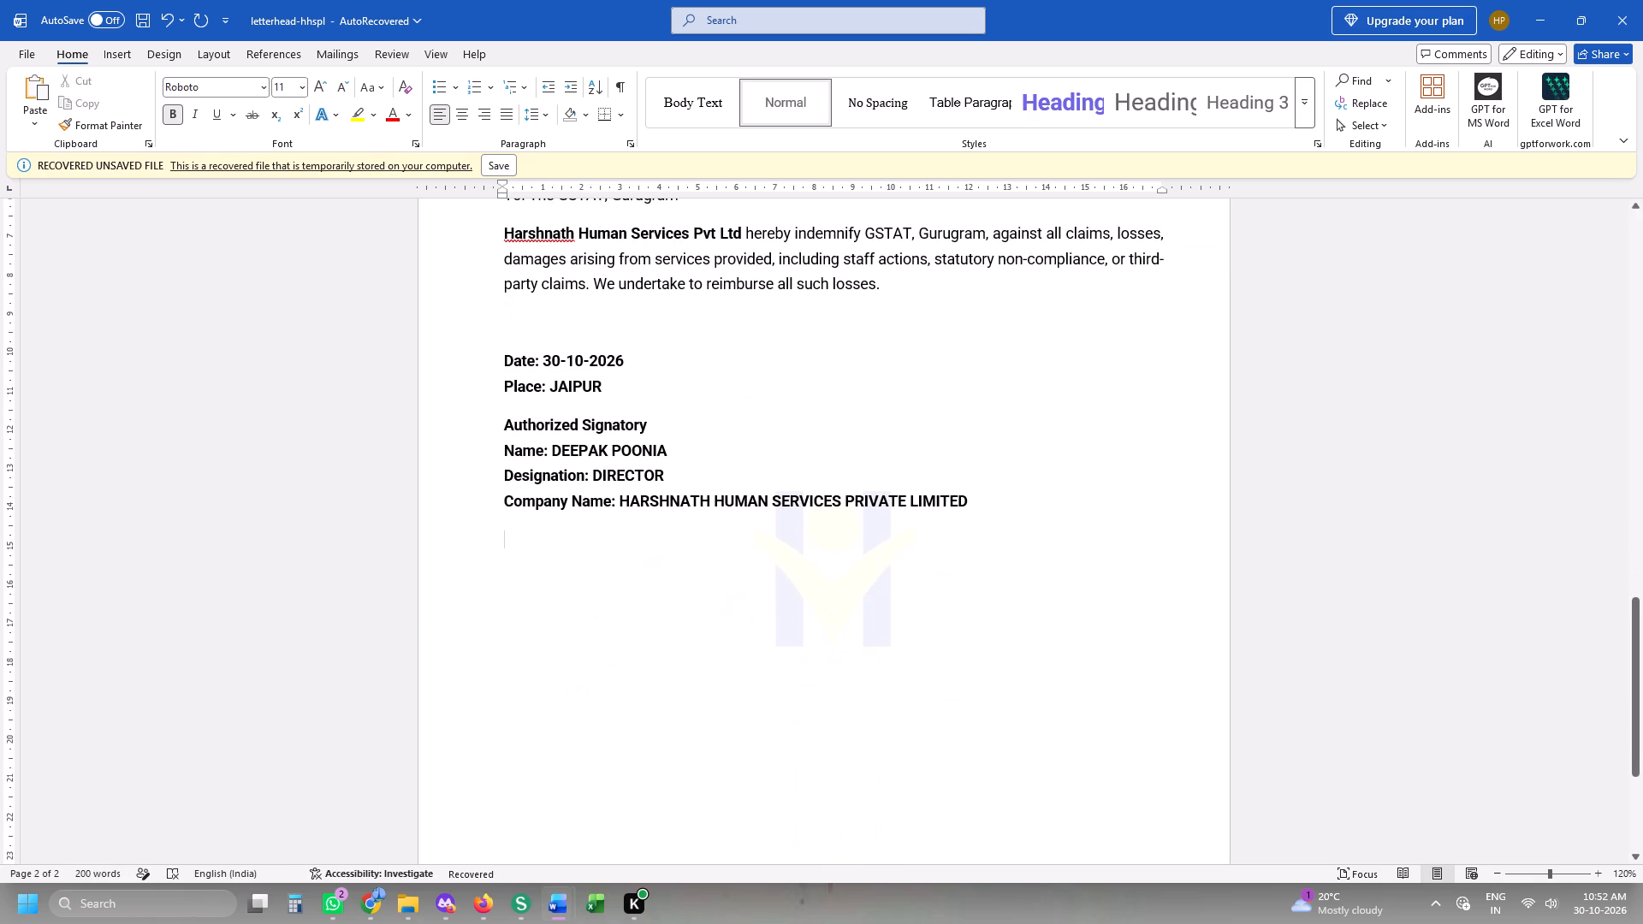
pyautogui.press('super+v')
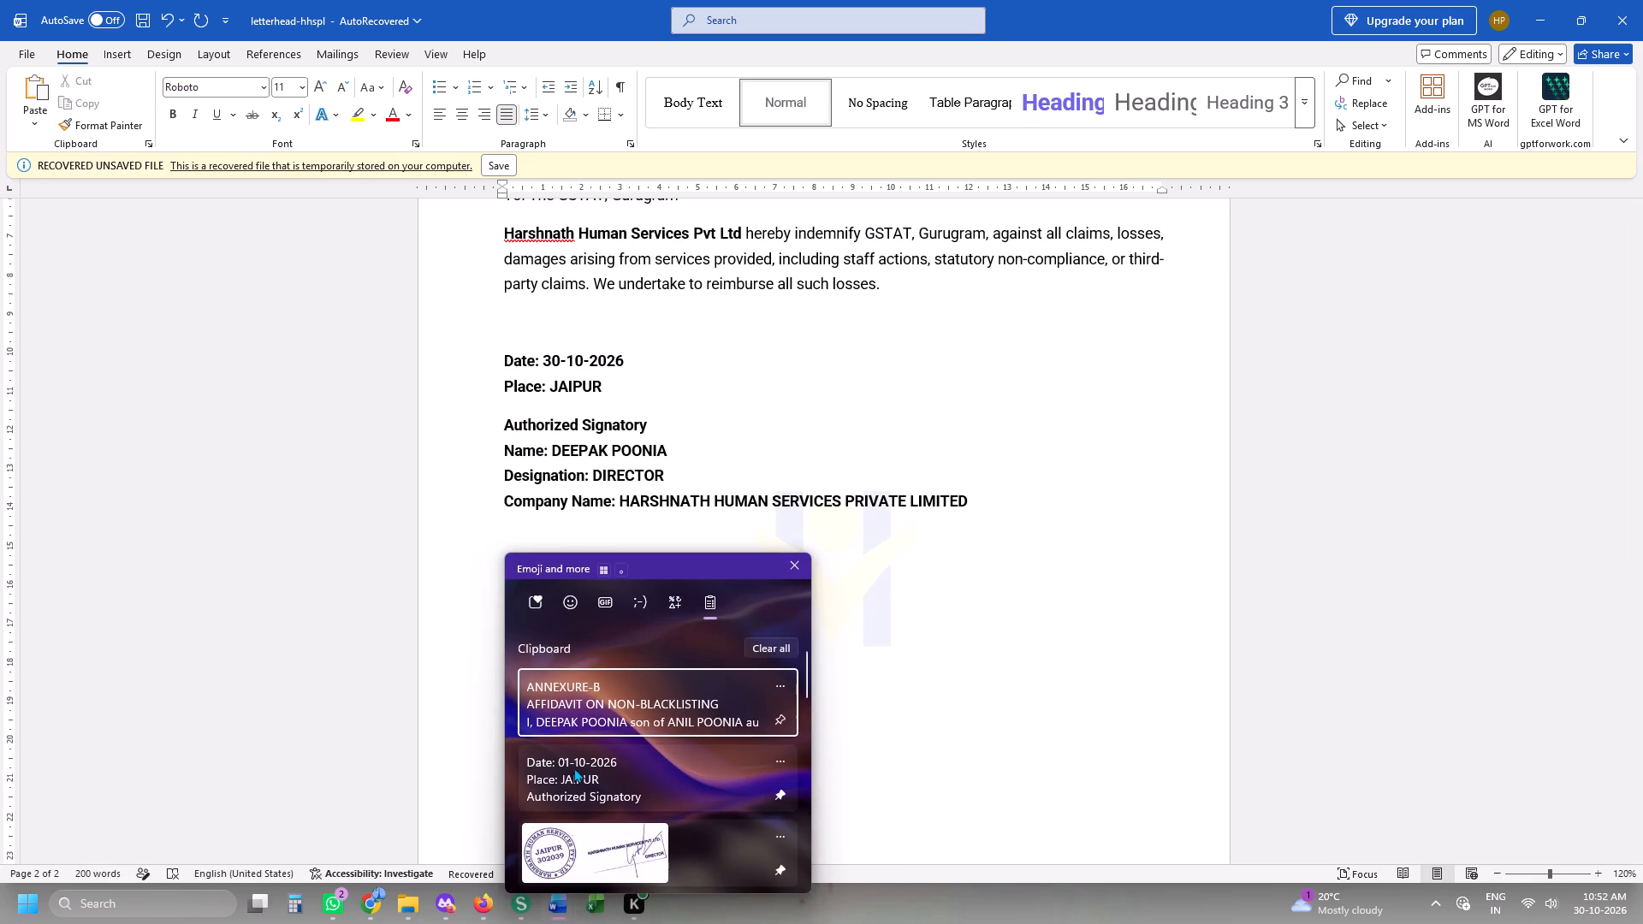
pyautogui.click(574, 841)
pyautogui.hotkey('ctrl', 'v')
pyautogui.click(578, 640)
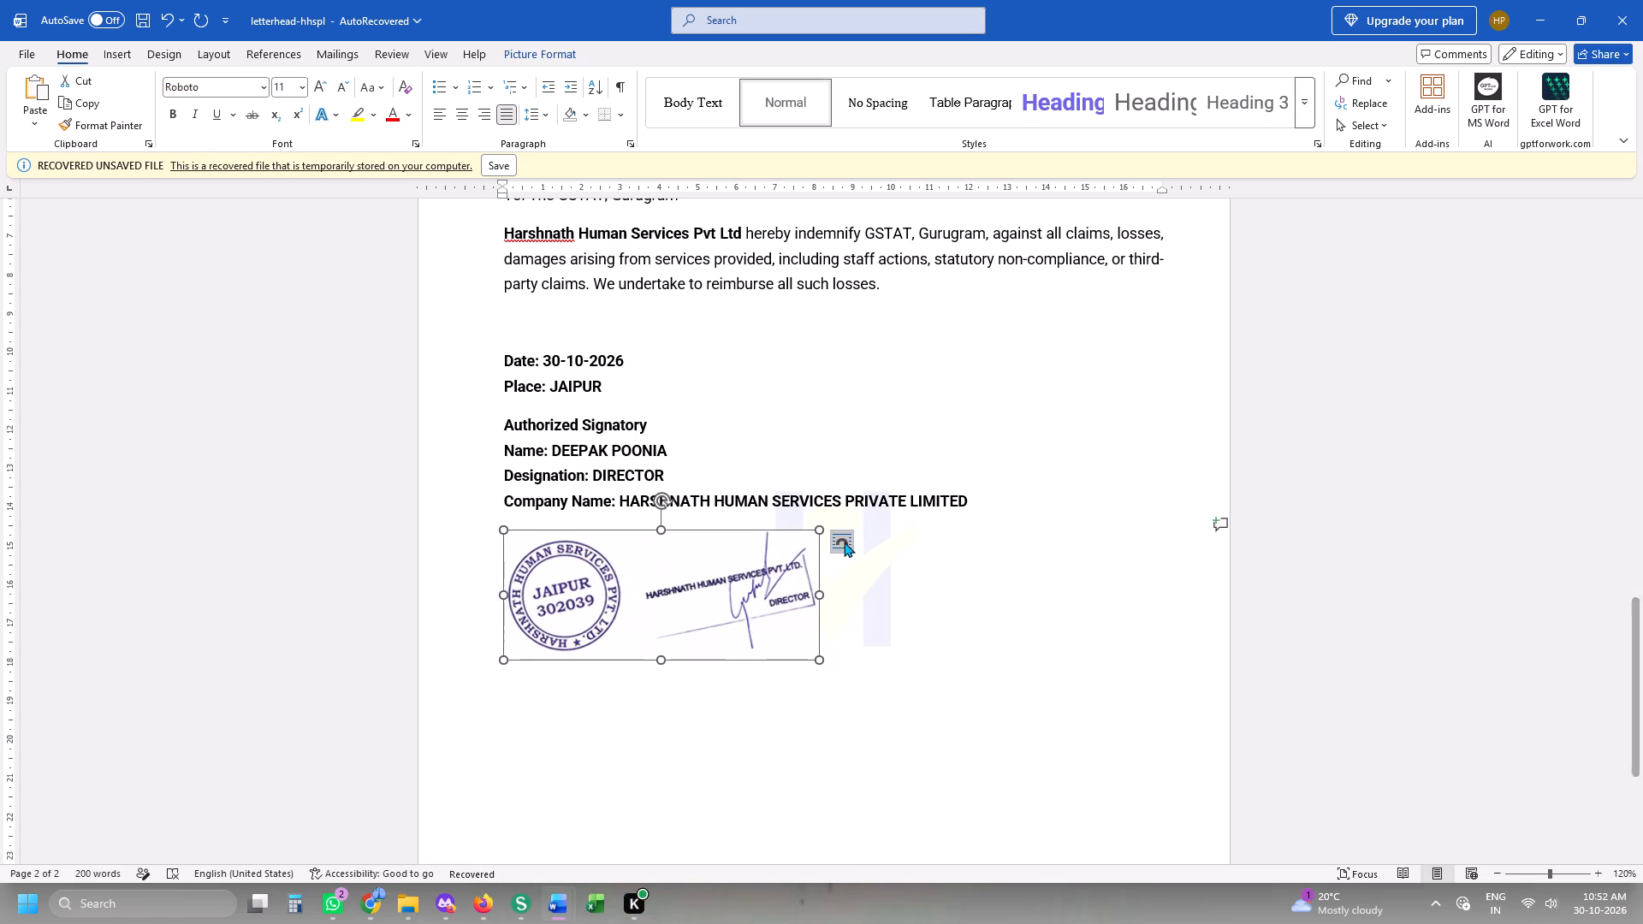
pyautogui.click(844, 542)
pyautogui.click(924, 705)
pyautogui.scroll(-3, 807, 572)
pyautogui.moveTo(674, 405); pyautogui.dragTo(802, 523)
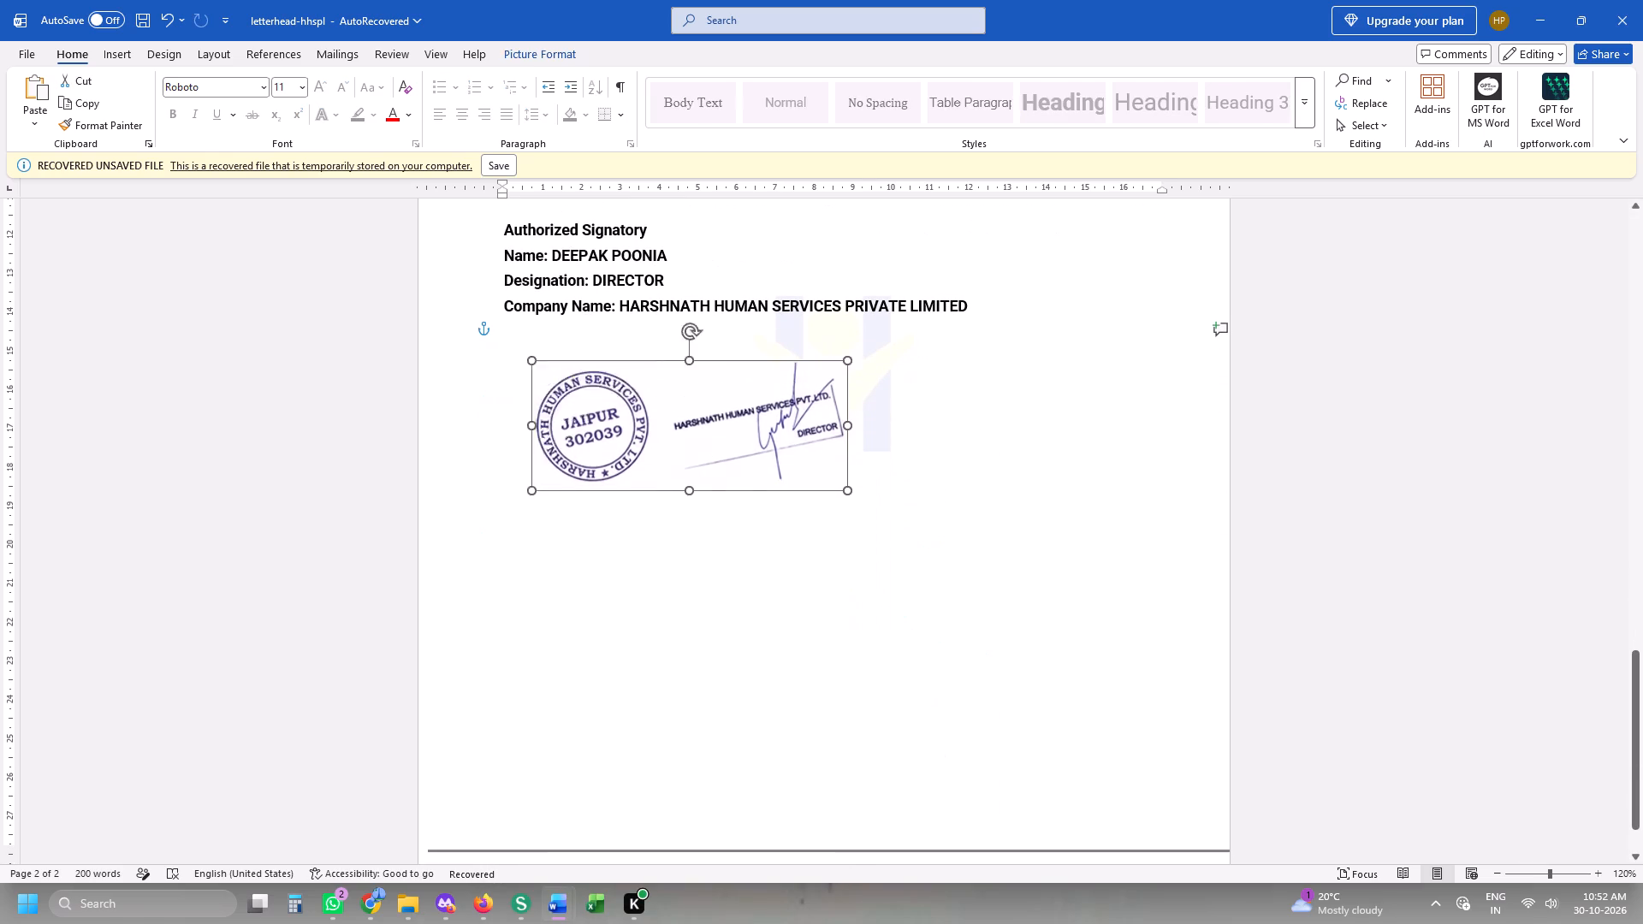
pyautogui.moveTo(802, 523); pyautogui.dragTo(982, 677)
pyautogui.scroll(14, 895, 601)
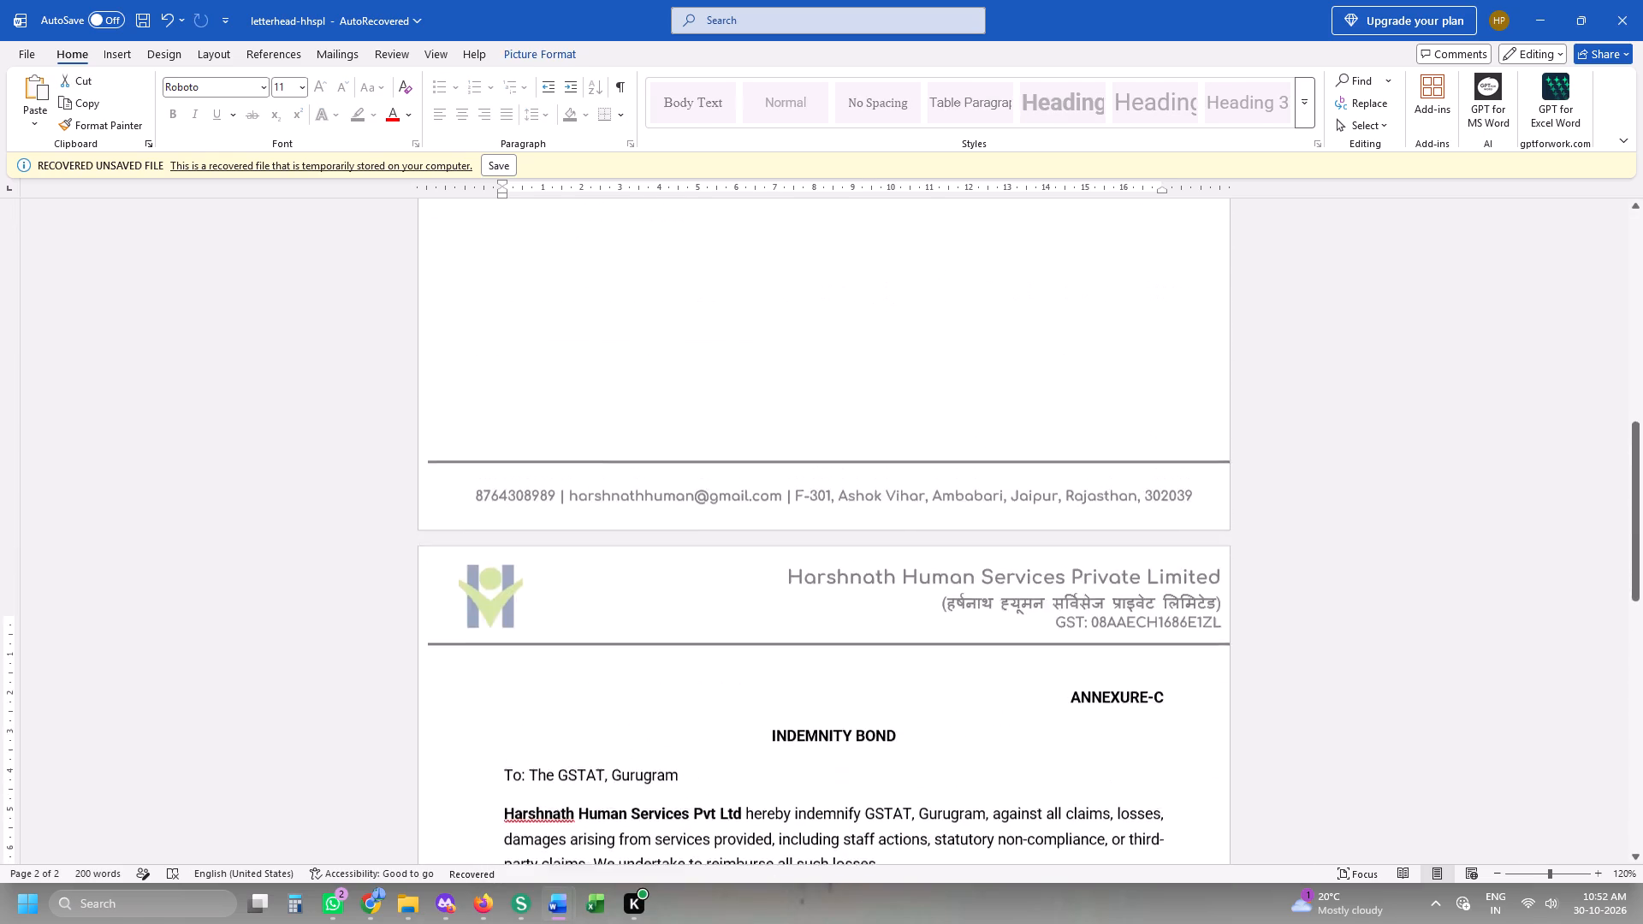
pyautogui.scroll(2, 895, 601)
pyautogui.scroll(-12, 911, 608)
pyautogui.scroll(-5, 917, 695)
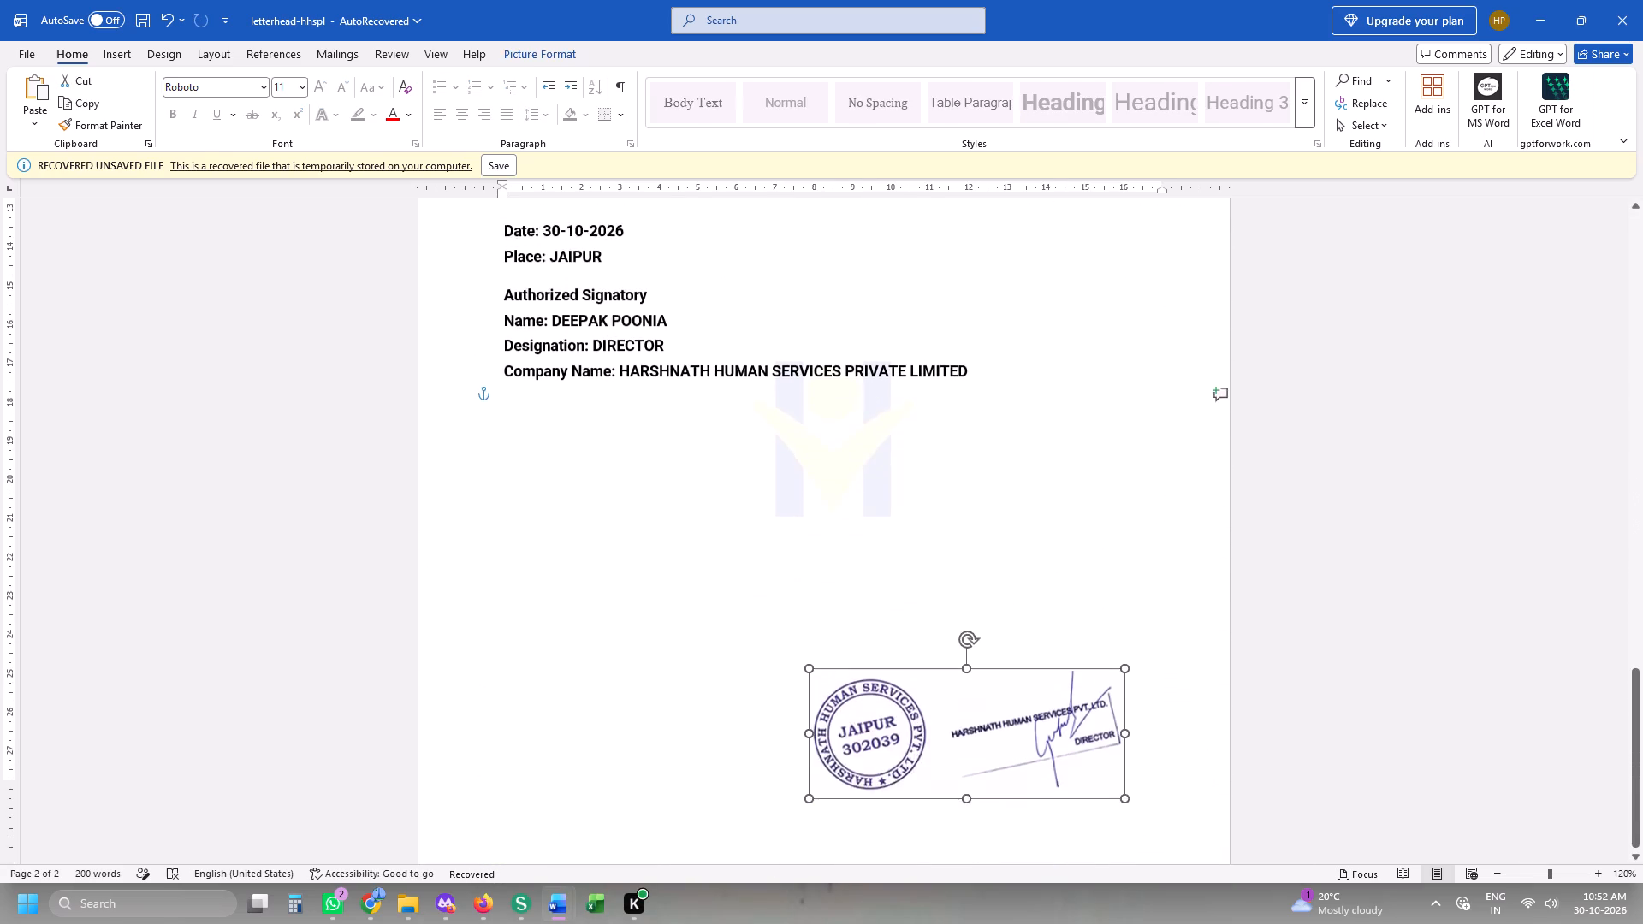
# Copy the stamp-and-signature image to the undertaking page, place it at the lower right above the footer, and tilt it slightly counterclockwise.
pyautogui.click(891, 633)
pyautogui.hotkey('ctrl', 'c')
pyautogui.scroll(8, 888, 633)
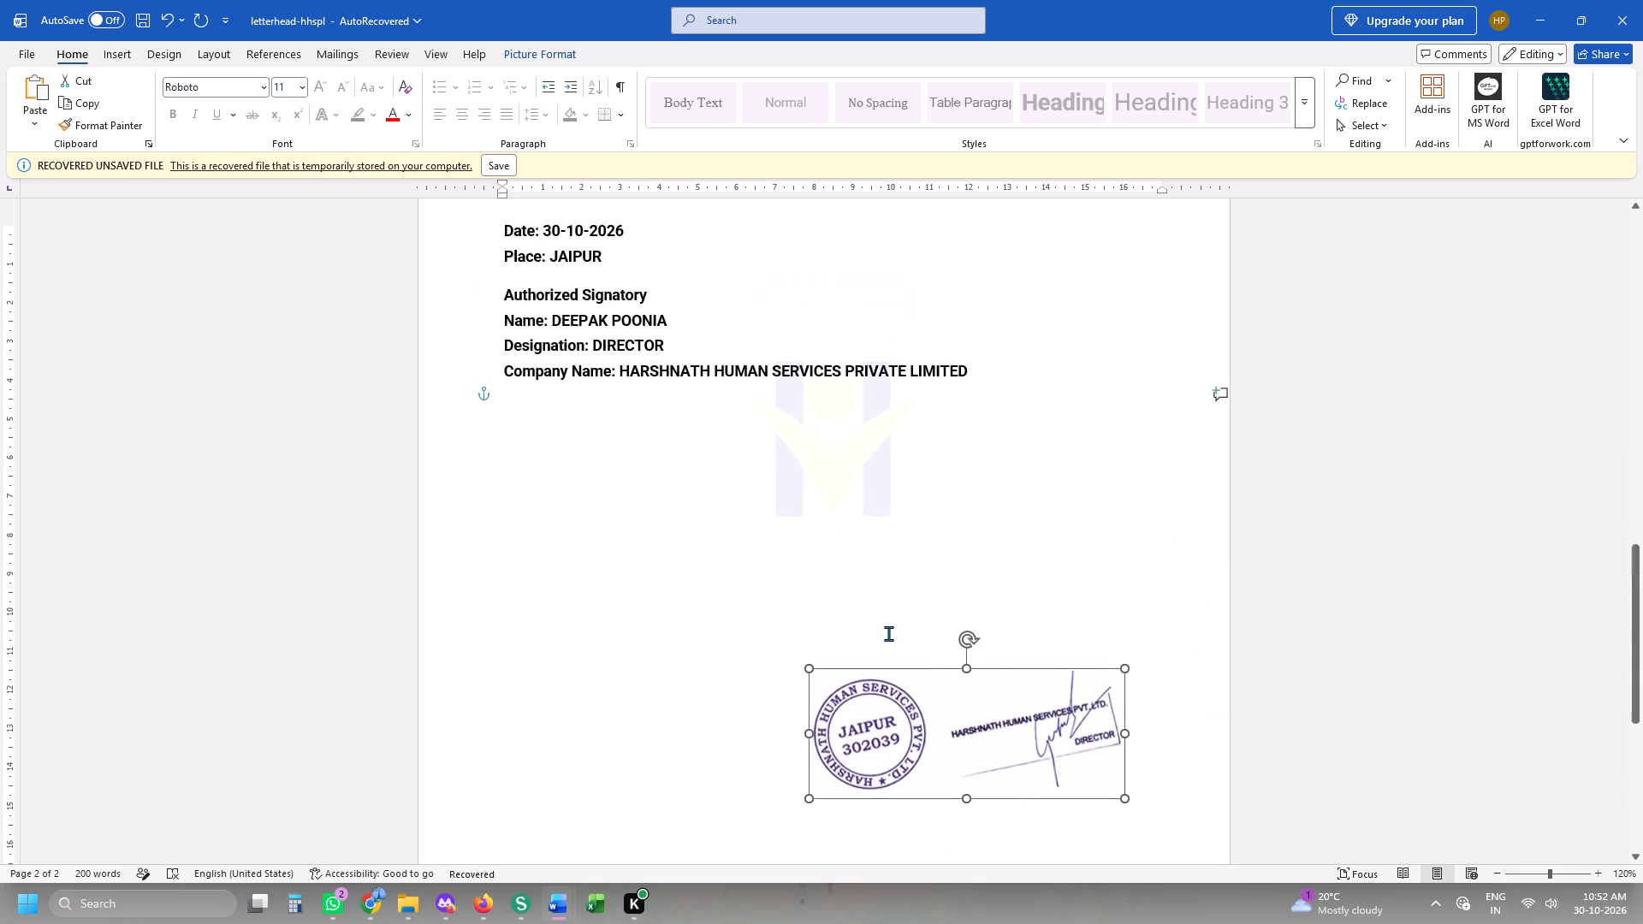
pyautogui.scroll(9, 888, 633)
pyautogui.click(547, 490)
pyautogui.hotkey('ctrl', 'v')
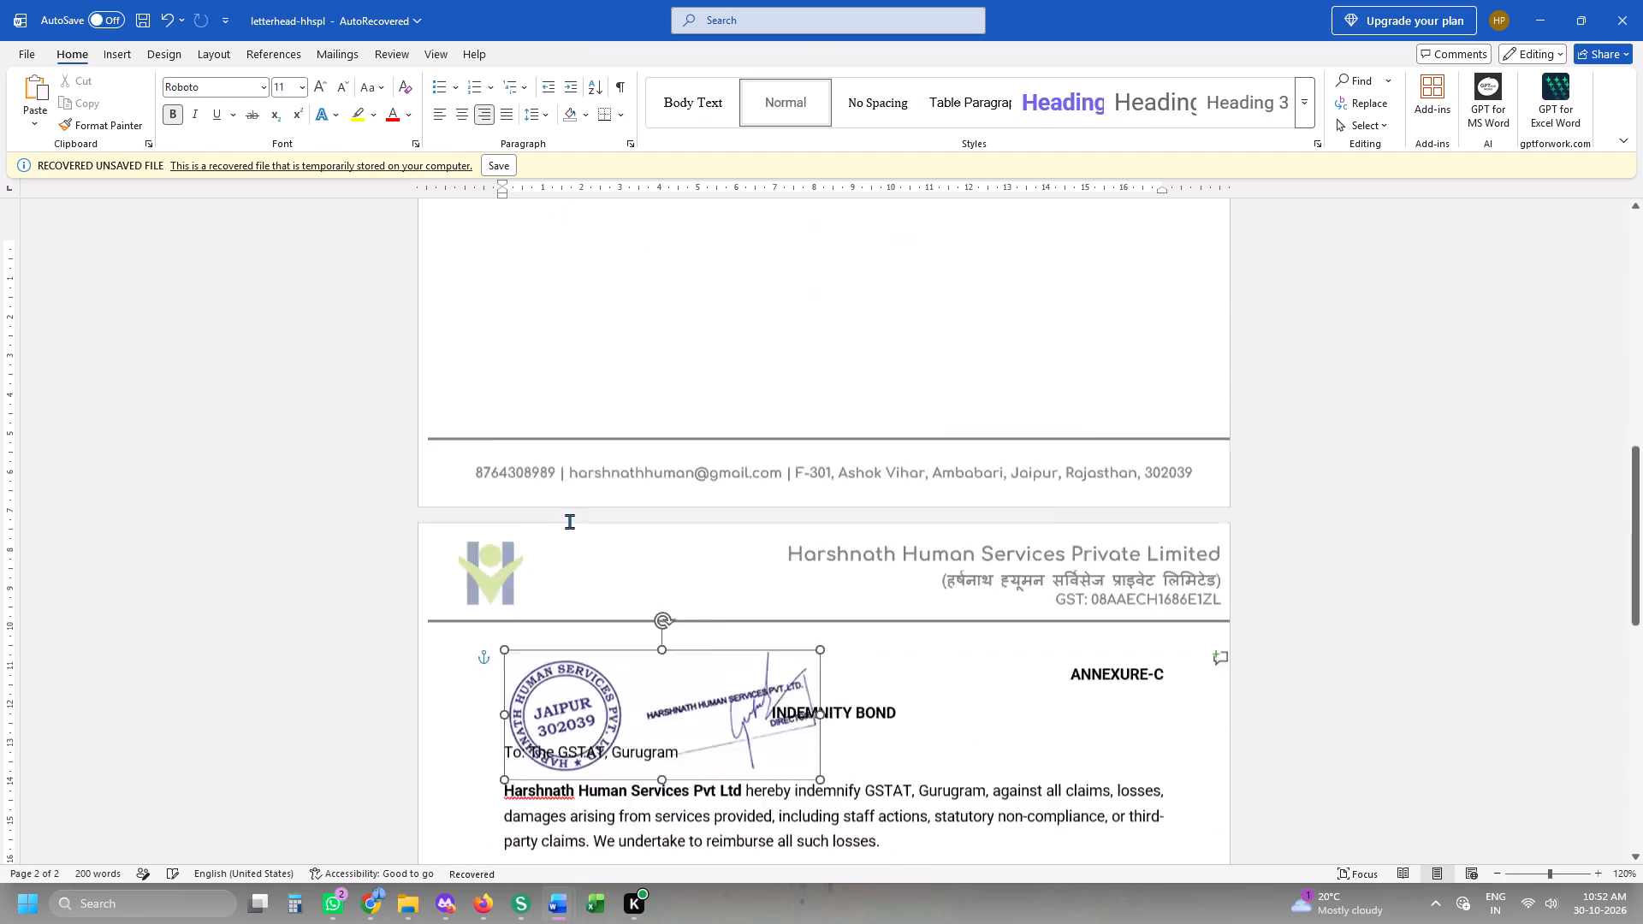
pyautogui.scroll(2, 739, 440)
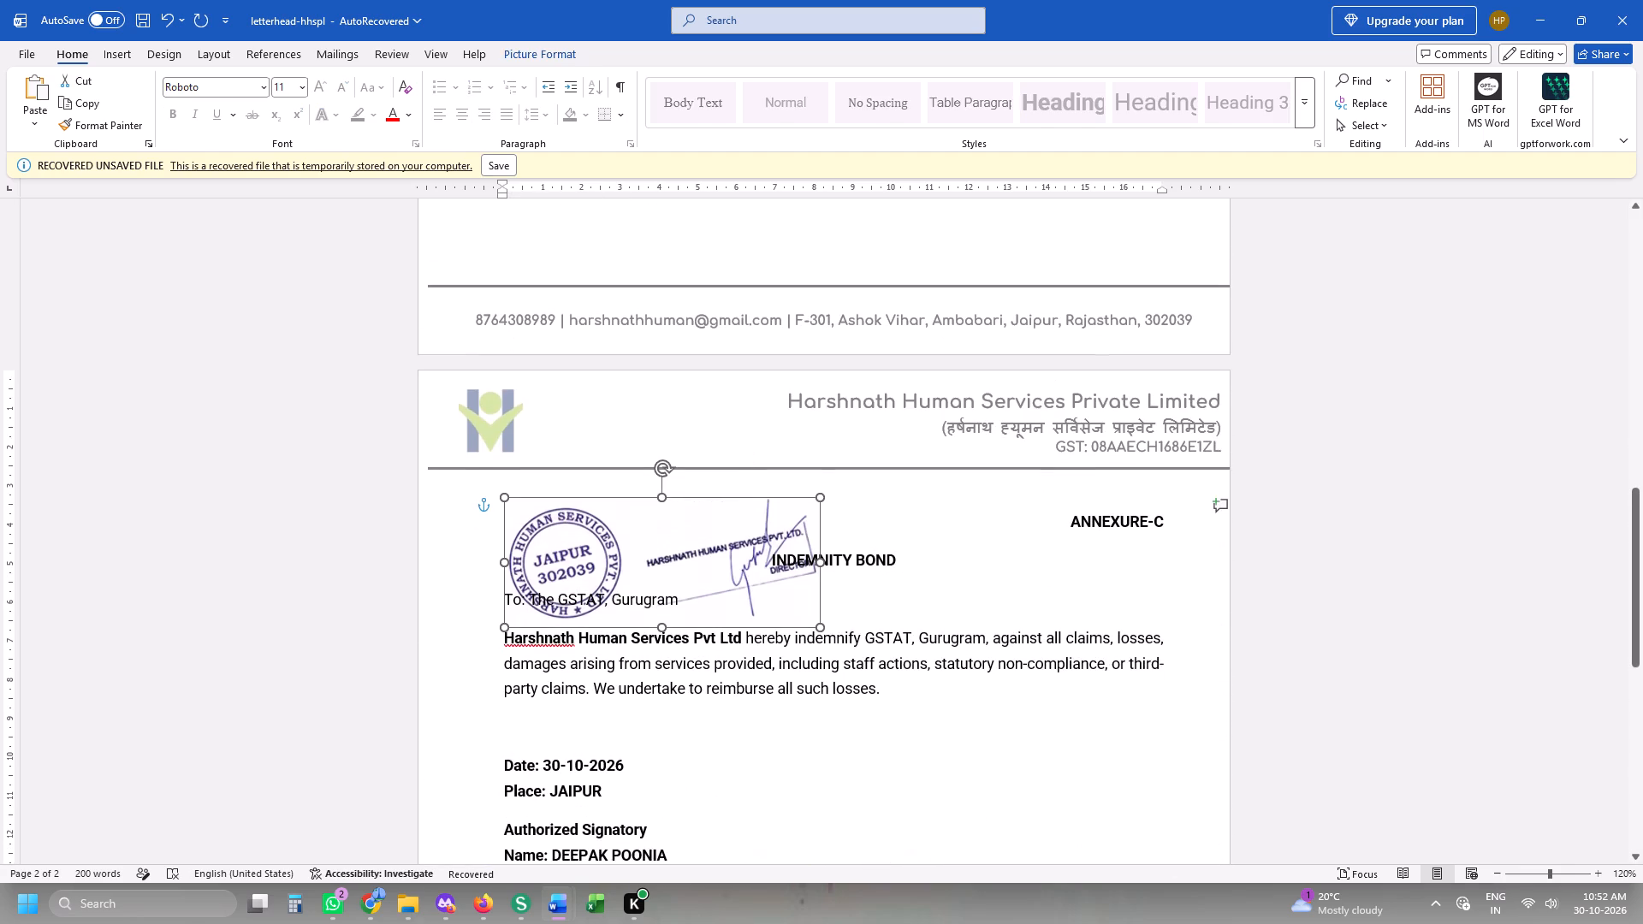
pyautogui.moveTo(735, 588); pyautogui.dragTo(735, 572)
pyautogui.moveTo(735, 572); pyautogui.dragTo(757, 269)
pyautogui.scroll(3, 835, 442)
pyautogui.moveTo(762, 408); pyautogui.dragTo(925, 410)
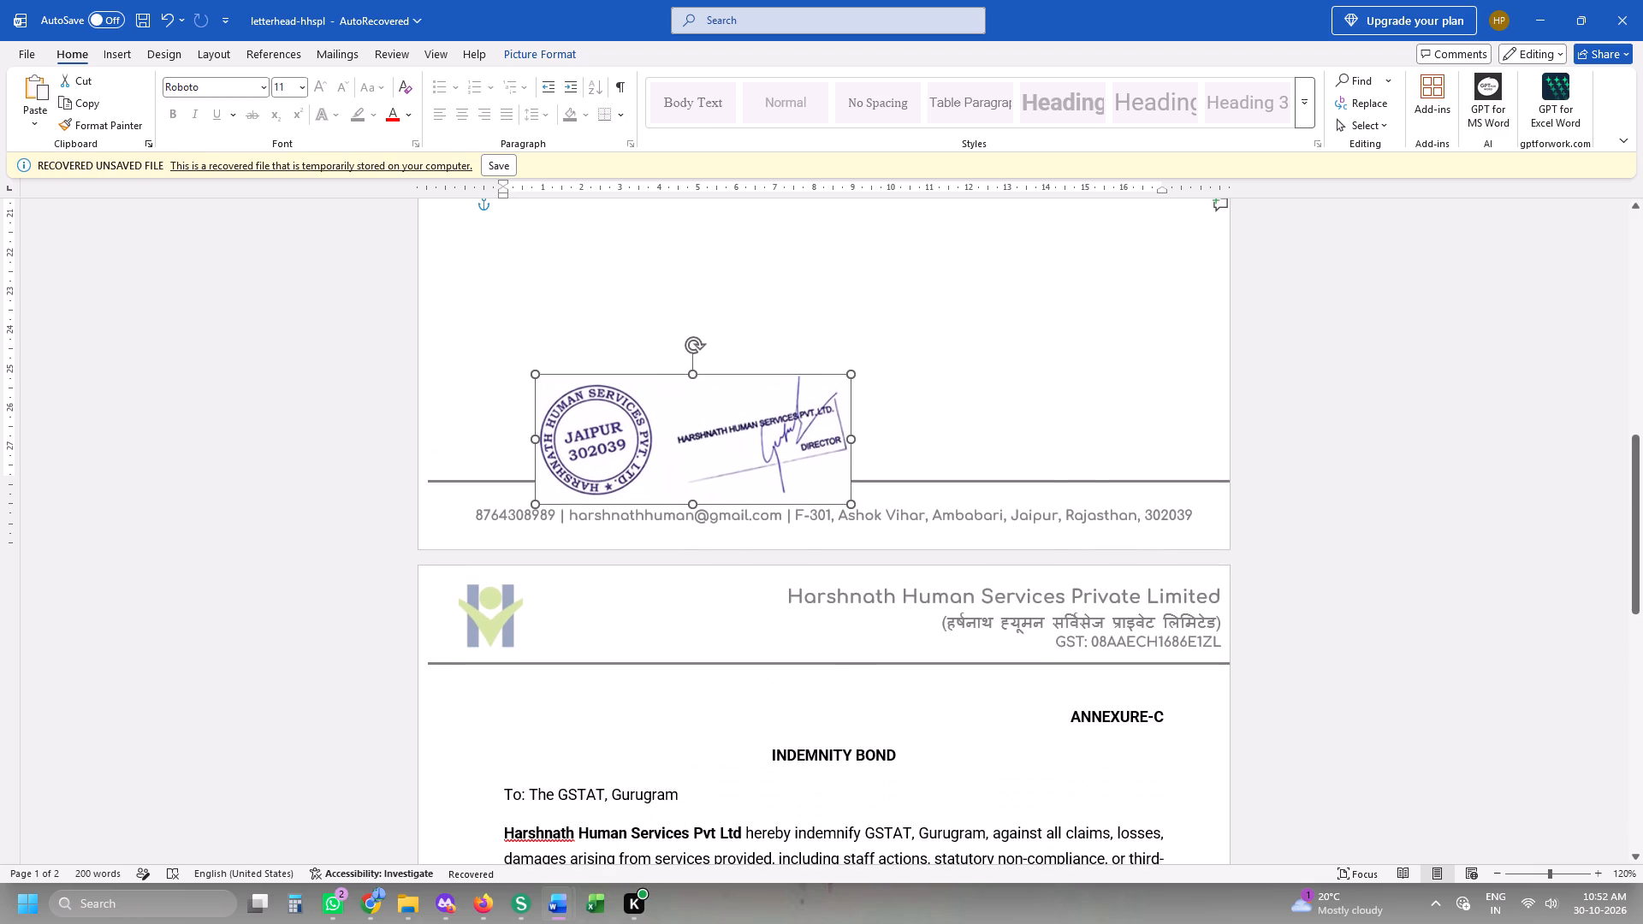
pyautogui.moveTo(925, 410); pyautogui.dragTo(1104, 331)
pyautogui.moveTo(1027, 269); pyautogui.dragTo(993, 272)
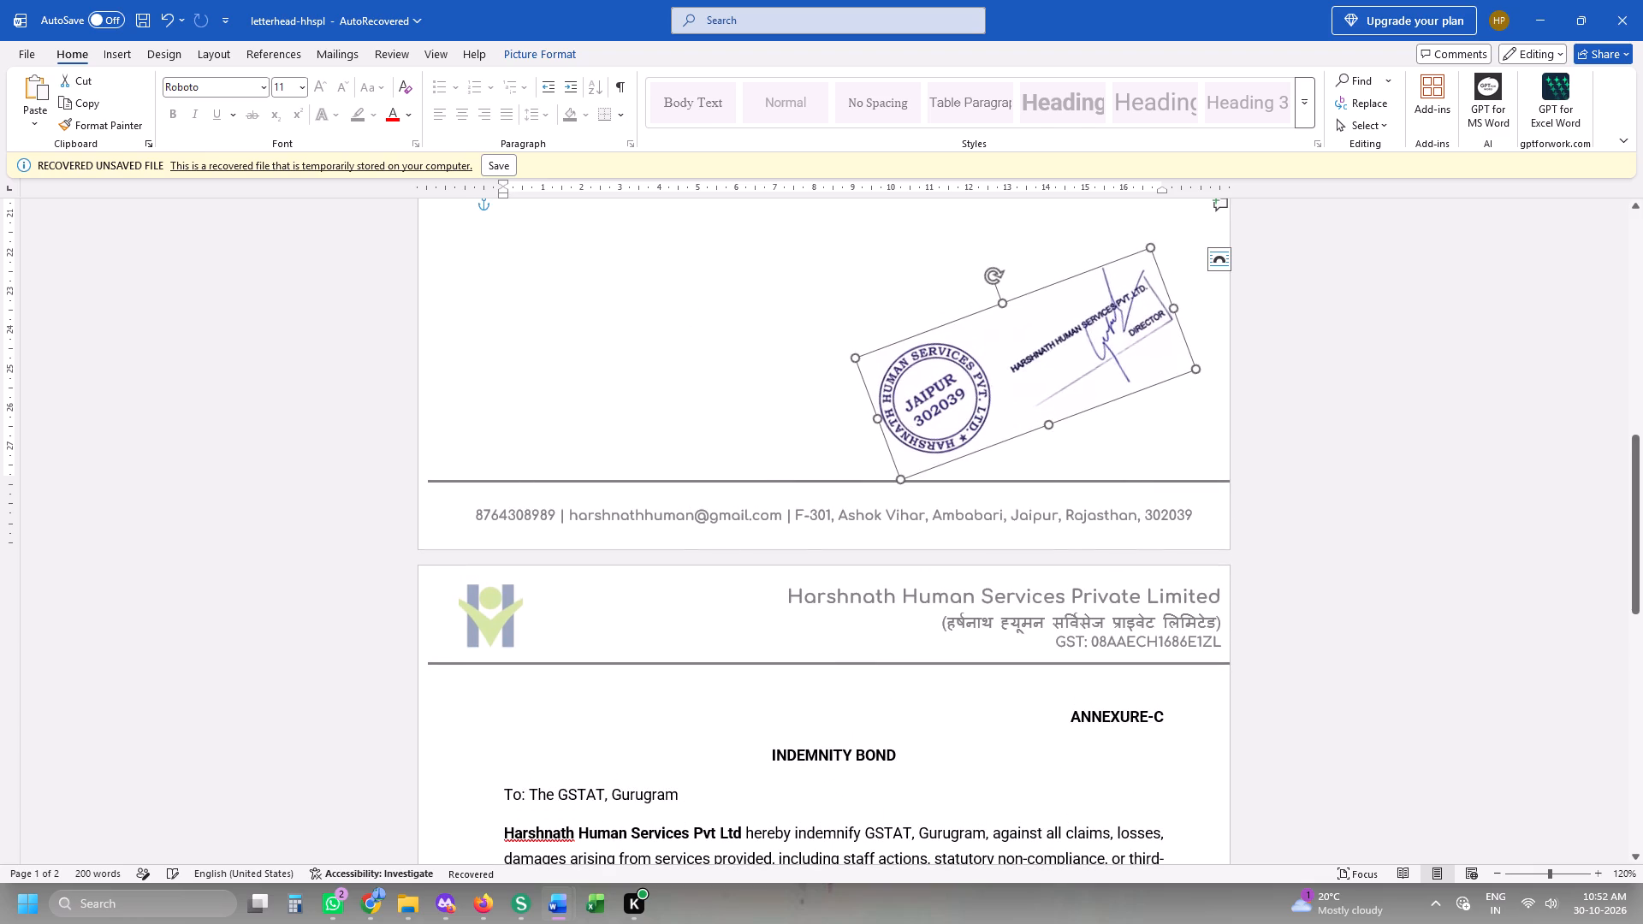
pyautogui.click(780, 326)
# Export the letterhead document as a PDF named PART38 in the Downloads folder.
pyautogui.scroll(15, 775, 473)
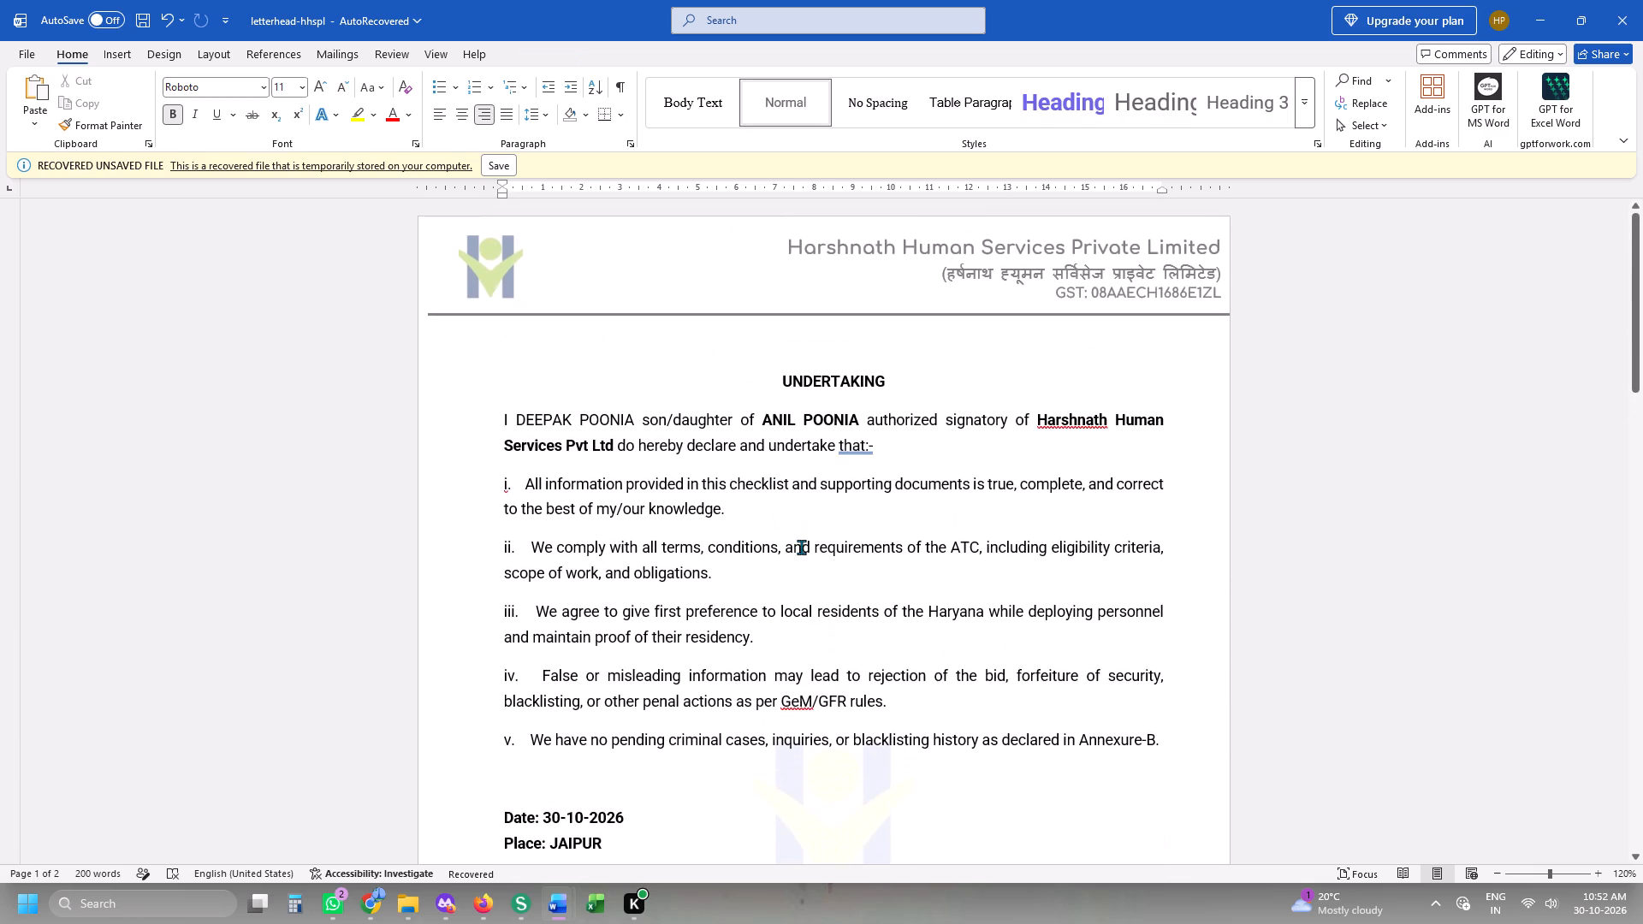
pyautogui.hotkey('alt', 'f')
pyautogui.hotkey('alt', 'e')
pyautogui.hotkey('alt', 'a')
pyautogui.scroll(12, 20, 433)
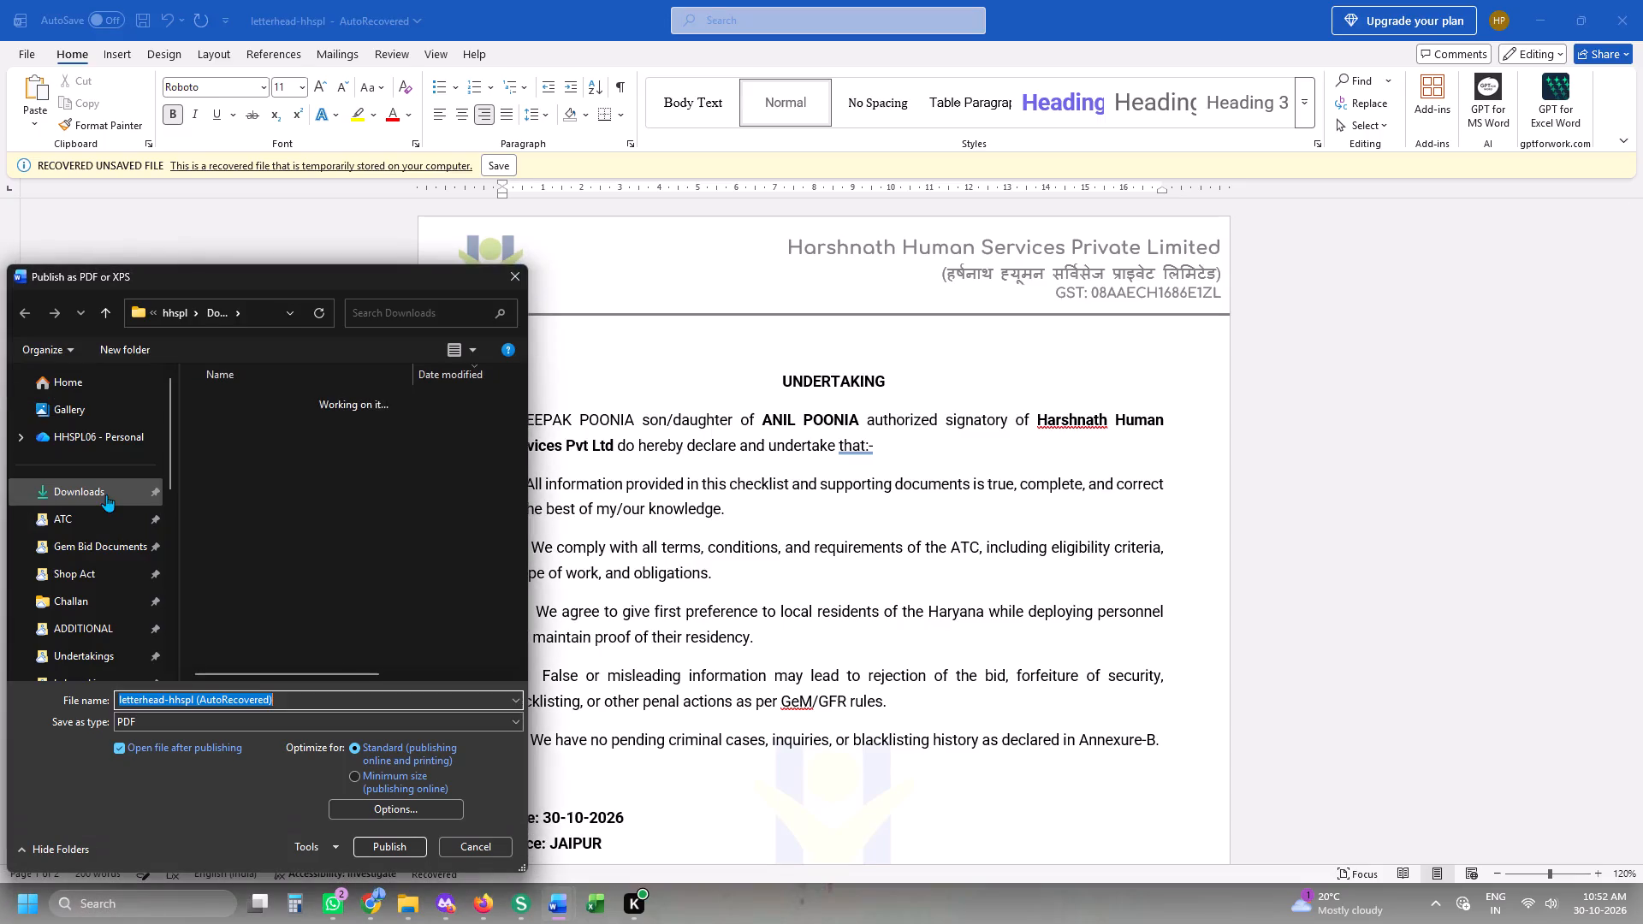
pyautogui.click(100, 493)
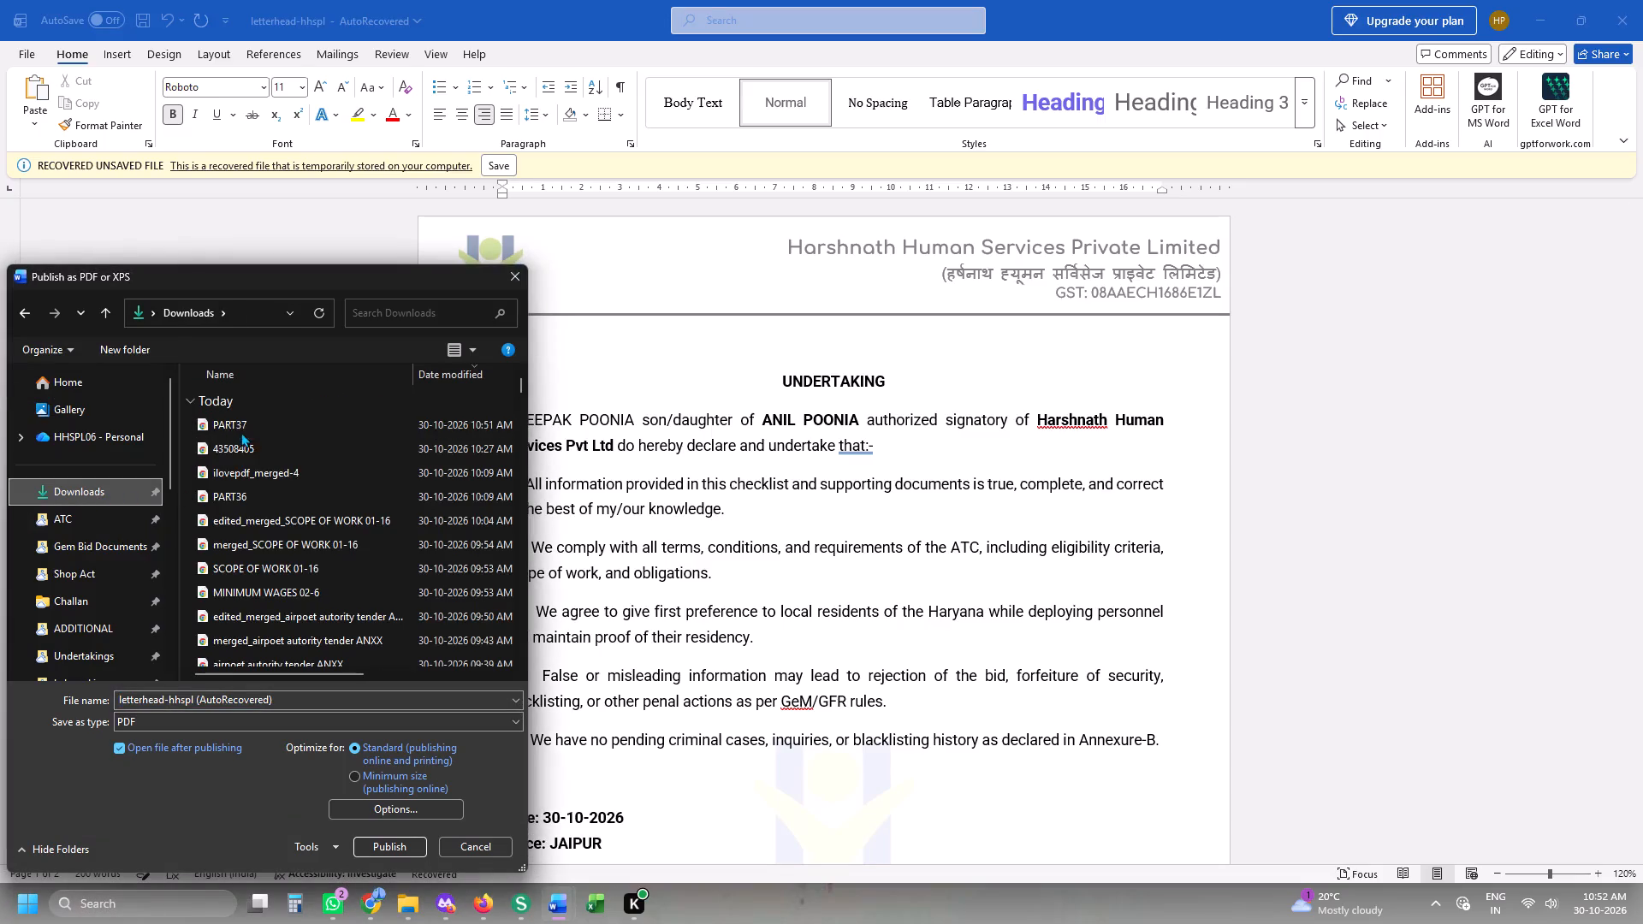
pyautogui.click(238, 420)
pyautogui.click(162, 692)
pyautogui.click(167, 700)
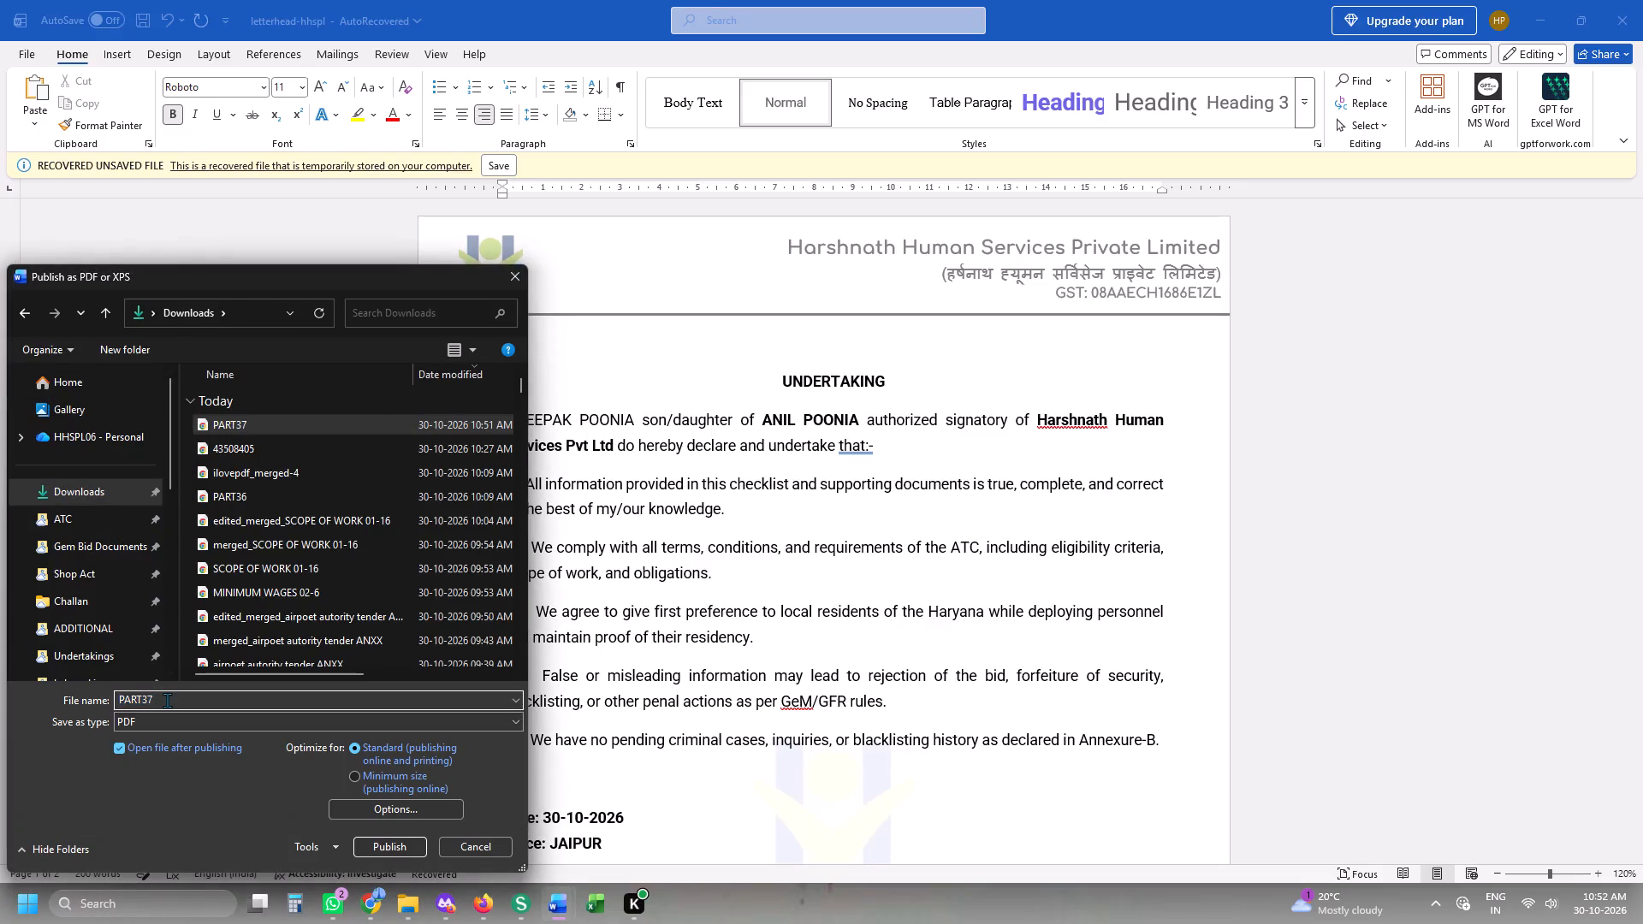
pyautogui.press('BackSpace')
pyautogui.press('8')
pyautogui.press('Return')
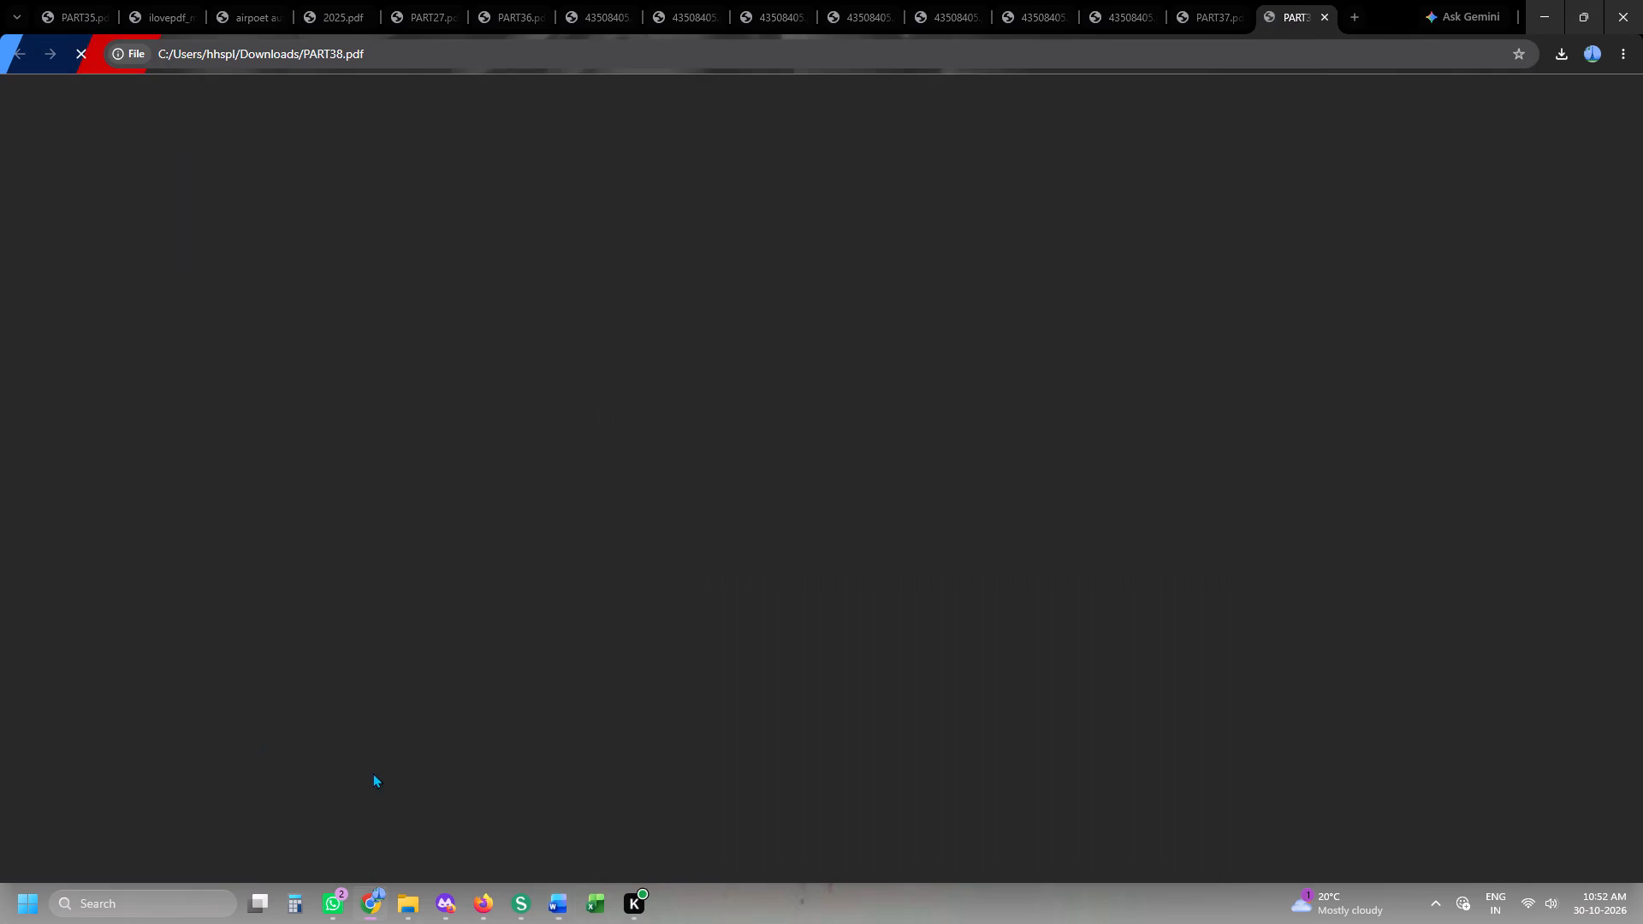
# Switch to the iLovePDF merge page in Firefox and add PART38 from Downloads alongside PART37.pdf.
pyautogui.click(475, 893)
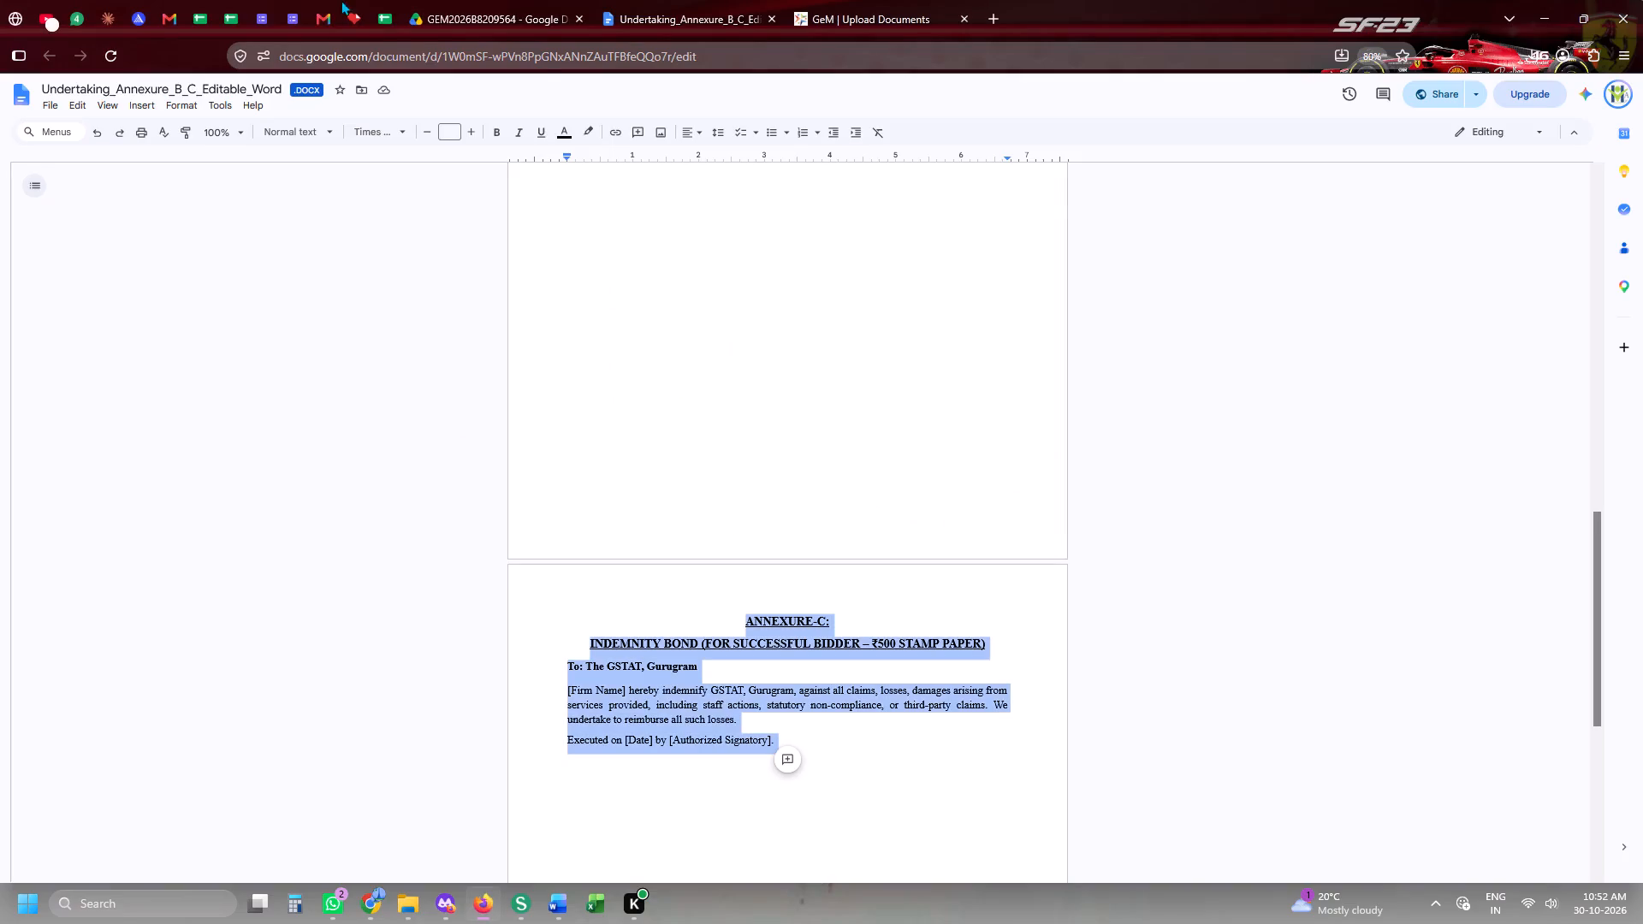
pyautogui.click(355, 3)
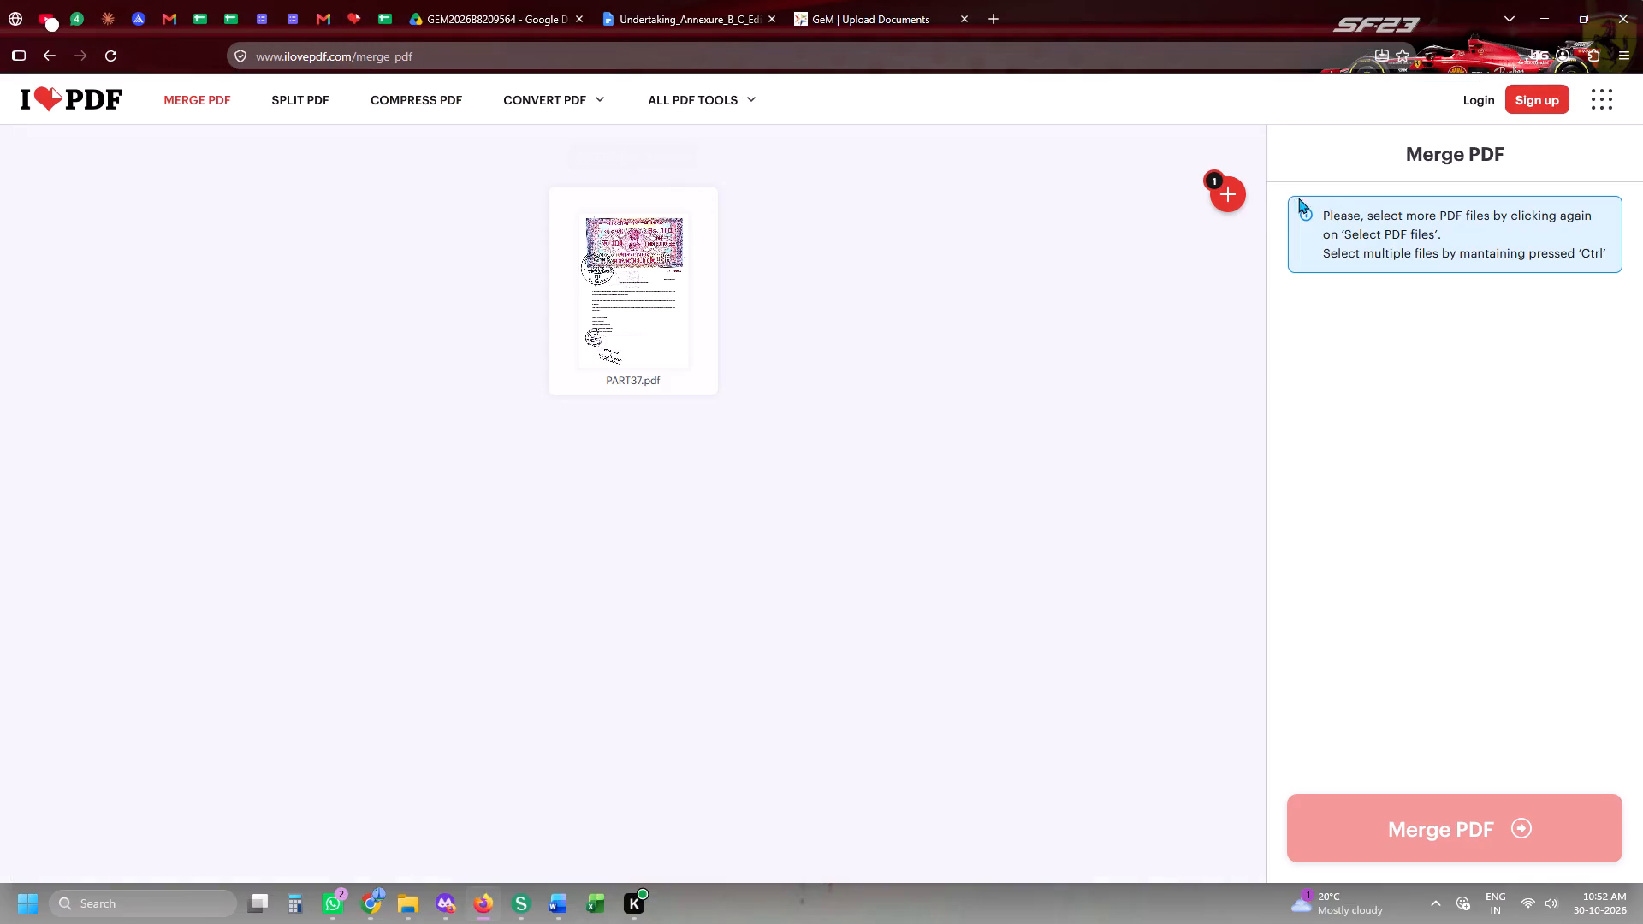
pyautogui.click(1237, 202)
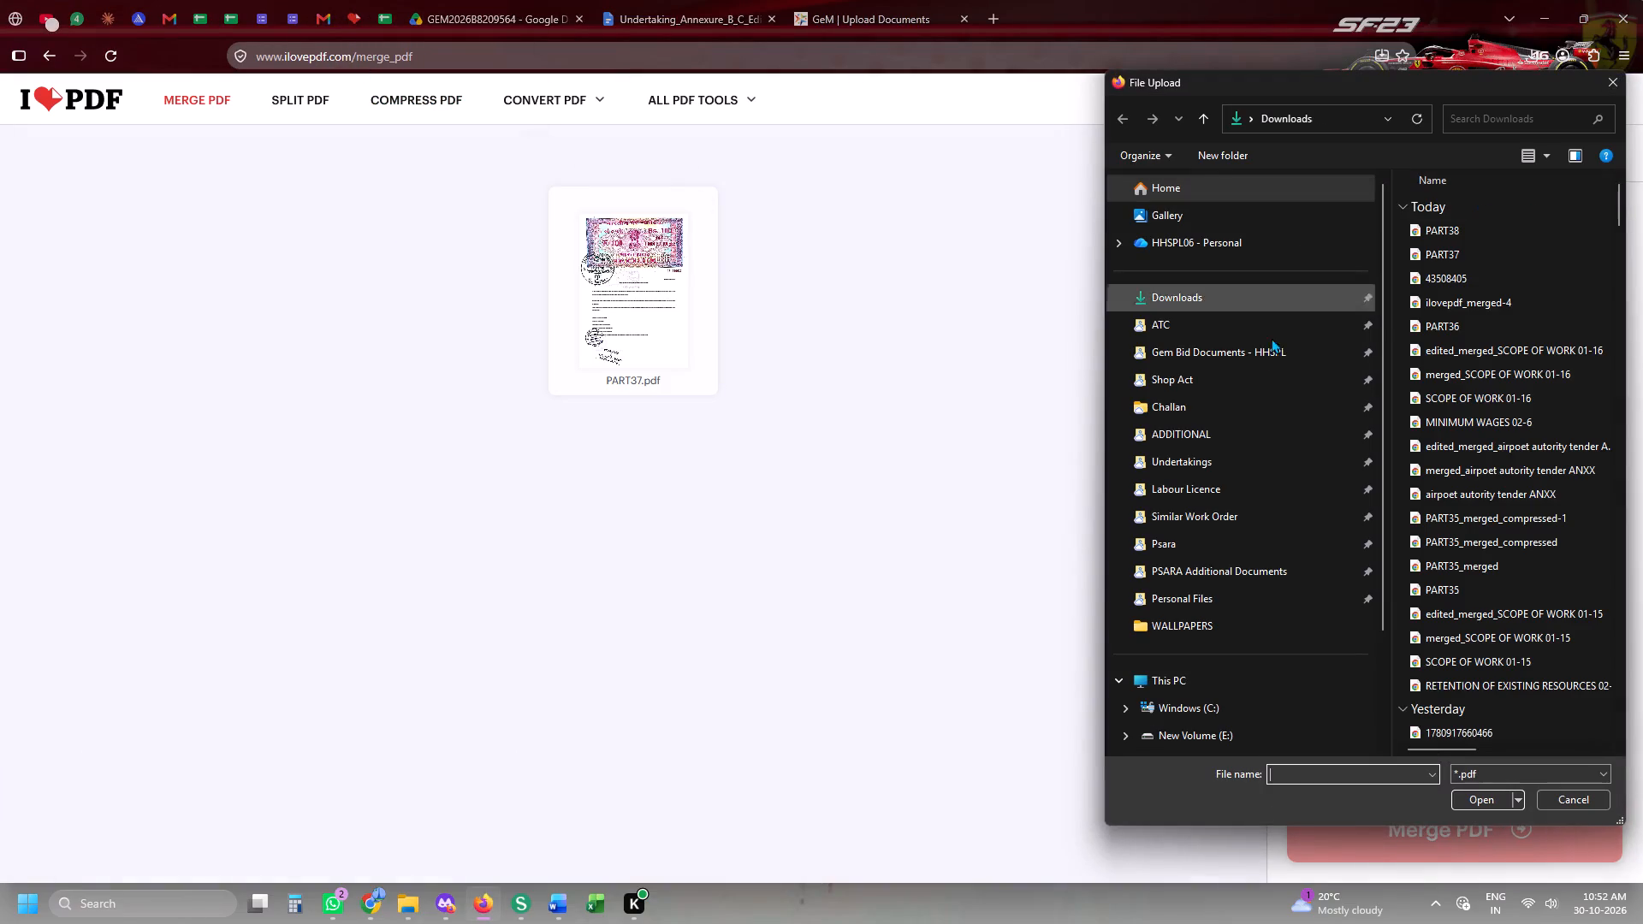
pyautogui.scroll(5, 1267, 317)
pyautogui.click(1258, 296)
pyautogui.doubleClick(1468, 230)
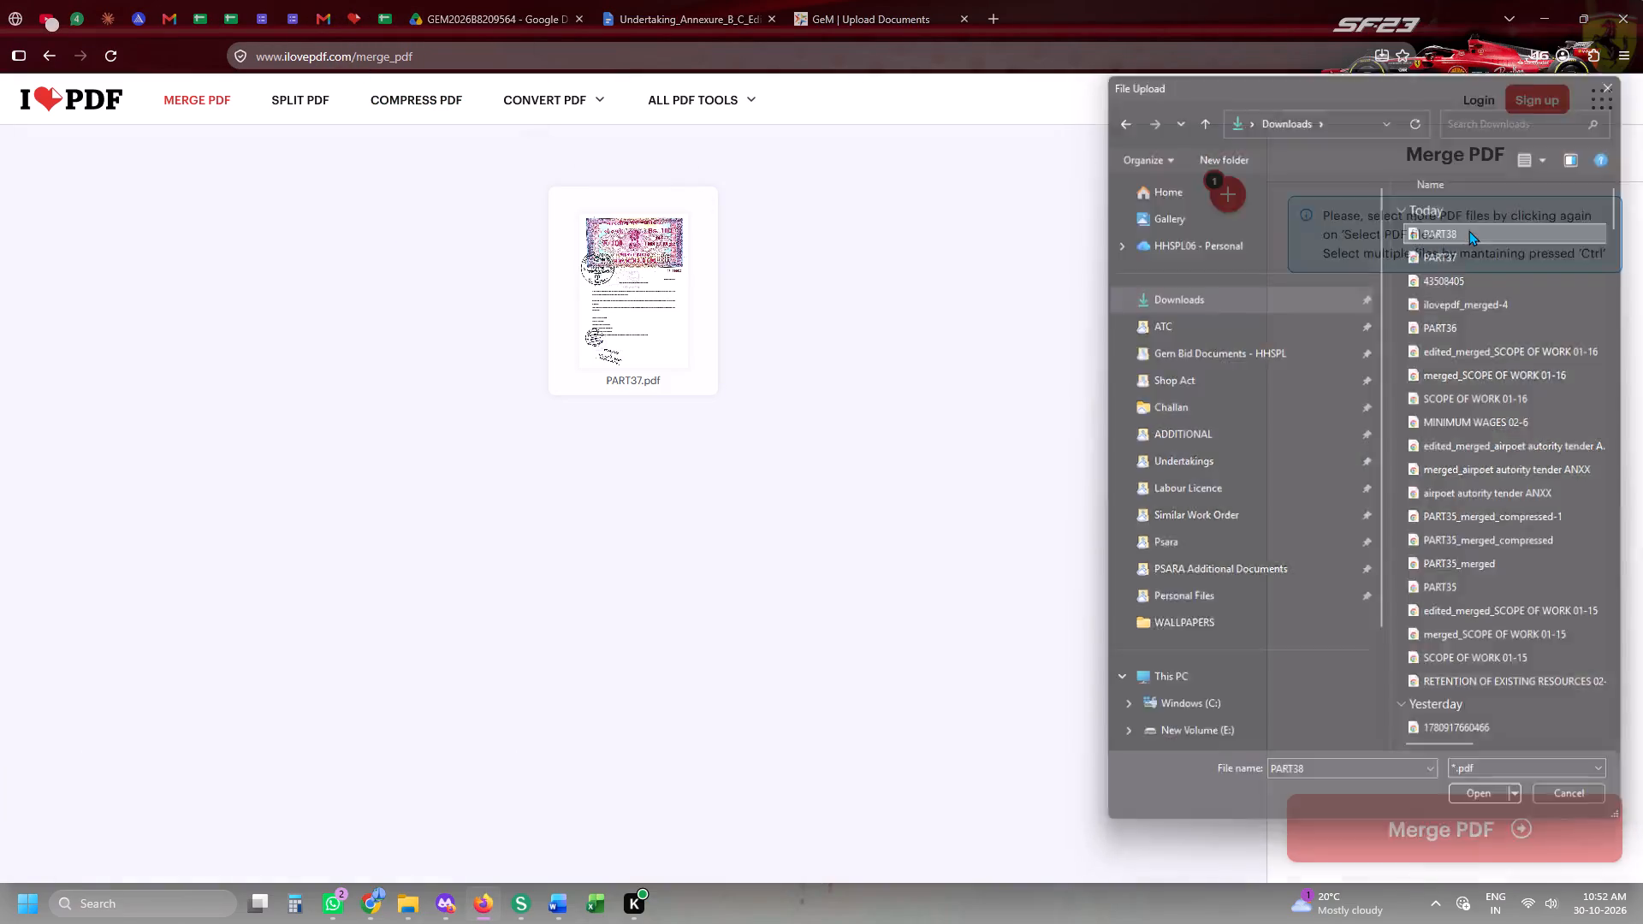
# Close the Undertaking_Annexure_B_C_Editable_Word document and download SCOPE OF WORK 01.pdf from the GEM2026B8209564 Drive folder.
pyautogui.click(674, 0)
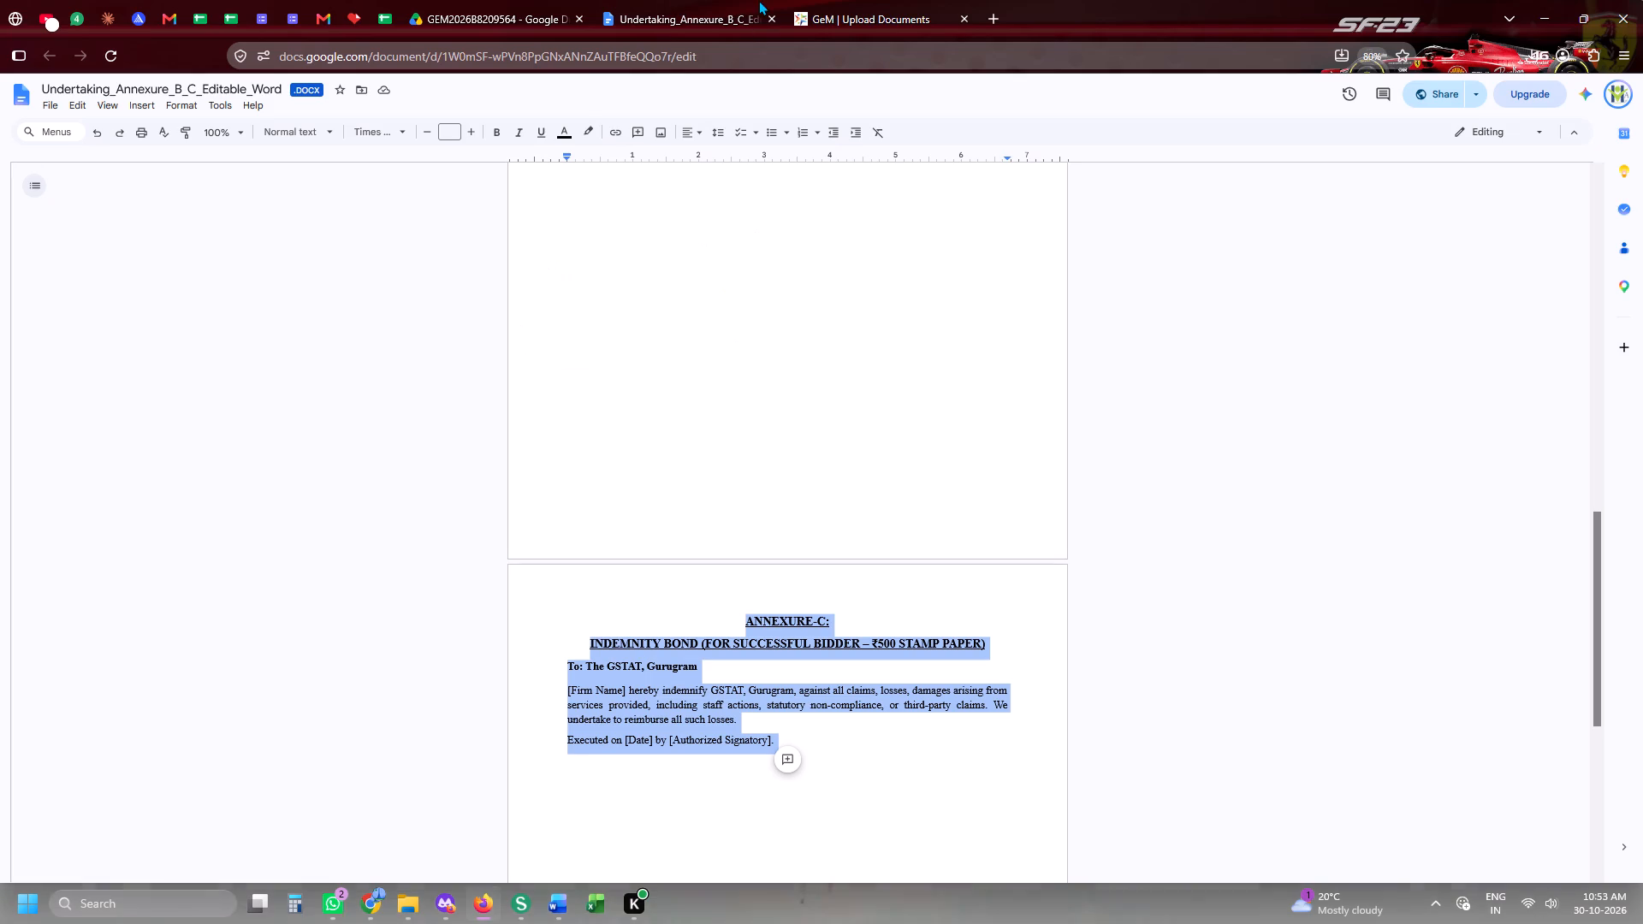
pyautogui.click(767, 23)
pyautogui.click(501, 0)
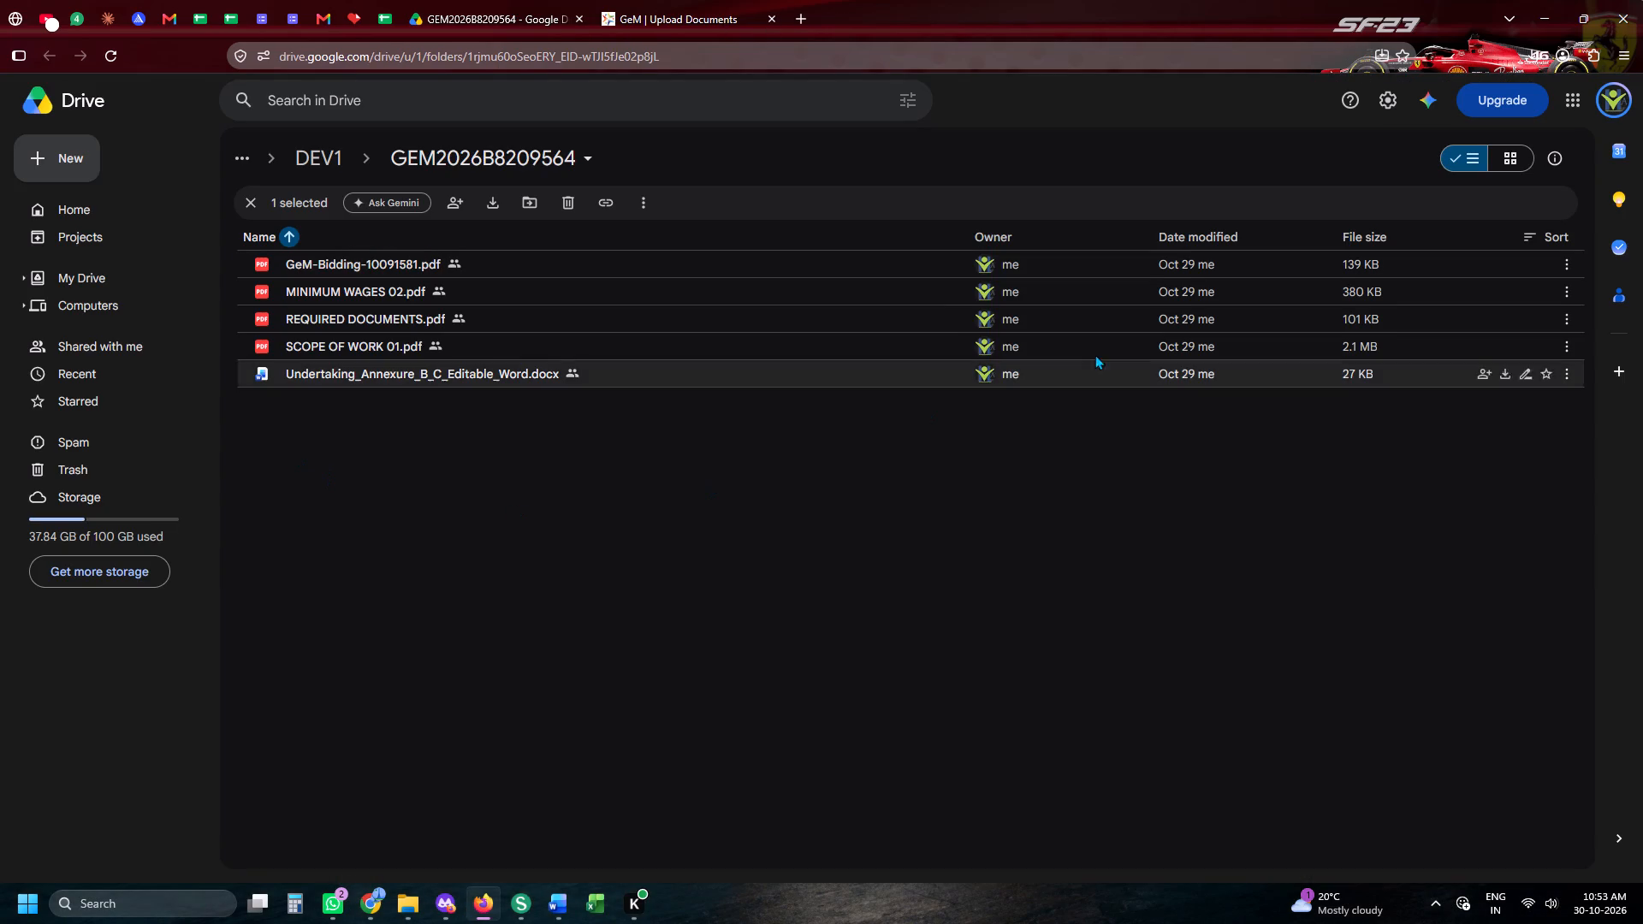
pyautogui.click(1510, 342)
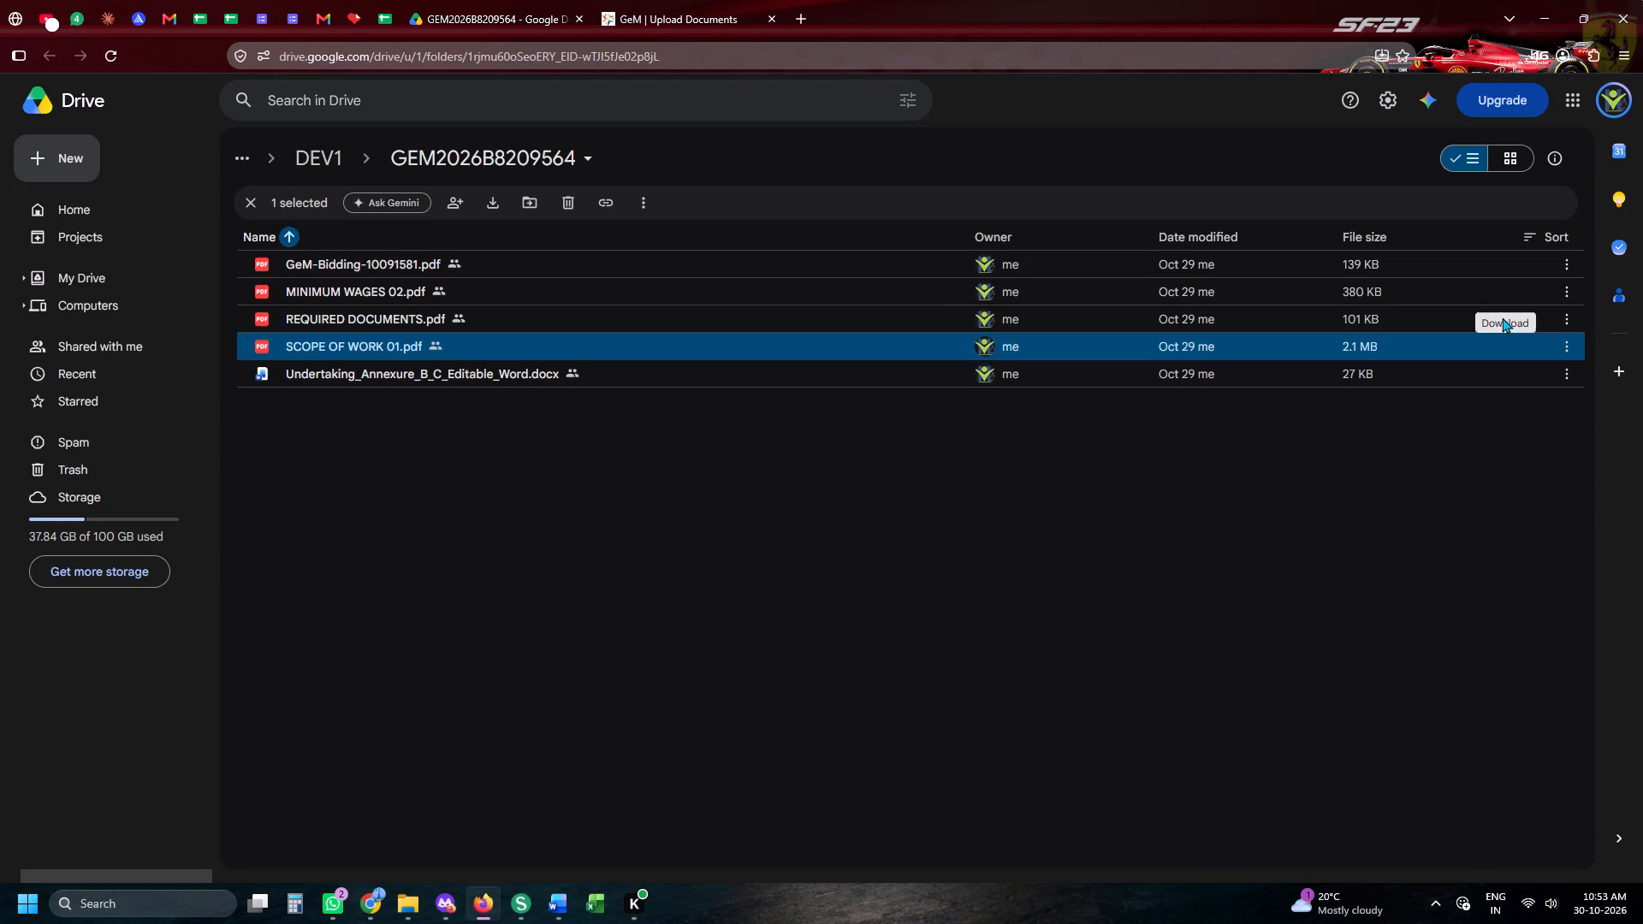
# Download MINIMUM WAGES 02.pdf from the GEM2026B8209564 Drive folder.
pyautogui.click(1428, 274)
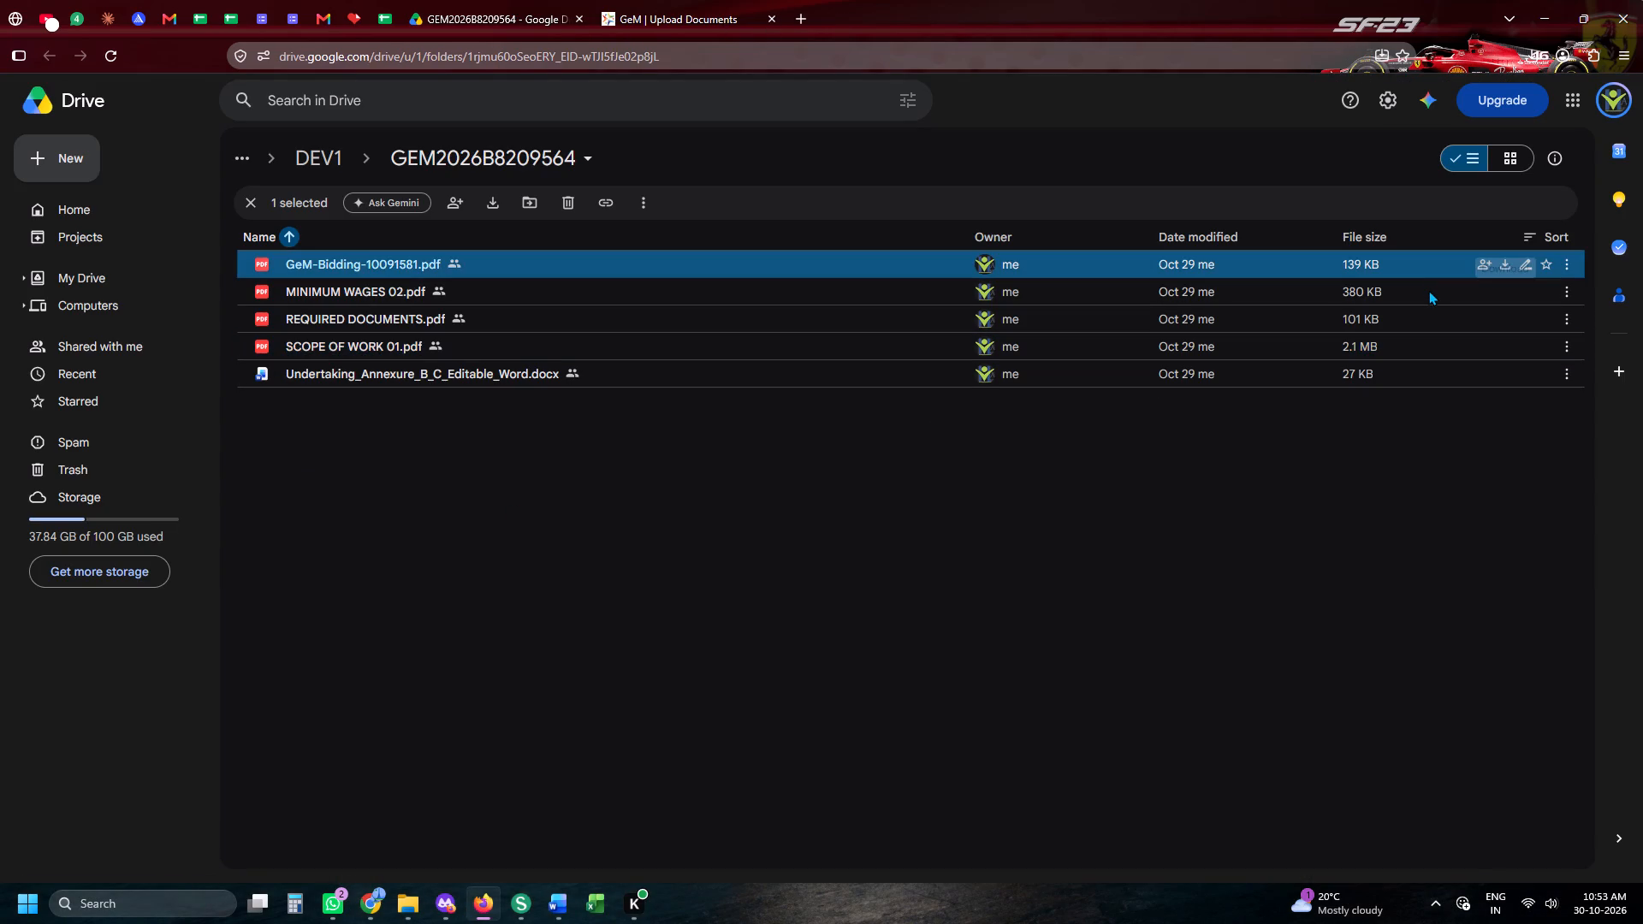
pyautogui.click(1428, 290)
pyautogui.click(1510, 286)
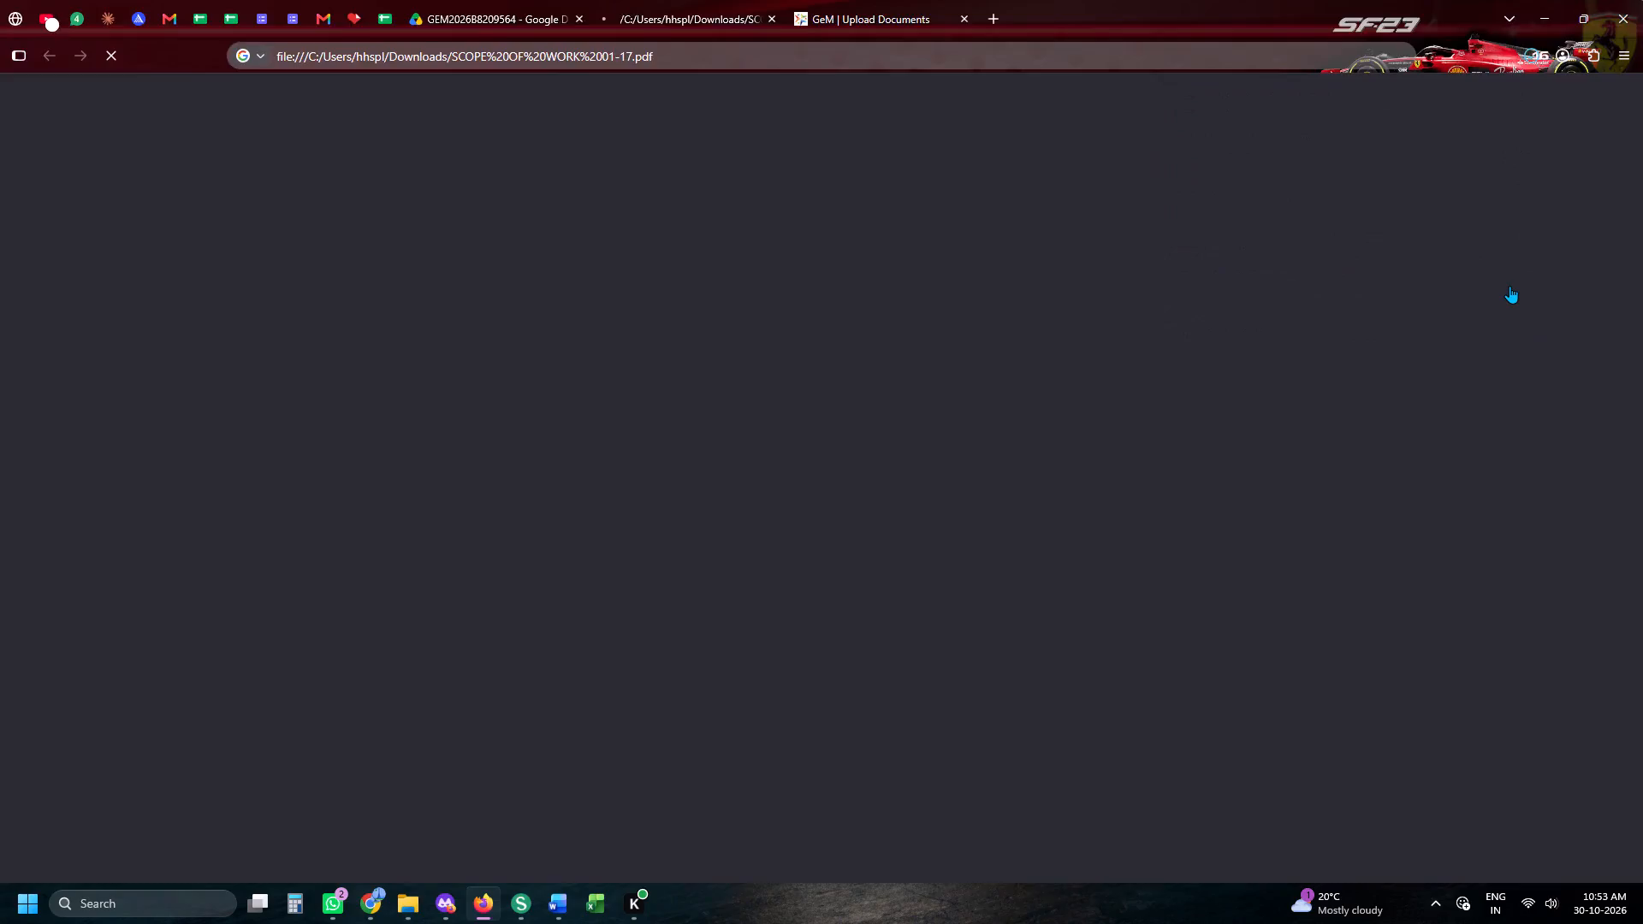
pyautogui.click(517, 885)
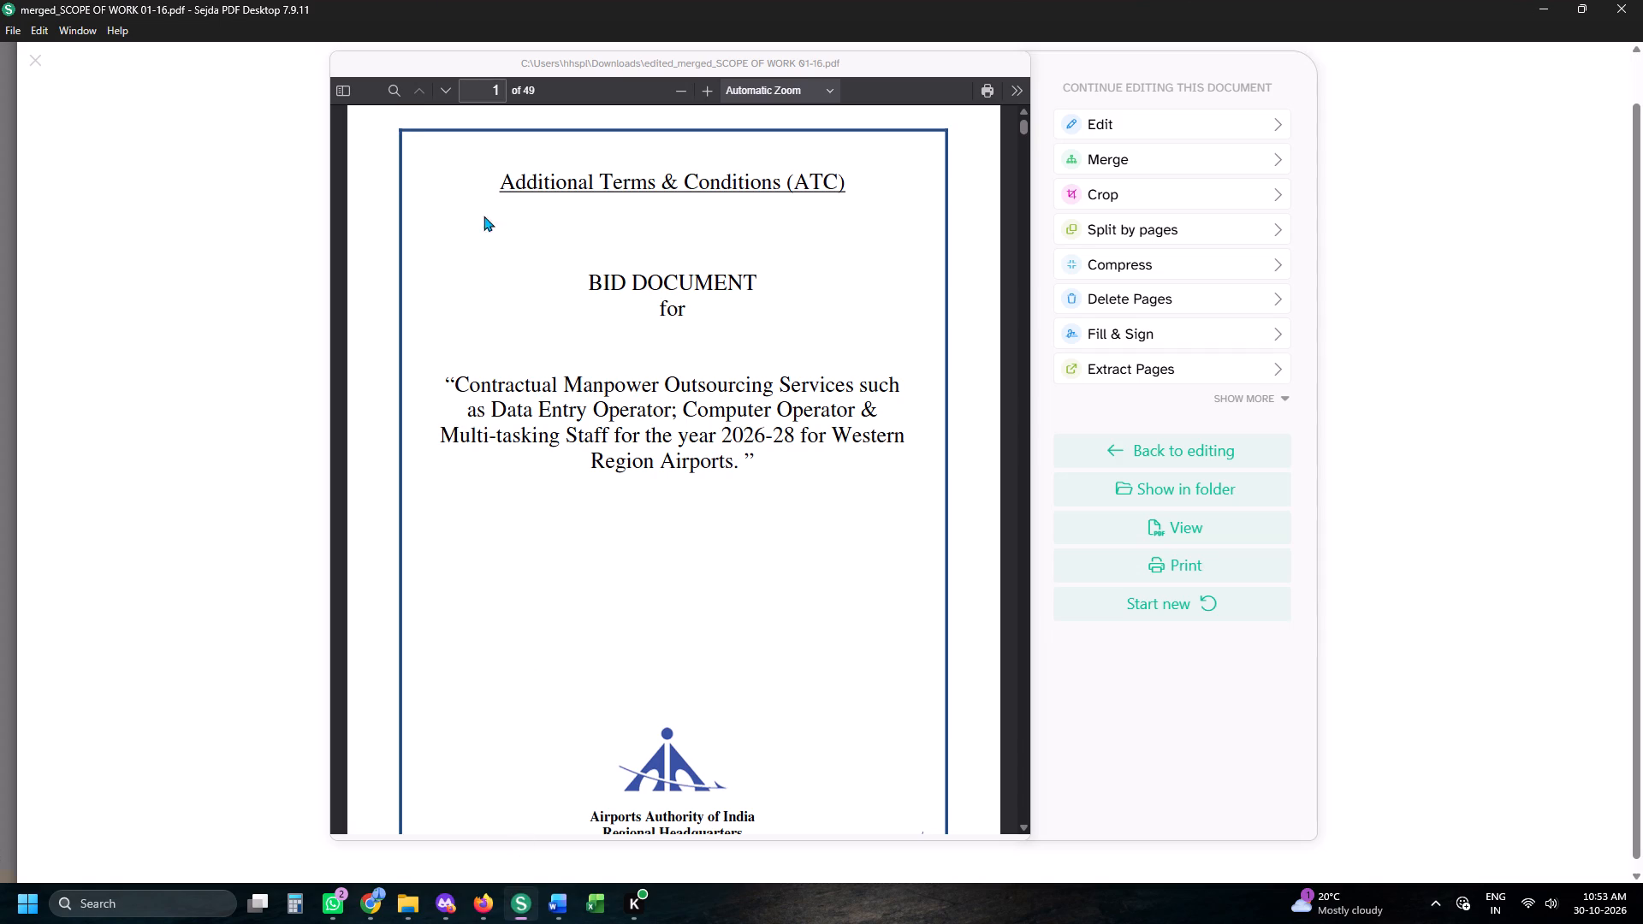
pyautogui.click(461, 895)
pyautogui.click(489, 901)
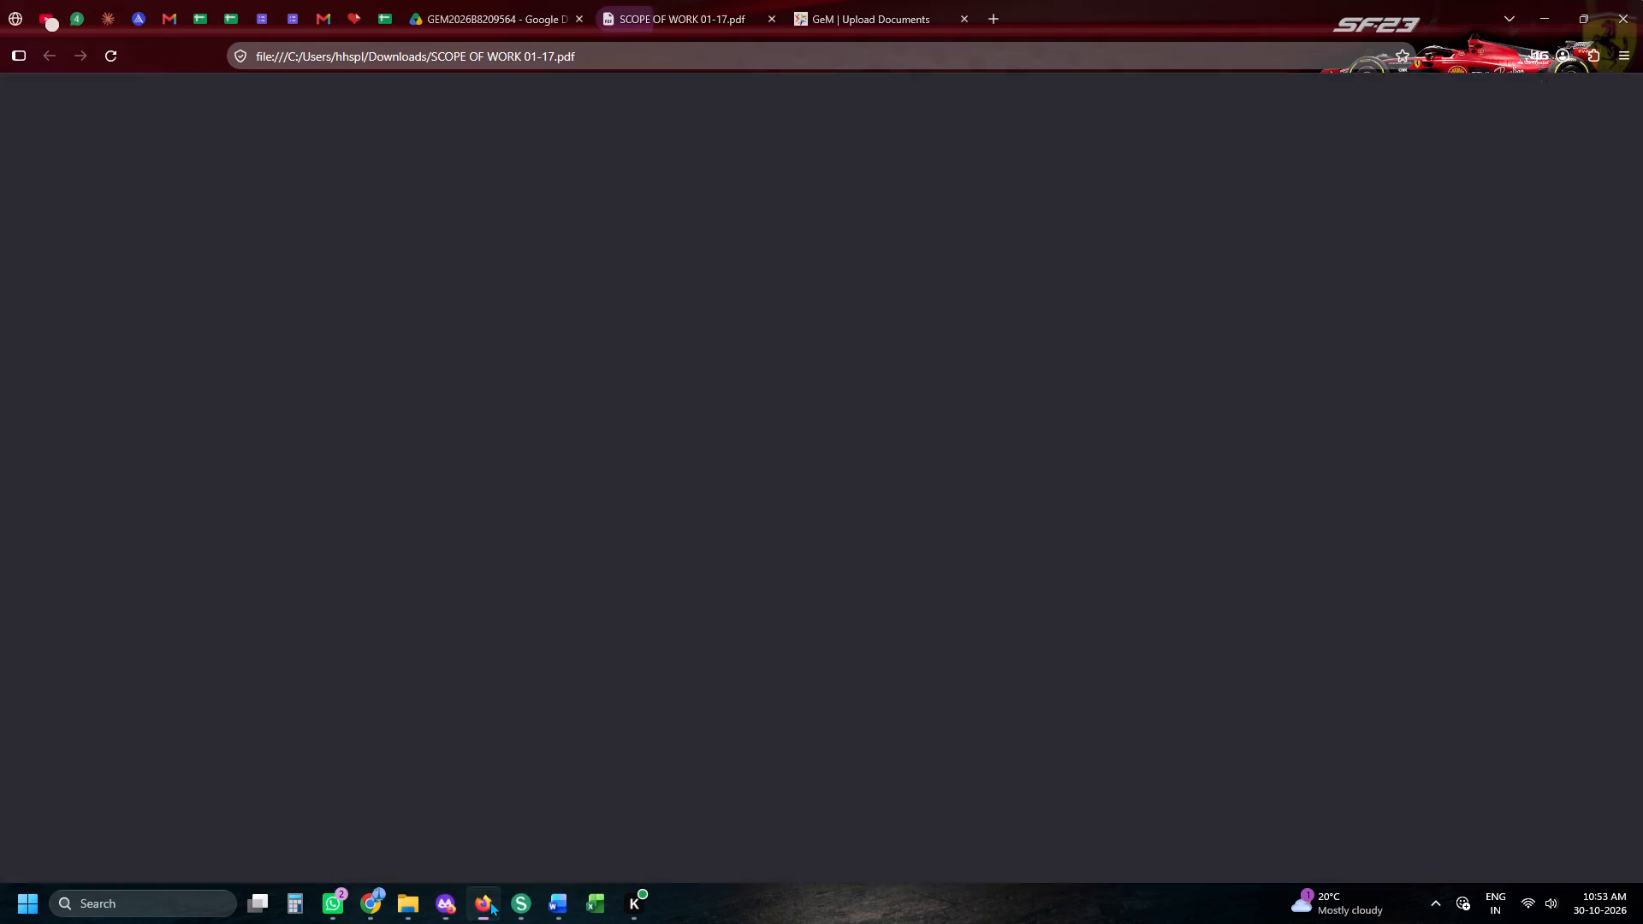
pyautogui.click(454, 0)
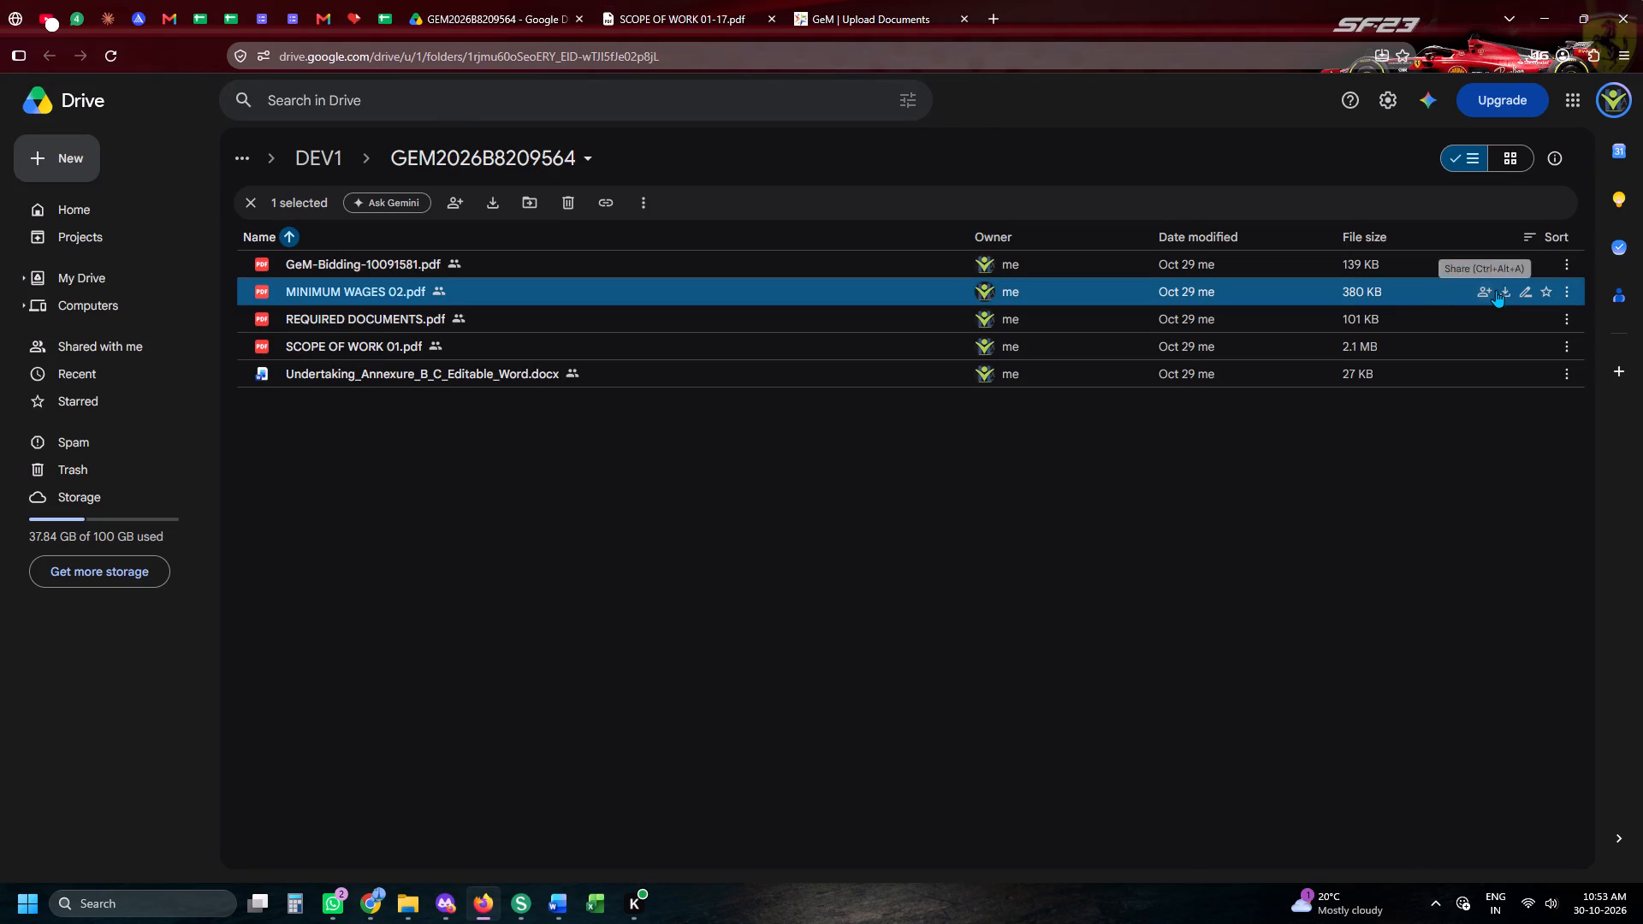
pyautogui.click(1505, 288)
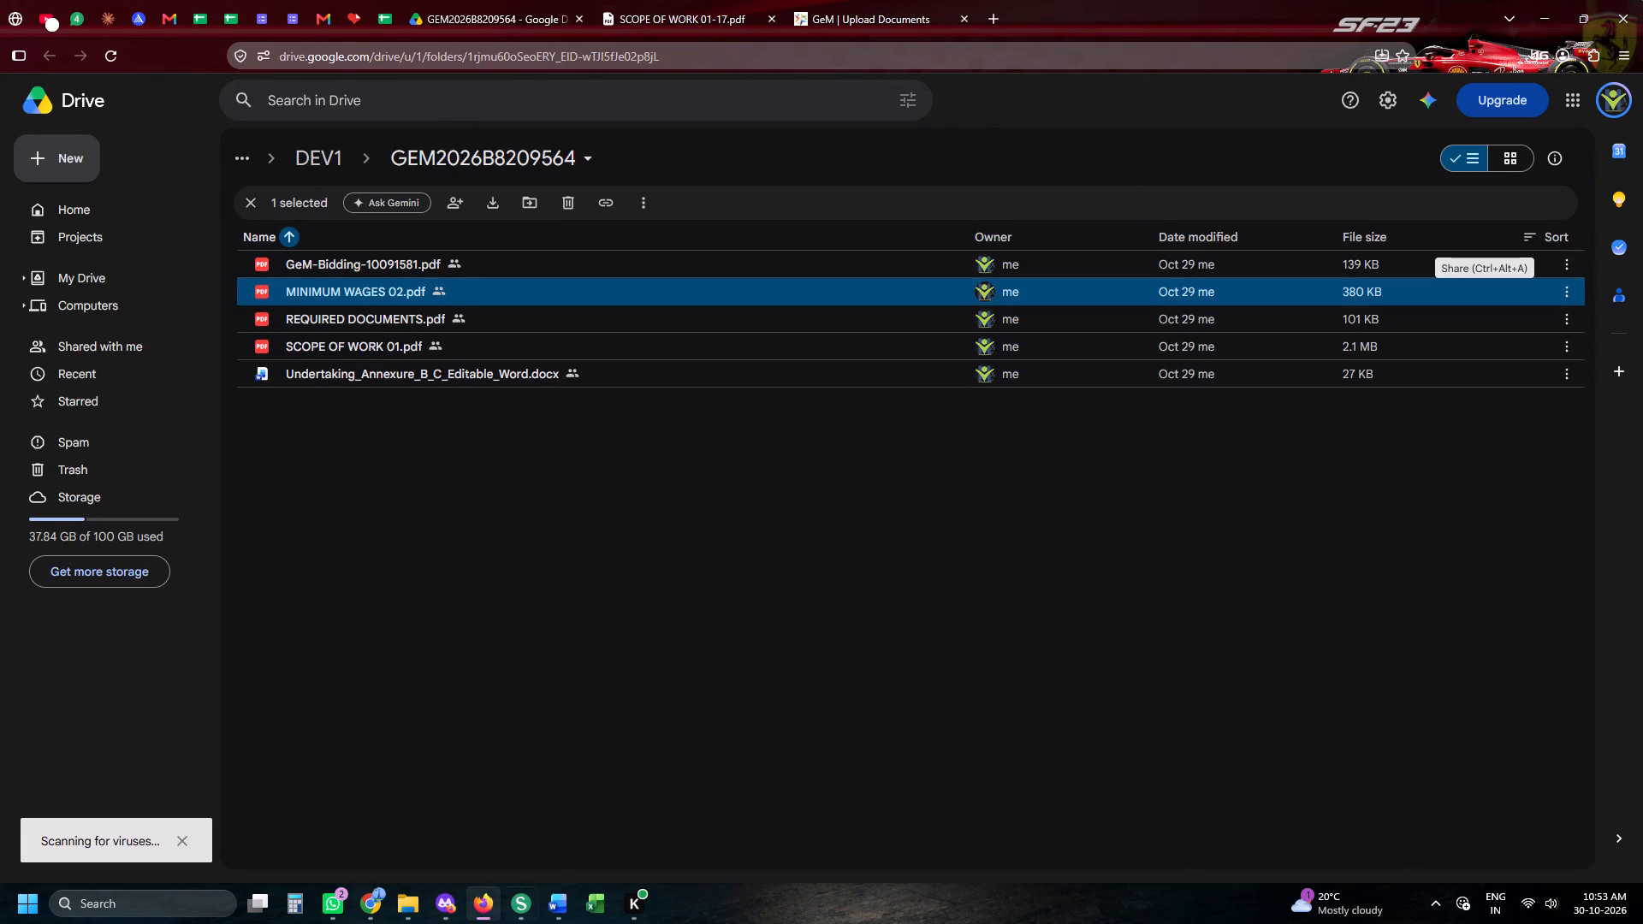
# Switch to Sejda PDF Desktop and merge SCOPE OF WORK 01-17 followed by MINIMUM WAGES 02-7, saving as merged_MINIMUM WAGES 02-7 in Downloads.
pyautogui.click(520, 898)
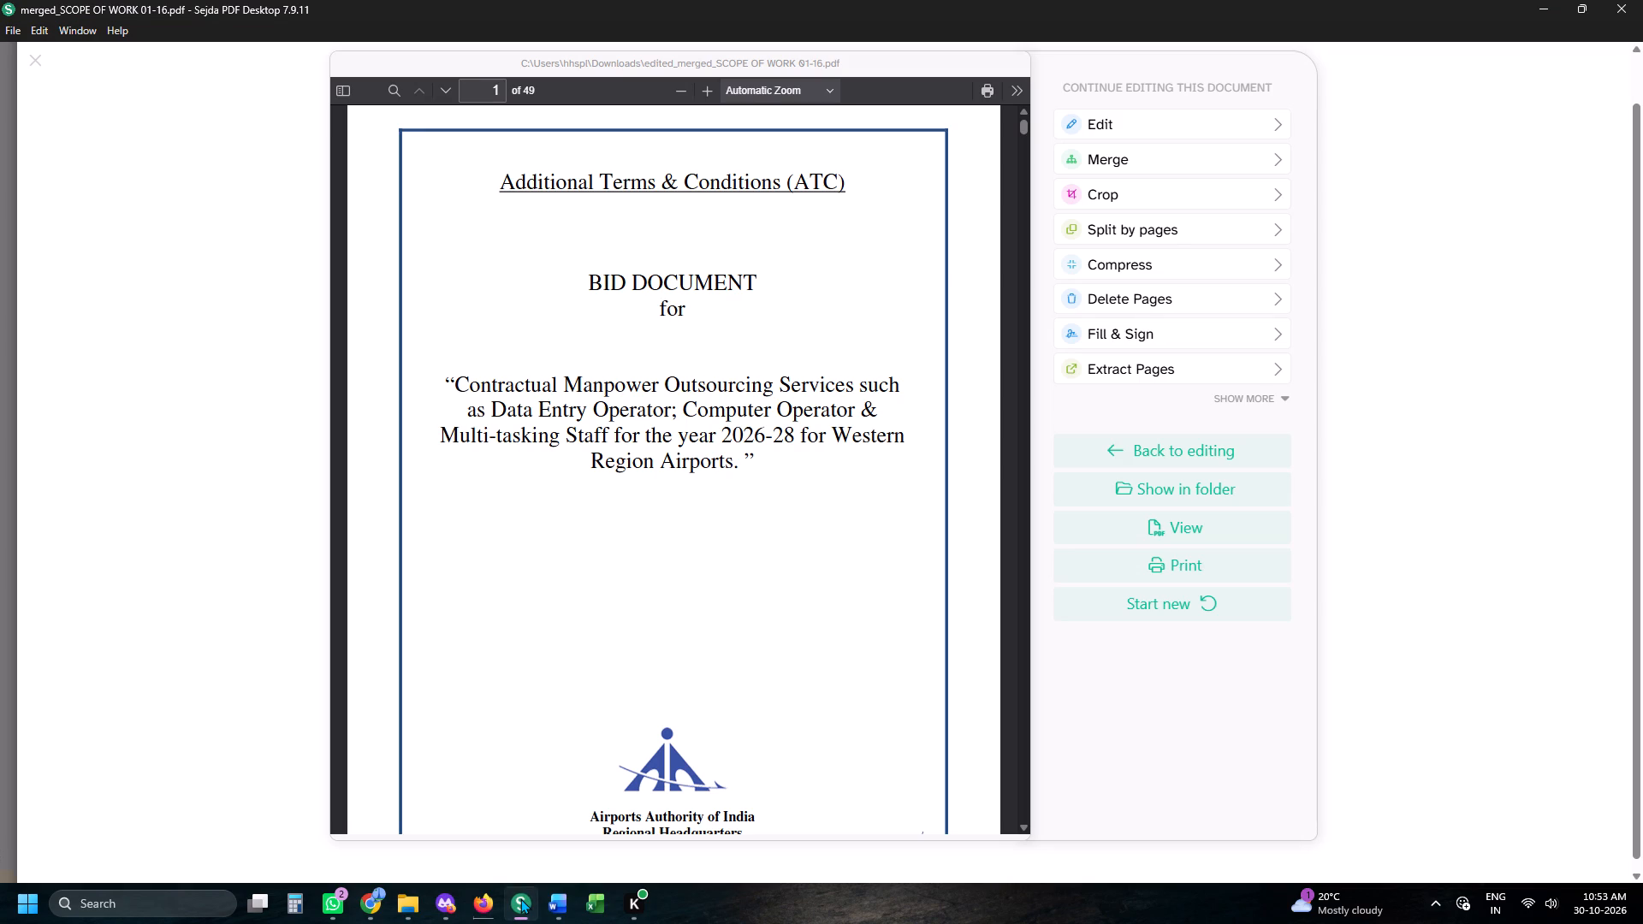
pyautogui.click(1191, 612)
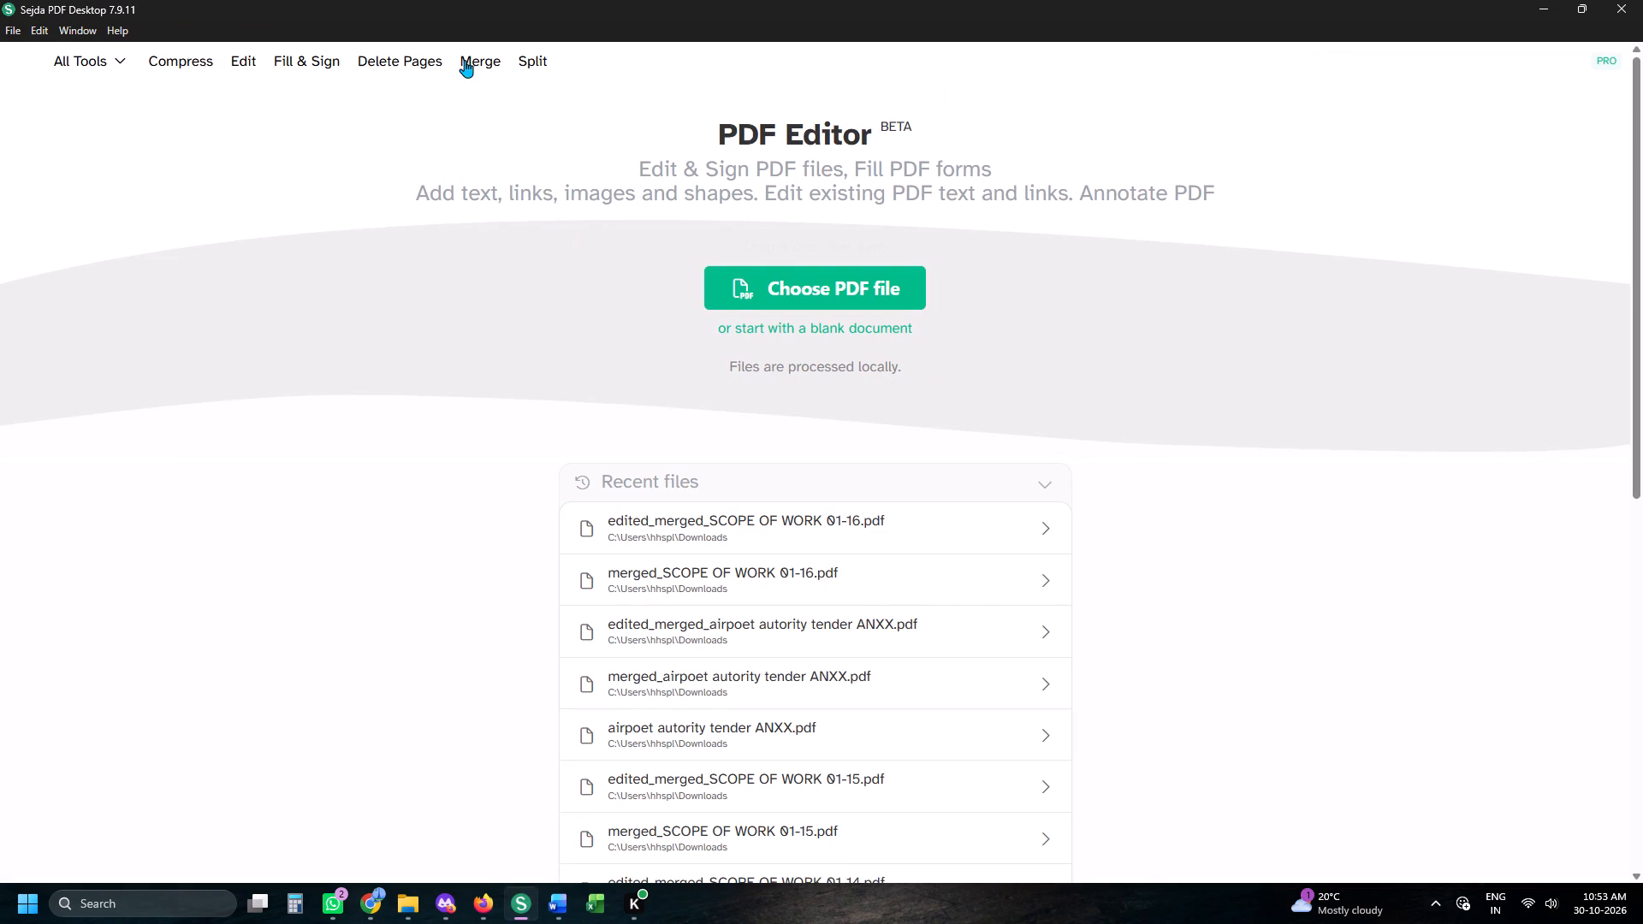
pyautogui.click(474, 62)
pyautogui.click(716, 246)
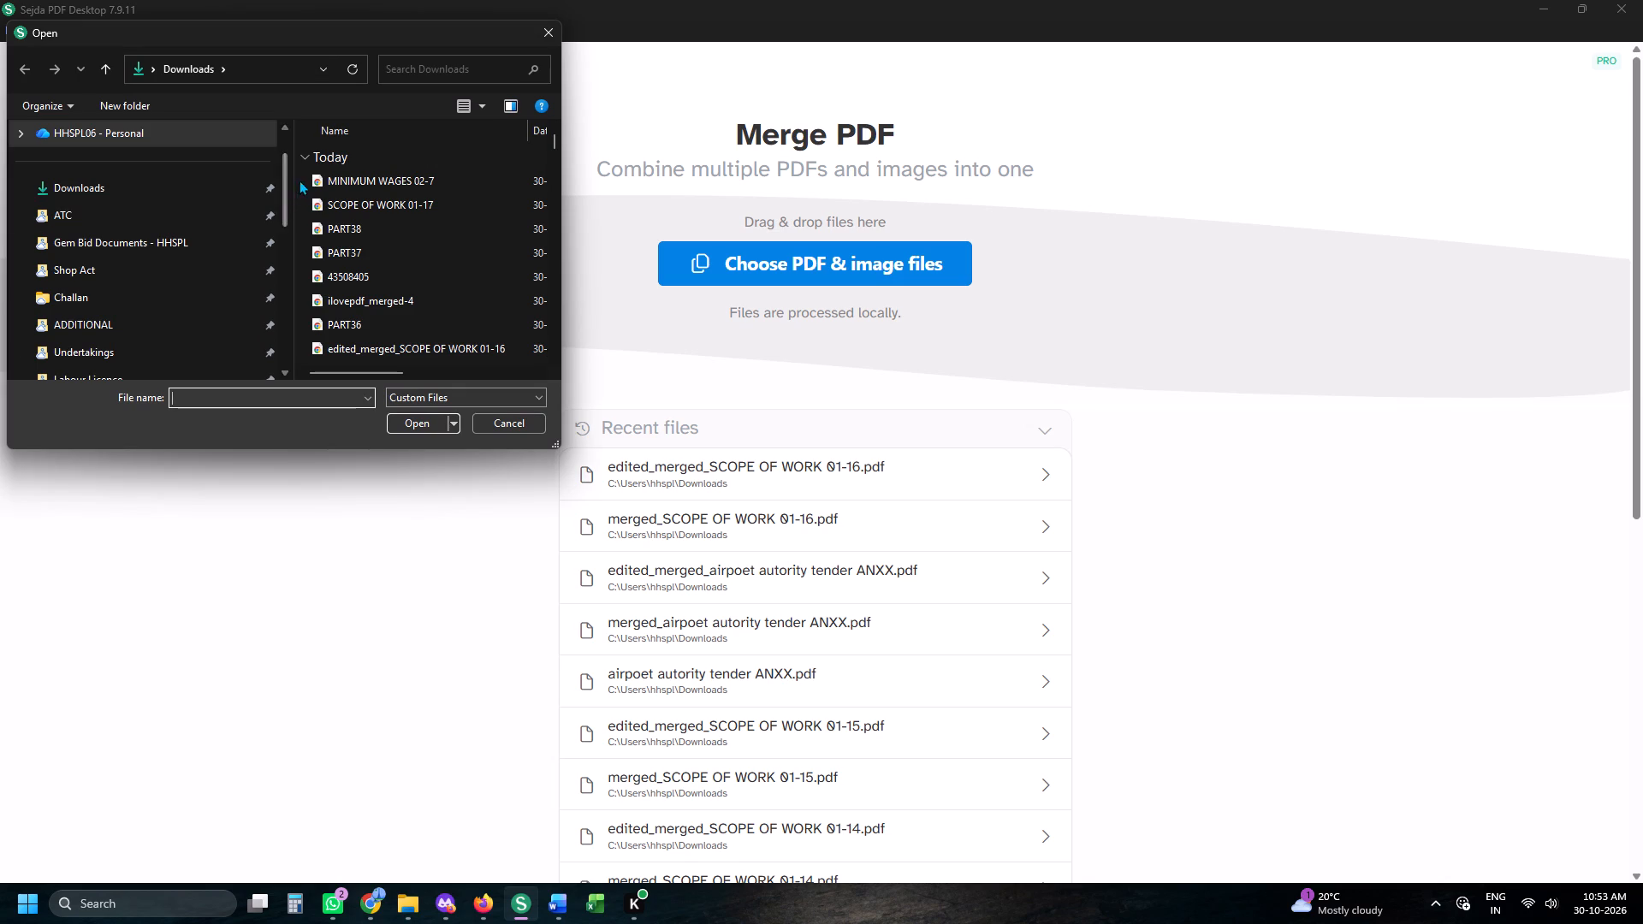
pyautogui.moveTo(302, 180); pyautogui.dragTo(313, 204)
pyautogui.click(412, 421)
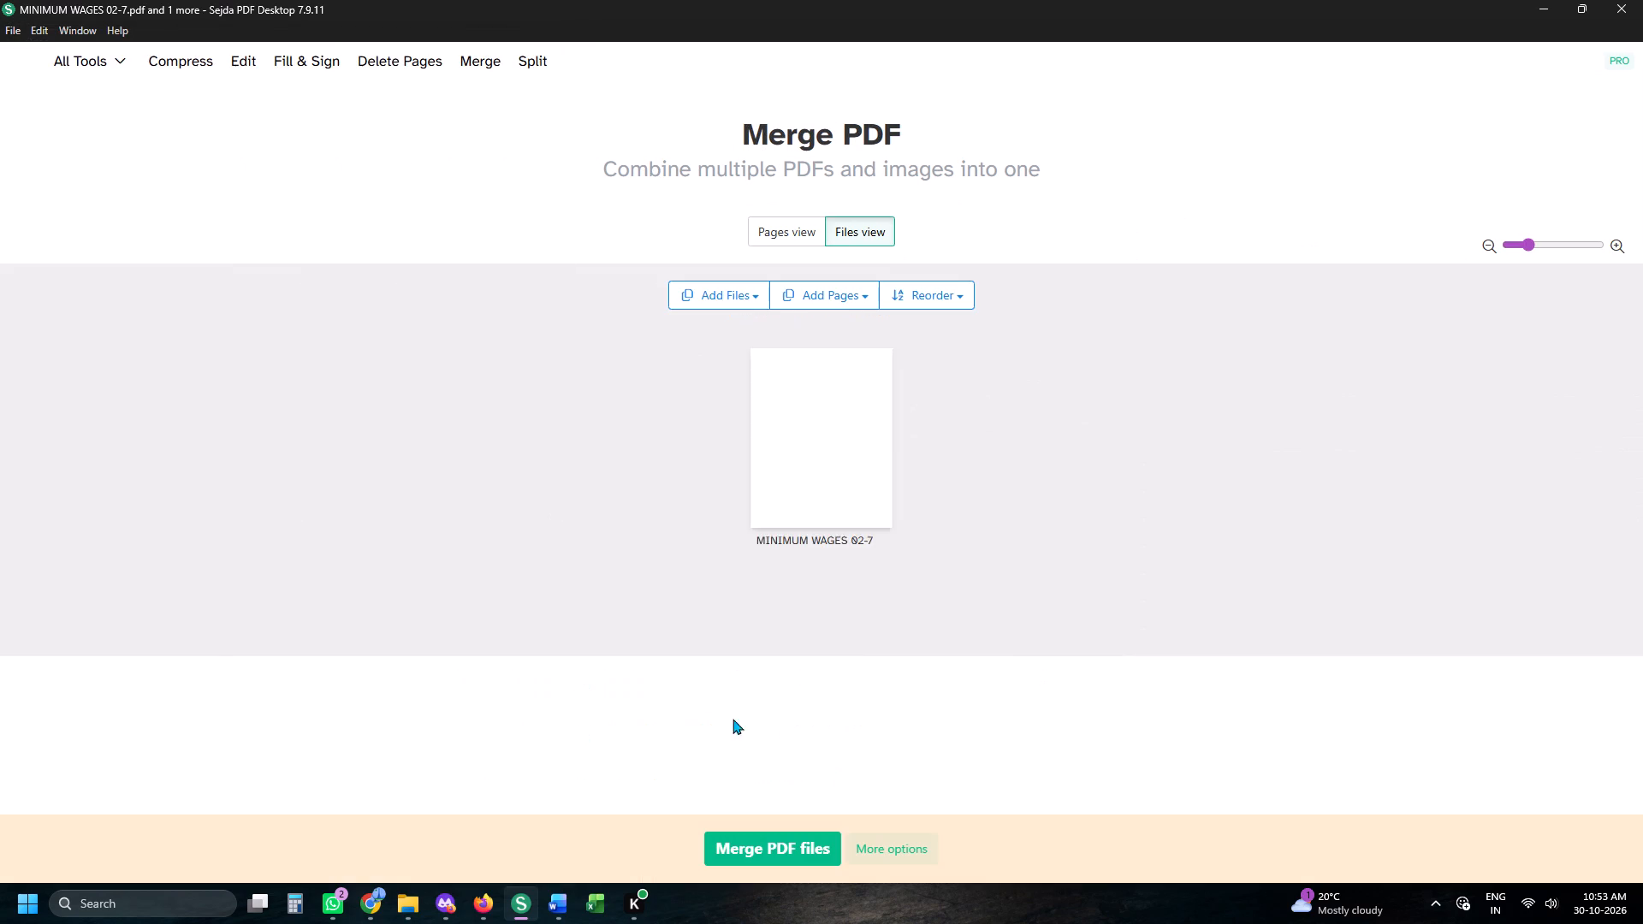
pyautogui.moveTo(923, 489); pyautogui.dragTo(706, 489)
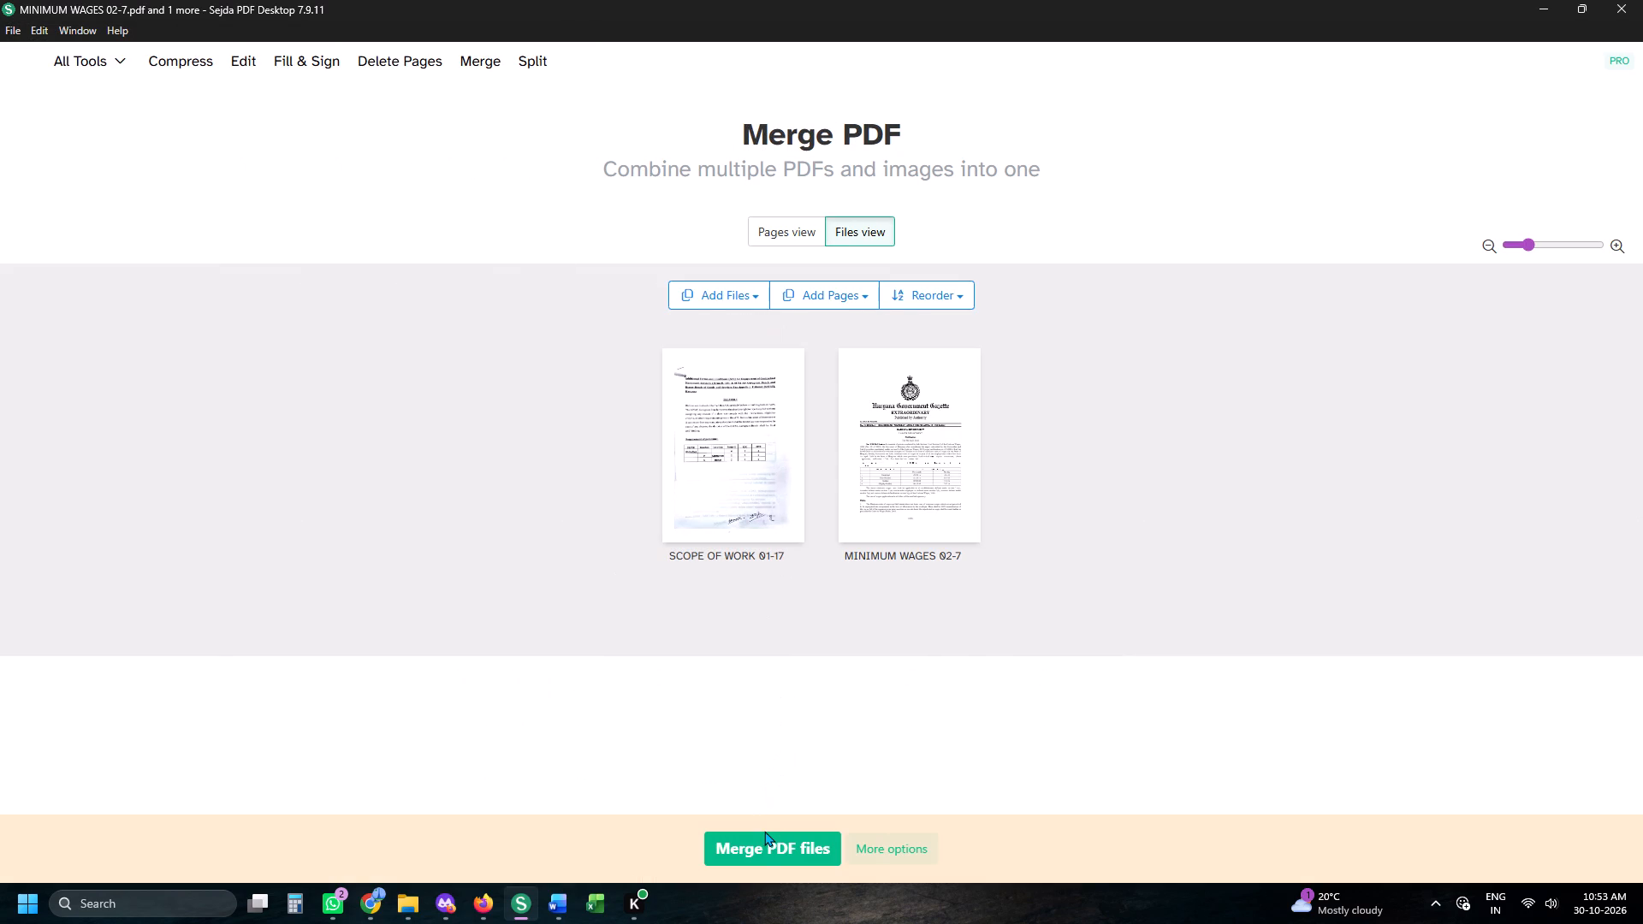
pyautogui.click(764, 831)
pyautogui.click(769, 851)
pyautogui.click(78, 192)
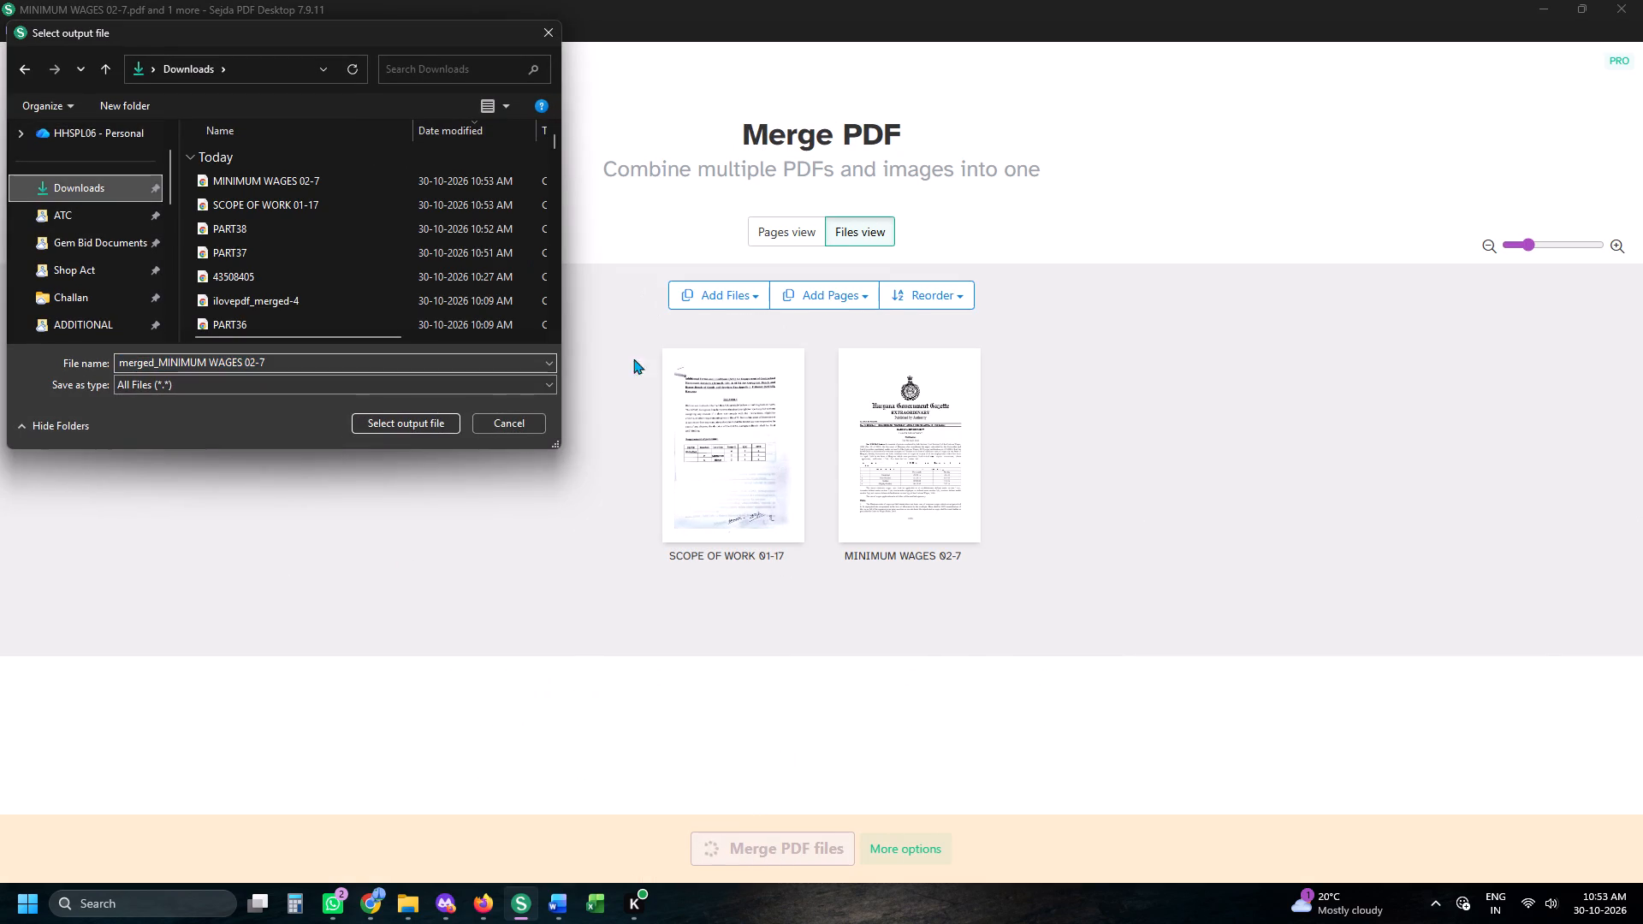
pyautogui.click(415, 416)
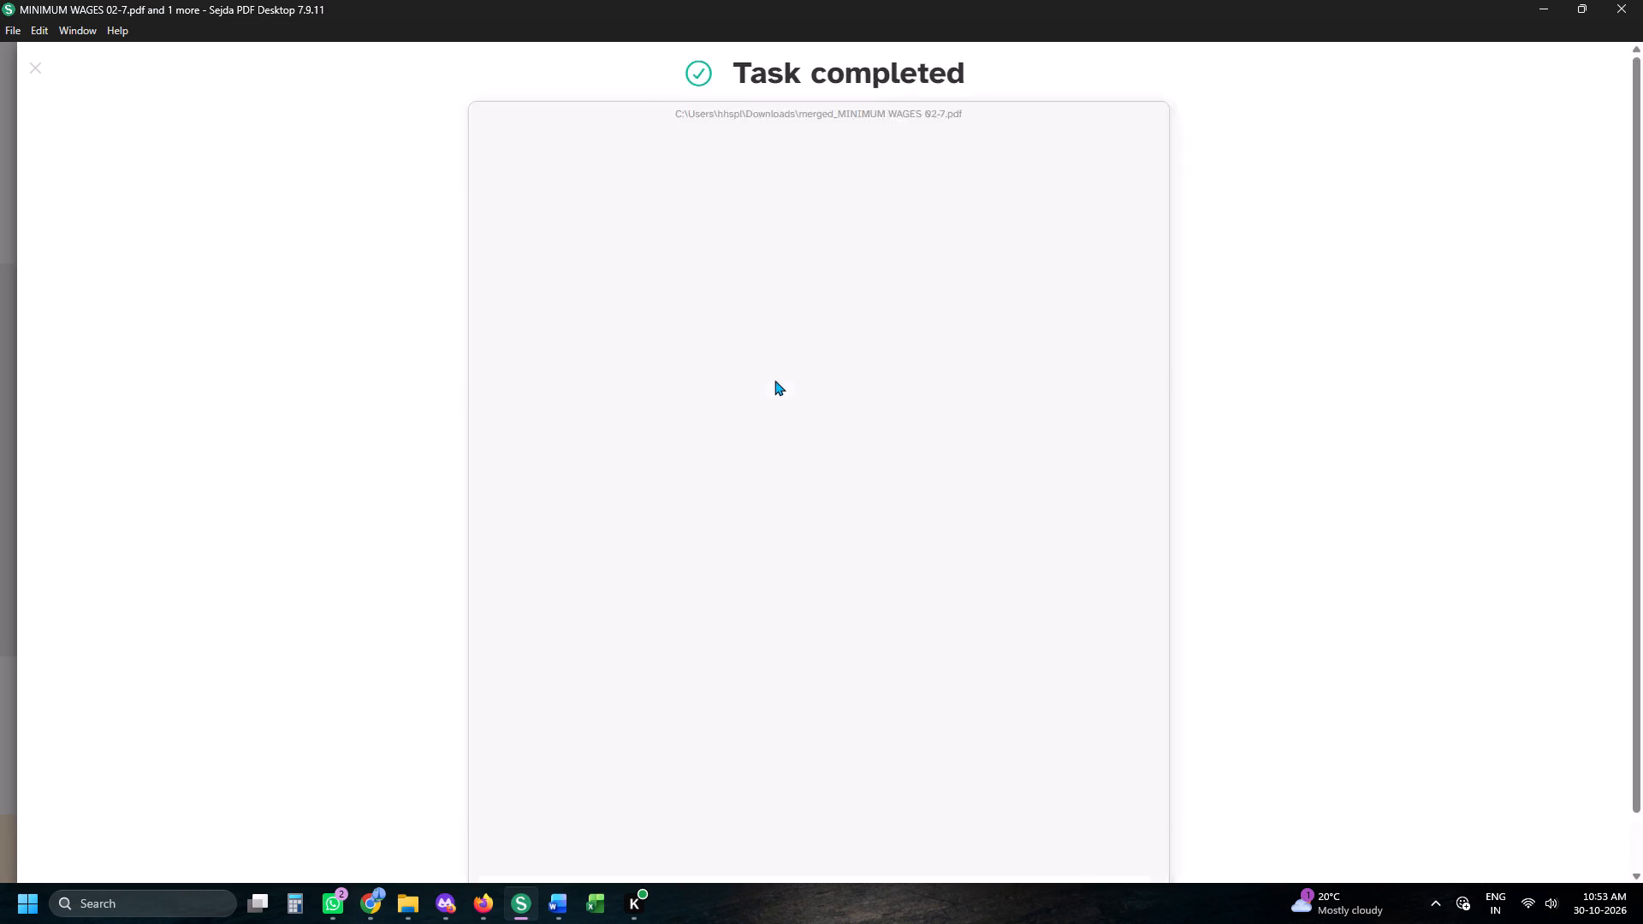
# Open the merged PDF for editing, place the saved Harshnath stamp and director signature near page 1's bottom, and repeat it on all pages.
pyautogui.scroll(-3, 794, 408)
pyautogui.click(1136, 139)
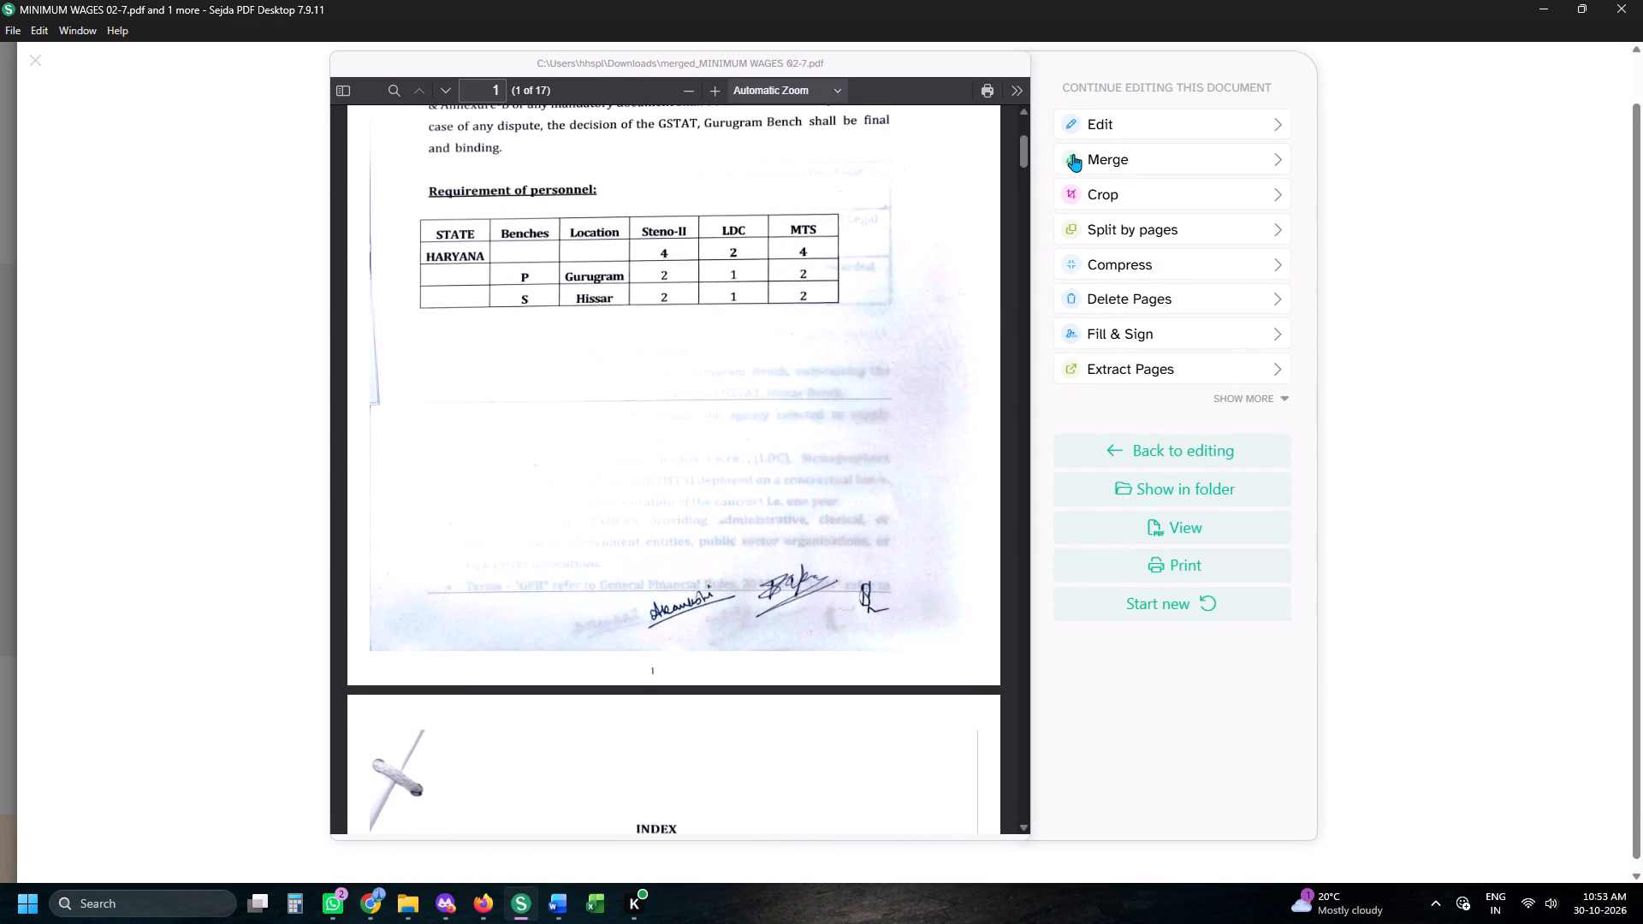
pyautogui.click(1081, 125)
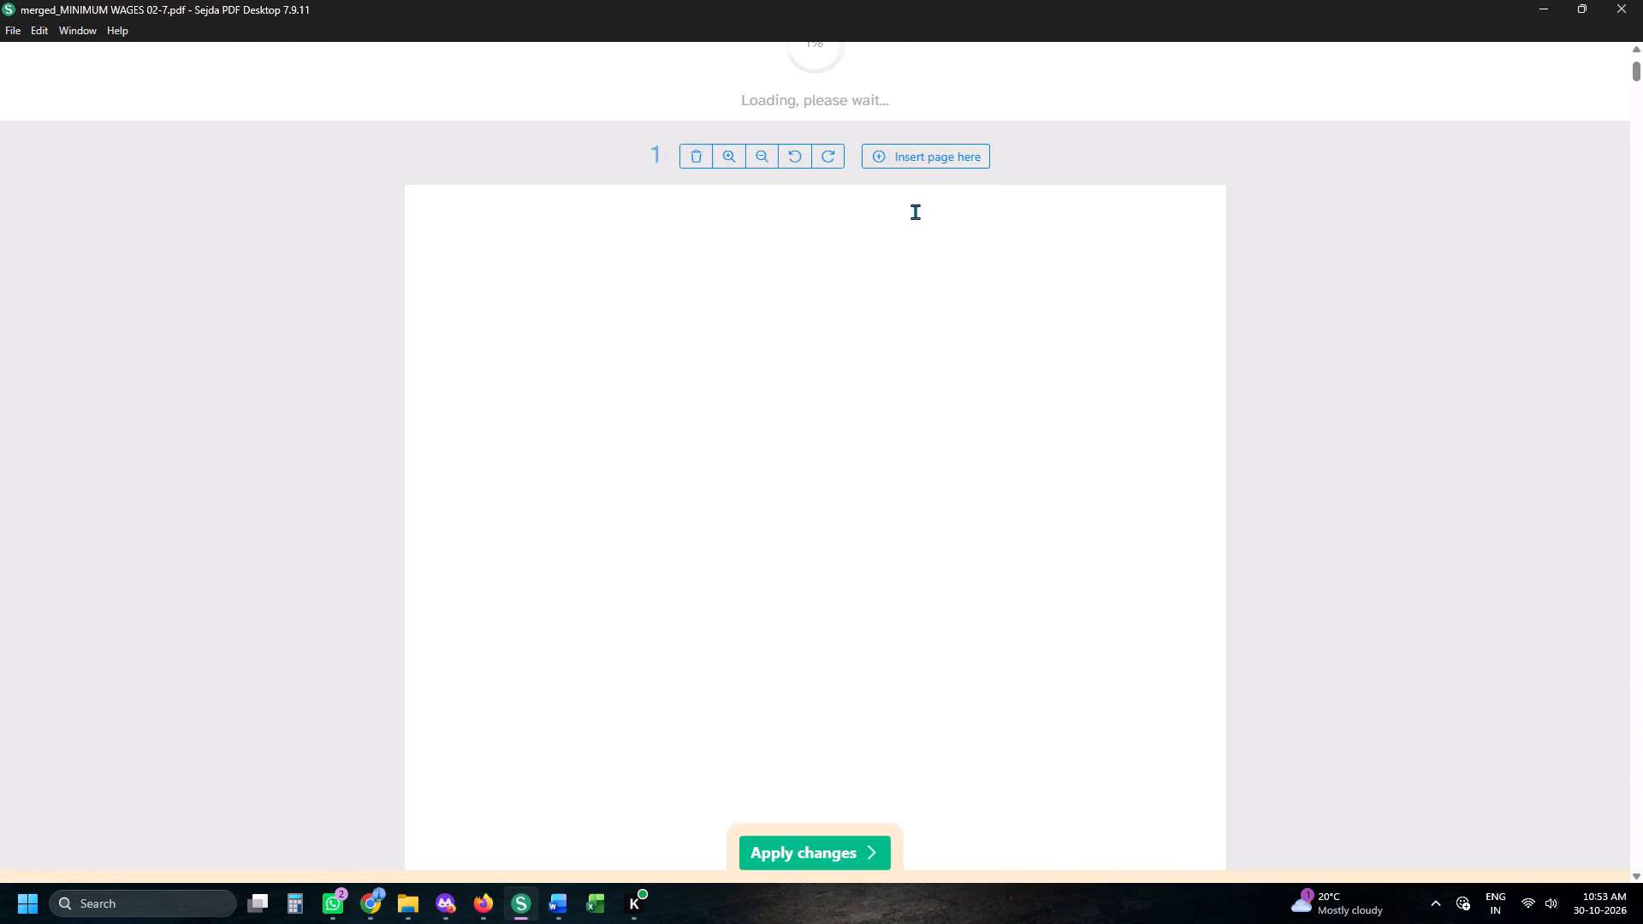
pyautogui.click(786, 76)
pyautogui.click(841, 173)
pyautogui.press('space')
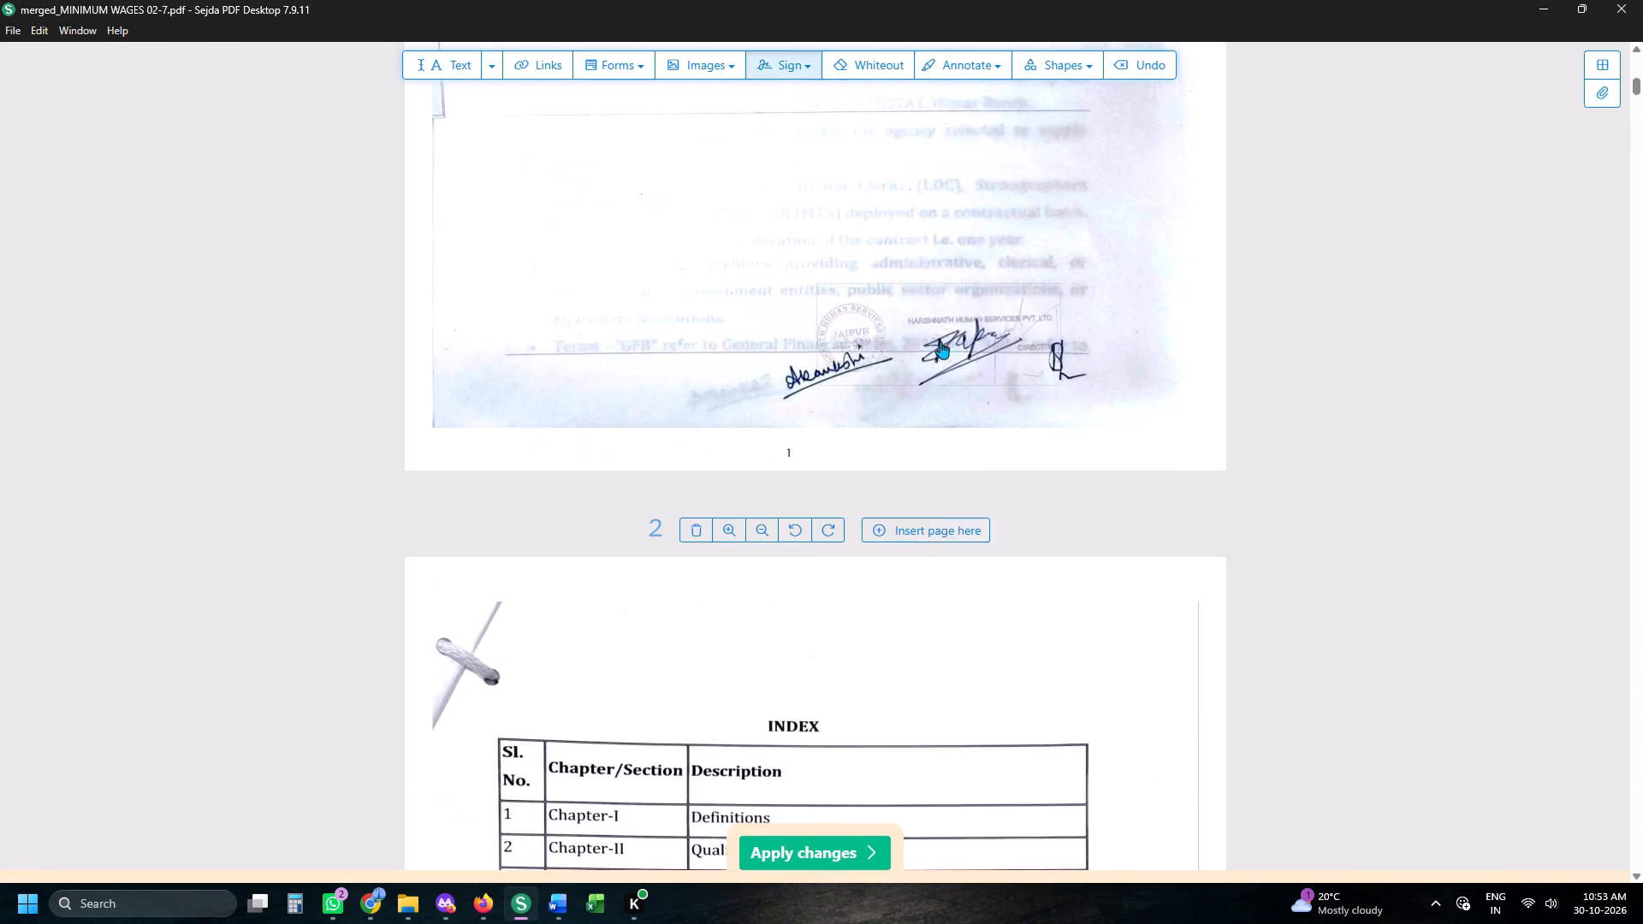
pyautogui.click(1013, 235)
pyautogui.click(940, 160)
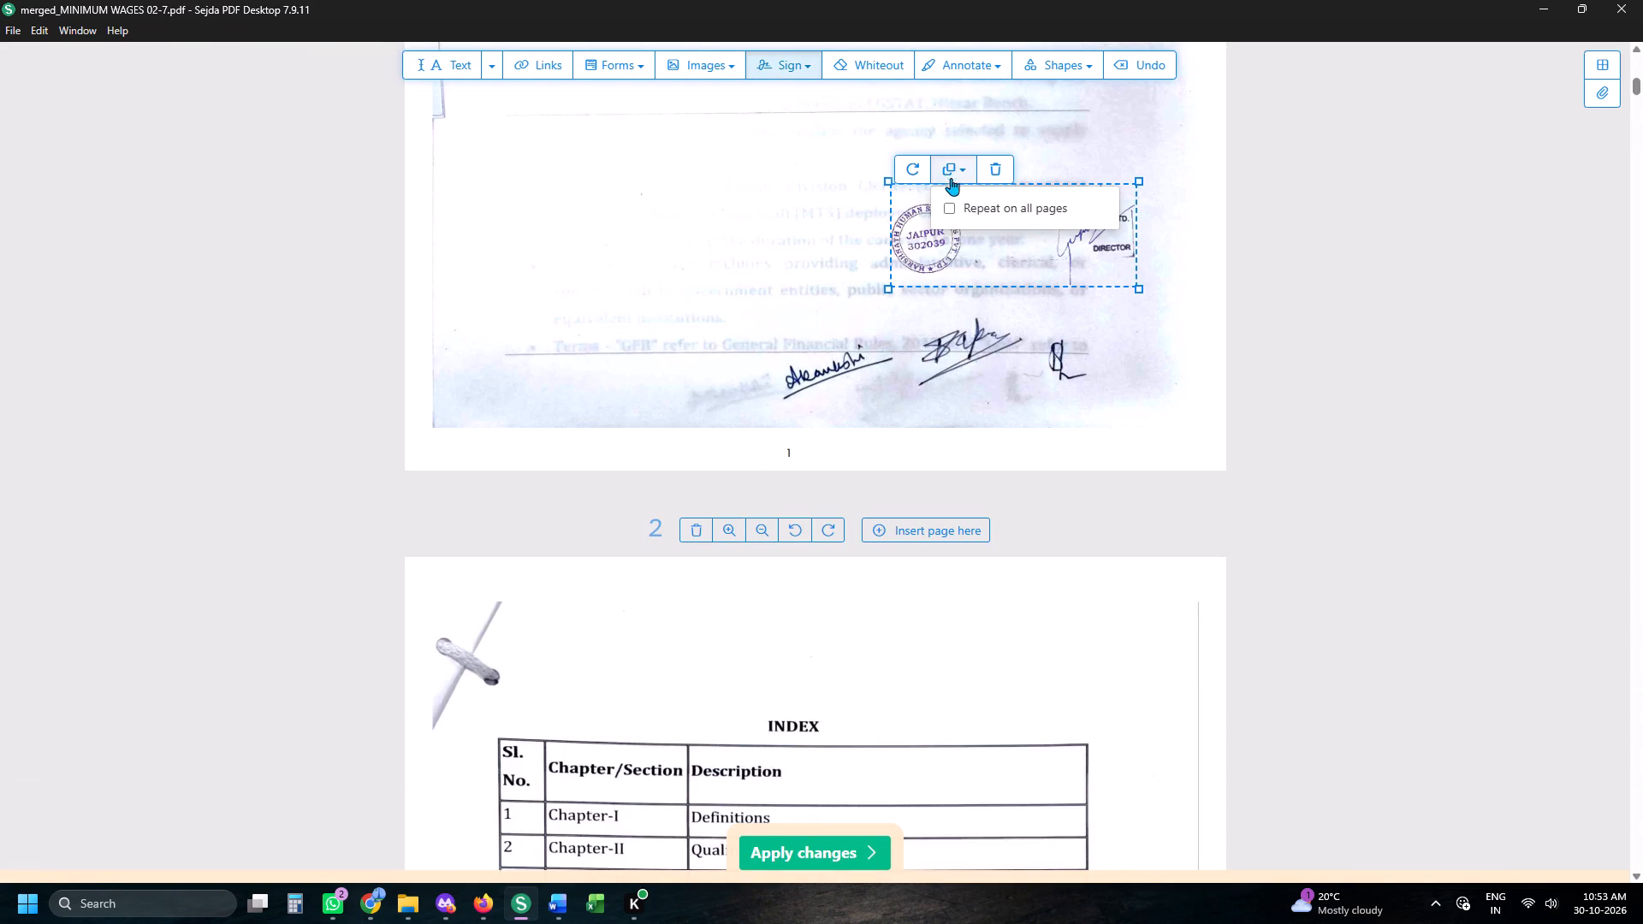
pyautogui.click(966, 204)
# Add the text YES in the Compliance column for item 1, Legal Entity, of the Compliance Checklist on page 8.
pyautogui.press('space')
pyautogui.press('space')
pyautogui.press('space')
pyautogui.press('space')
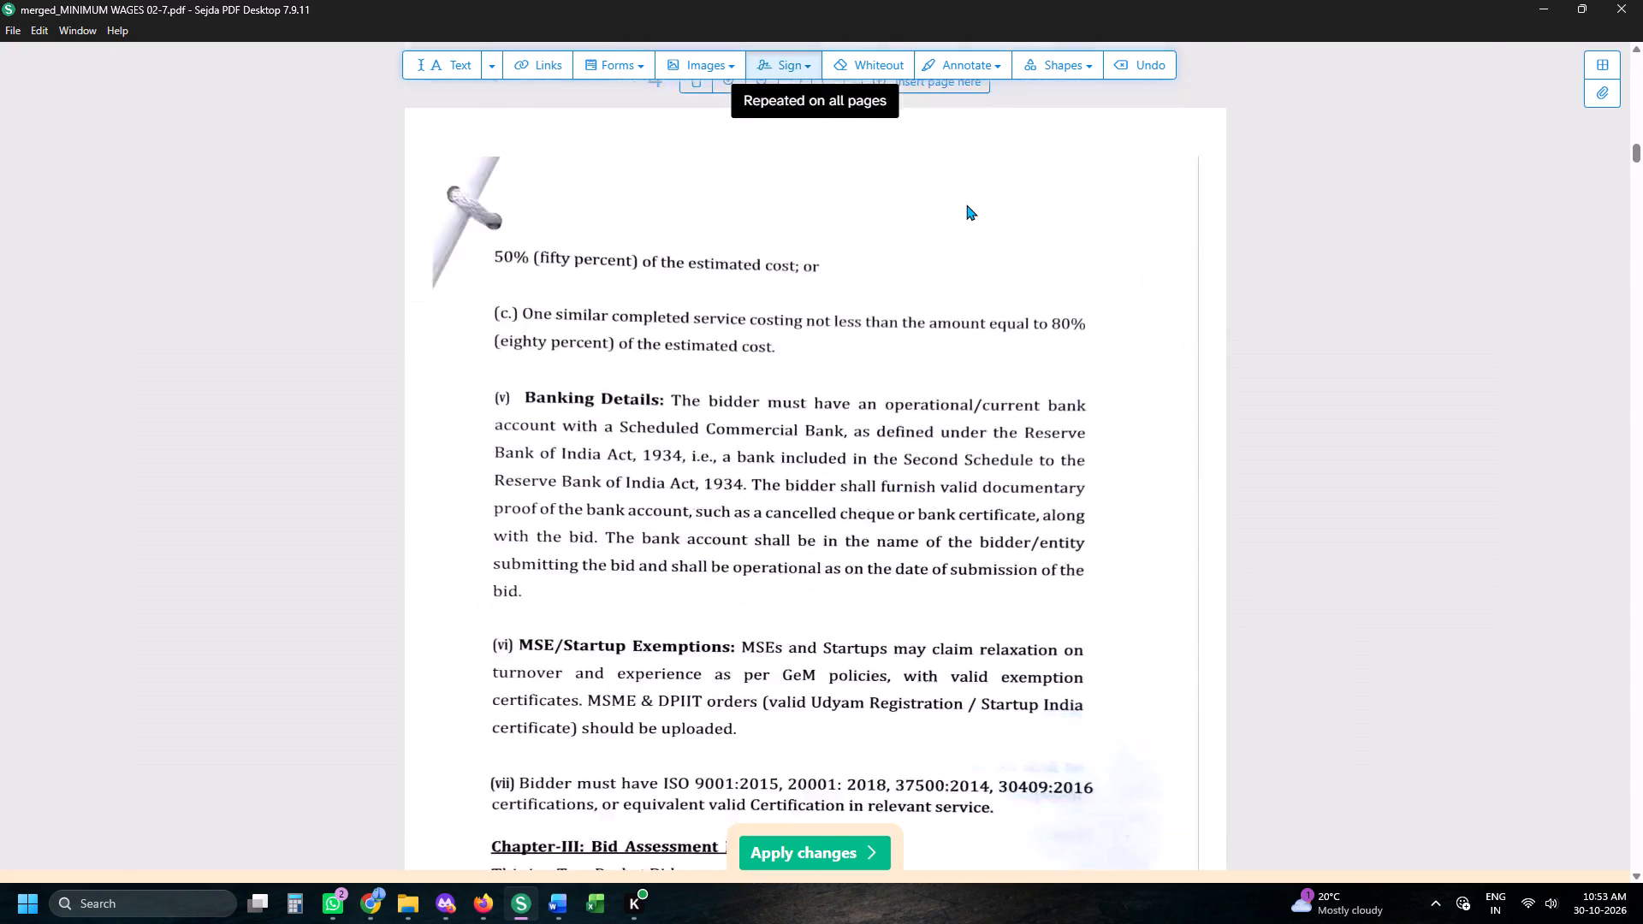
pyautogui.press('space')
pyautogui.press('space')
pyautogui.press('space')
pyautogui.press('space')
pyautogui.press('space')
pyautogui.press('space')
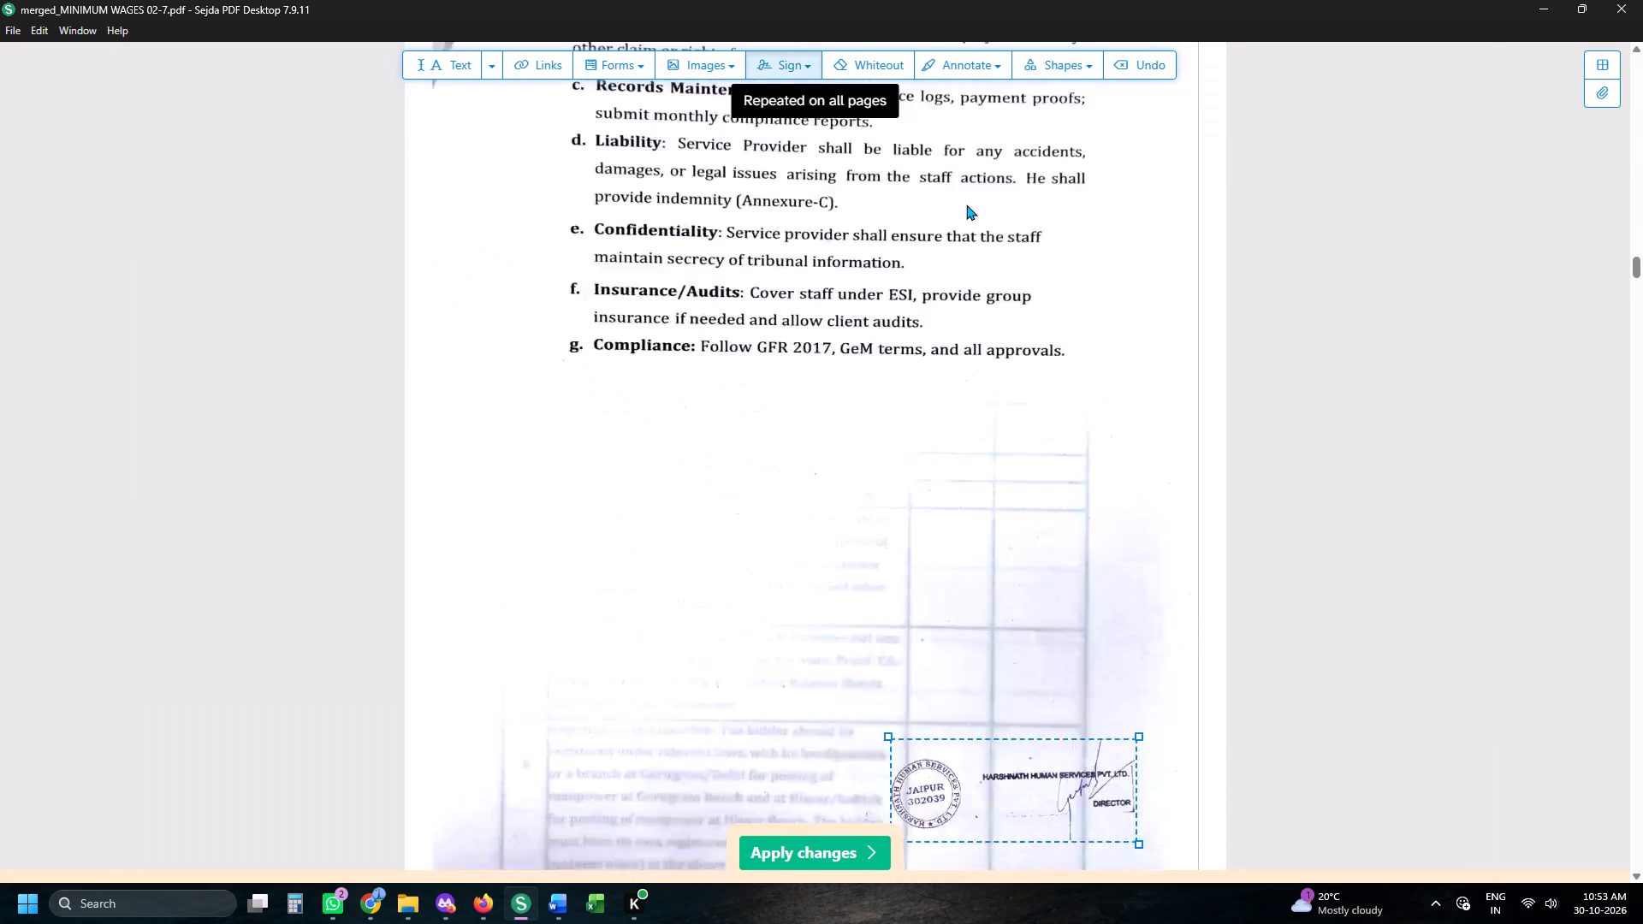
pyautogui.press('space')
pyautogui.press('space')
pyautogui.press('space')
pyautogui.scroll(6, 966, 204)
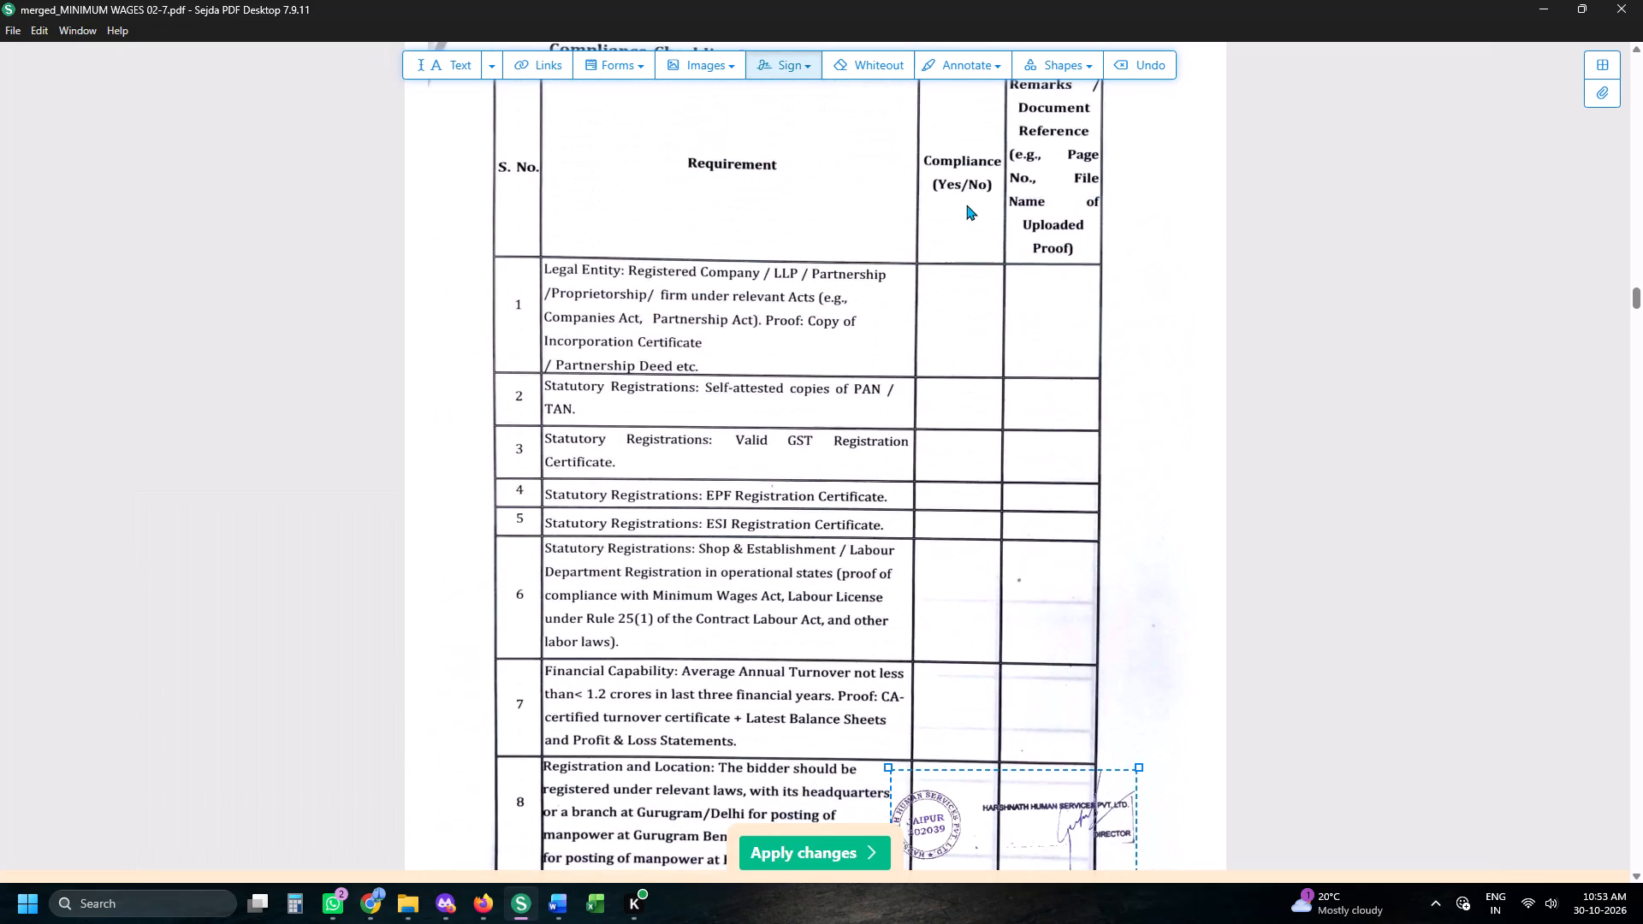
pyautogui.click(458, 69)
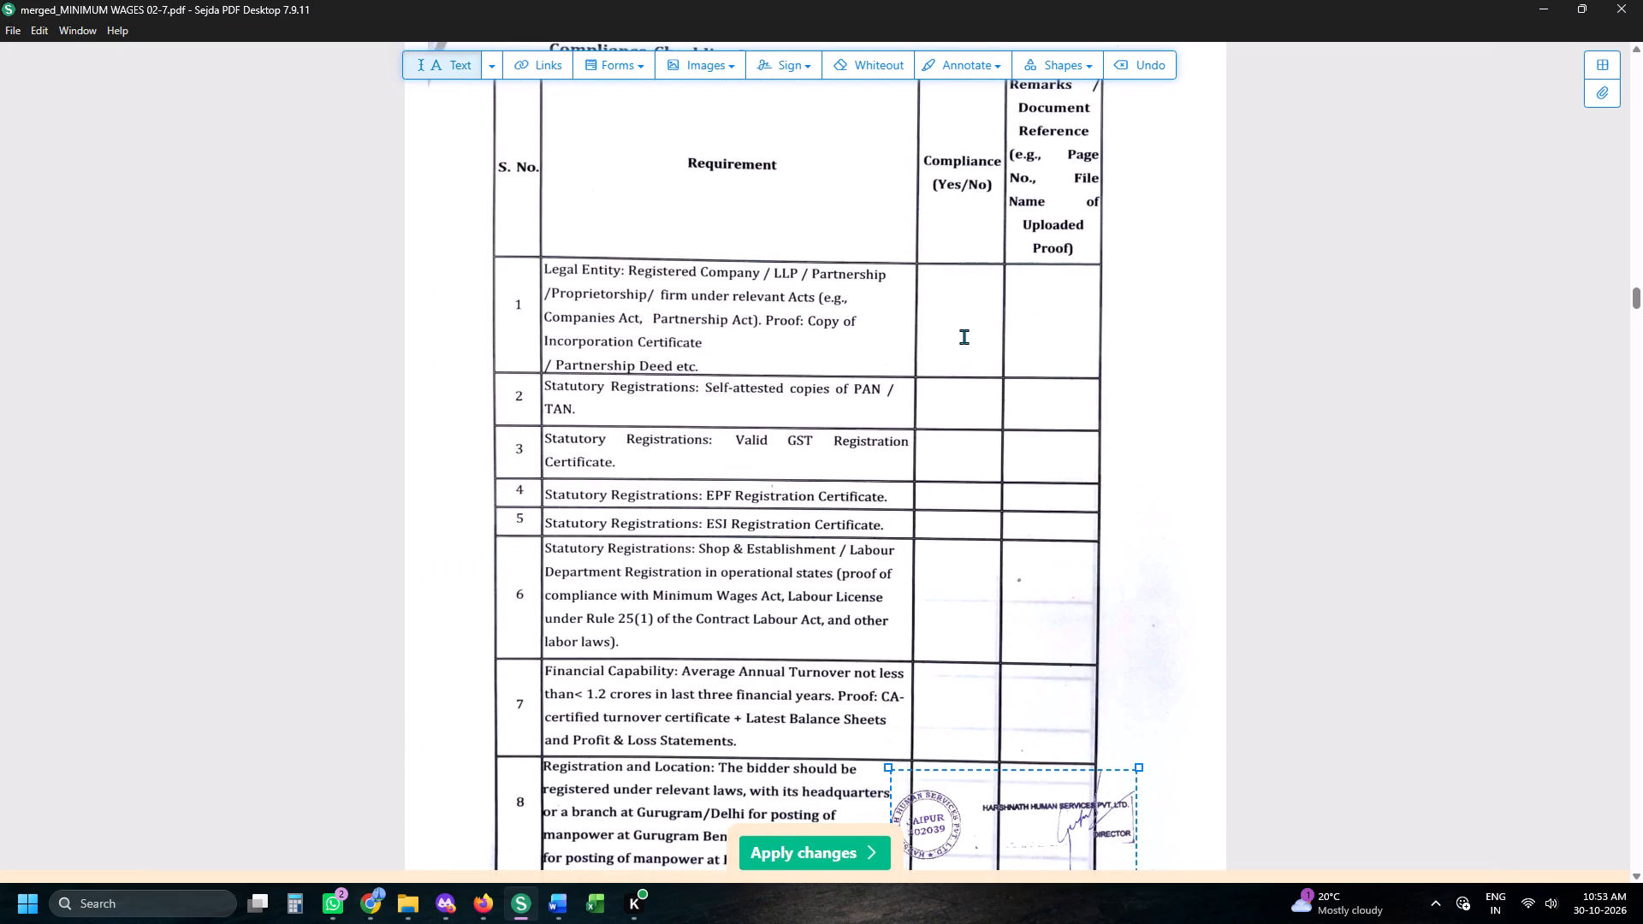
pyautogui.click(951, 334)
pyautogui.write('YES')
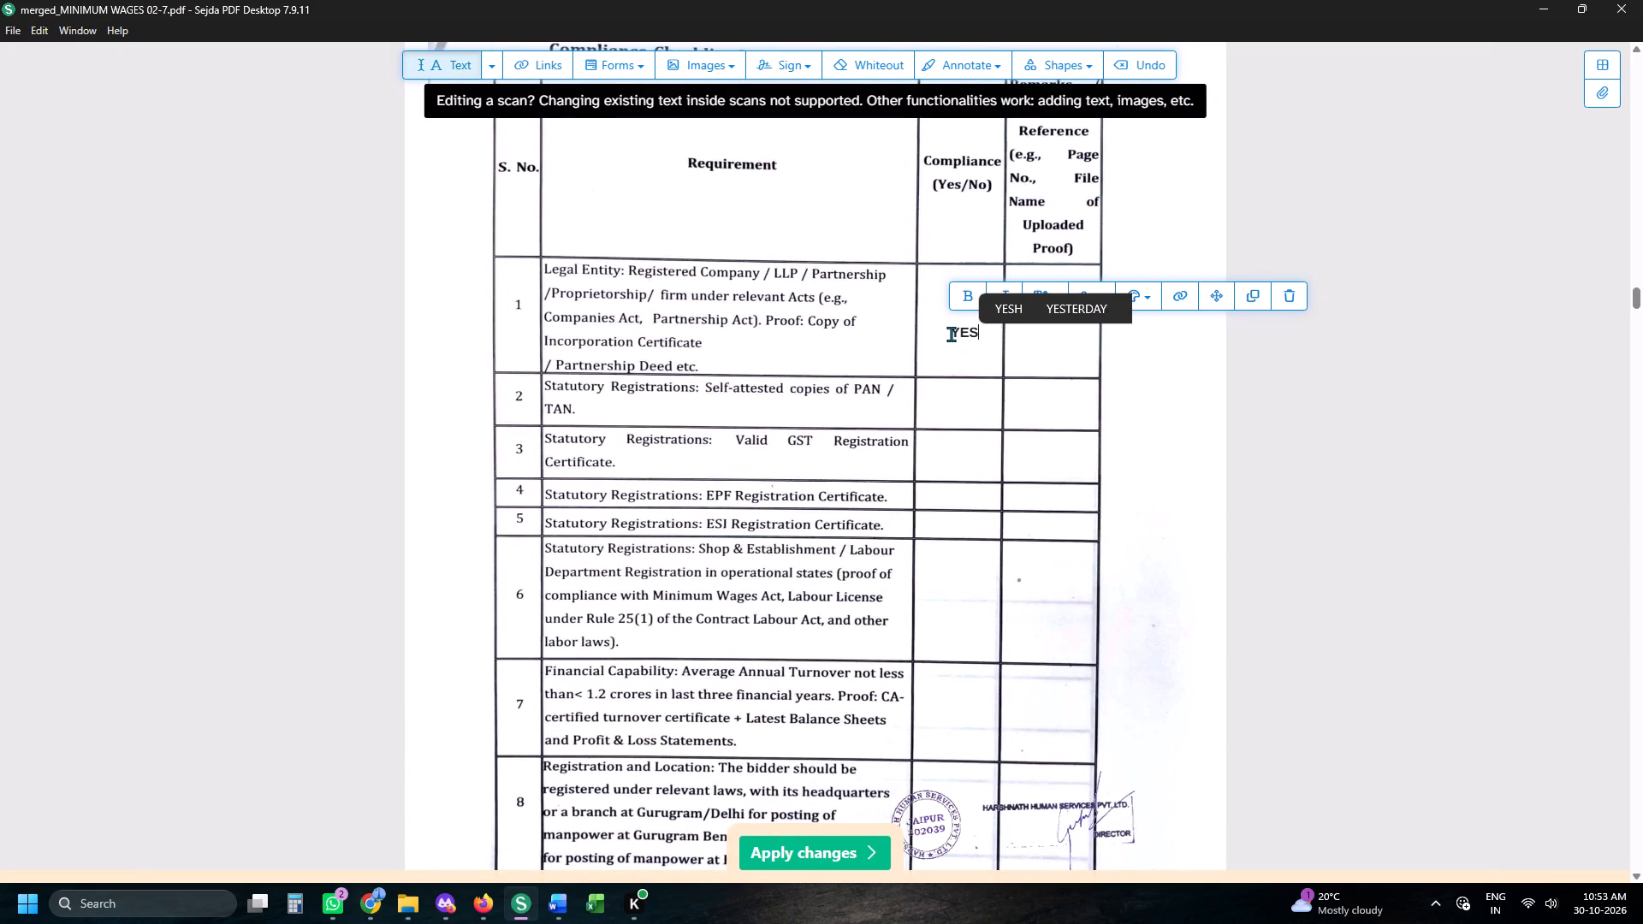
pyautogui.click(951, 334)
pyautogui.click(951, 334)
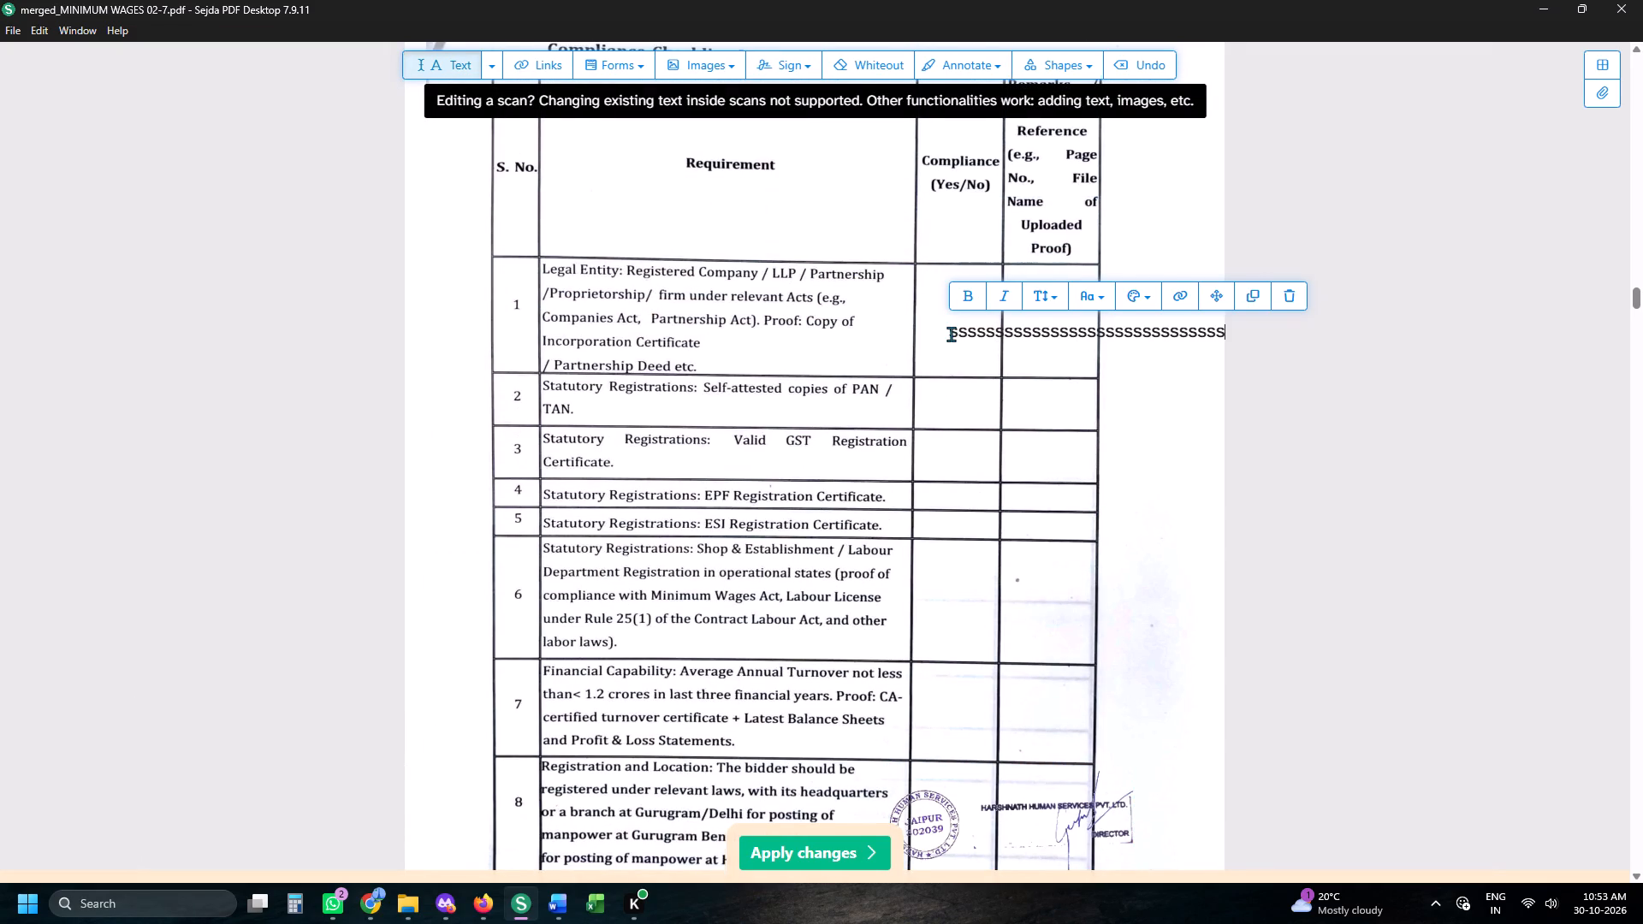
pyautogui.doubleClick(951, 334)
pyautogui.press('Delete')
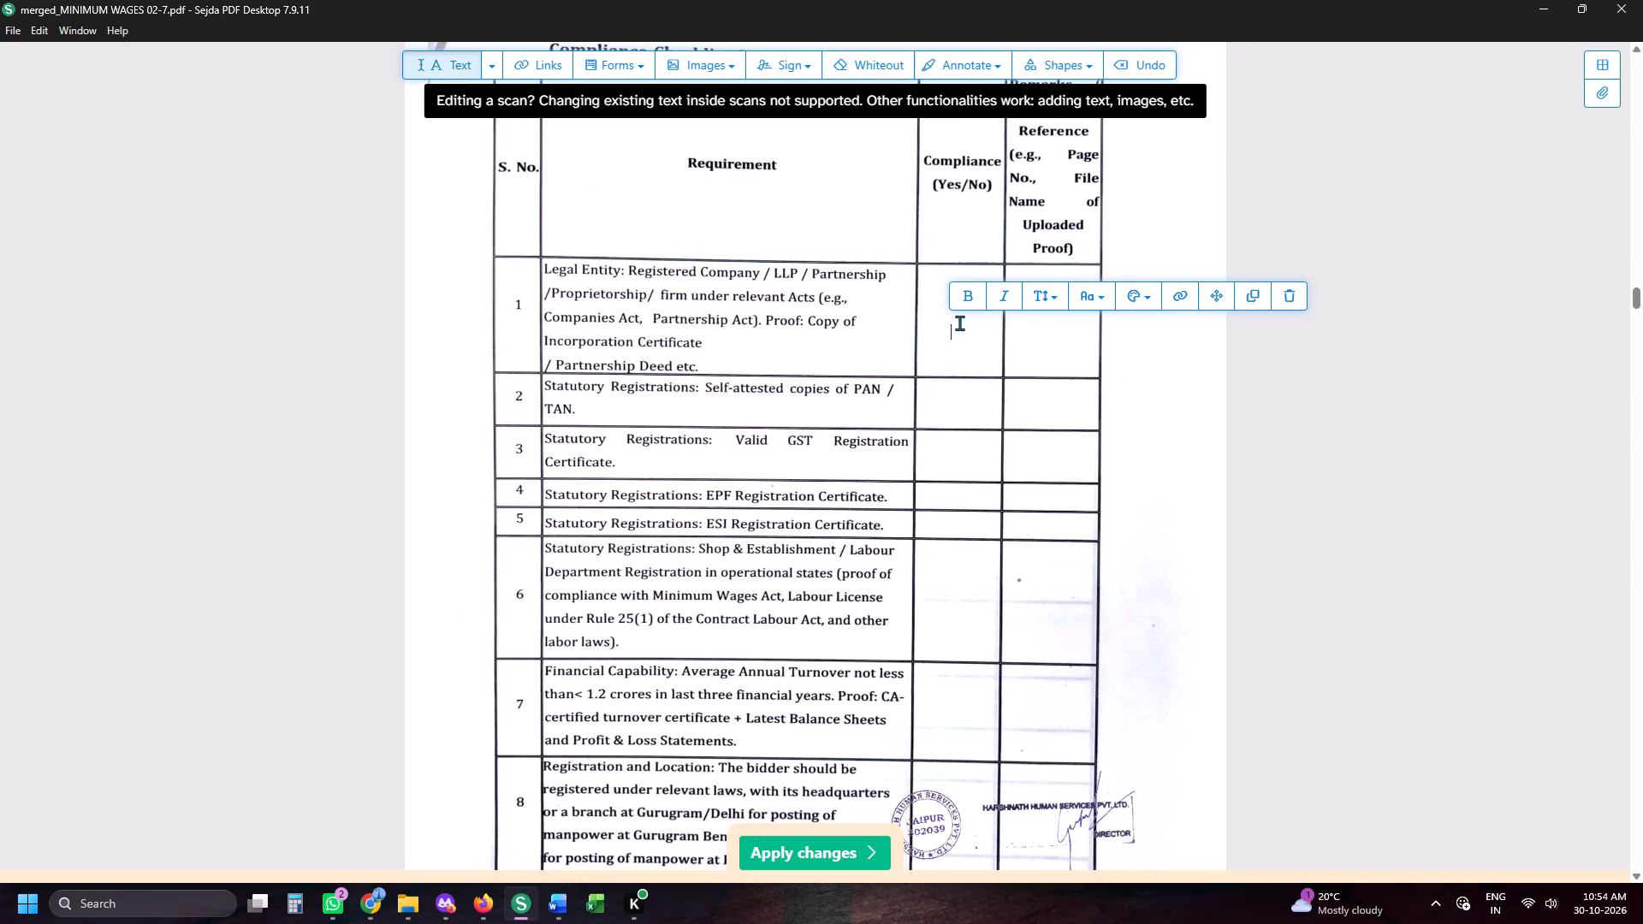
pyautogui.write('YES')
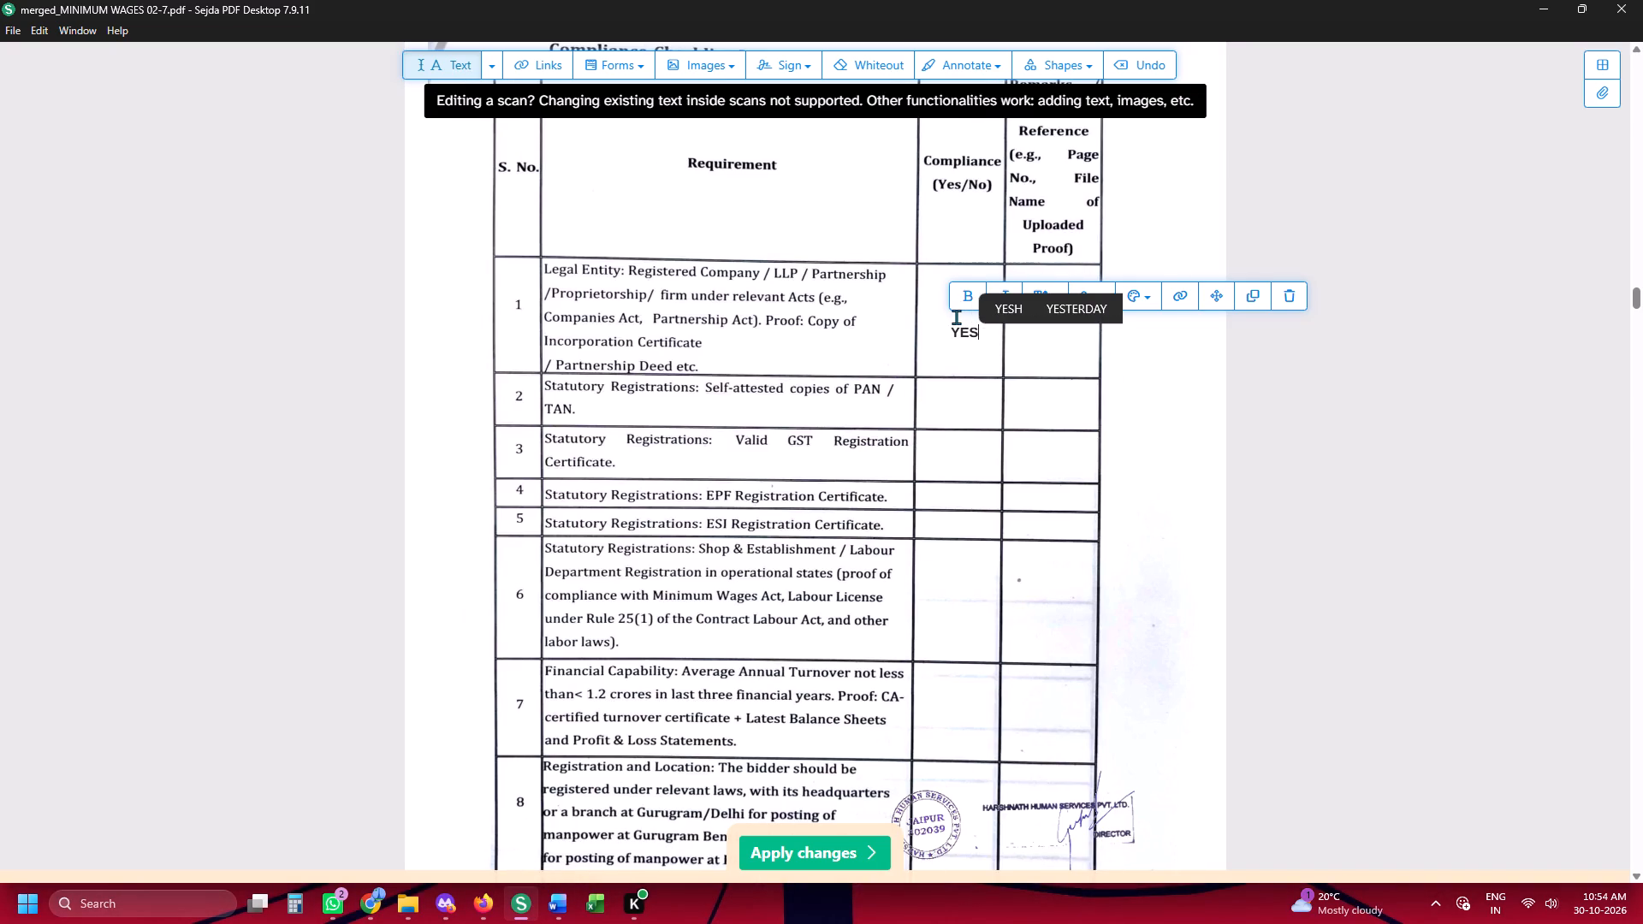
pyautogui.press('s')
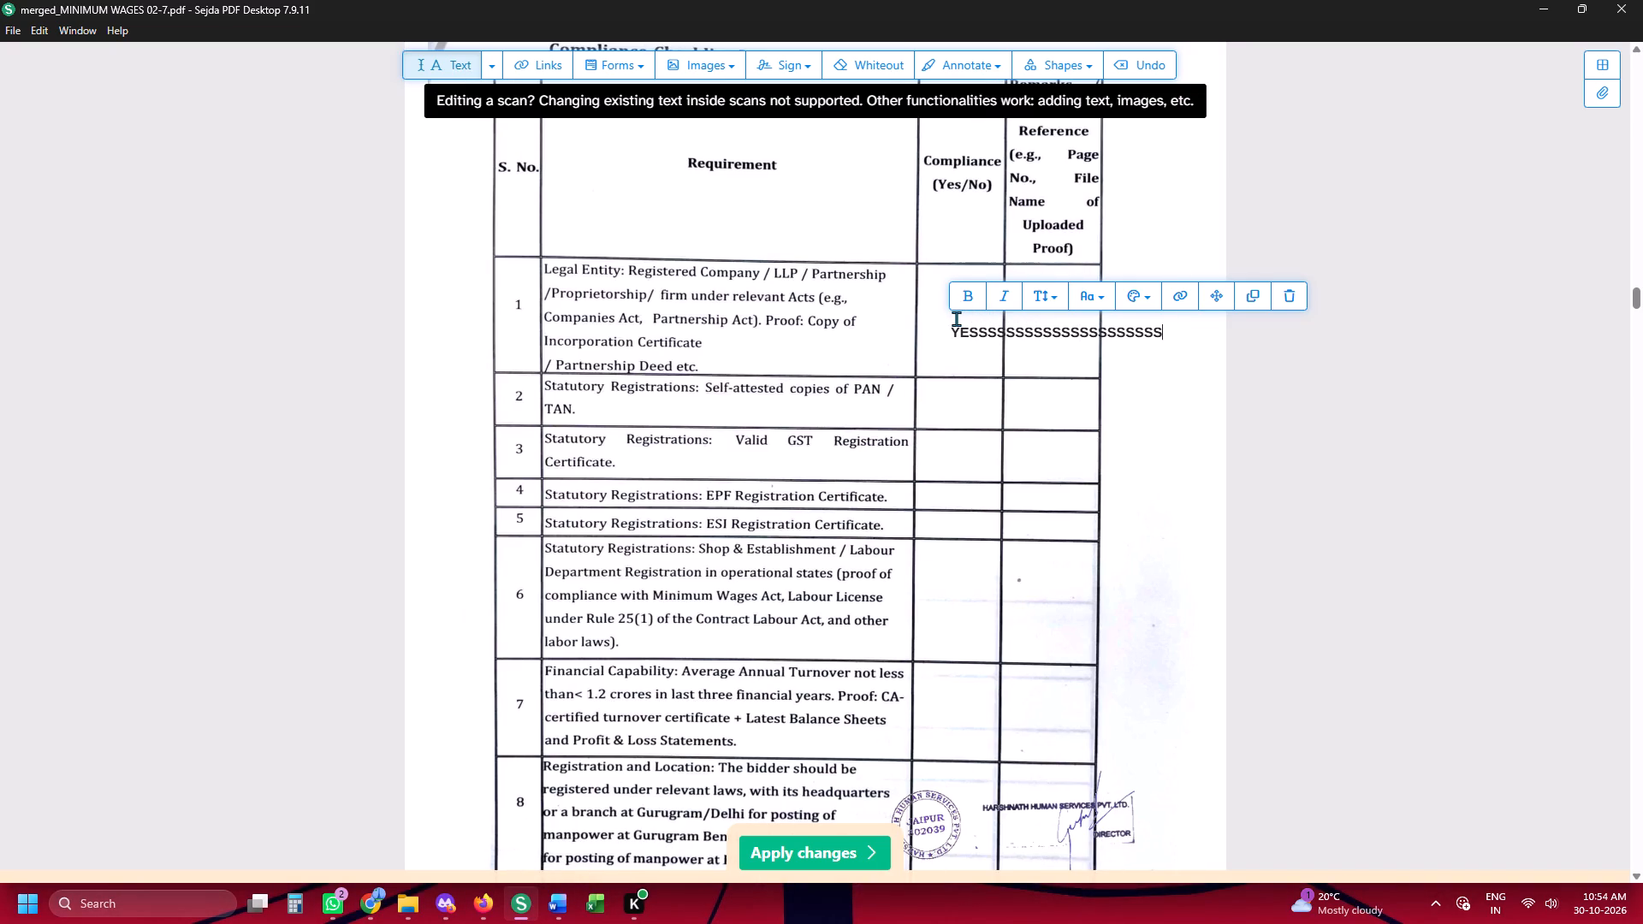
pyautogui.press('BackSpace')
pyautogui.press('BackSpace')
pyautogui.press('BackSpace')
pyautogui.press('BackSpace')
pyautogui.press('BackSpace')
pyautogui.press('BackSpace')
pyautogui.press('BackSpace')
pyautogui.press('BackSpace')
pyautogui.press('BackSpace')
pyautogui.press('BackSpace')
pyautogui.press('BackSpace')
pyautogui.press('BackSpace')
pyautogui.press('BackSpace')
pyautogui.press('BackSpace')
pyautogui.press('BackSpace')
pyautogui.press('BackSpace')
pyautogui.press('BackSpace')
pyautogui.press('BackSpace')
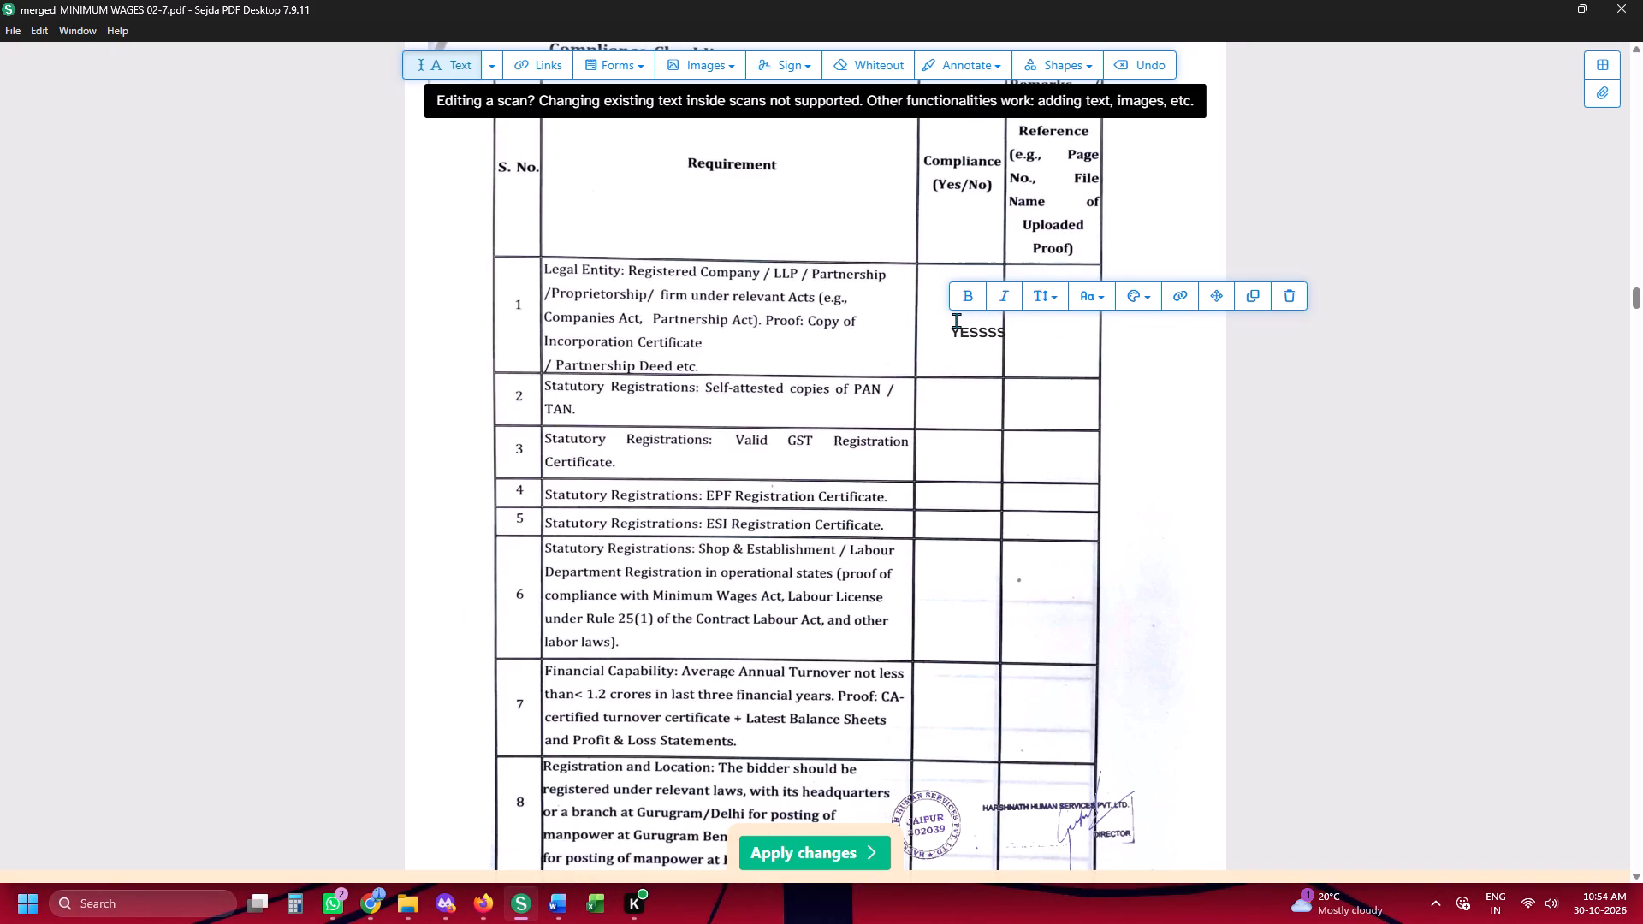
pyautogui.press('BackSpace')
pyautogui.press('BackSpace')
# Copy YES into the Compliance cells of checklist items 2 to 7 on page 8.
pyautogui.doubleClick(956, 326)
pyautogui.hotkey('ctrl', 'c')
pyautogui.click(945, 403)
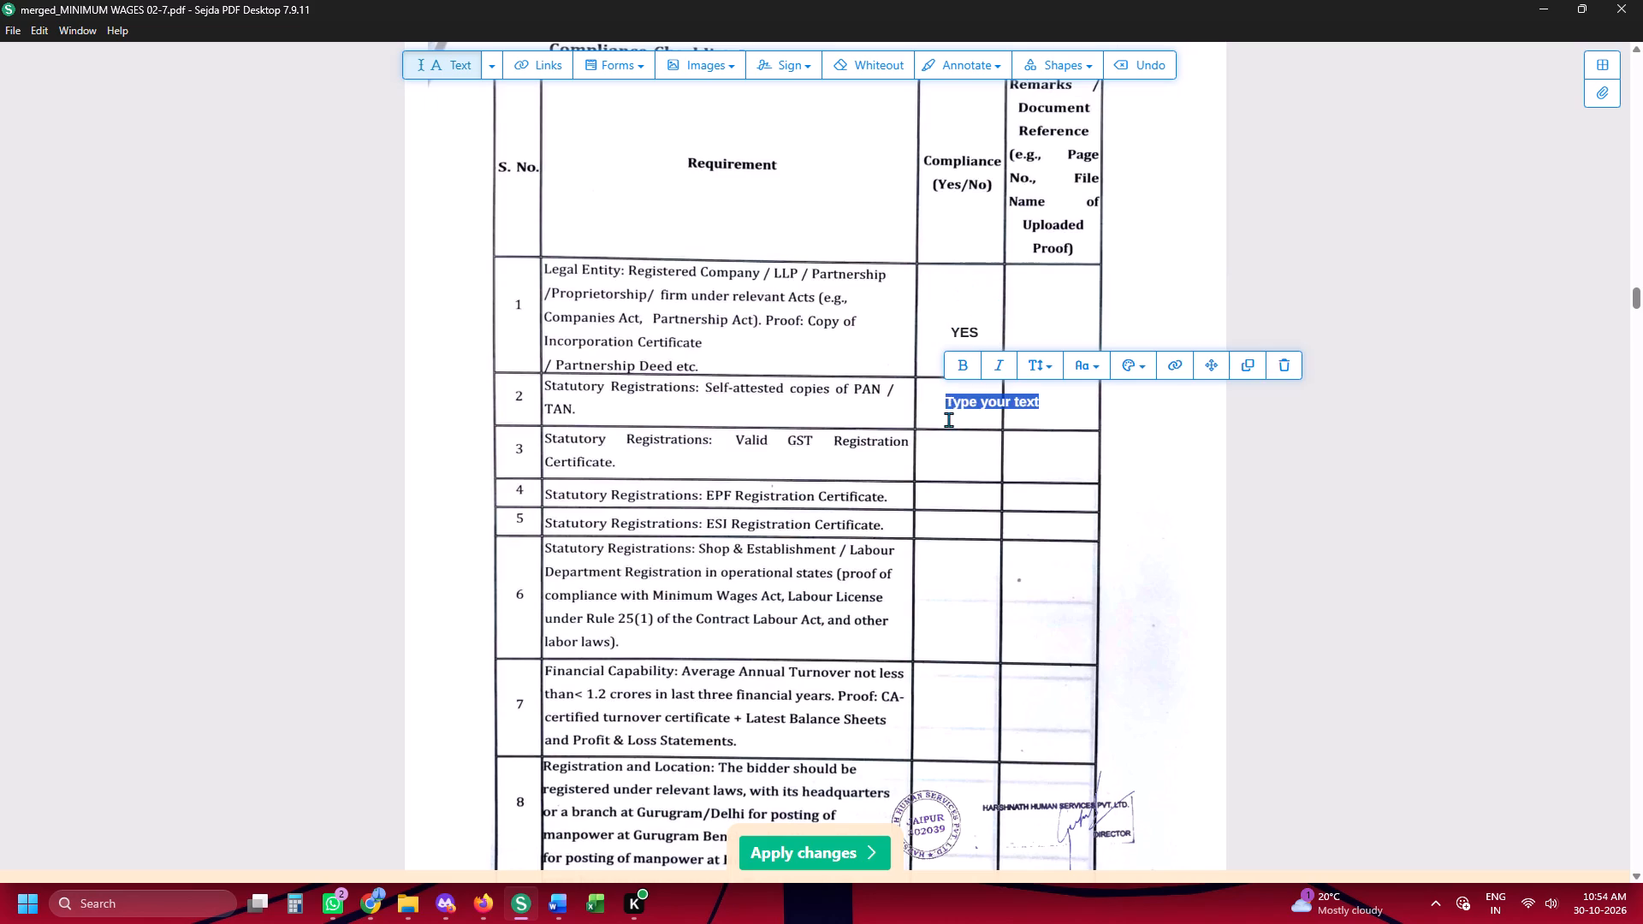
pyautogui.hotkey('ctrl', 'v')
pyautogui.keyDown('ctrl'); pyautogui.click(947, 449); pyautogui.keyUp('ctrl')
pyautogui.hotkey('ctrl', 'v')
pyautogui.keyDown('ctrl'); pyautogui.click(940, 498); pyautogui.keyUp('ctrl')
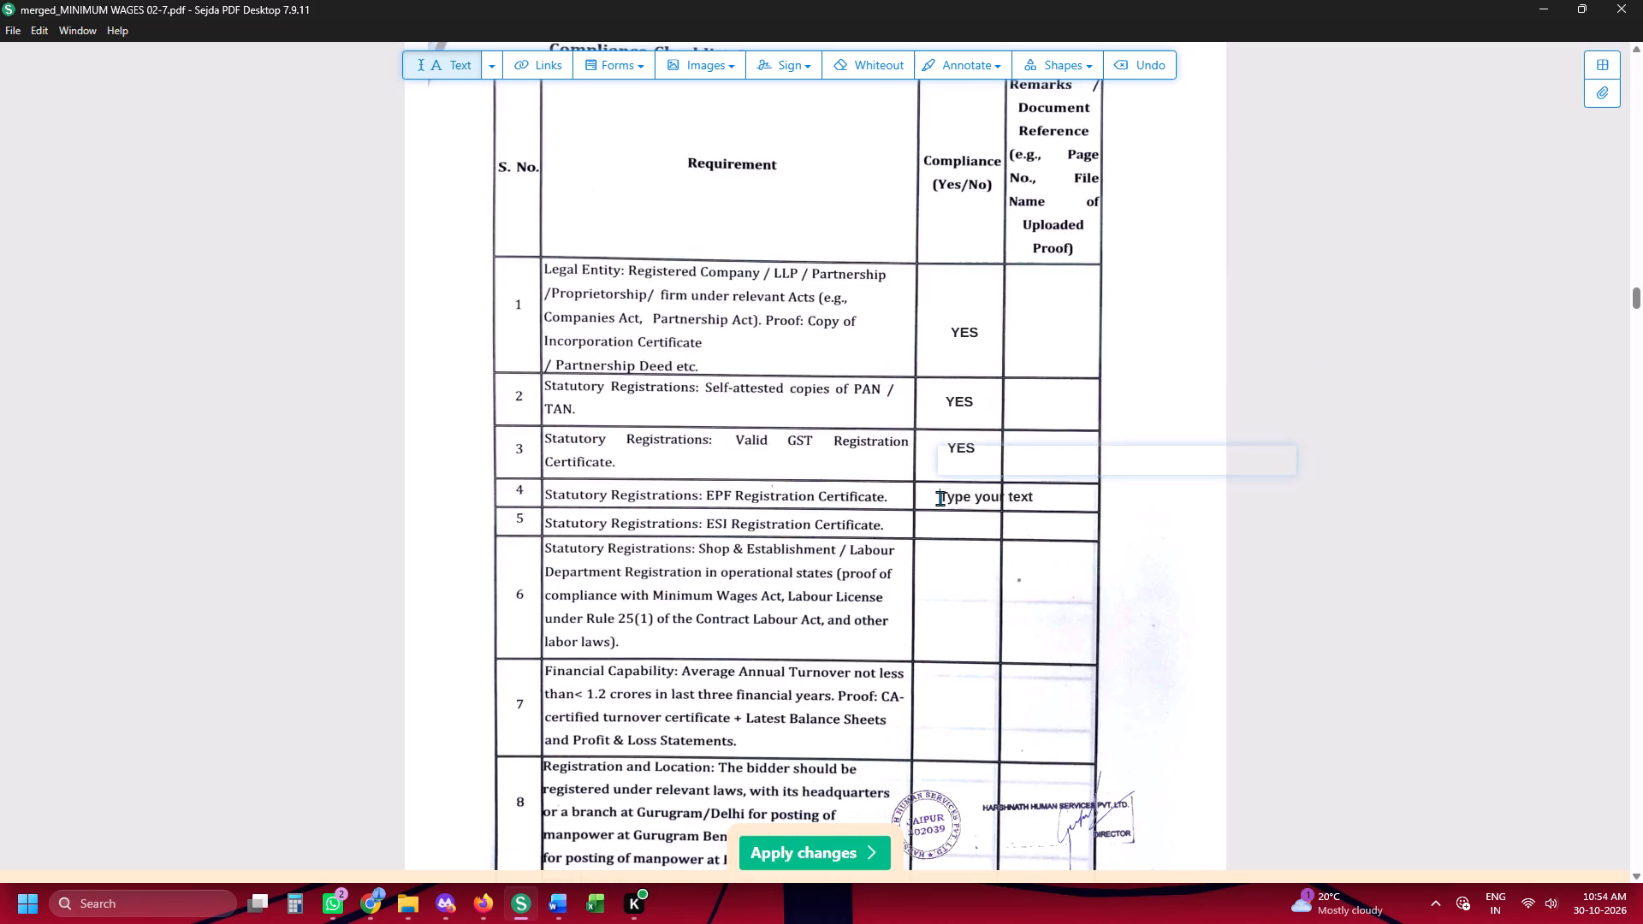
pyautogui.hotkey('ctrl', 'v')
pyautogui.keyDown('ctrl'); pyautogui.click(940, 526); pyautogui.keyUp('ctrl')
pyautogui.hotkey('ctrl', 'v')
pyautogui.keyDown('ctrl'); pyautogui.click(940, 559); pyautogui.keyUp('ctrl')
pyautogui.hotkey('ctrl', 'v')
pyautogui.scroll(-3, 940, 556)
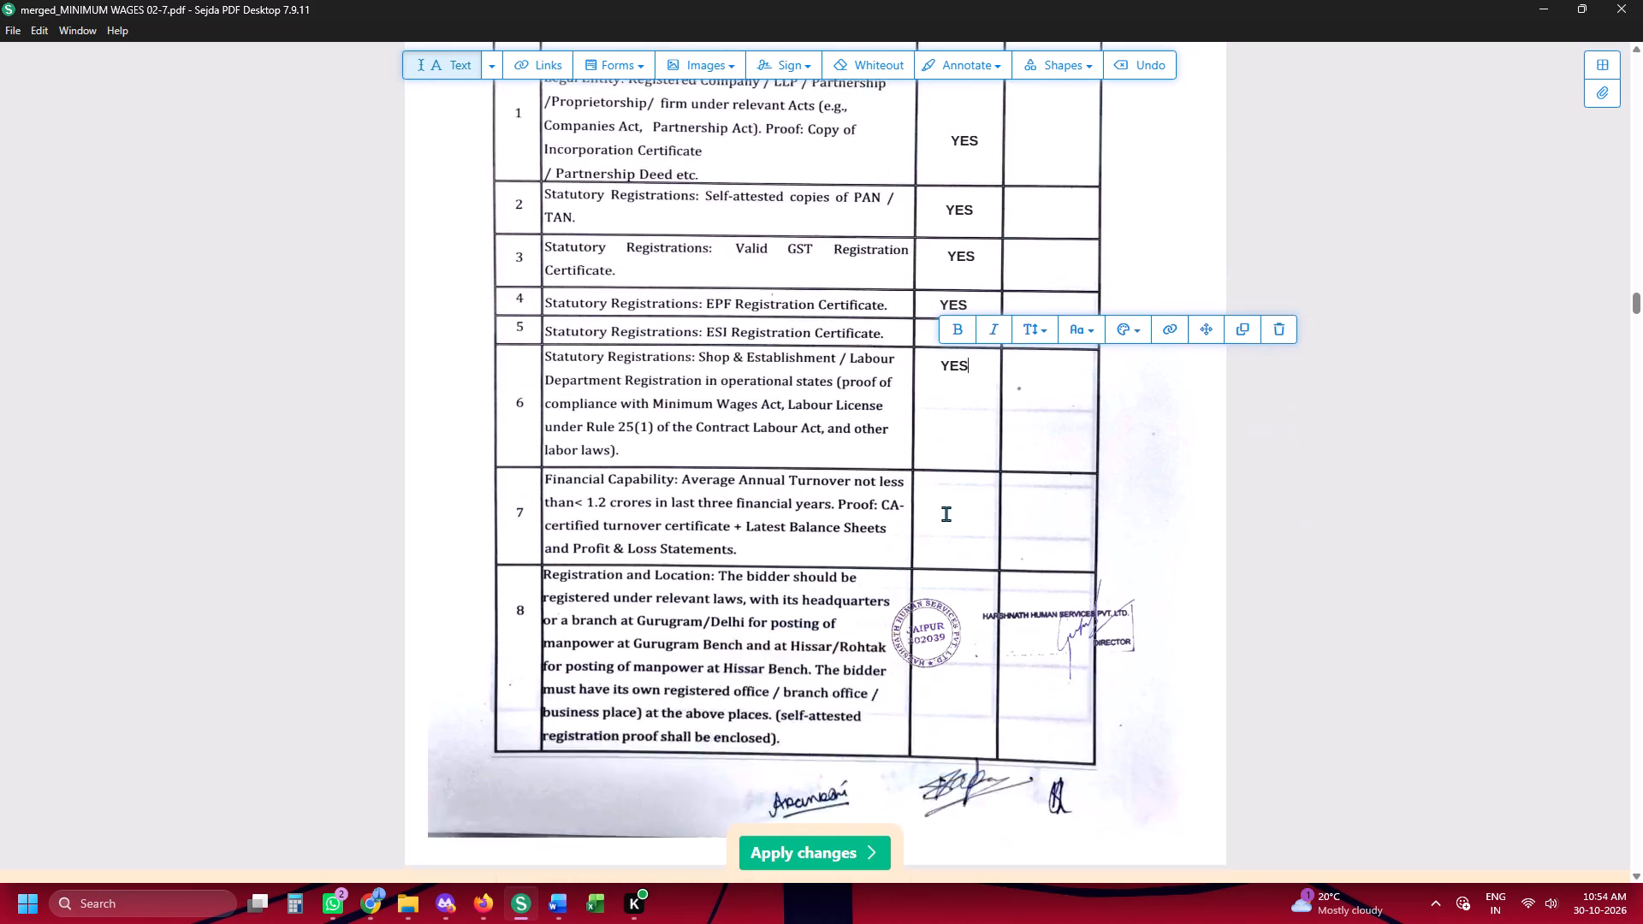
pyautogui.click(951, 341)
pyautogui.hotkey('ctrl', 'v')
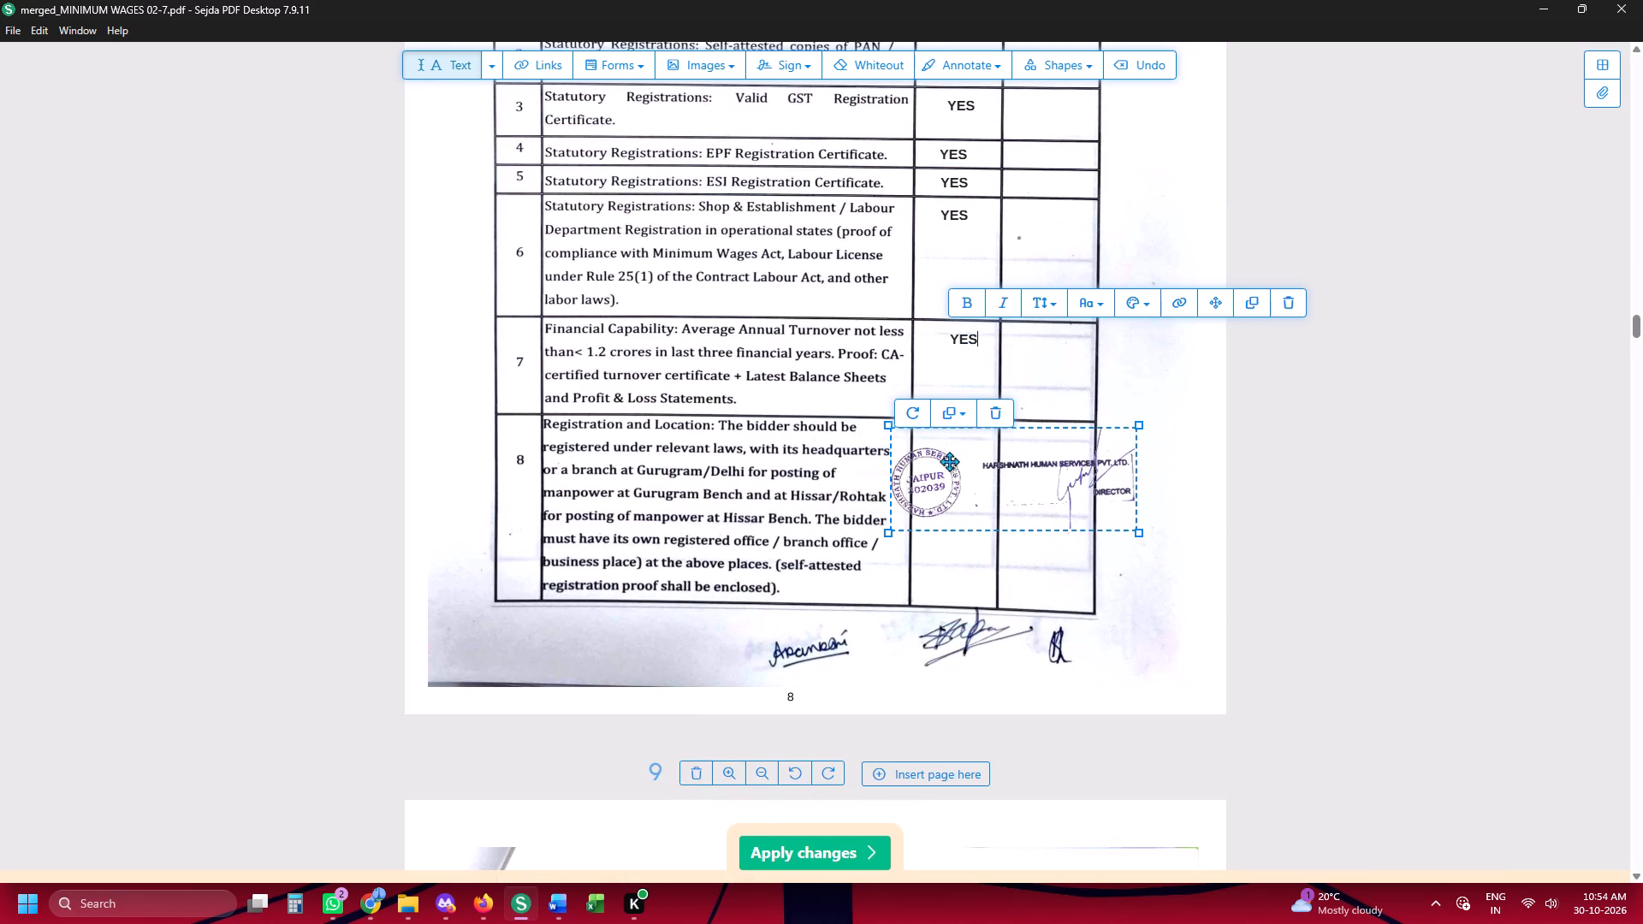
# Replace page 8's stamp and signature with one lower in row 8, and enter YES in item 8's Compliance cell.
pyautogui.click(1000, 425)
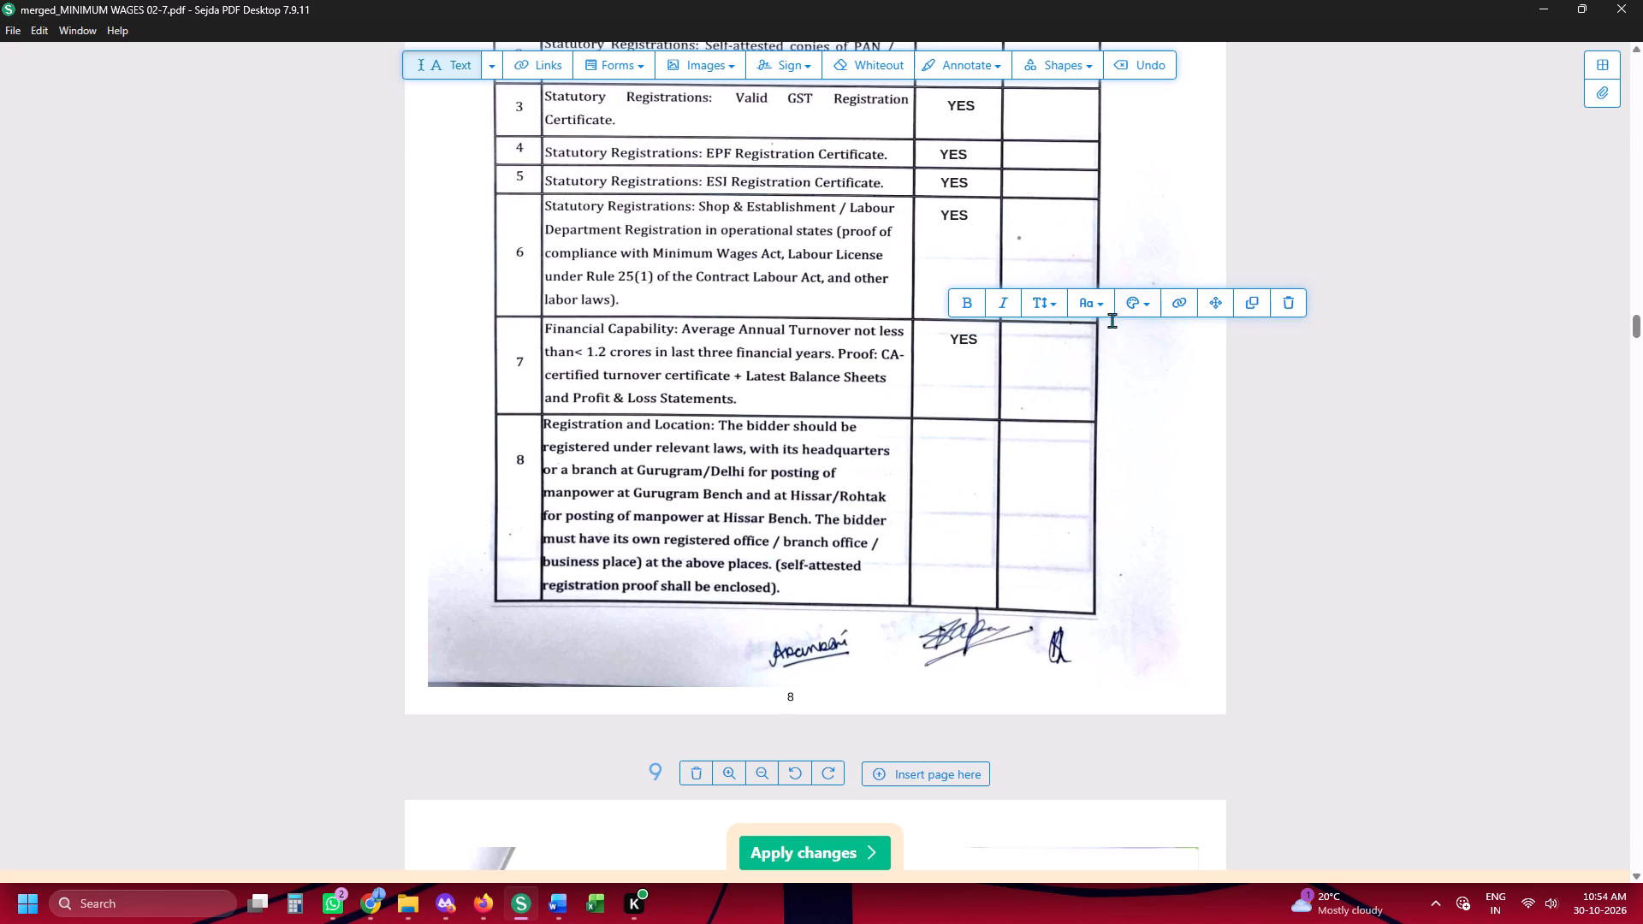
pyautogui.click(941, 451)
pyautogui.hotkey('ctrl', 'v')
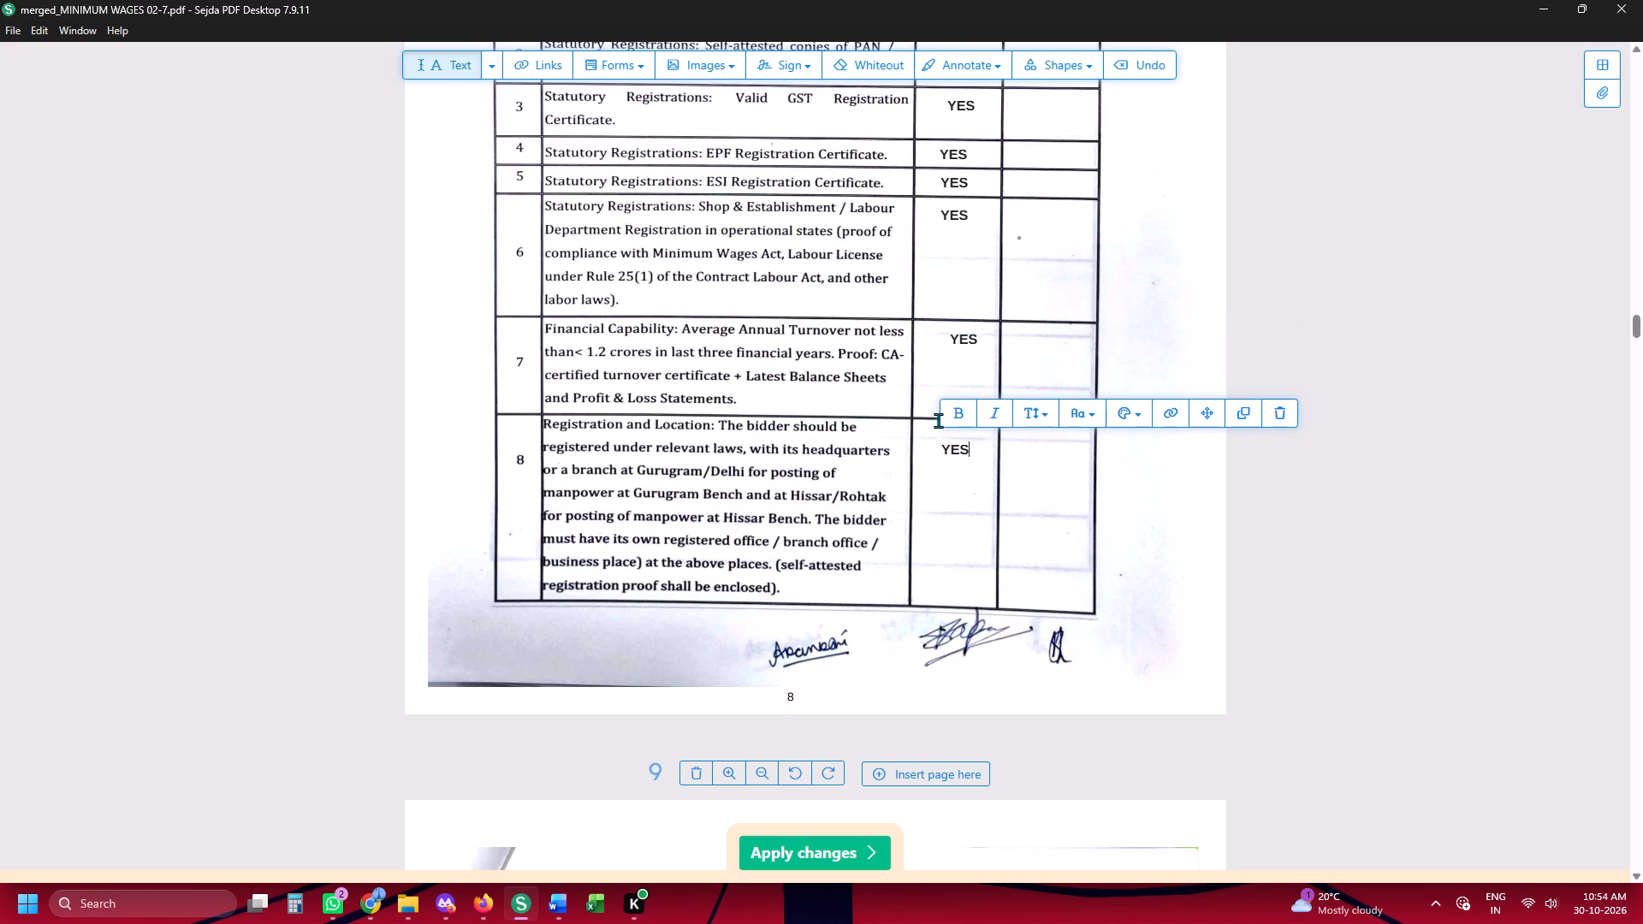
pyautogui.click(801, 68)
pyautogui.click(853, 180)
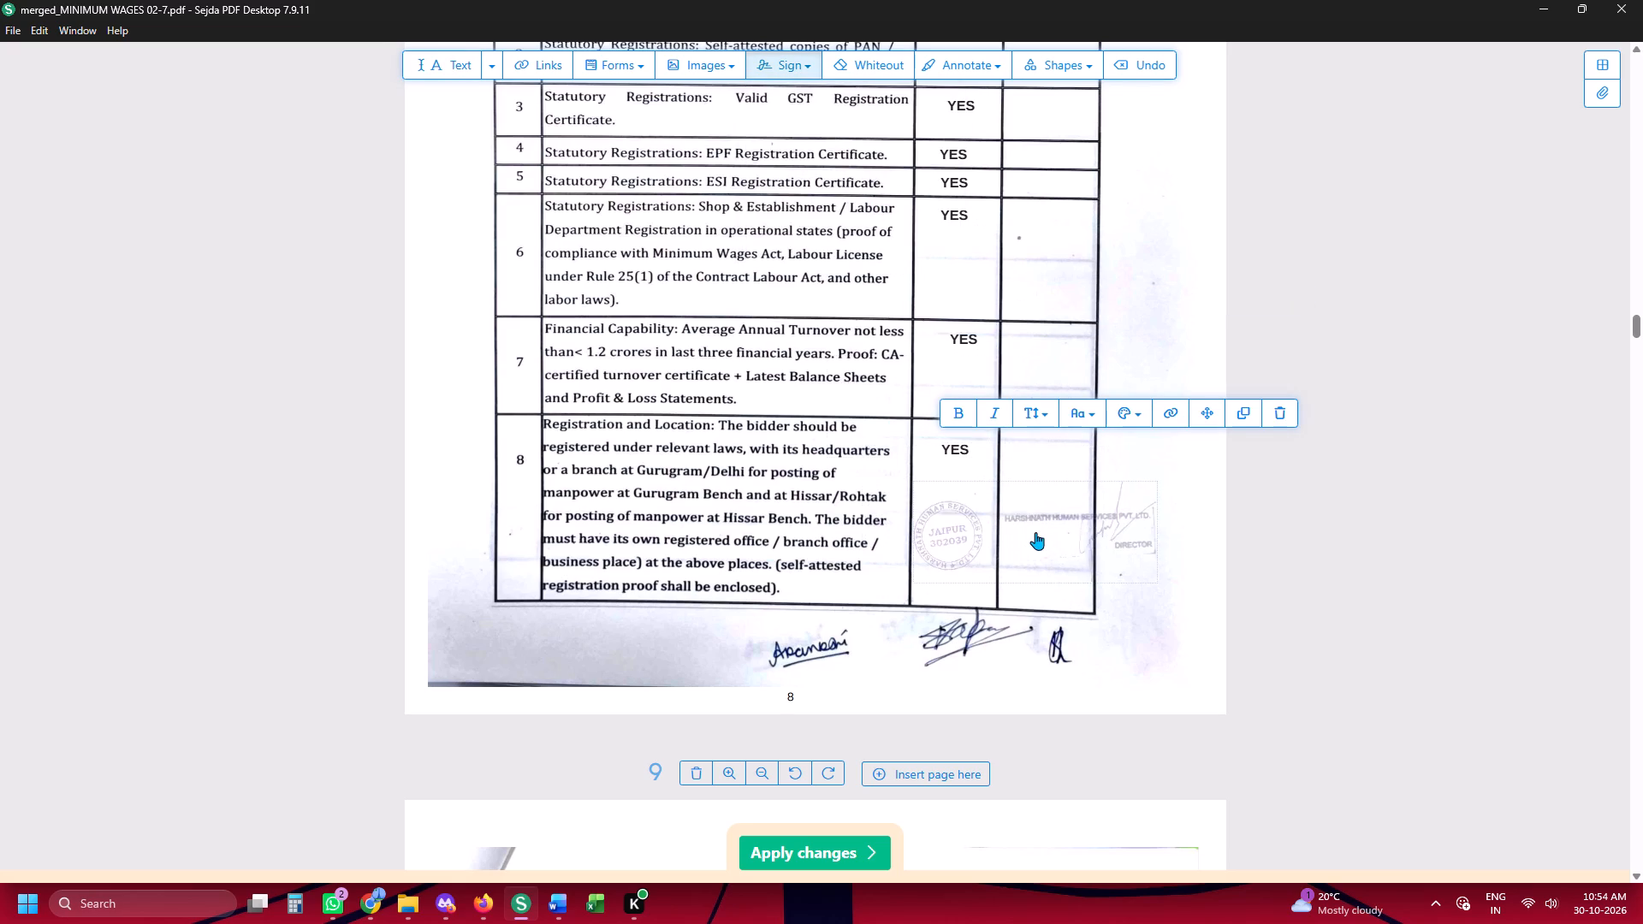
pyautogui.click(1035, 532)
# Enter YES in the Compliance cells of checklist items 9 to 12 on page 9.
pyautogui.scroll(-6, 1001, 539)
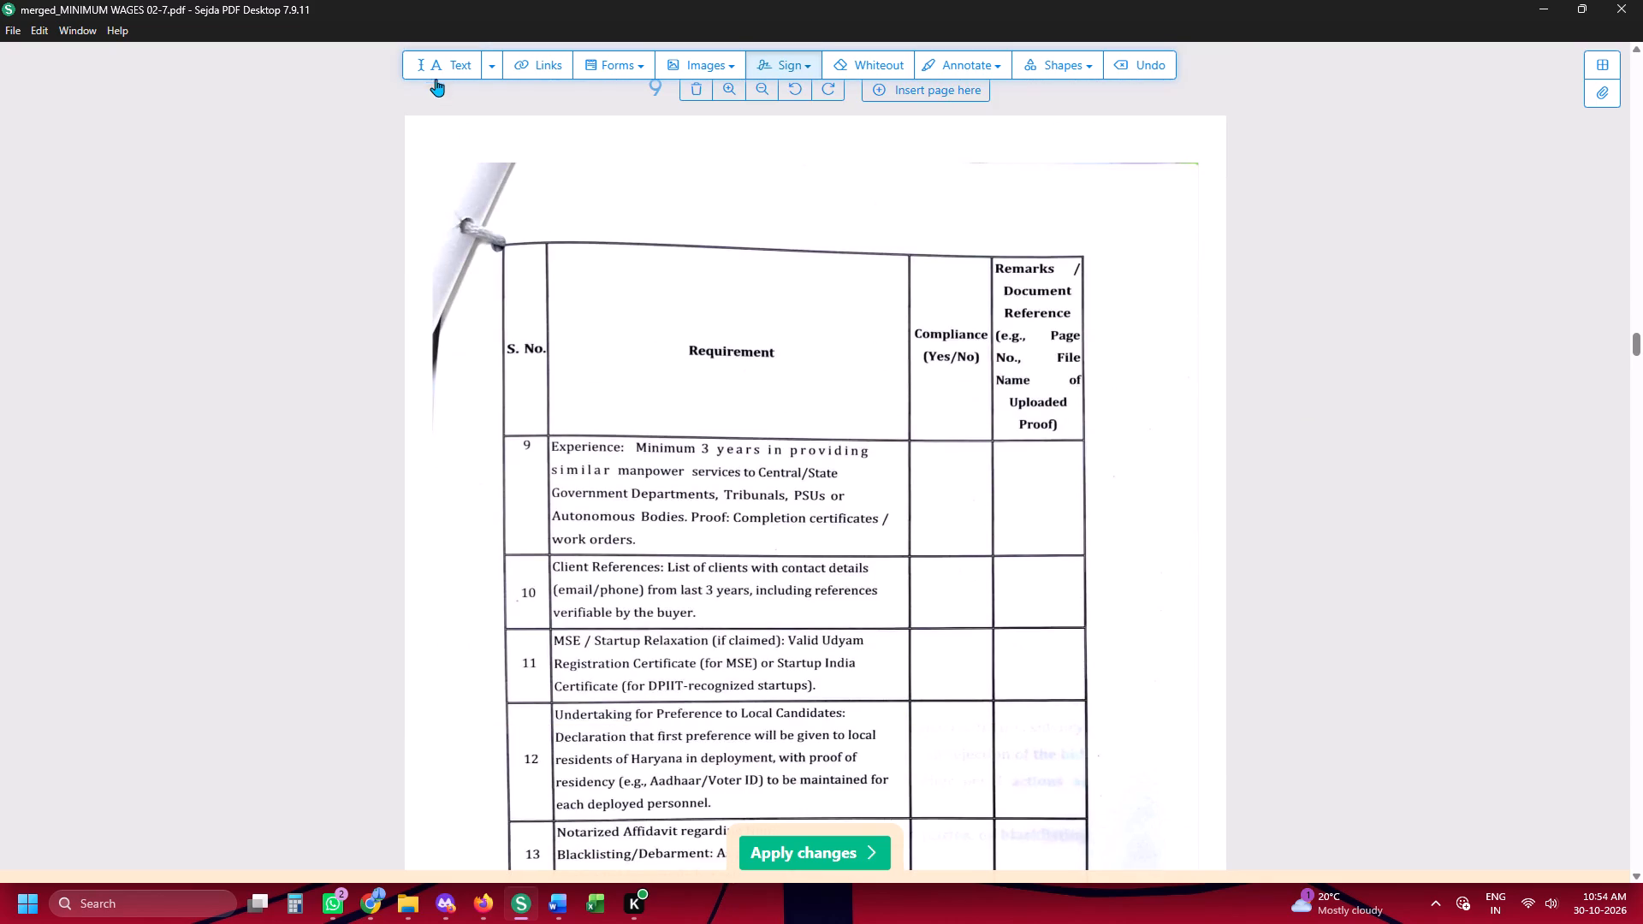
pyautogui.click(434, 76)
pyautogui.click(931, 504)
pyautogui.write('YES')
pyautogui.doubleClick(940, 506)
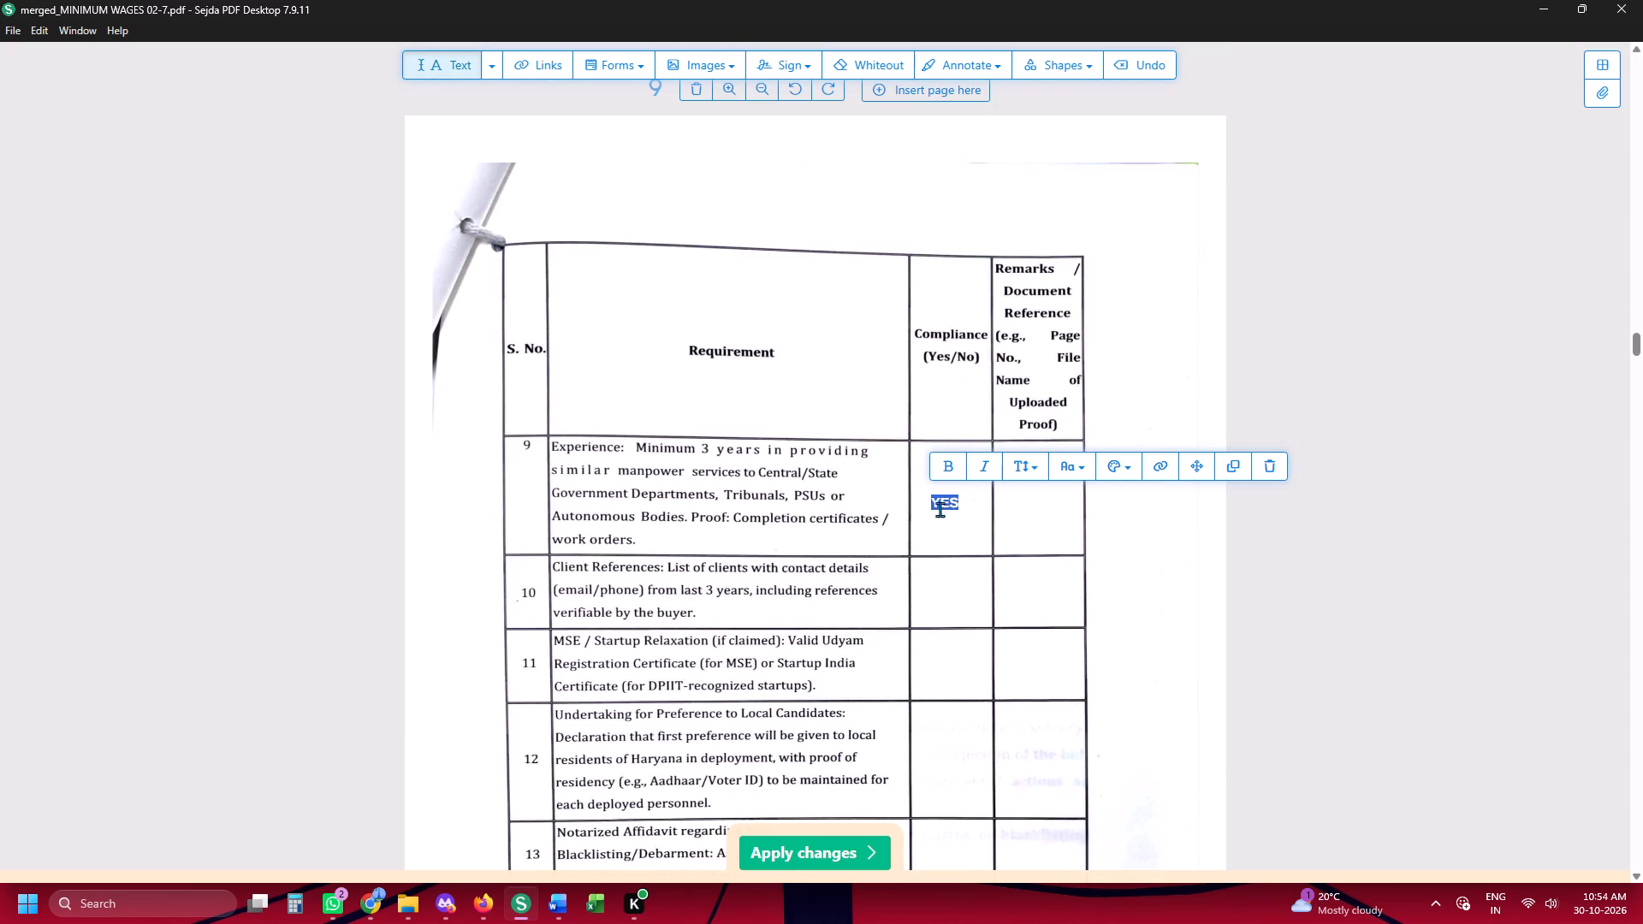
pyautogui.hotkey('ctrl', 'c')
pyautogui.hotkey('ctrl', 'c')
pyautogui.click(940, 591)
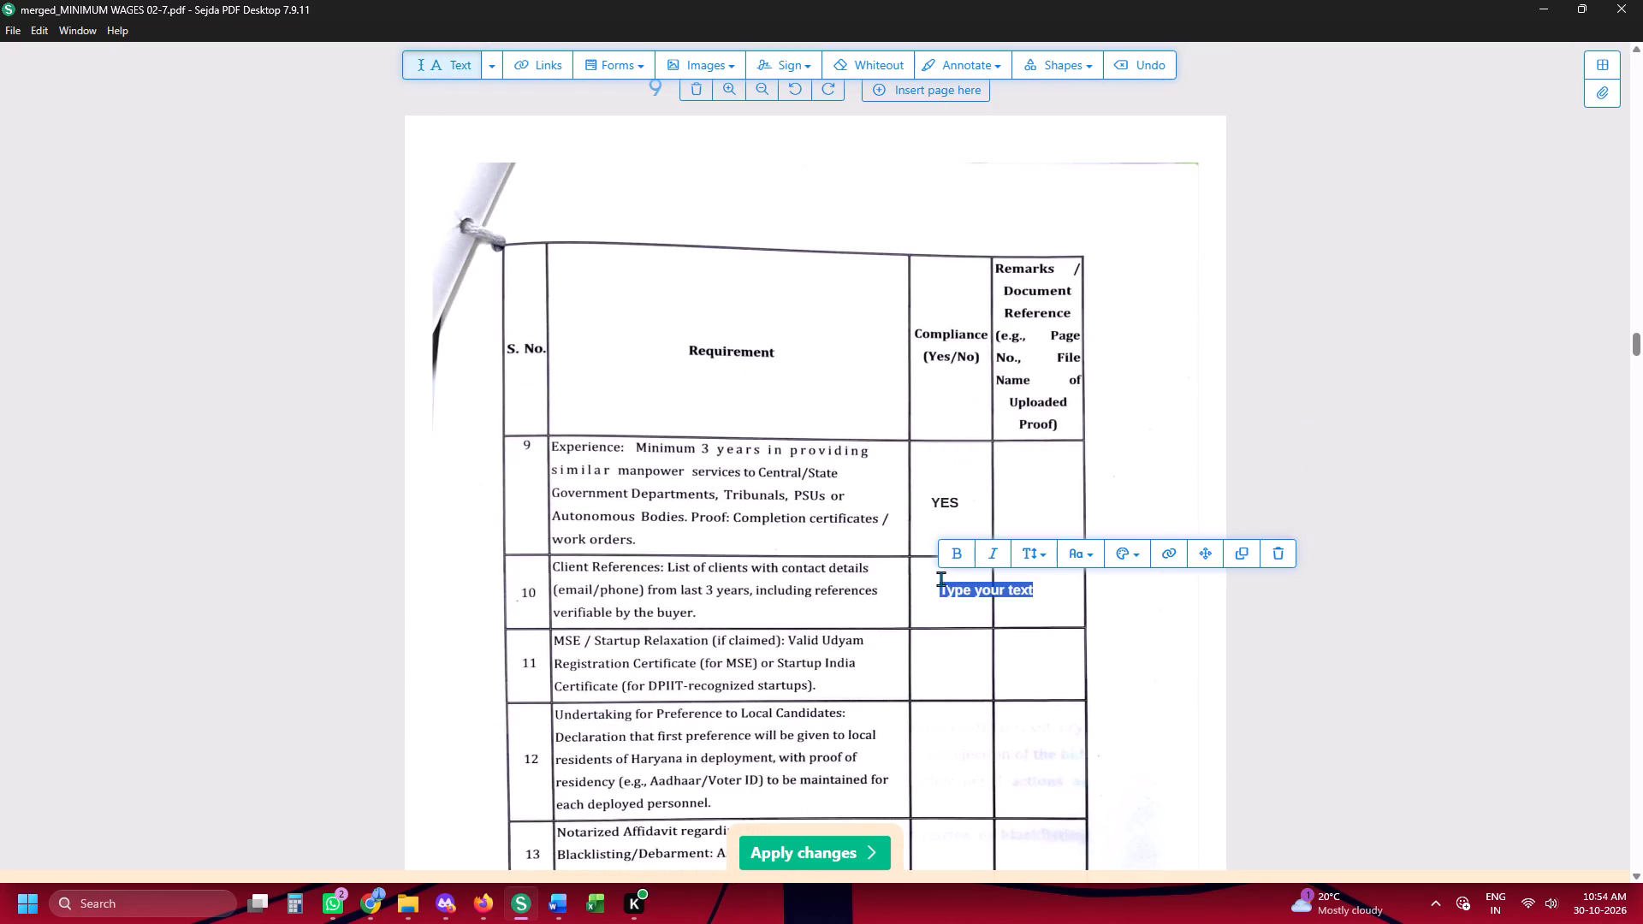
pyautogui.hotkey('ctrl', 'v')
pyautogui.keyDown('ctrl'); pyautogui.click(945, 653); pyautogui.keyUp('ctrl')
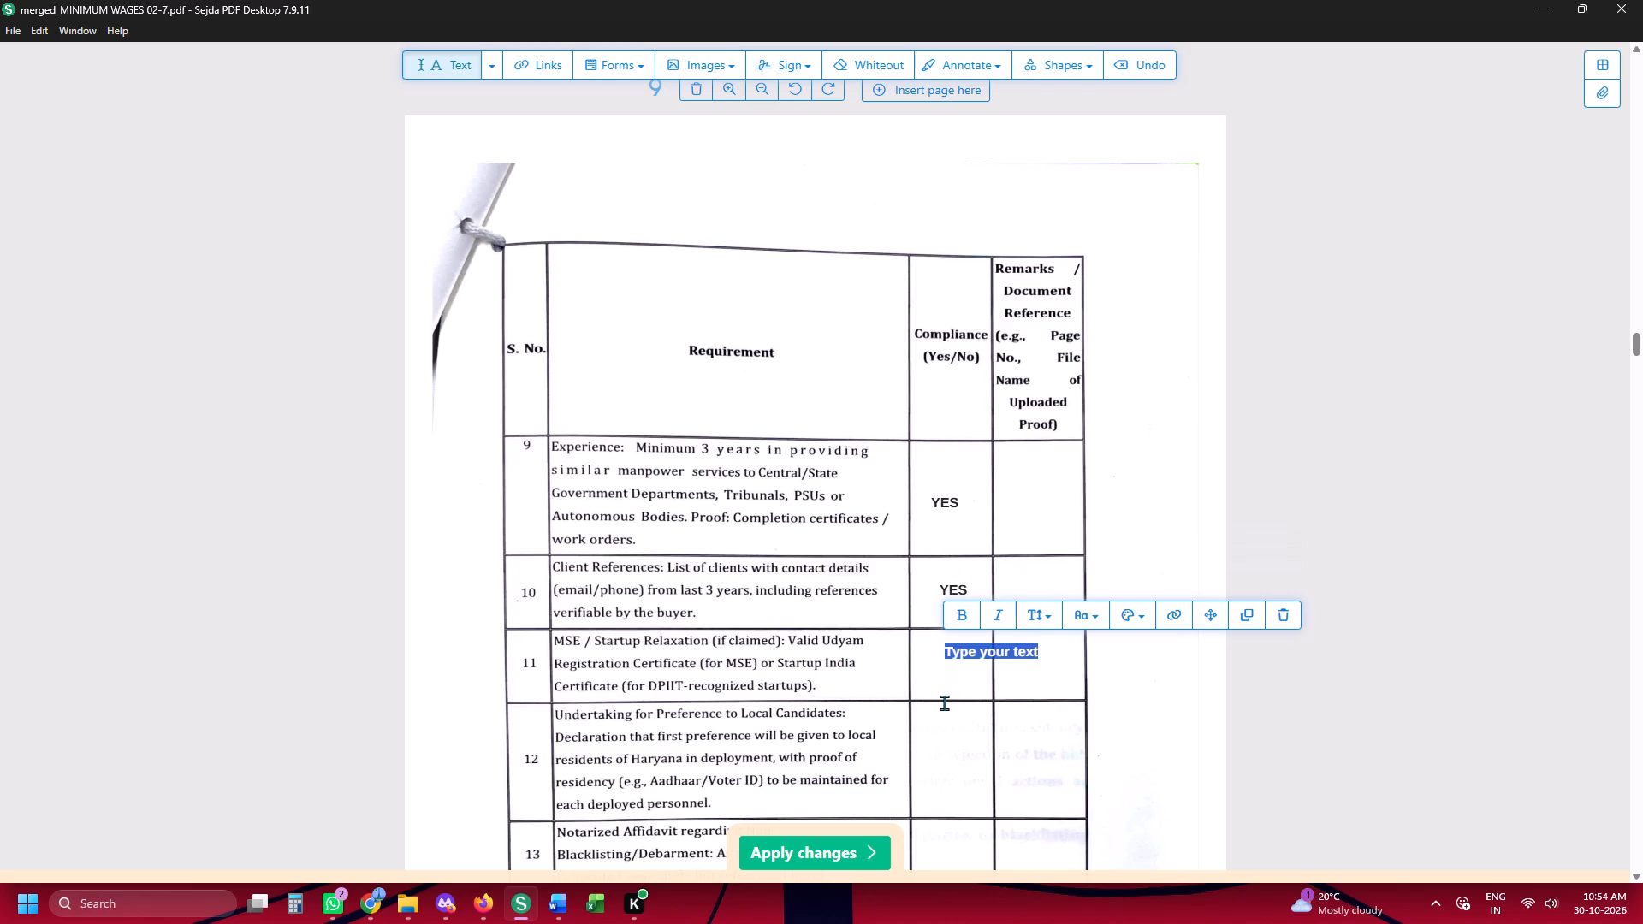
pyautogui.hotkey('ctrl', 'v')
pyautogui.keyDown('ctrl'); pyautogui.click(941, 735); pyautogui.keyUp('ctrl')
pyautogui.hotkey('ctrl', 'v')
# Copy YES into the Compliance cells of checklist items 13 to 15 on page 9.
pyautogui.scroll(-5, 922, 351)
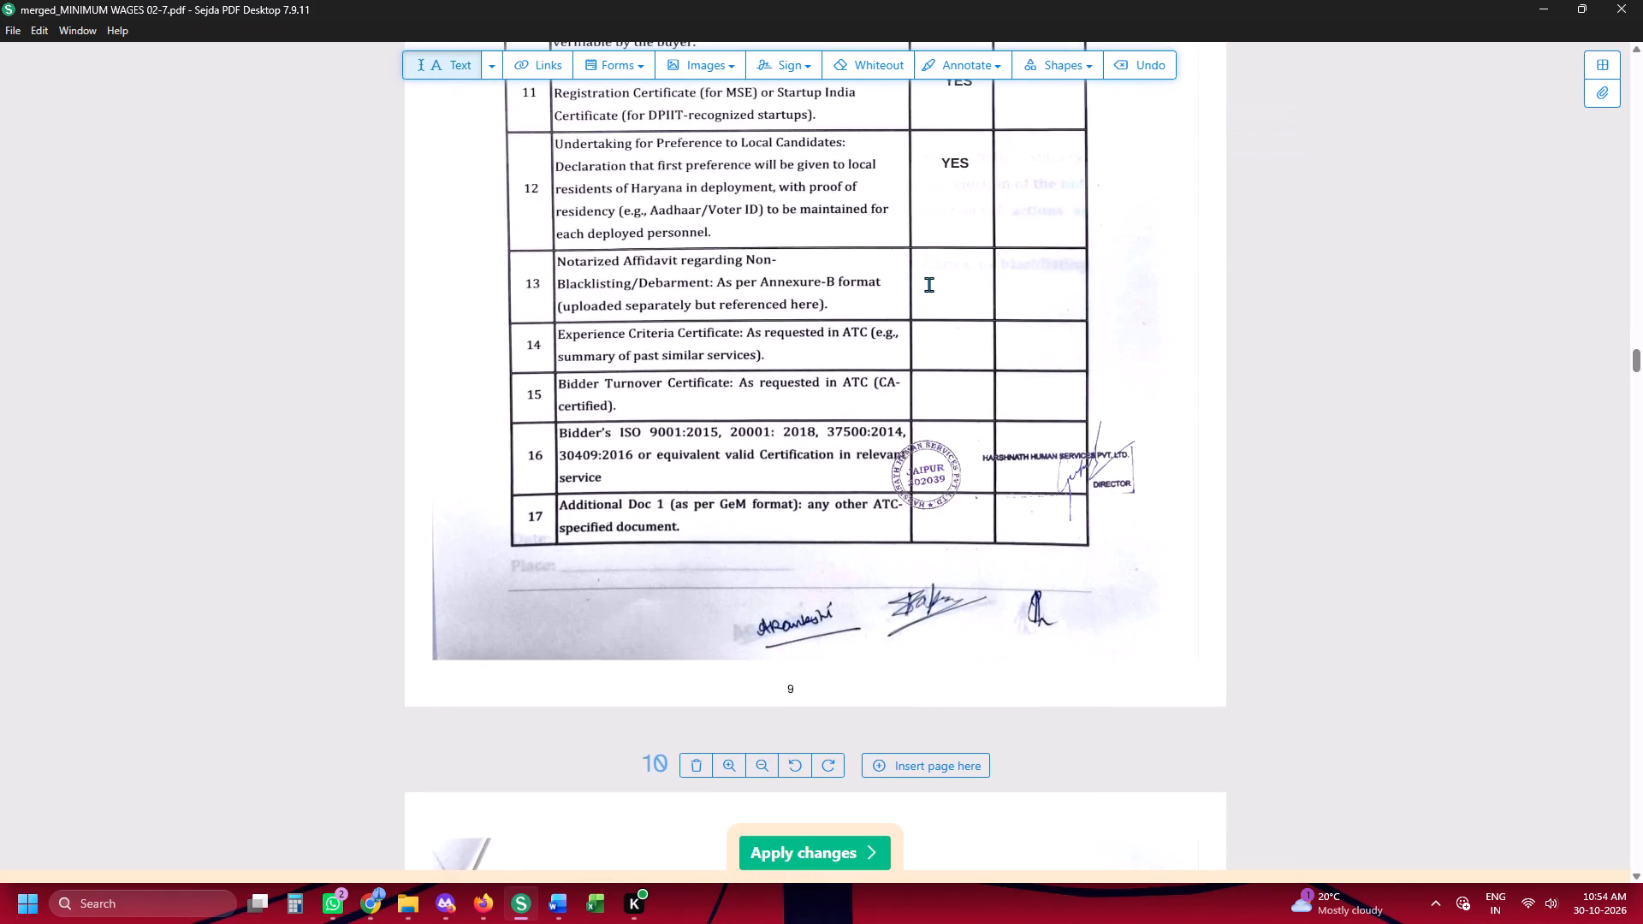
pyautogui.click(935, 282)
pyautogui.hotkey('ctrl', 'v')
pyautogui.keyDown('ctrl'); pyautogui.click(938, 347); pyautogui.keyUp('ctrl')
pyautogui.hotkey('ctrl', 'v')
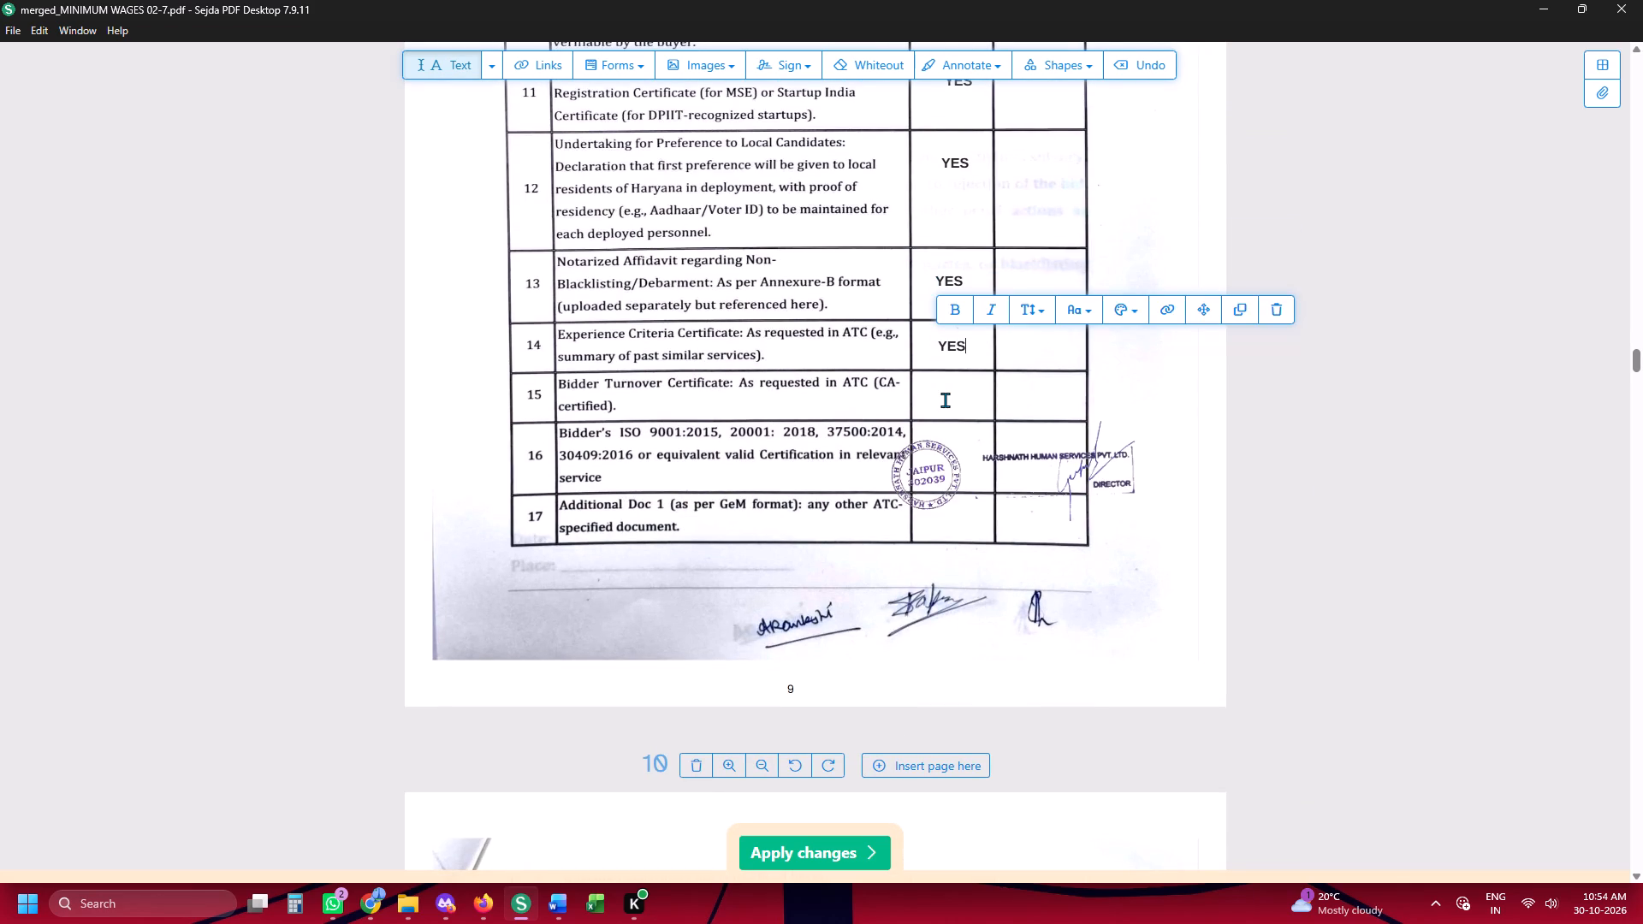
pyautogui.keyDown('ctrl'); pyautogui.click(945, 400); pyautogui.keyUp('ctrl')
pyautogui.hotkey('ctrl', 'v')
pyautogui.keyDown('ctrl'); pyautogui.click(945, 400); pyautogui.keyUp('ctrl')
pyautogui.hotkey('ctrl', 'v')
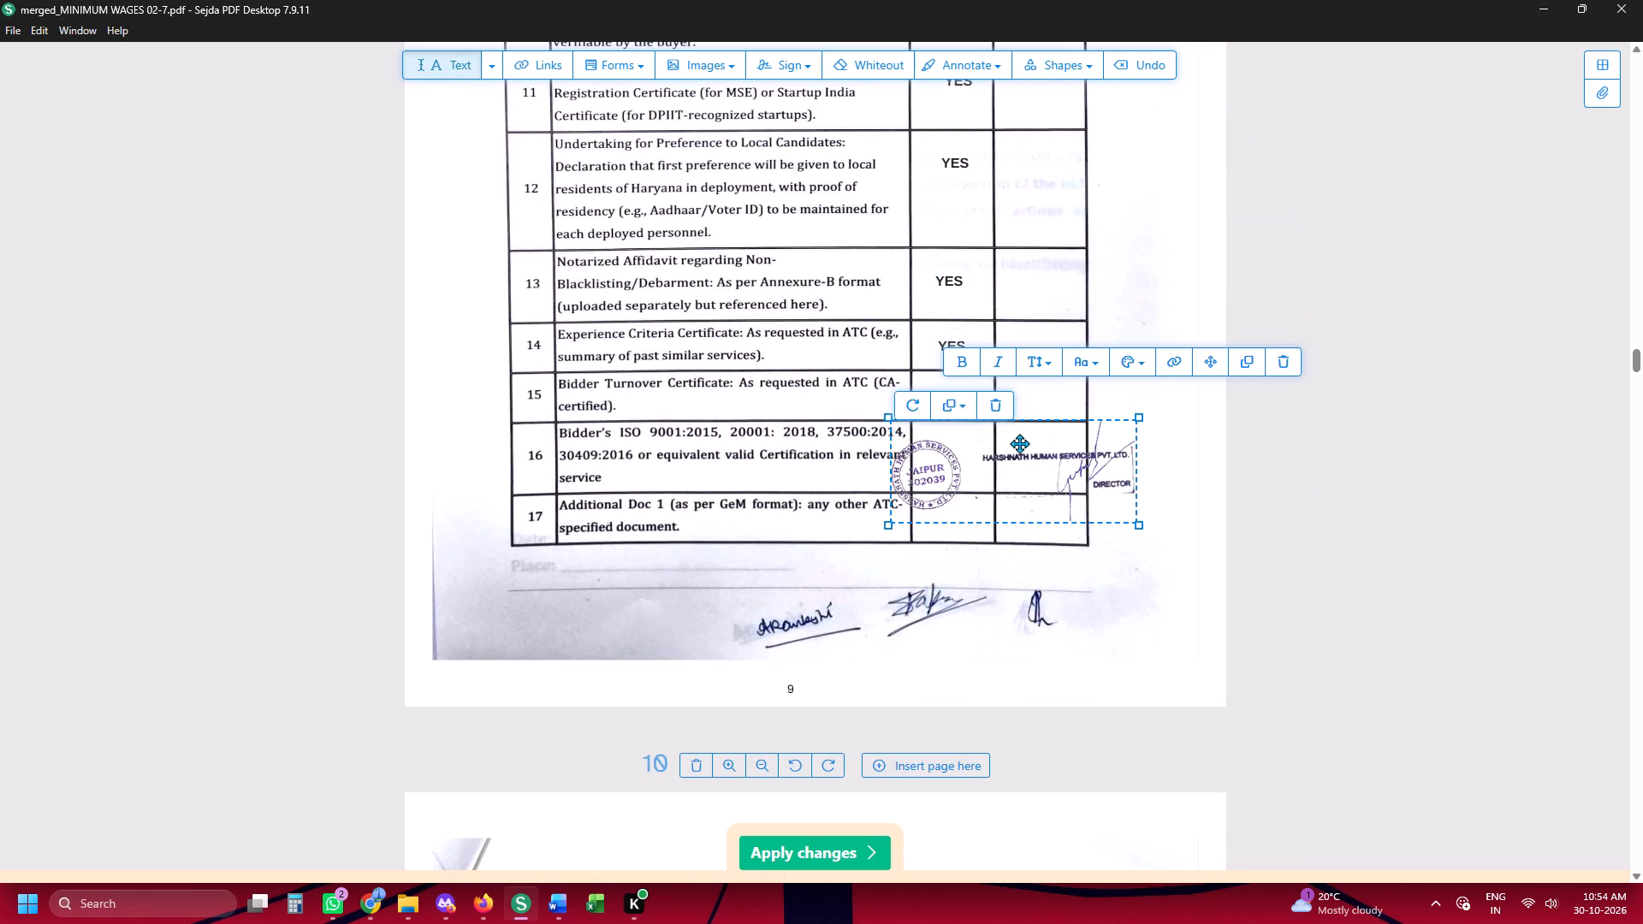
# Delete page 9's stamp and signature, enter YES for items 16 and 17, and place the saved stamp and signature beside item 17.
pyautogui.click(1002, 408)
pyautogui.click(931, 450)
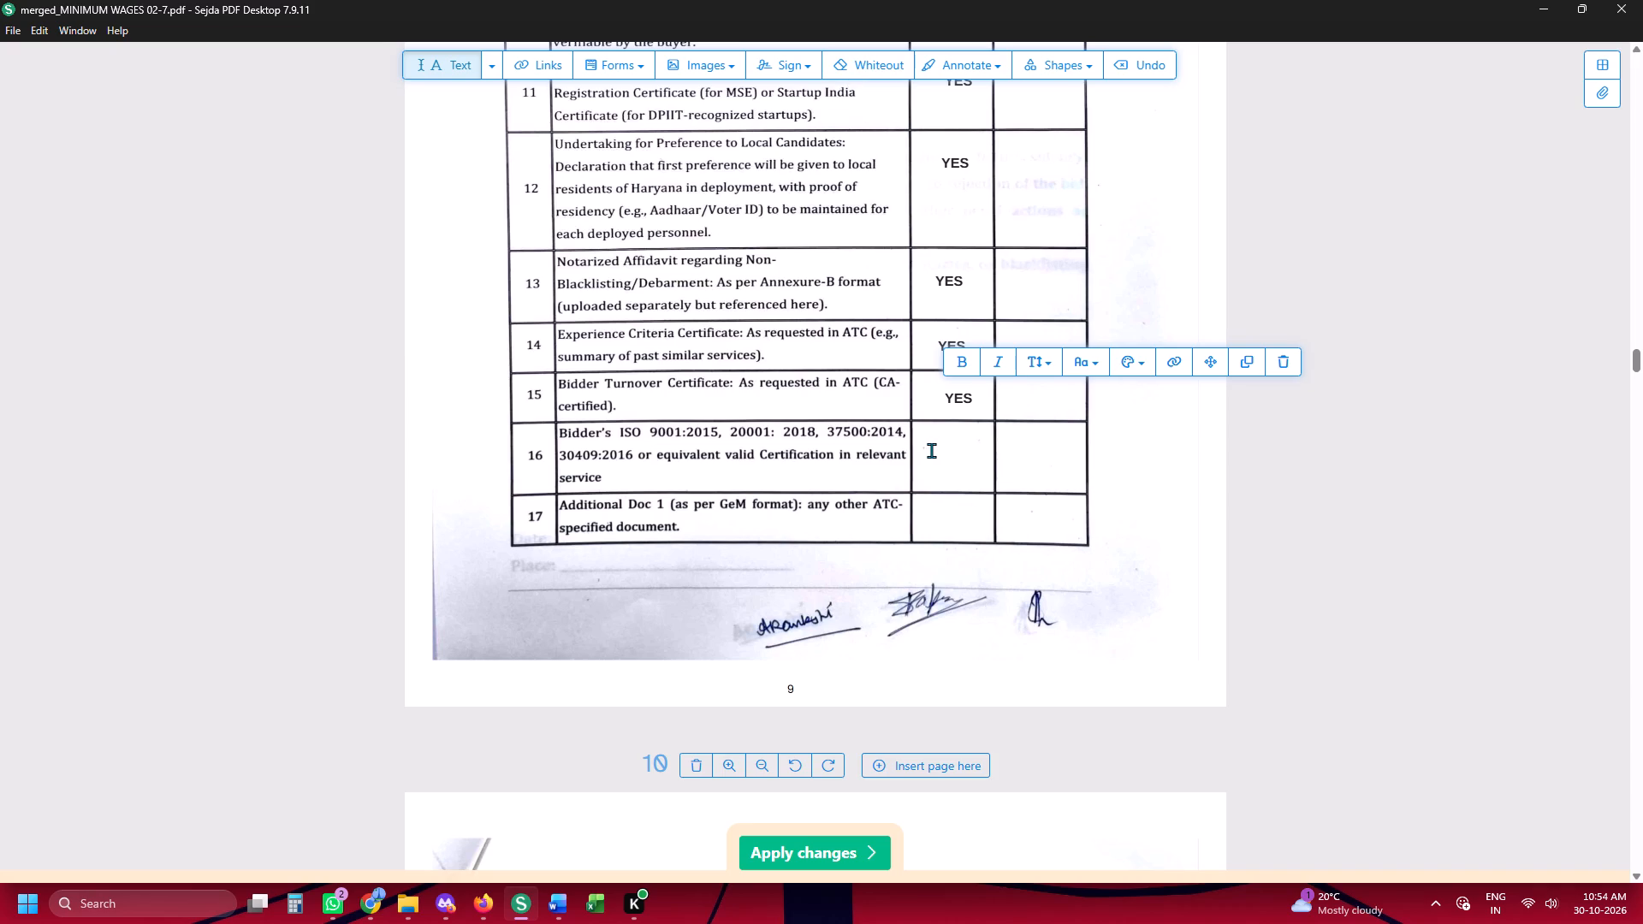
pyautogui.hotkey('ctrl', 'v')
pyautogui.keyDown('ctrl'); pyautogui.click(934, 509); pyautogui.keyUp('ctrl')
pyautogui.hotkey('ctrl', 'v')
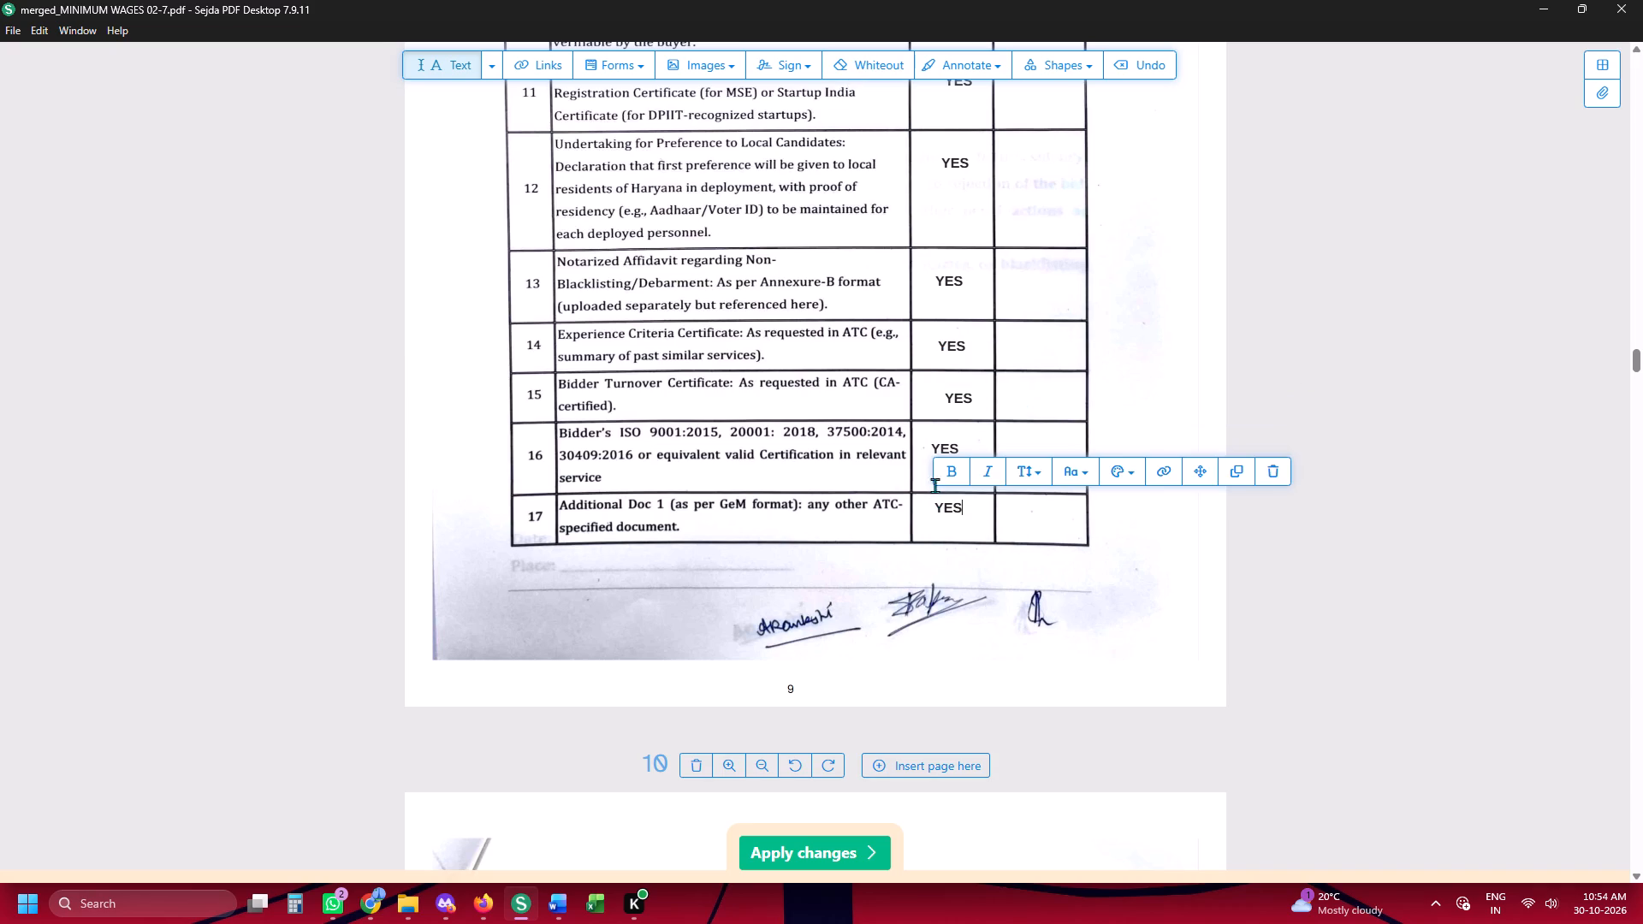
pyautogui.click(786, 63)
pyautogui.click(842, 177)
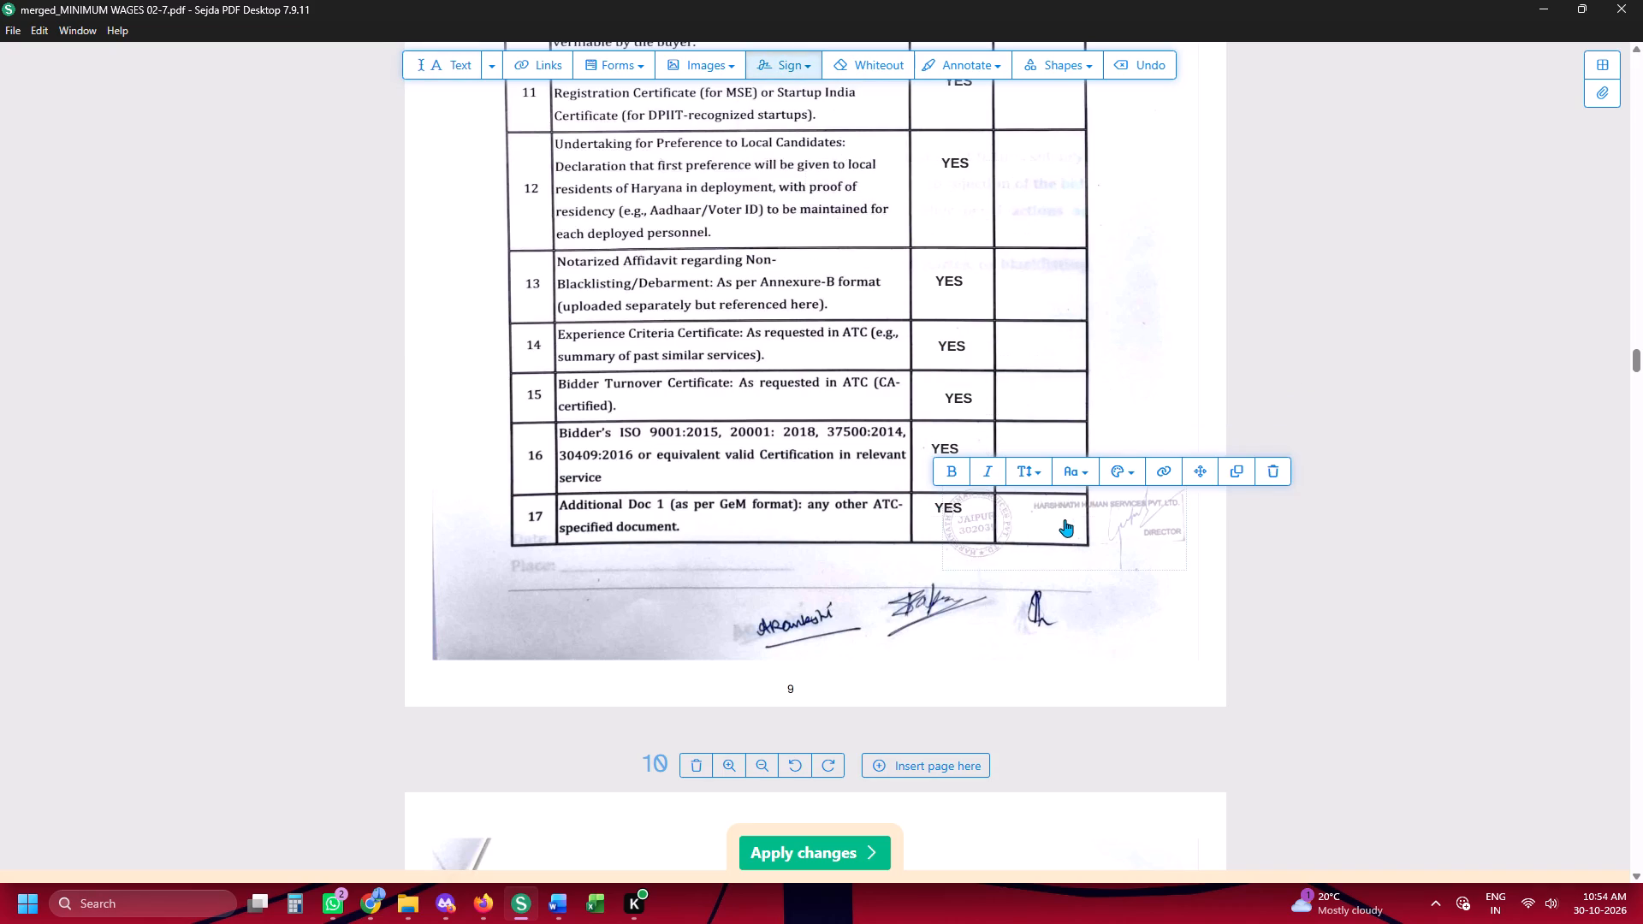
pyautogui.click(1088, 514)
# Copy YES into the Compliance cells of checklist items 18 and 19 on page 10.
pyautogui.scroll(-7, 1071, 509)
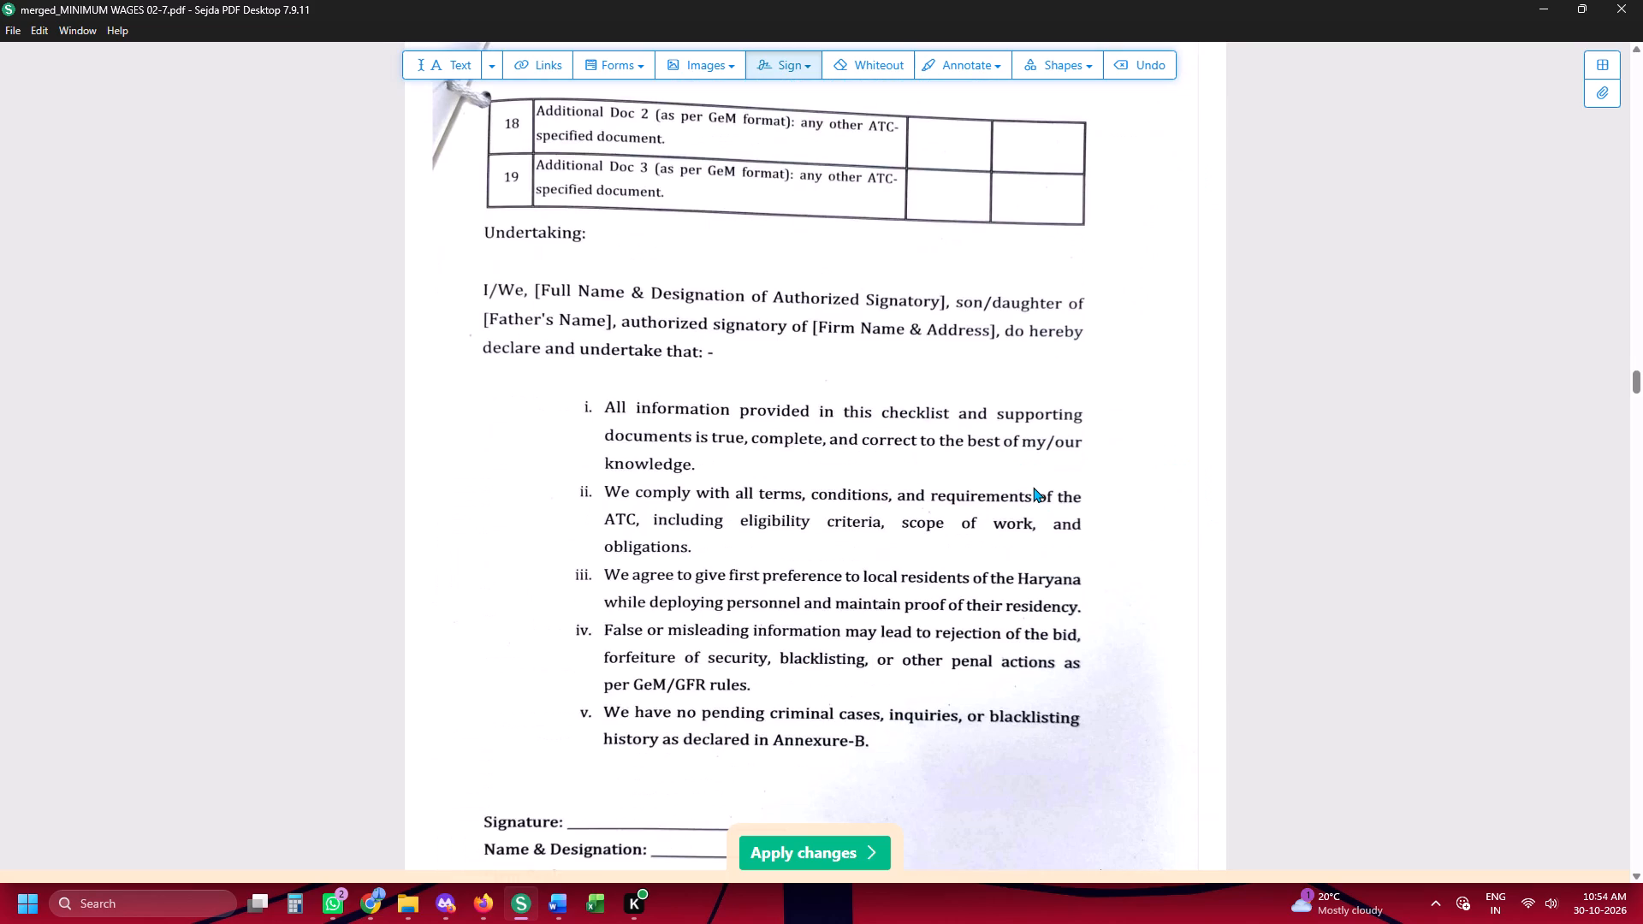
pyautogui.scroll(4, 999, 437)
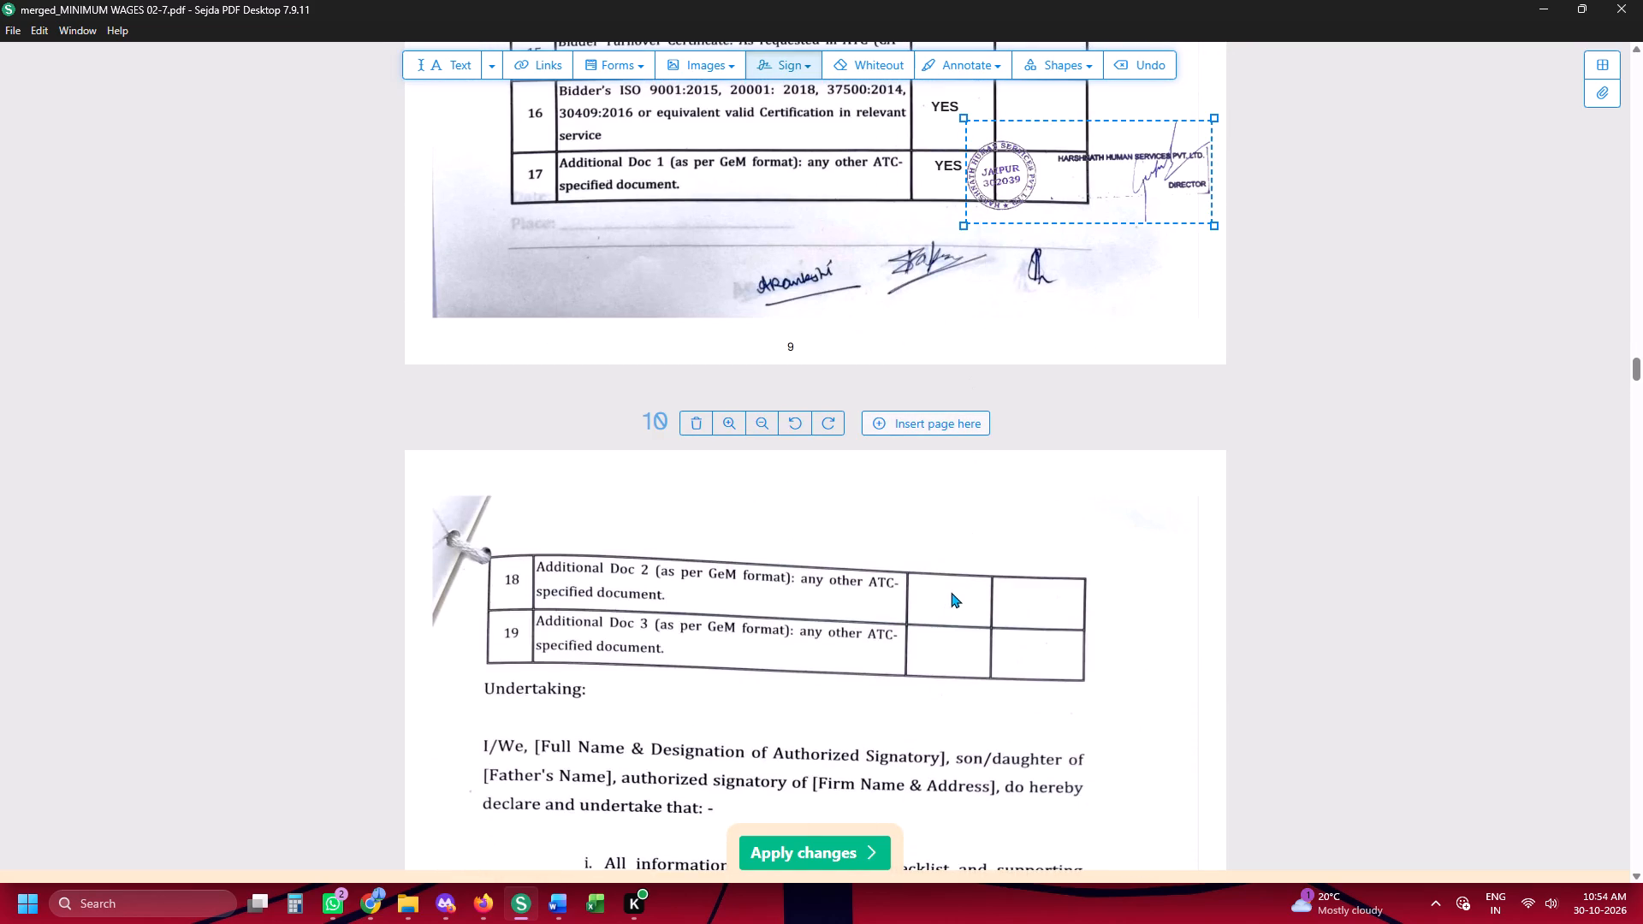
pyautogui.click(434, 66)
pyautogui.click(934, 604)
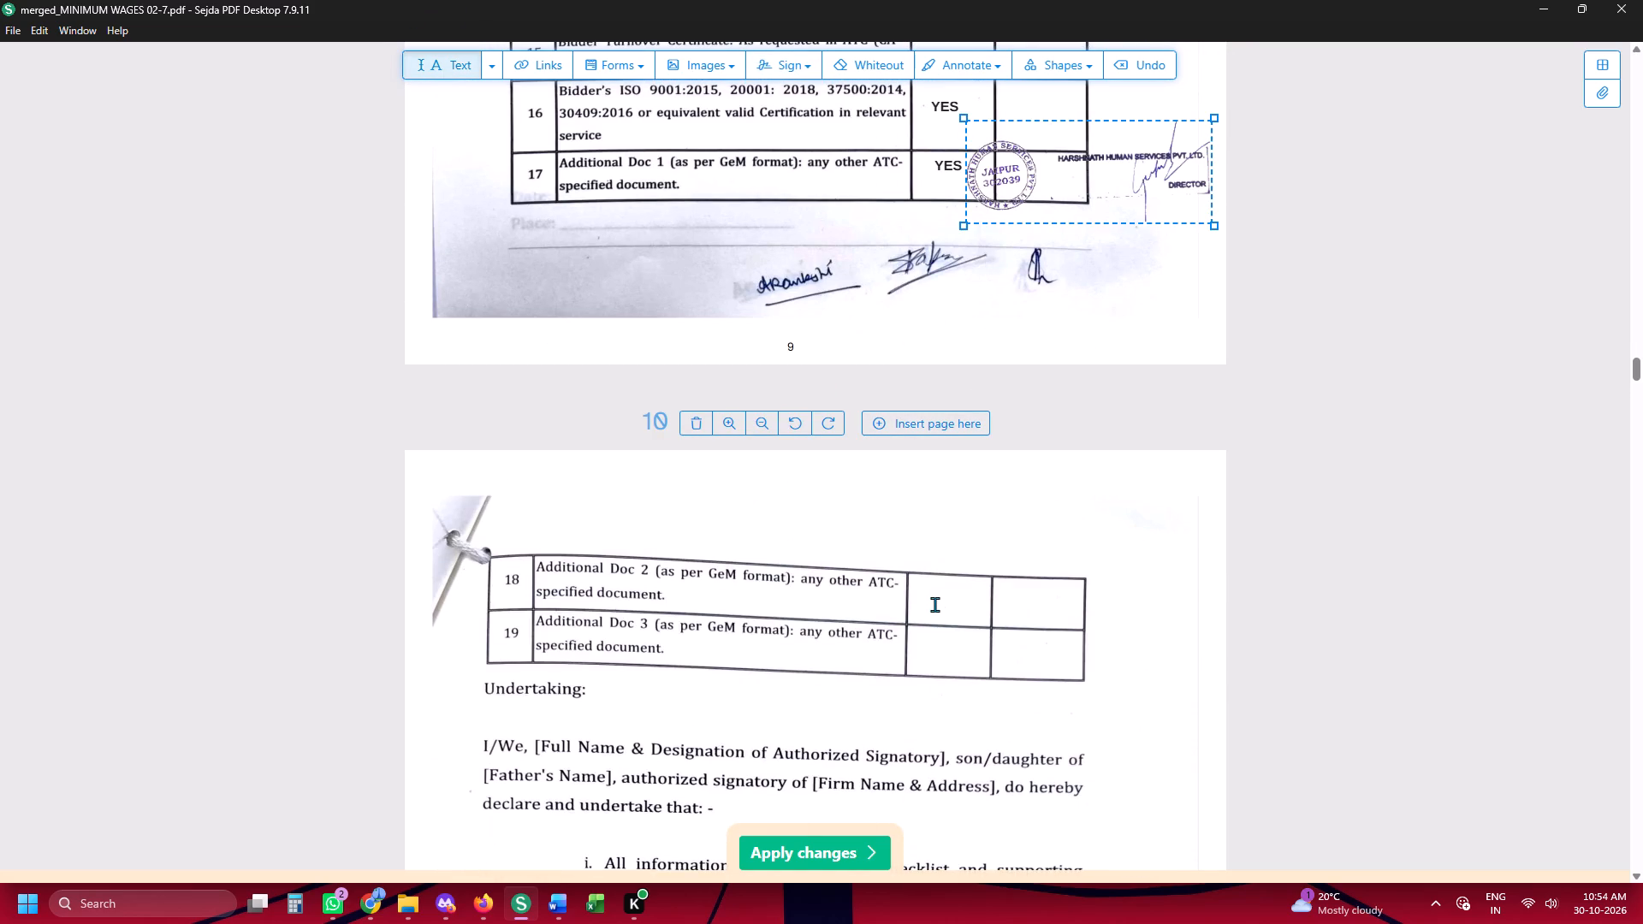
pyautogui.hotkey('ctrl', 'v')
pyautogui.keyDown('ctrl'); pyautogui.click(942, 651); pyautogui.keyUp('ctrl')
pyautogui.hotkey('ctrl', 'v')
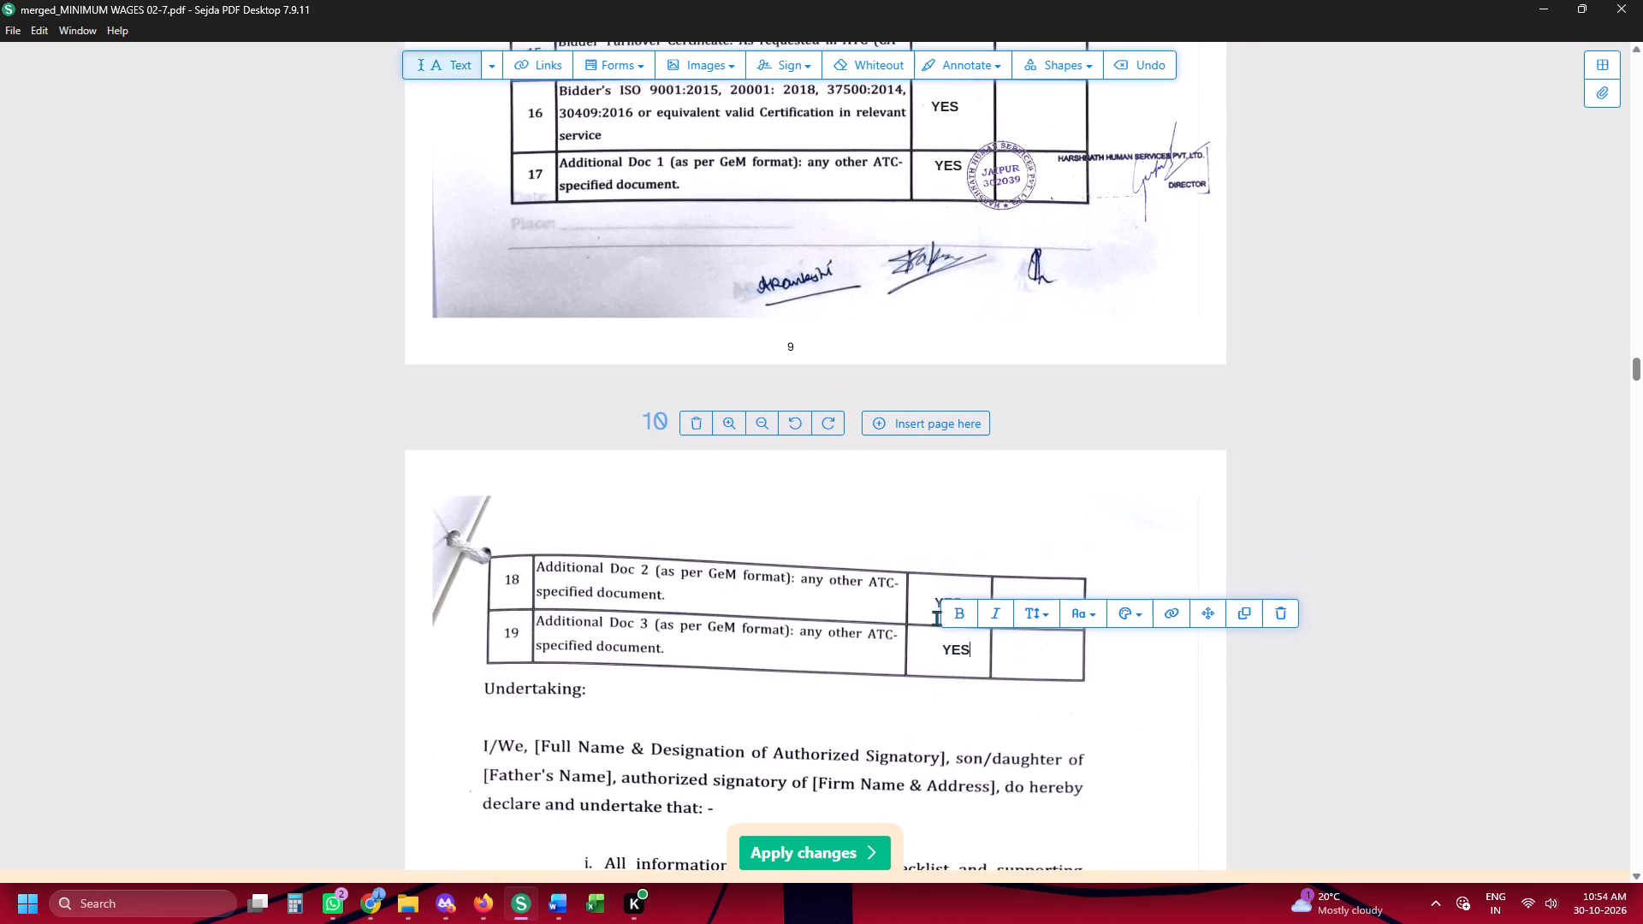
# Delete the Annexure-B and Annexure-C pages that follow page 10, undoing any excess page deletion.
pyautogui.scroll(-19, 920, 537)
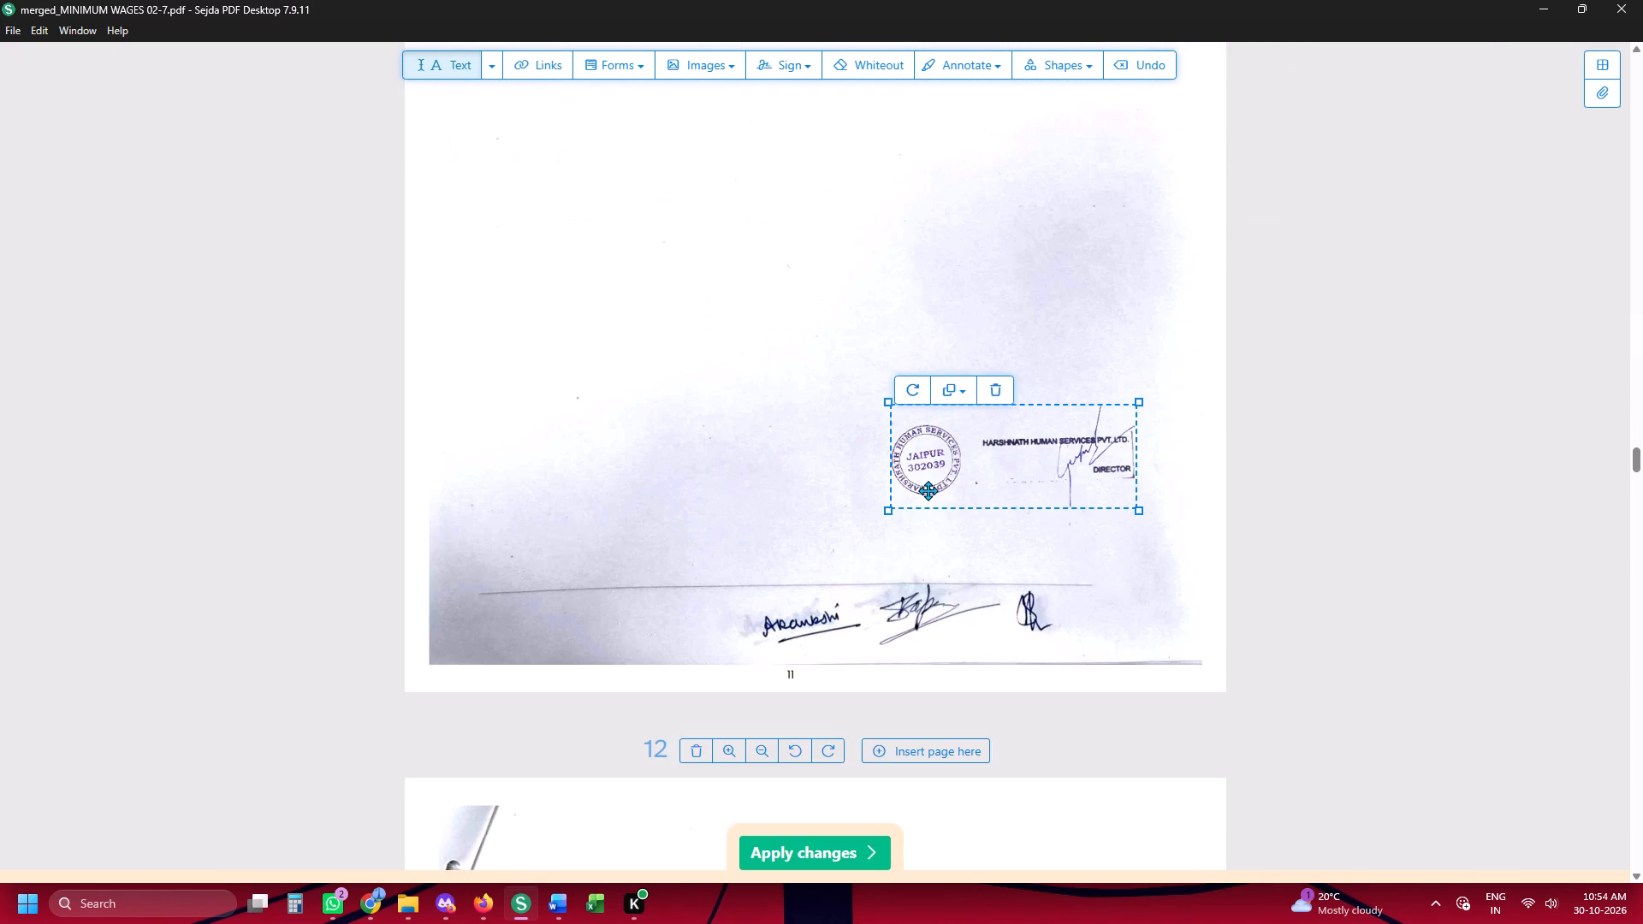
pyautogui.scroll(2, 928, 490)
pyautogui.scroll(3, 769, 384)
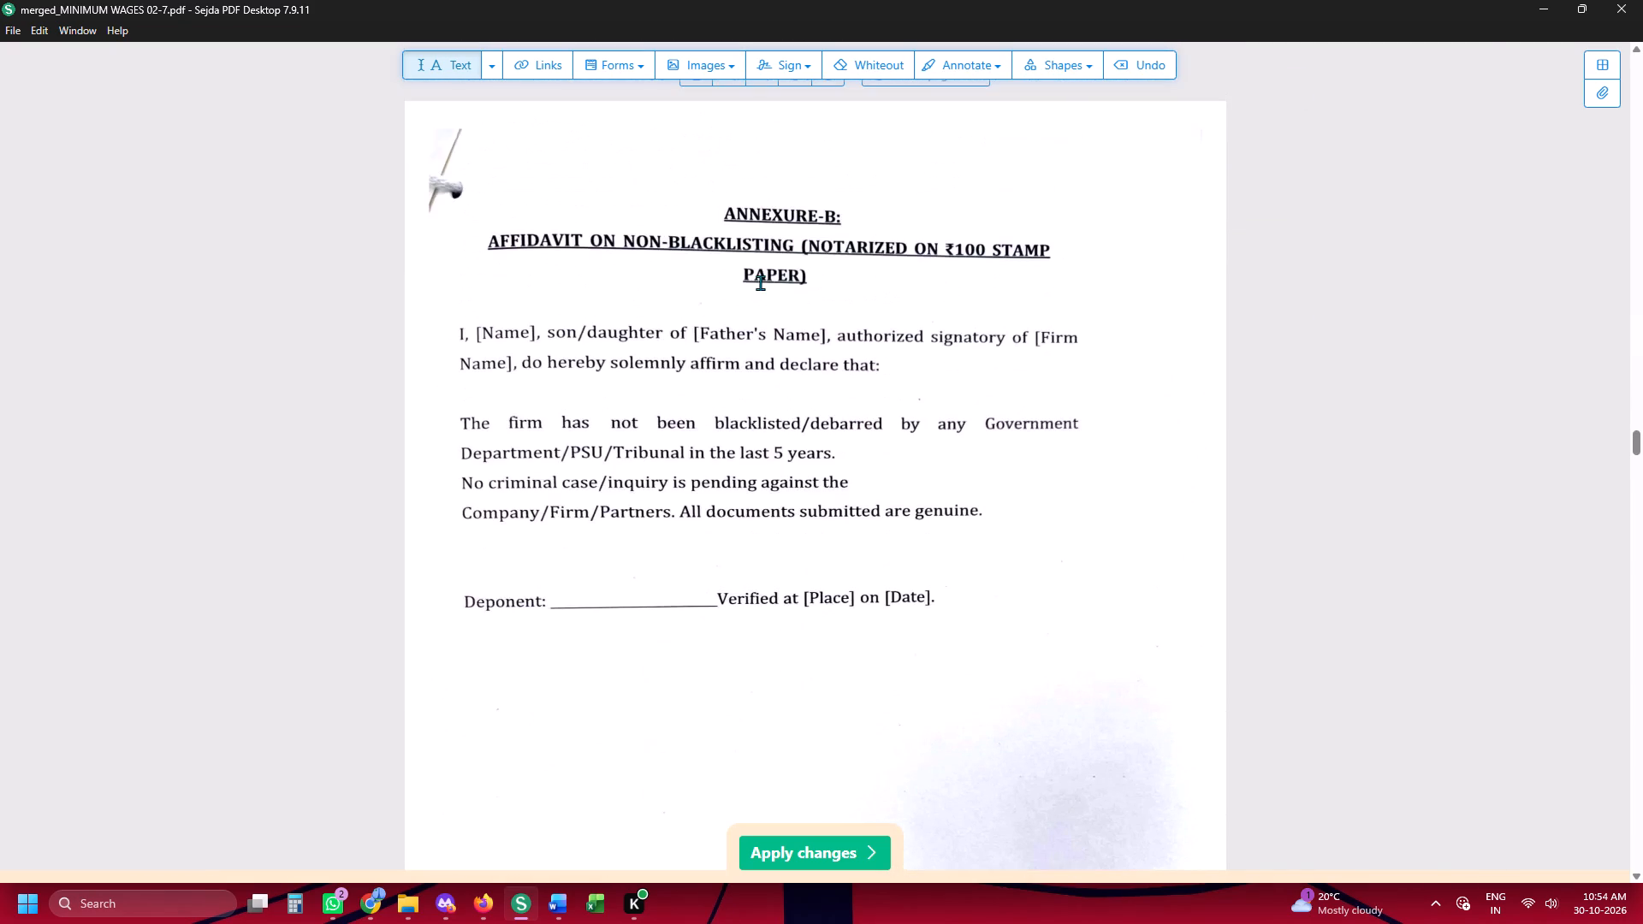
pyautogui.scroll(2, 758, 293)
pyautogui.click(701, 305)
pyautogui.click(701, 305)
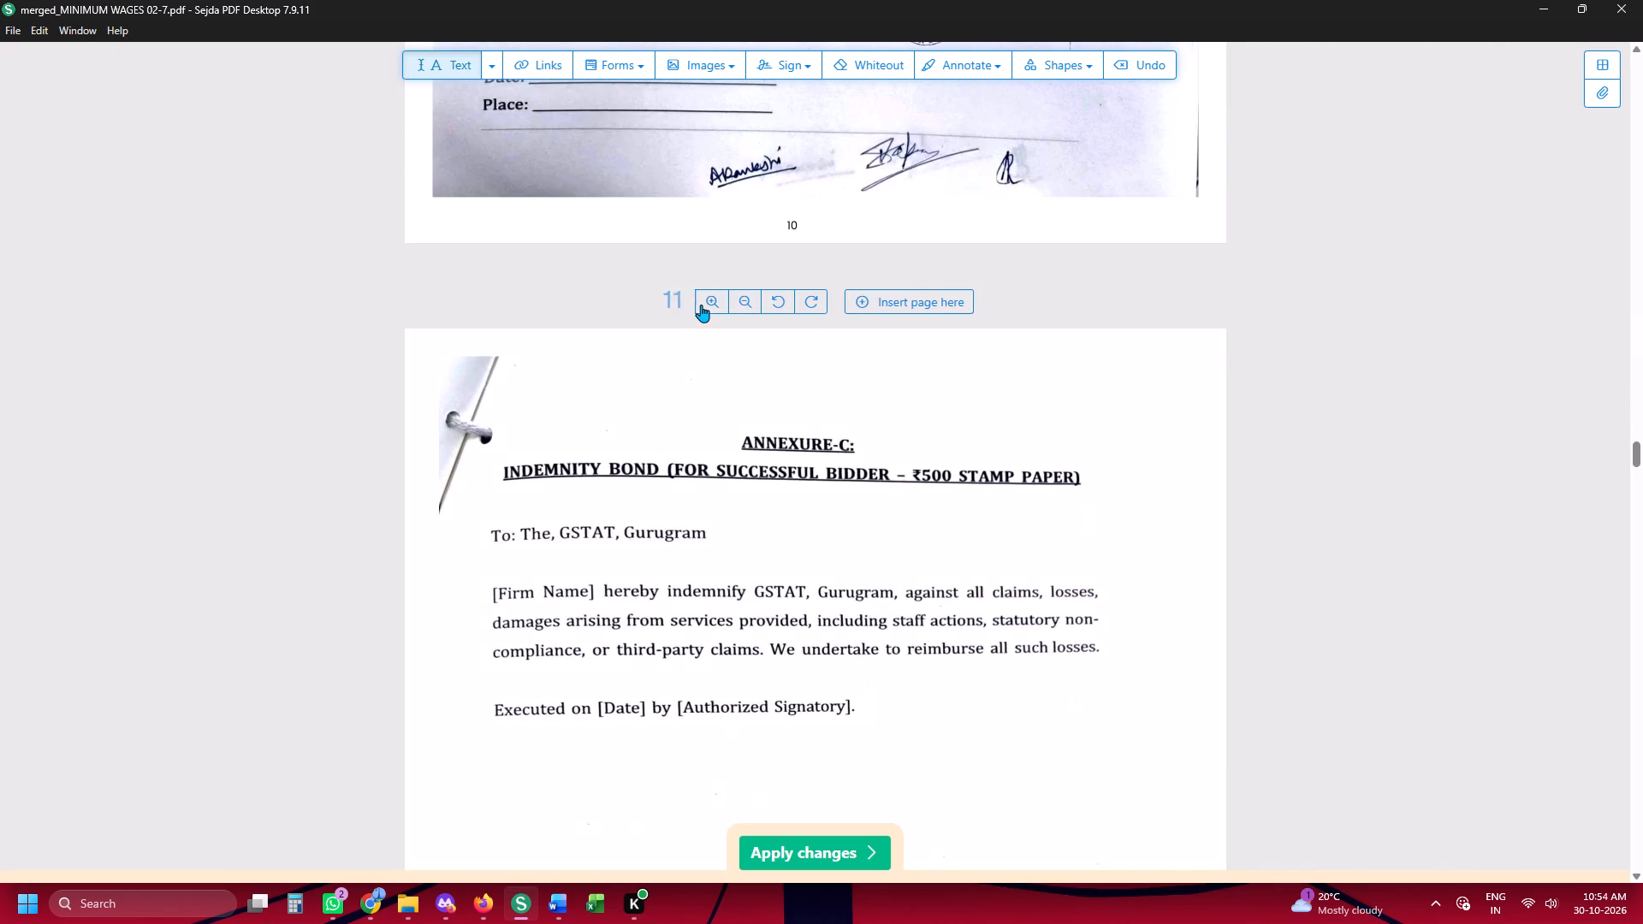
pyautogui.click(701, 305)
pyautogui.click(701, 305)
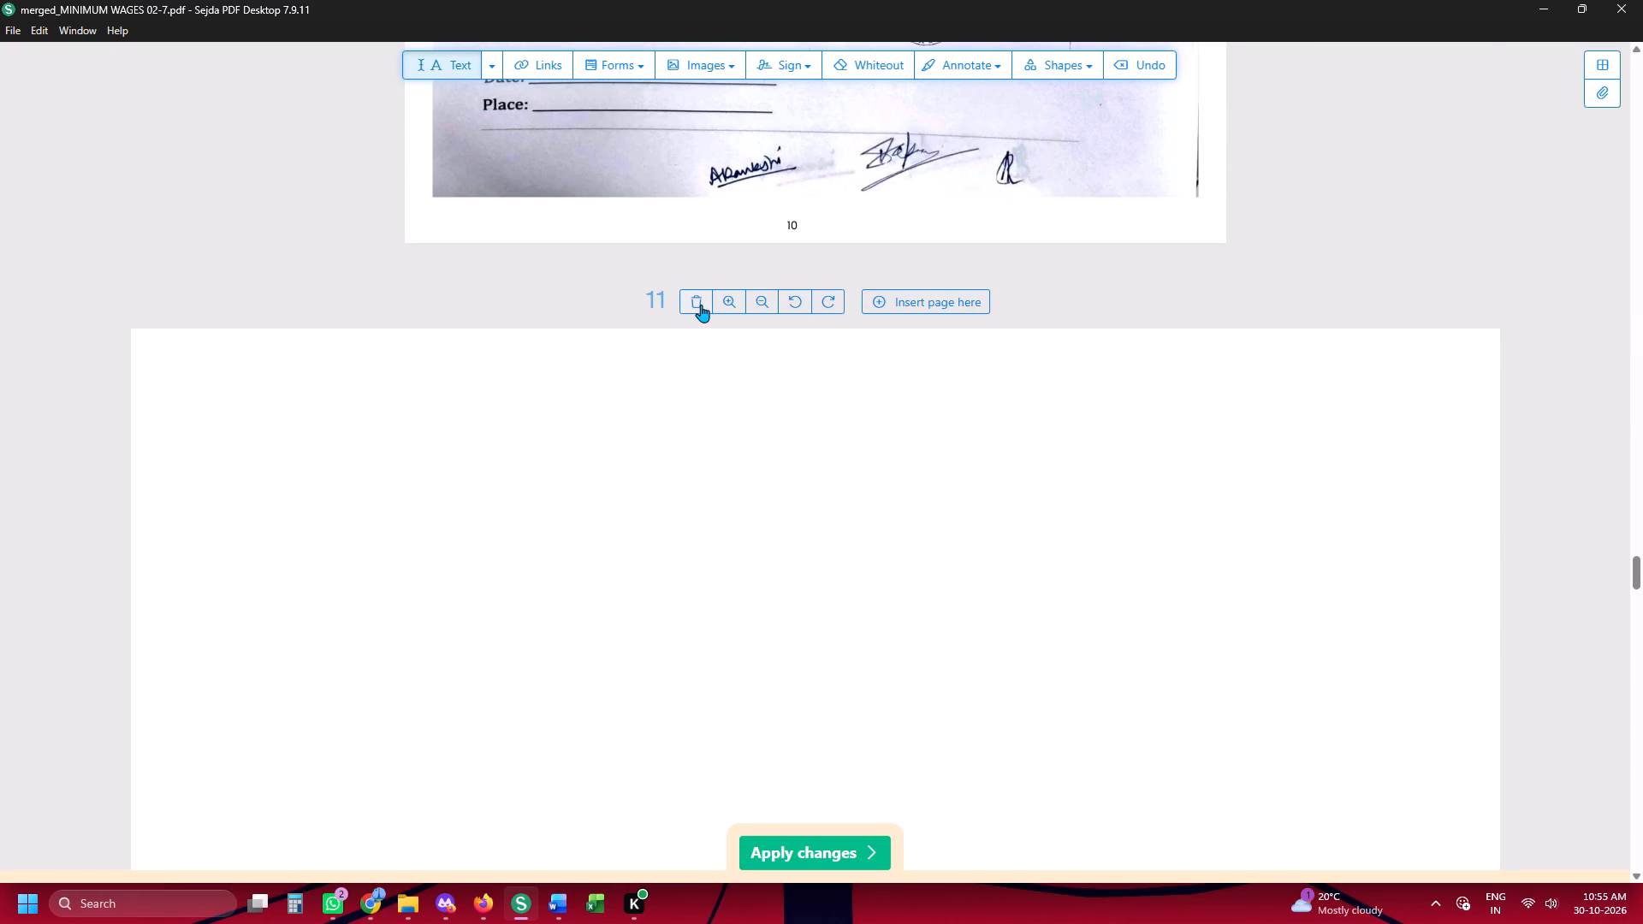
pyautogui.hotkey('ctrl', 'z')
pyautogui.hotkey('ctrl', 'z')
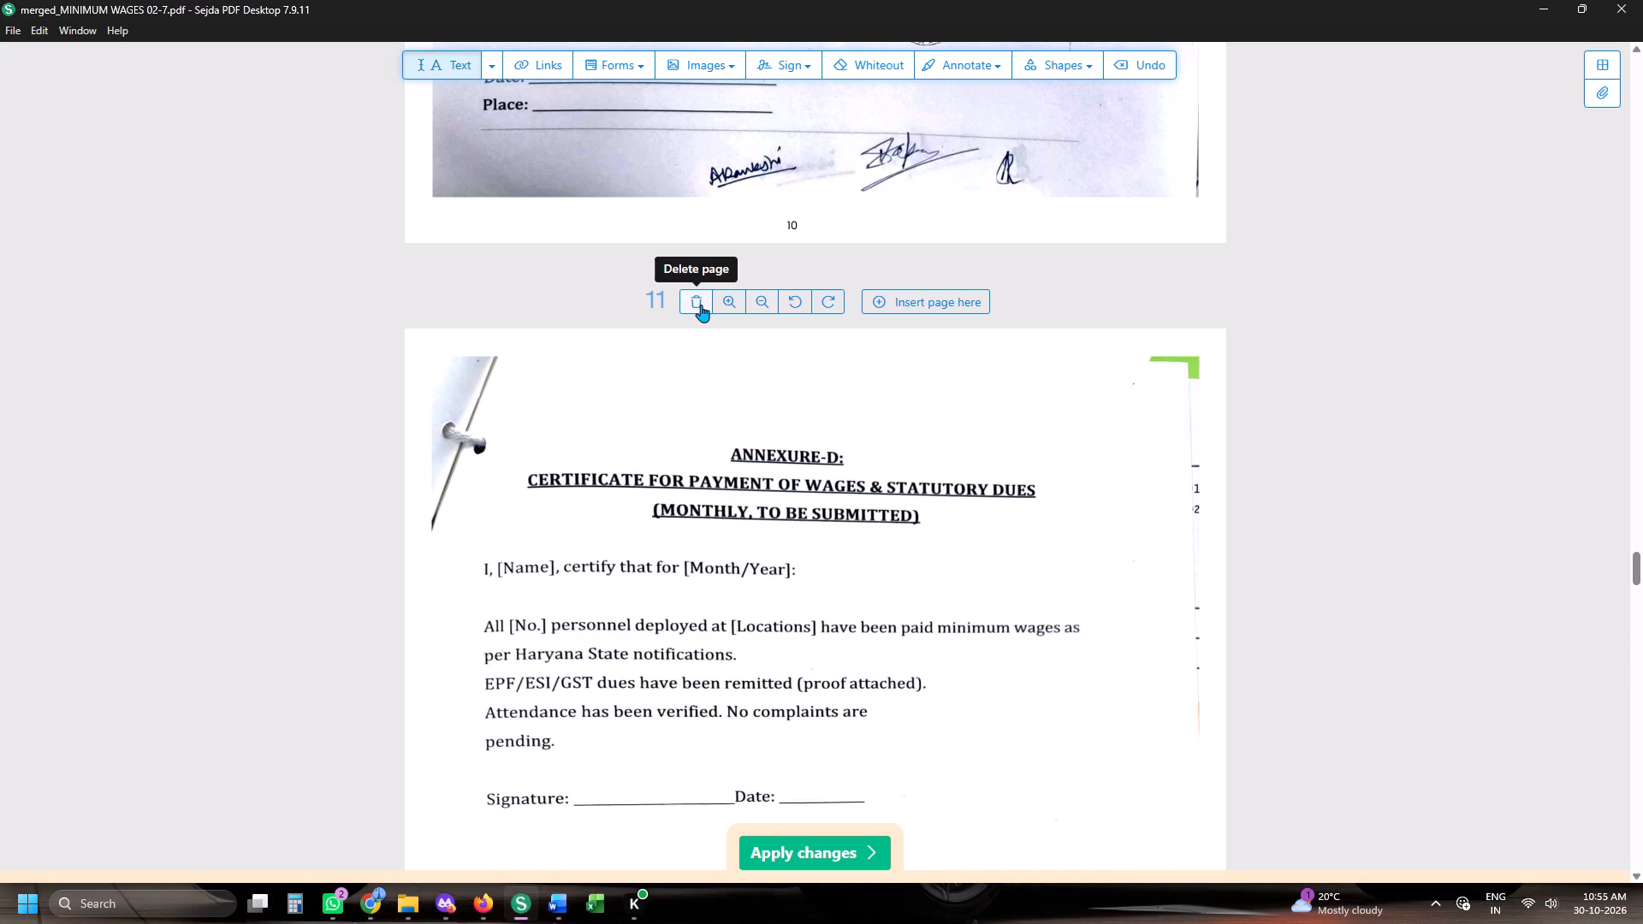
# Review the remaining annexure and Haryana Government Gazette pages through the end of the document, including their stamps and signatures.
pyautogui.scroll(-16, 692, 305)
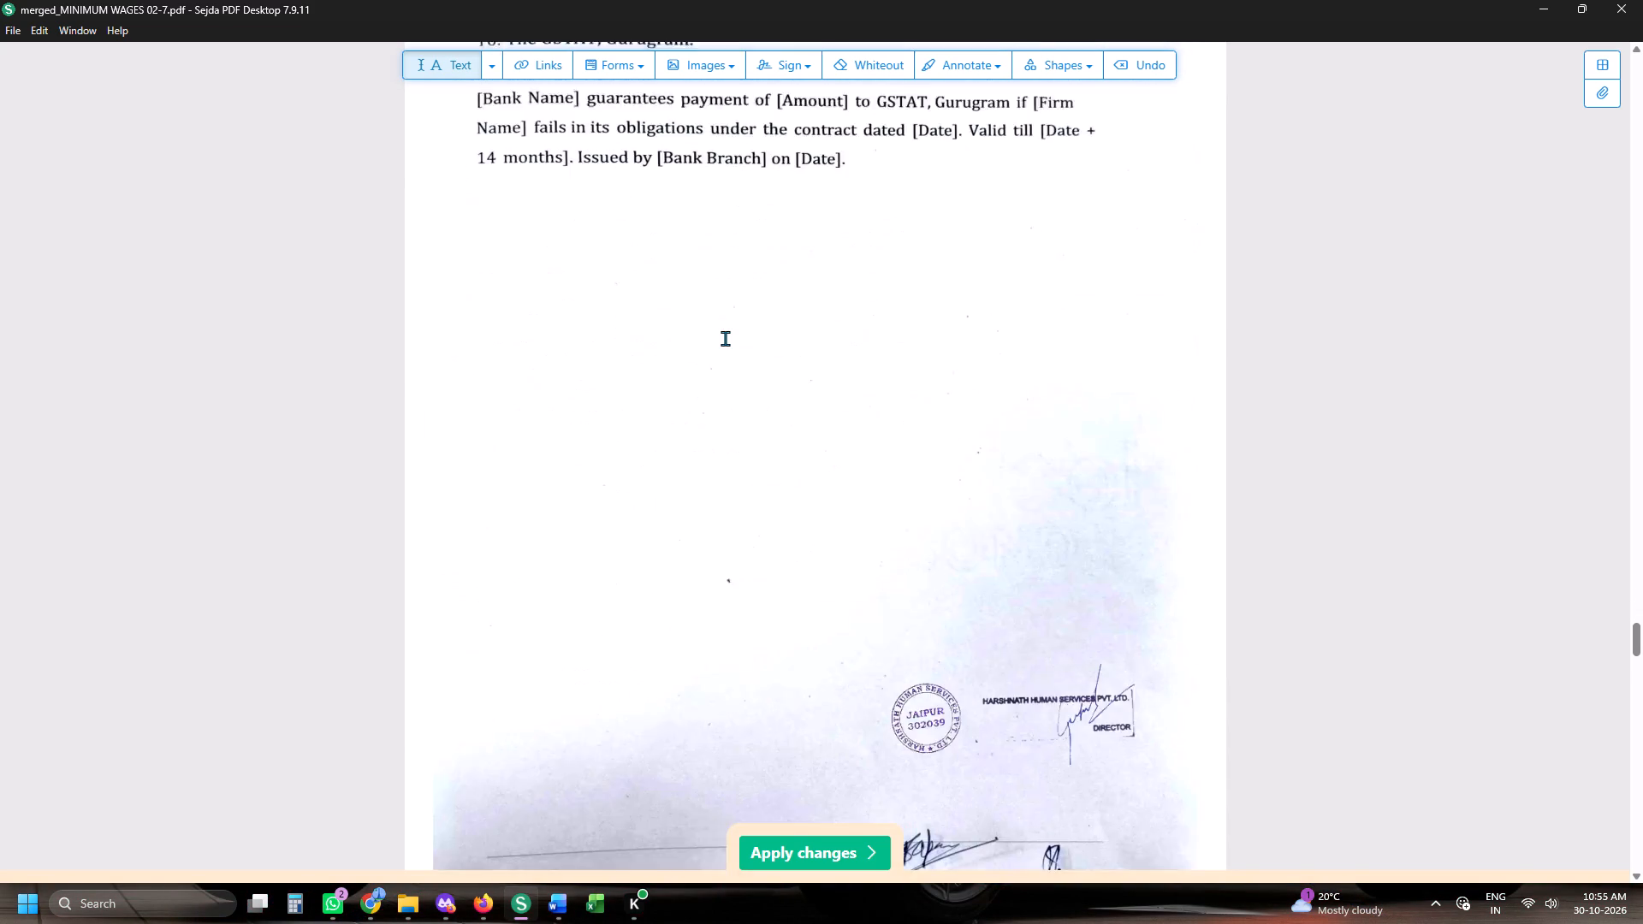
pyautogui.scroll(-18, 725, 338)
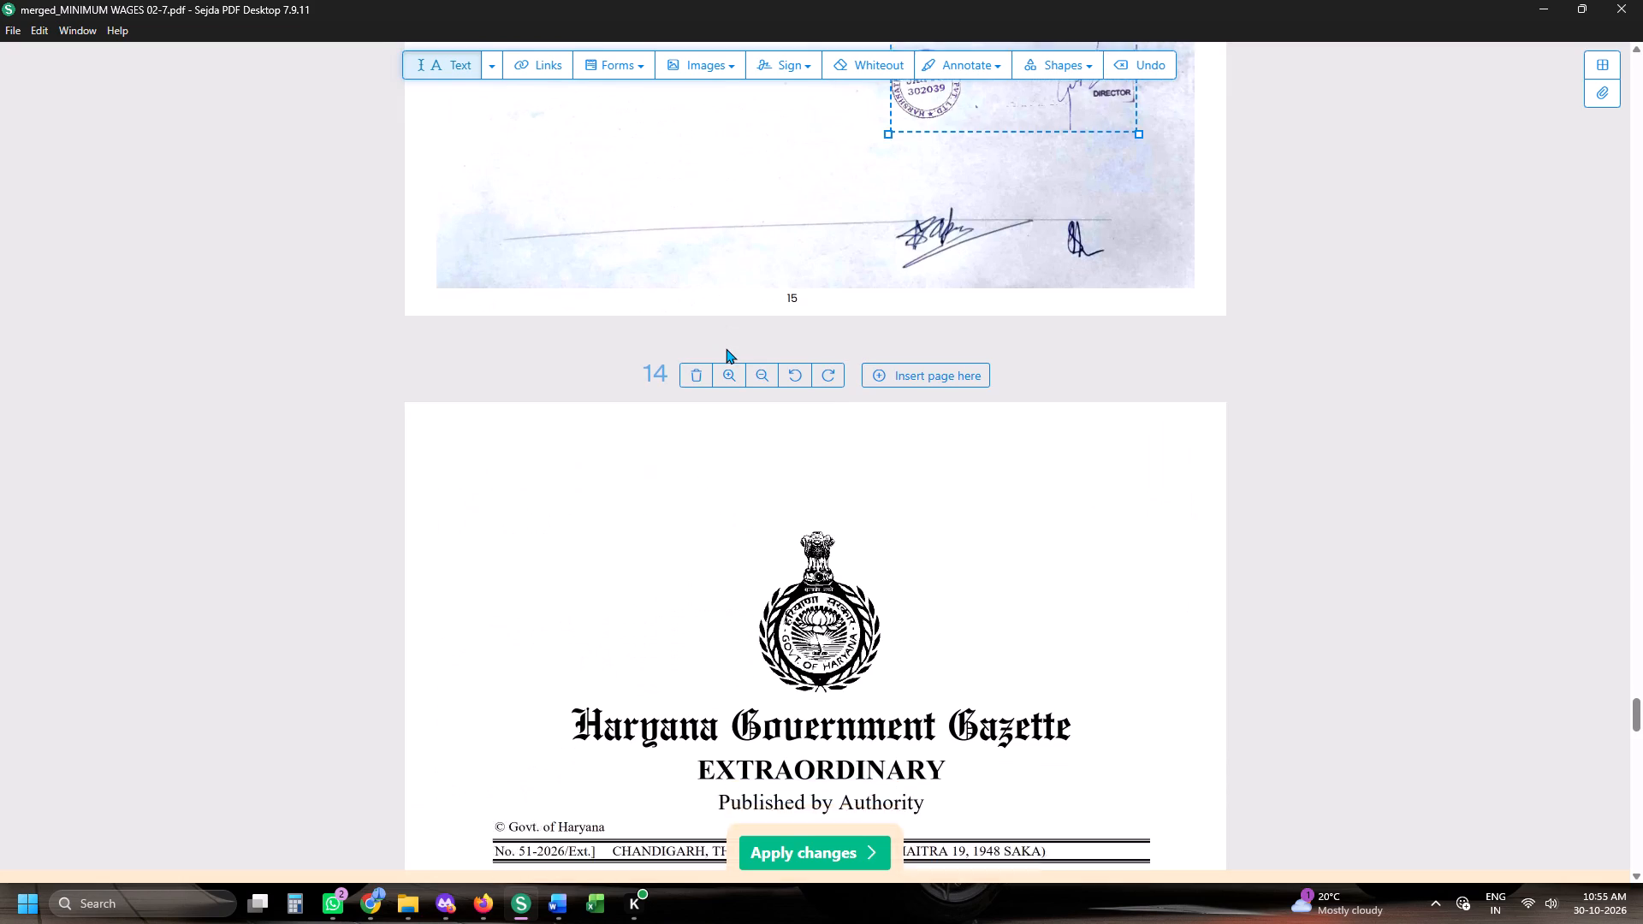
pyautogui.scroll(-15, 726, 348)
pyautogui.scroll(-11, 726, 348)
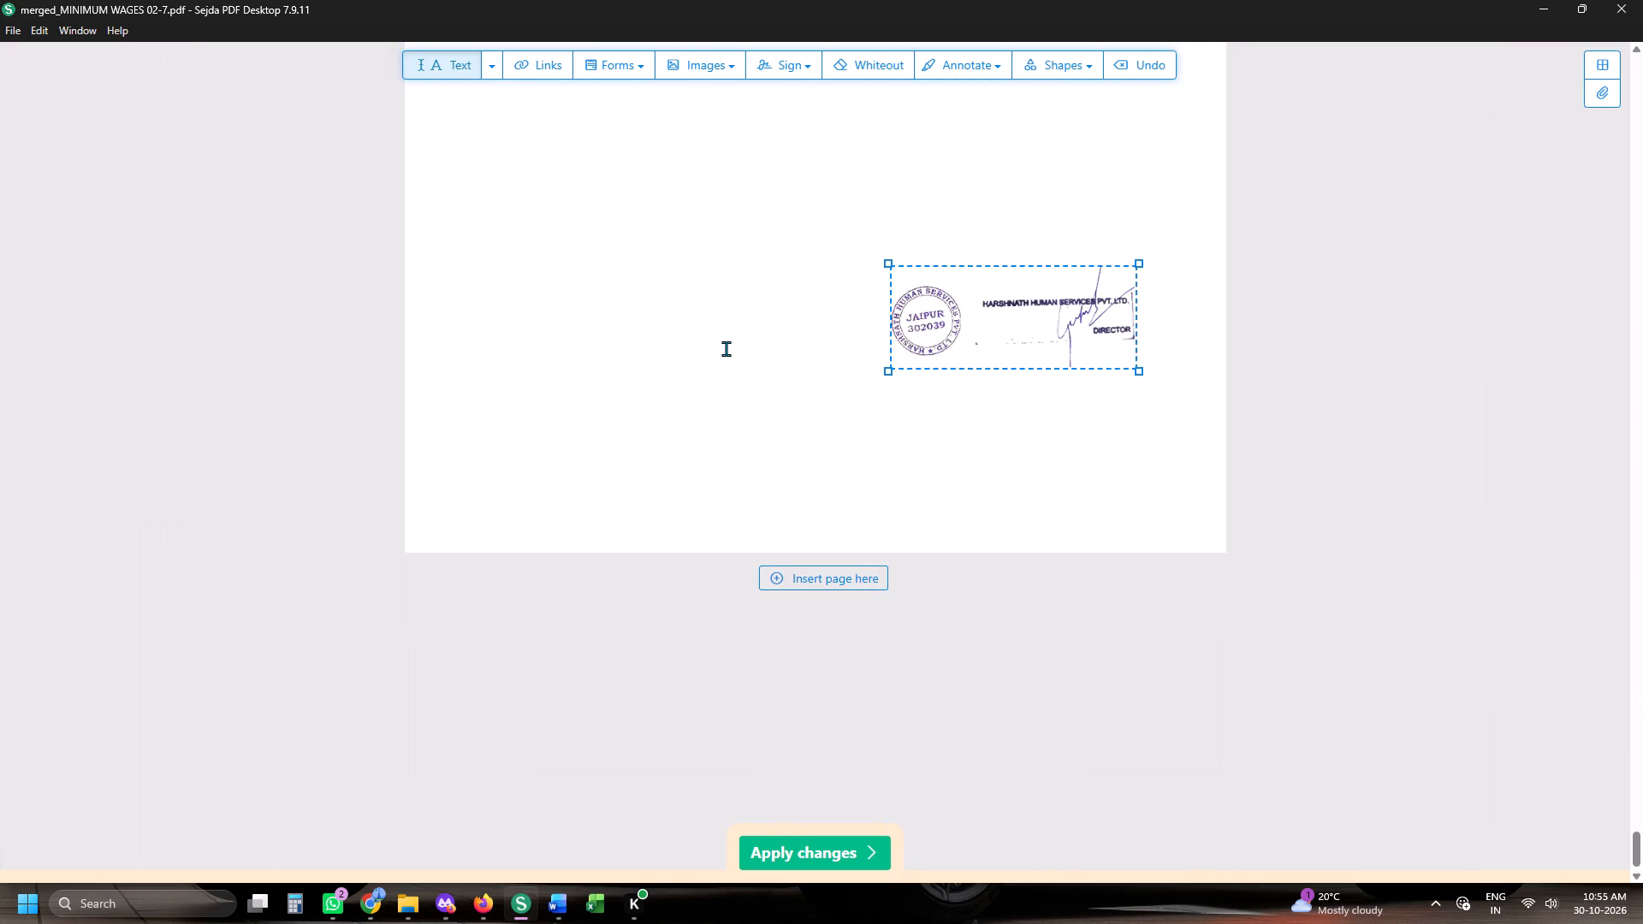
pyautogui.scroll(-4, 726, 348)
# Apply the changes and save the edited PDF in Downloads as edited_merged_MINIMUM WAGES 02-7.
pyautogui.click(792, 850)
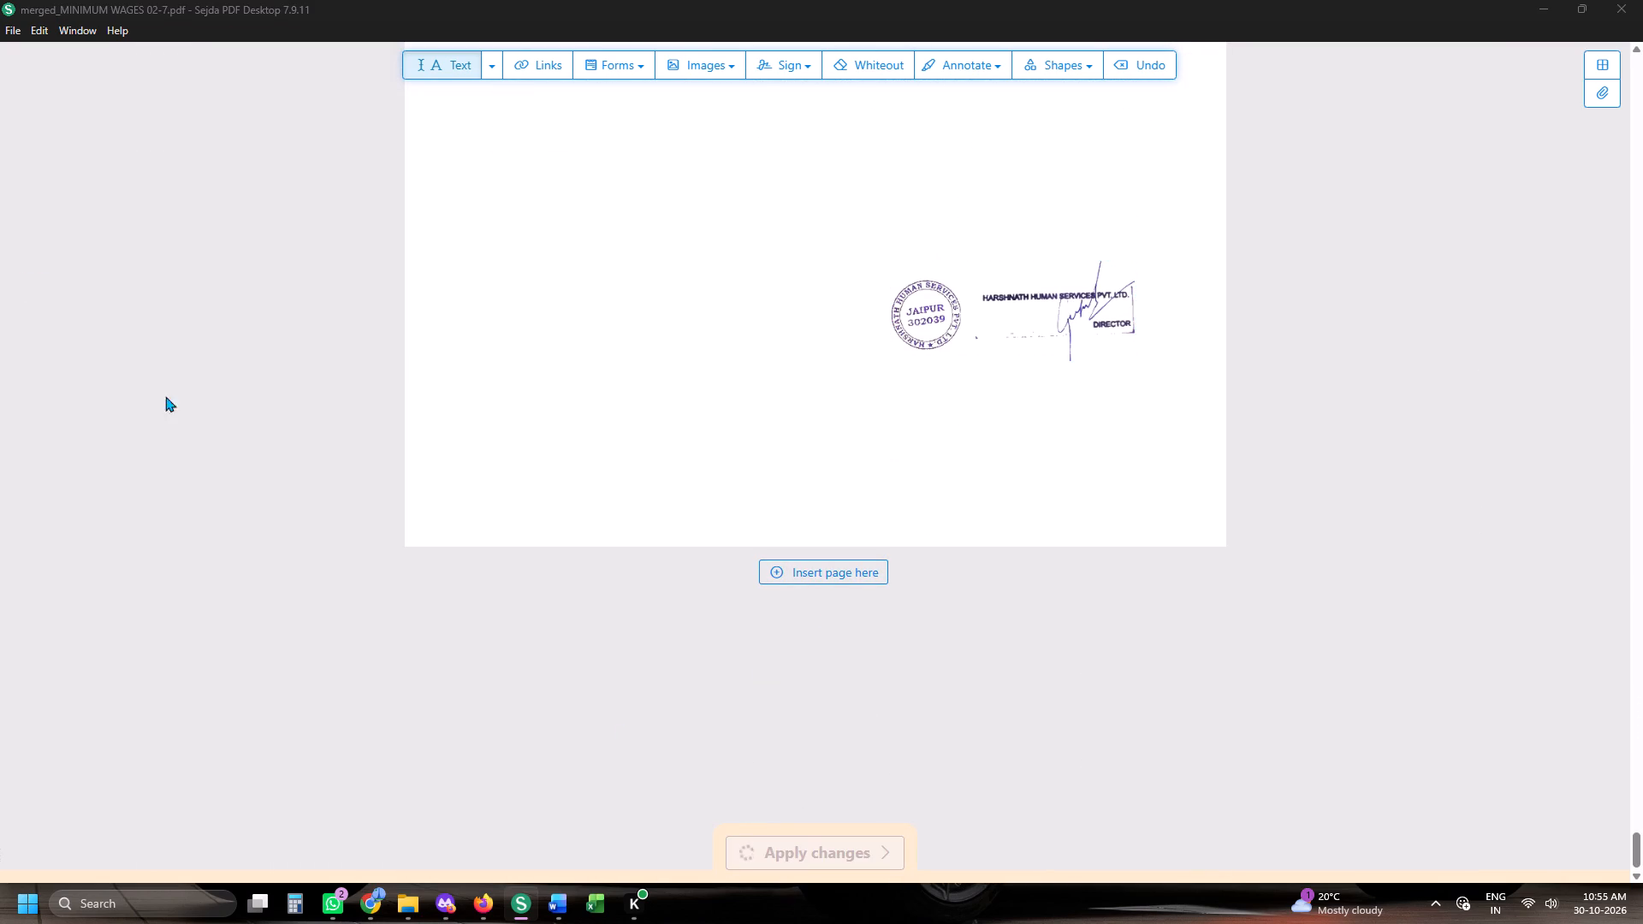
pyautogui.click(73, 196)
pyautogui.click(359, 423)
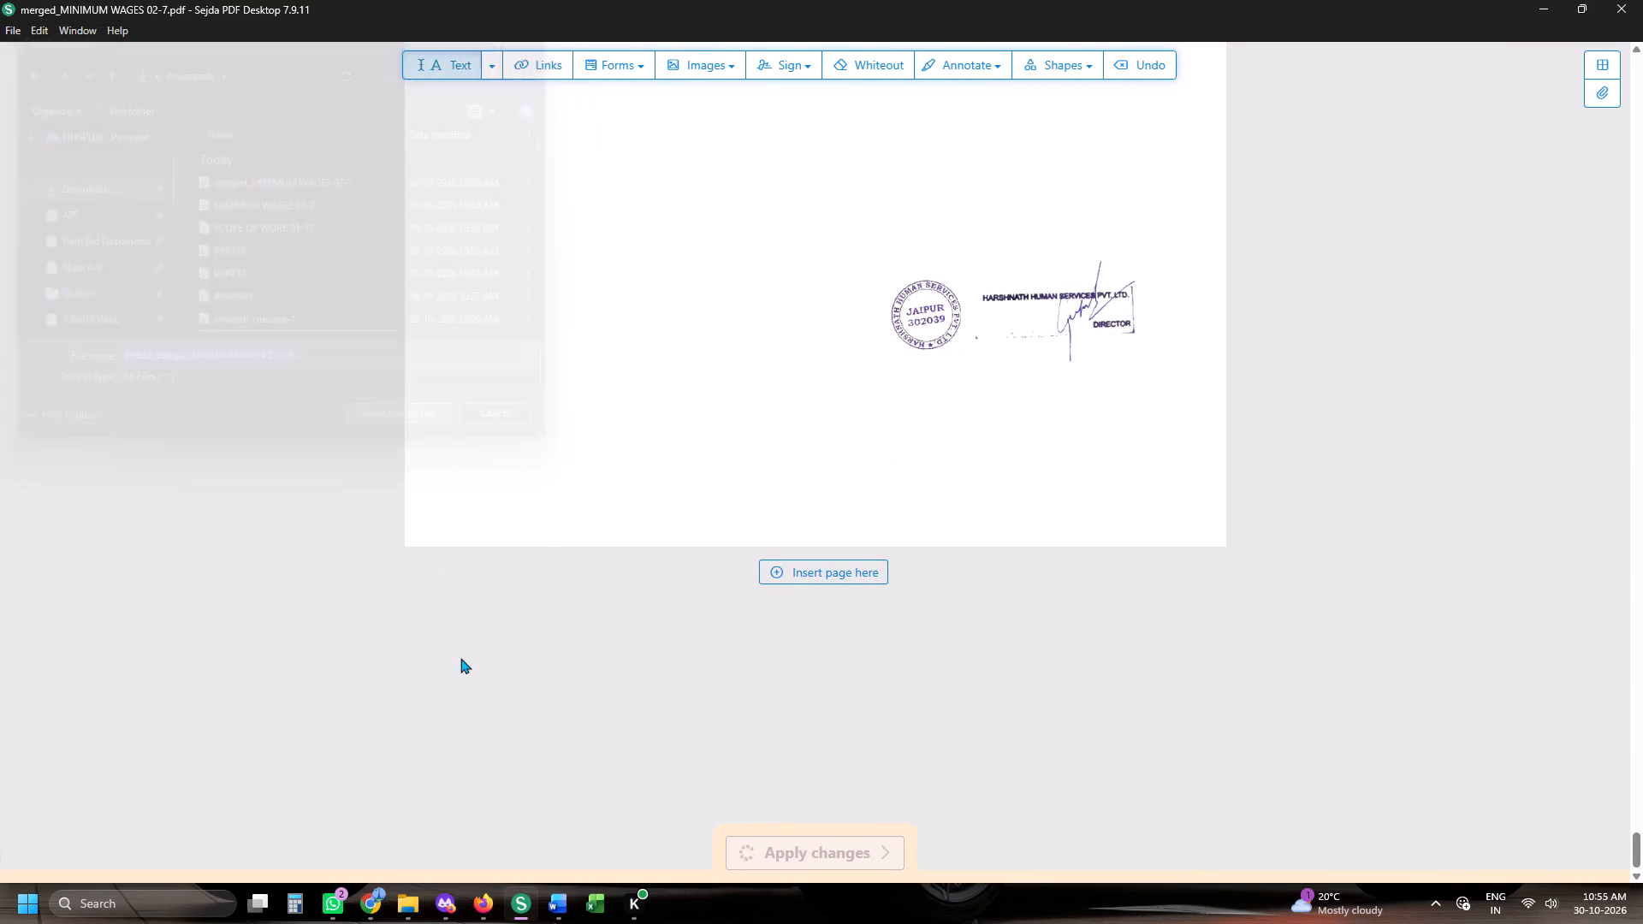
# Switch to iLovePDF's merge page in Firefox, add edited_merged_MINIMUM WAGES 02-7 from Downloads, and place it before PART37 and PART38.
pyautogui.click(483, 909)
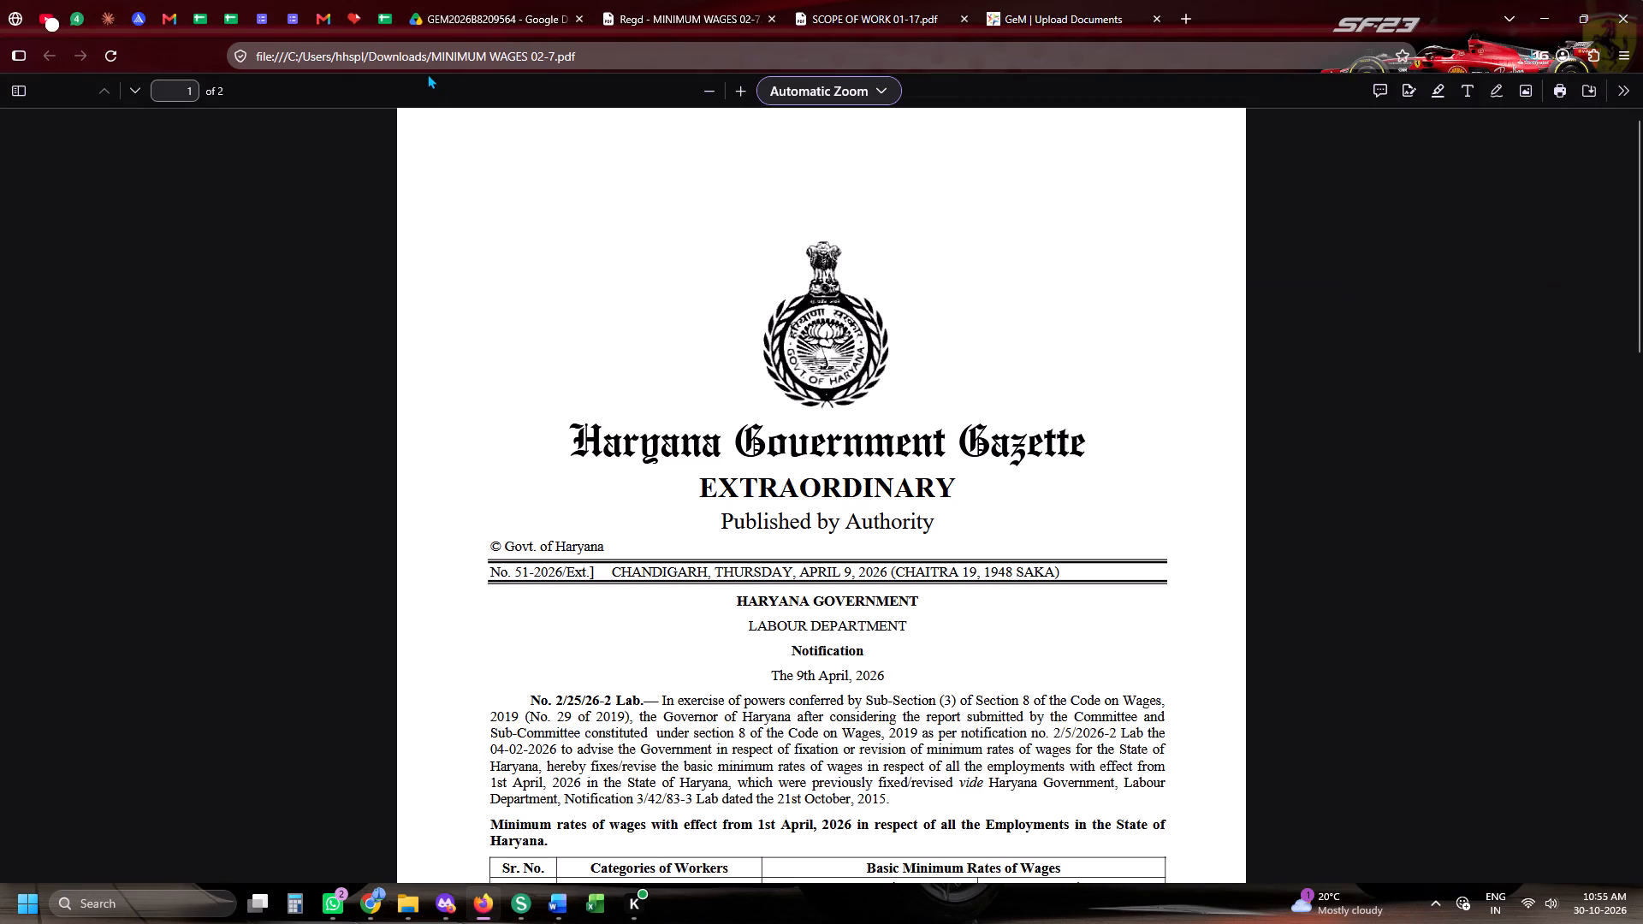
pyautogui.click(371, 0)
pyautogui.click(362, 0)
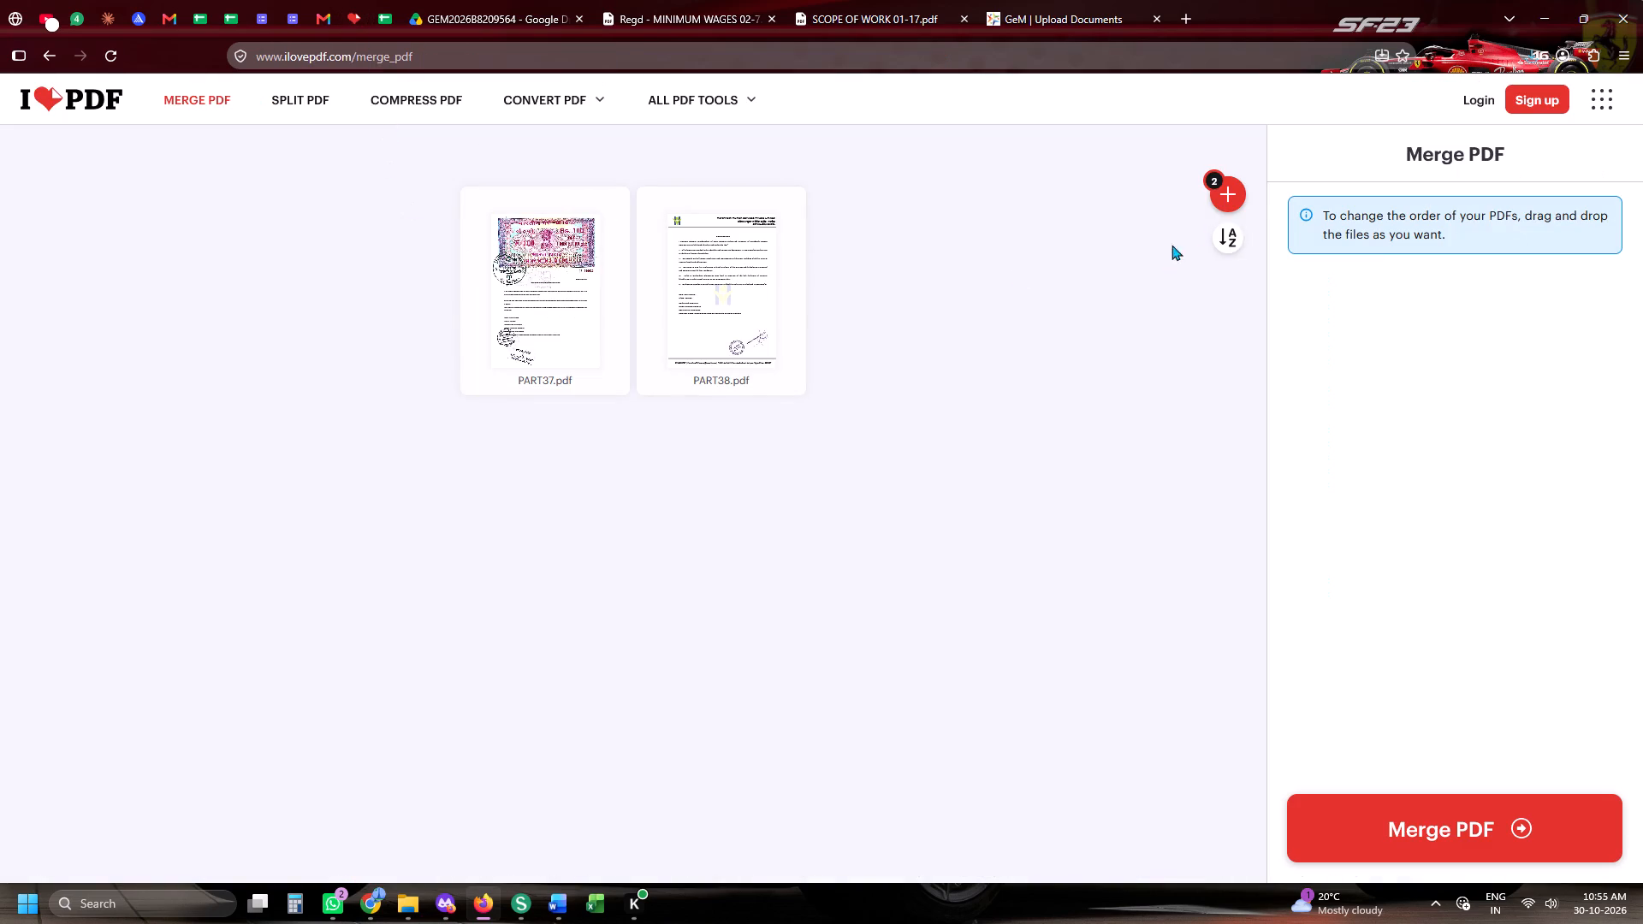
pyautogui.click(1242, 190)
pyautogui.scroll(5, 1190, 390)
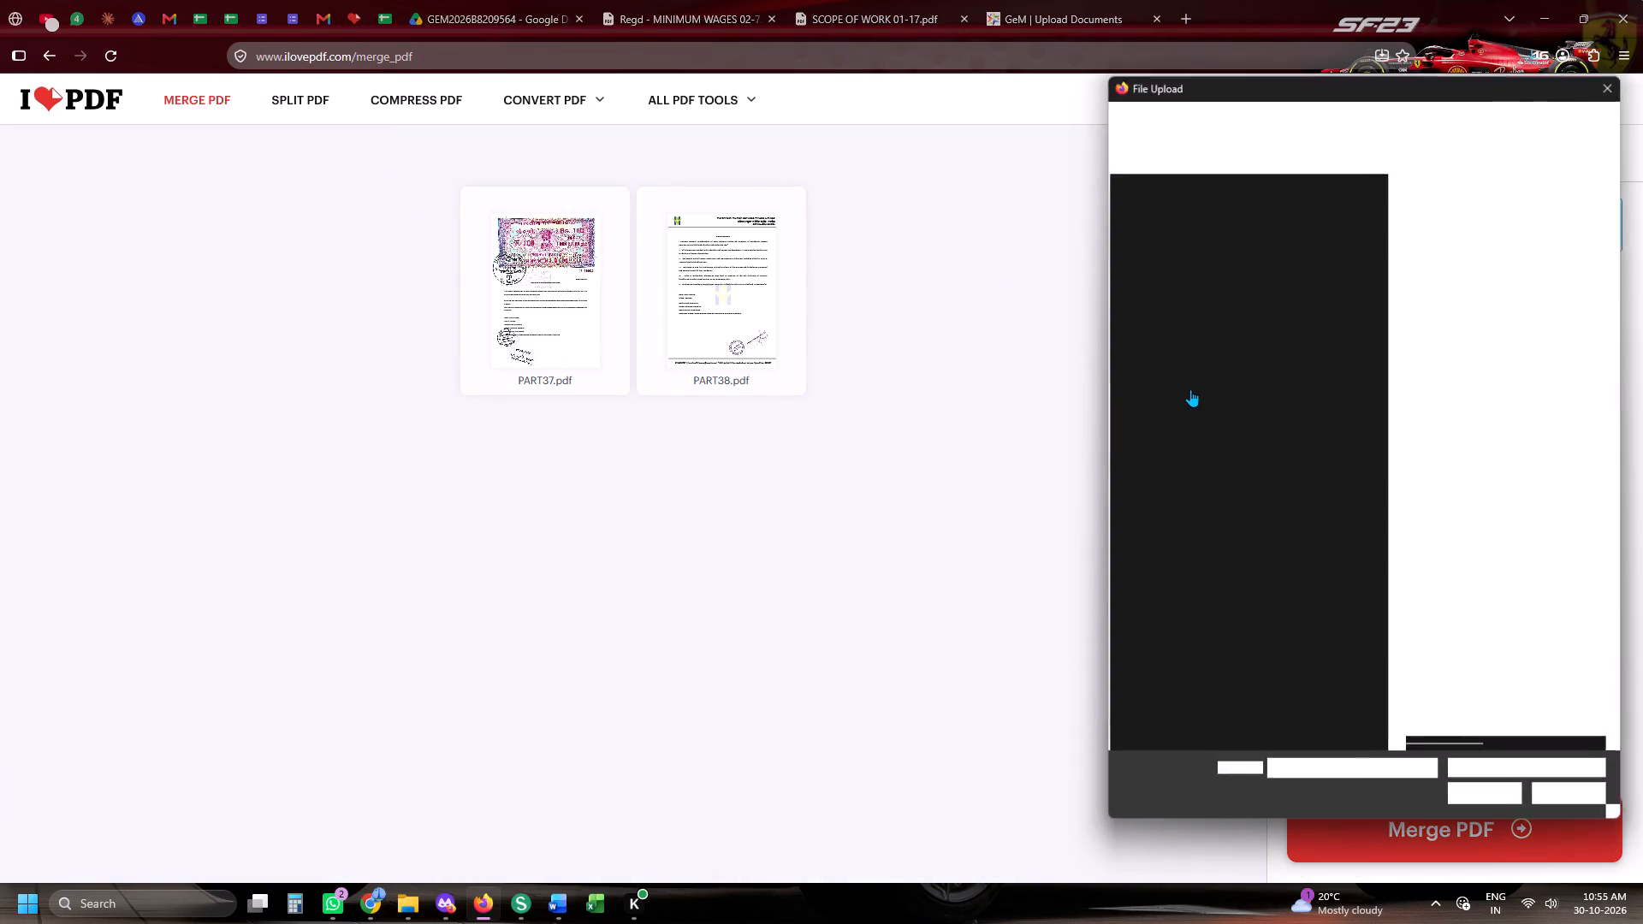
pyautogui.scroll(6, 1190, 389)
pyautogui.click(1185, 290)
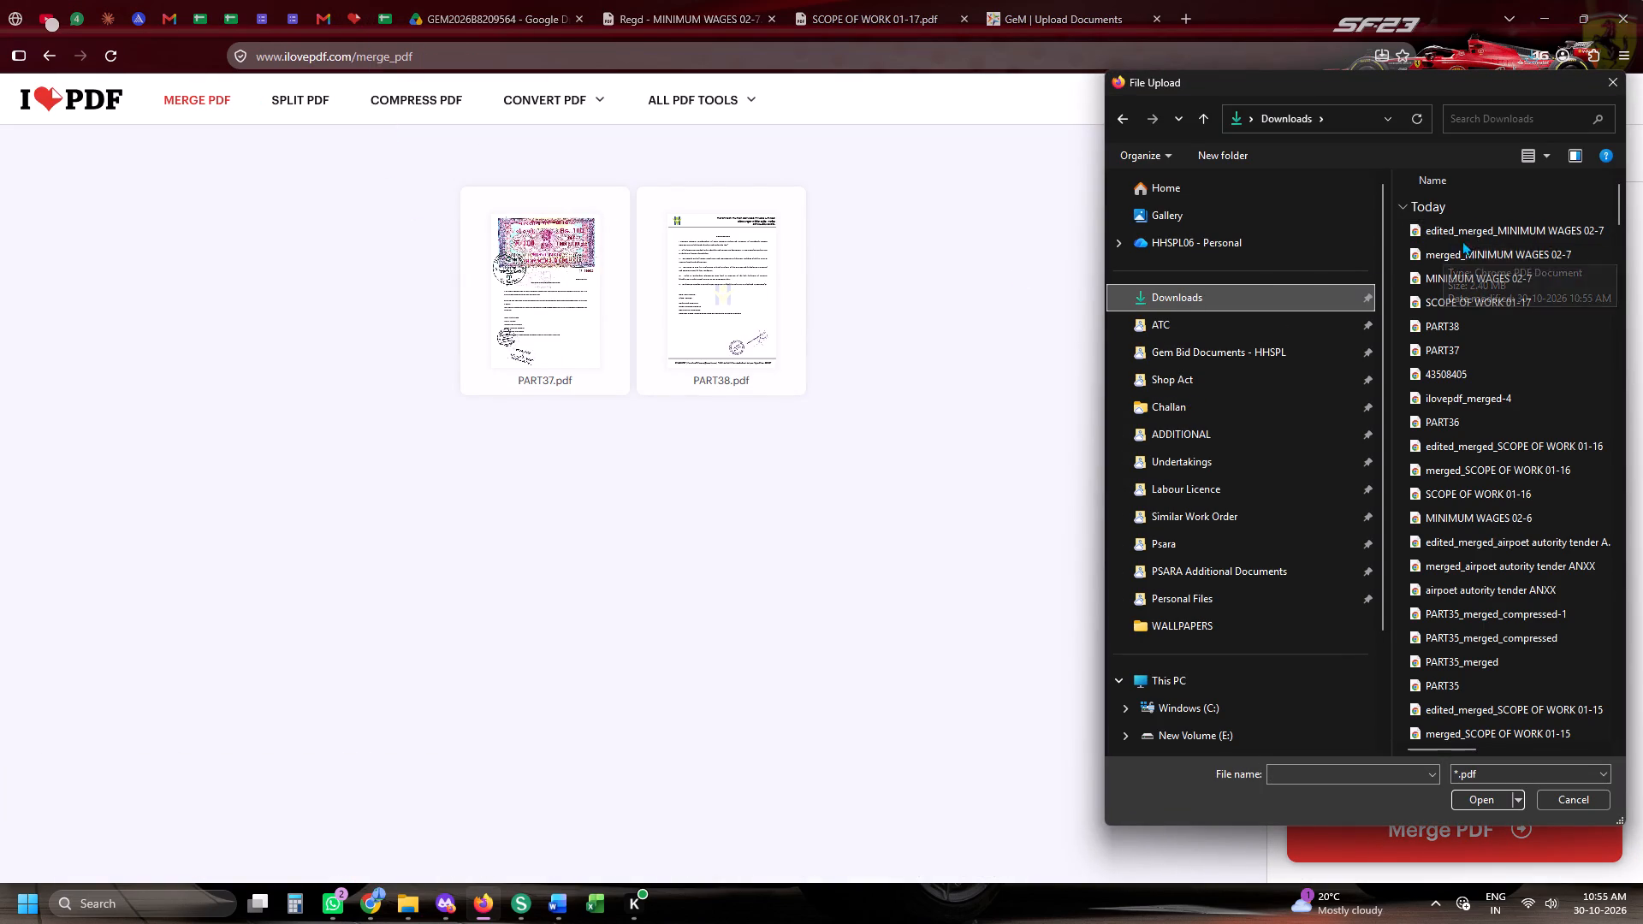
pyautogui.tripleClick(1497, 229)
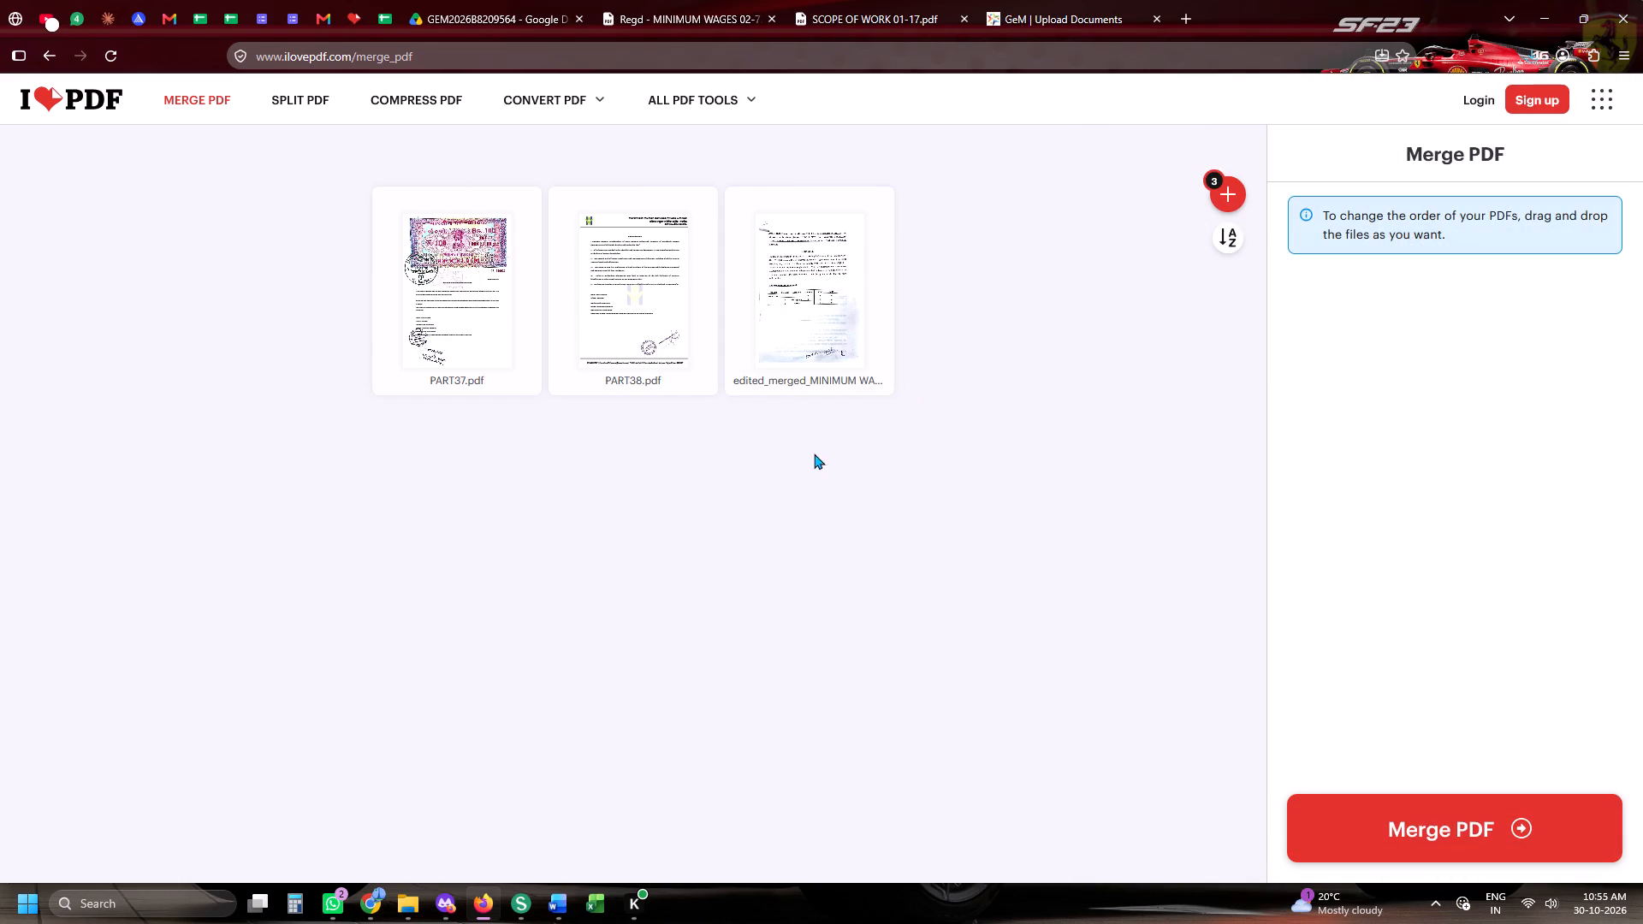
pyautogui.moveTo(840, 274); pyautogui.dragTo(353, 313)
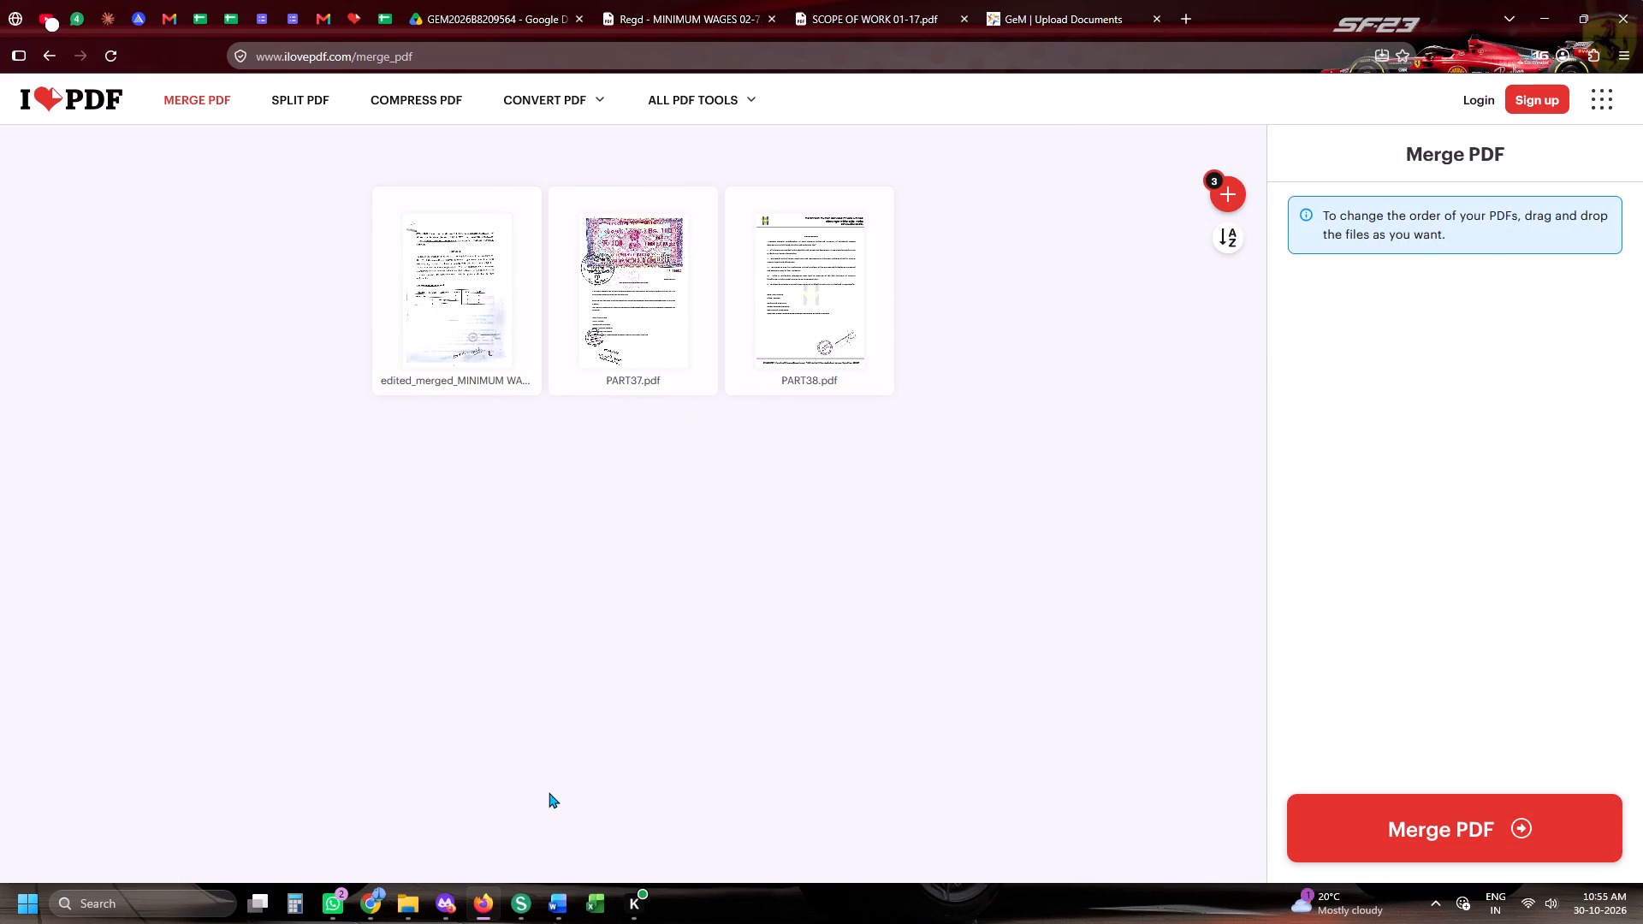
# Switch to the atc-62-page-index document in Word and enable editing of the read-only index.
pyautogui.click(567, 903)
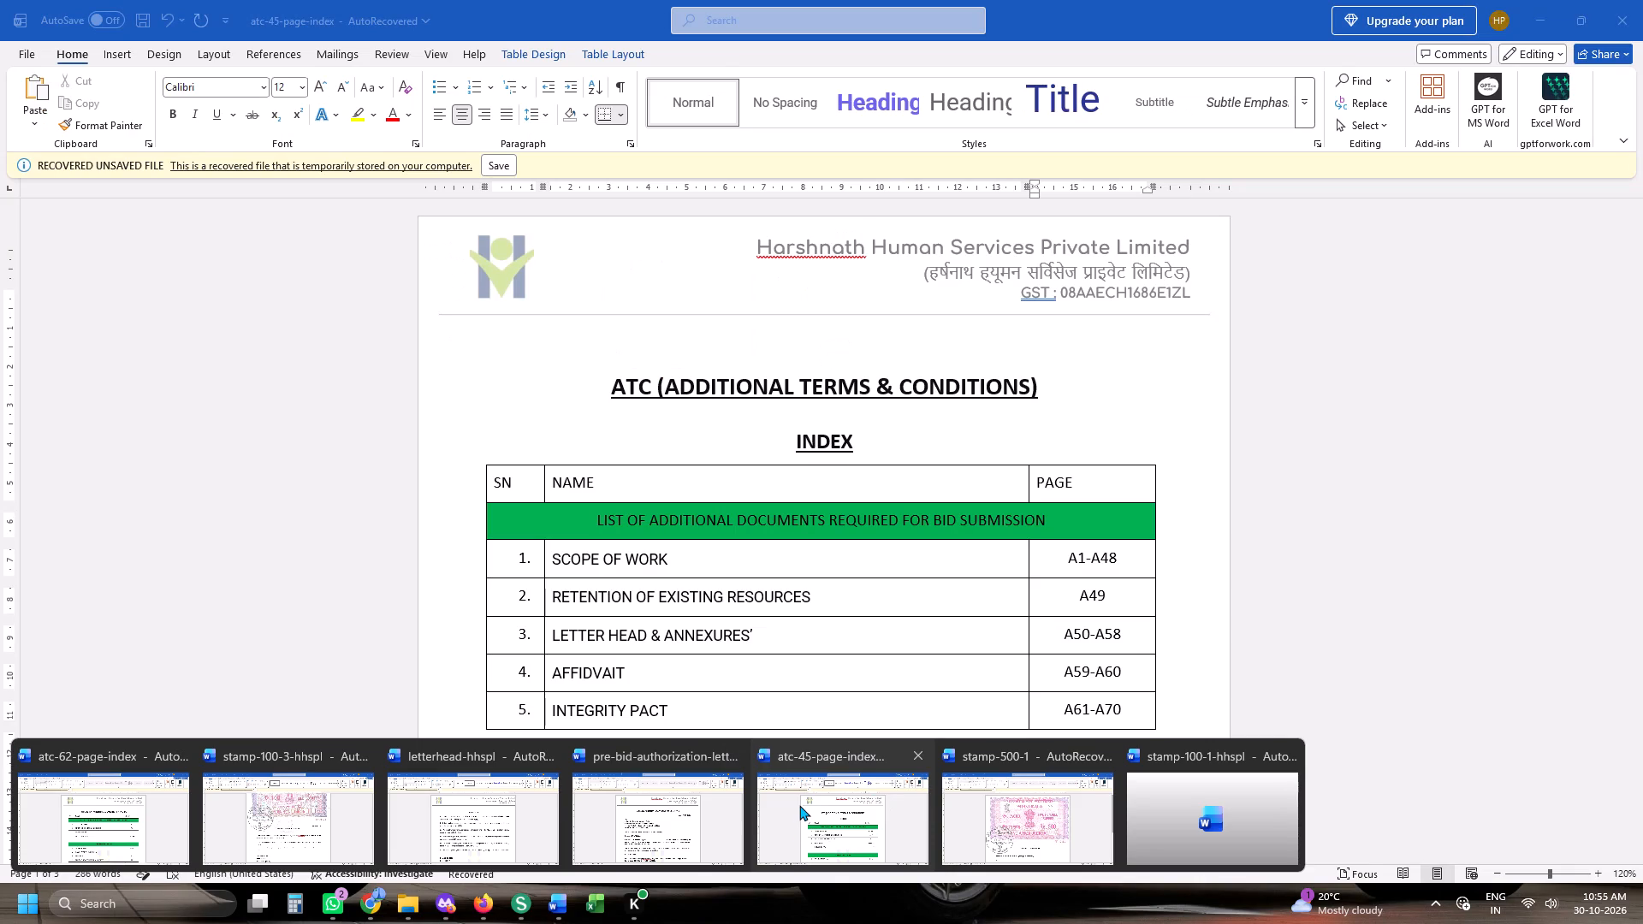
pyautogui.click(137, 797)
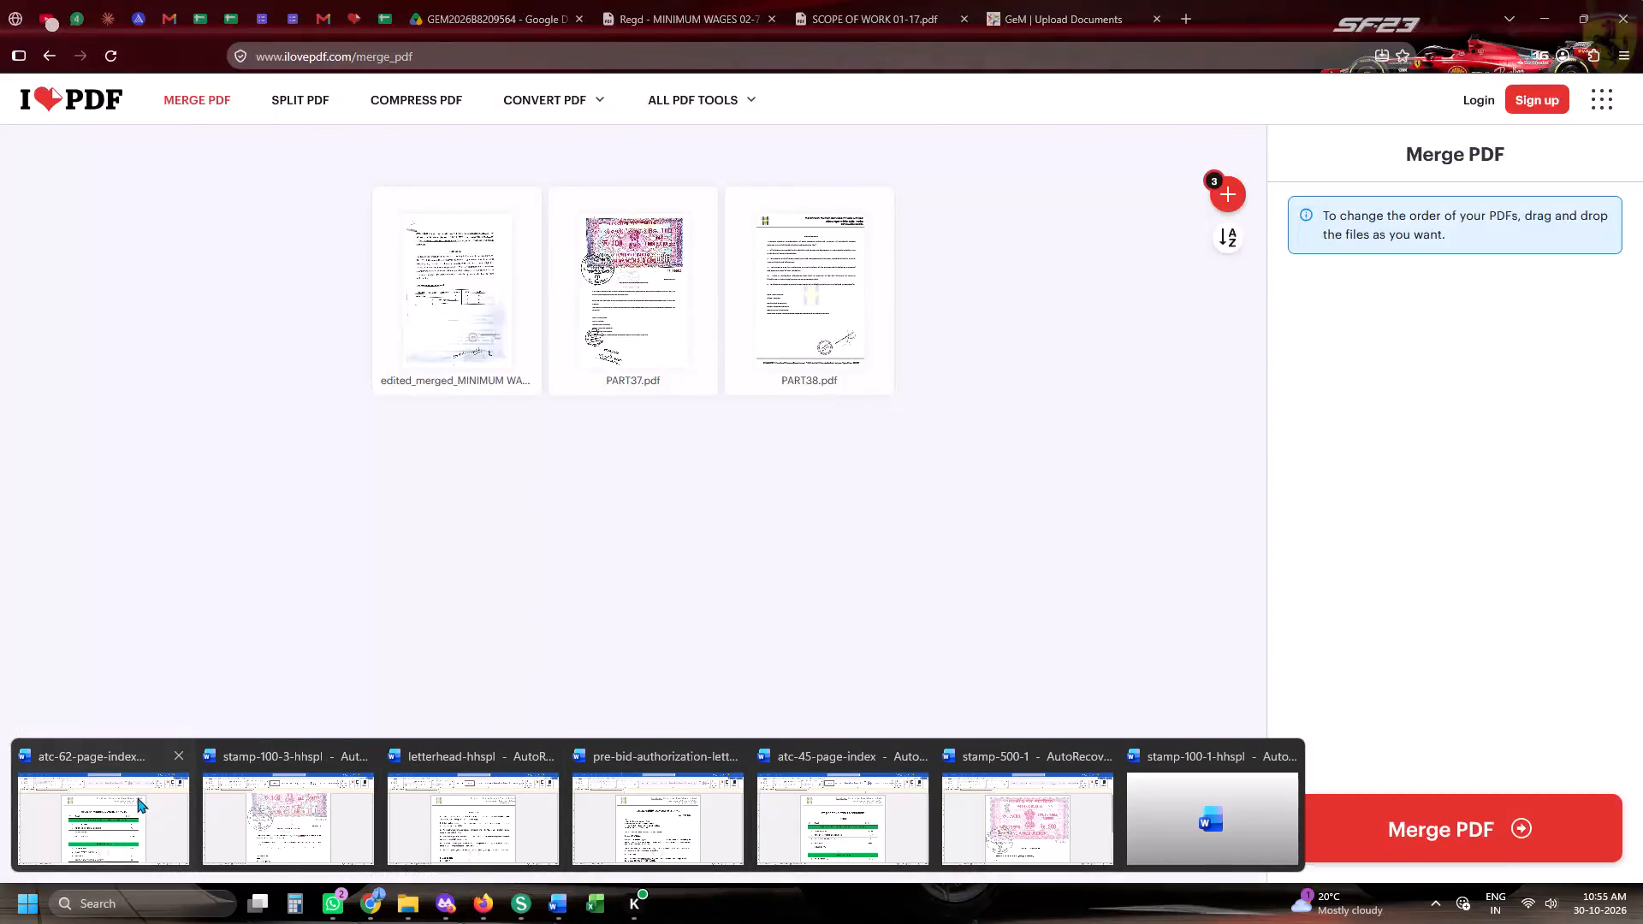
pyautogui.click(493, 899)
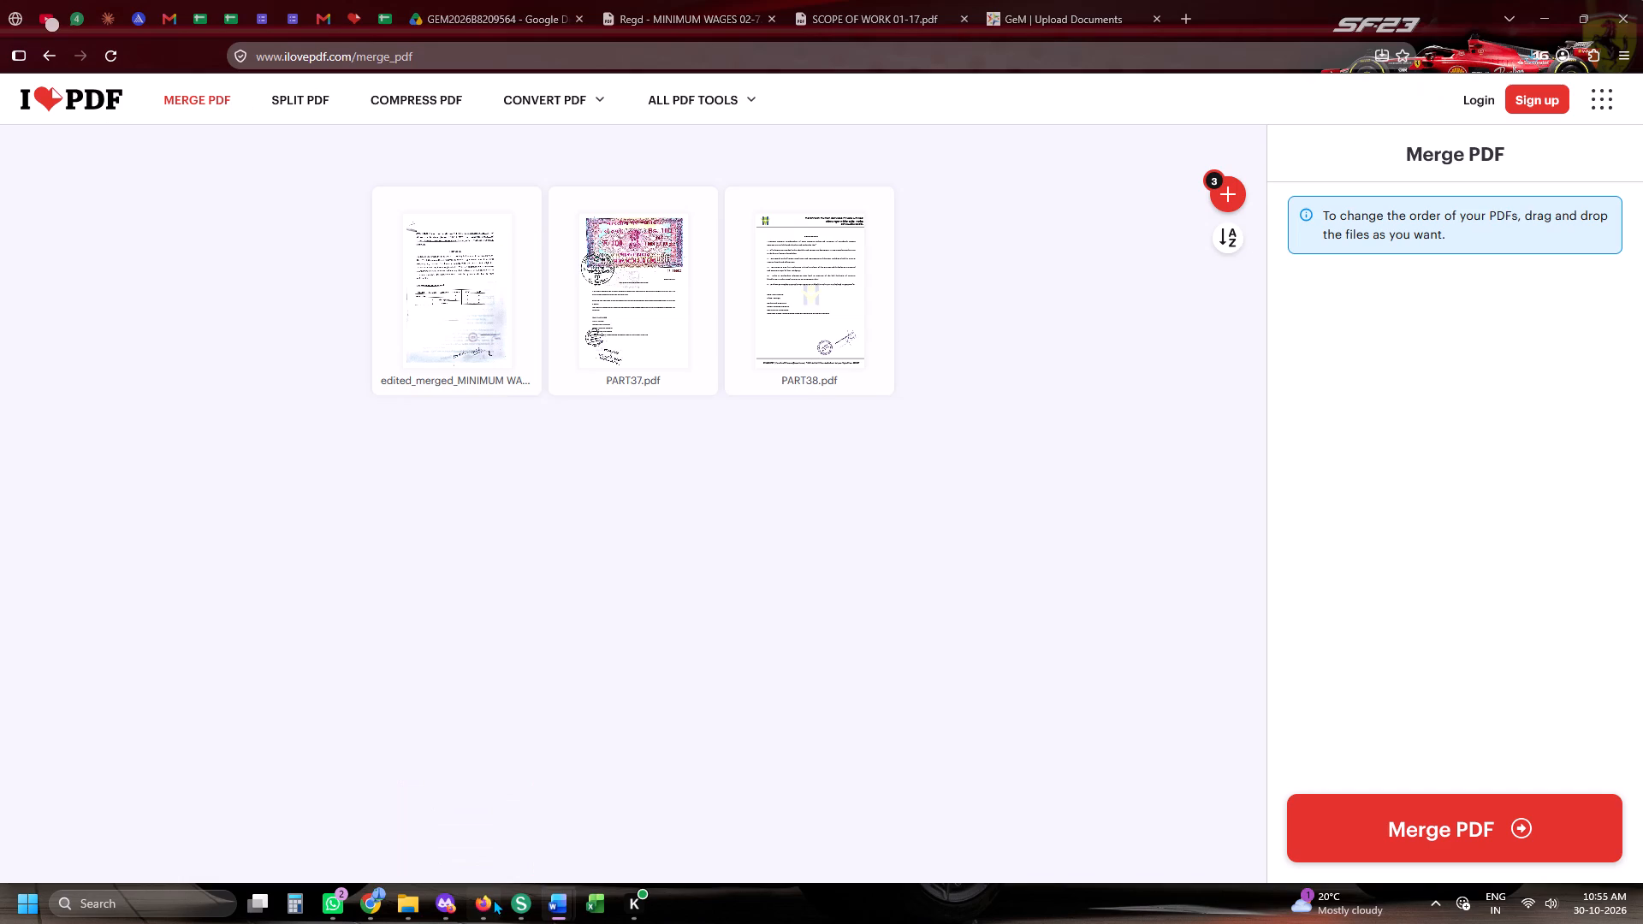
pyautogui.click(469, 0)
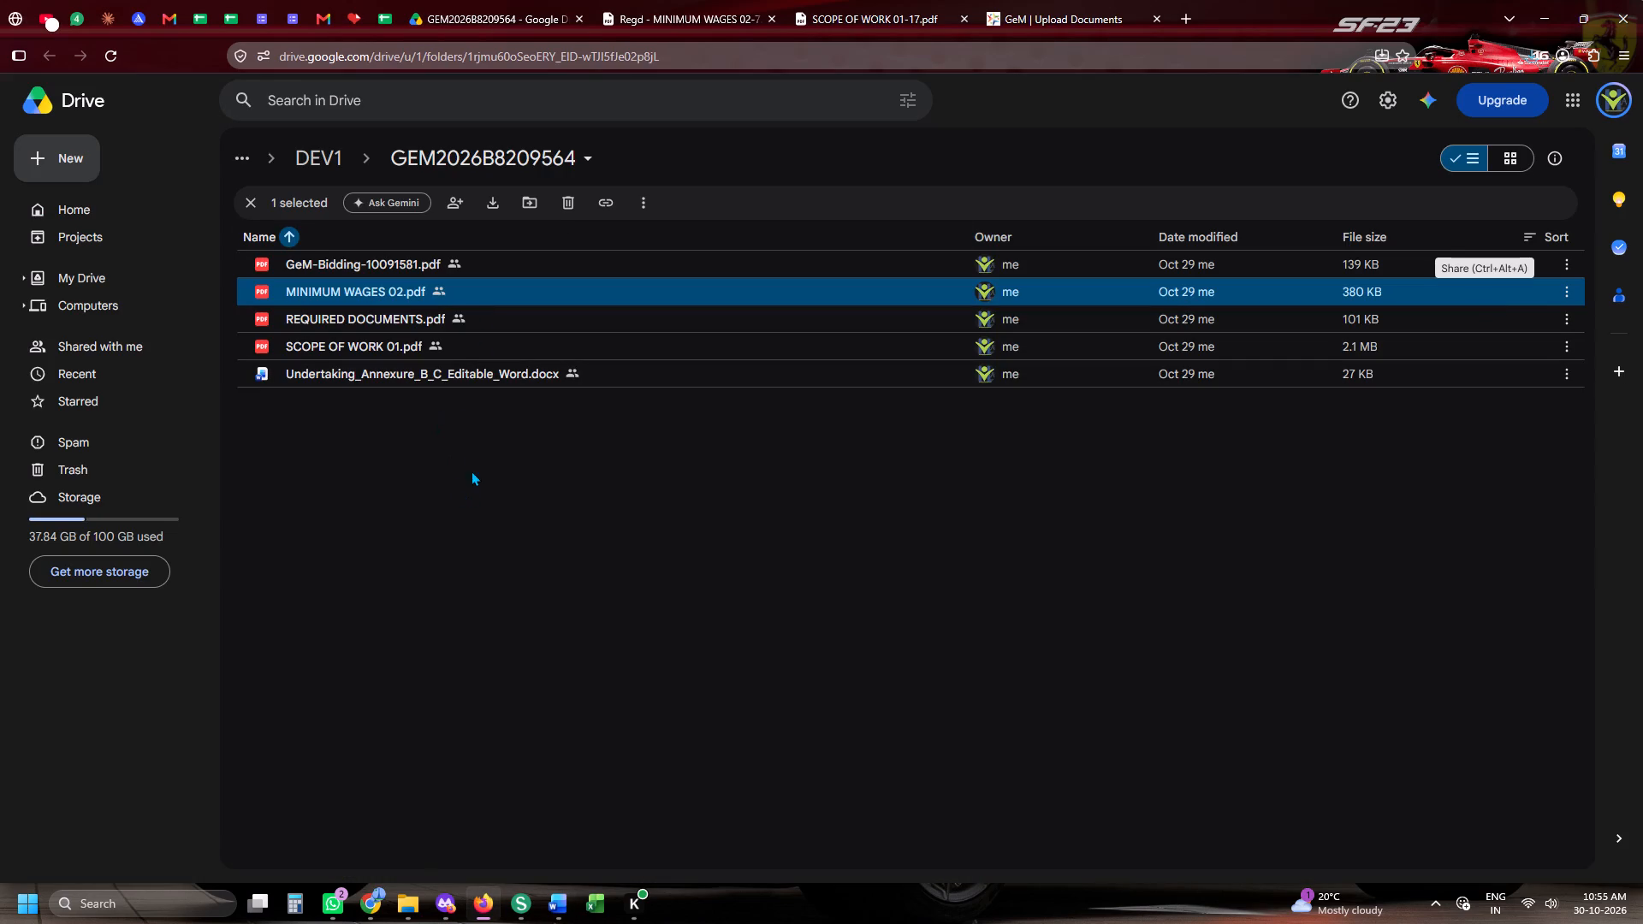
pyautogui.hotkey('alt', 'Tab')
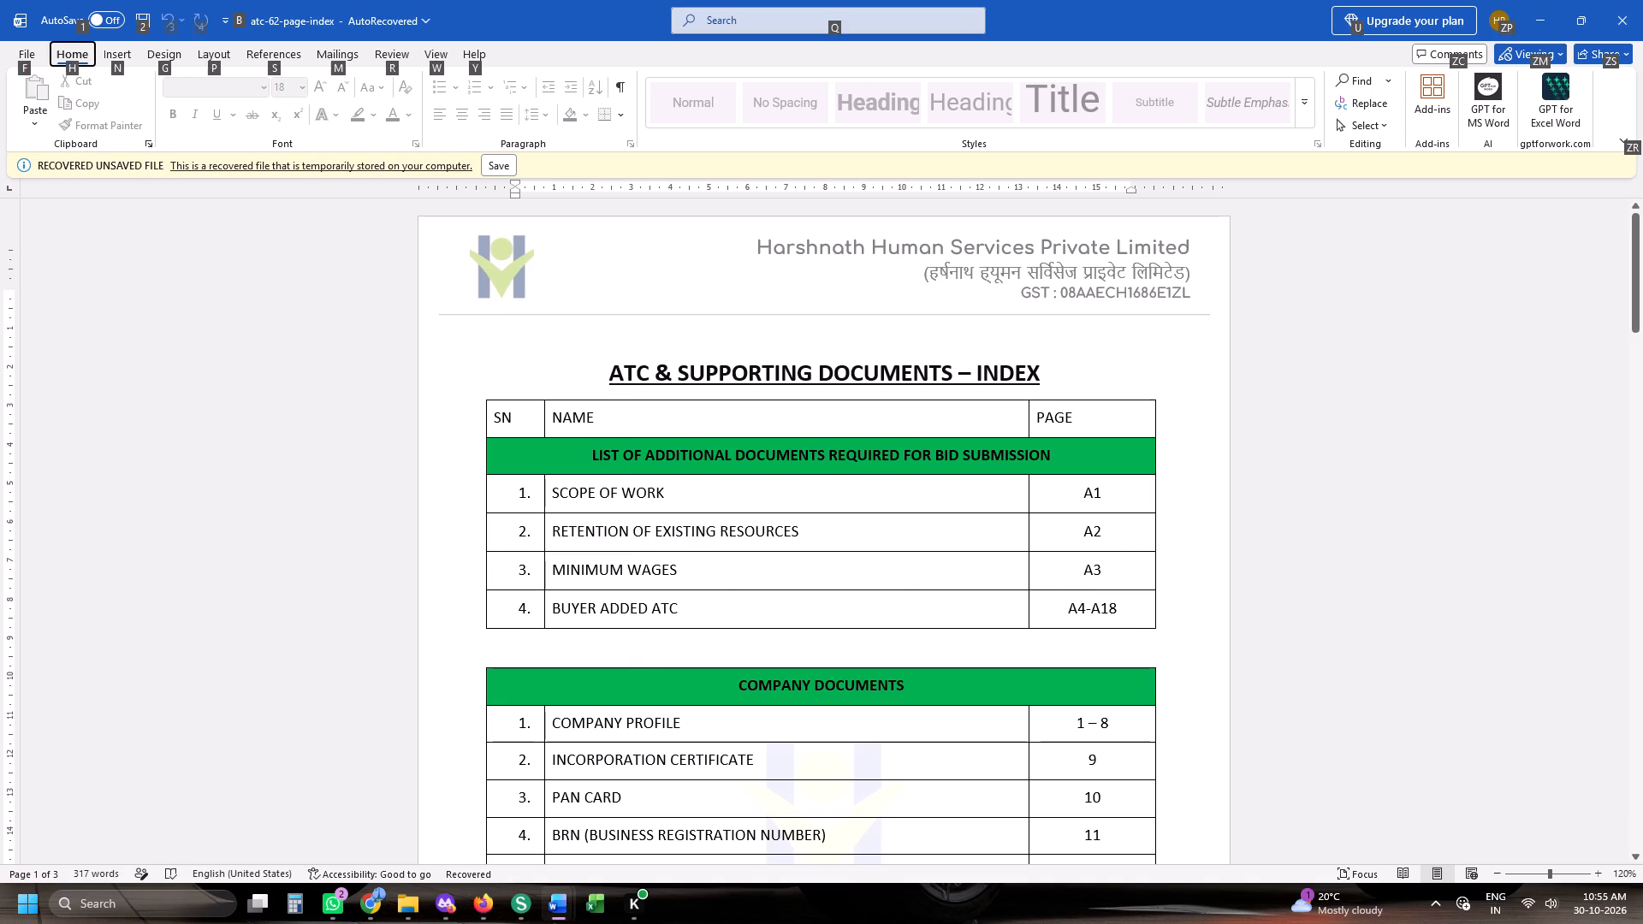
pyautogui.moveTo(1112, 542); pyautogui.dragTo(1077, 548)
pyautogui.moveTo(1103, 527); pyautogui.dragTo(1086, 532)
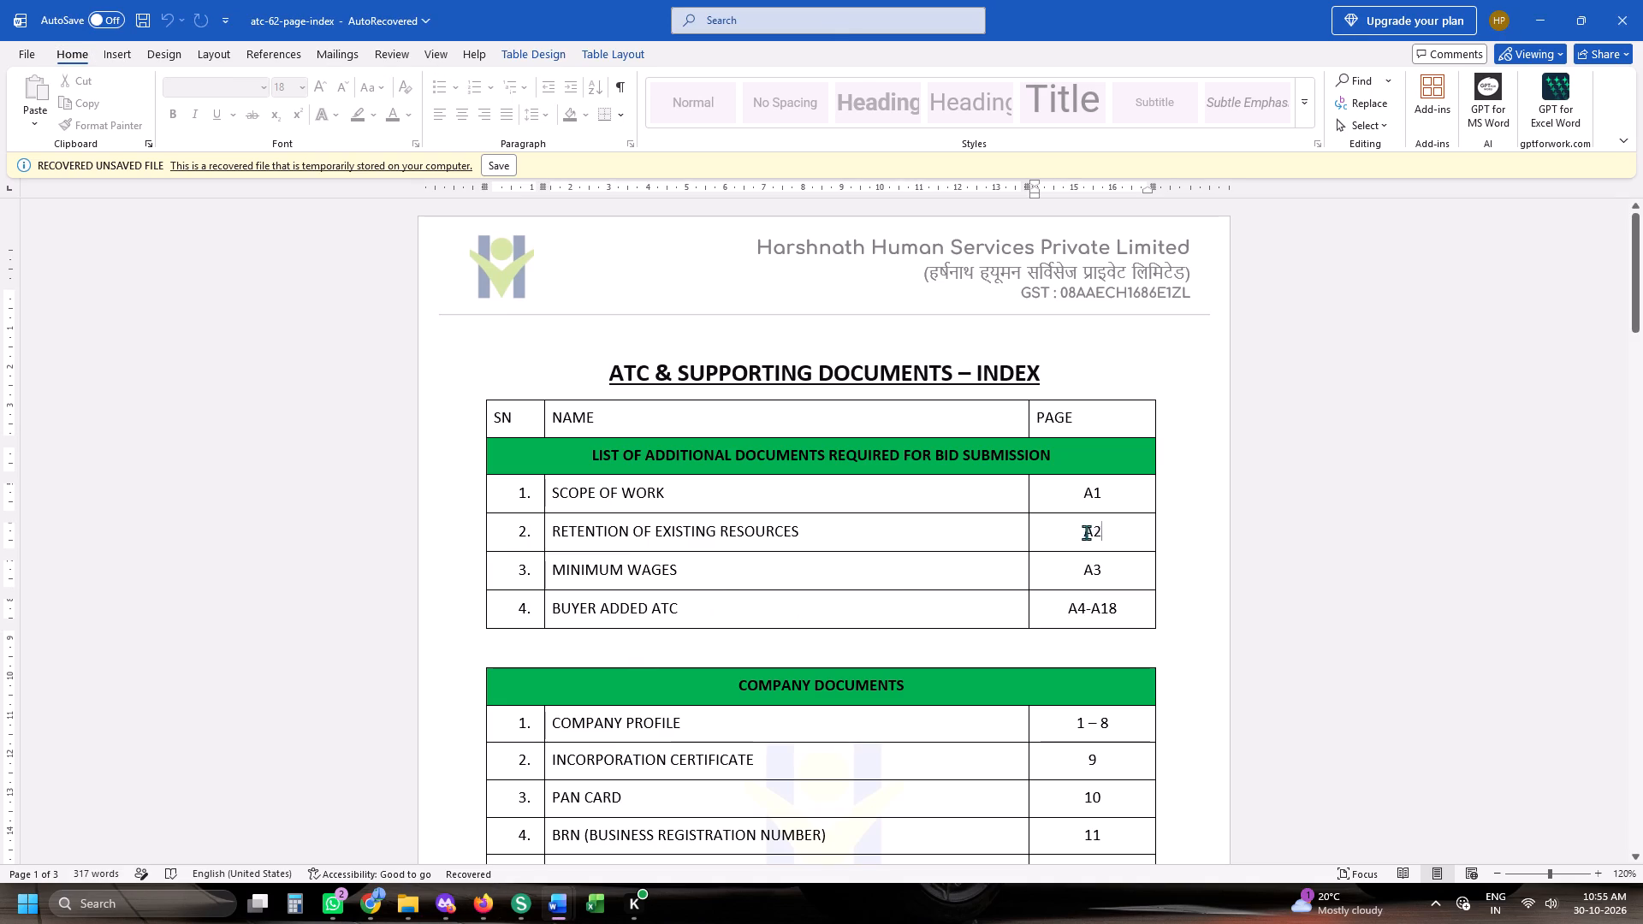
pyautogui.moveTo(1086, 532); pyautogui.dragTo(1077, 534)
pyautogui.click(1122, 535)
pyautogui.moveTo(1116, 533); pyautogui.dragTo(959, 536)
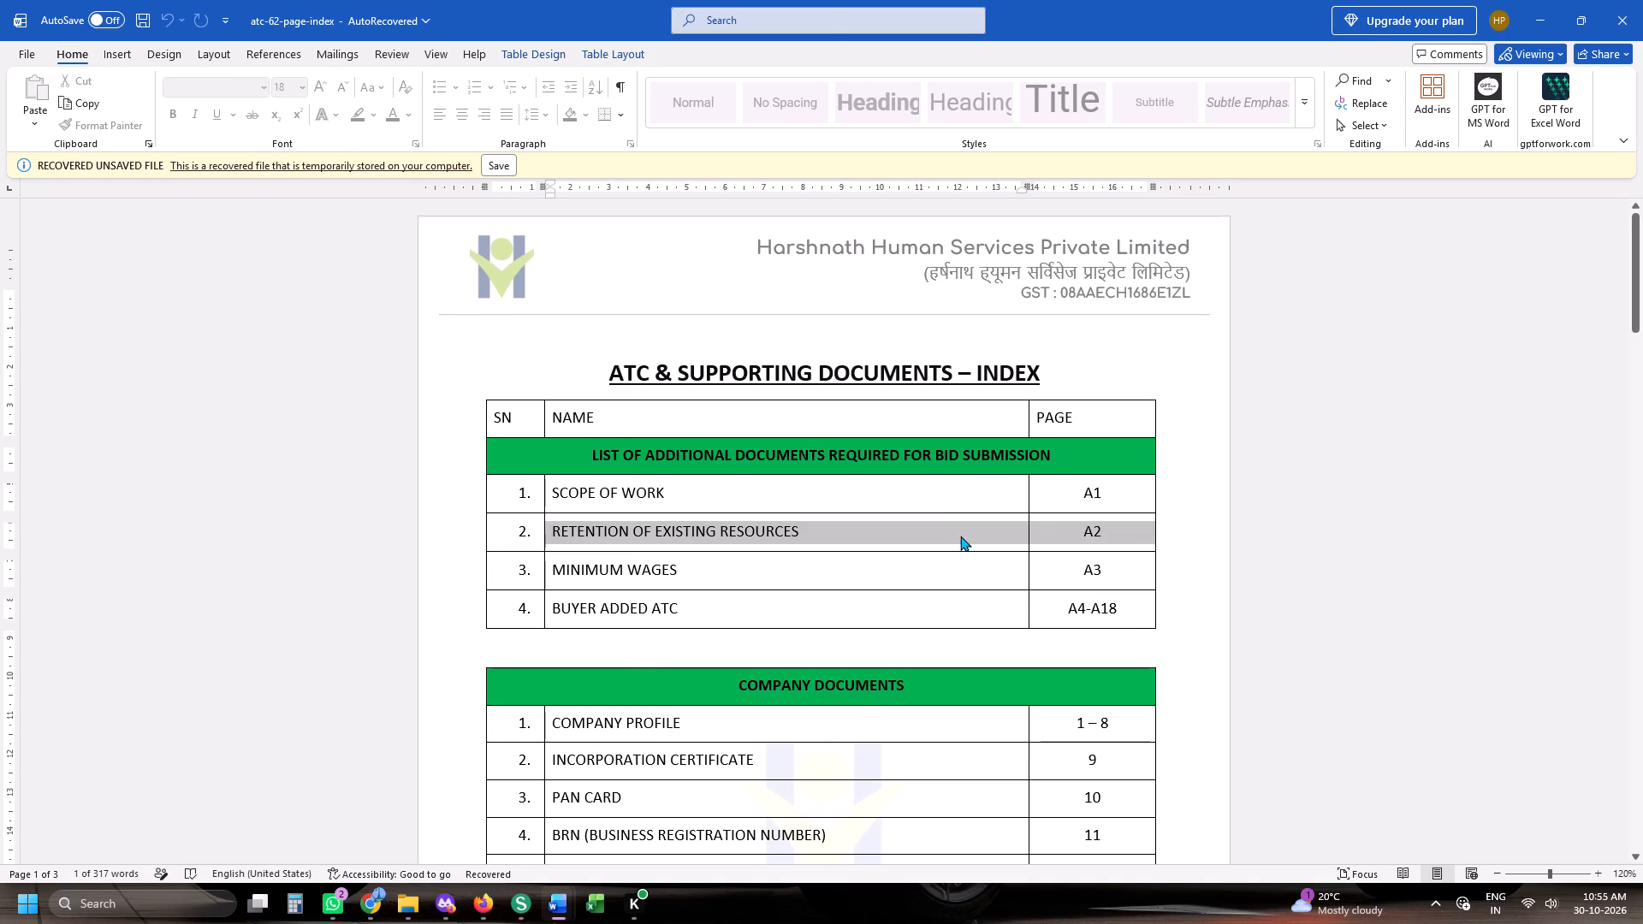
pyautogui.click(1090, 528)
pyautogui.moveTo(1118, 528); pyautogui.dragTo(1014, 542)
pyautogui.moveTo(1201, 531); pyautogui.dragTo(1195, 548, button='right')
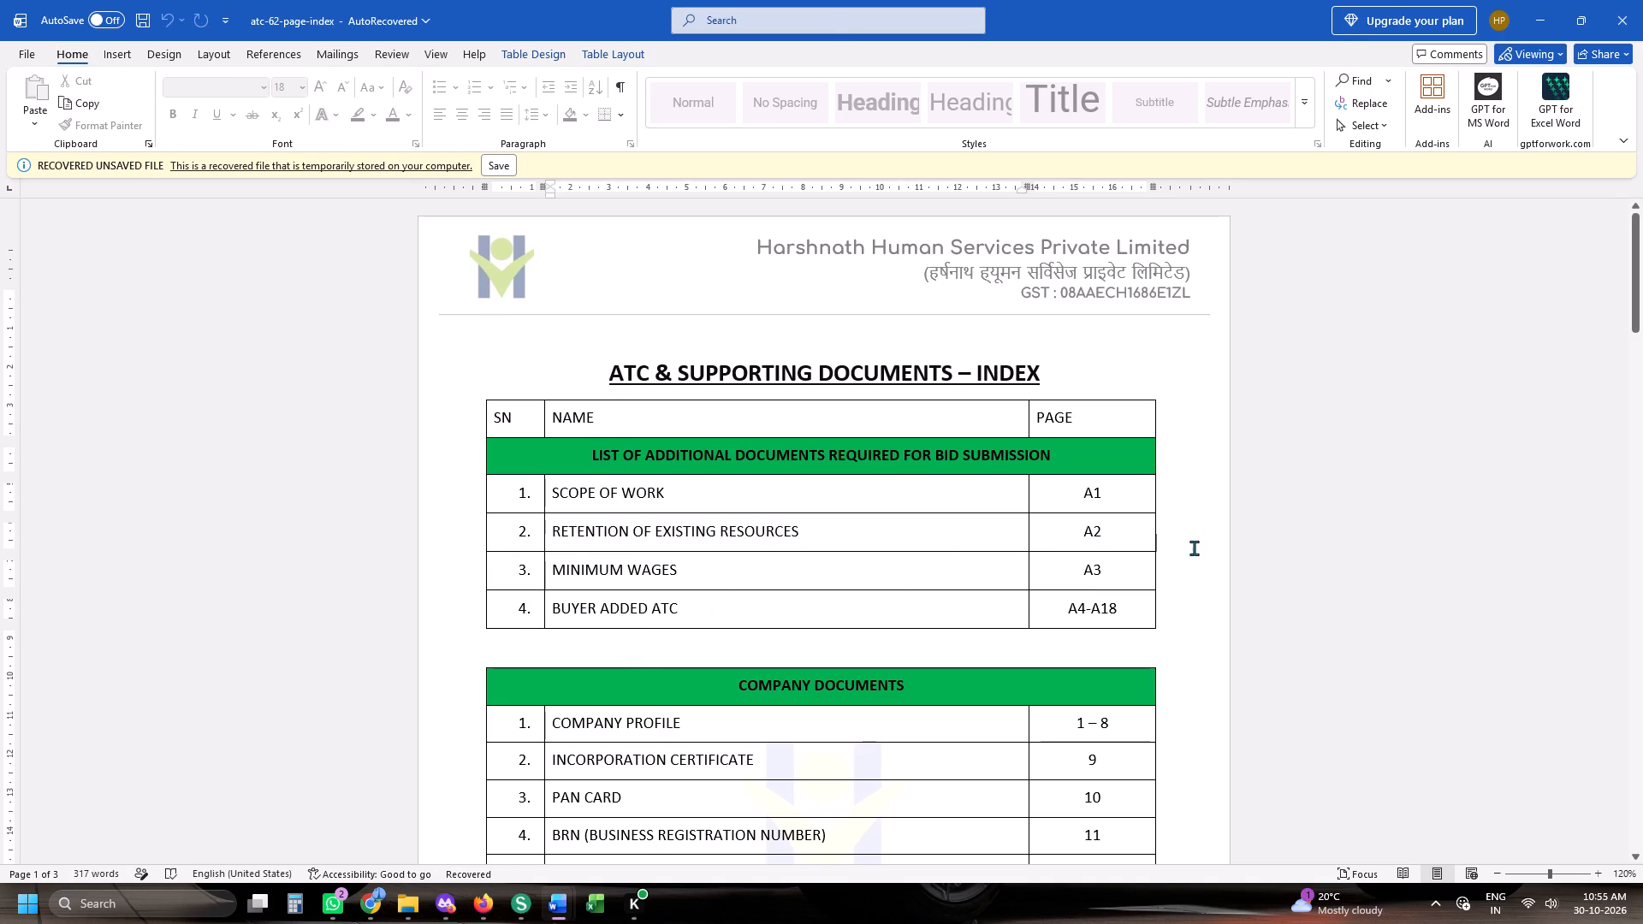
pyautogui.rightClick(1103, 547)
pyautogui.click(1075, 536)
pyautogui.press('BackSpace')
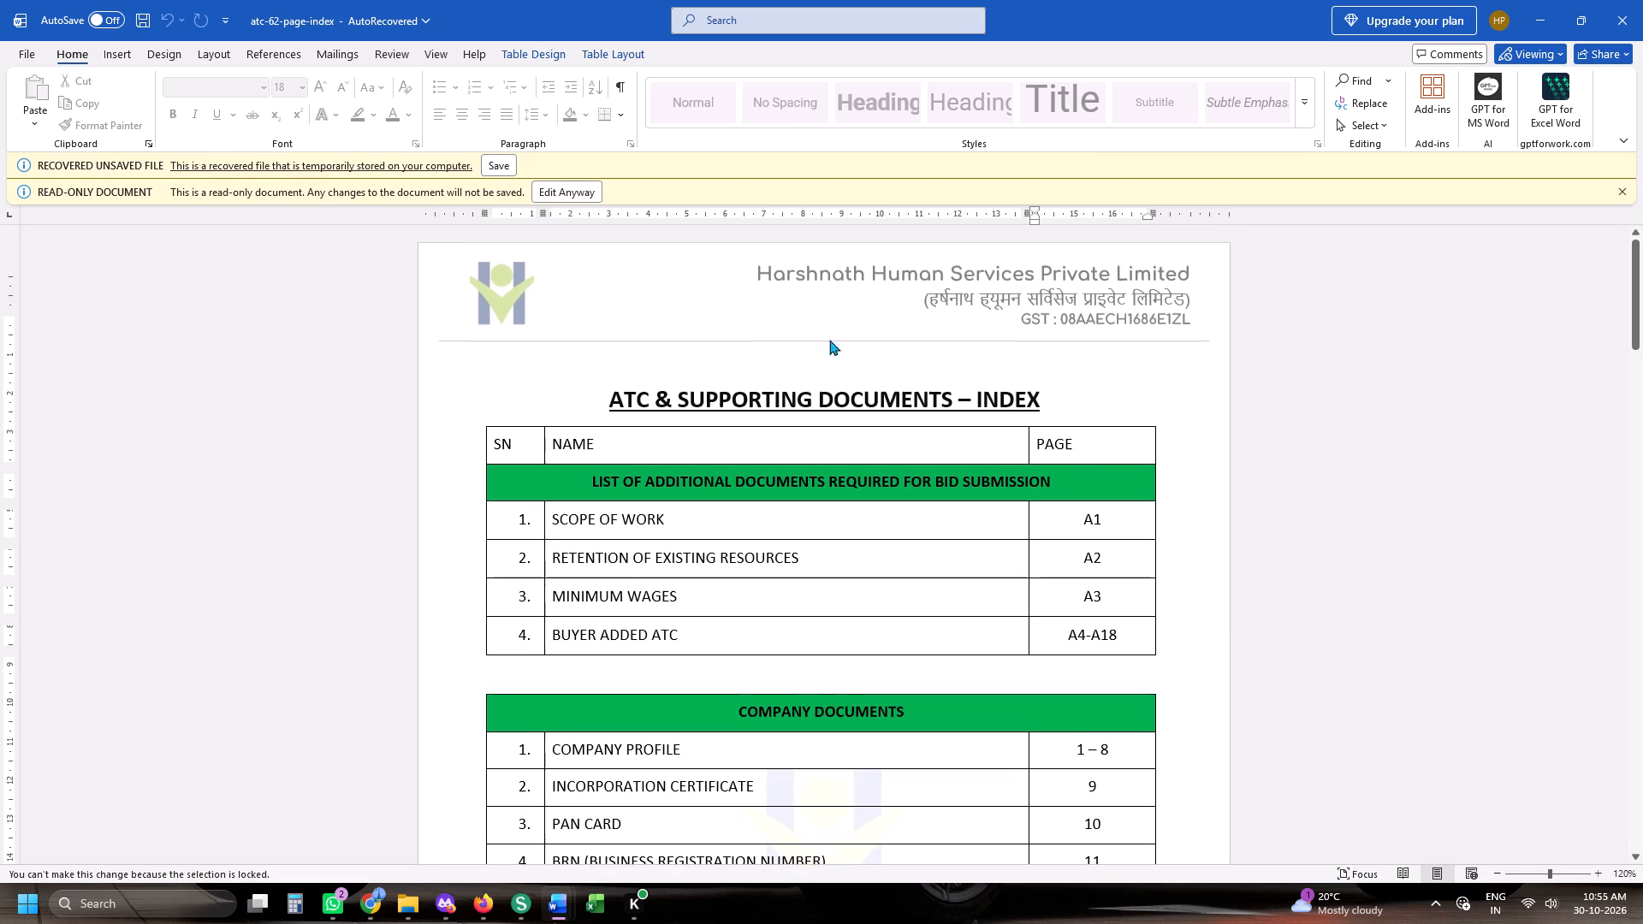
pyautogui.click(539, 185)
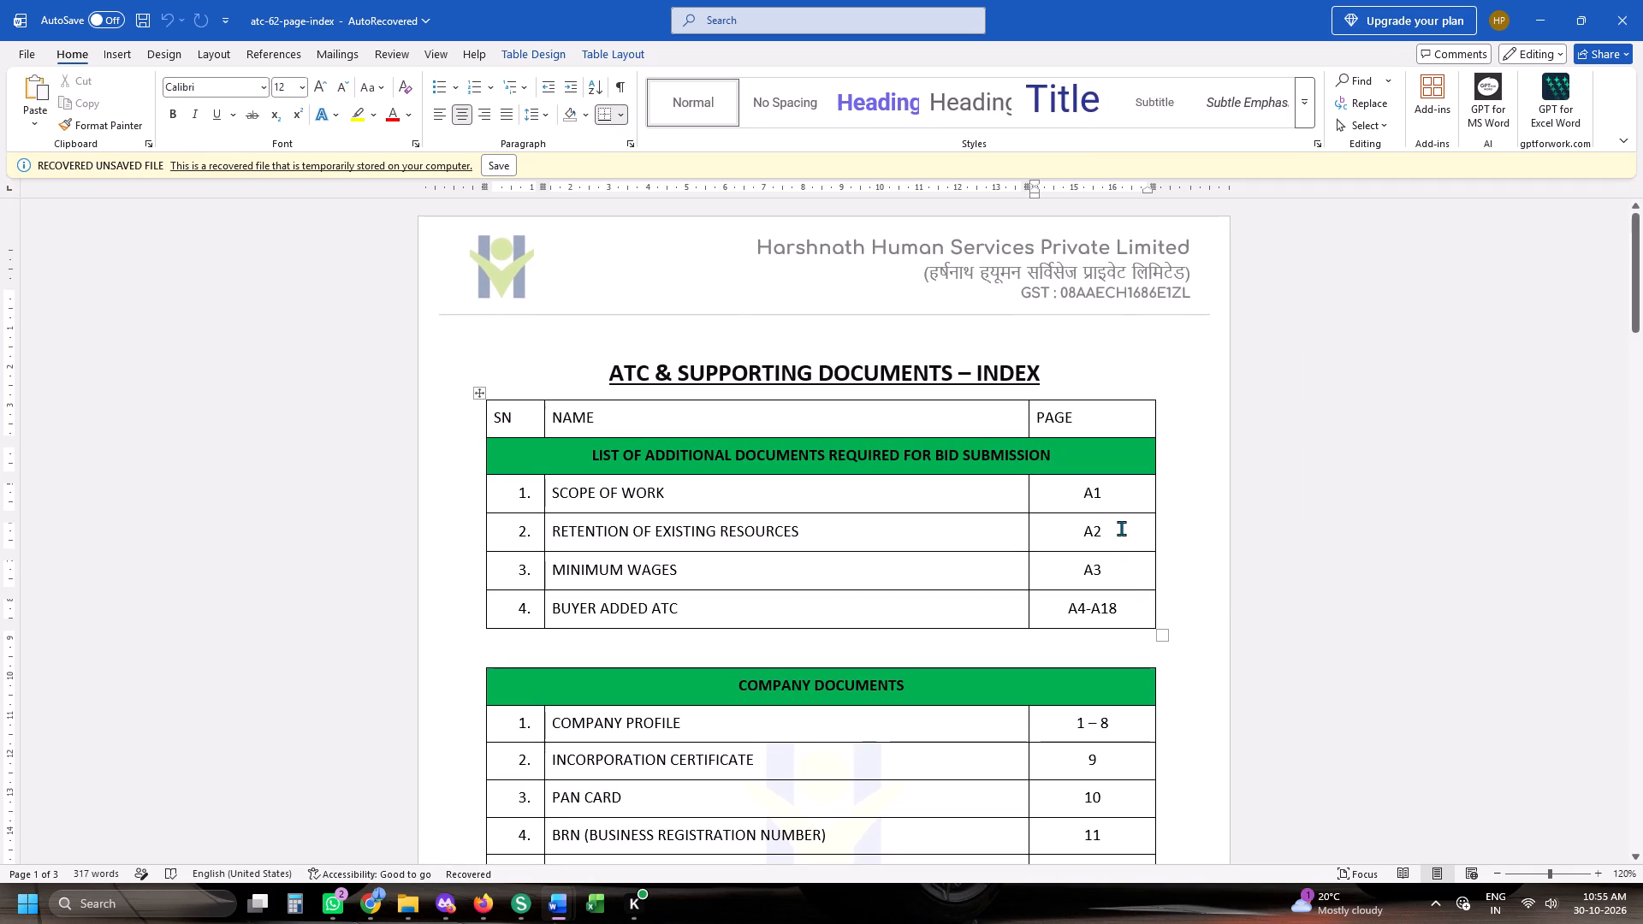
# Delete the RETENTION OF EXISTING RESOURCES row from the additional documents table.
pyautogui.moveTo(1119, 528); pyautogui.dragTo(1001, 529)
pyautogui.click(1268, 484)
pyautogui.click(1301, 575)
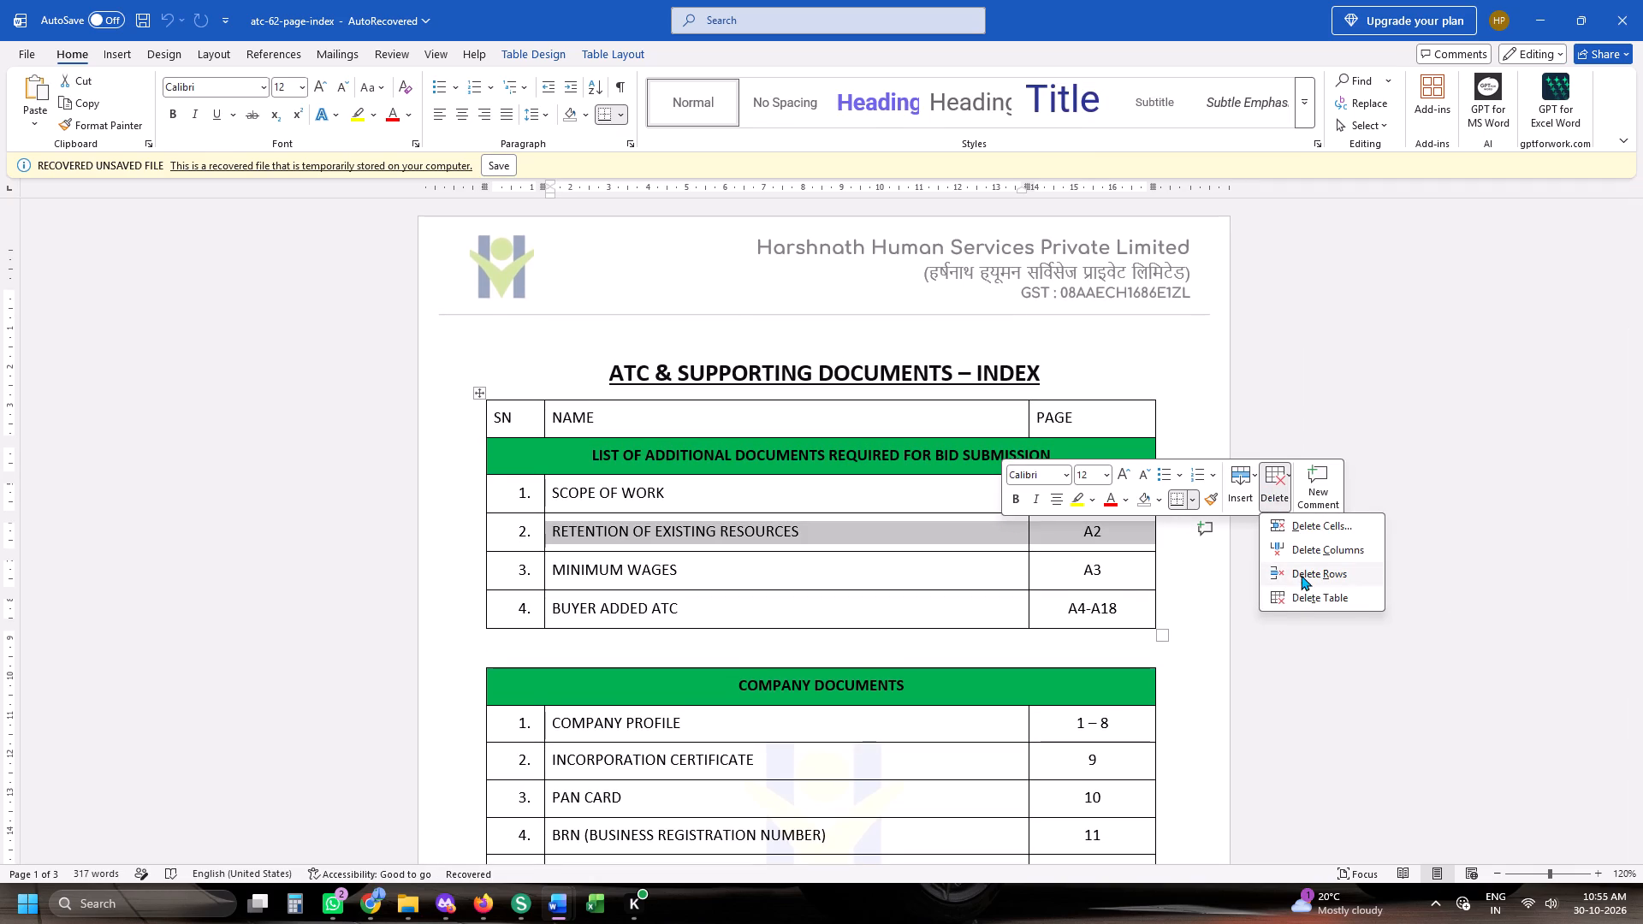
# Check the page counts of the source PDFs in Firefox, and set the SCOPE OF WORK page range to A1-A13 in the Word index.
pyautogui.hotkey('alt', 'Tab')
pyautogui.click(876, 0)
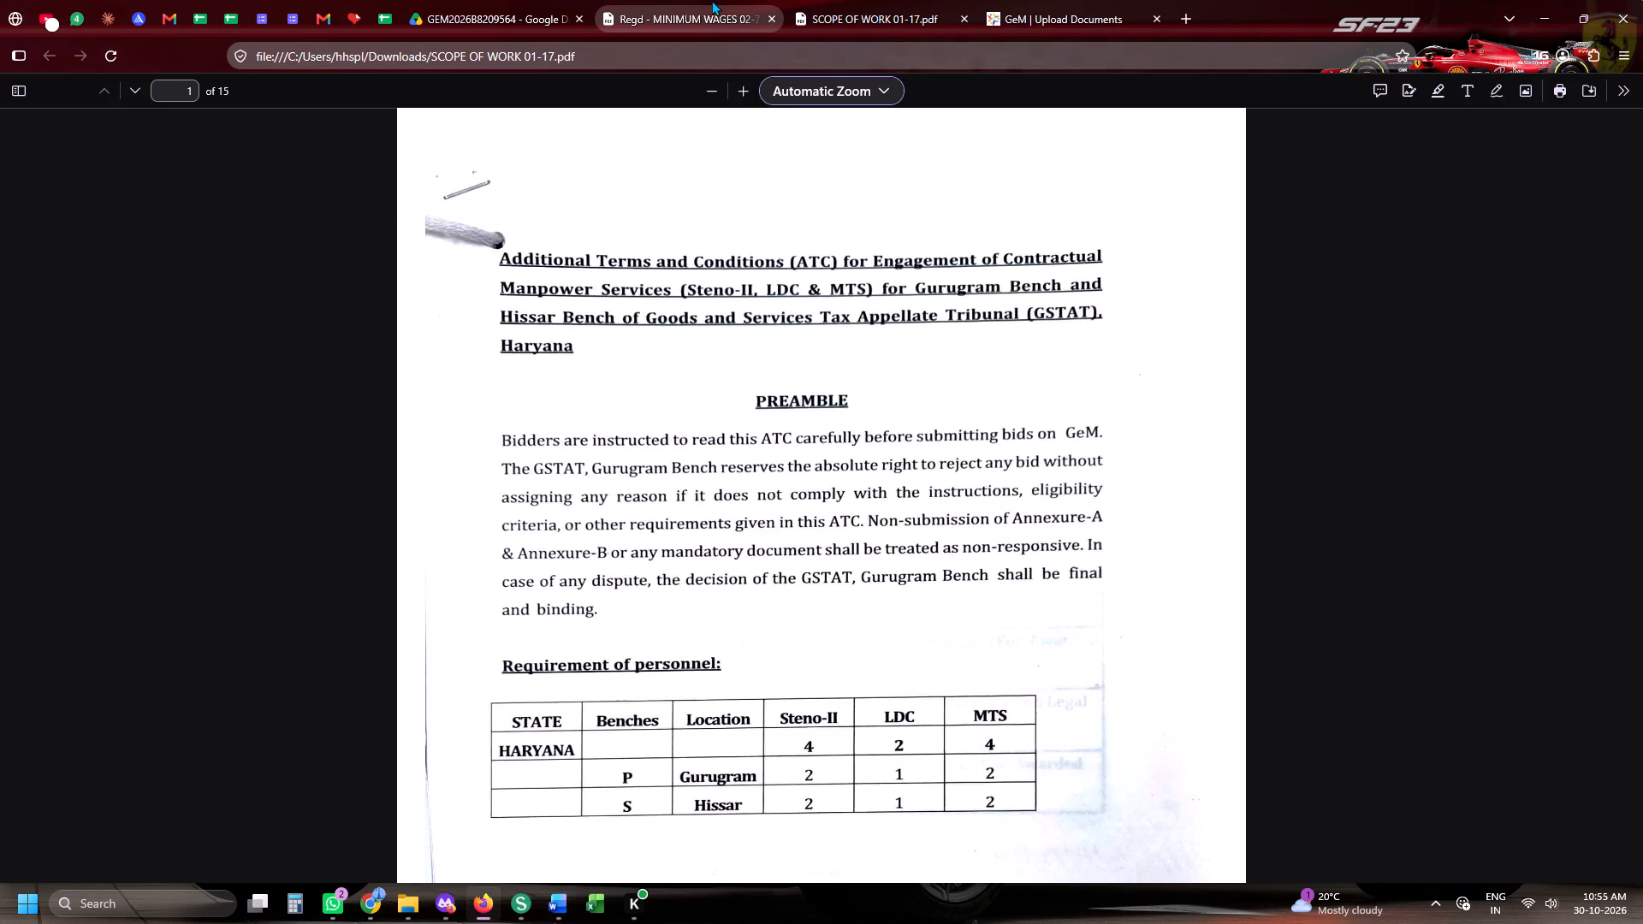
pyautogui.click(708, 0)
pyautogui.hotkey('alt', 'Tab')
pyautogui.hotkey('alt', 'Tab')
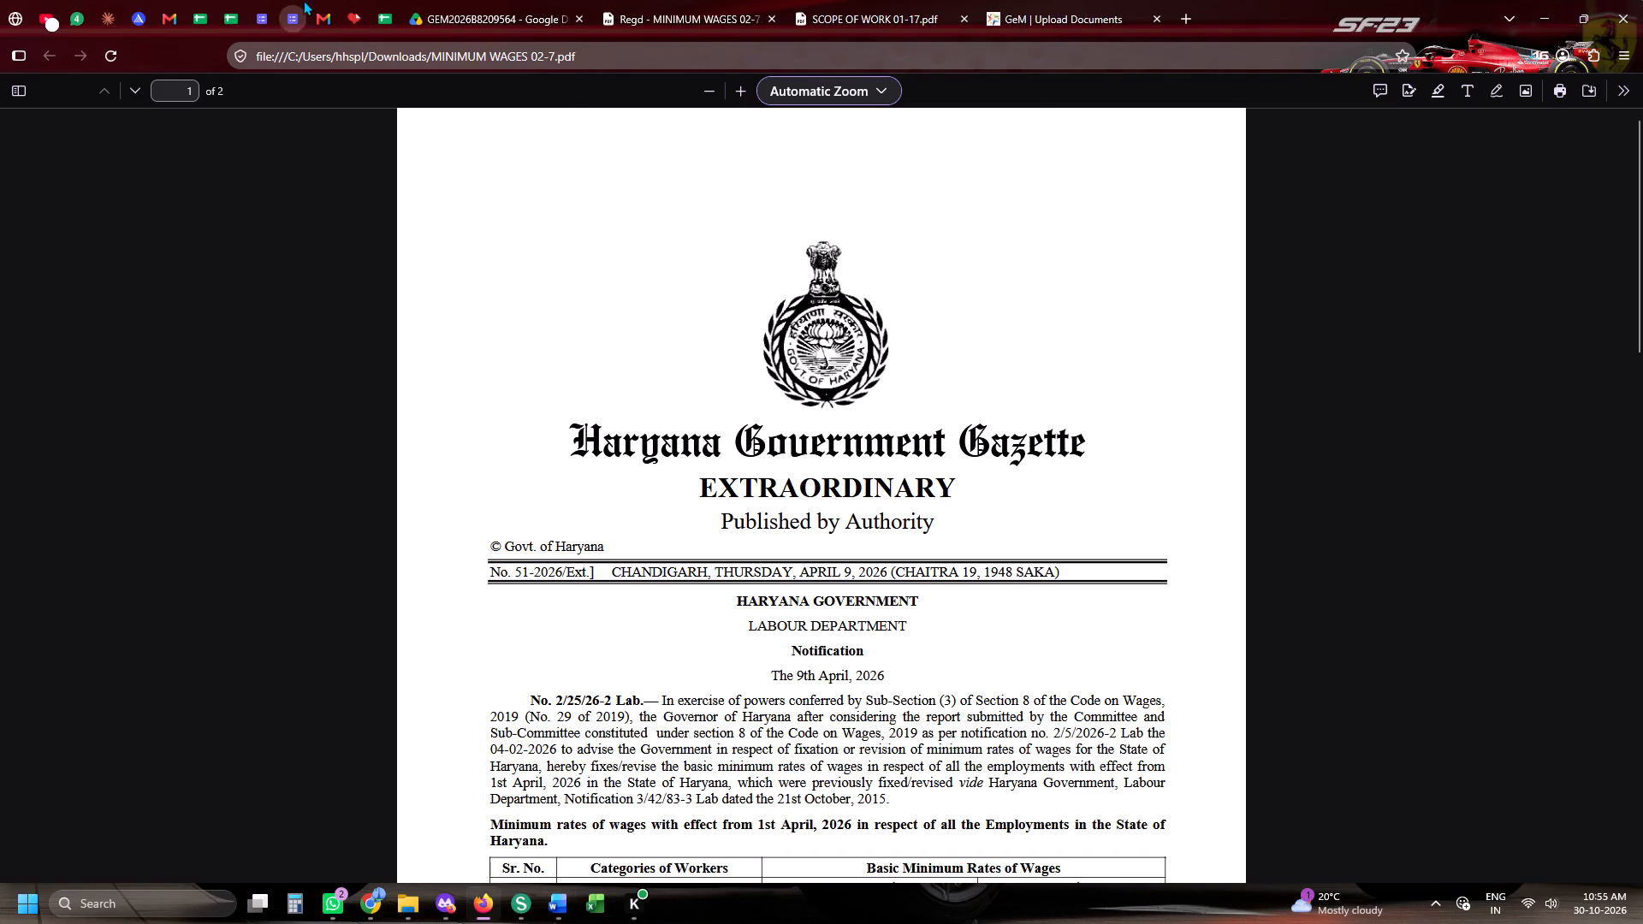
pyautogui.click(663, 8)
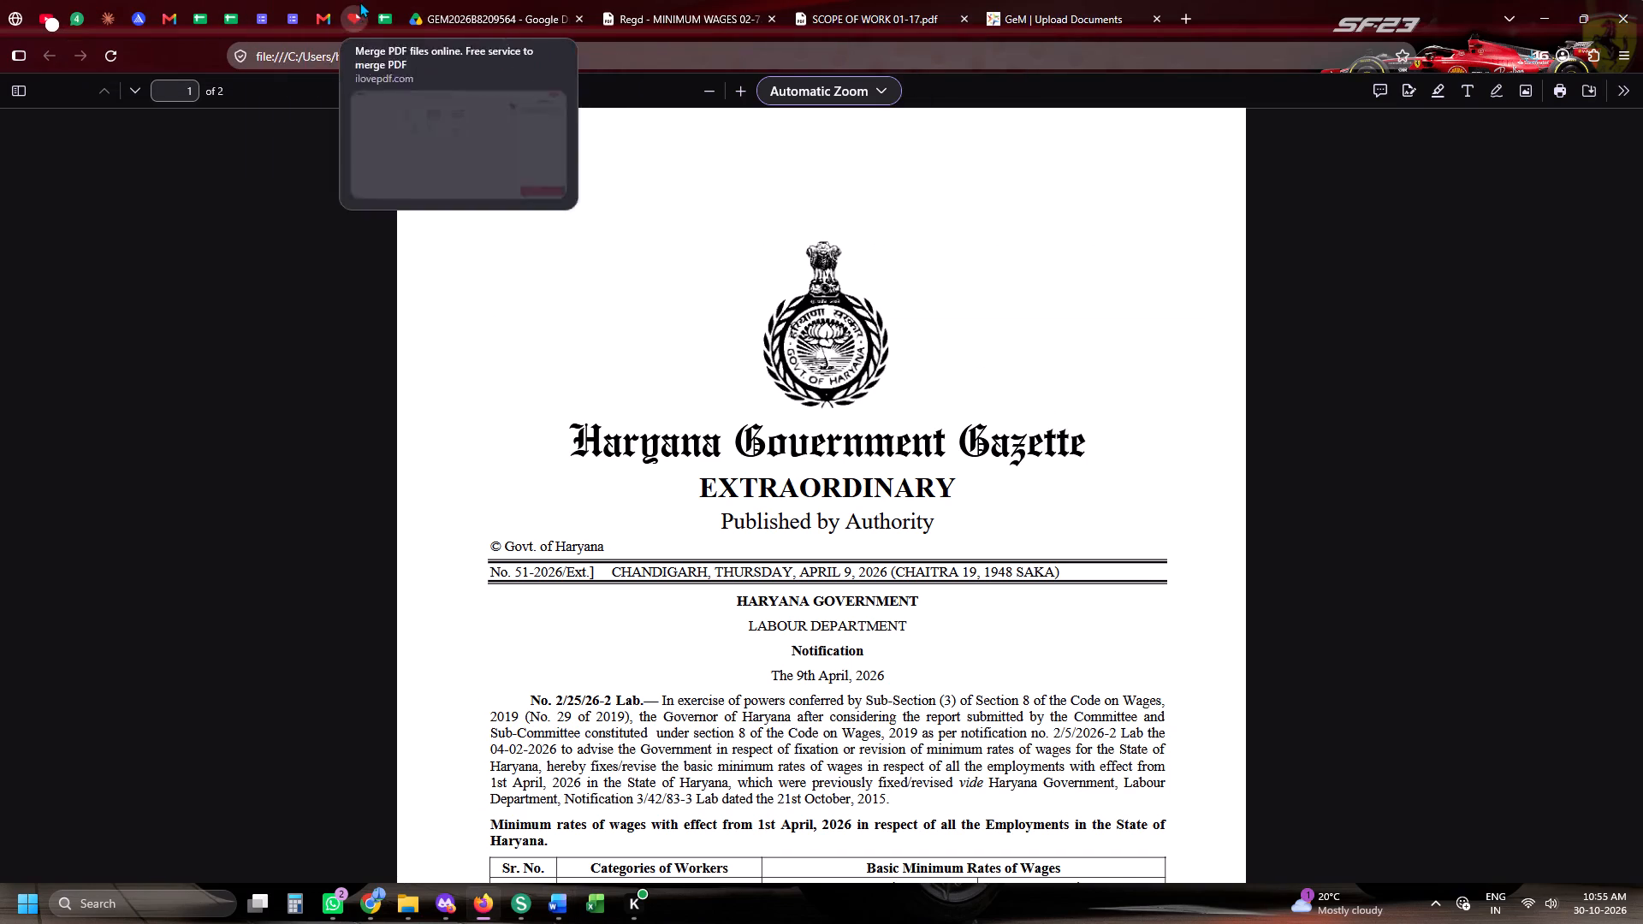
pyautogui.click(359, 2)
pyautogui.hotkey('alt', 'Tab')
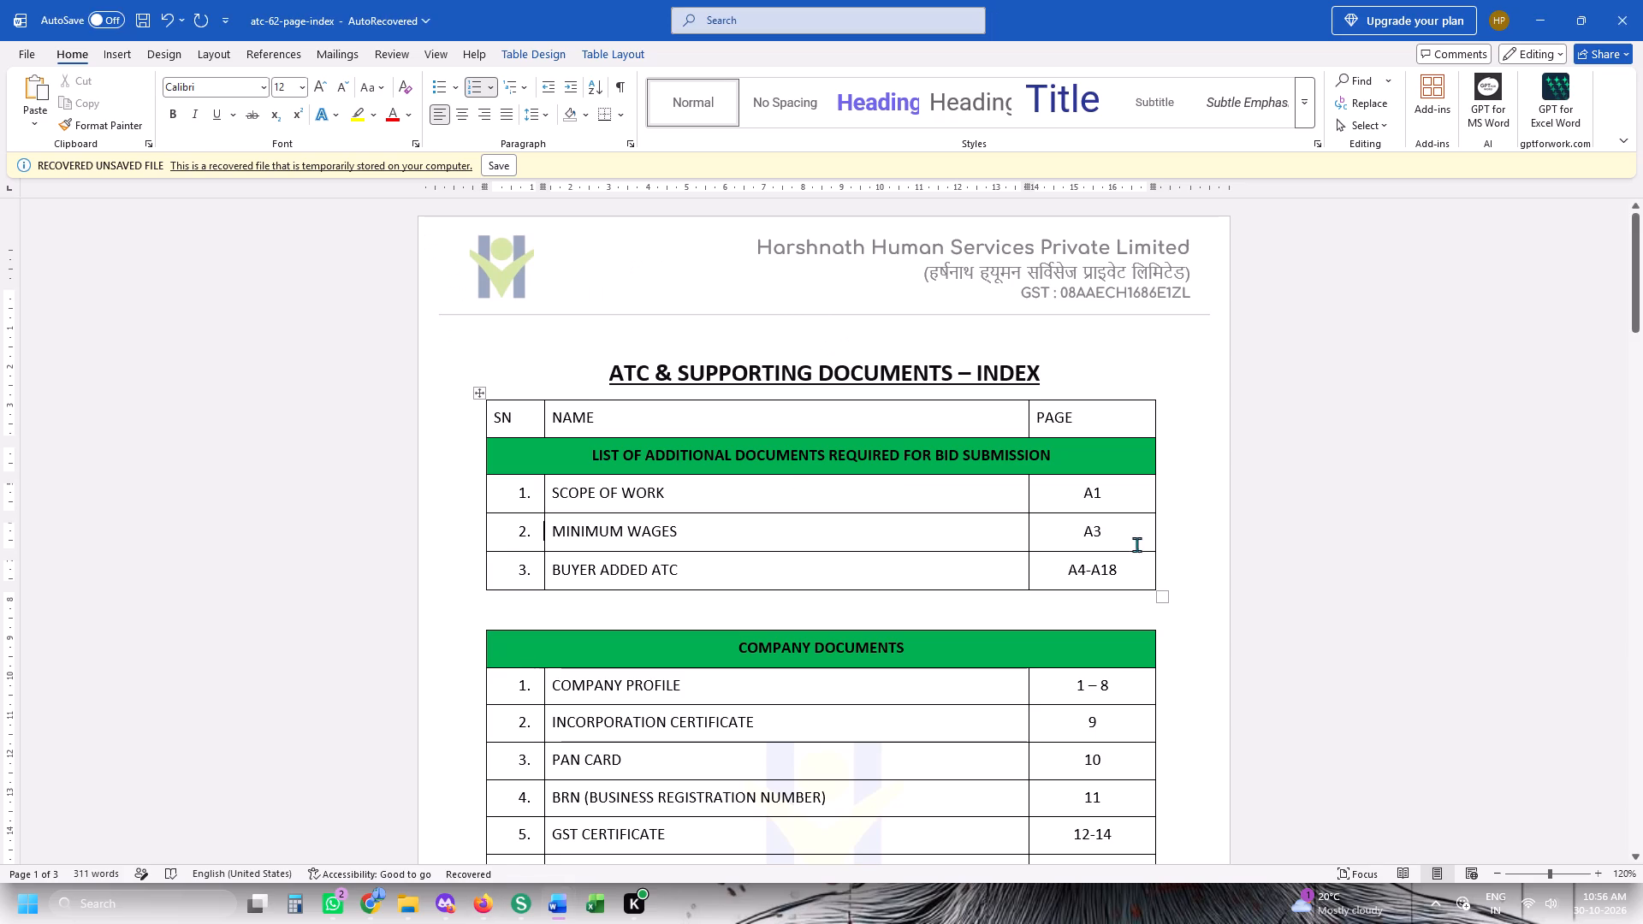
pyautogui.click(1136, 506)
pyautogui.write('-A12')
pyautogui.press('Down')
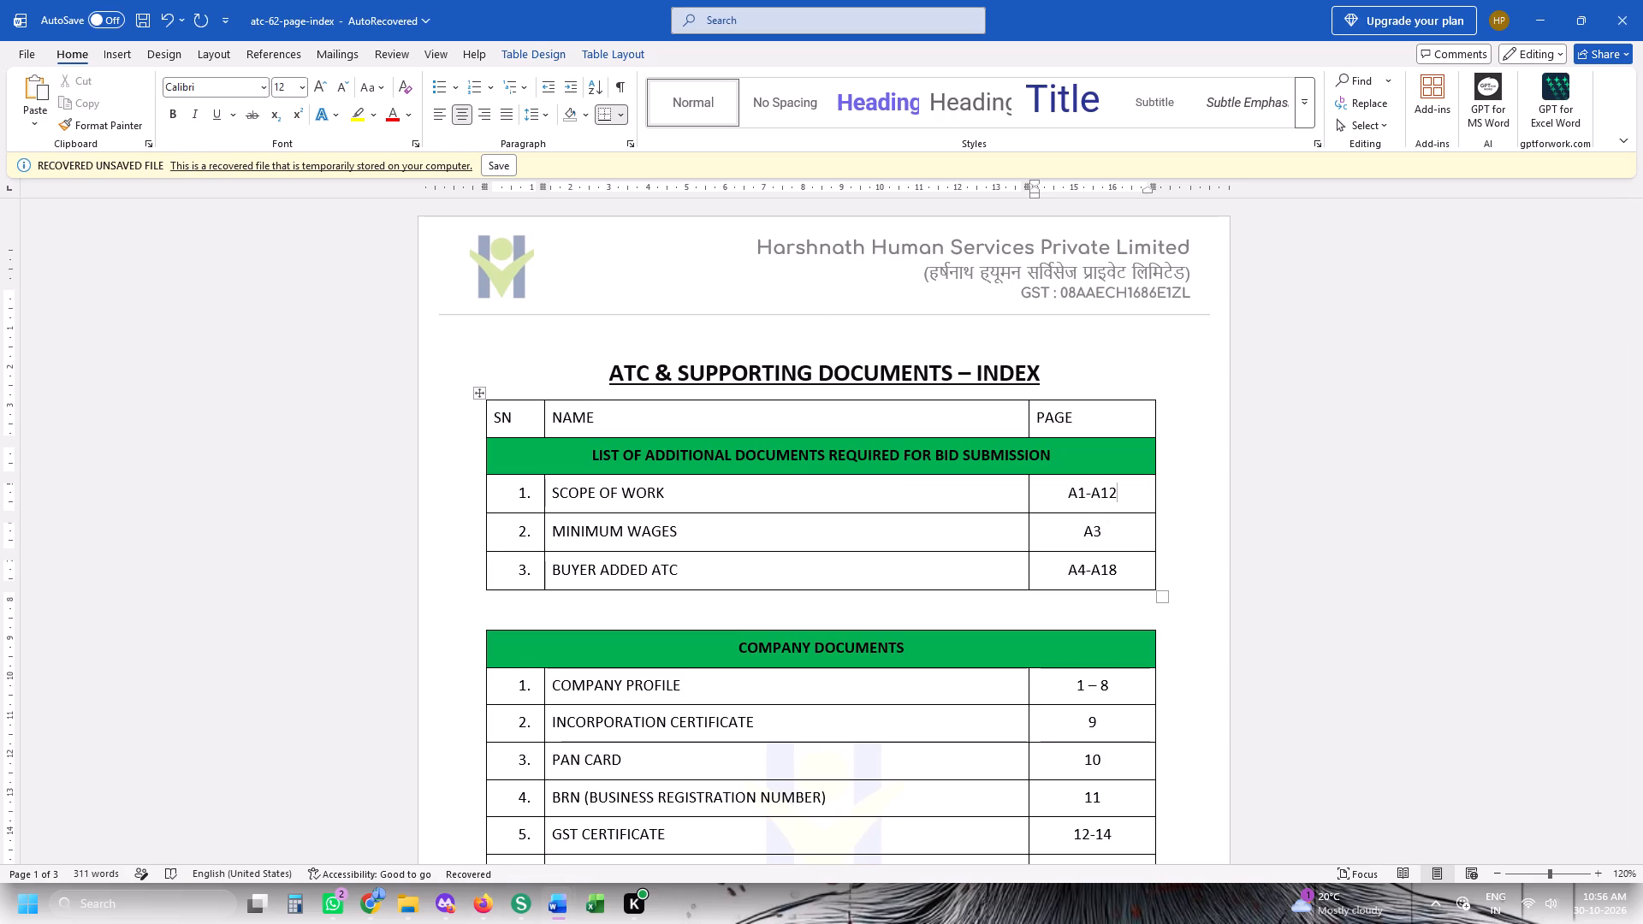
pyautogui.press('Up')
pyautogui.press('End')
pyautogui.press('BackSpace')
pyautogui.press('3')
# Set the MINIMUM WAGES page range to A14-A15.
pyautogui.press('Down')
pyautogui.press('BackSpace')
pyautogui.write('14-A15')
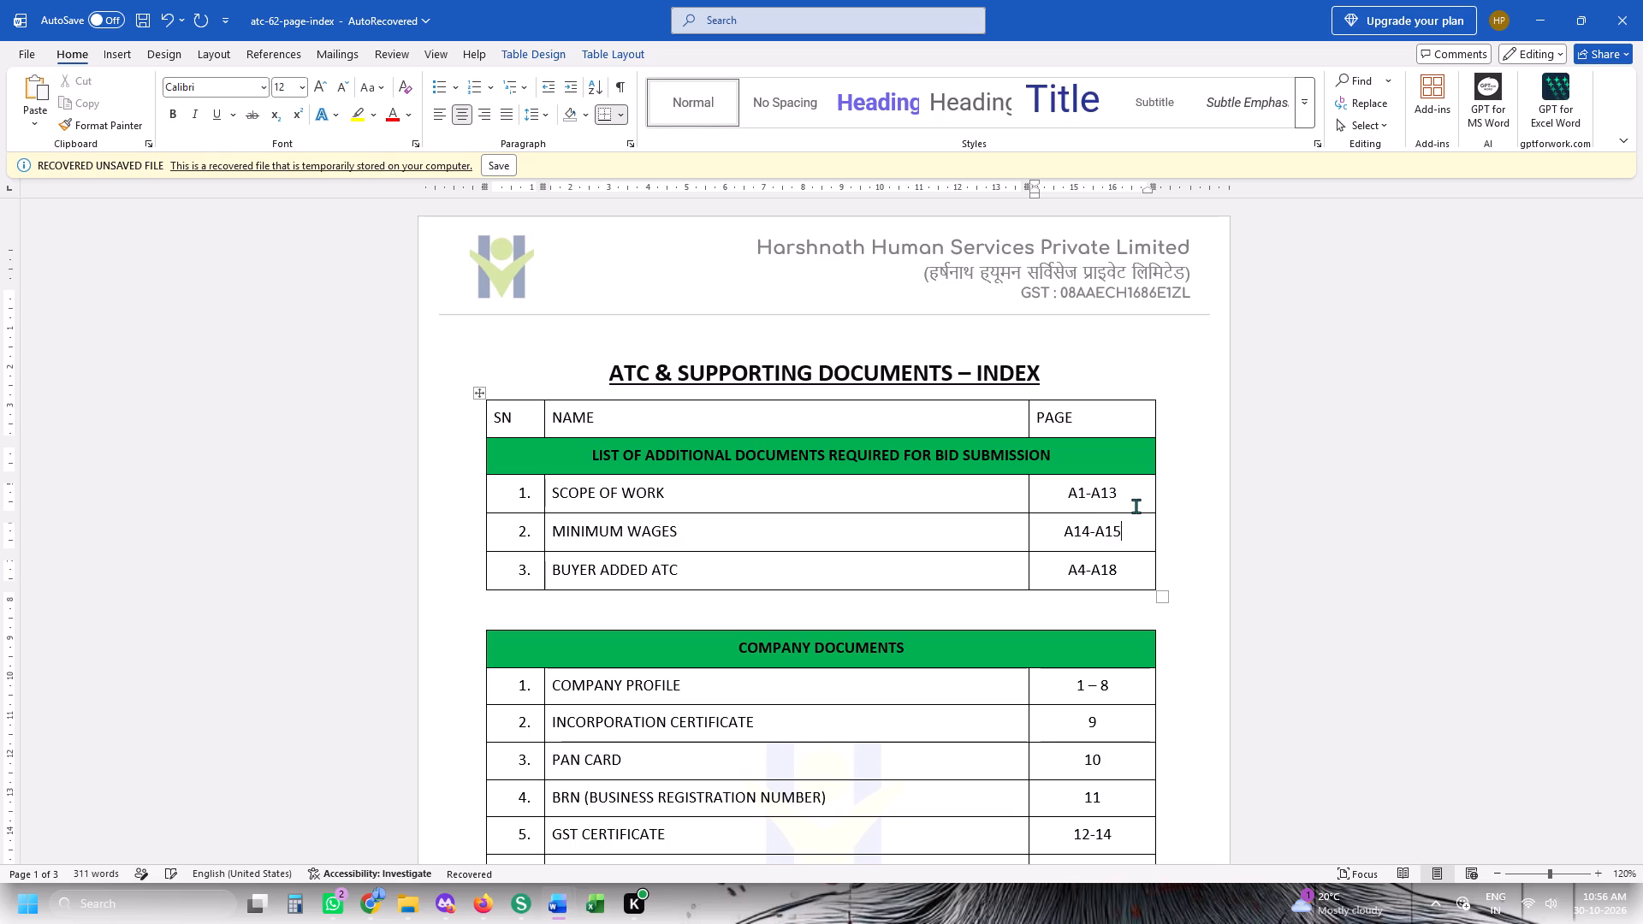
# Switch to iLovePDF's merge page in Firefox and move PART38.pdf ahead of PART37.pdf.
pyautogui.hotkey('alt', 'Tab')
pyautogui.moveTo(830, 293); pyautogui.dragTo(579, 296)
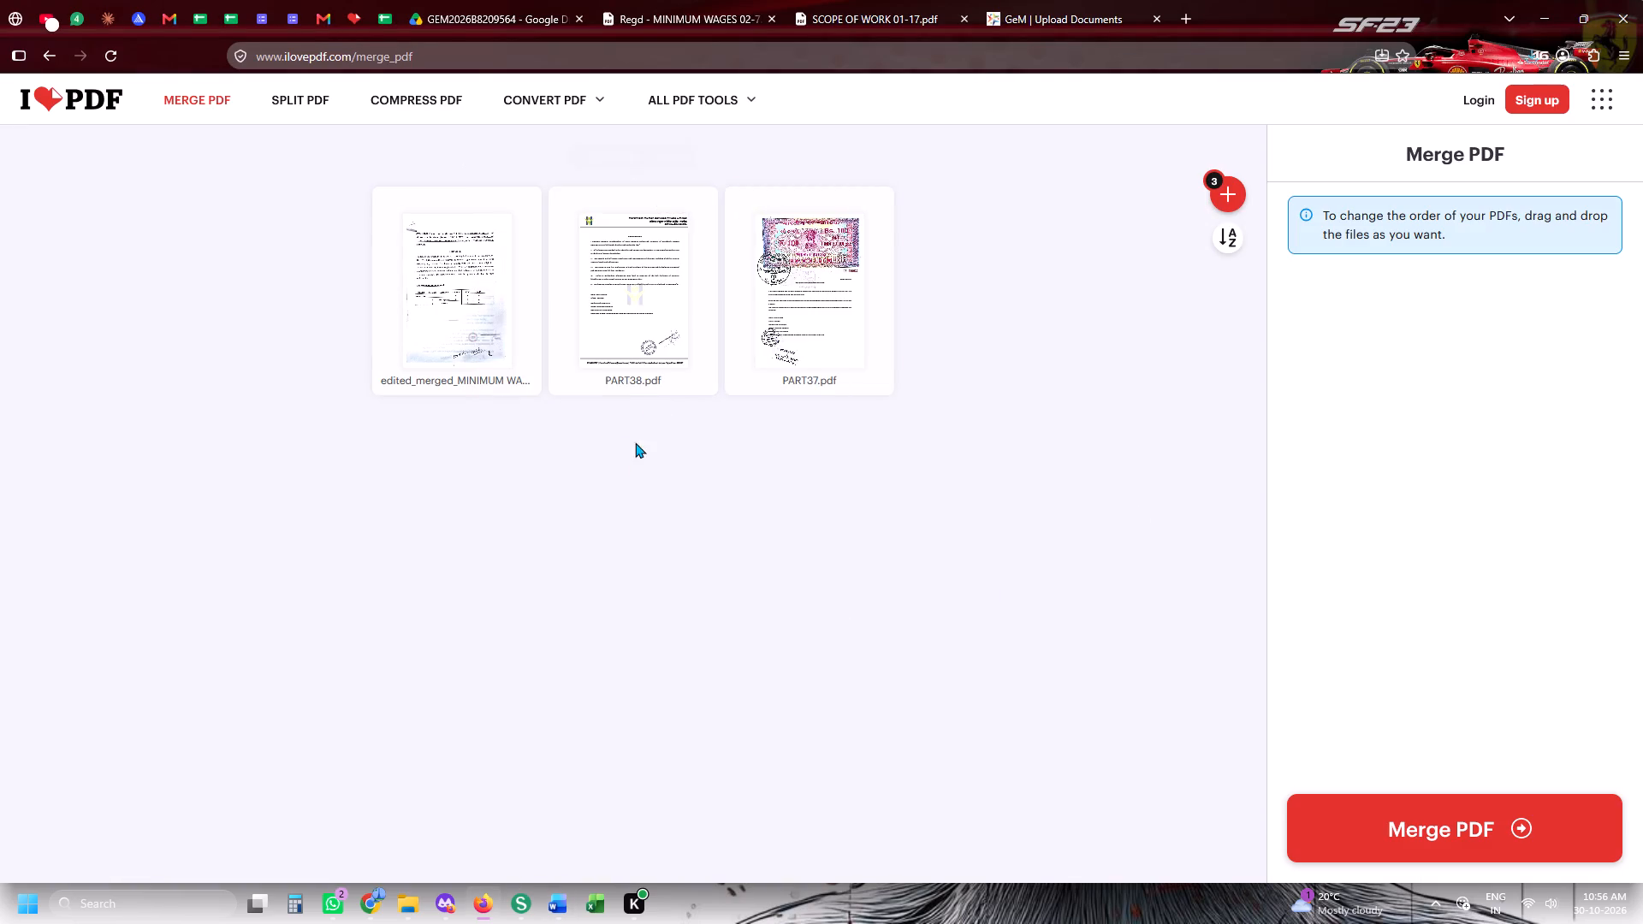
# Back in the Word index, rename the BUYER ADDED ATC entry LETTER HEAD and set its pages to A16-A17, checking PART38's page count.
pyautogui.hotkey('alt', 'Tab')
pyautogui.press('Tab')
pyautogui.press('Tab')
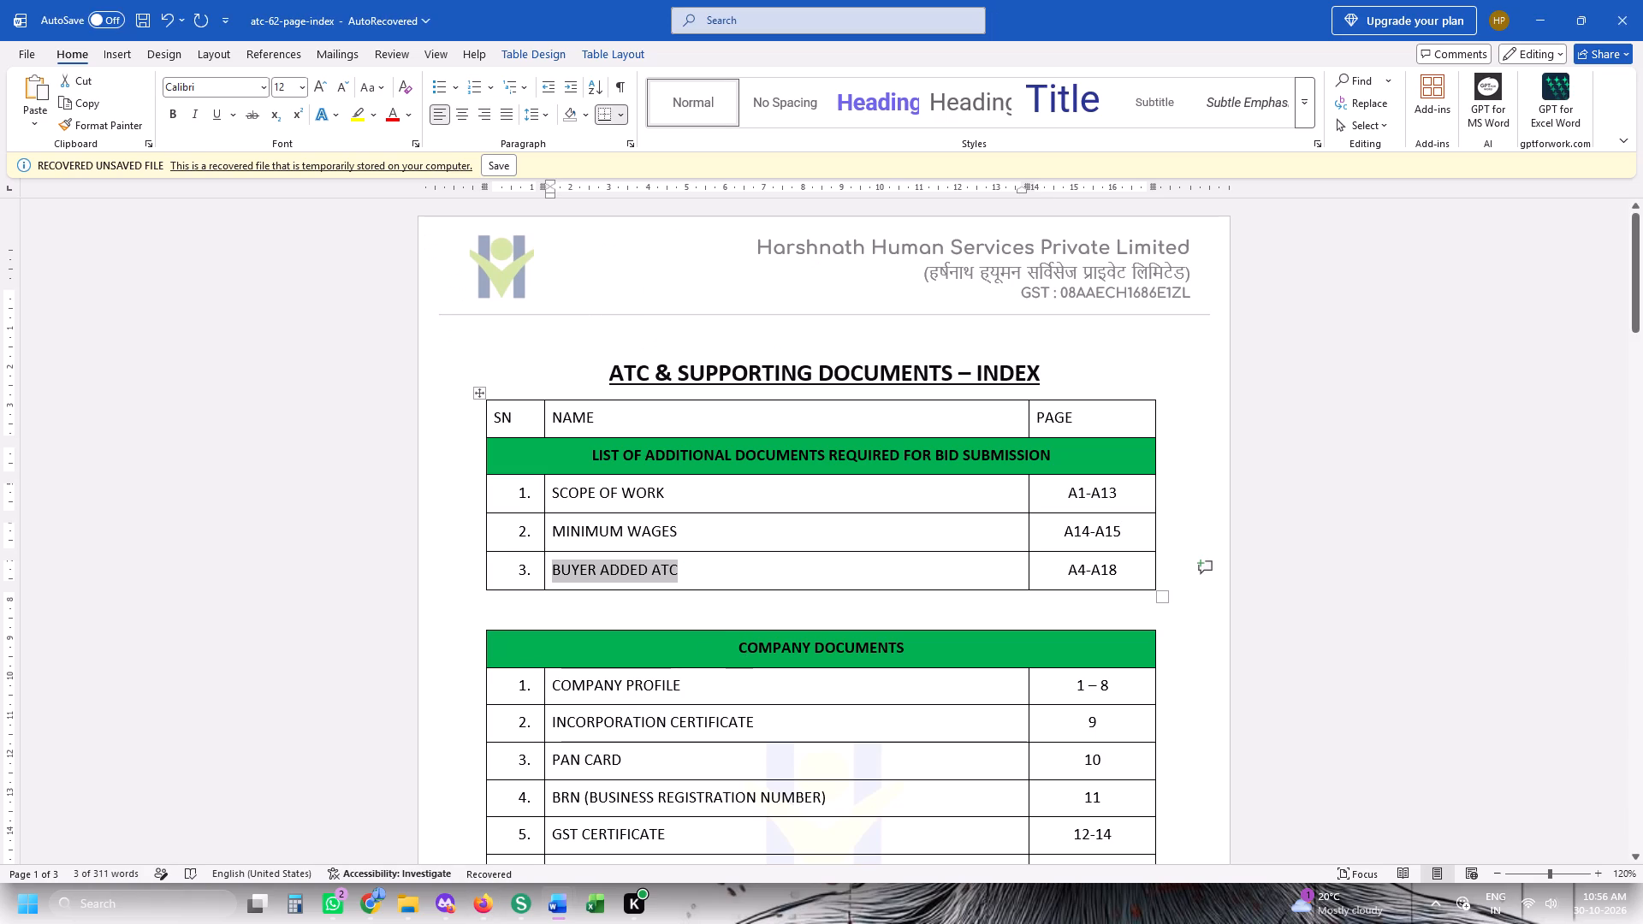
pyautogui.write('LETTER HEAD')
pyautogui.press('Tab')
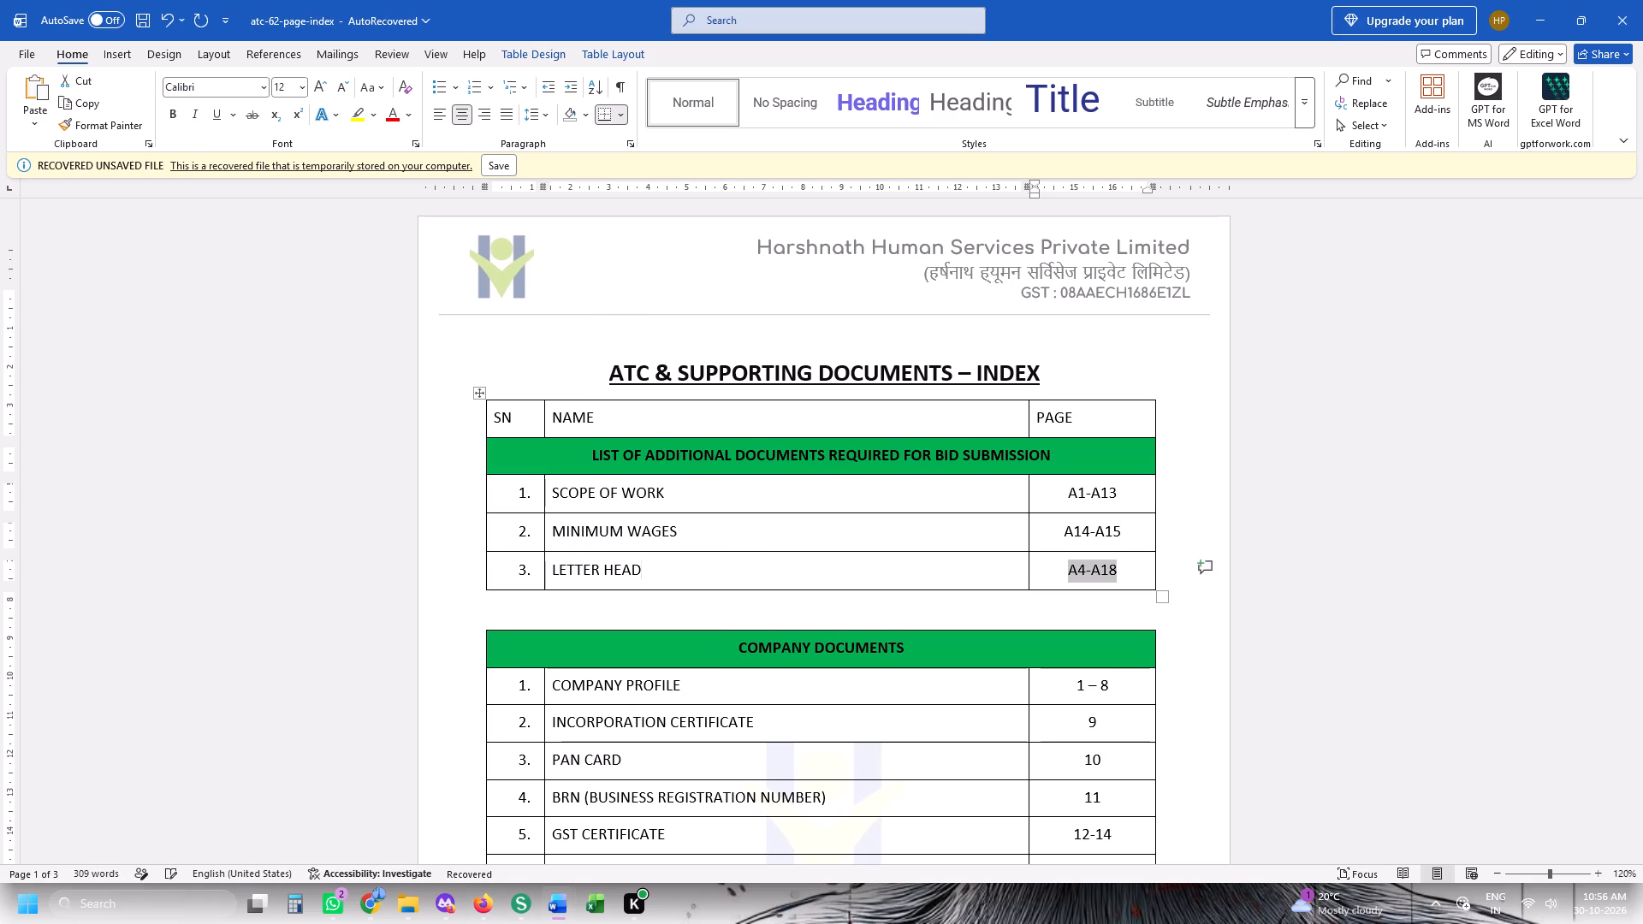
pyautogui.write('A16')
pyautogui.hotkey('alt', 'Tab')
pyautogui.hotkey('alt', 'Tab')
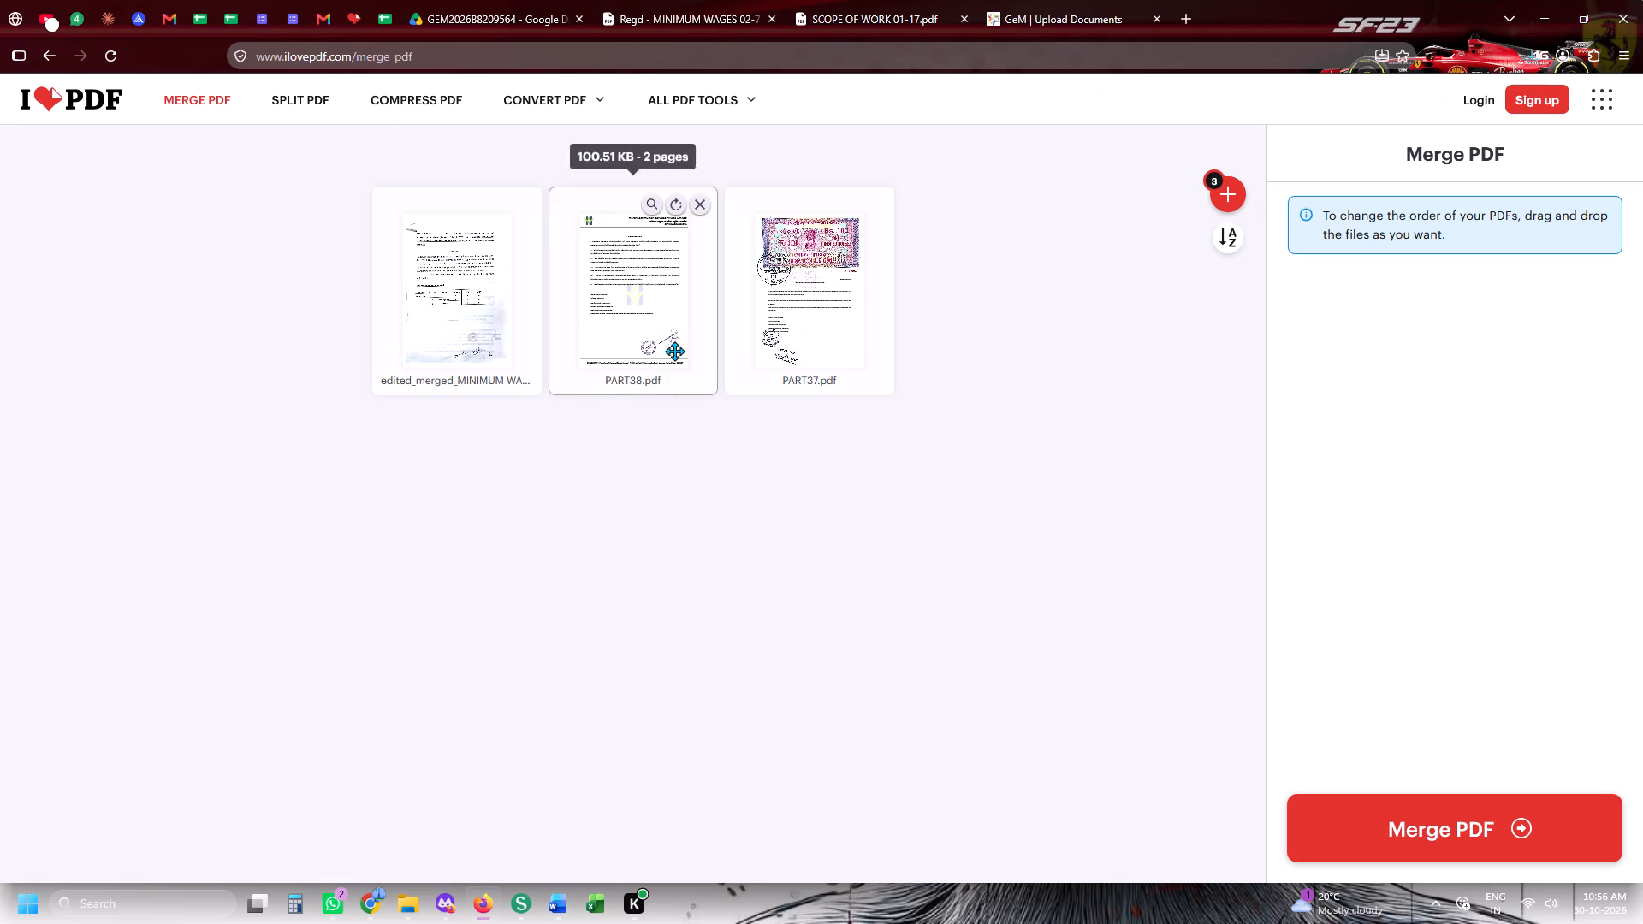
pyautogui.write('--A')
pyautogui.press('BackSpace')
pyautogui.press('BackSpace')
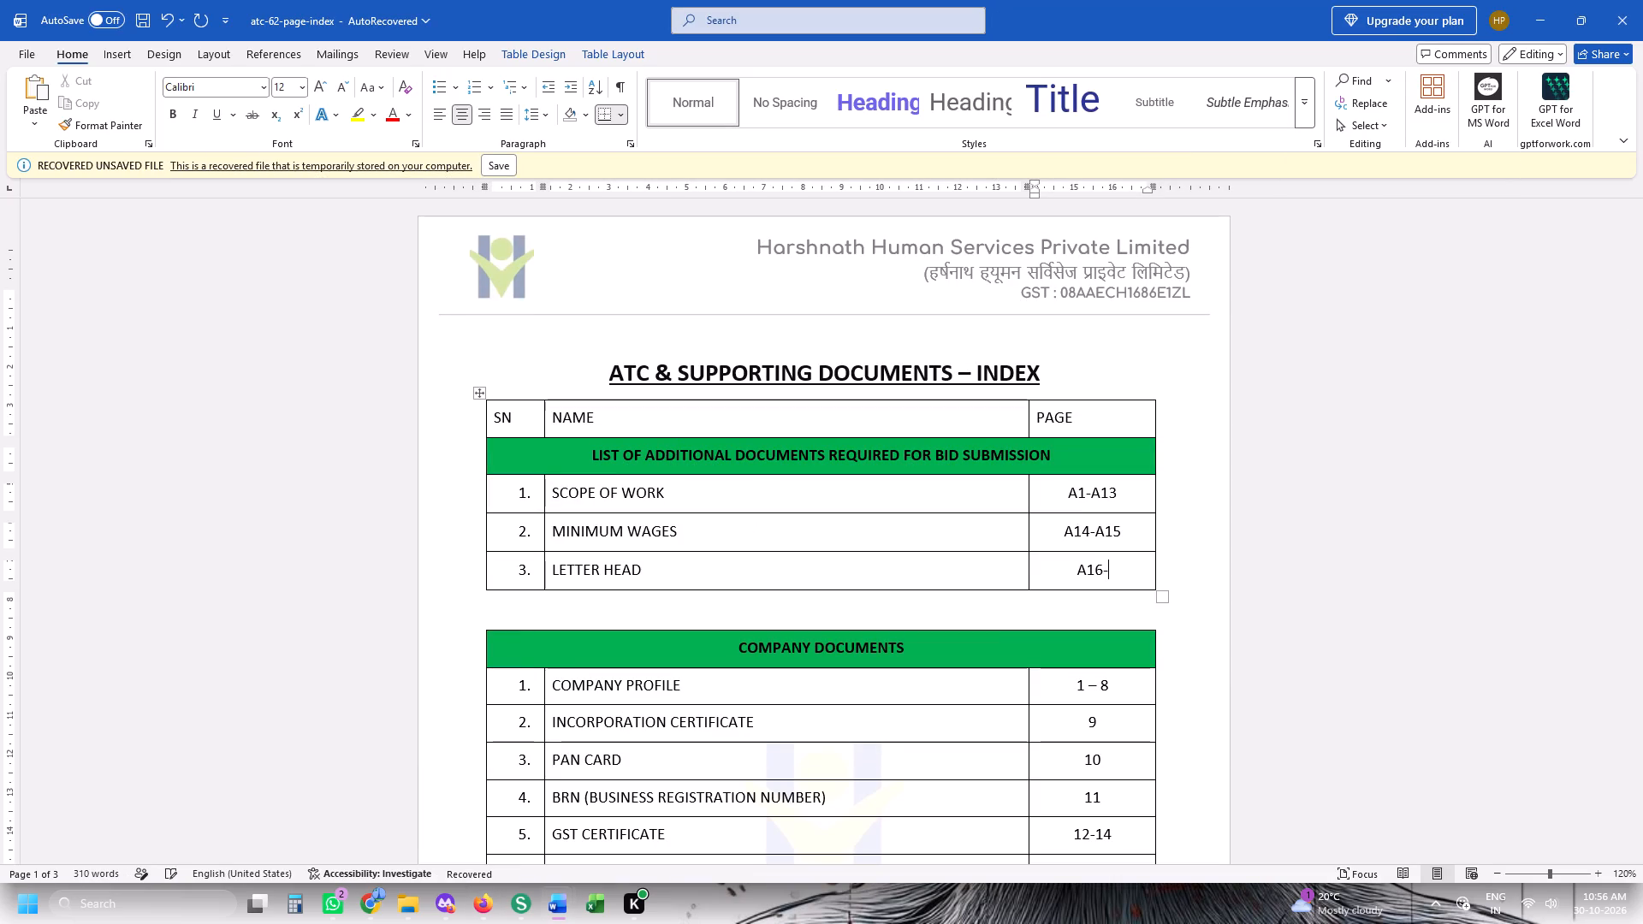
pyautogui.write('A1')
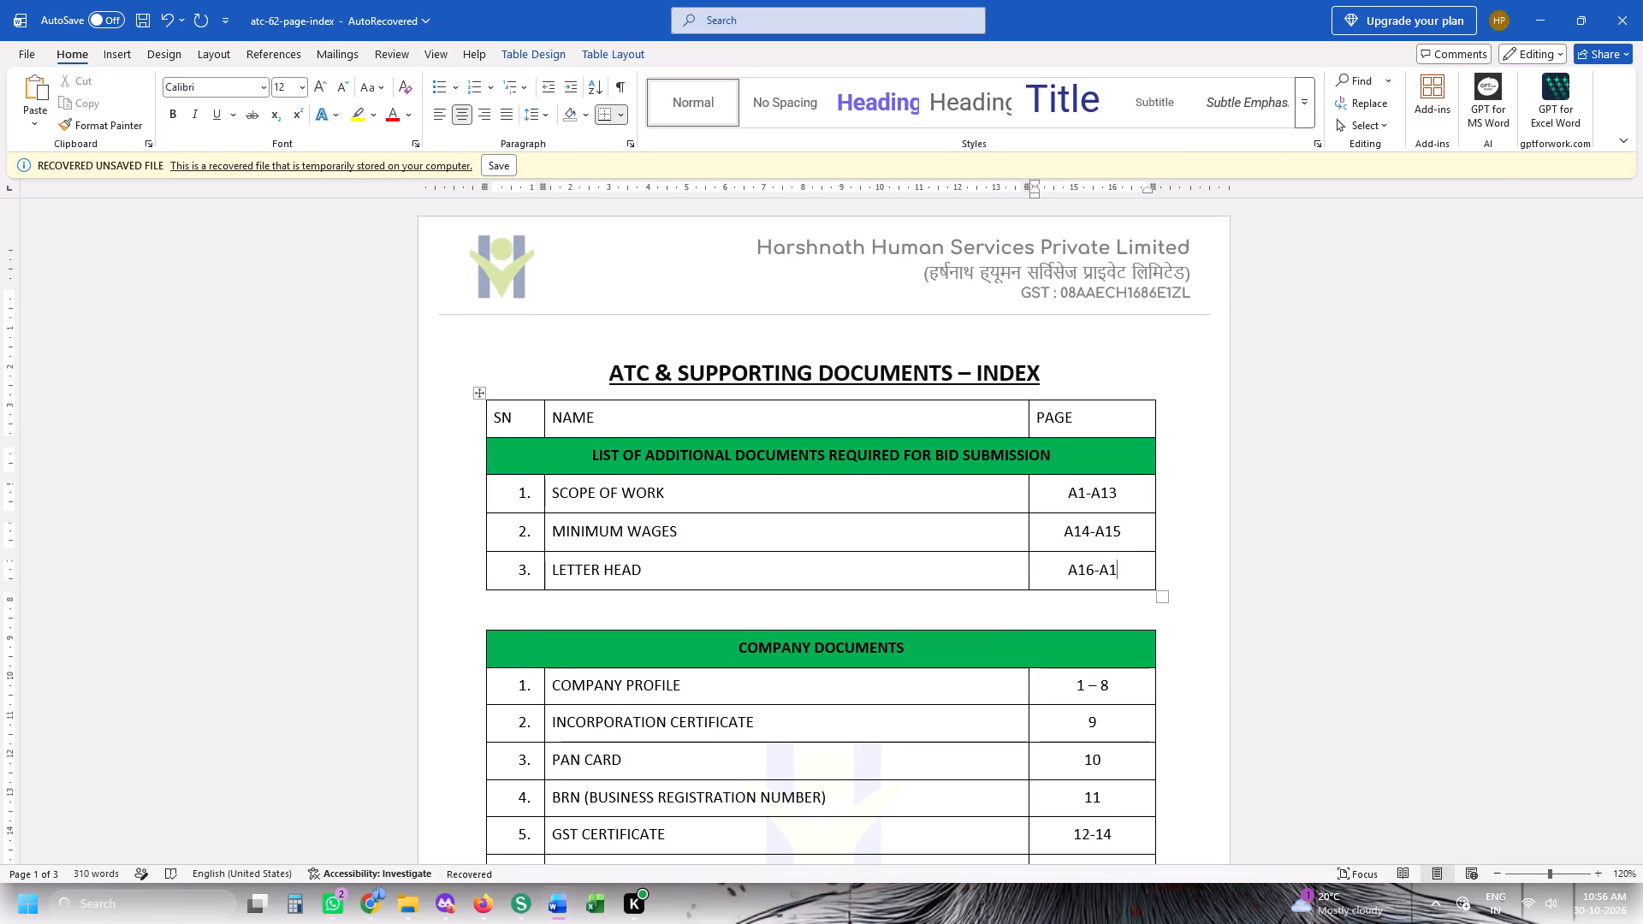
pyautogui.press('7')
# Add a fourth row, AFFIDAVIT, with page A18 to the additional documents table, checking the page count of PART37.
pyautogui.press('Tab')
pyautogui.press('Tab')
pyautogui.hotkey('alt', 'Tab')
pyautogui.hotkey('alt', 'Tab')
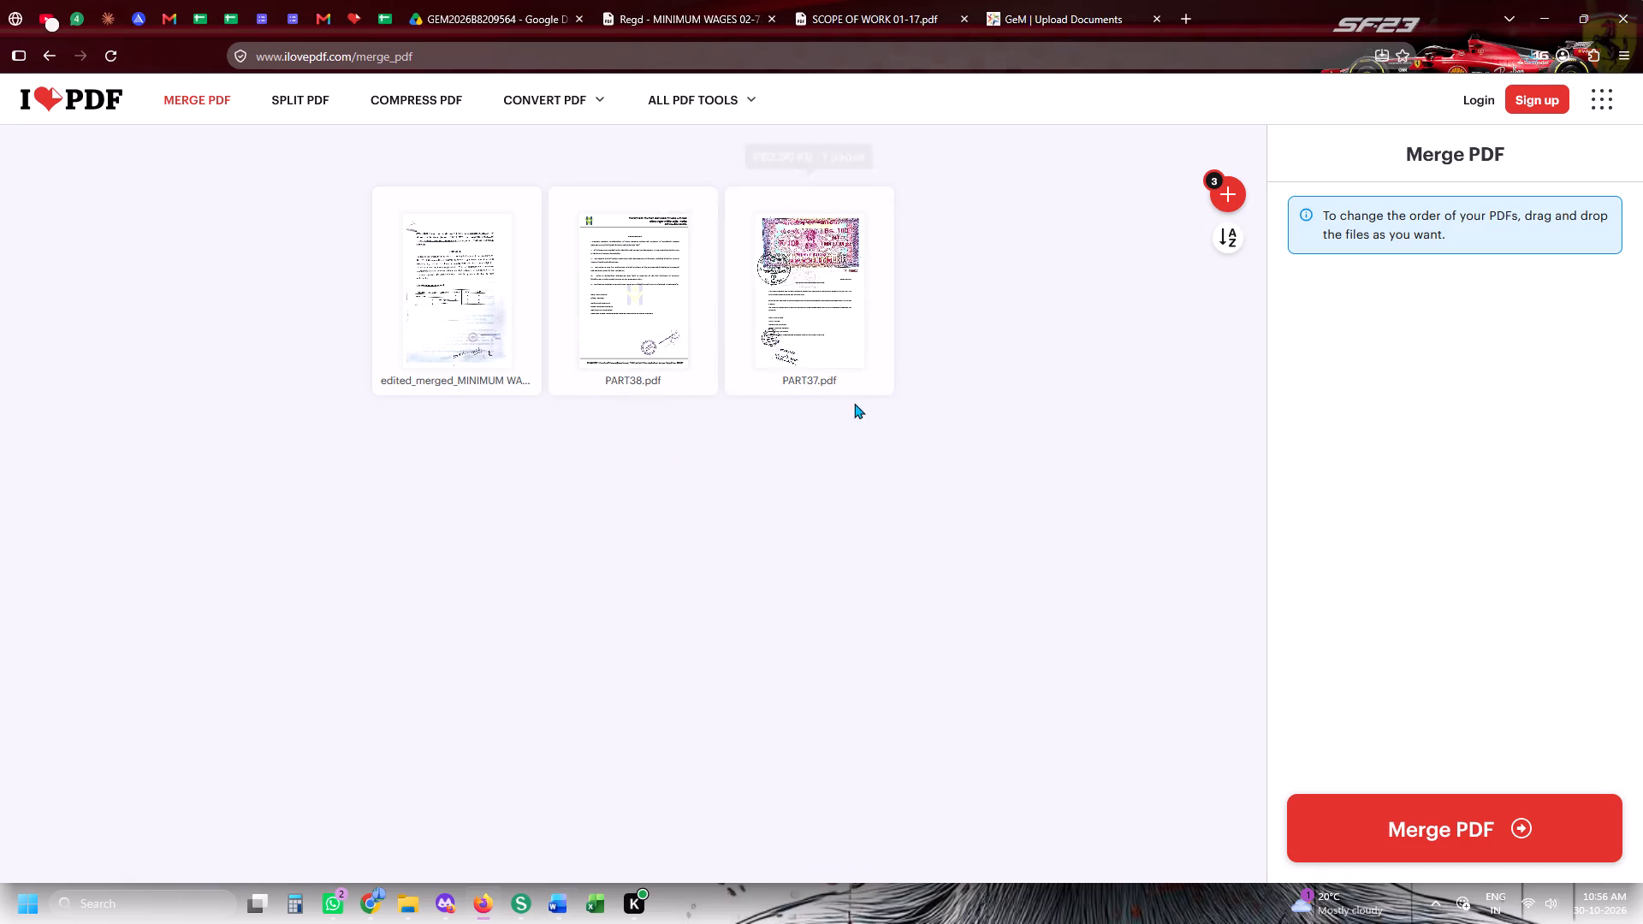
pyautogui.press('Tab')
pyautogui.click(693, 618)
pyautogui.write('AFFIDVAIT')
pyautogui.click(679, 585)
pyautogui.press('Tab')
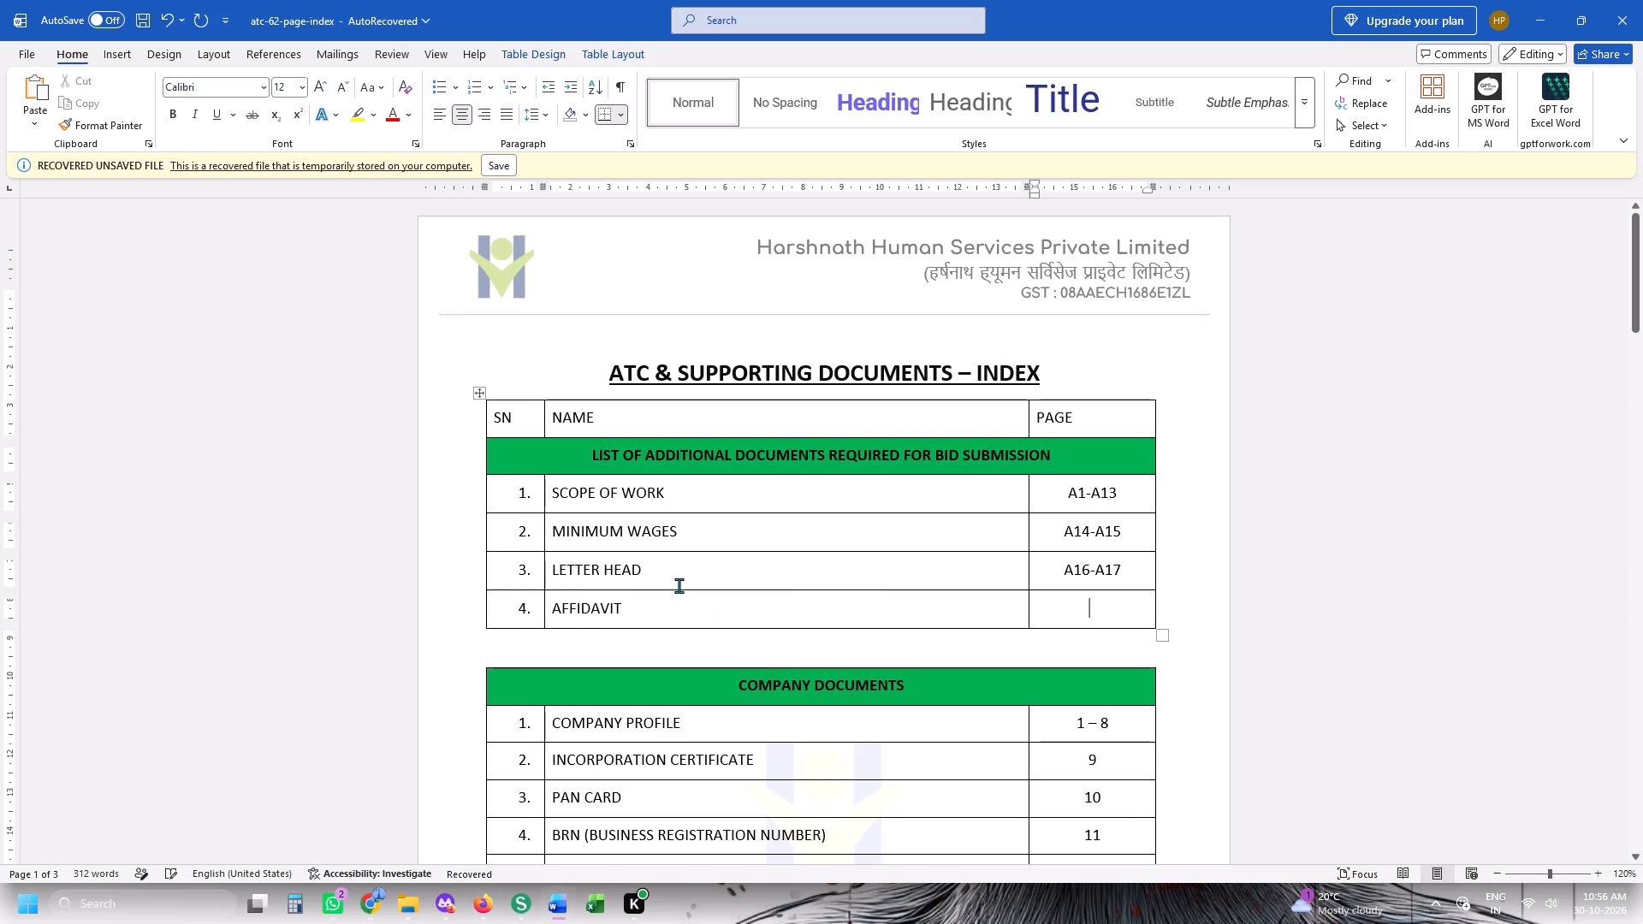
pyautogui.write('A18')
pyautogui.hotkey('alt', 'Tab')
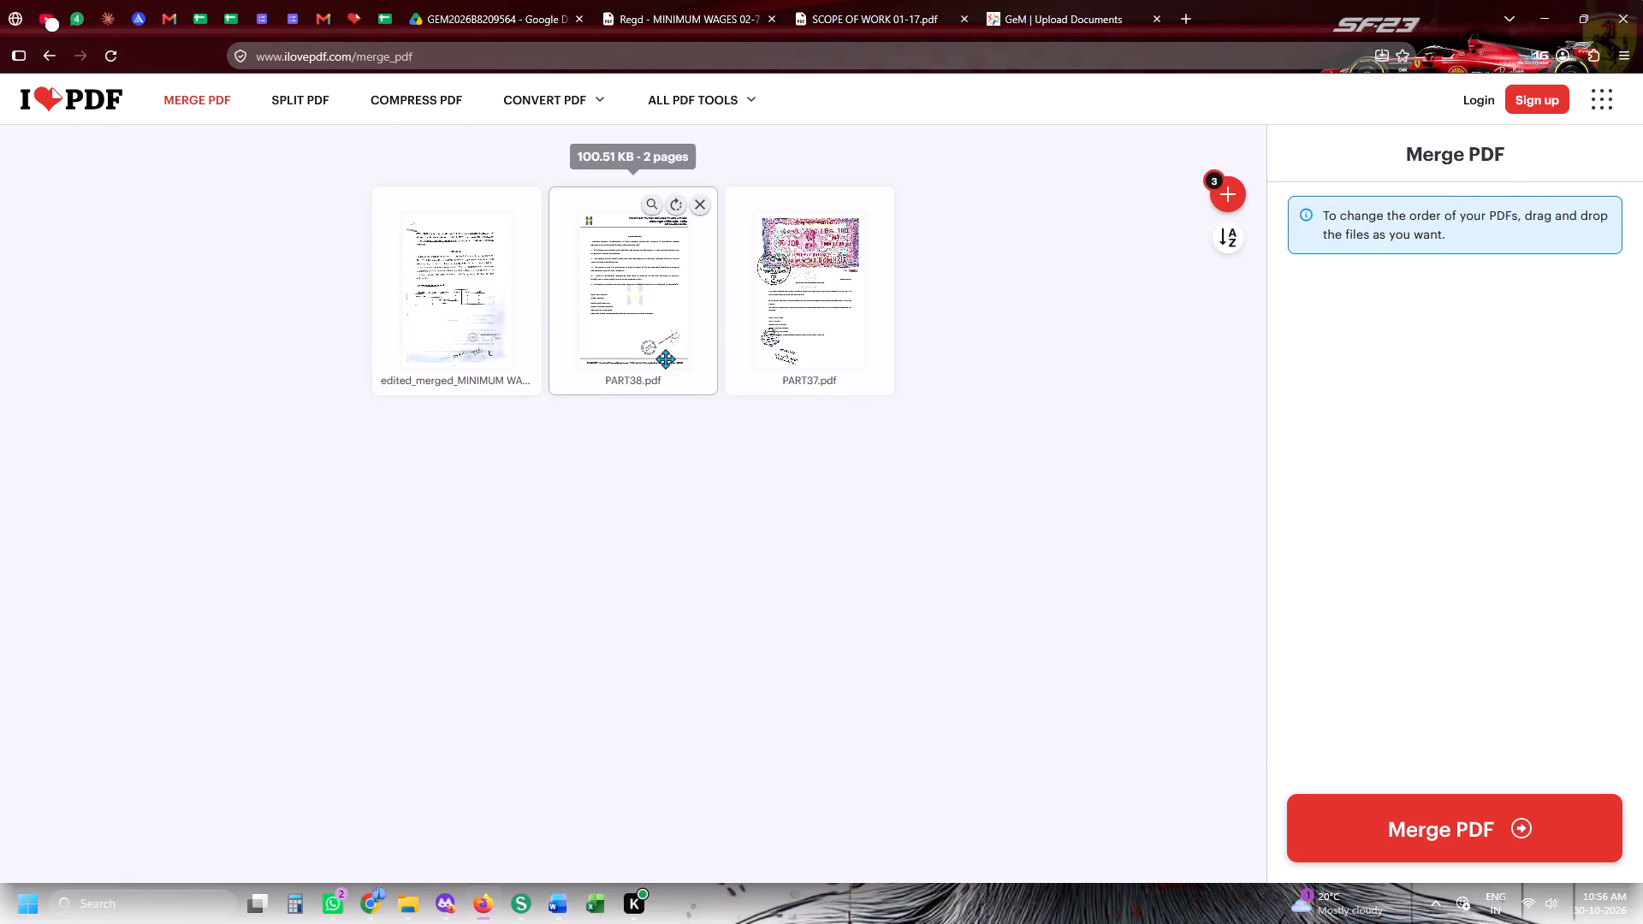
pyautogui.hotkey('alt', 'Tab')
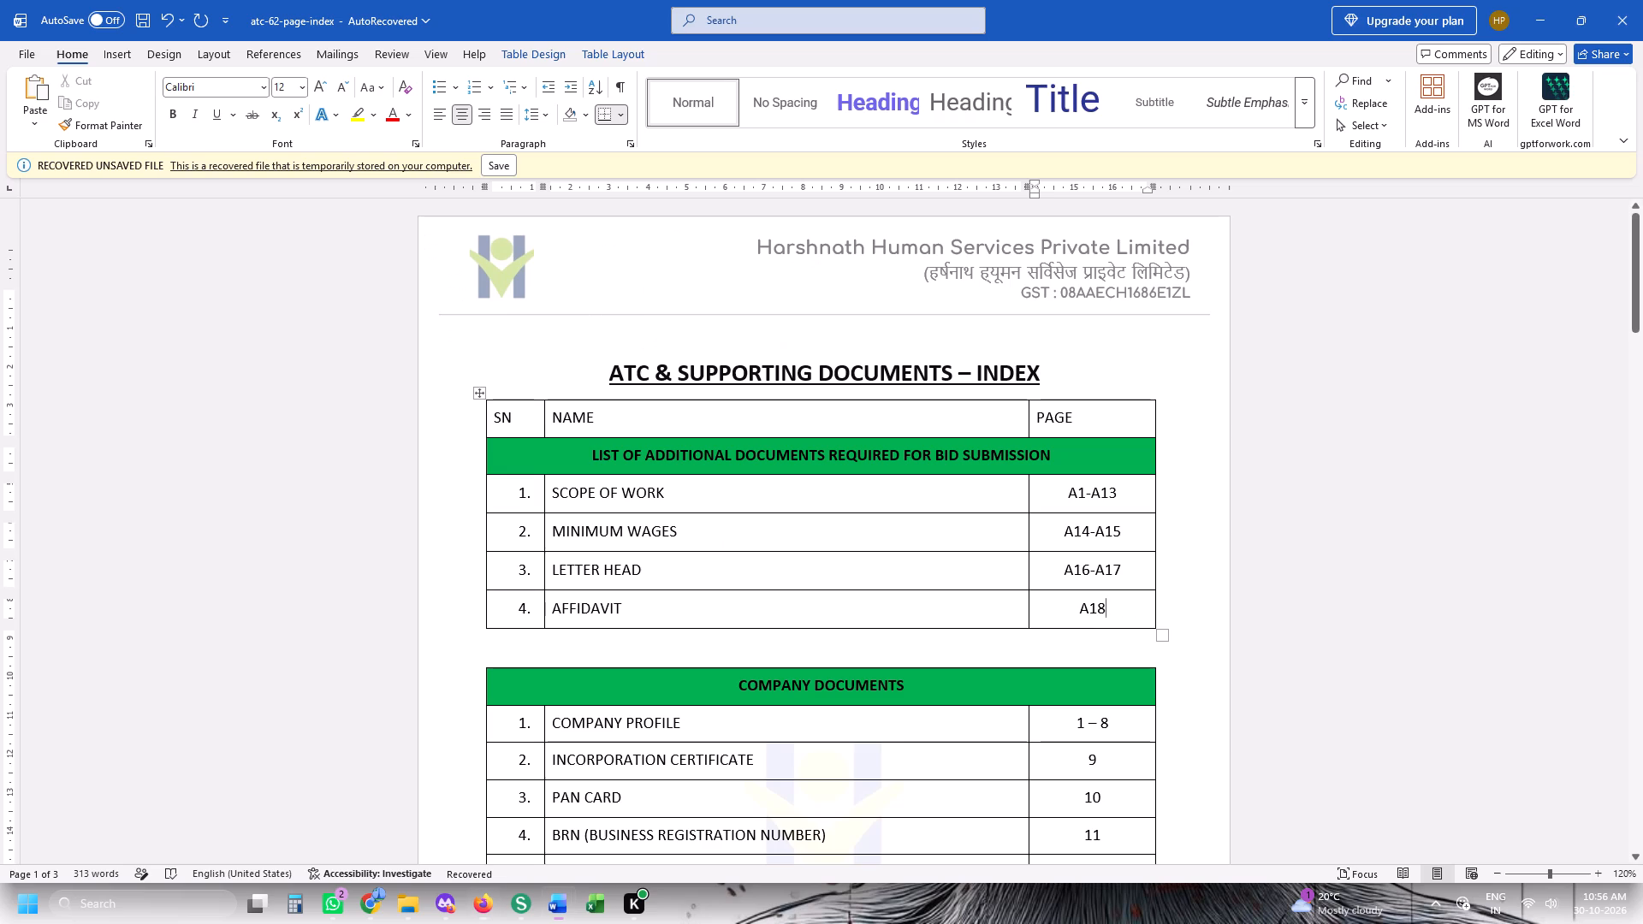
# Export the updated index as a PDF named PART39 in Downloads.
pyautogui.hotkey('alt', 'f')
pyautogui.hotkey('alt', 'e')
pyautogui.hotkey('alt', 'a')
pyautogui.scroll(9, 105, 460)
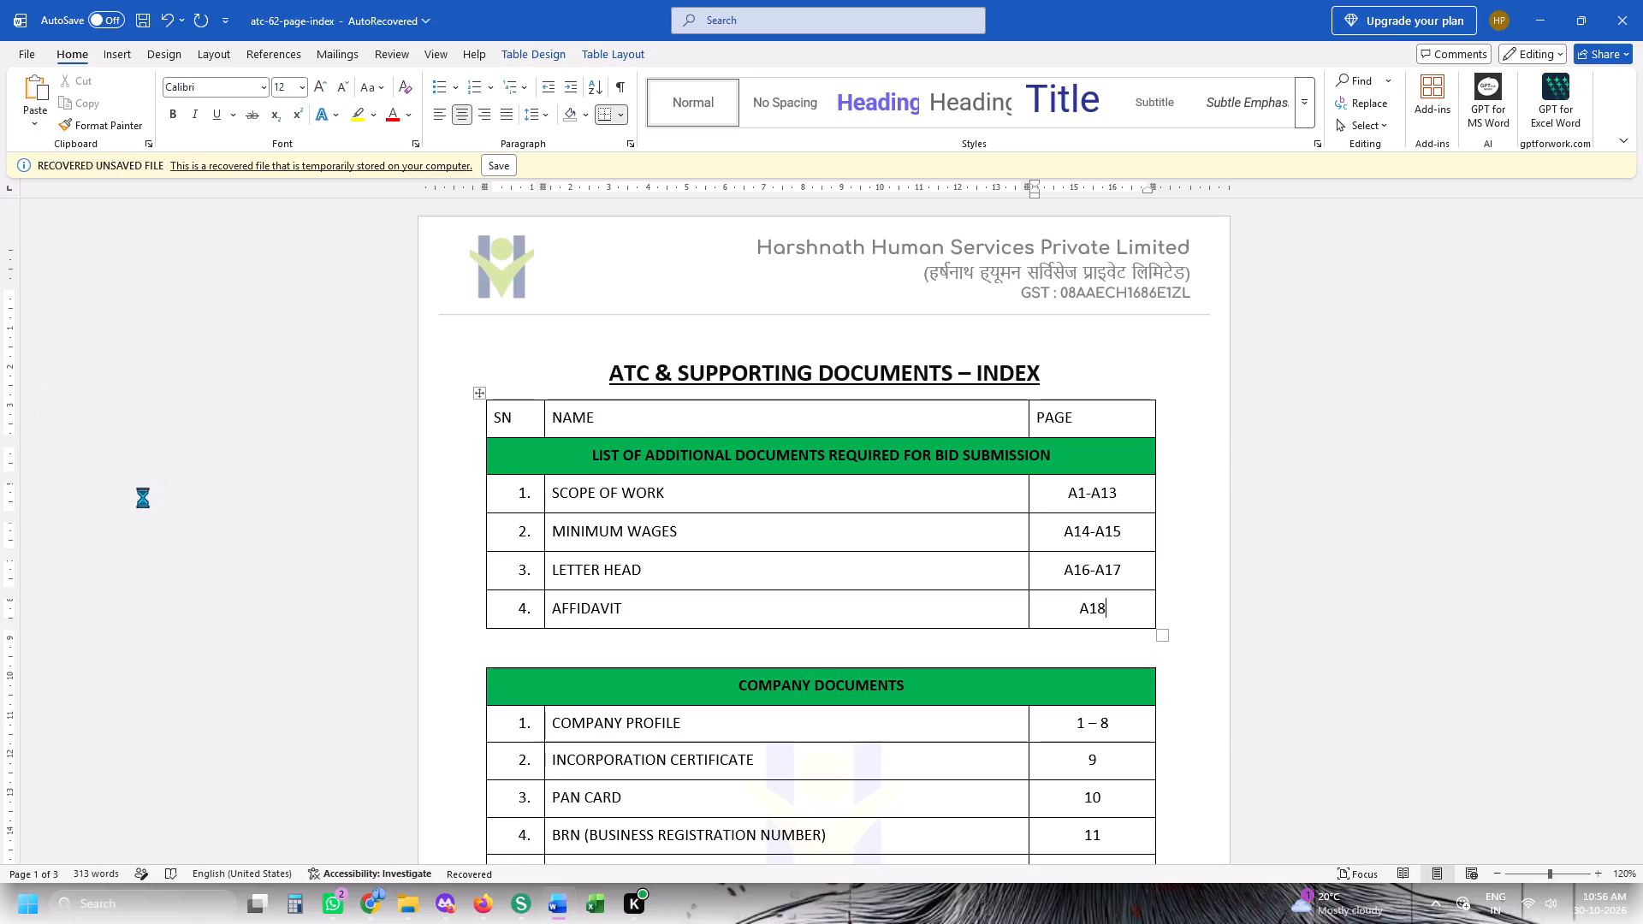
pyautogui.scroll(7, 143, 497)
pyautogui.click(104, 485)
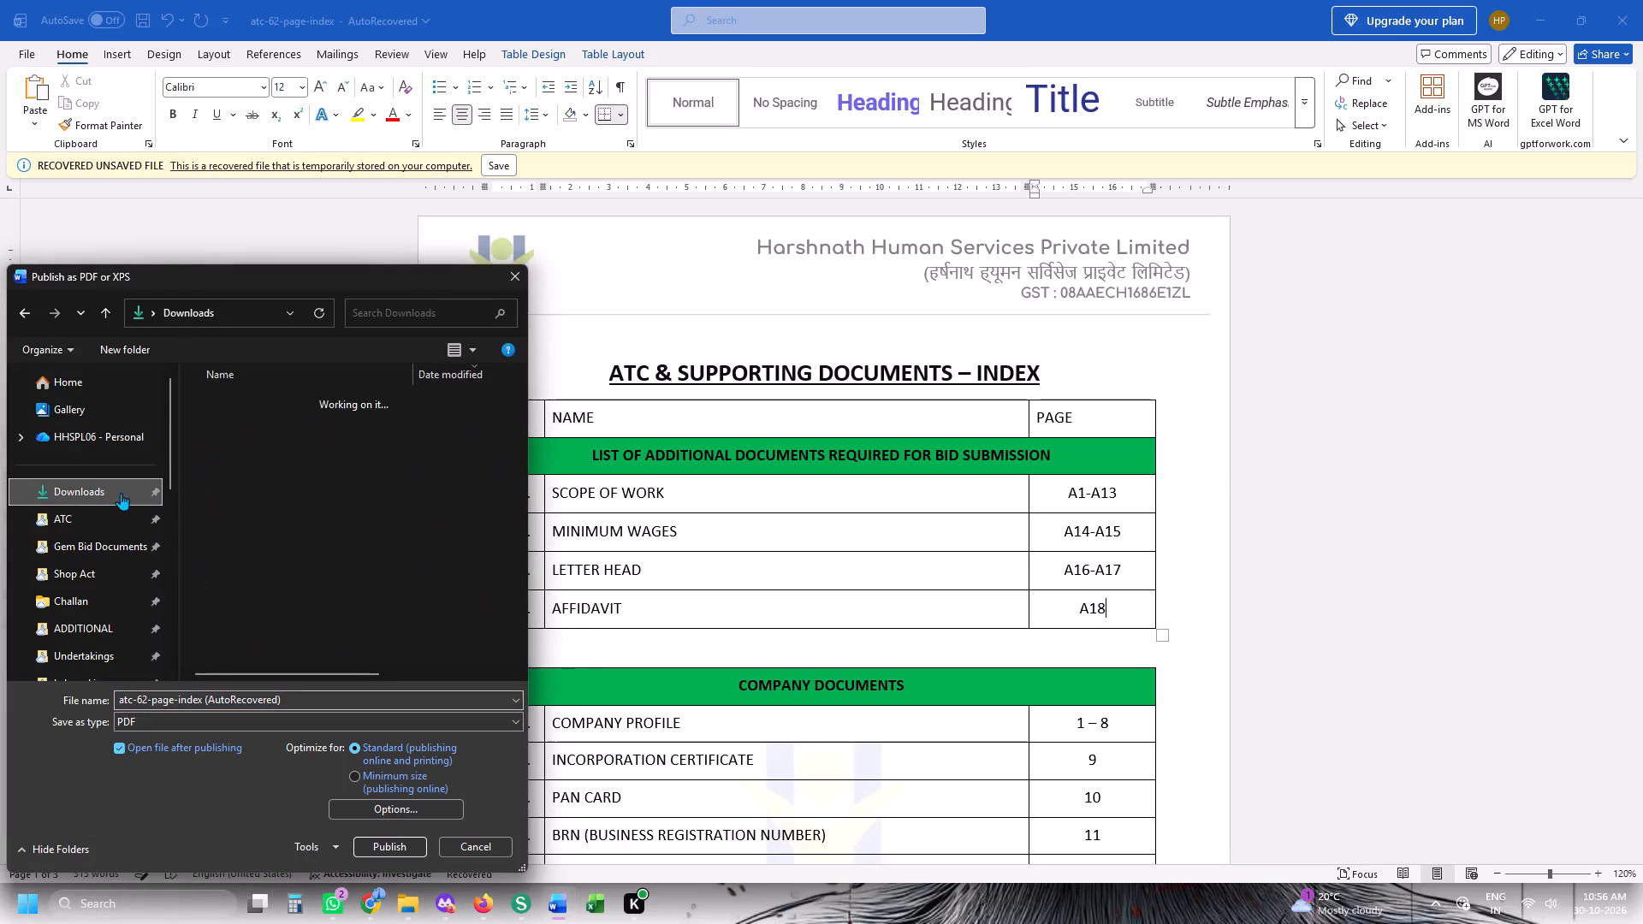
pyautogui.click(251, 520)
pyautogui.click(163, 695)
pyautogui.click(164, 696)
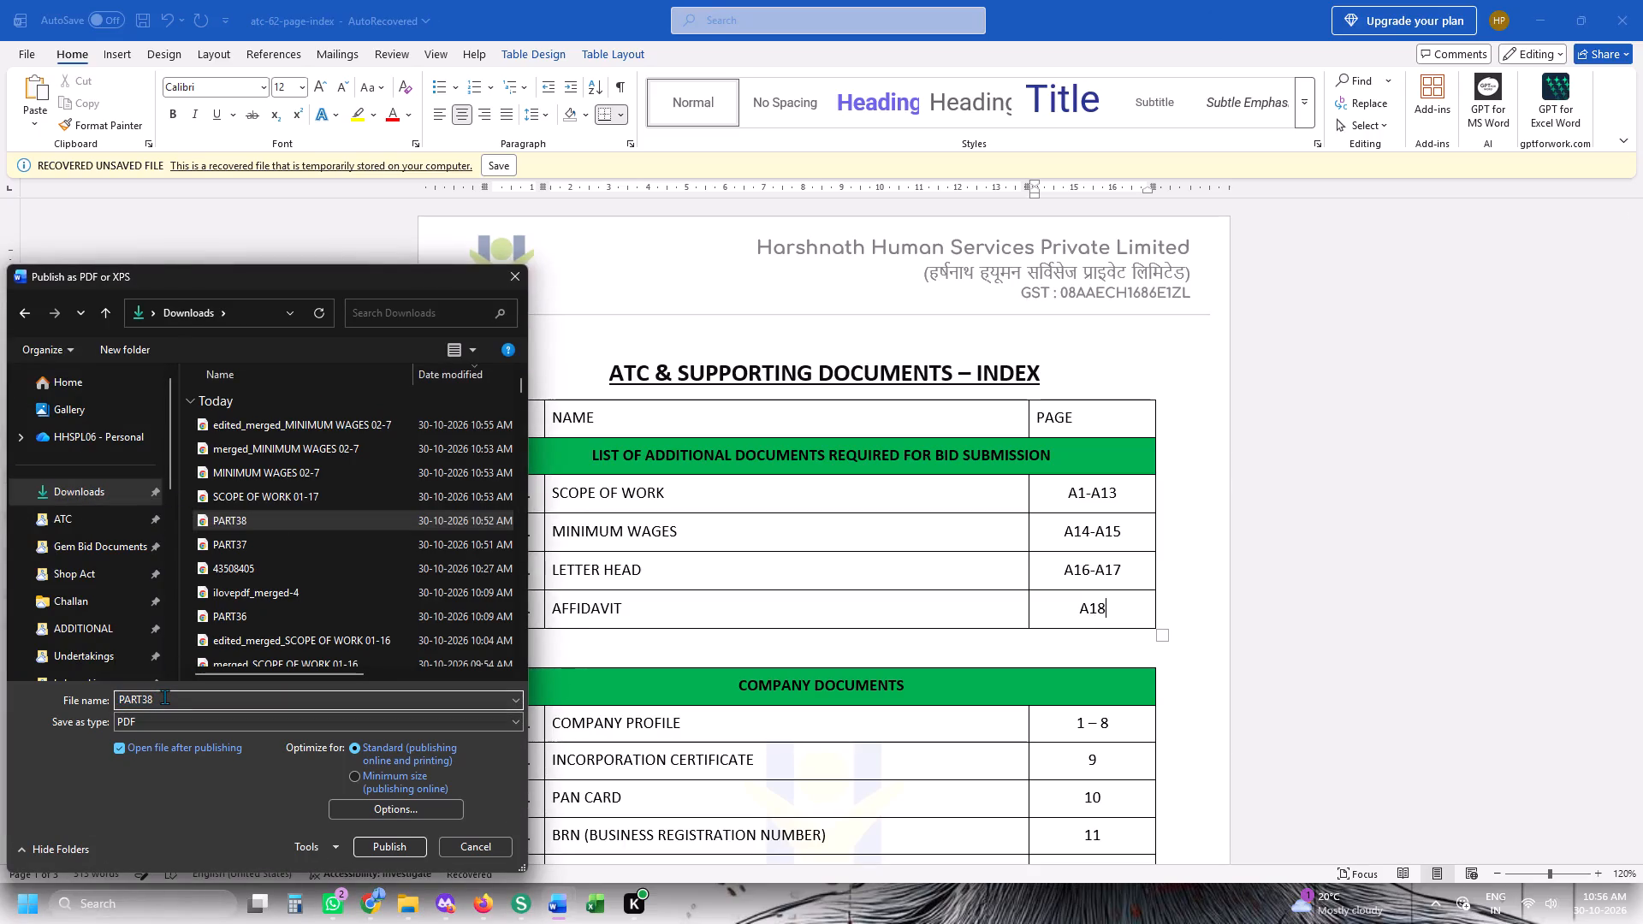
pyautogui.press('BackSpace')
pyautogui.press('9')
pyautogui.press('Return')
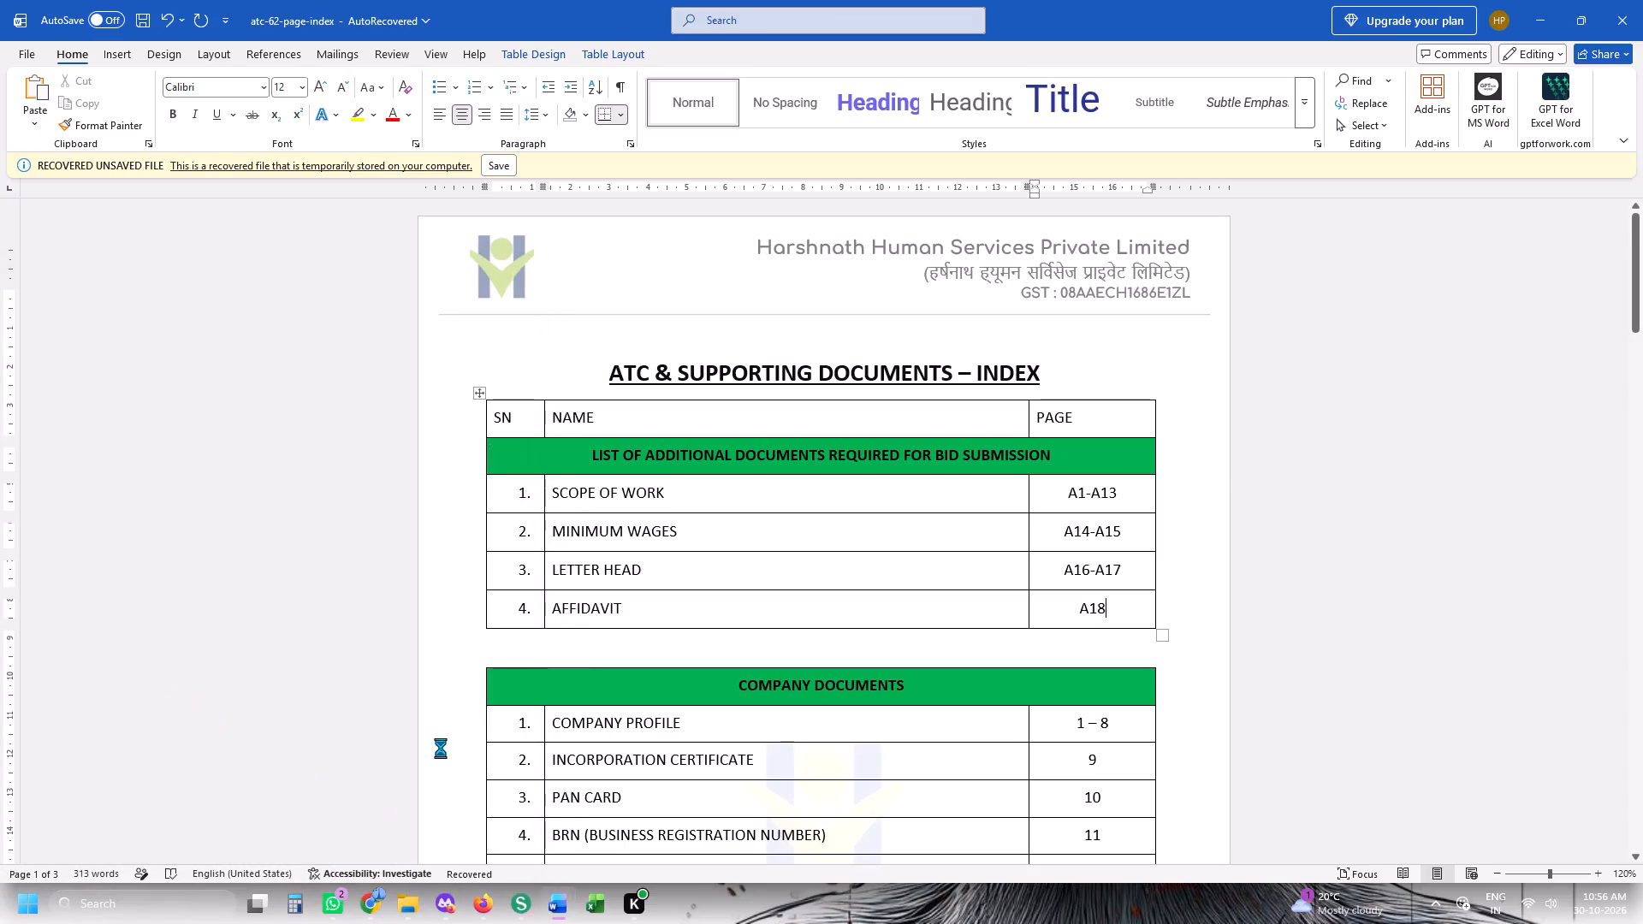
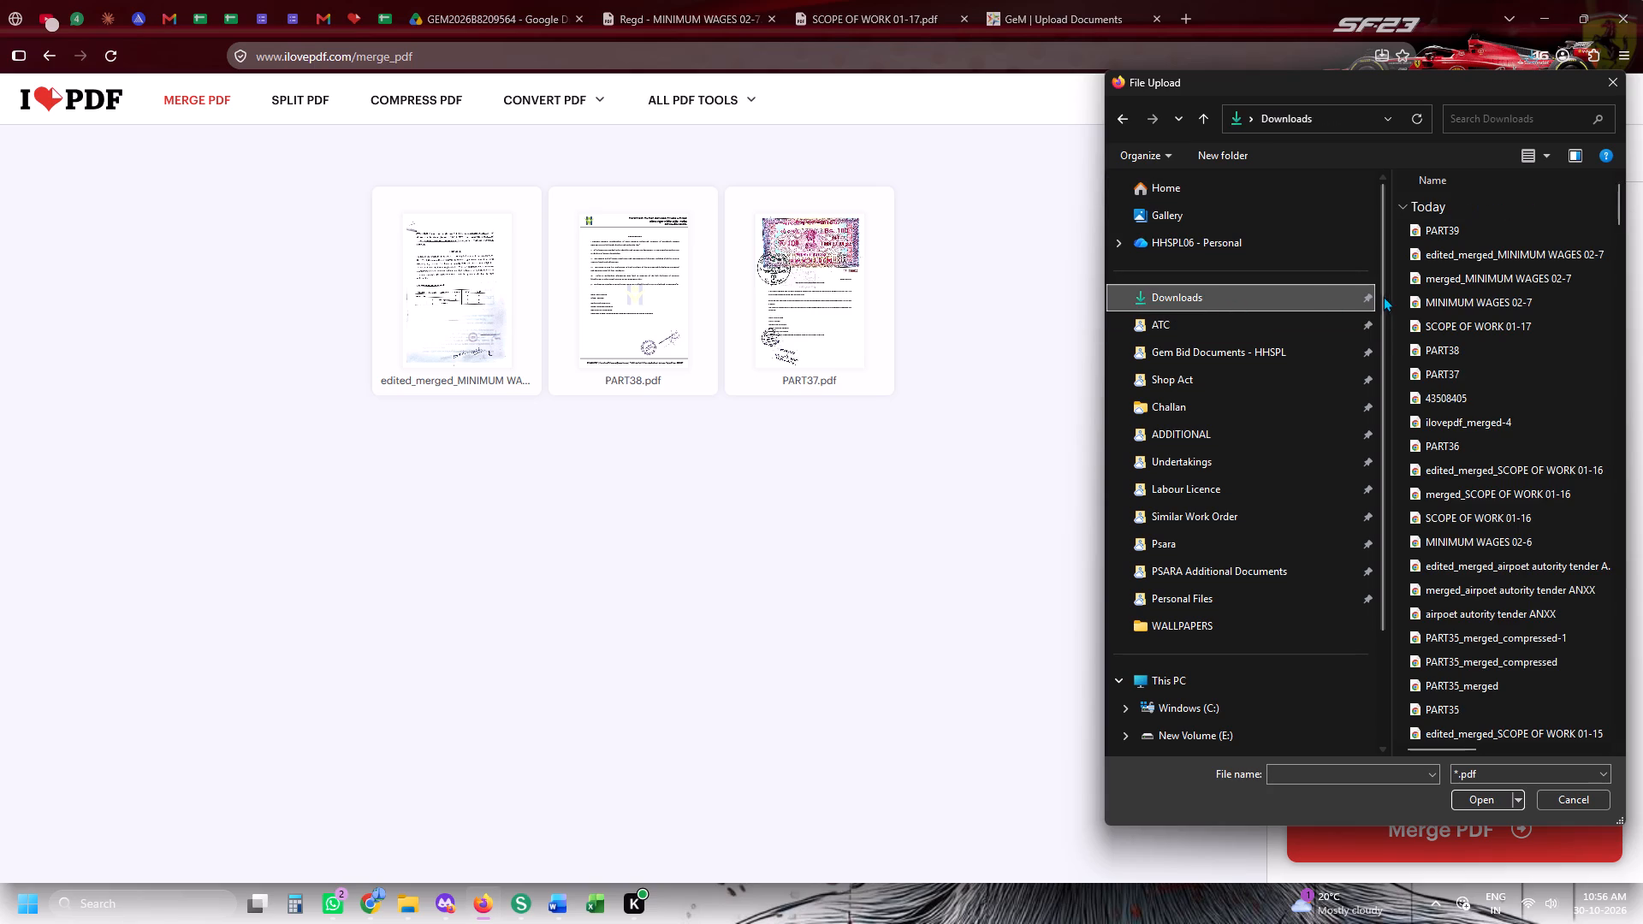
# Add PART39 from Downloads to the merge list and move it to first place.
pyautogui.doubleClick(1435, 239)
pyautogui.moveTo(867, 306); pyautogui.dragTo(373, 299)
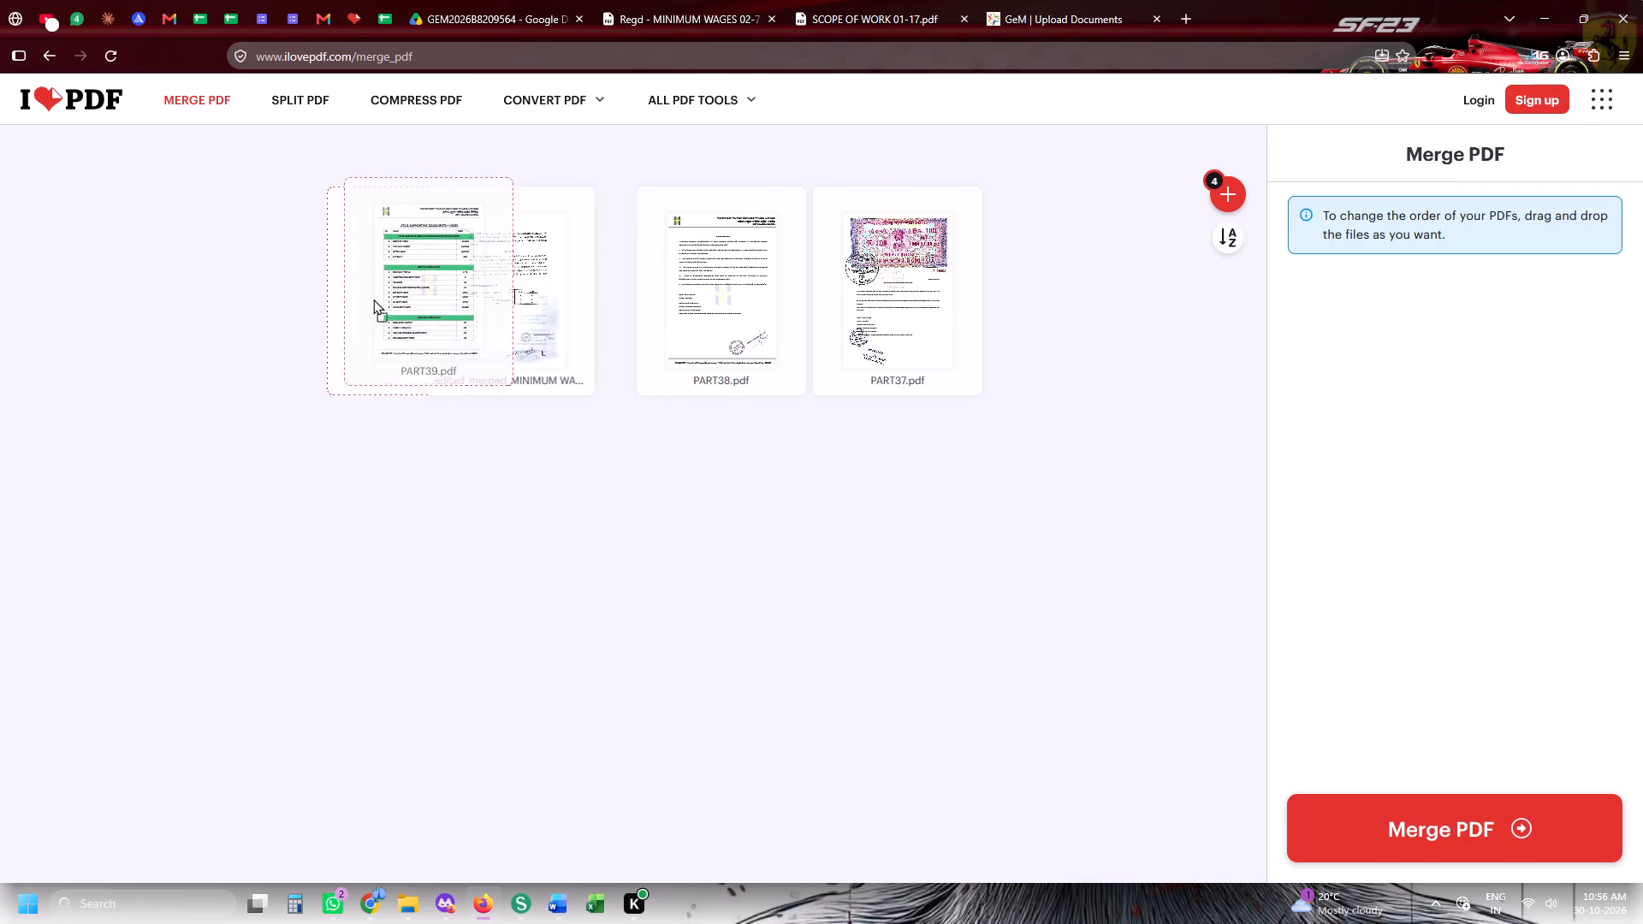
pyautogui.moveTo(373, 299); pyautogui.dragTo(307, 301)
# Switch to the GeM bid's Upload Documents page and reload it.
pyautogui.click(1129, 0)
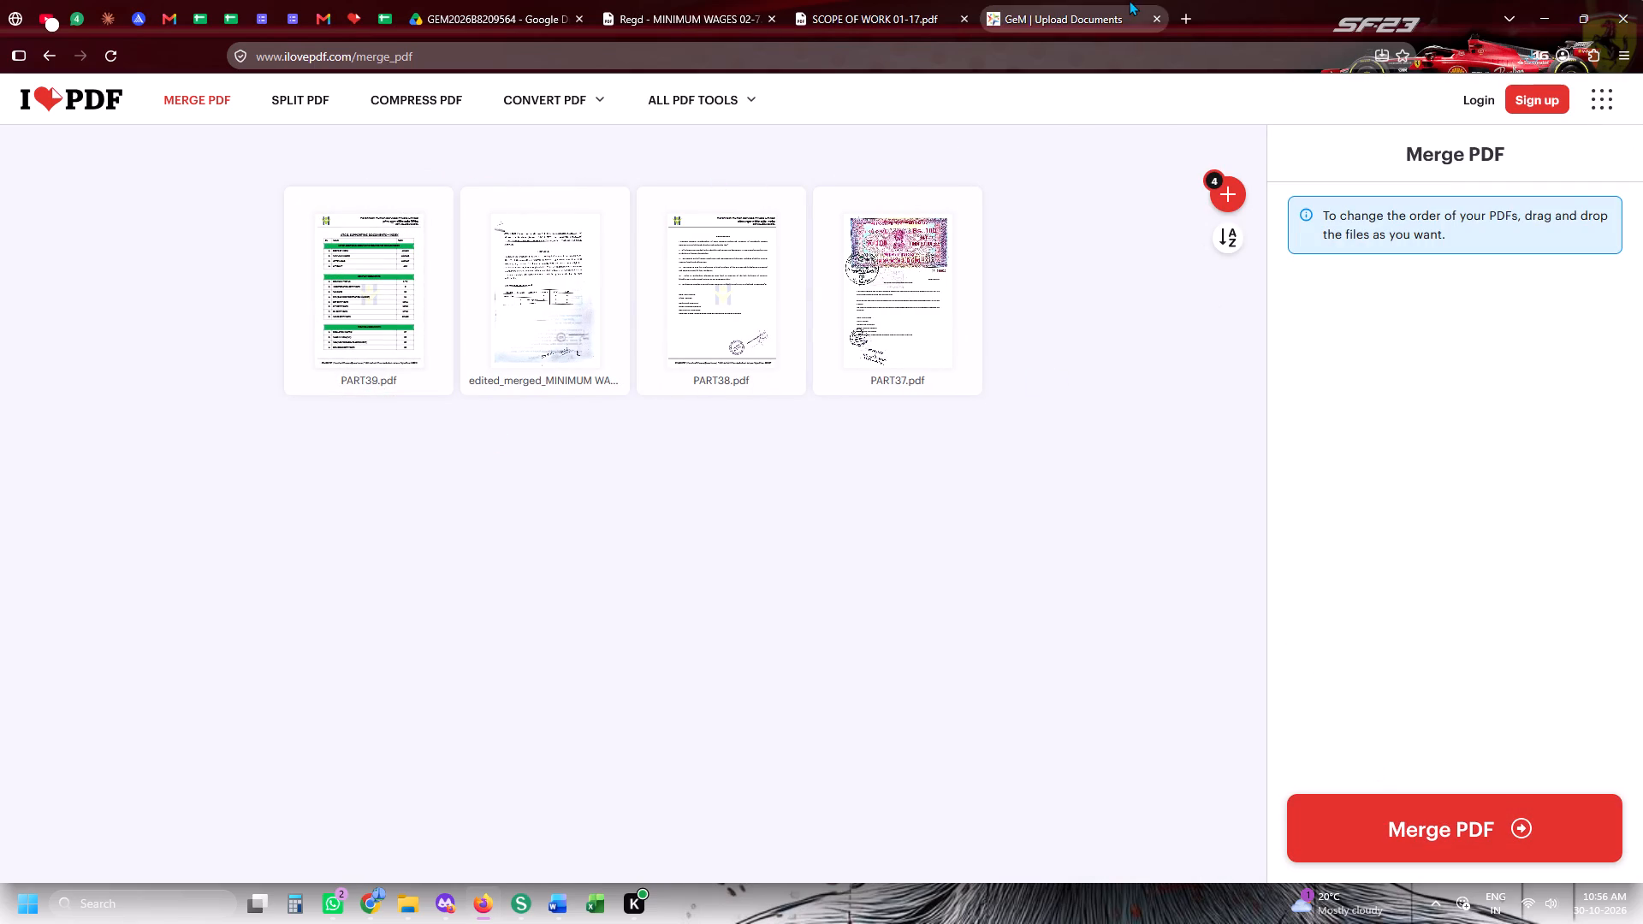
pyautogui.click(957, 412)
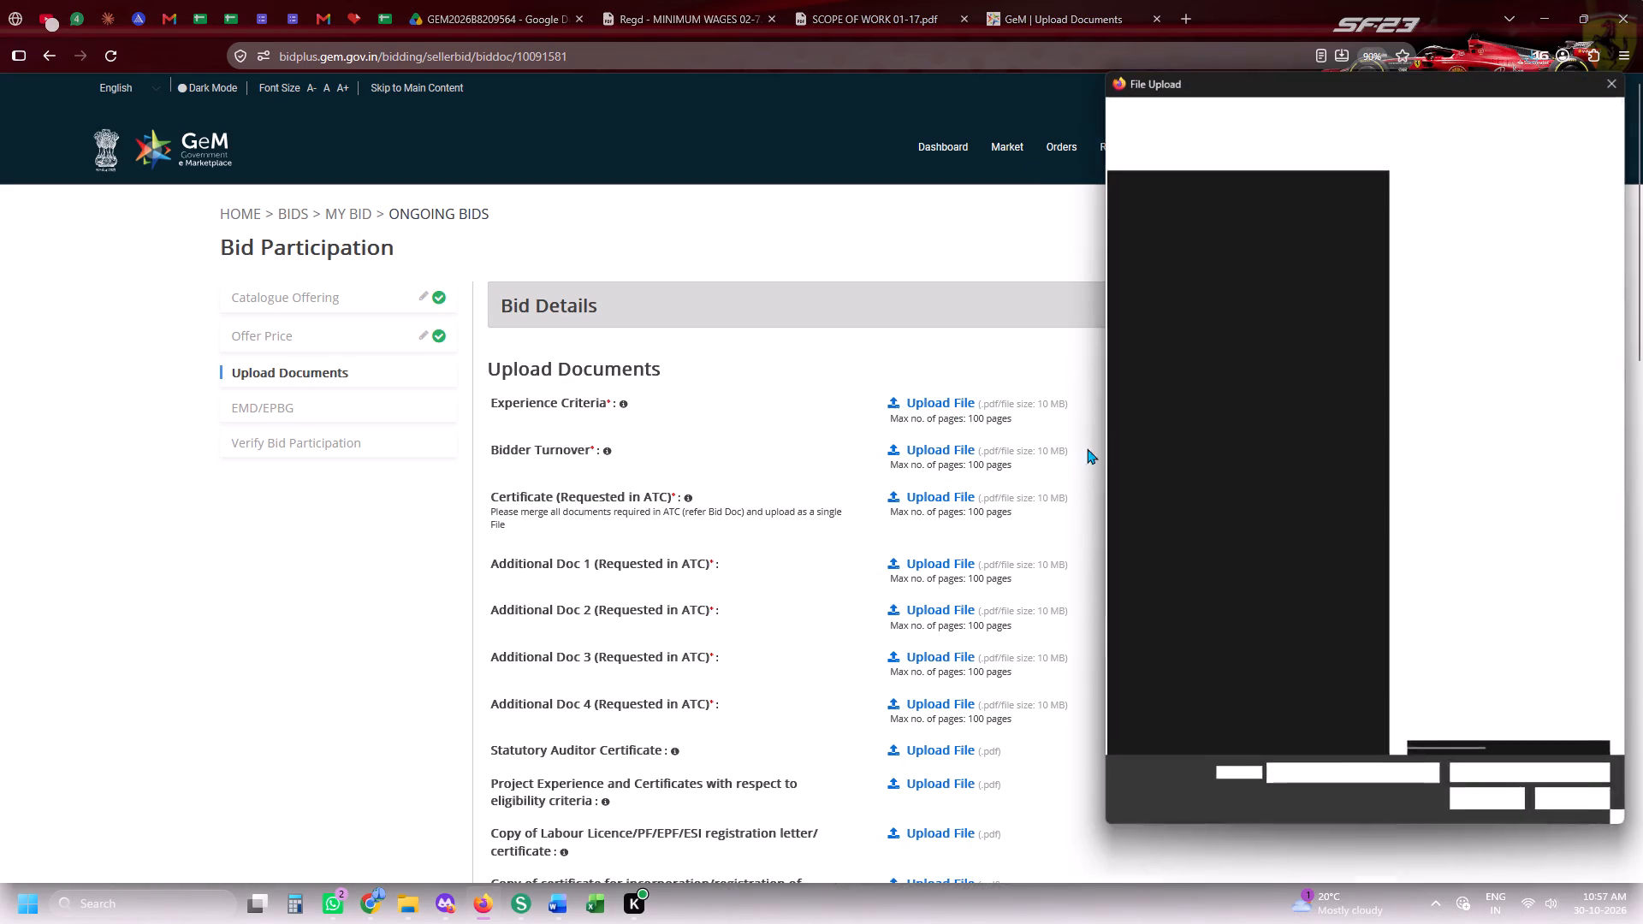
pyautogui.scroll(2, 1248, 481)
pyautogui.click(1571, 799)
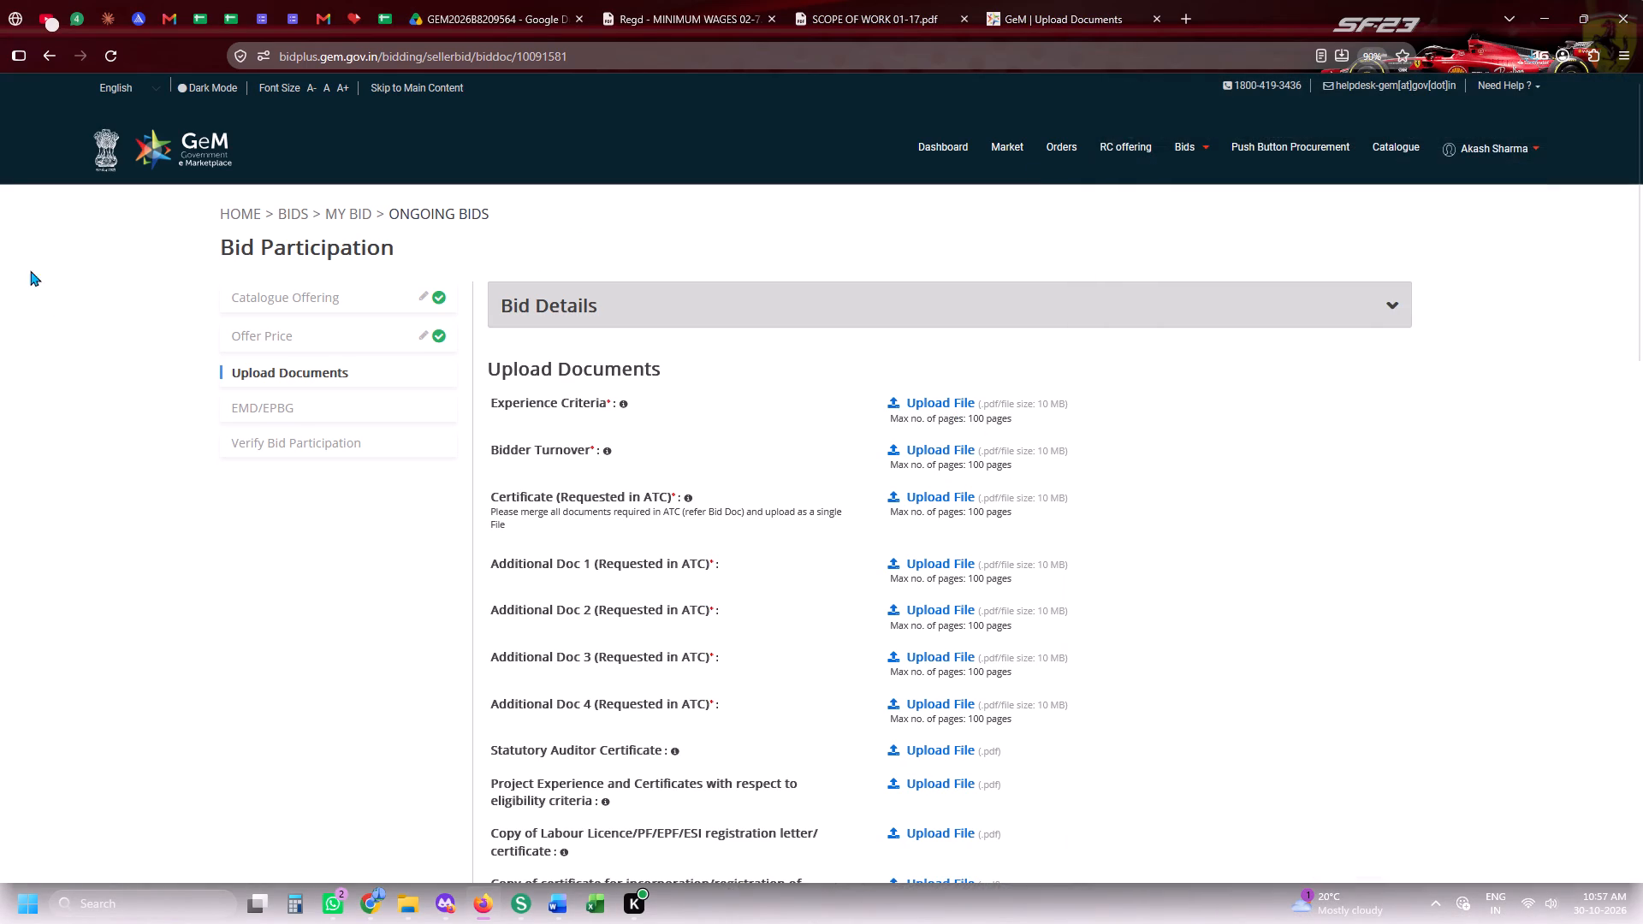
pyautogui.click(113, 58)
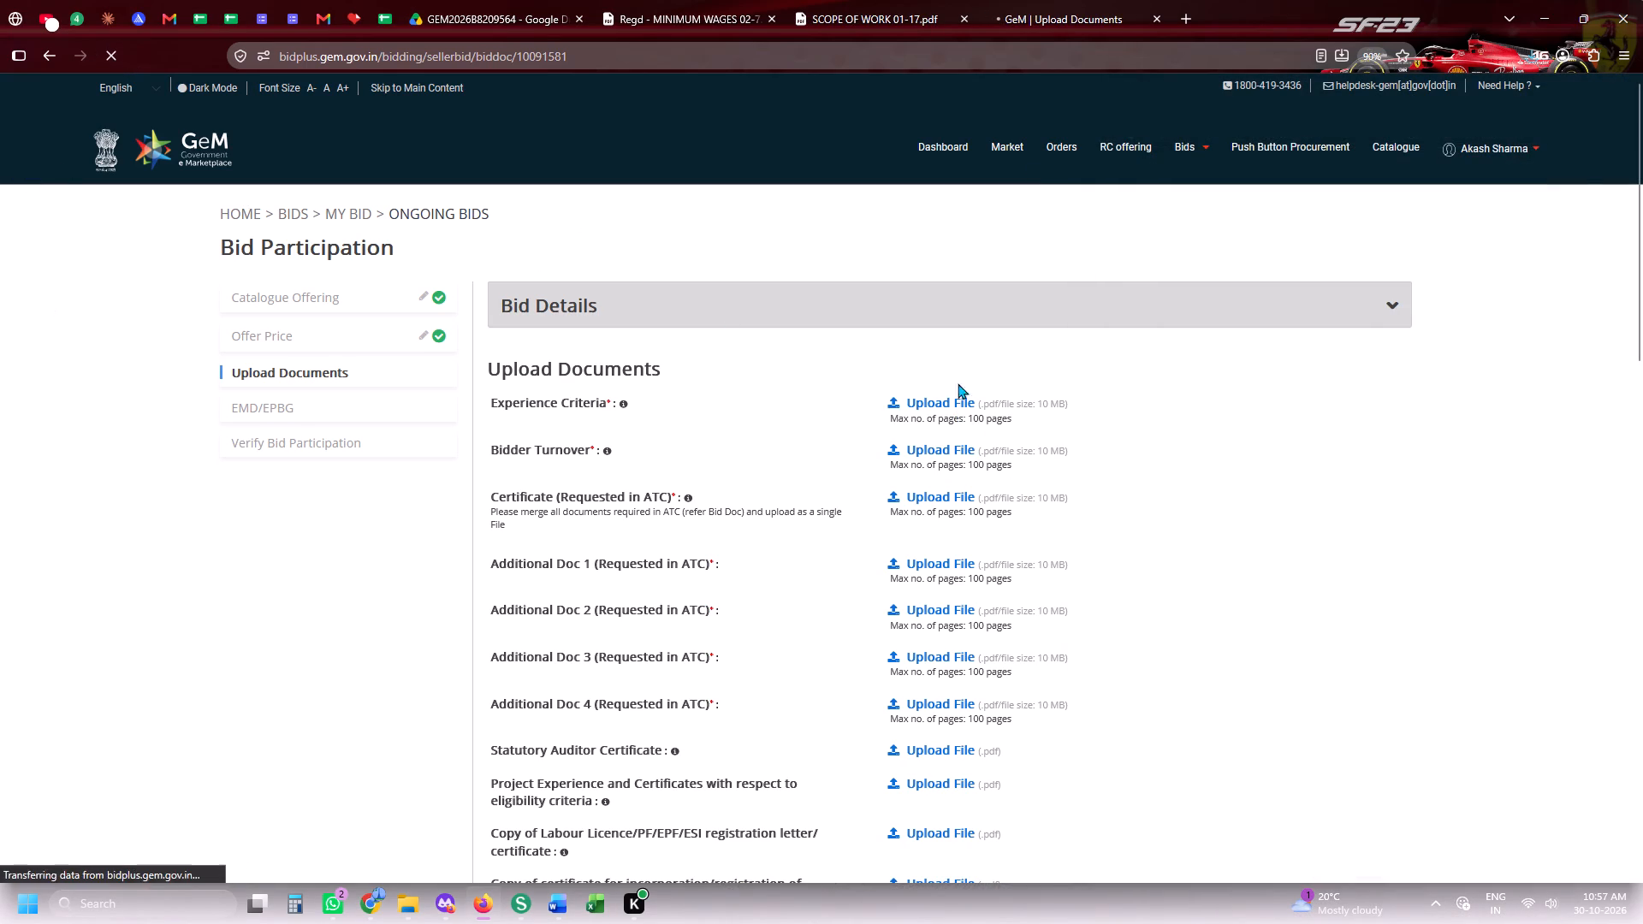
# Upload experience-ceretera-hhspl from the Gem Bid Documents - HHSPL folder for Experience Criteria.
pyautogui.click(954, 395)
pyautogui.scroll(2, 1134, 471)
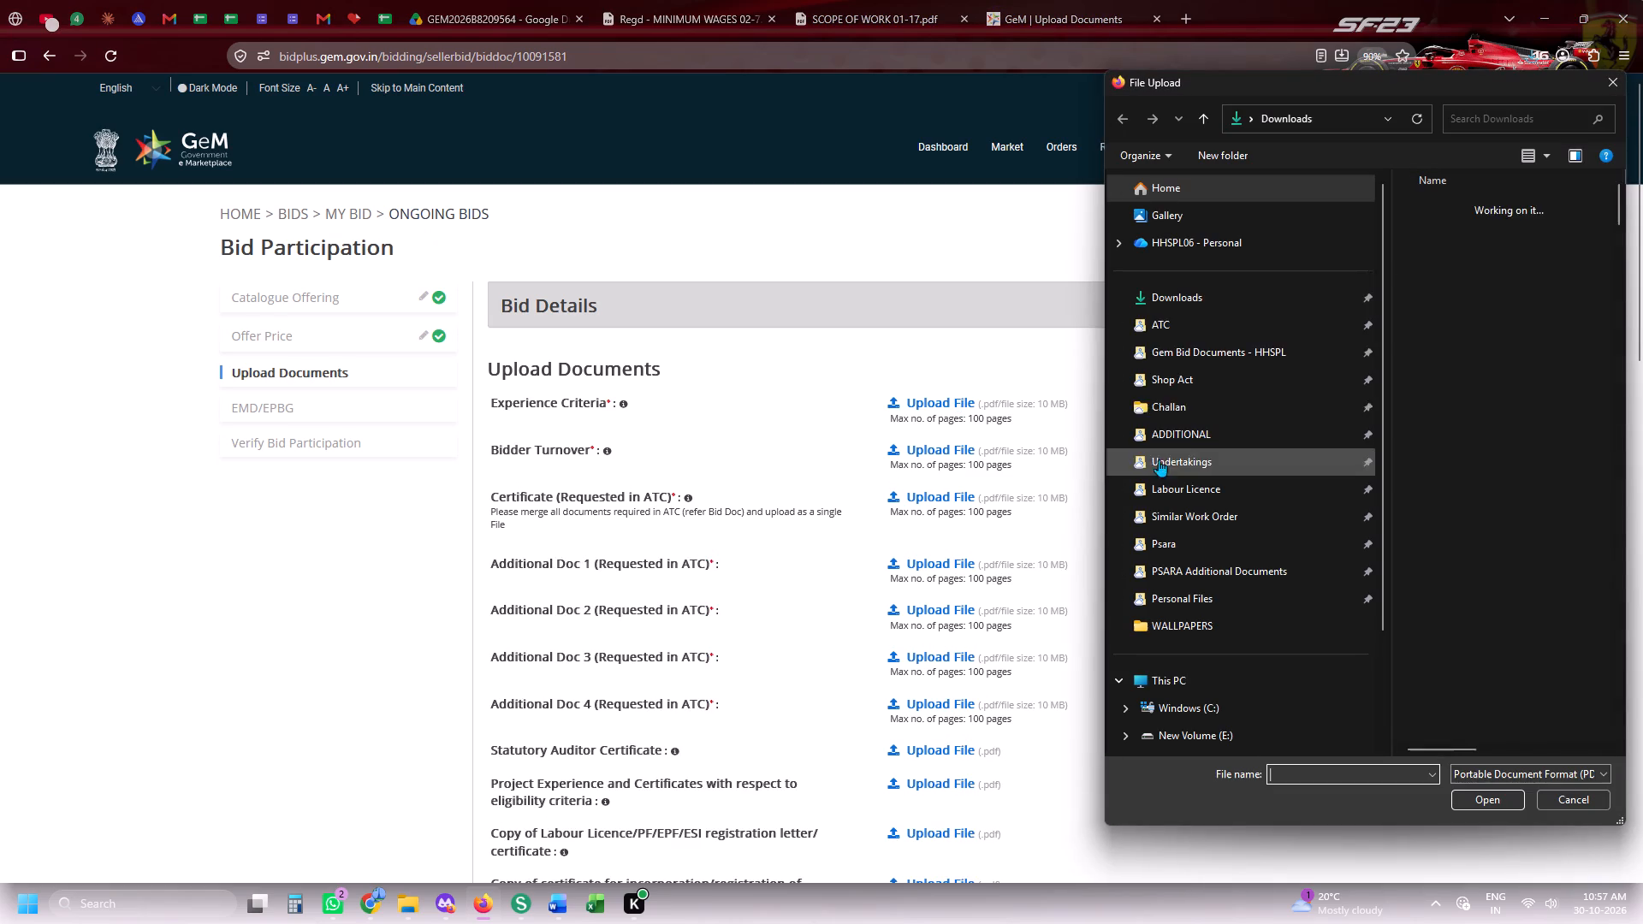
pyautogui.scroll(2, 1159, 459)
pyautogui.click(1191, 357)
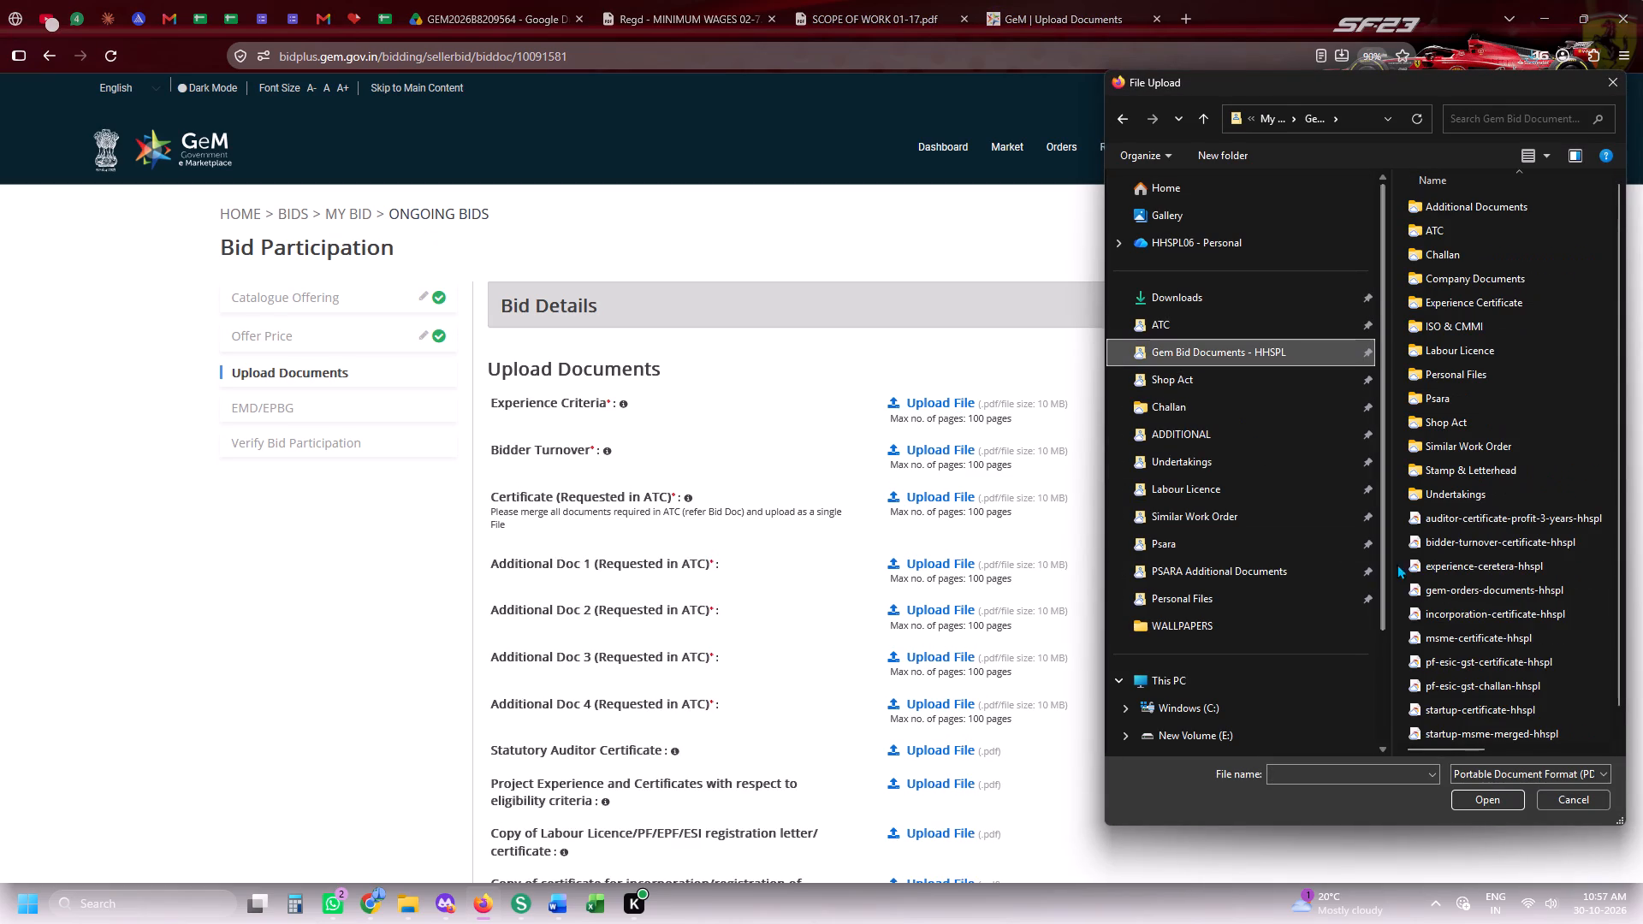
pyautogui.doubleClick(1412, 564)
# Return to the iLovePDF merge list, add atc-62-hhspl from the ATC folder after PART37, and merge the PDFs.
pyautogui.click(353, 0)
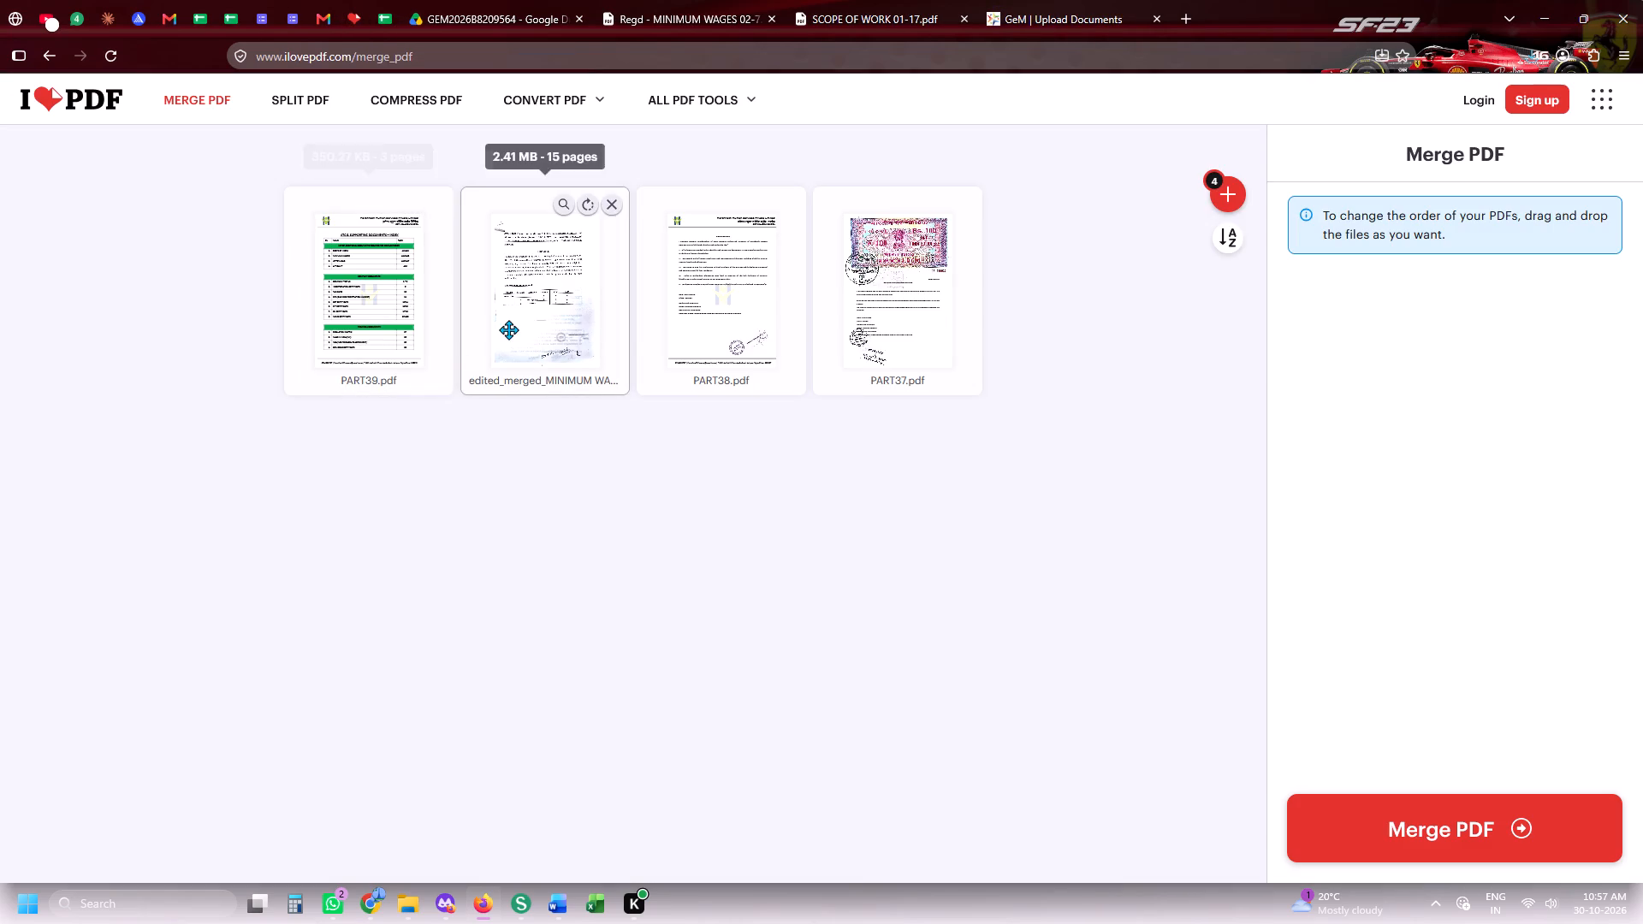
pyautogui.click(1210, 204)
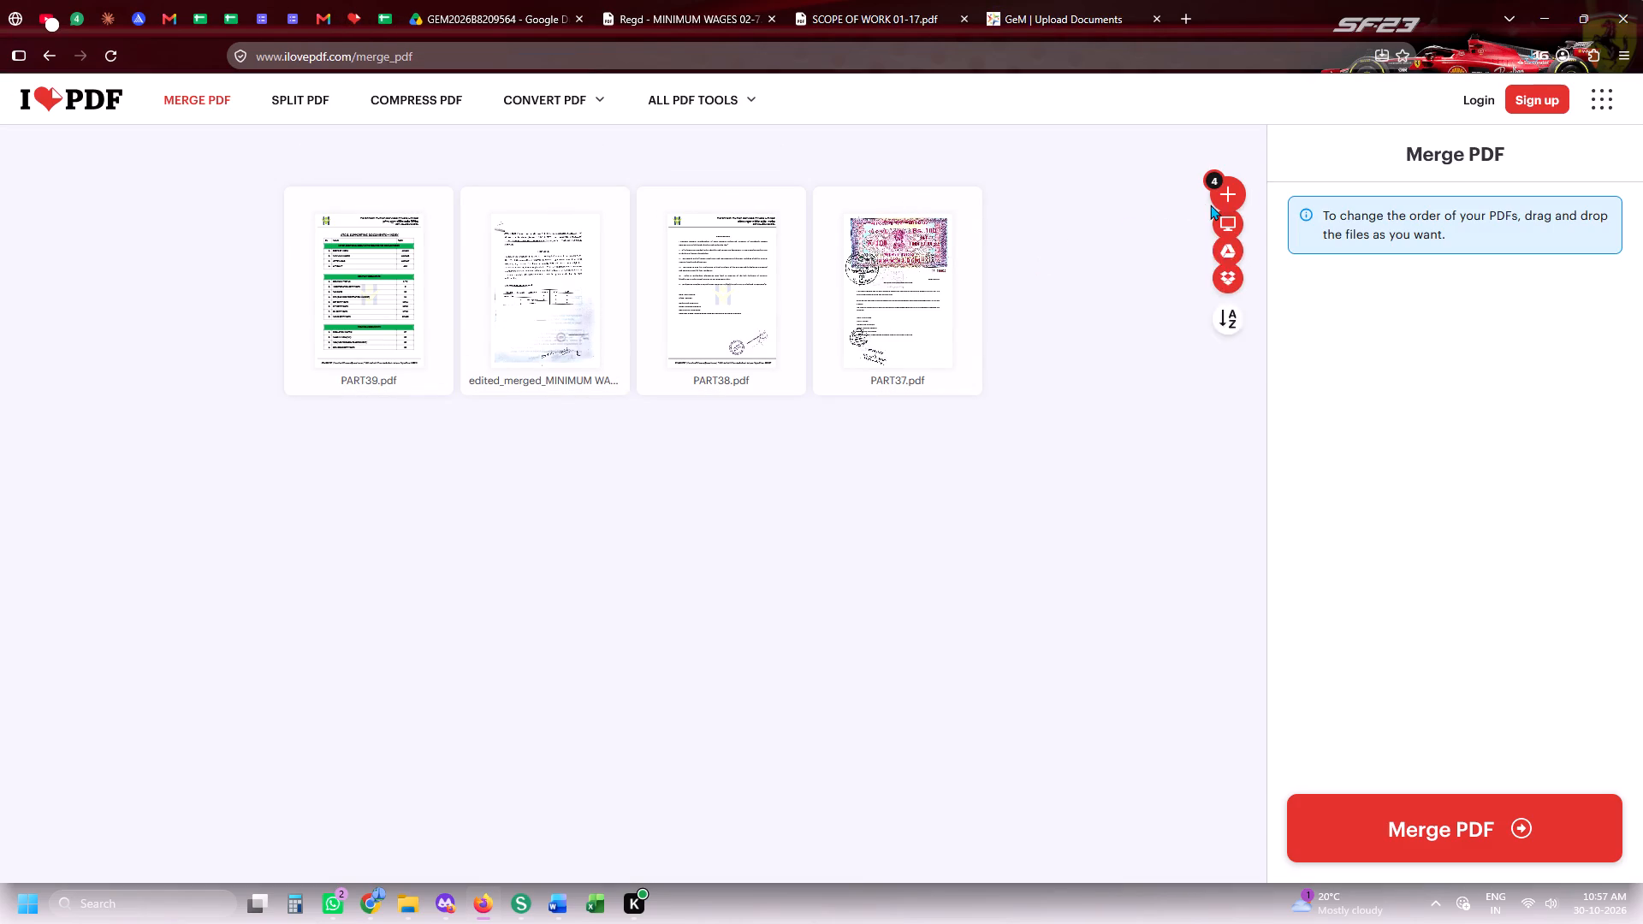
pyautogui.click(1220, 203)
pyautogui.scroll(8, 1227, 365)
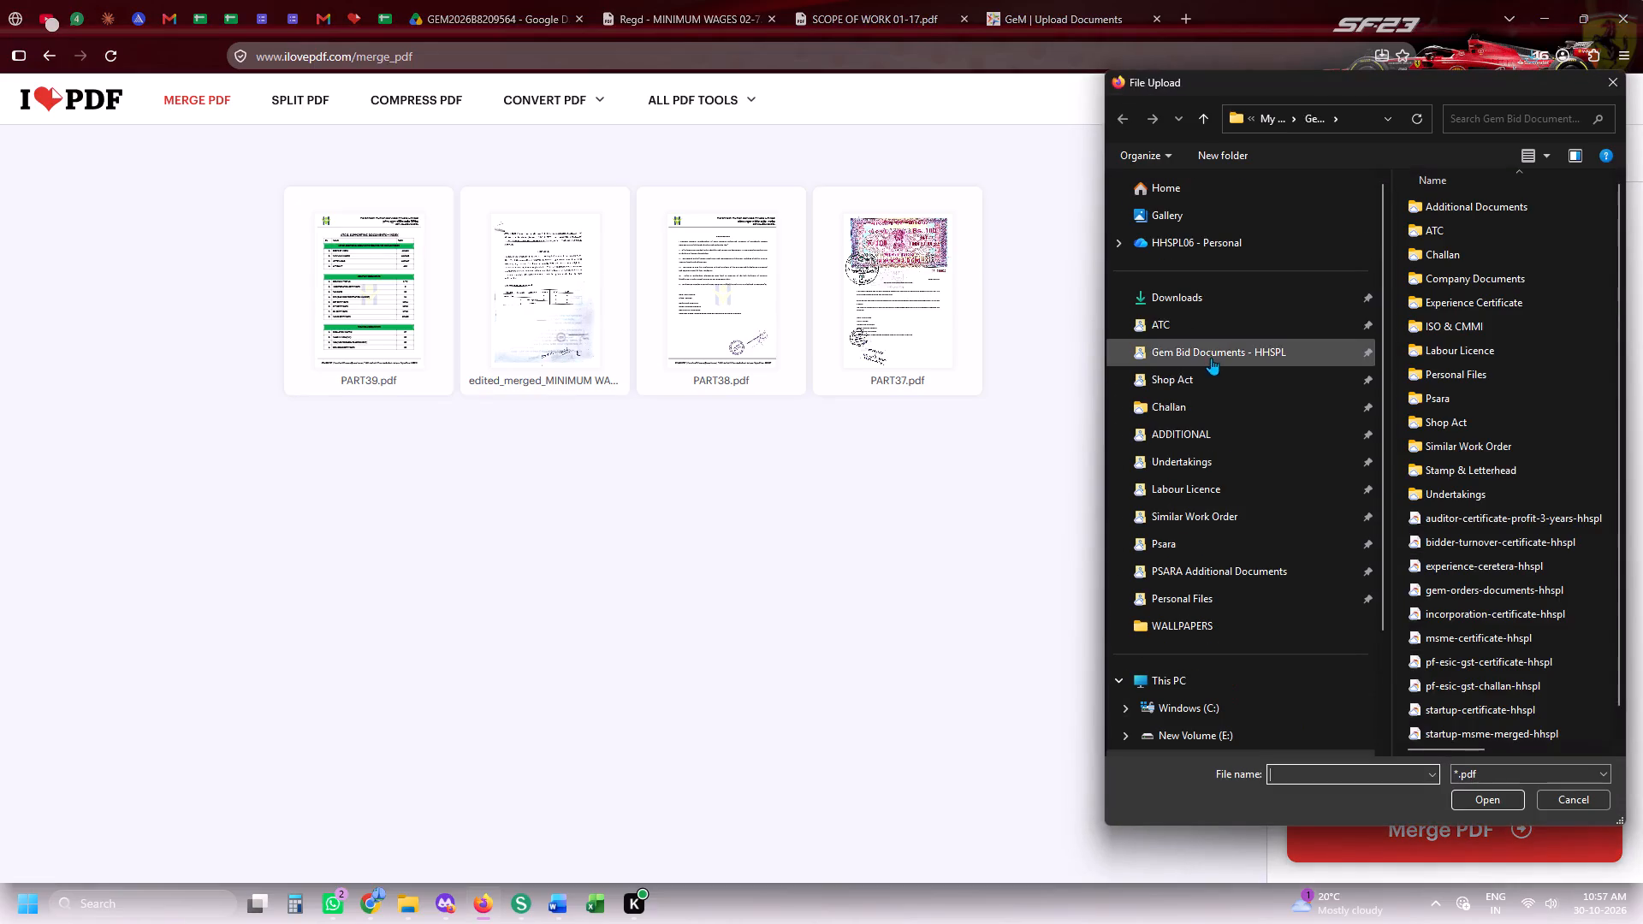
pyautogui.click(1191, 316)
pyautogui.doubleClick(1483, 247)
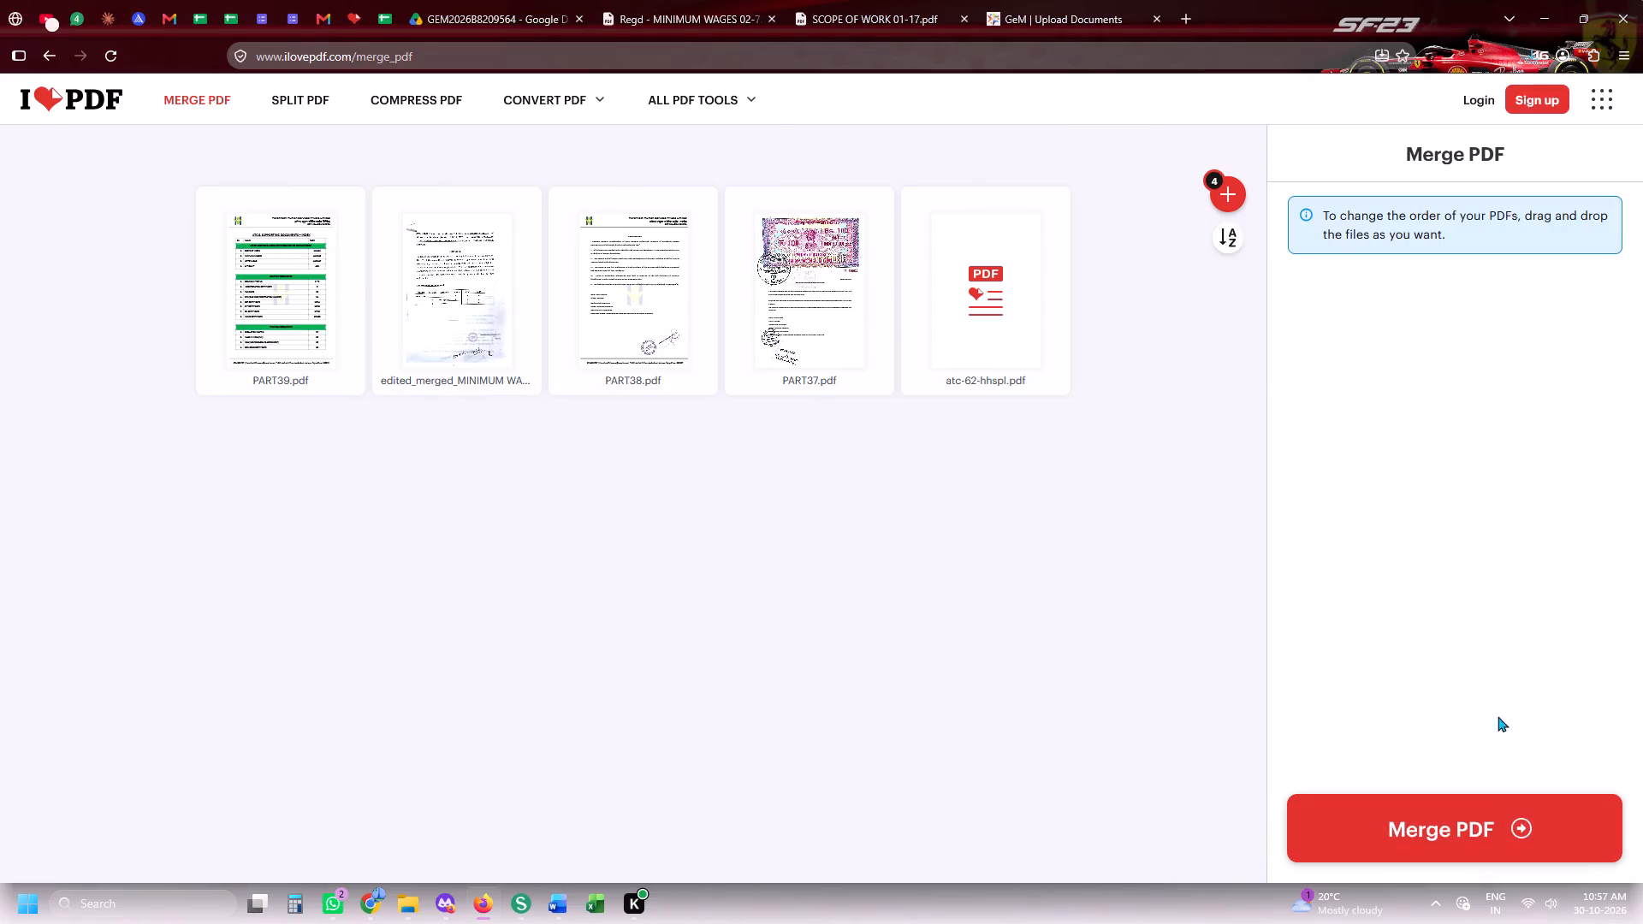
pyautogui.click(1477, 823)
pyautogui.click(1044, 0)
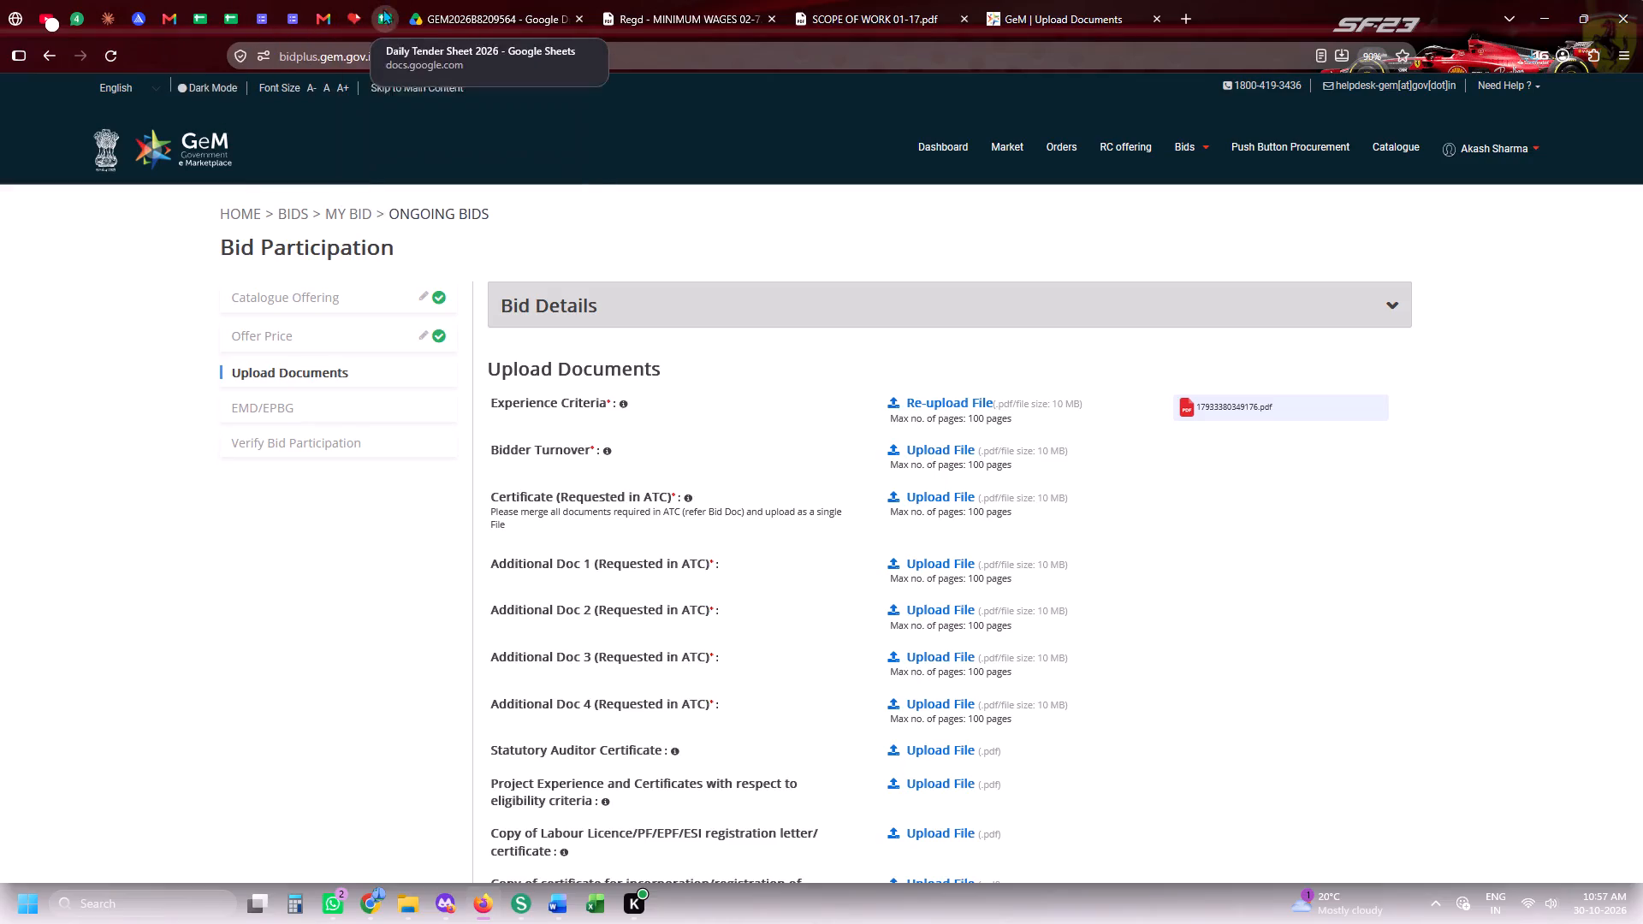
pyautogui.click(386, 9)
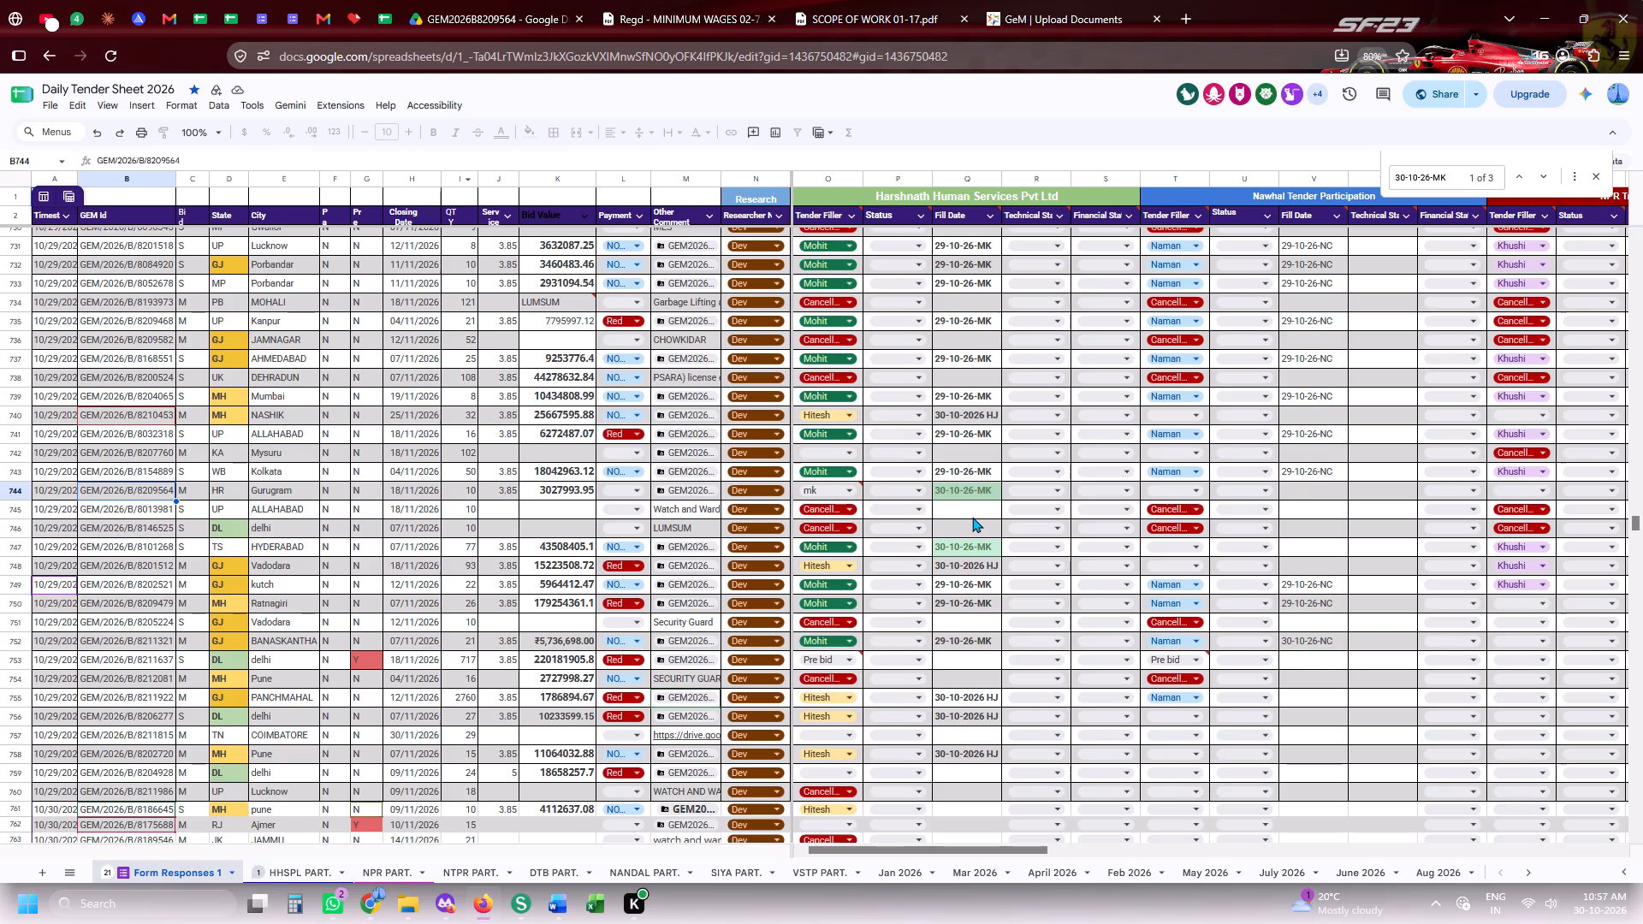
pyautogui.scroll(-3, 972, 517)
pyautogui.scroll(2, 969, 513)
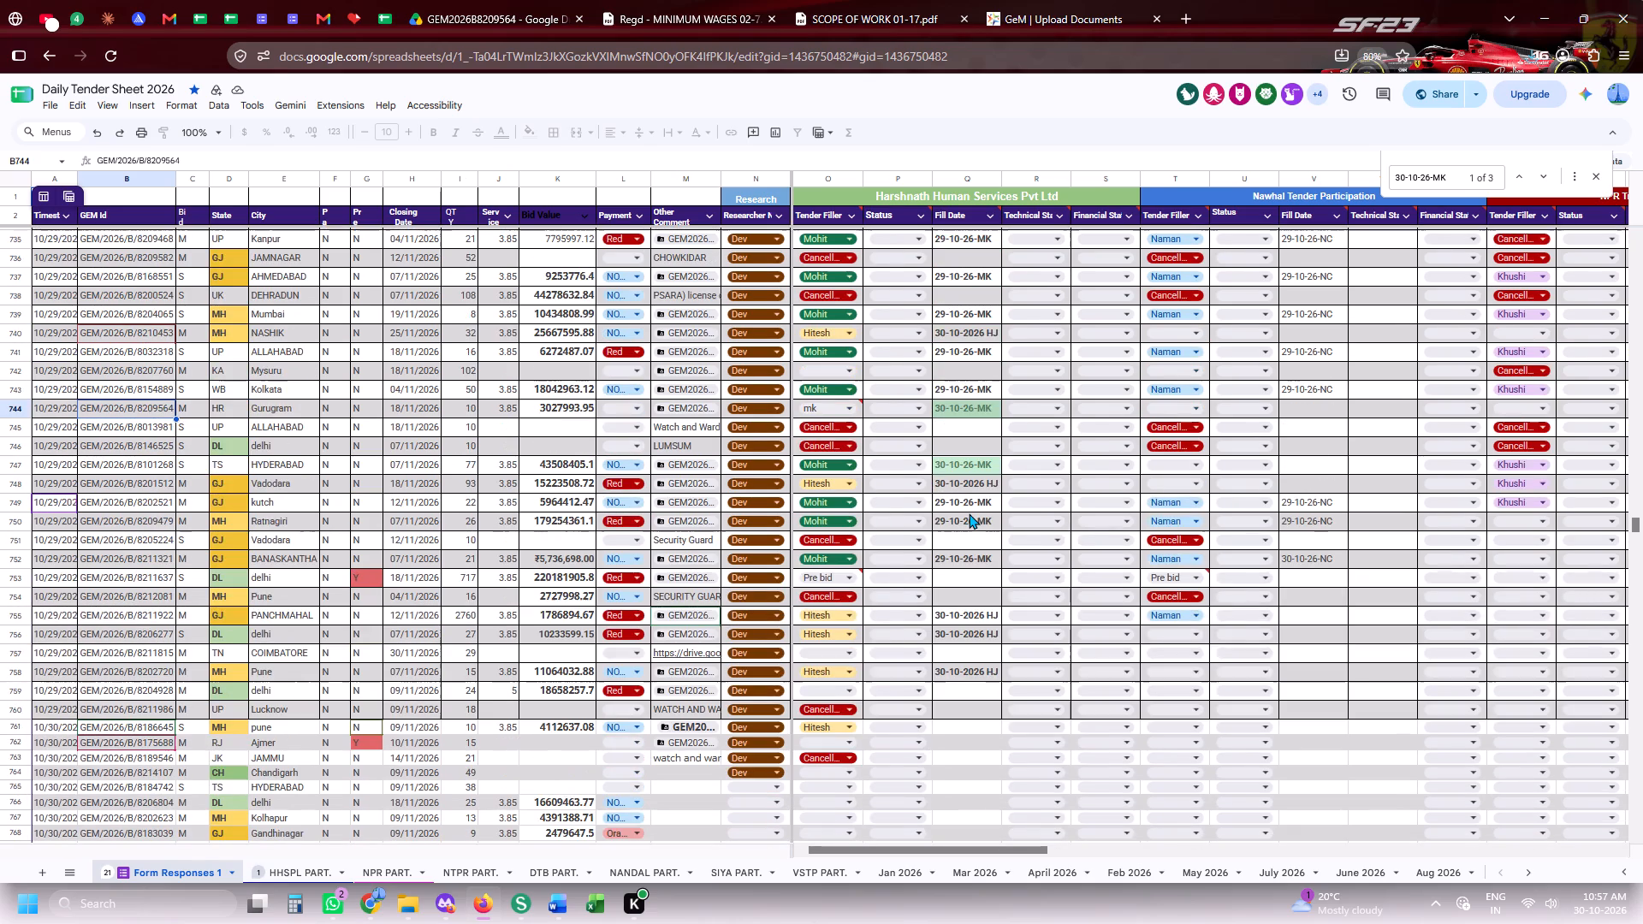
# On the GeM page, upload bidder-turnover-certificate-hhspl from Gem Bid Documents - HHSPL for Bidder Turnover.
pyautogui.click(1107, 0)
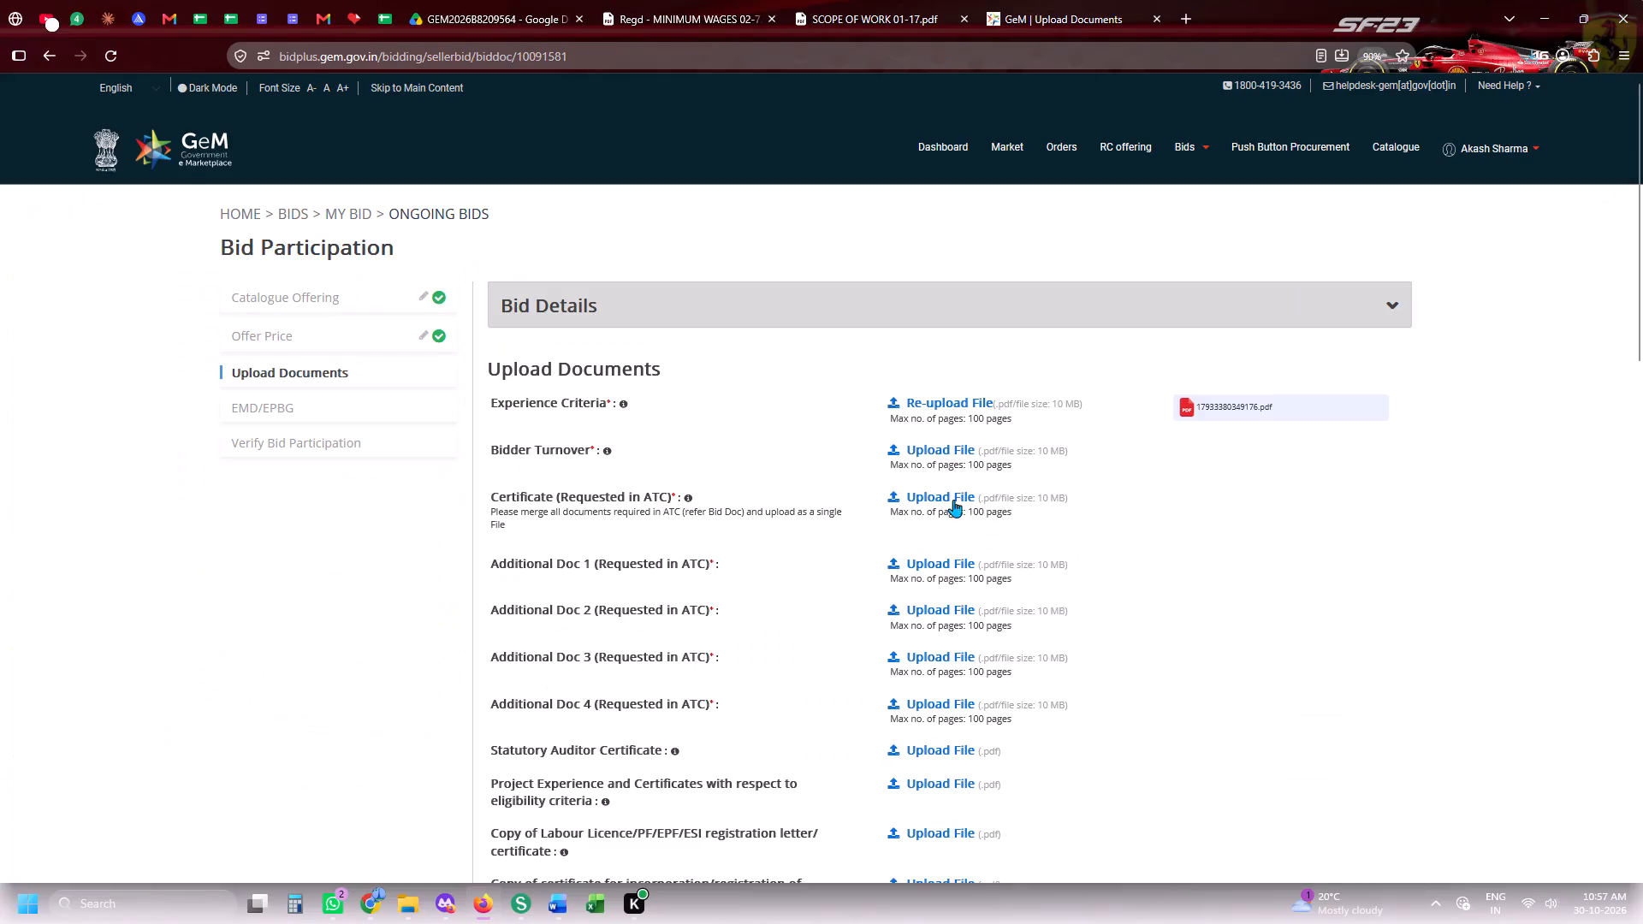
pyautogui.click(964, 465)
pyautogui.scroll(5, 1289, 448)
pyautogui.click(1267, 352)
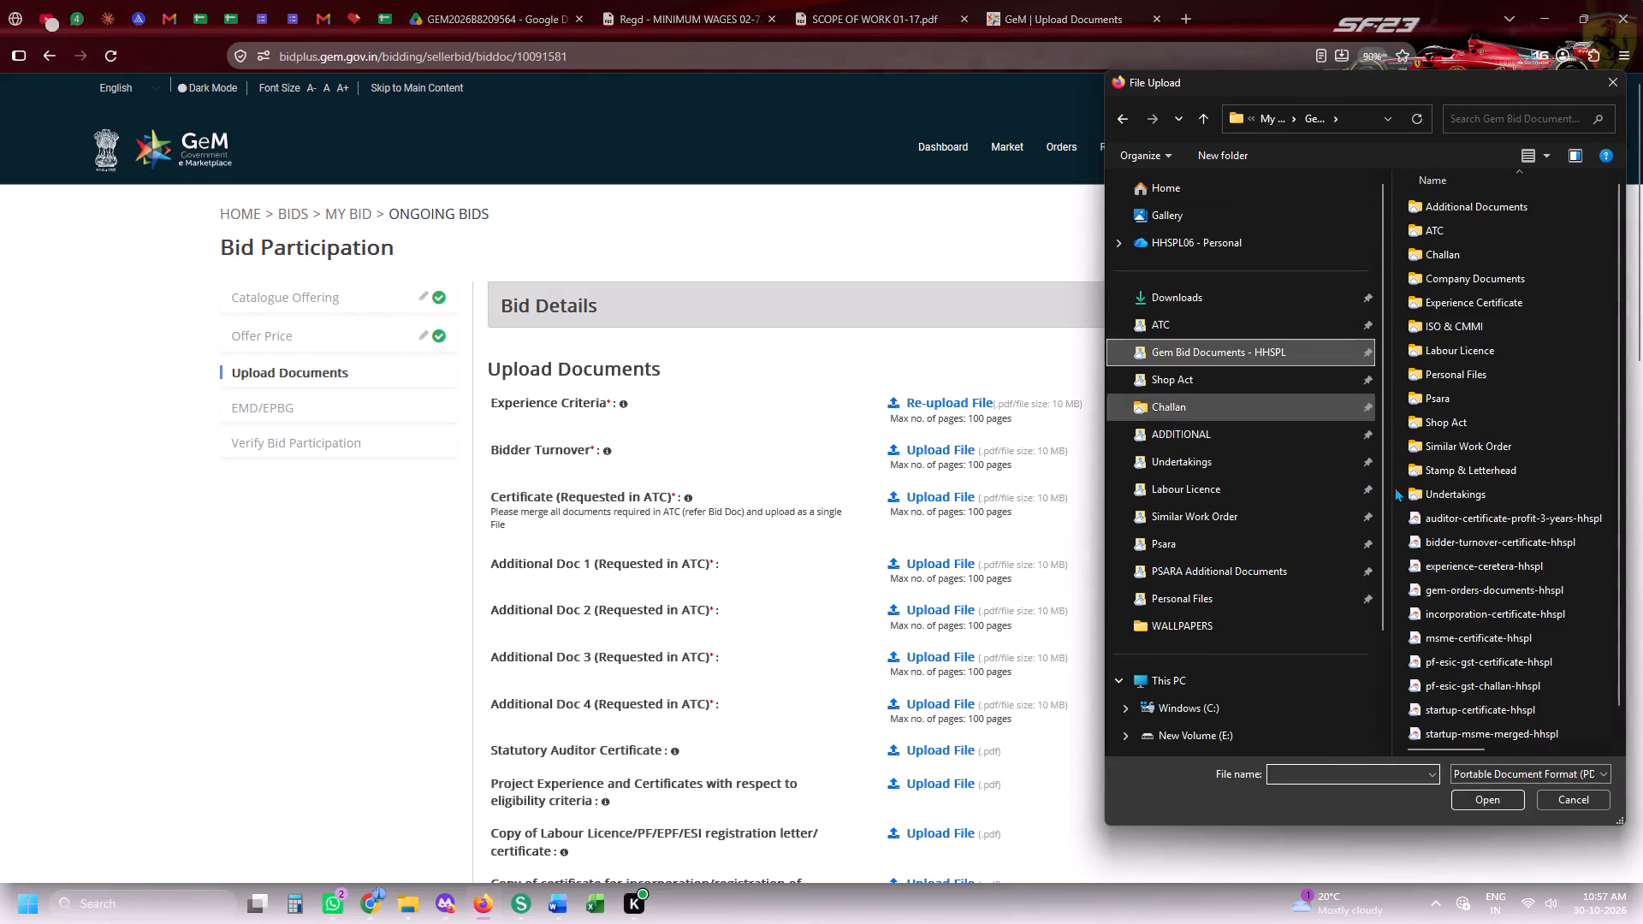
pyautogui.doubleClick(1421, 546)
# Upload PART39 from Downloads for Certificate (Requested in ATC).
pyautogui.scroll(-1, 886, 427)
pyautogui.click(972, 376)
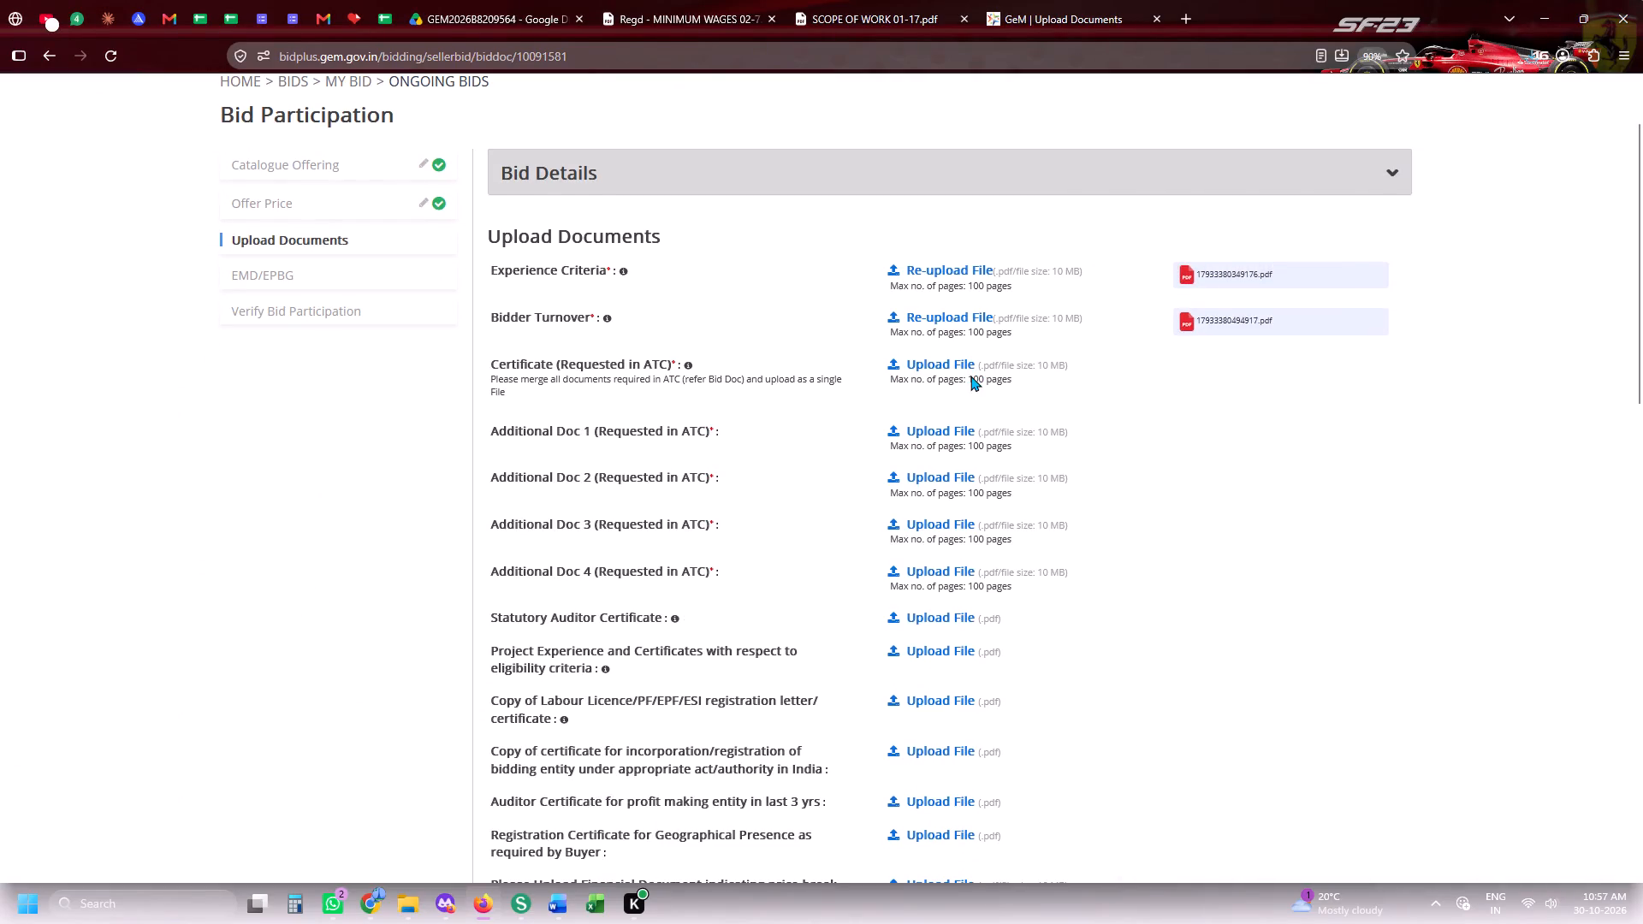
pyautogui.scroll(4, 1197, 358)
pyautogui.click(1191, 306)
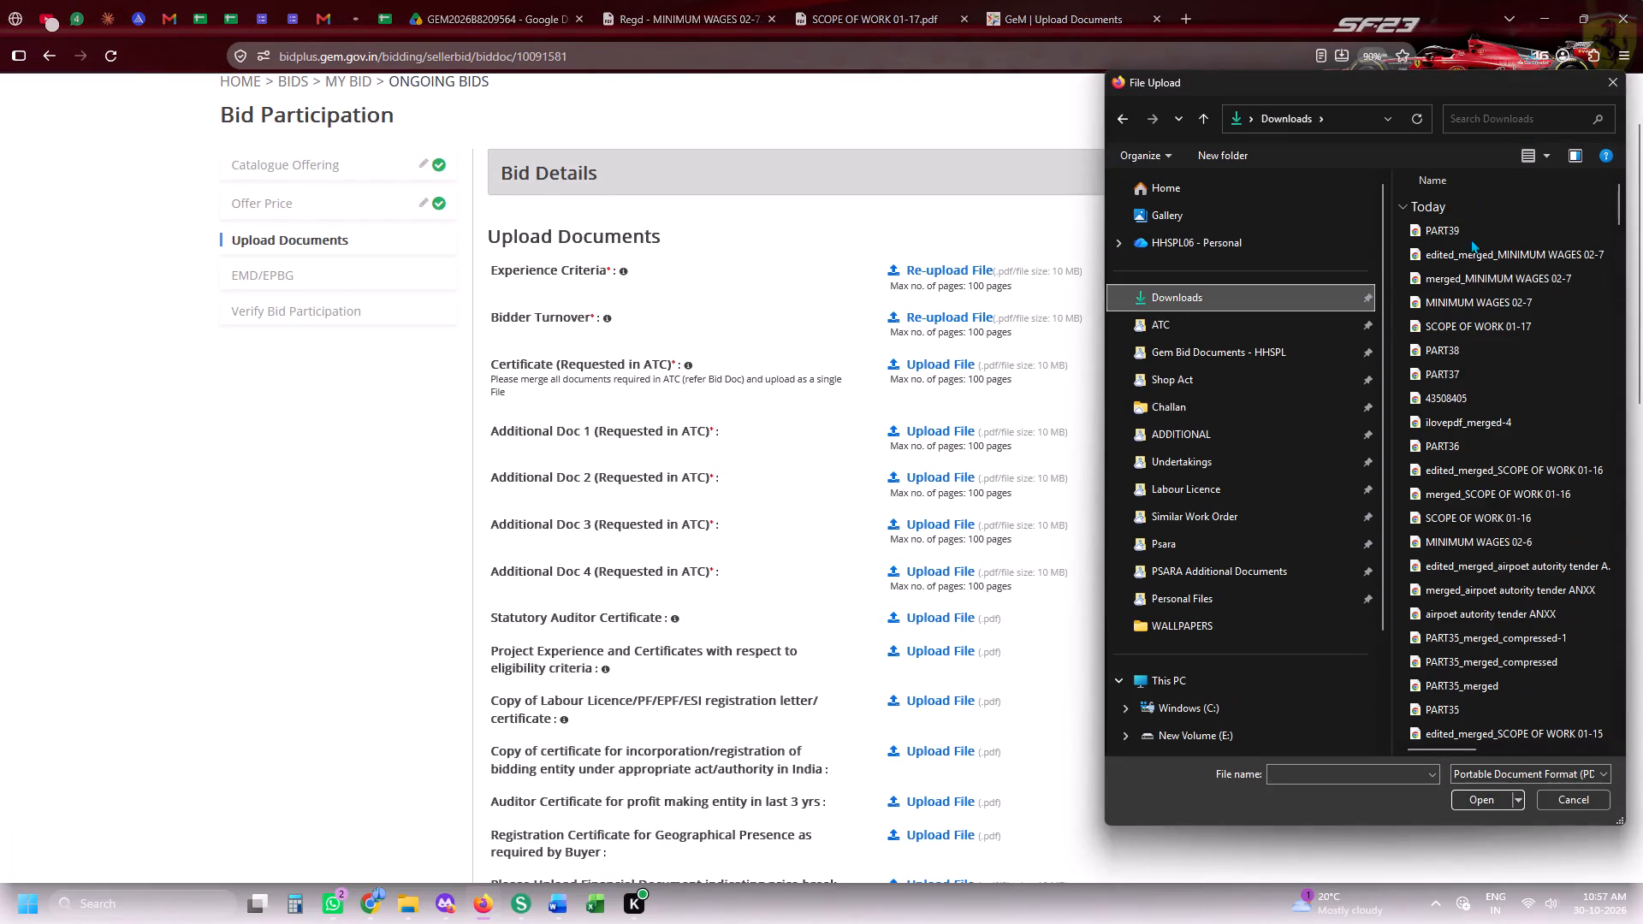
pyautogui.doubleClick(1470, 223)
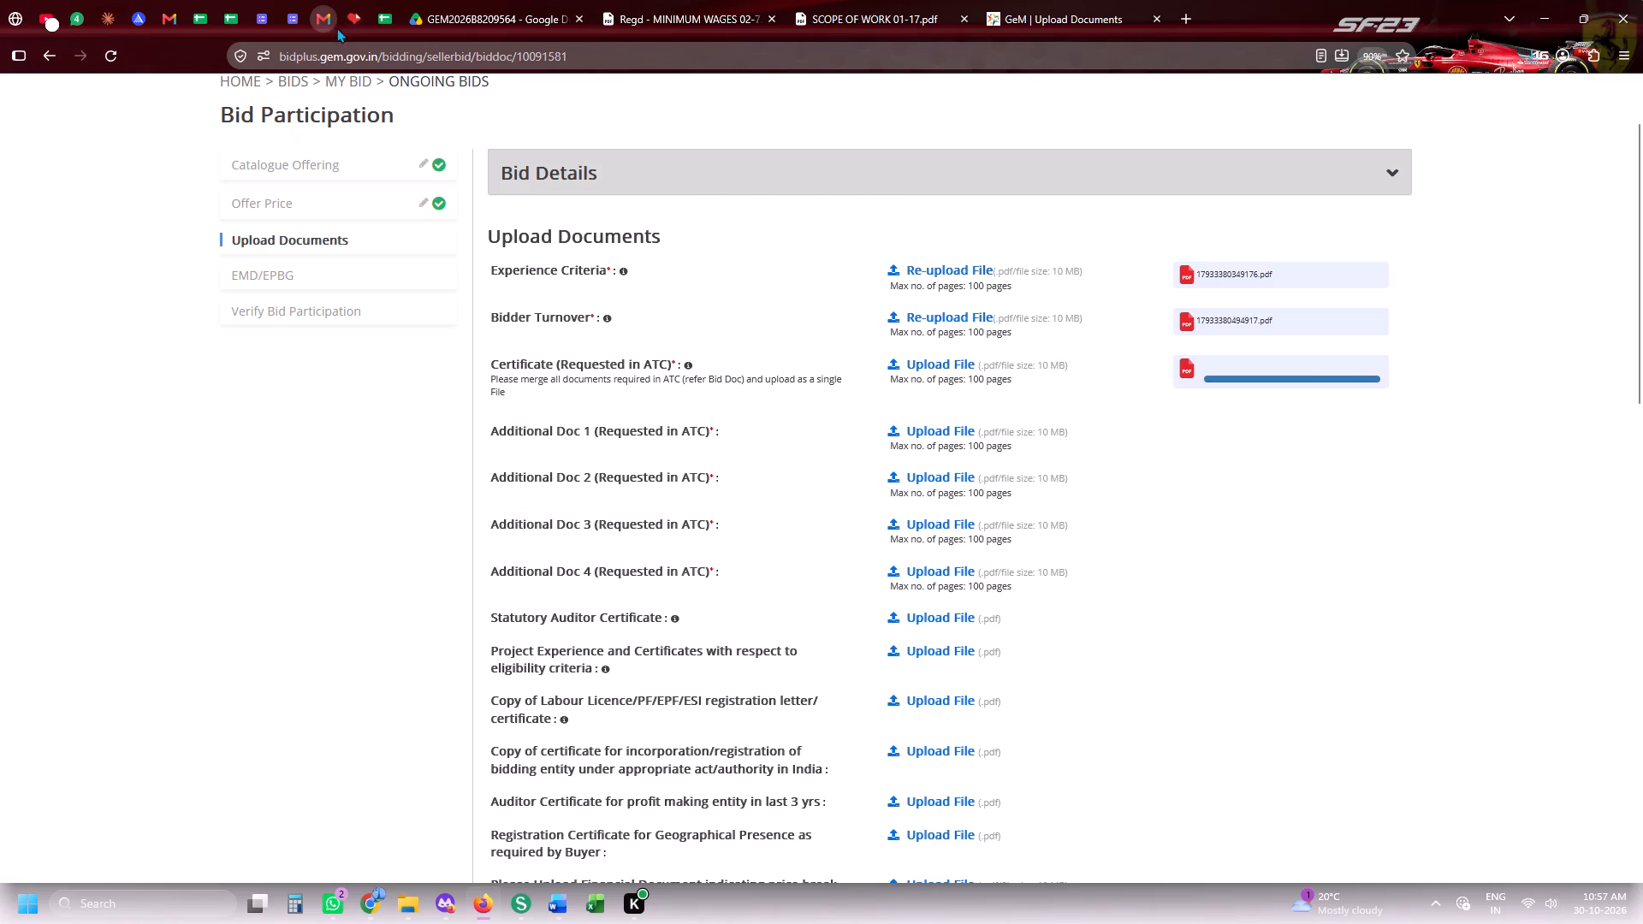
# Check the iLovePDF merge, then upload bank-solvency-certificate-hhspl from the ADDITIONAL folder for Additional Doc 1 on the GeM page.
pyautogui.click(341, 13)
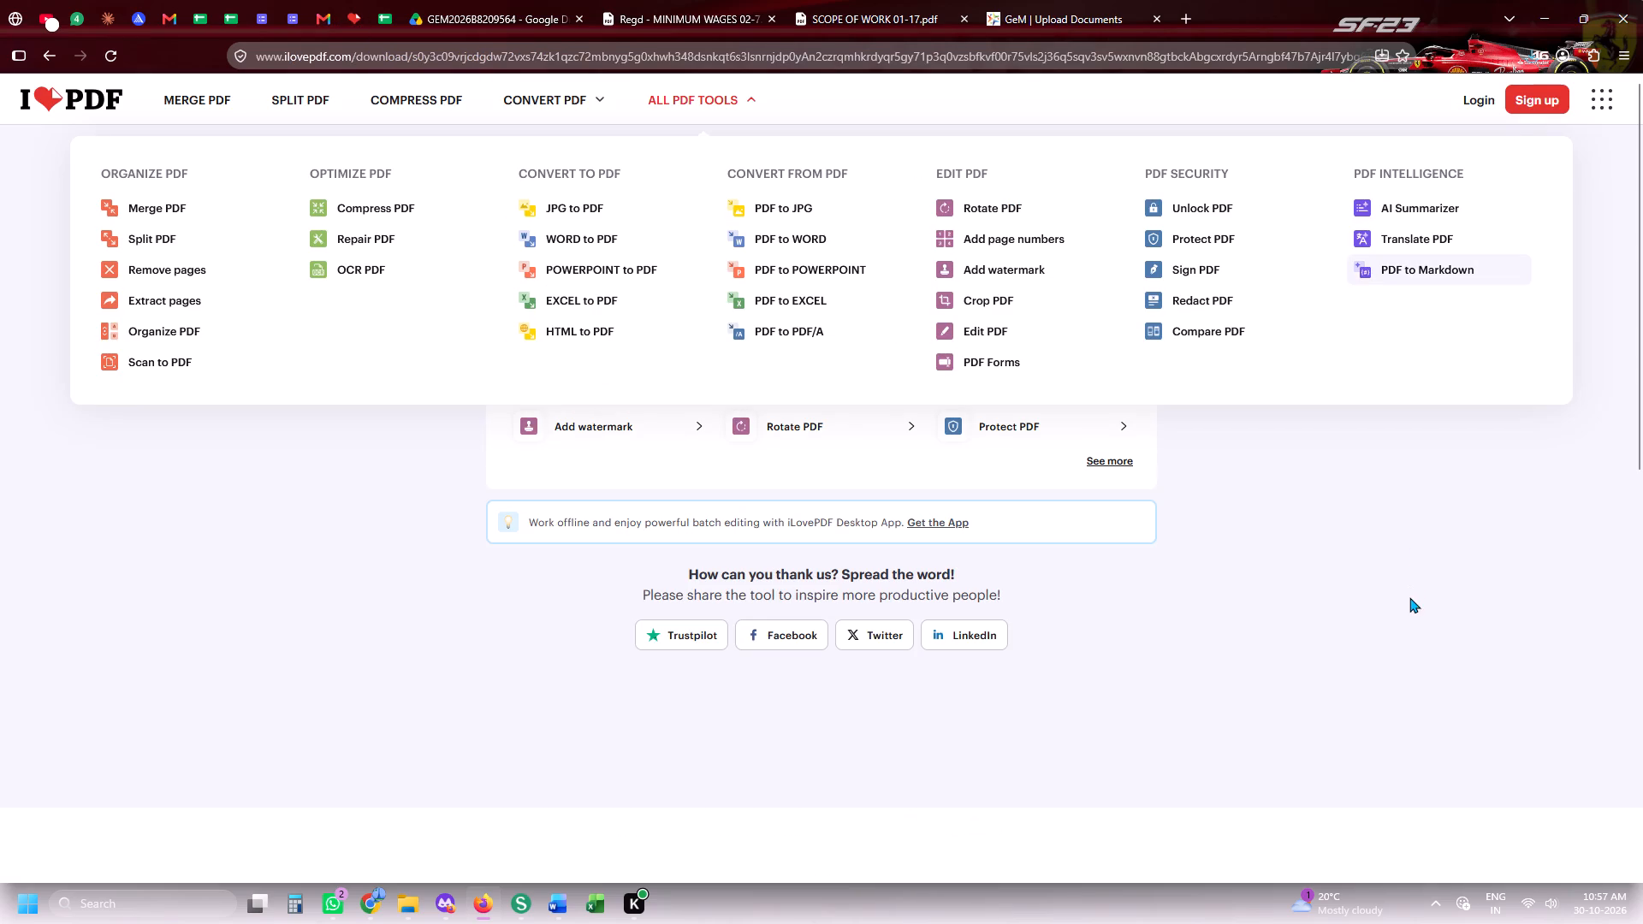
pyautogui.click(1091, 36)
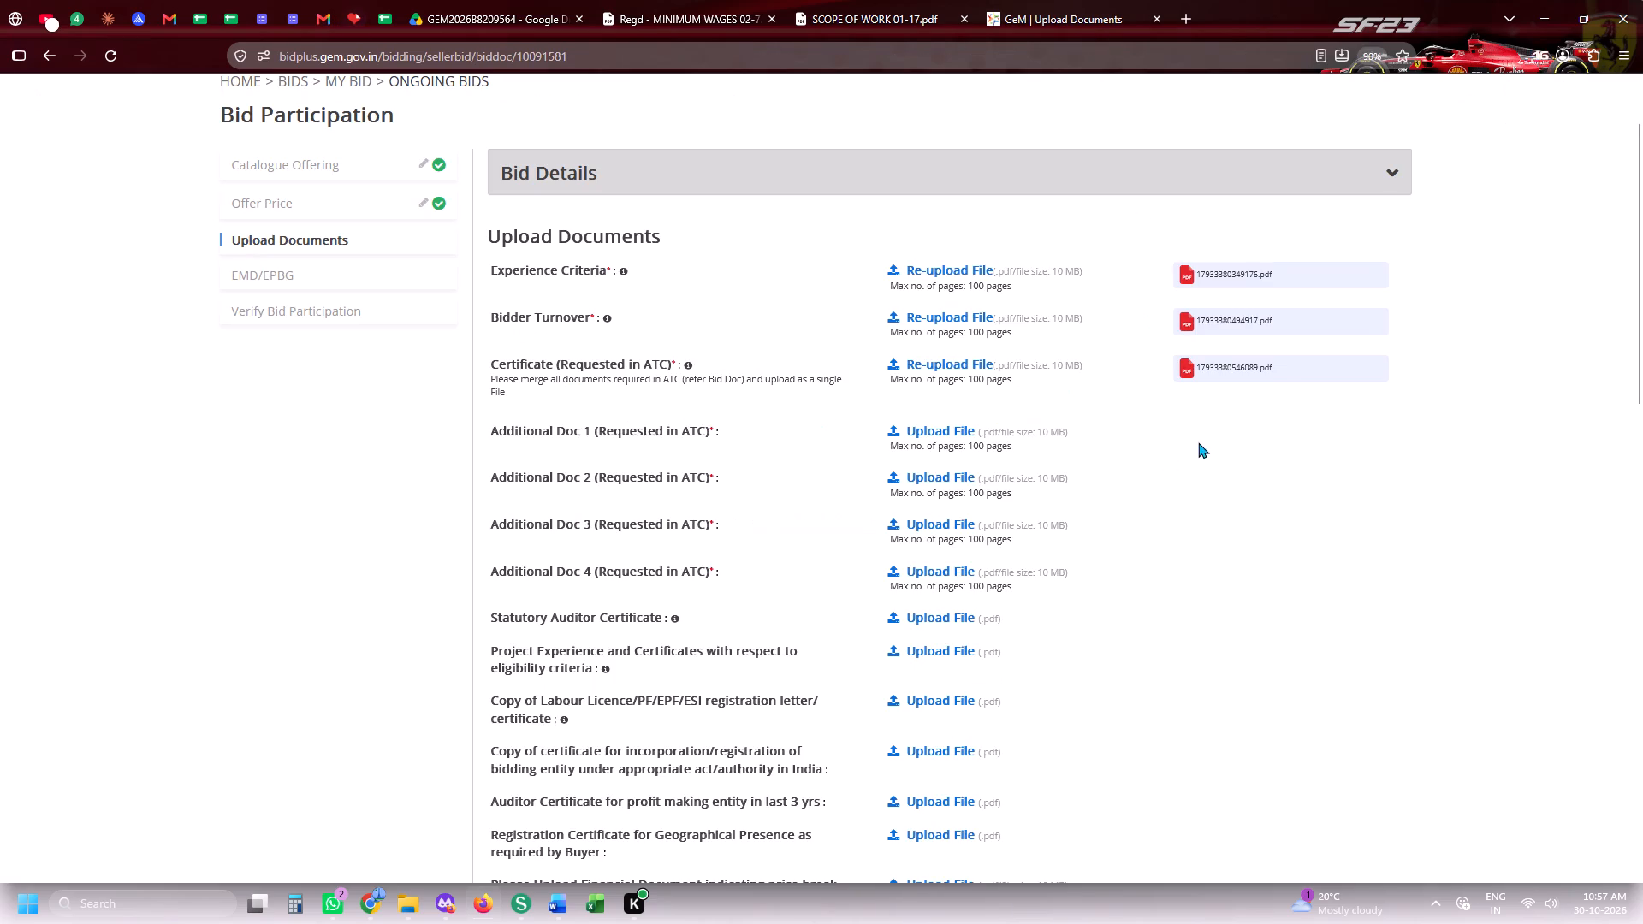
pyautogui.click(976, 425)
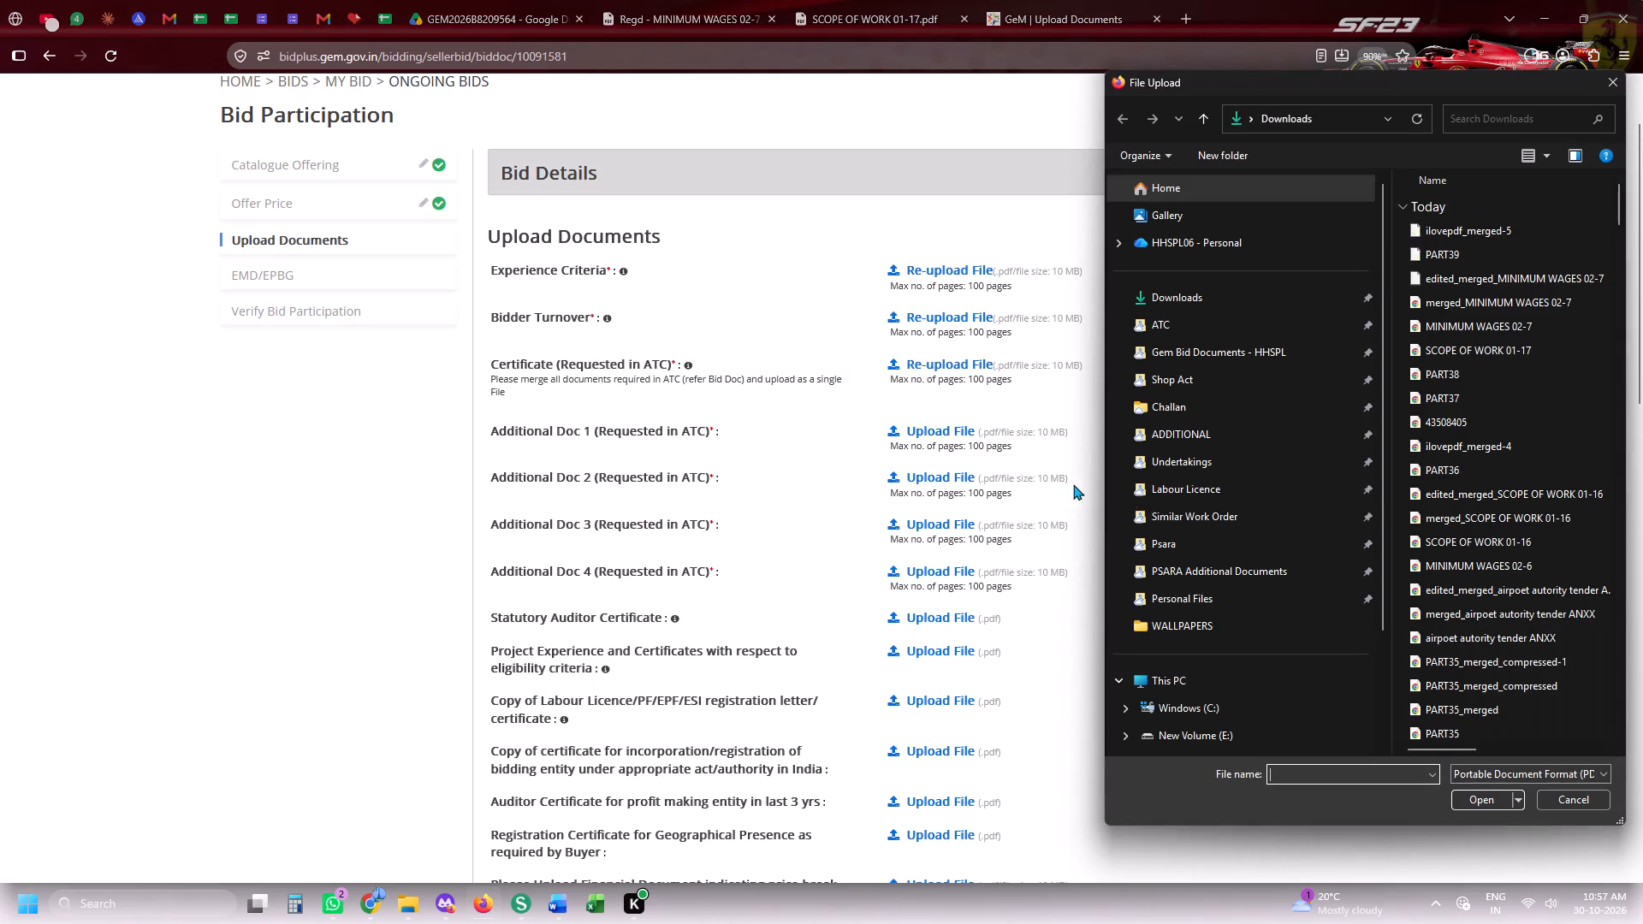
pyautogui.click(1188, 440)
pyautogui.doubleClick(1544, 341)
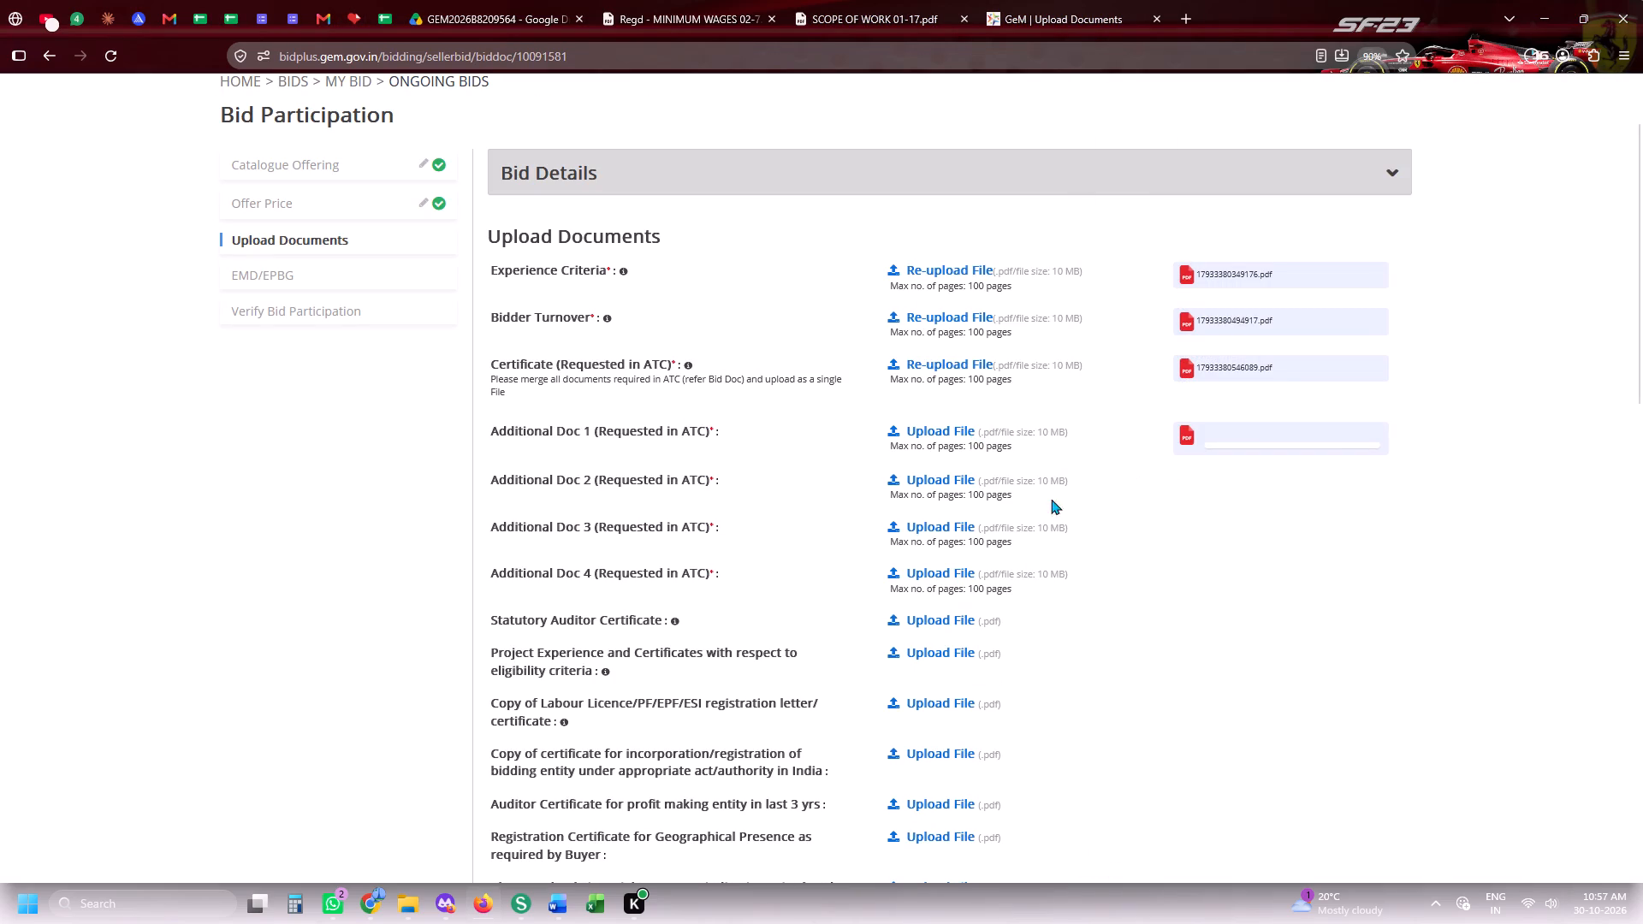
# Upload bid-security-declaration from the ADDITIONAL folder for Additional Doc 2.
pyautogui.click(931, 489)
pyautogui.doubleClick(1444, 329)
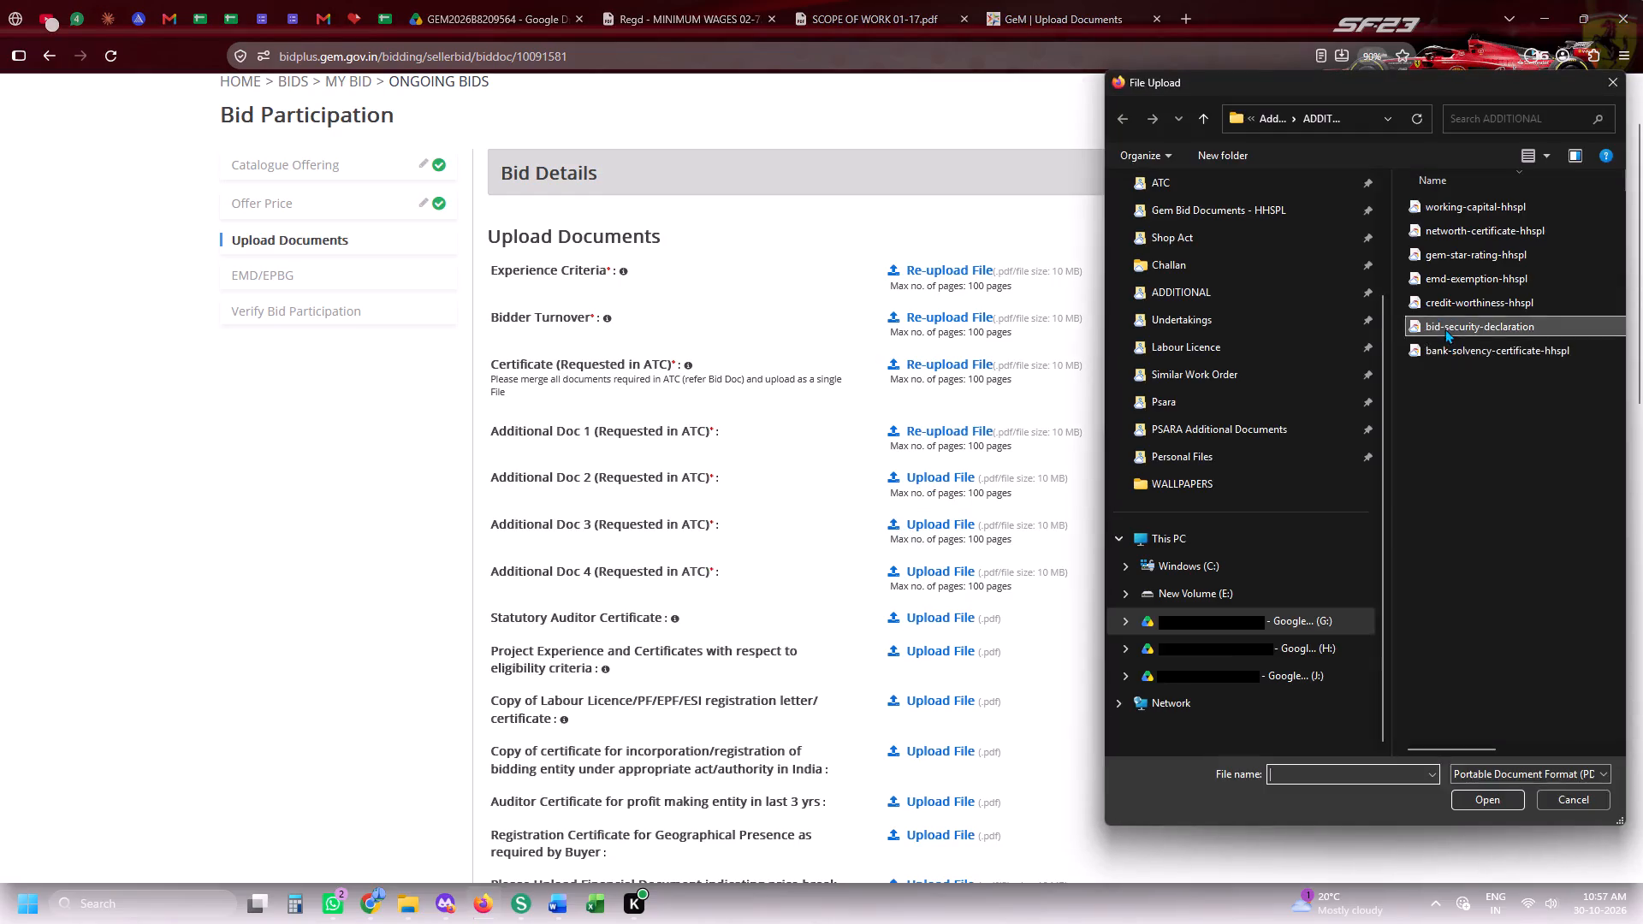
# Upload gem-star-rating-hhspl from the ADDITIONAL folder for Additional Doc 3.
pyautogui.scroll(-1, 942, 485)
pyautogui.click(930, 424)
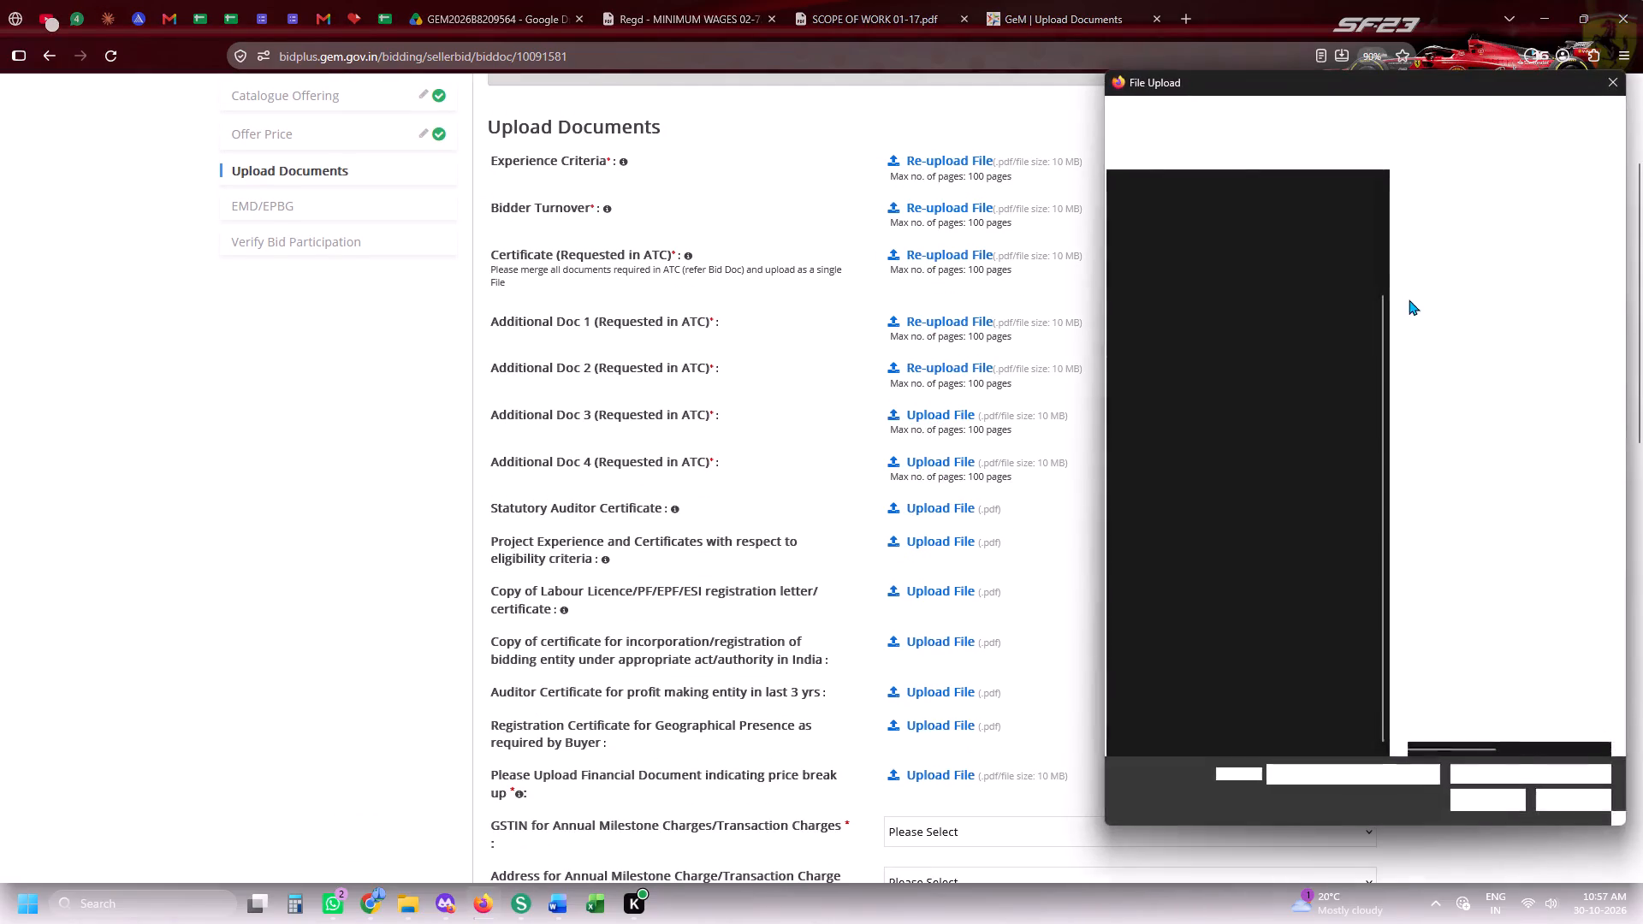
pyautogui.doubleClick(1437, 246)
pyautogui.click(1000, 422)
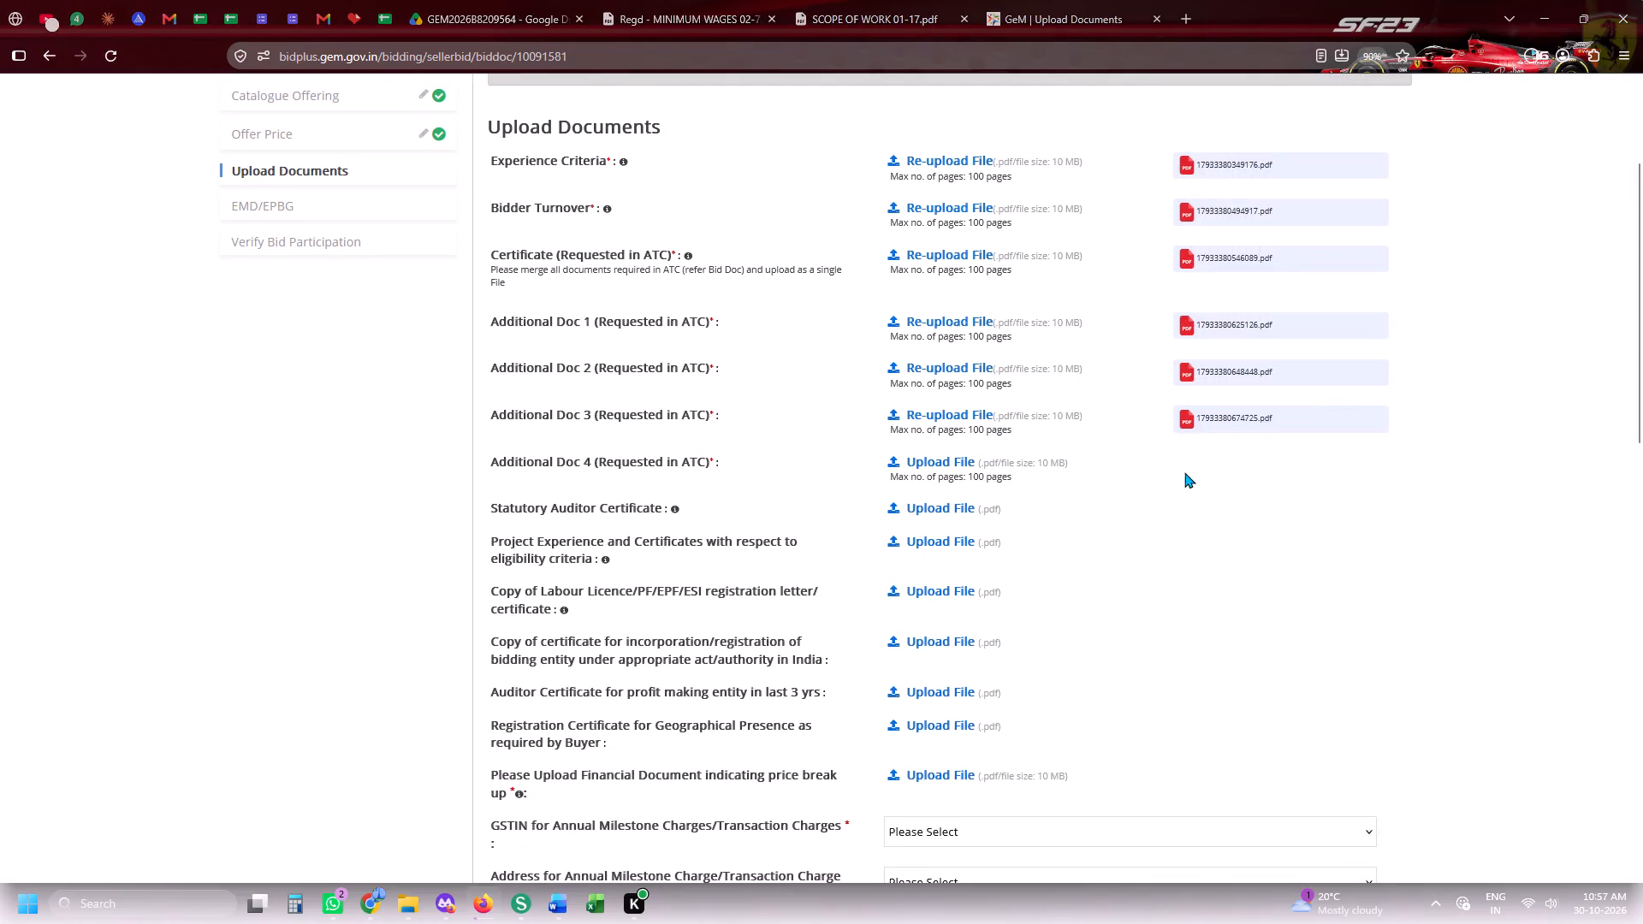
pyautogui.click(1569, 795)
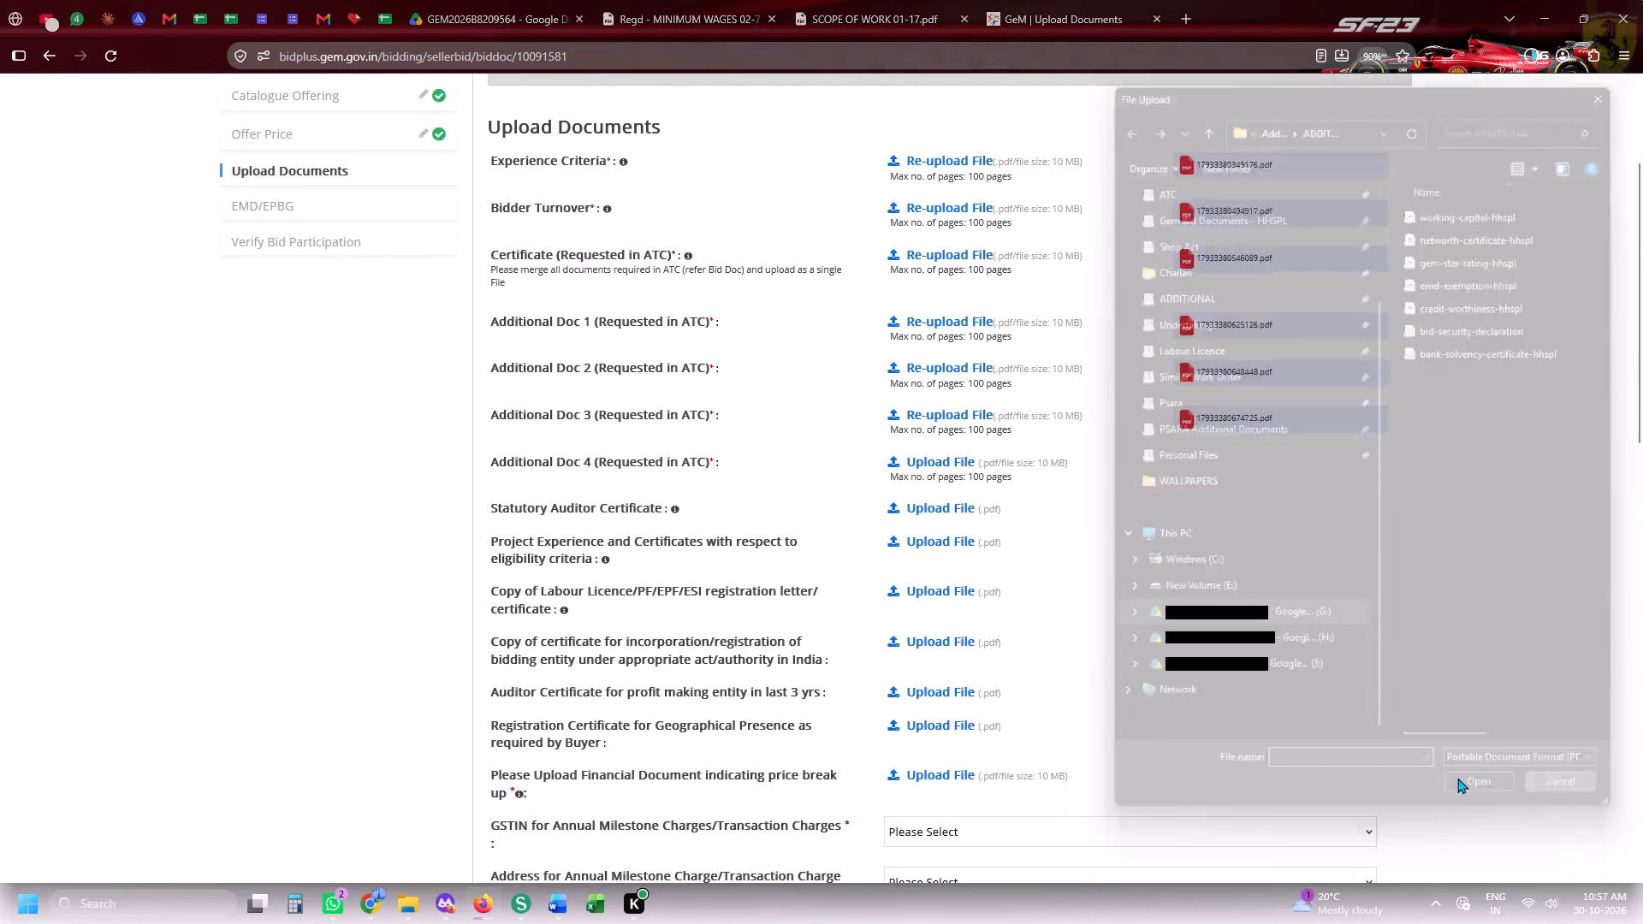
# Upload working-capital-hhspl from the ADDITIONAL folder for Additional Doc 4.
pyautogui.click(941, 477)
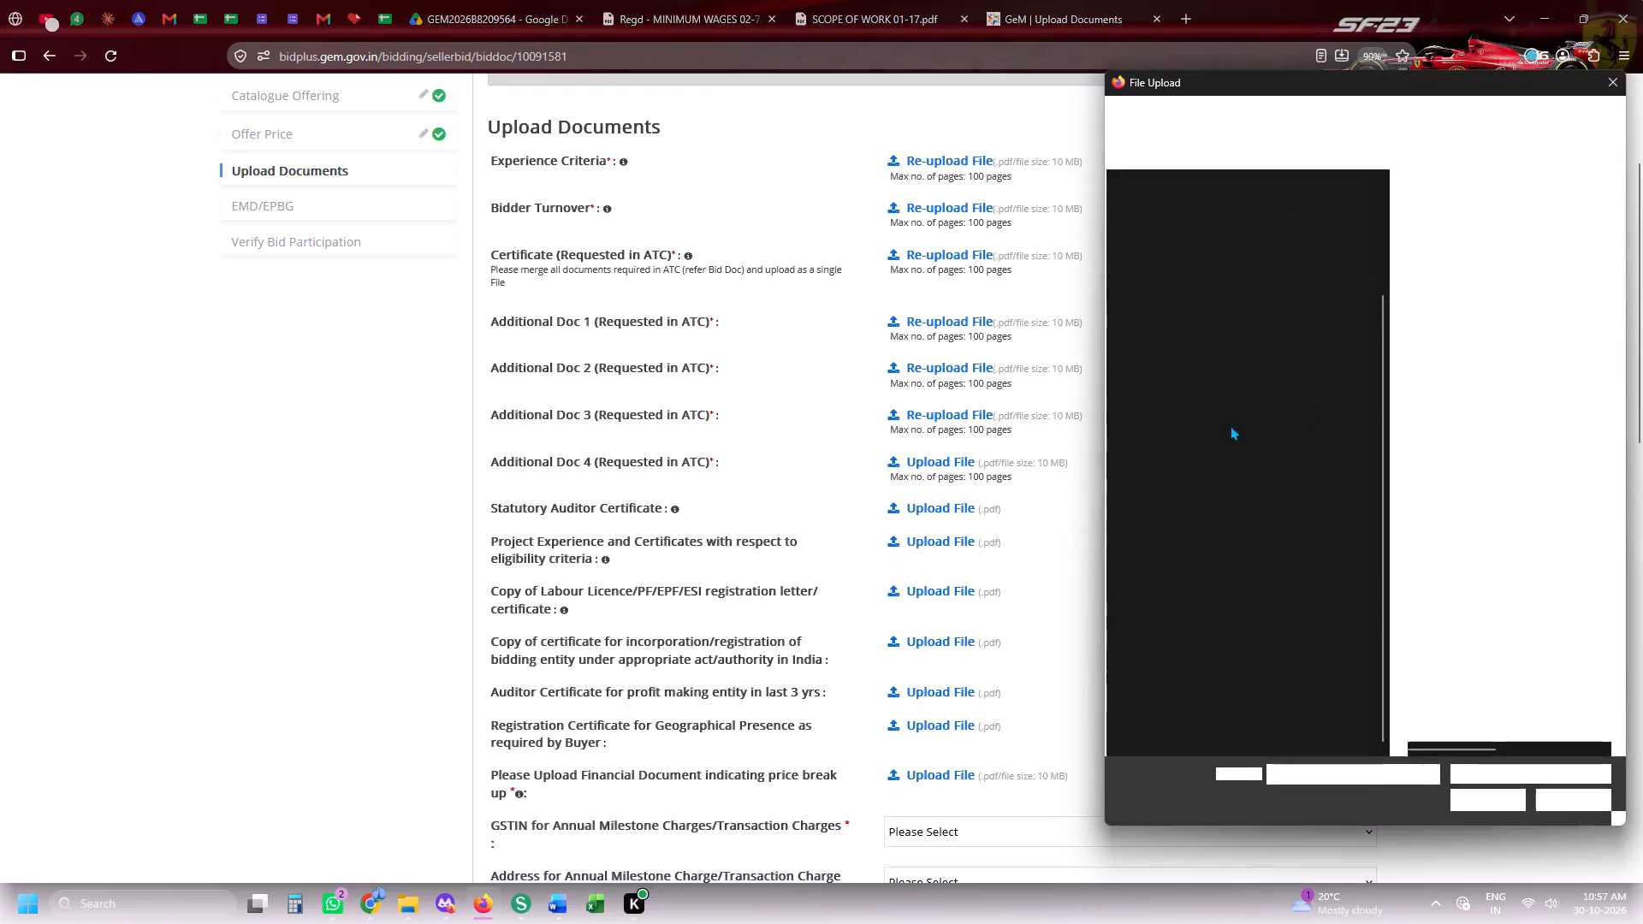
pyautogui.doubleClick(1443, 210)
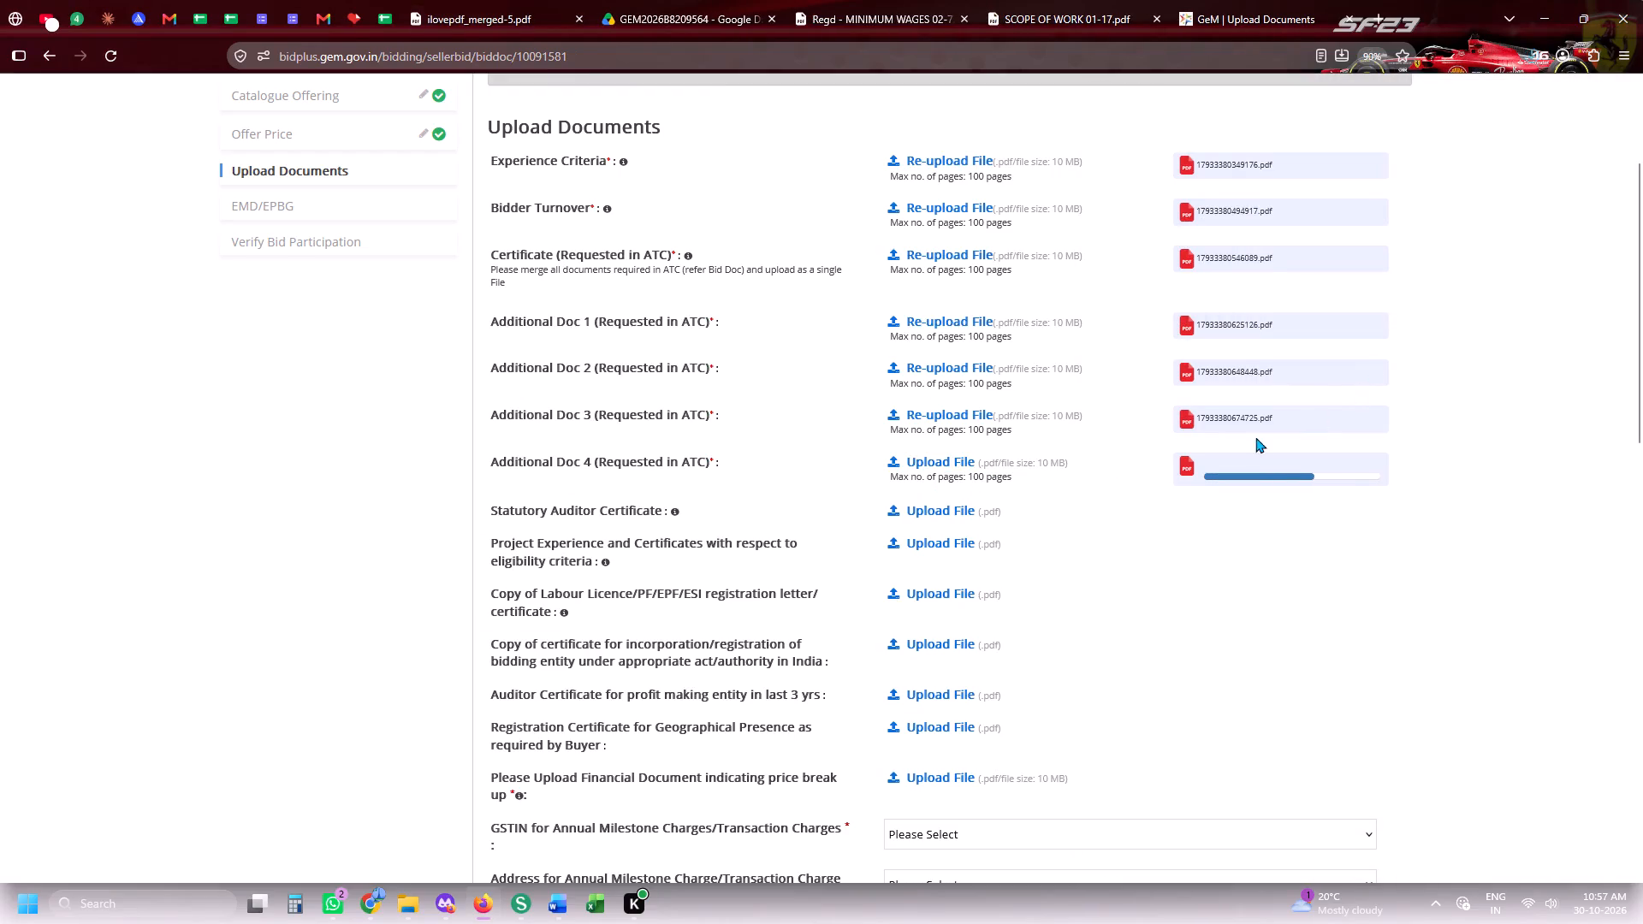
# Upload statutory-auditor-certificate-hhspl from the Gem Bid Documents - HHSPL folder for Statutory Auditor Certificate.
pyautogui.click(928, 512)
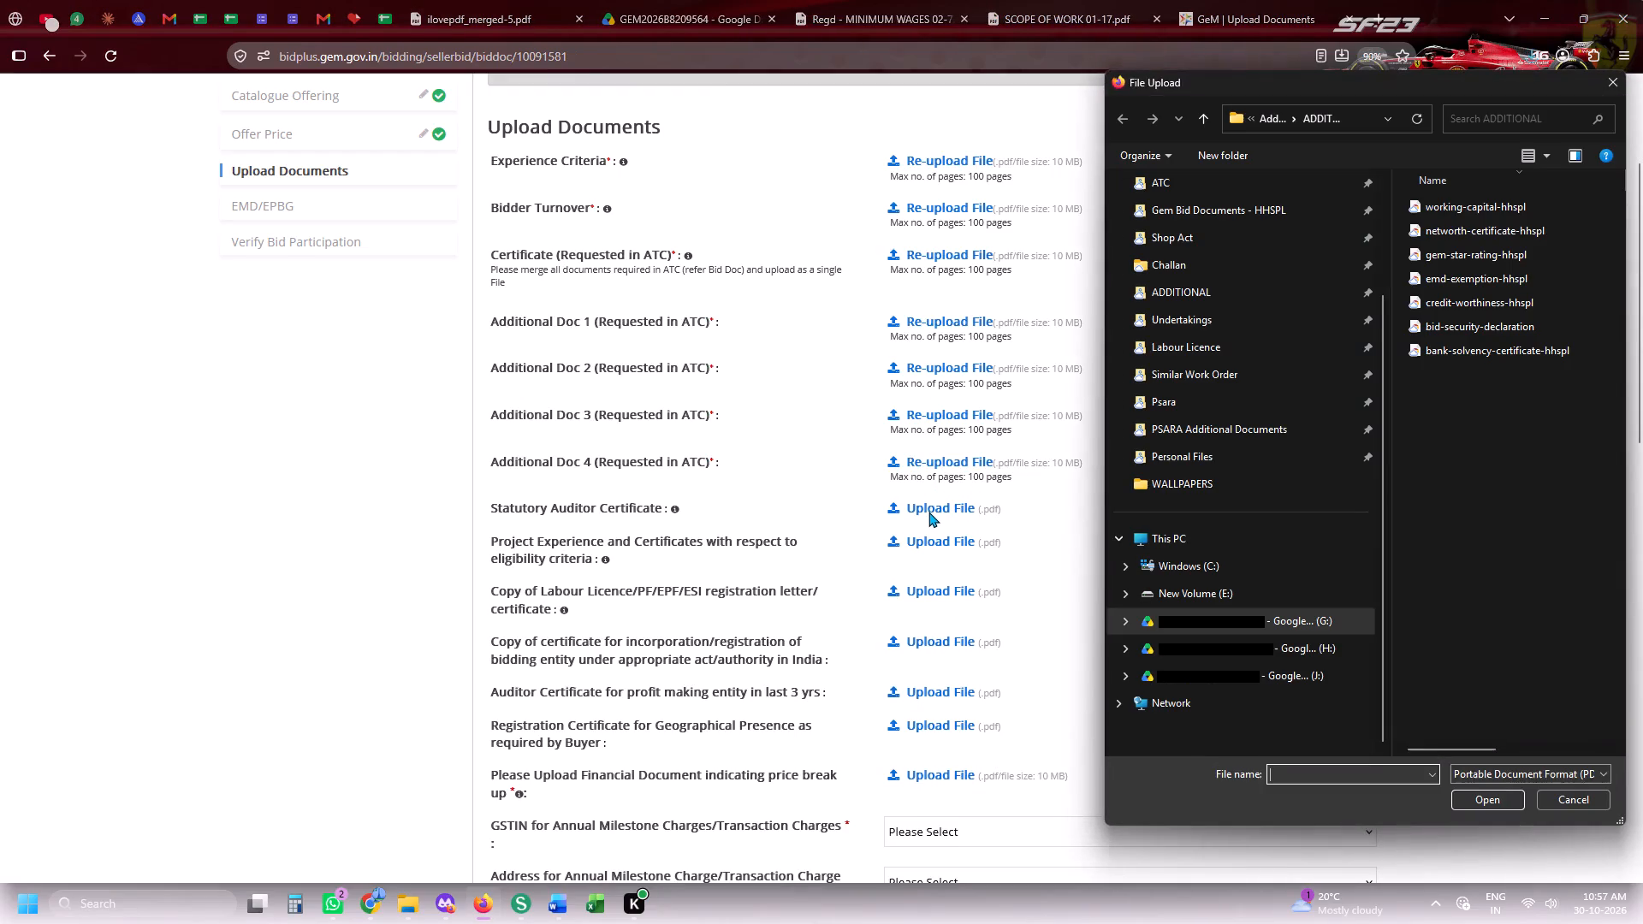
pyautogui.scroll(3, 1236, 536)
pyautogui.click(1235, 353)
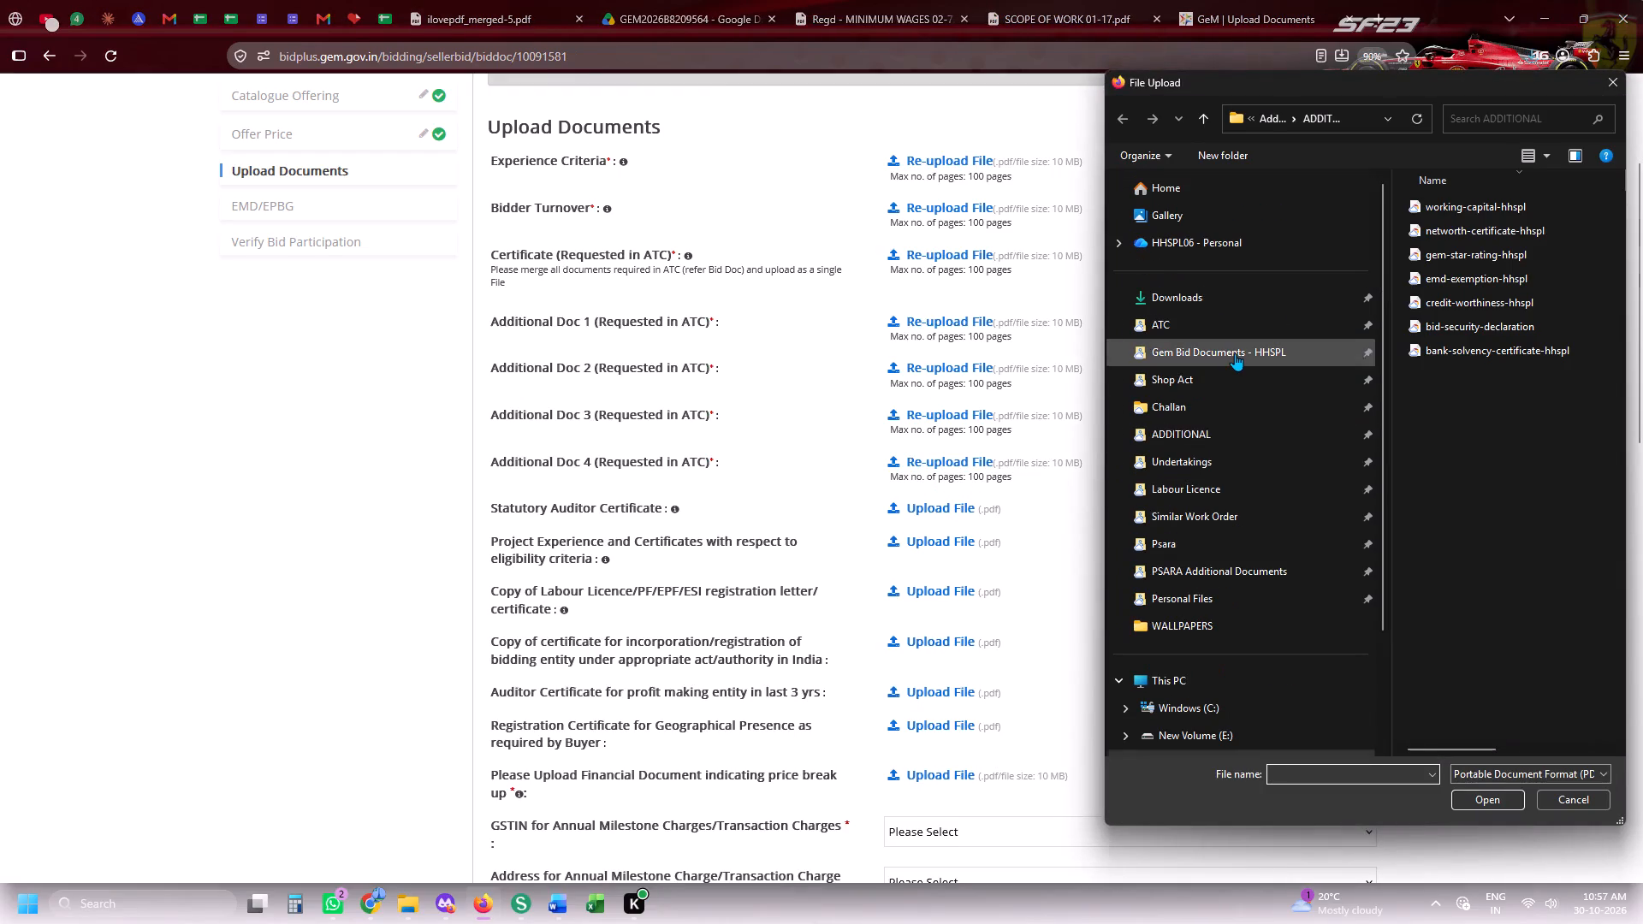
pyautogui.scroll(-4, 1492, 569)
pyautogui.click(1474, 740)
pyautogui.click(1473, 740)
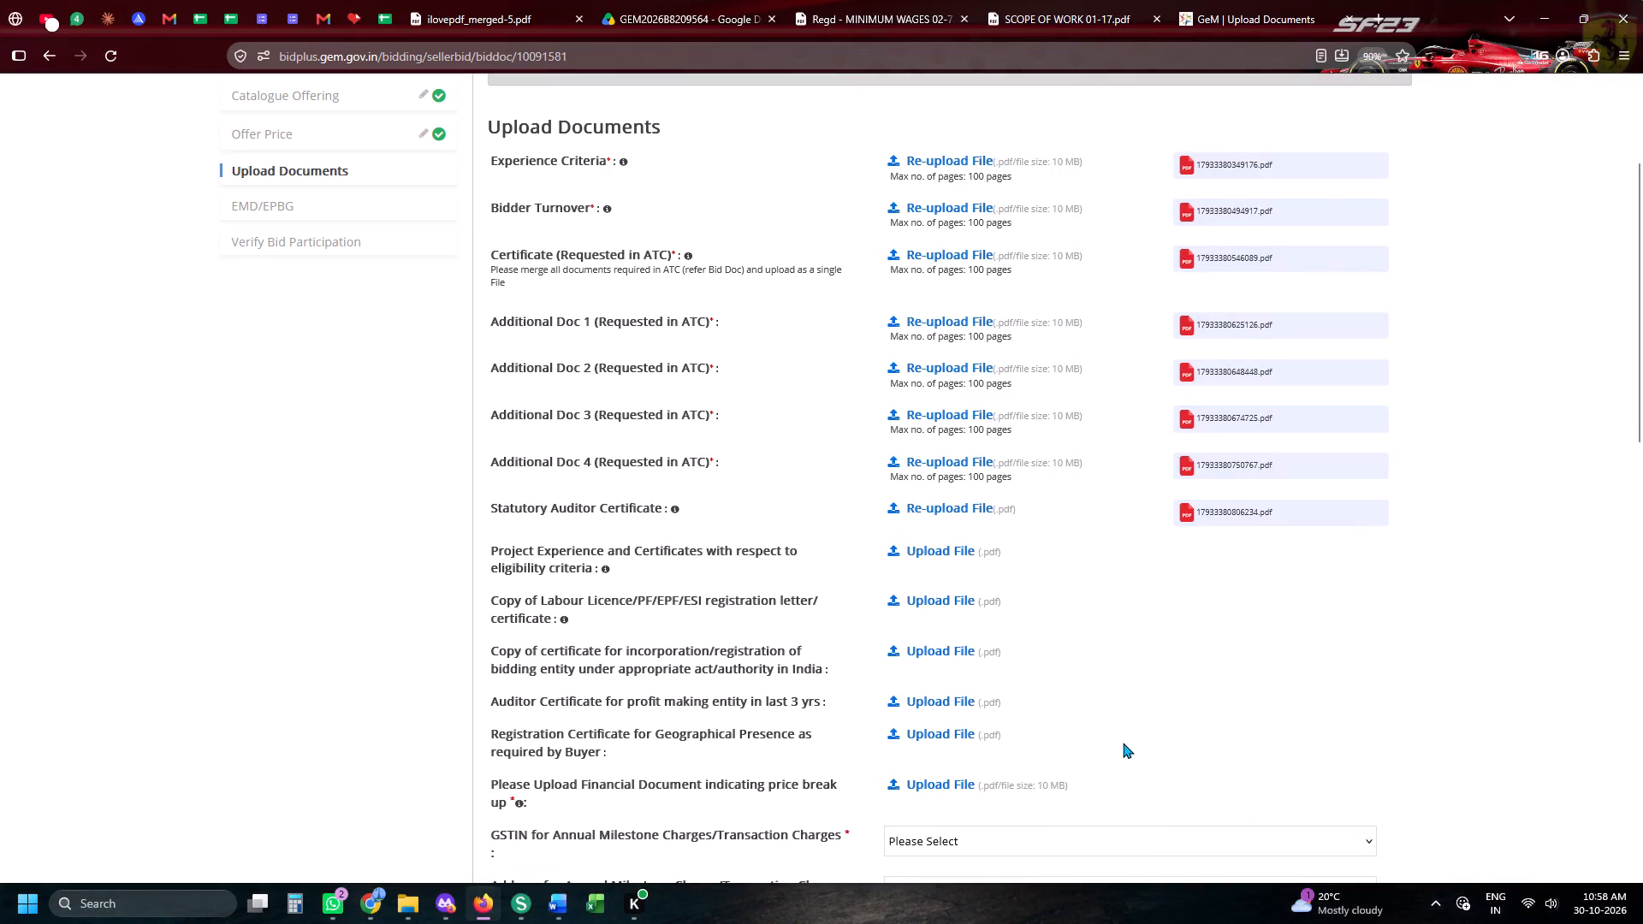
# Upload experience-ceretera-hhspl from Gem Bid Documents - HHSPL for Project Experience and Certificates with respect to eligibility criteria.
pyautogui.click(935, 546)
pyautogui.scroll(4, 1201, 470)
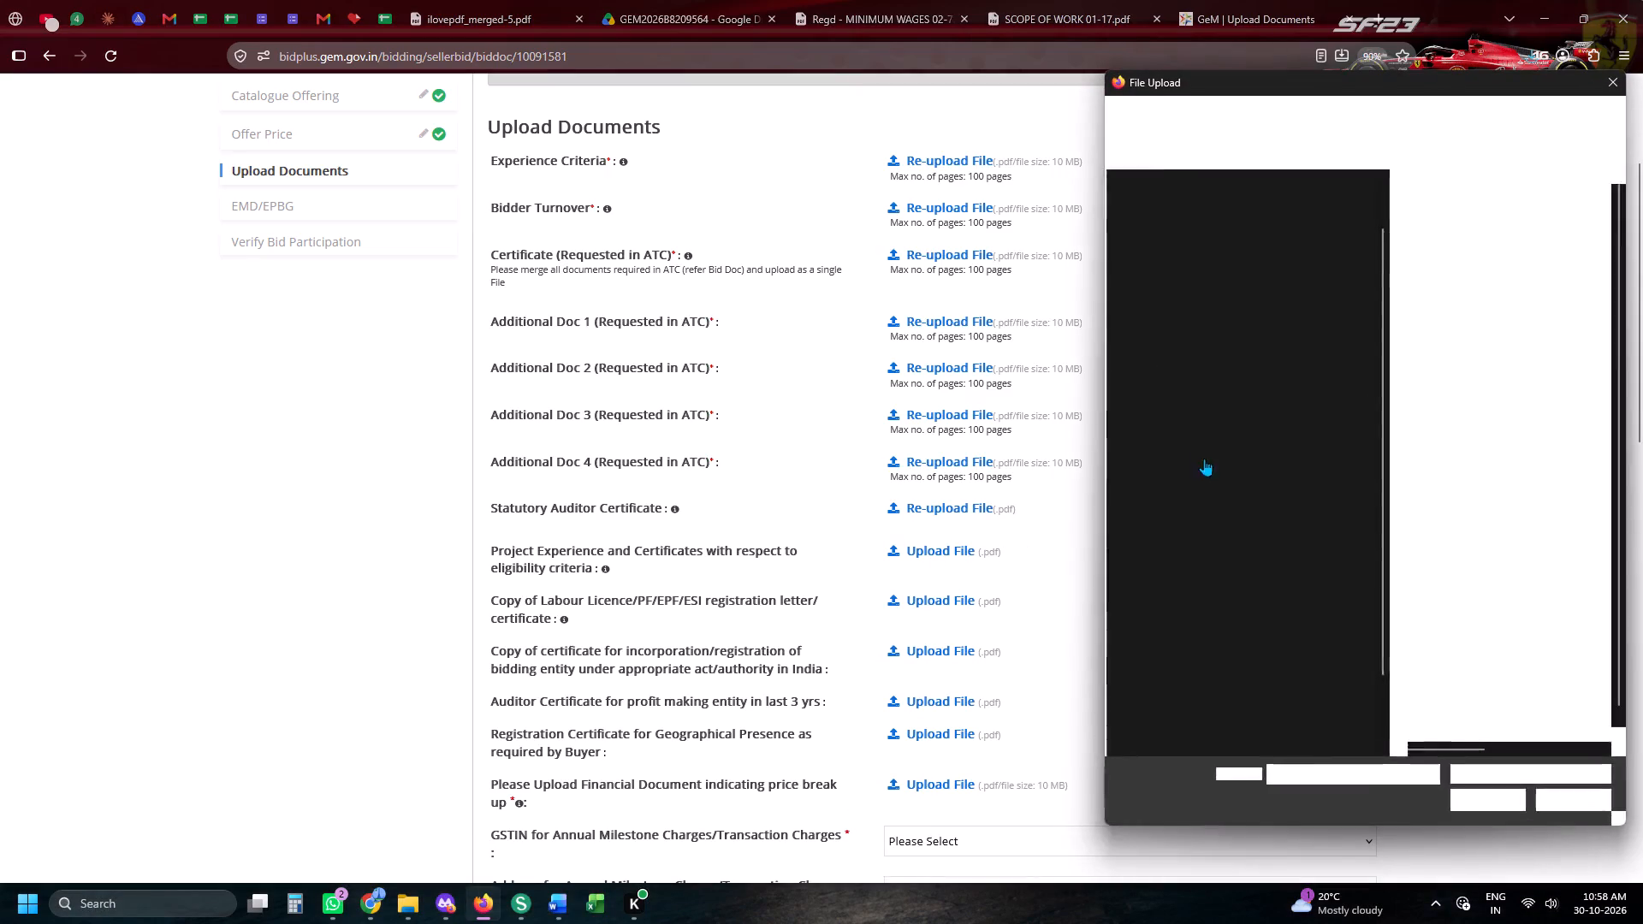
pyautogui.scroll(3, 1204, 459)
pyautogui.click(1212, 356)
pyautogui.scroll(-5, 1512, 548)
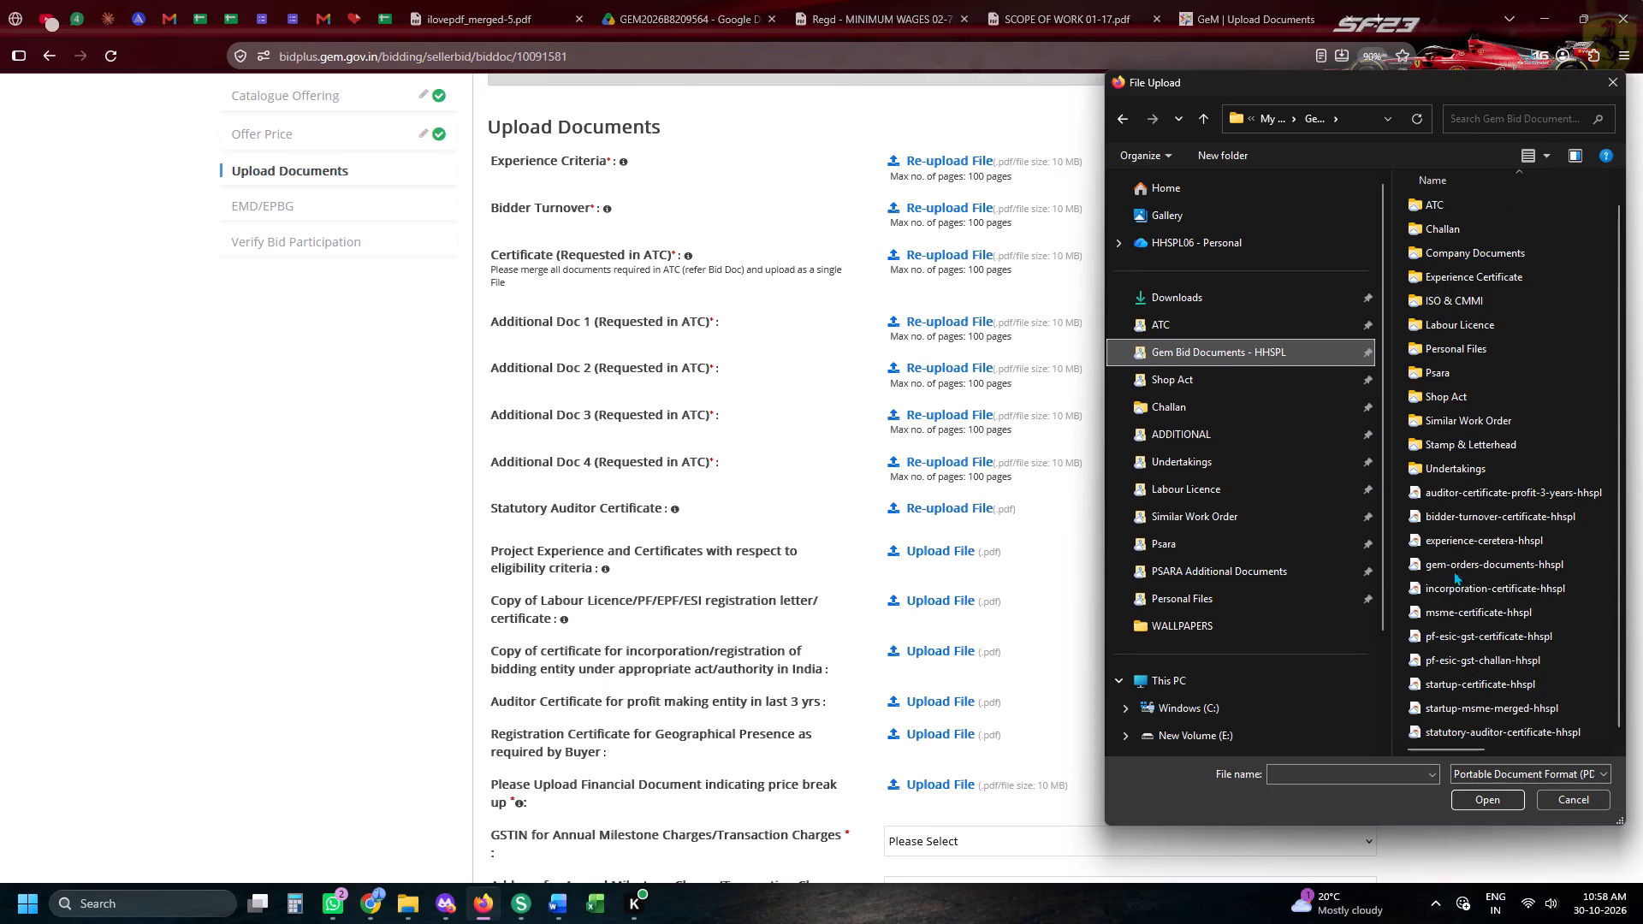
pyautogui.doubleClick(1452, 549)
pyautogui.click(957, 554)
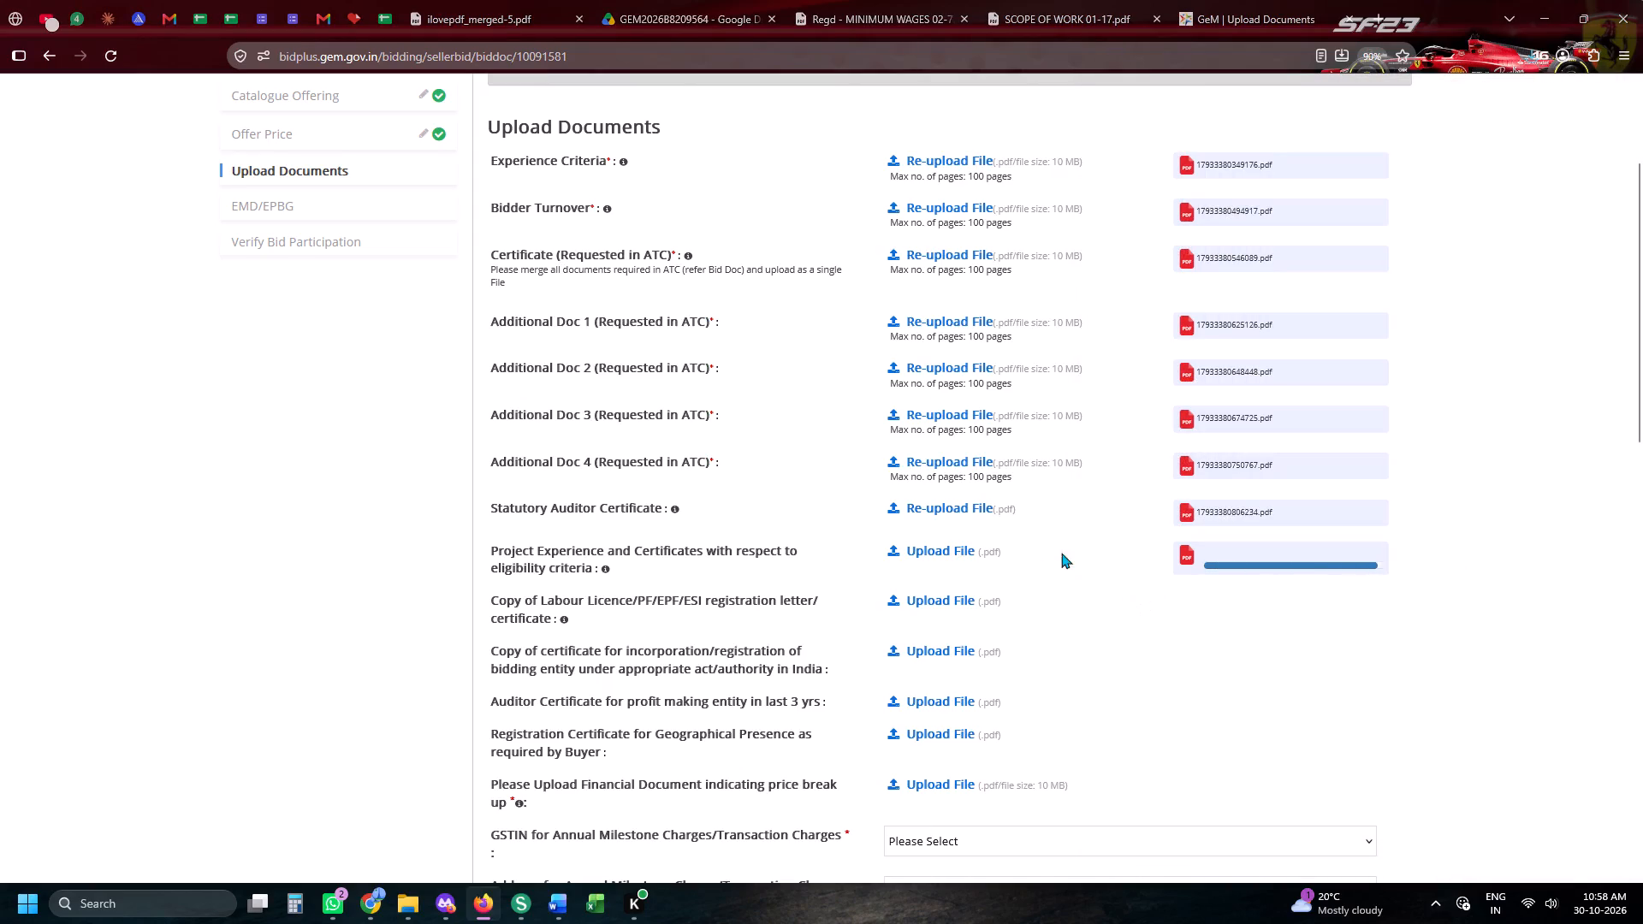
# Re-upload Project Experience and Certificates with respect to eligibility criteria using gem-orders-documents-hhspl from the Gem Bid Documents - HHSPL folder.
pyautogui.scroll(-5, 1476, 479)
pyautogui.doubleClick(1459, 563)
# Upload pf-esic-gst-certificate-hhspl for Copy of Labour Licence/PF/EPF/ESI registration letter/certificate.
pyautogui.scroll(-2, 1058, 528)
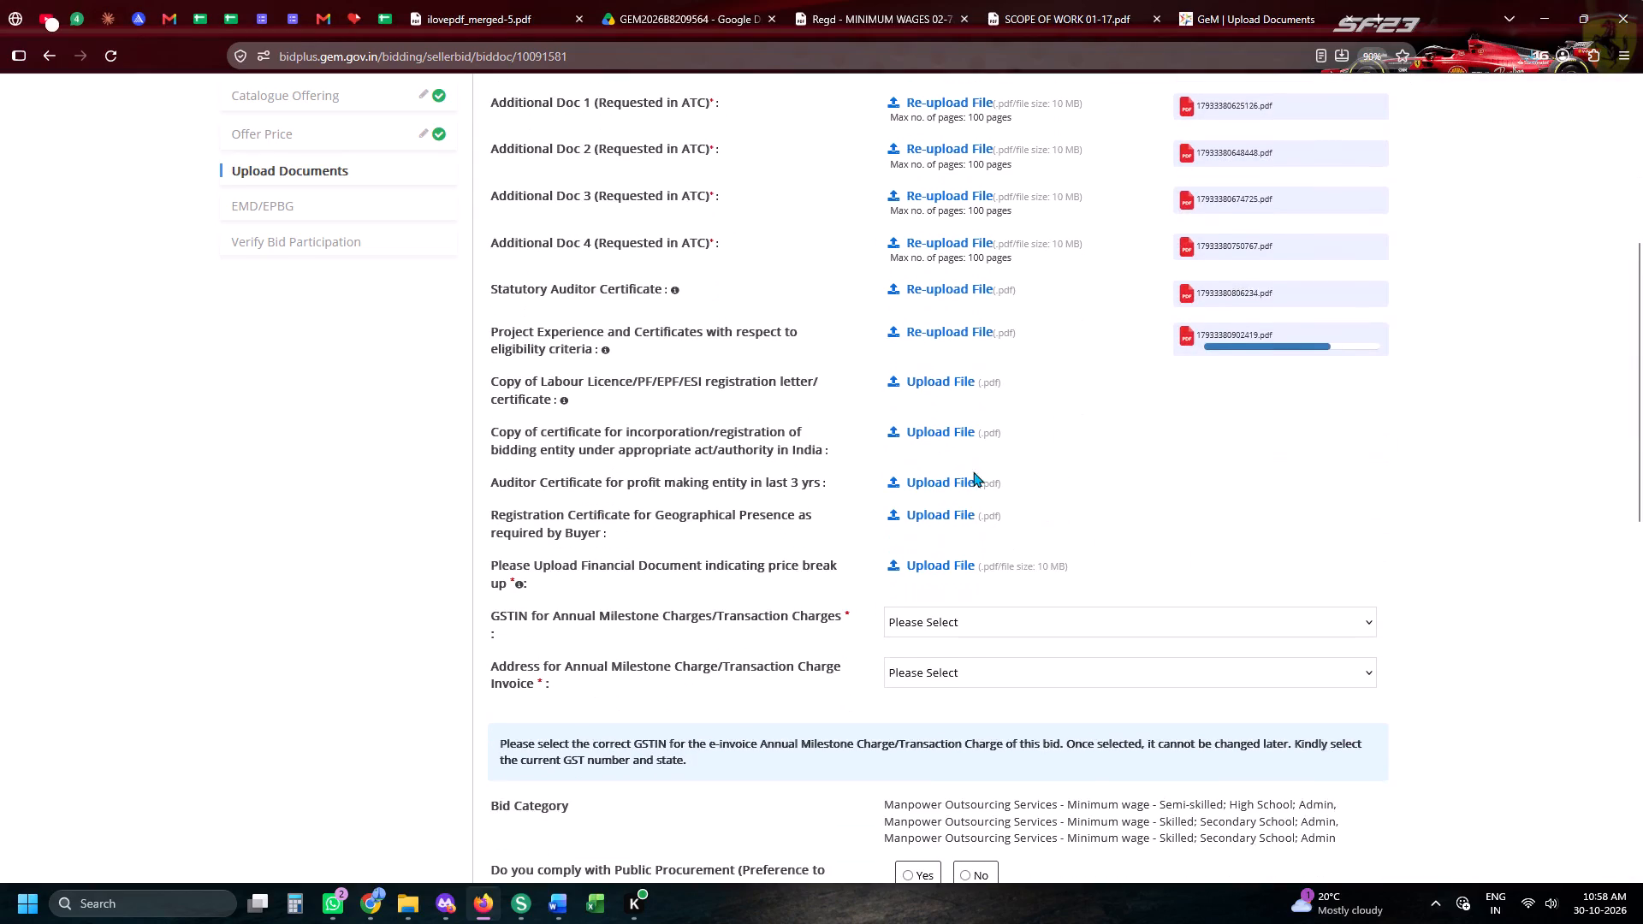
pyautogui.click(954, 380)
pyautogui.scroll(-7, 1462, 423)
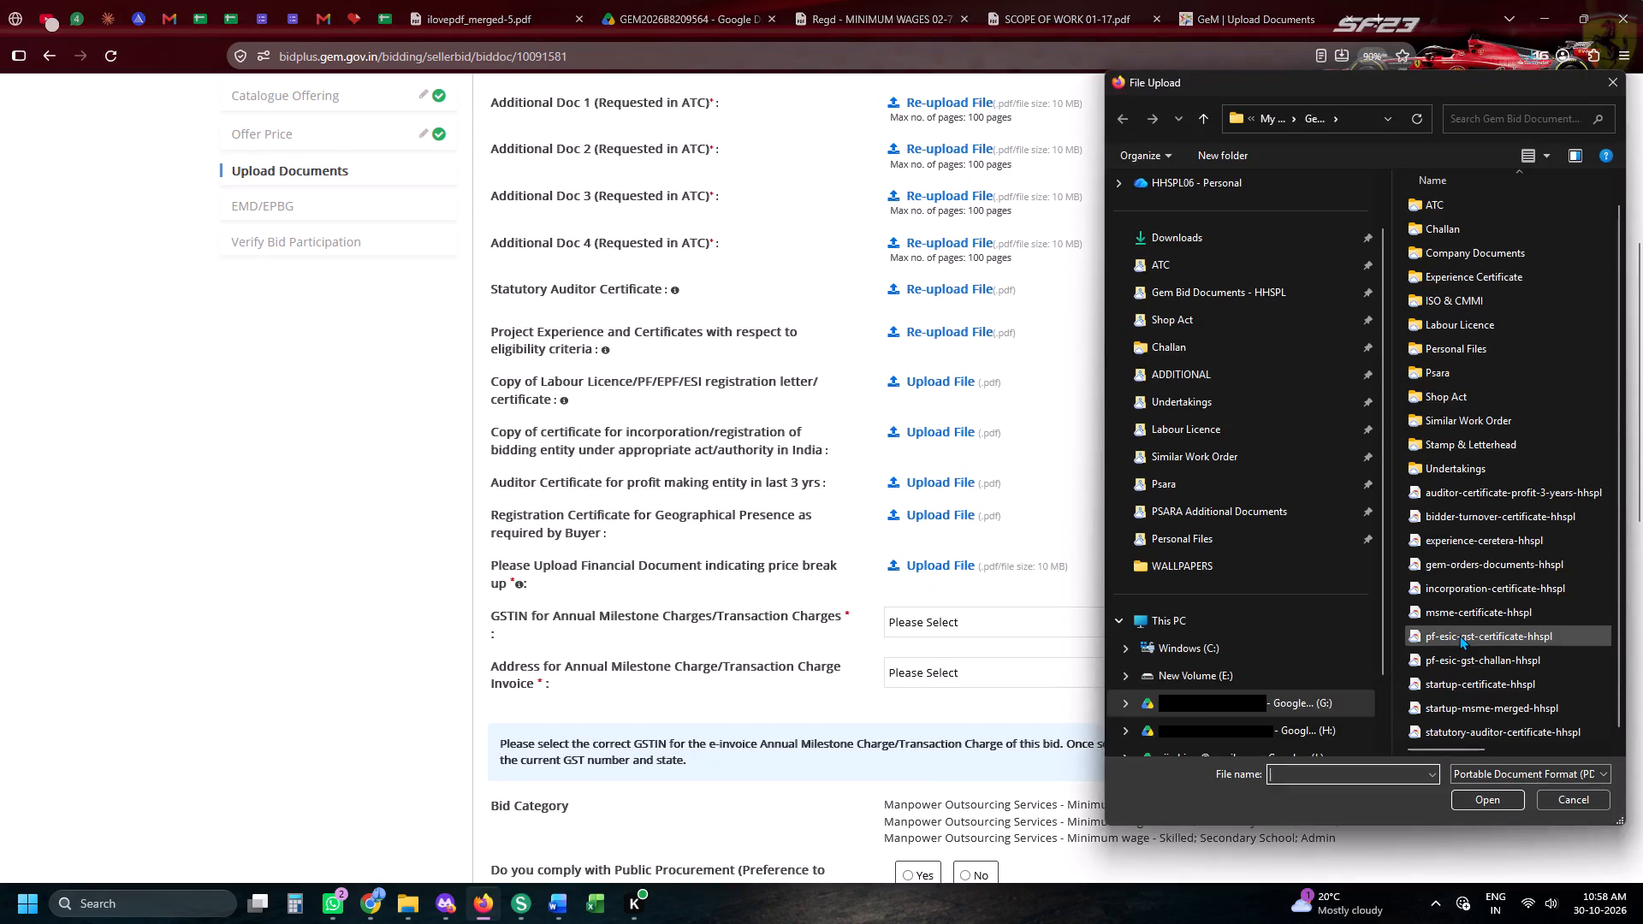
pyautogui.doubleClick(1459, 635)
# Upload incorporation-certificate-hhspl for Copy of certificate for incorporation/registration of bidding entity.
pyautogui.click(972, 433)
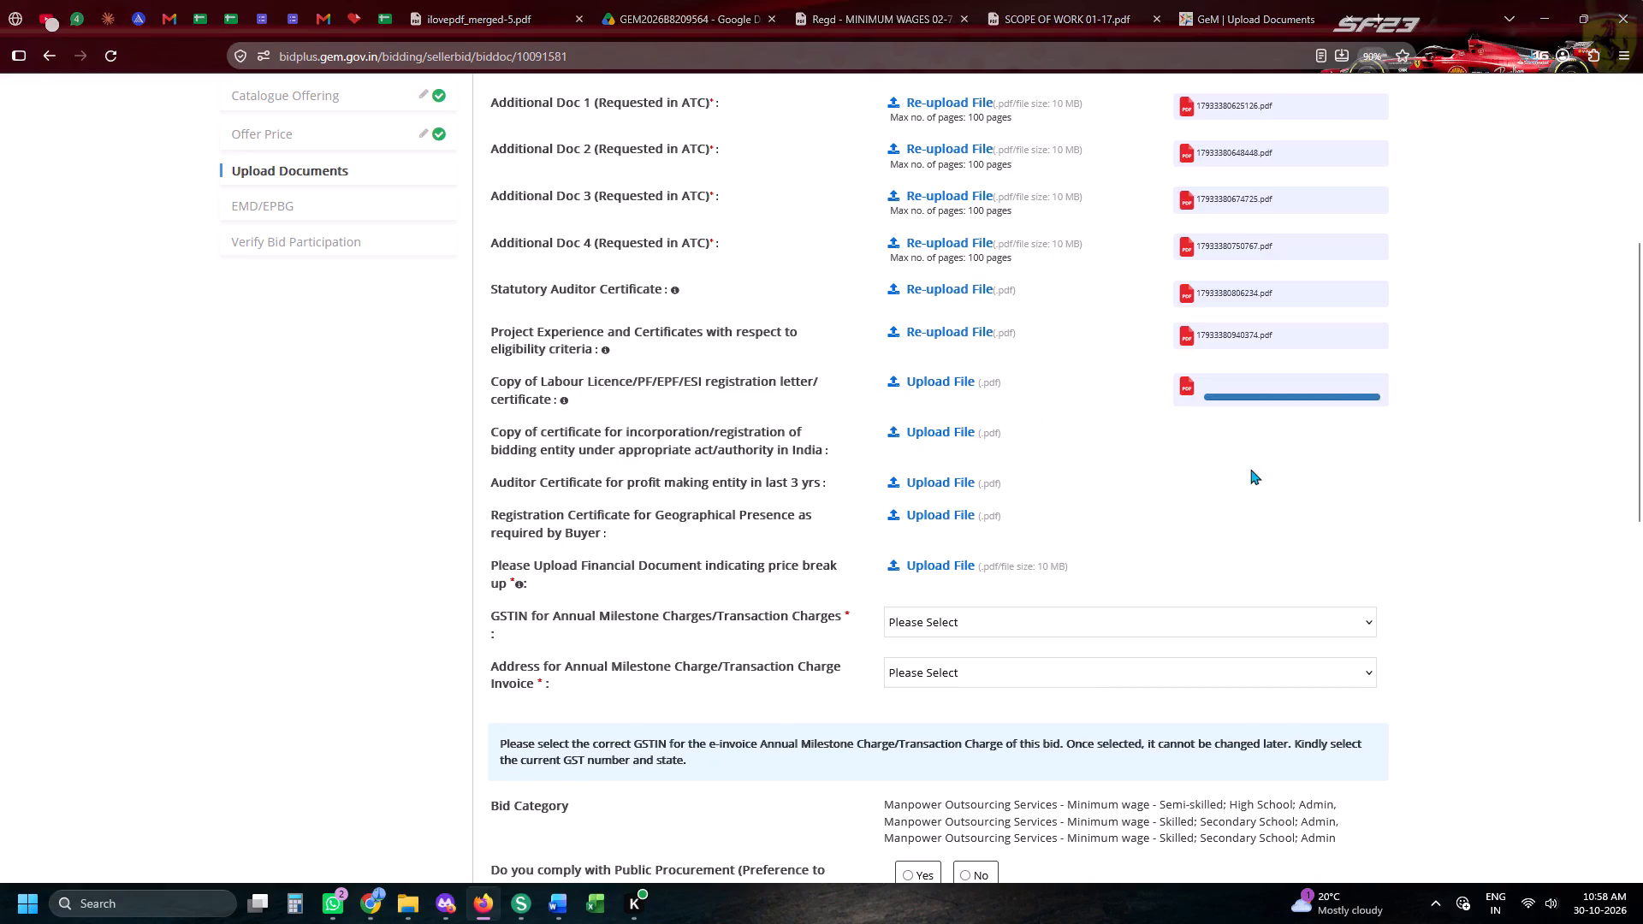
pyautogui.scroll(-5, 1427, 468)
pyautogui.doubleClick(1426, 578)
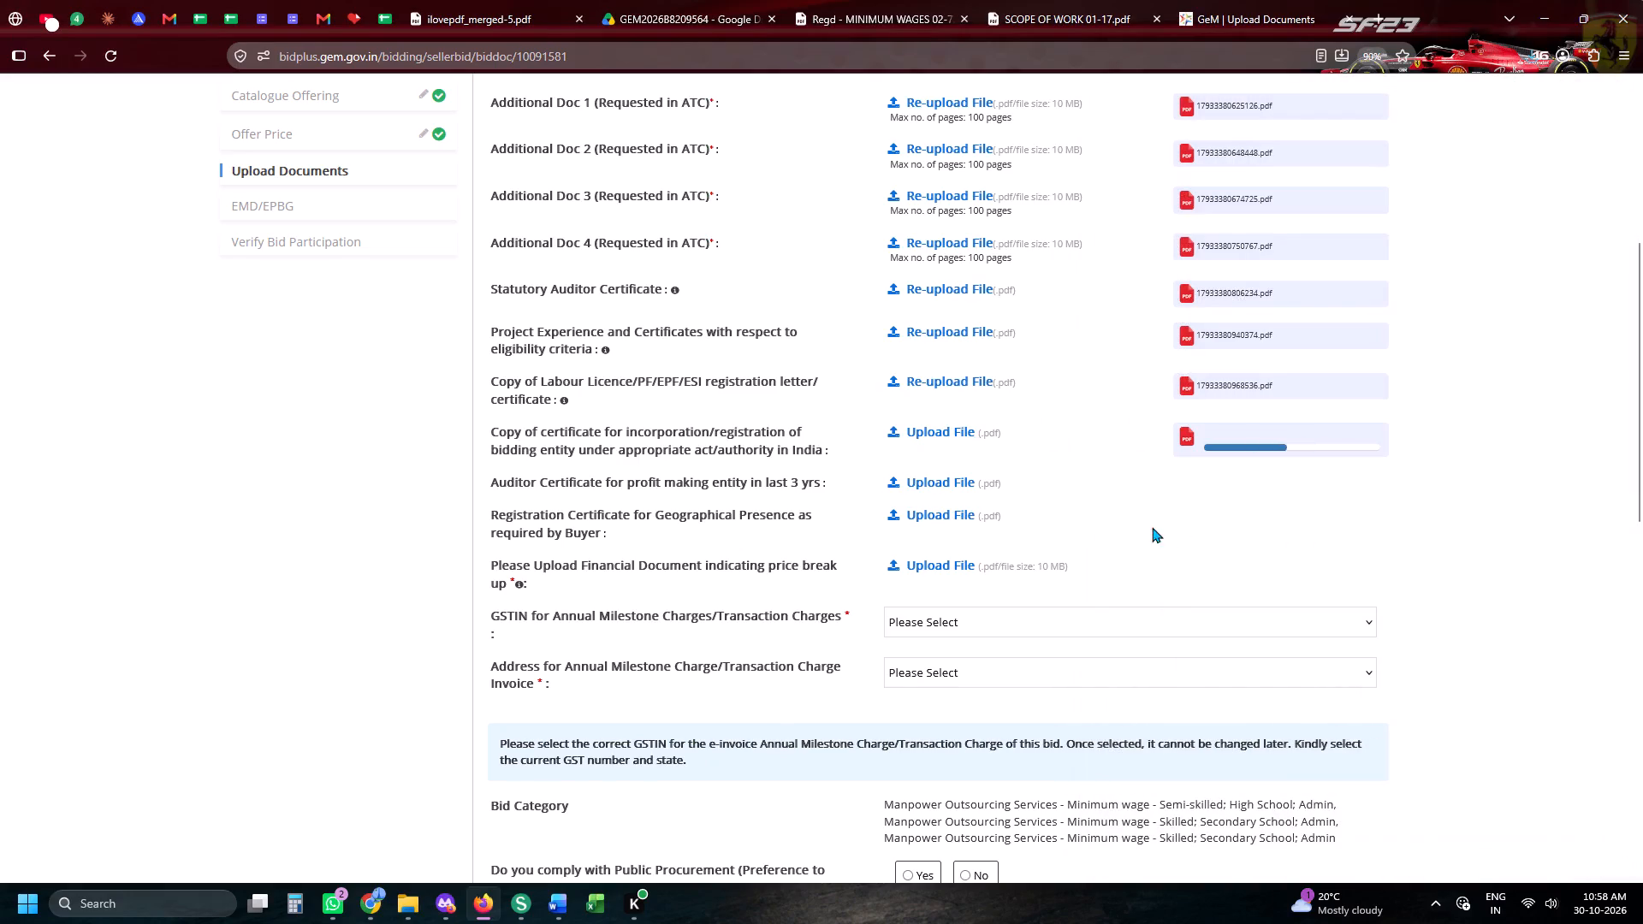
# Upload auditor-certificate-profit-3-years-hhspl for Auditor Certificate for profit making entity in last 3 yrs.
pyautogui.click(972, 489)
pyautogui.click(970, 478)
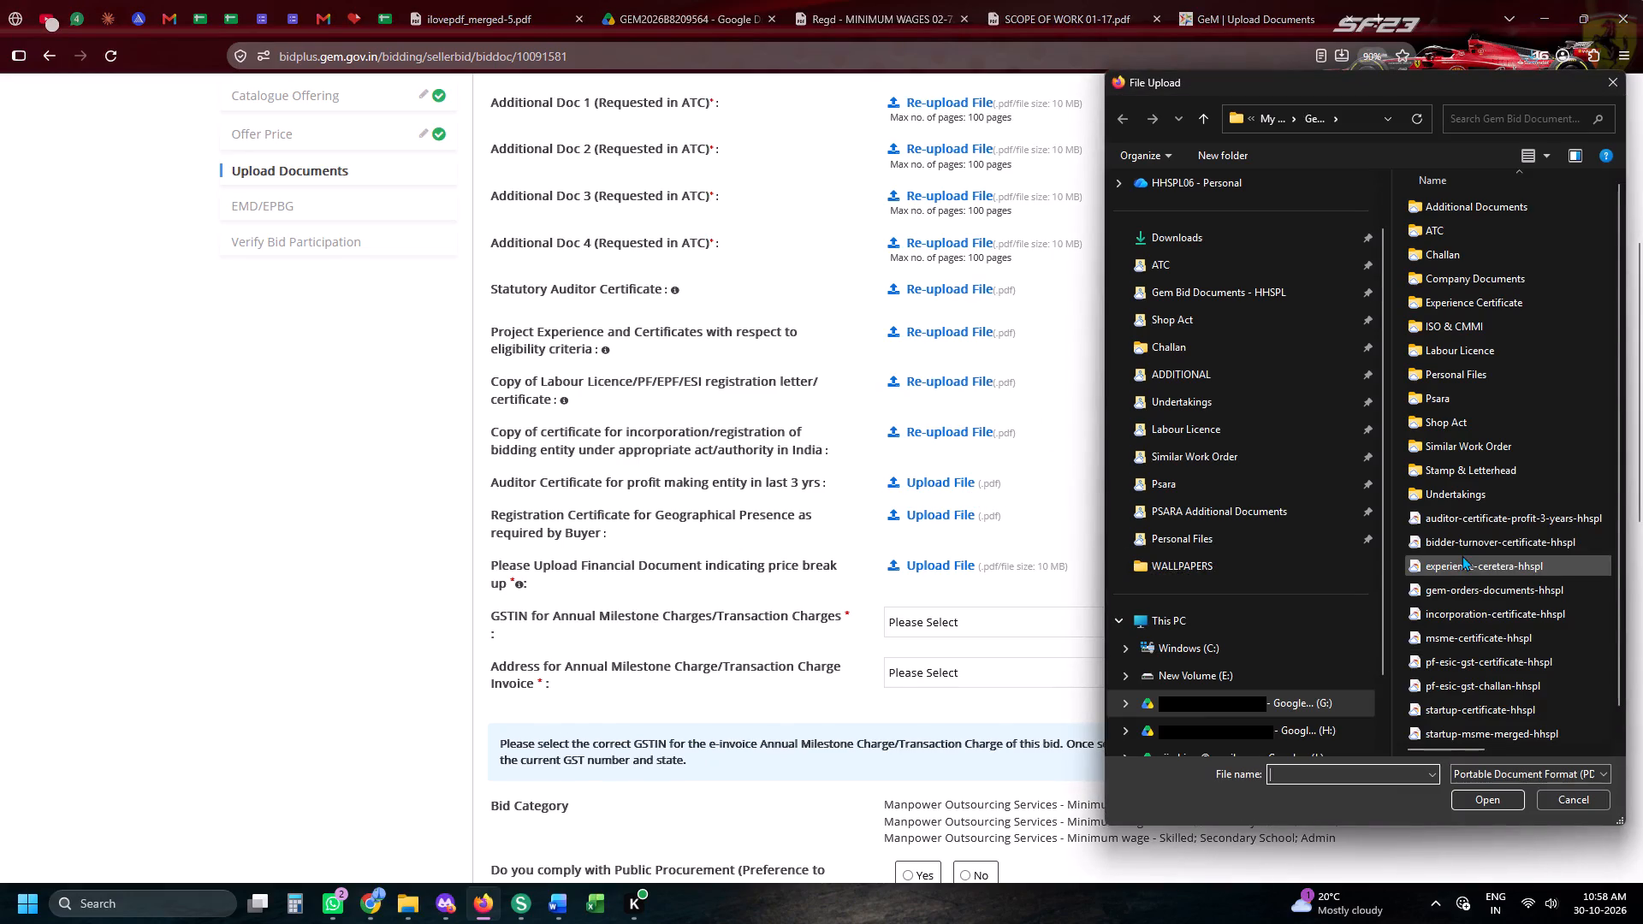
pyautogui.click(1498, 514)
pyautogui.click(1498, 514)
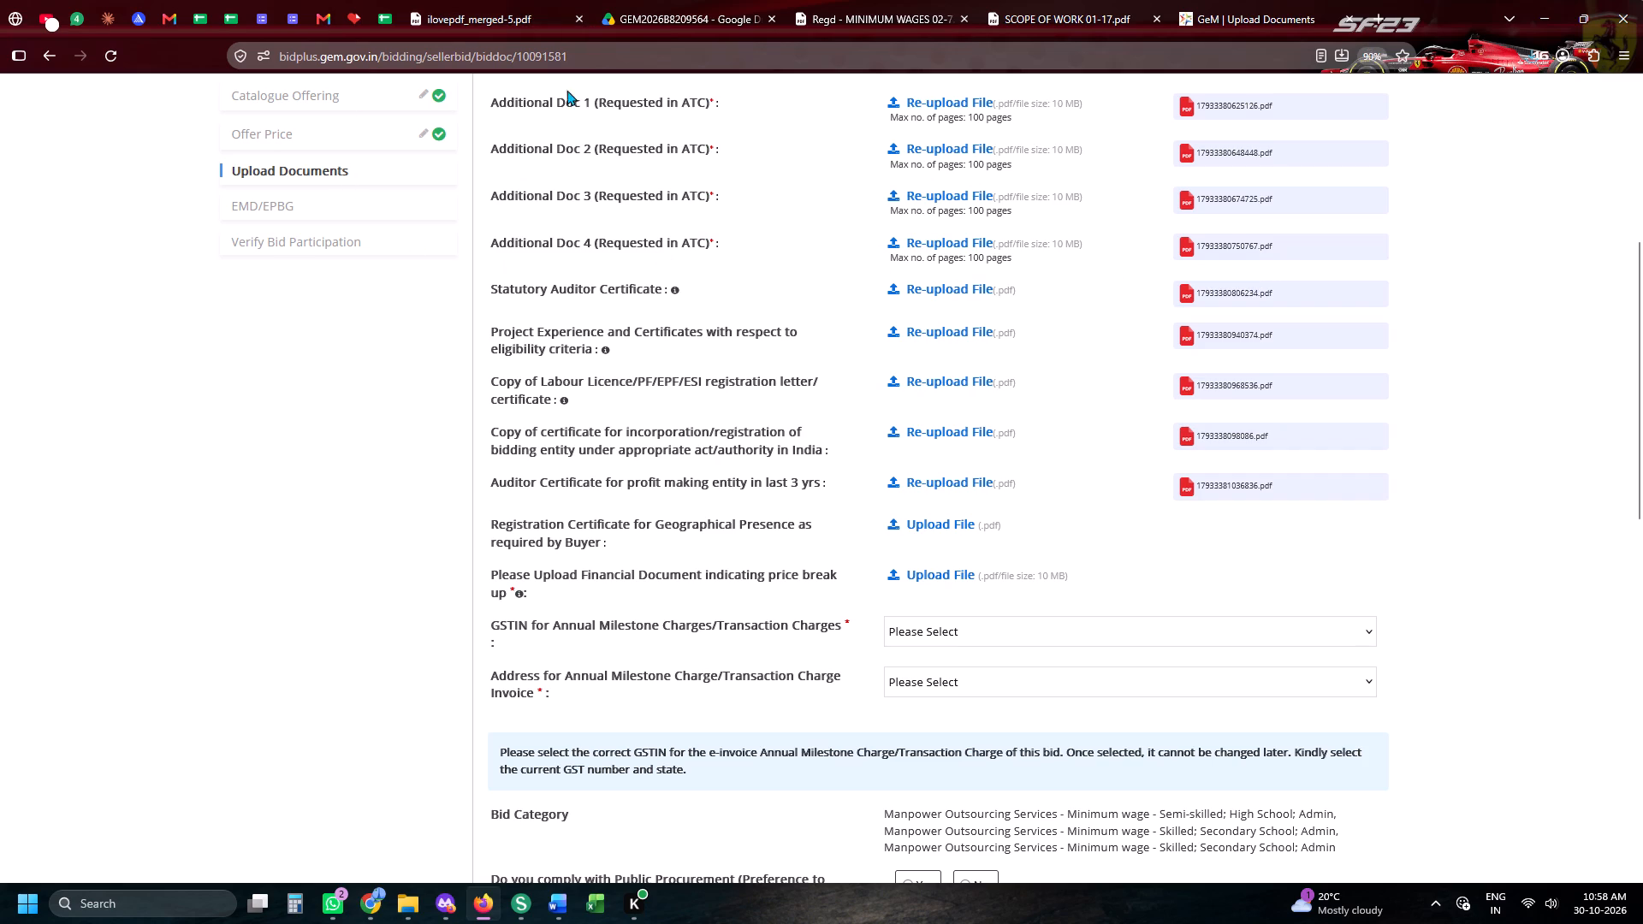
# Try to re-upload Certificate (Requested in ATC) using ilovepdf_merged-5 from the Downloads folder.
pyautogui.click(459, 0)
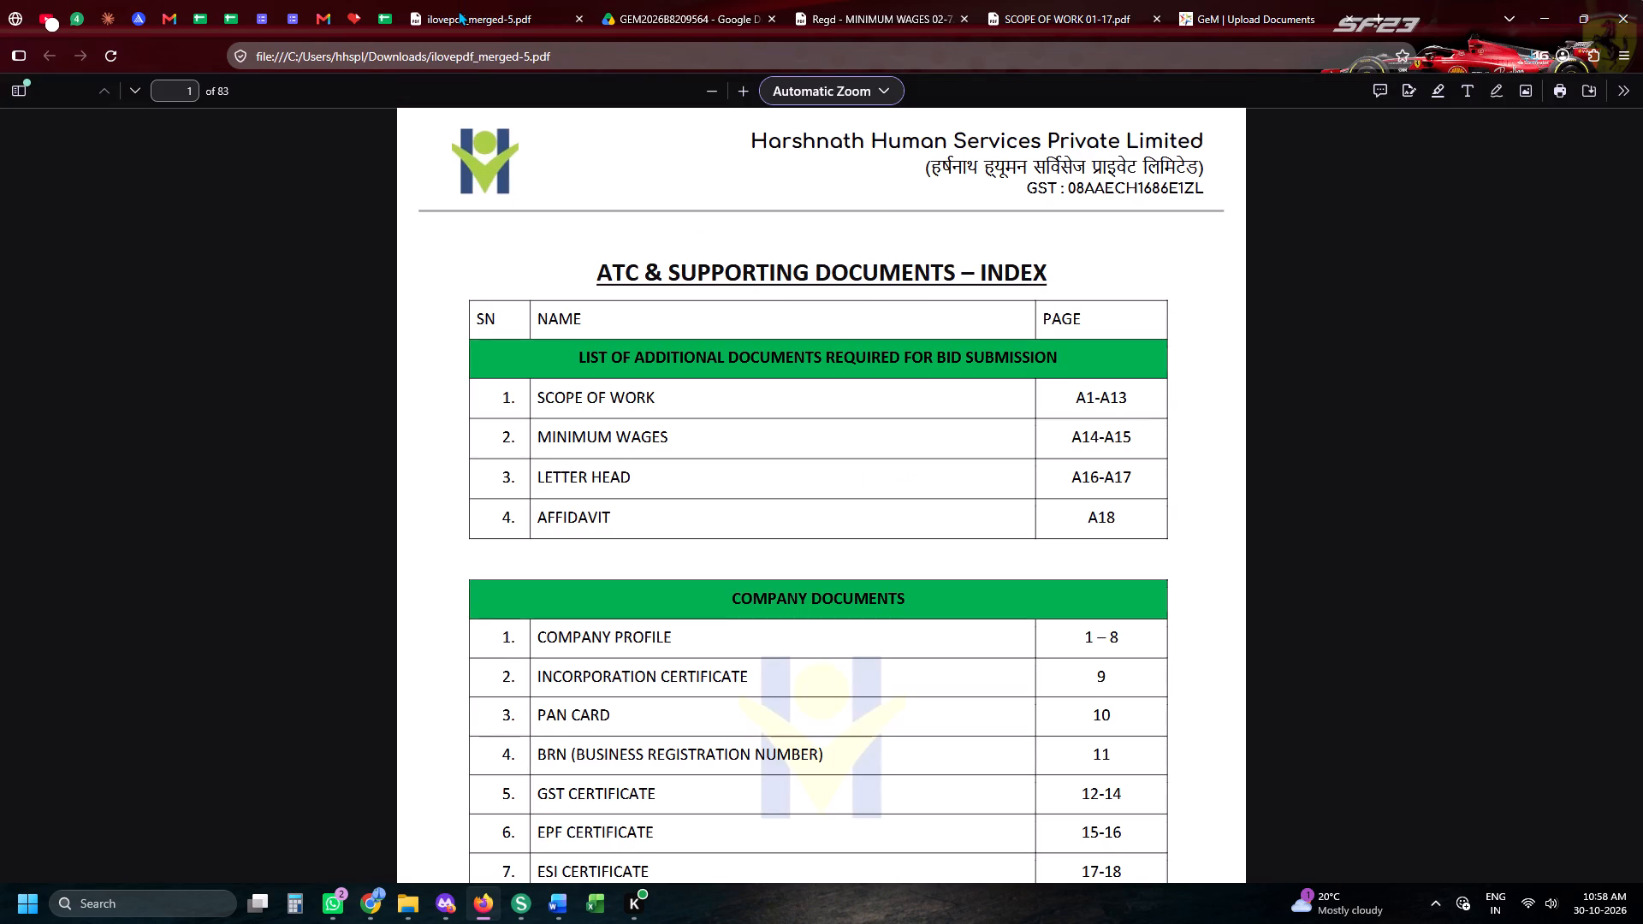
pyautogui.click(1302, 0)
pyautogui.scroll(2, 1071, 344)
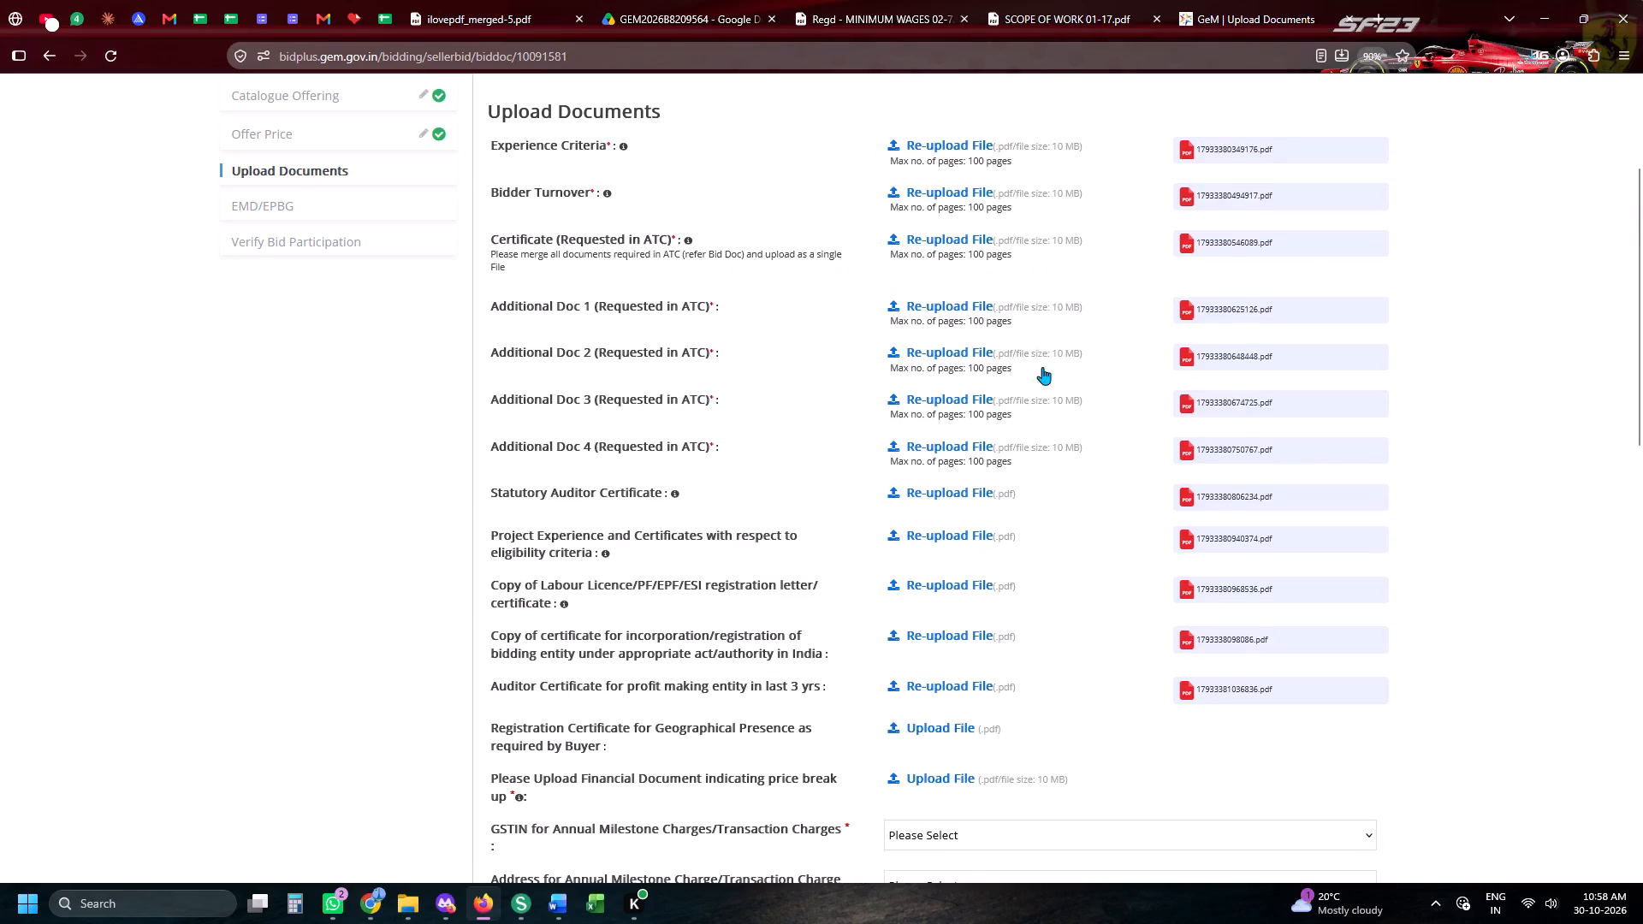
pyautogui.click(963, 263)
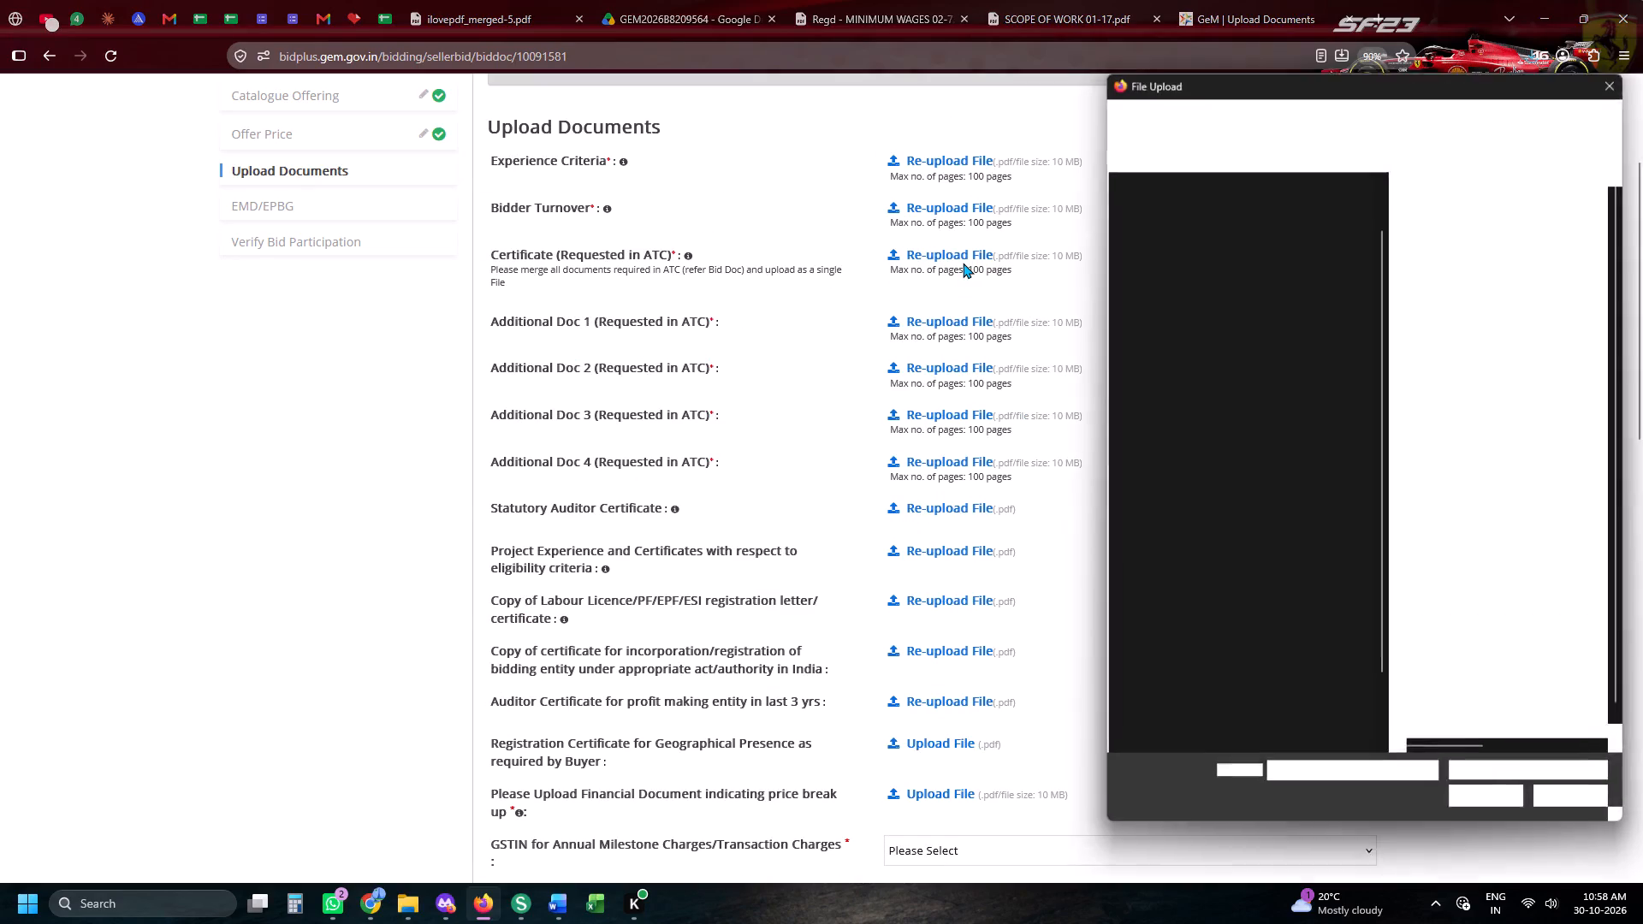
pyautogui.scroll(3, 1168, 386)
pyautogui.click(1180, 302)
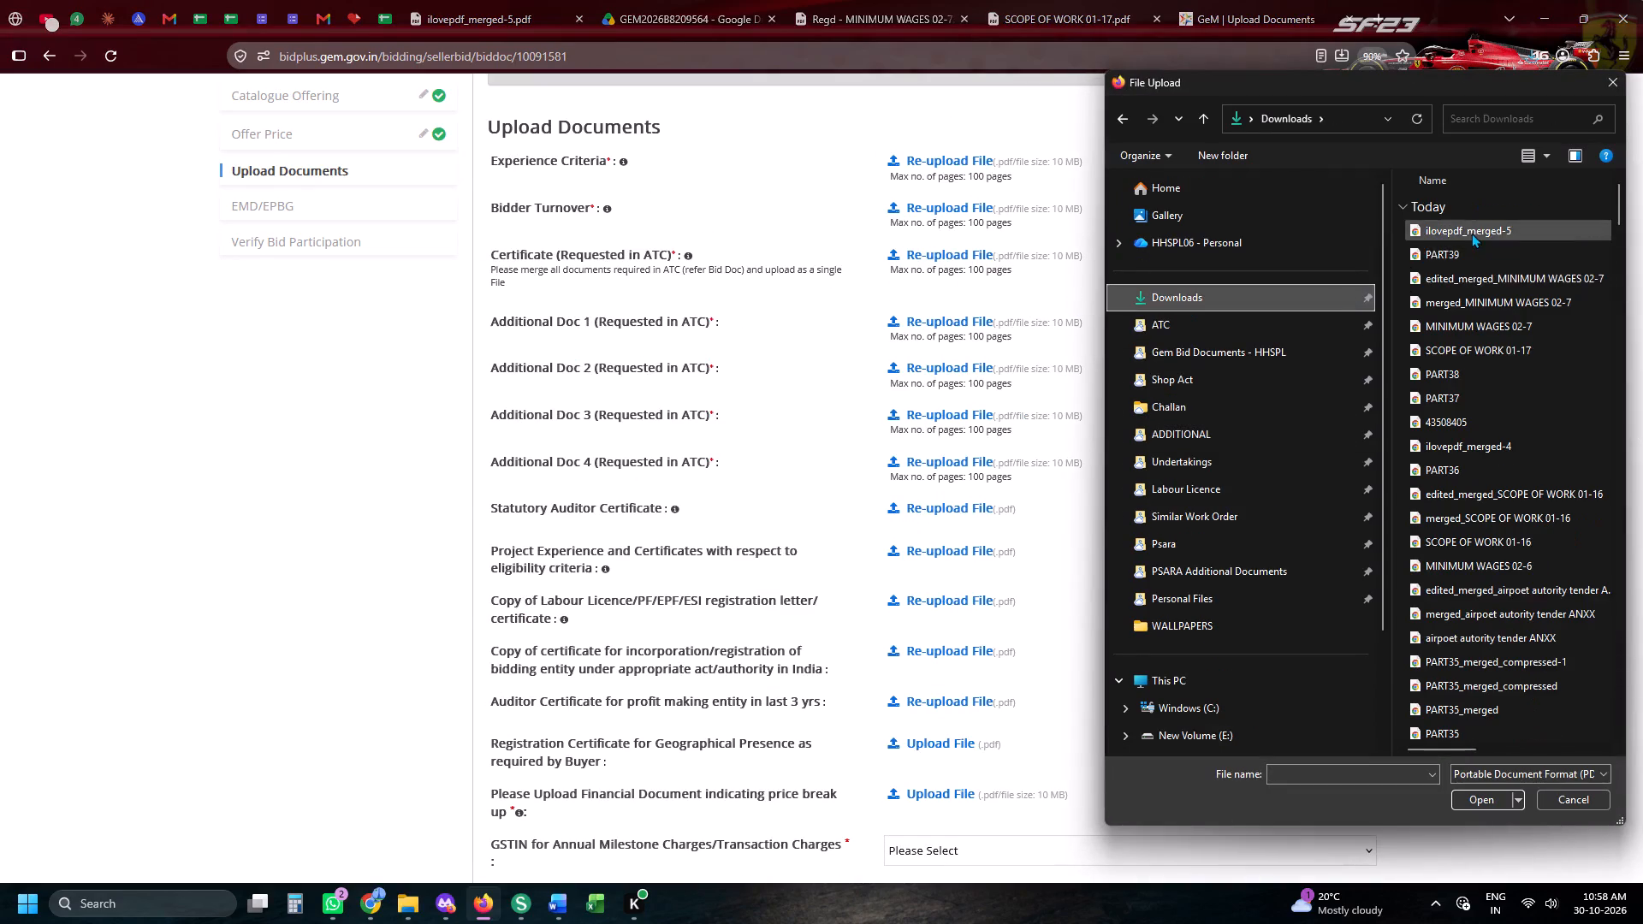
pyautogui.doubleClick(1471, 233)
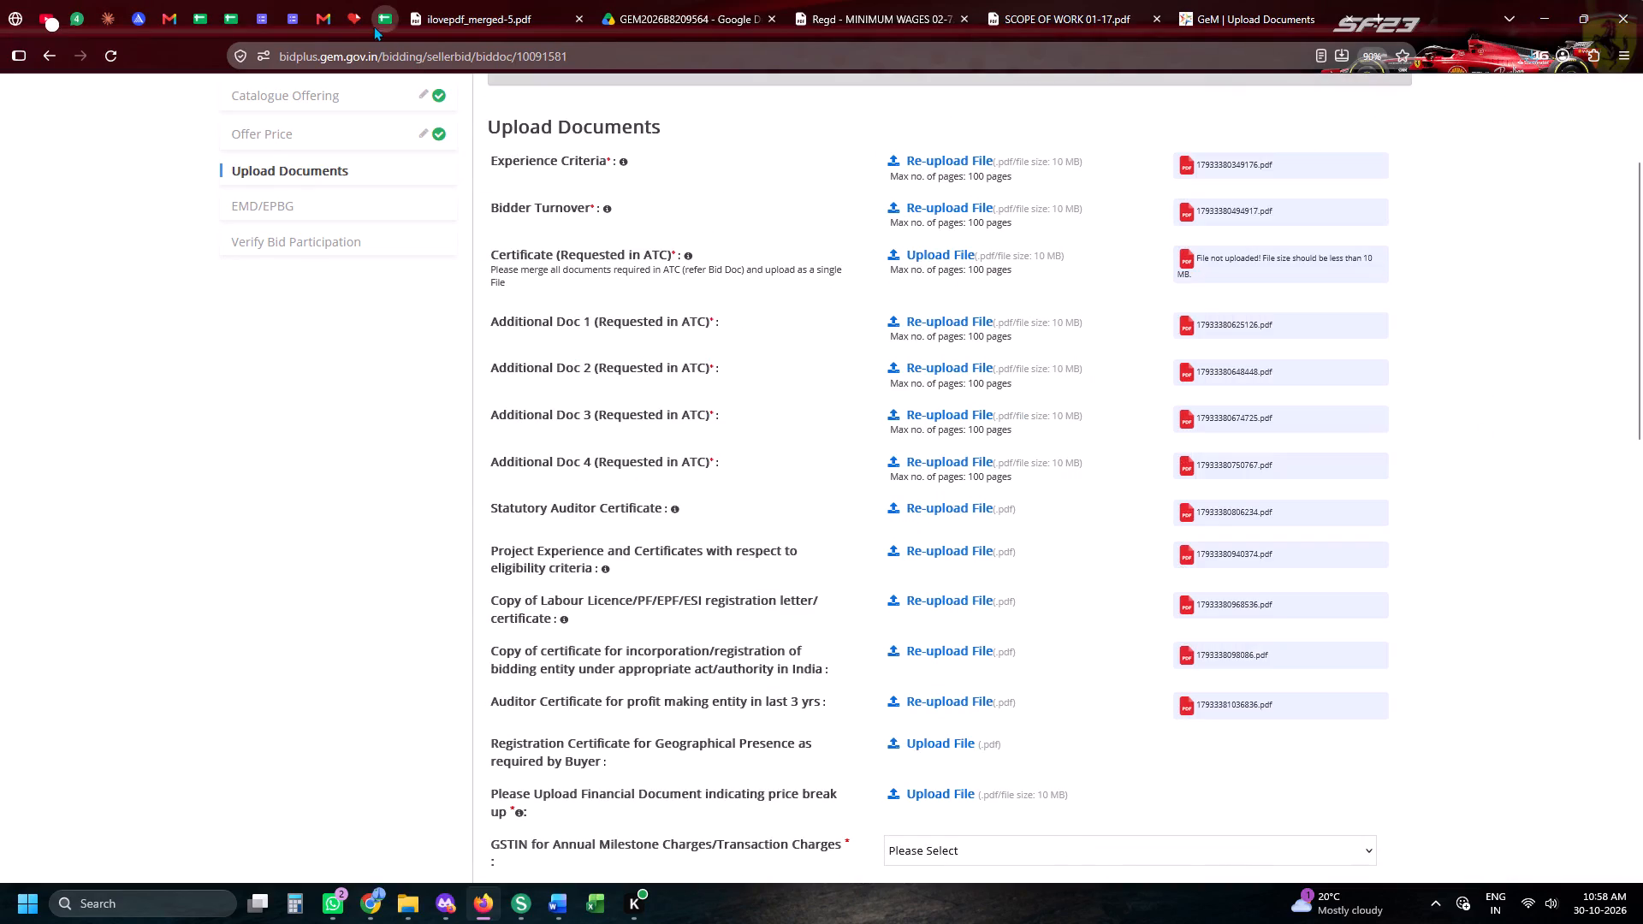
# Compress ilovepdf_merged-5 from Downloads on the iLovePDF site with recommended compression.
pyautogui.click(364, 9)
pyautogui.click(423, 104)
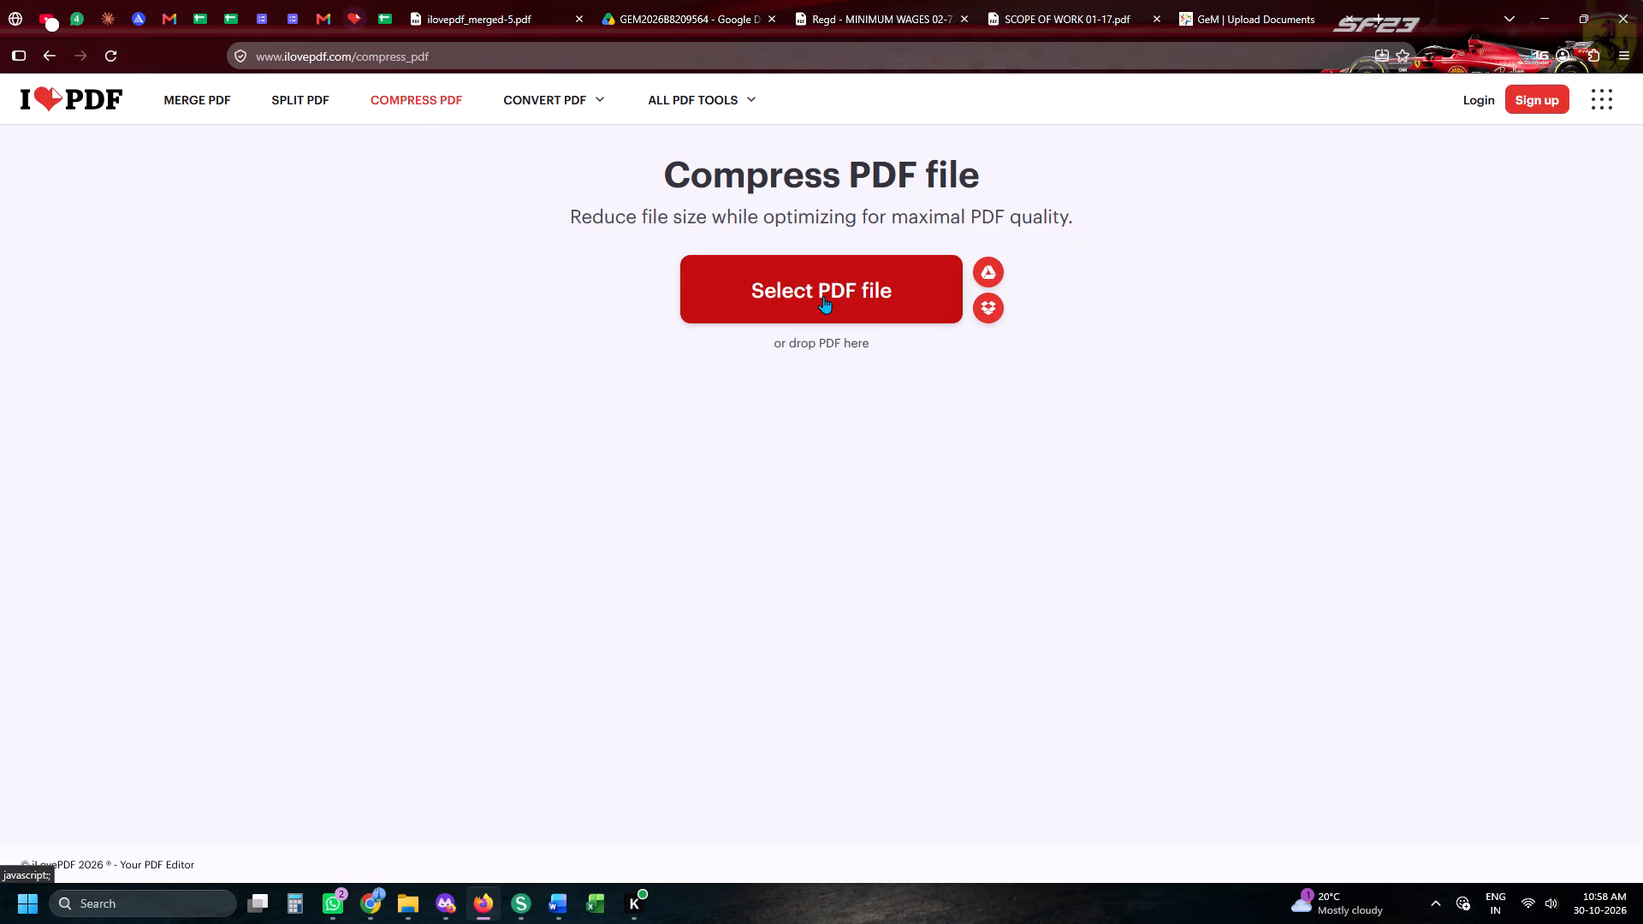
pyautogui.click(823, 296)
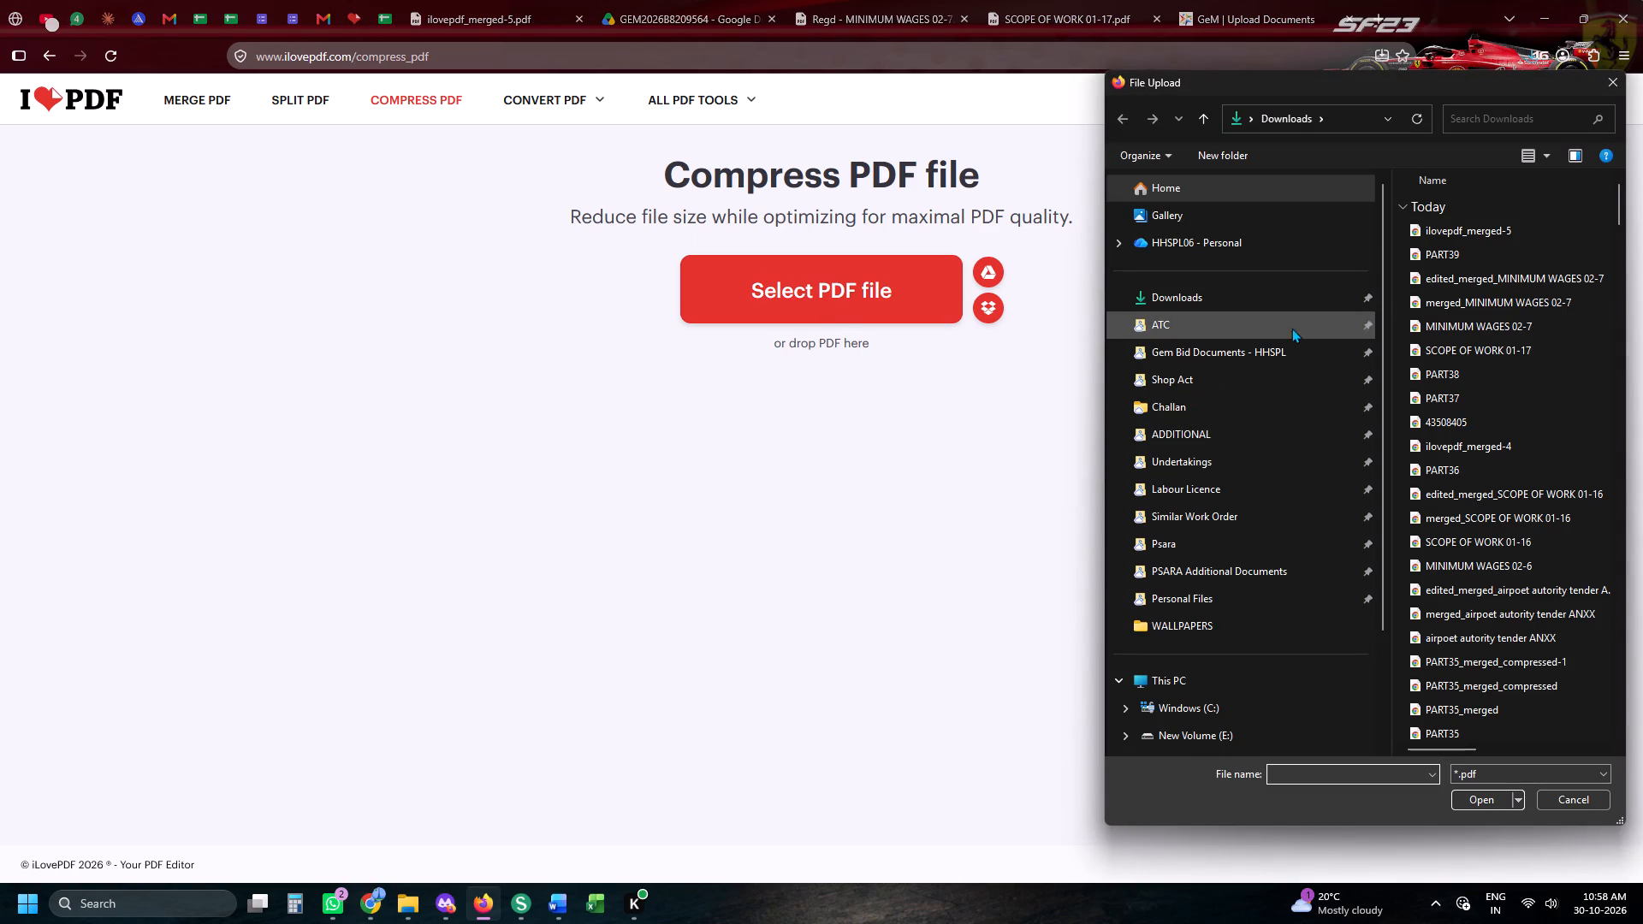
pyautogui.doubleClick(1444, 234)
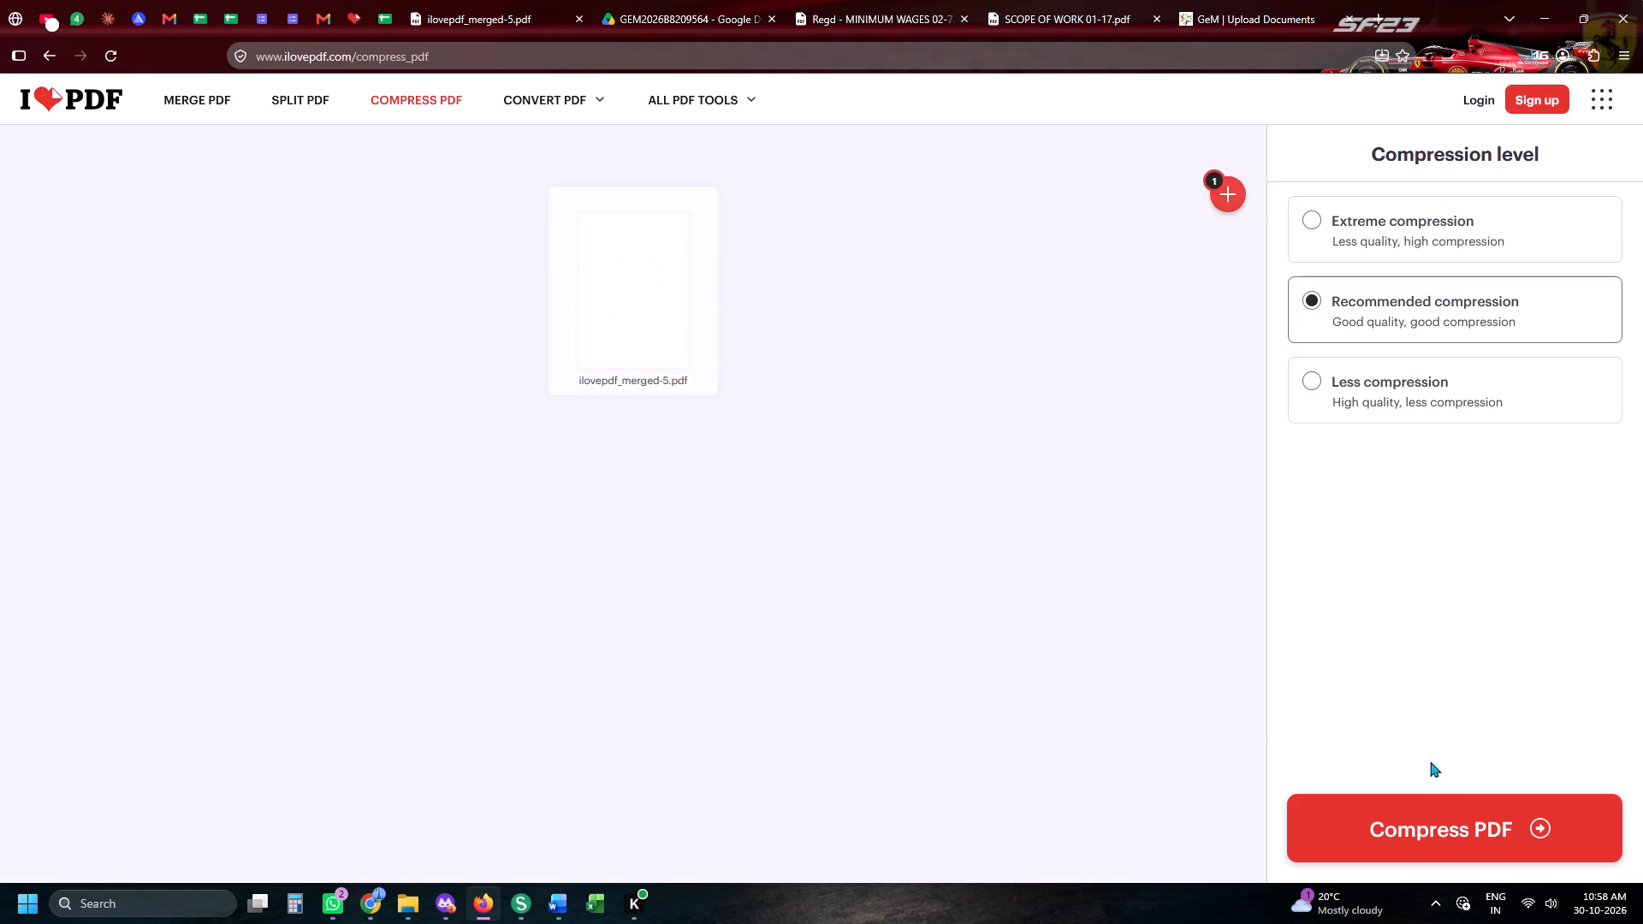
pyautogui.click(1429, 832)
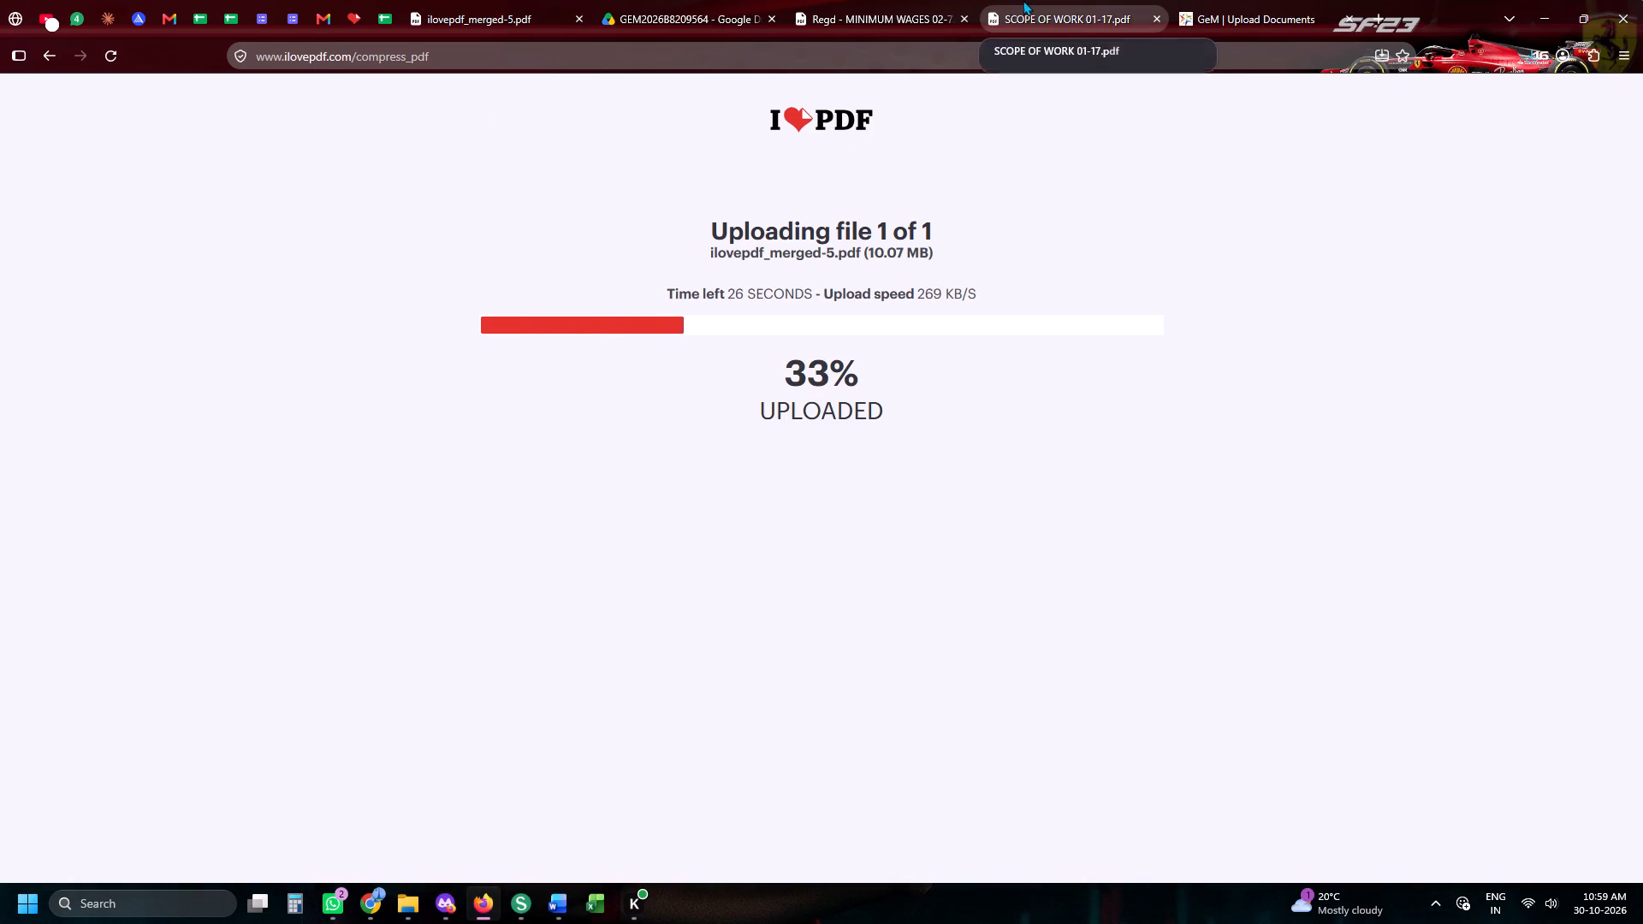
# Check the bid's location in the Daily Tender Sheet and find the matching Shop Act file for Registration Certificate for Geographical Presence.
pyautogui.click(1224, 5)
pyautogui.scroll(-2, 994, 433)
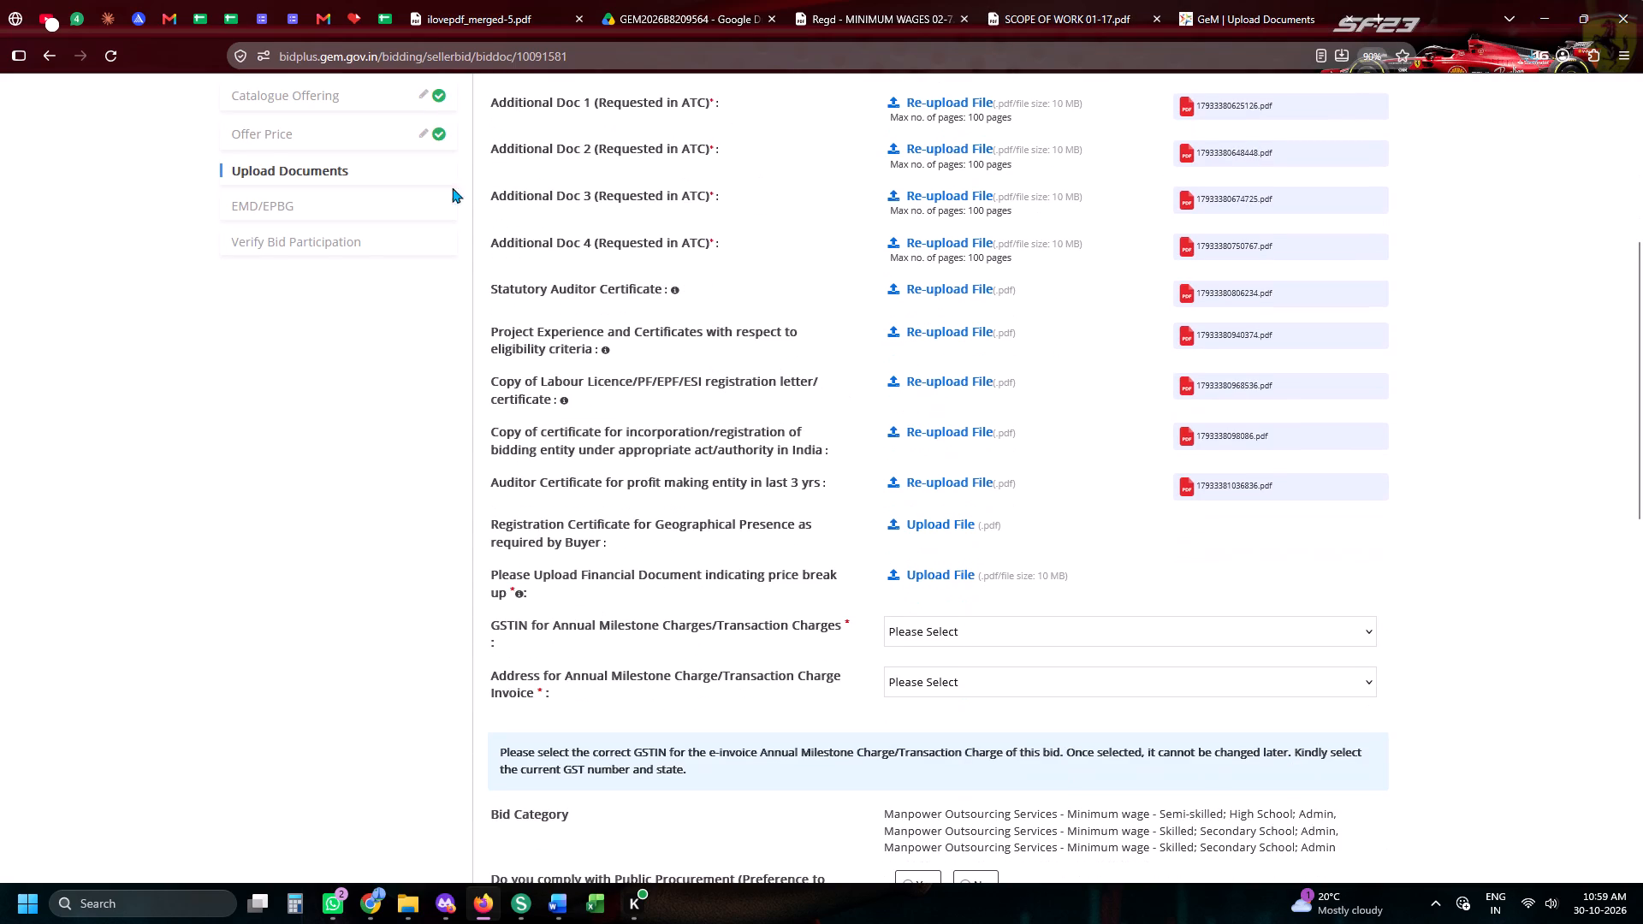
pyautogui.click(396, 15)
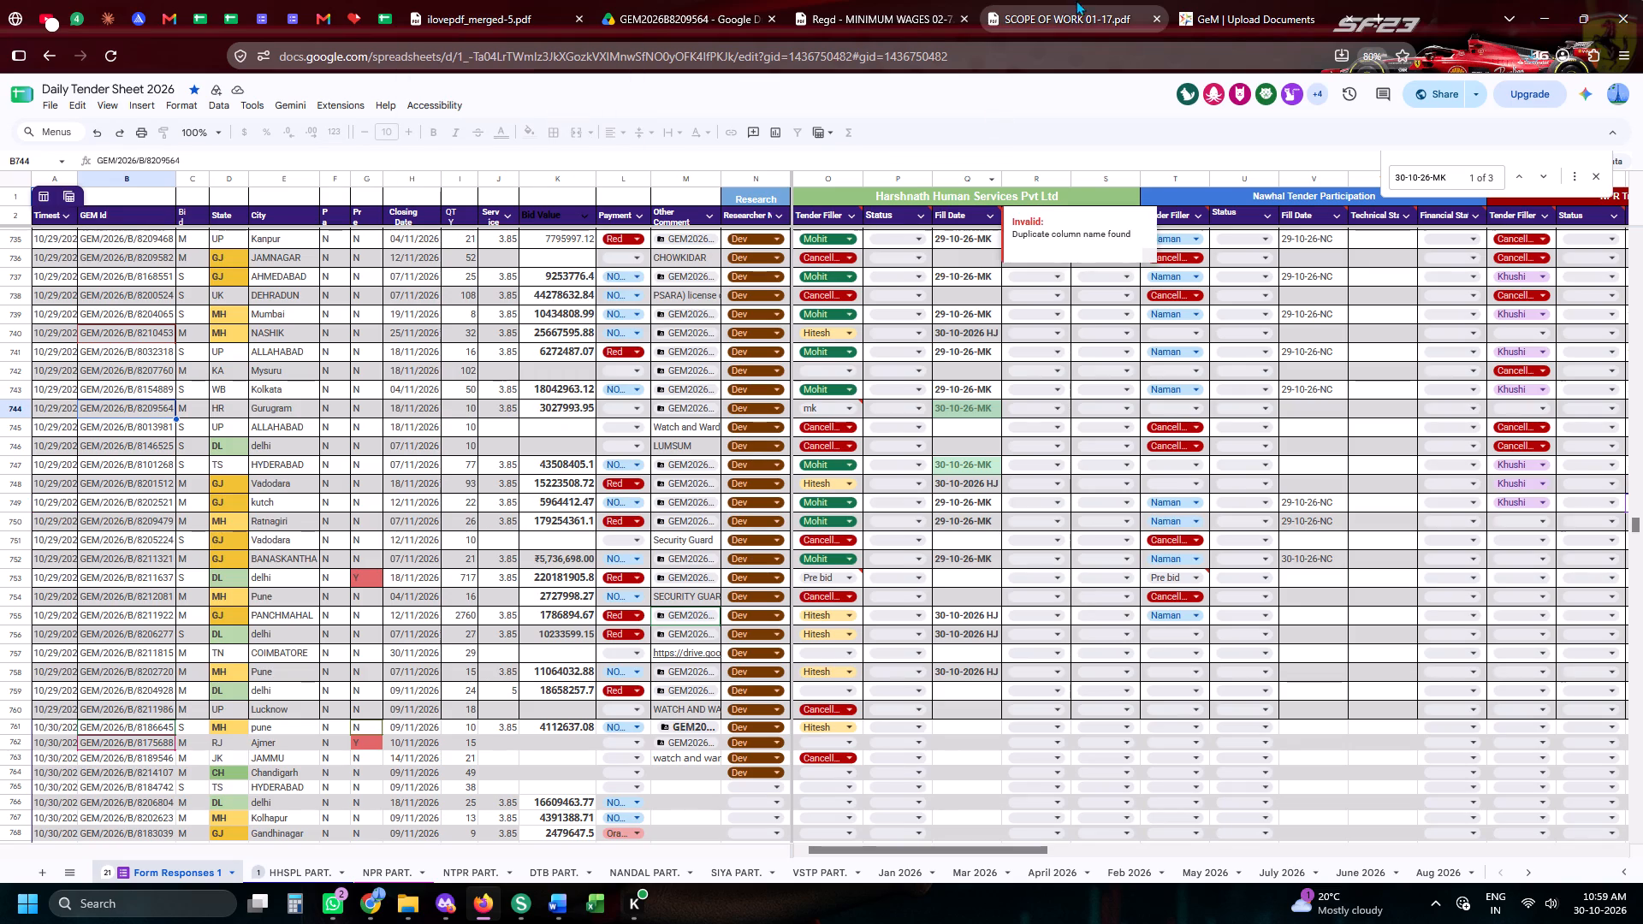
pyautogui.click(1212, 0)
pyautogui.click(951, 522)
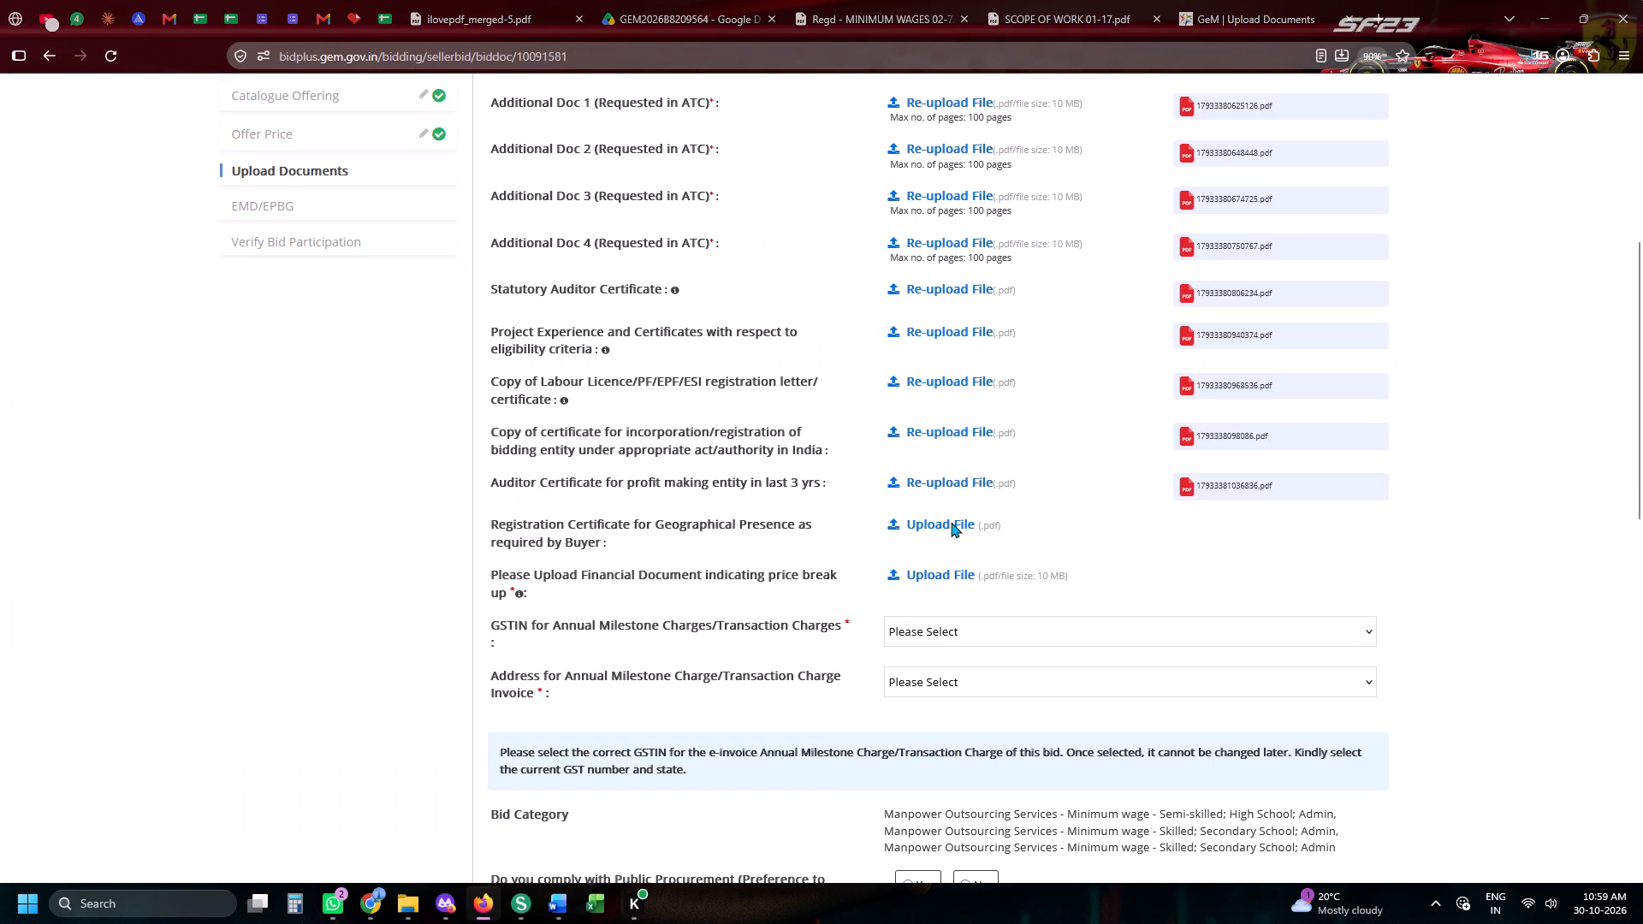
pyautogui.scroll(4, 1145, 506)
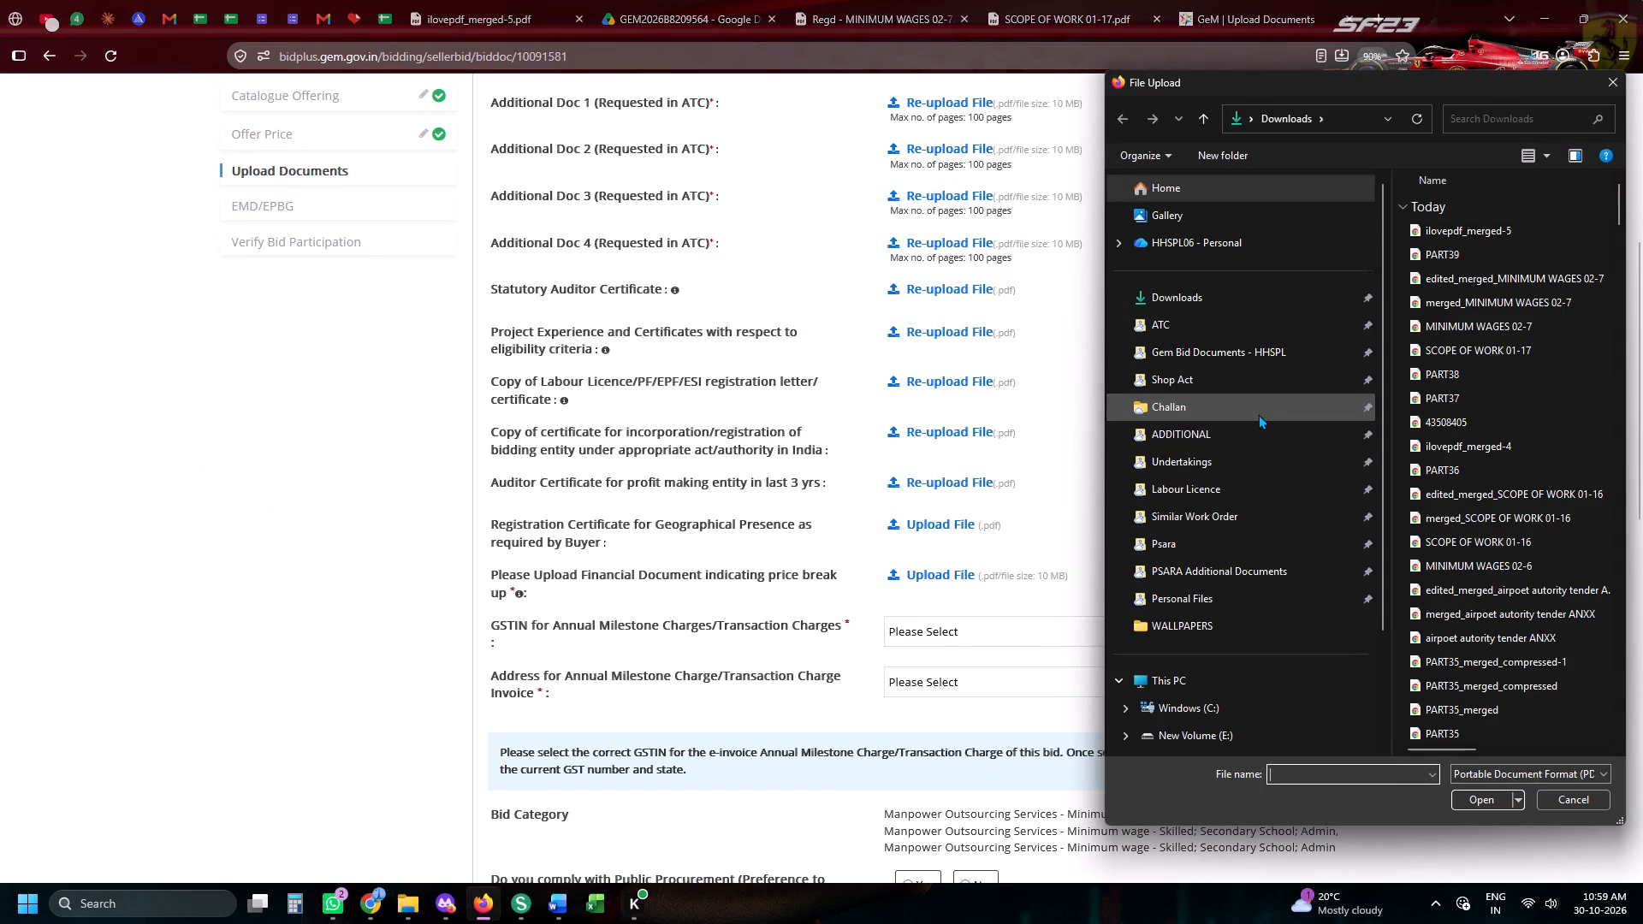
pyautogui.click(1239, 387)
pyautogui.scroll(-1, 1488, 548)
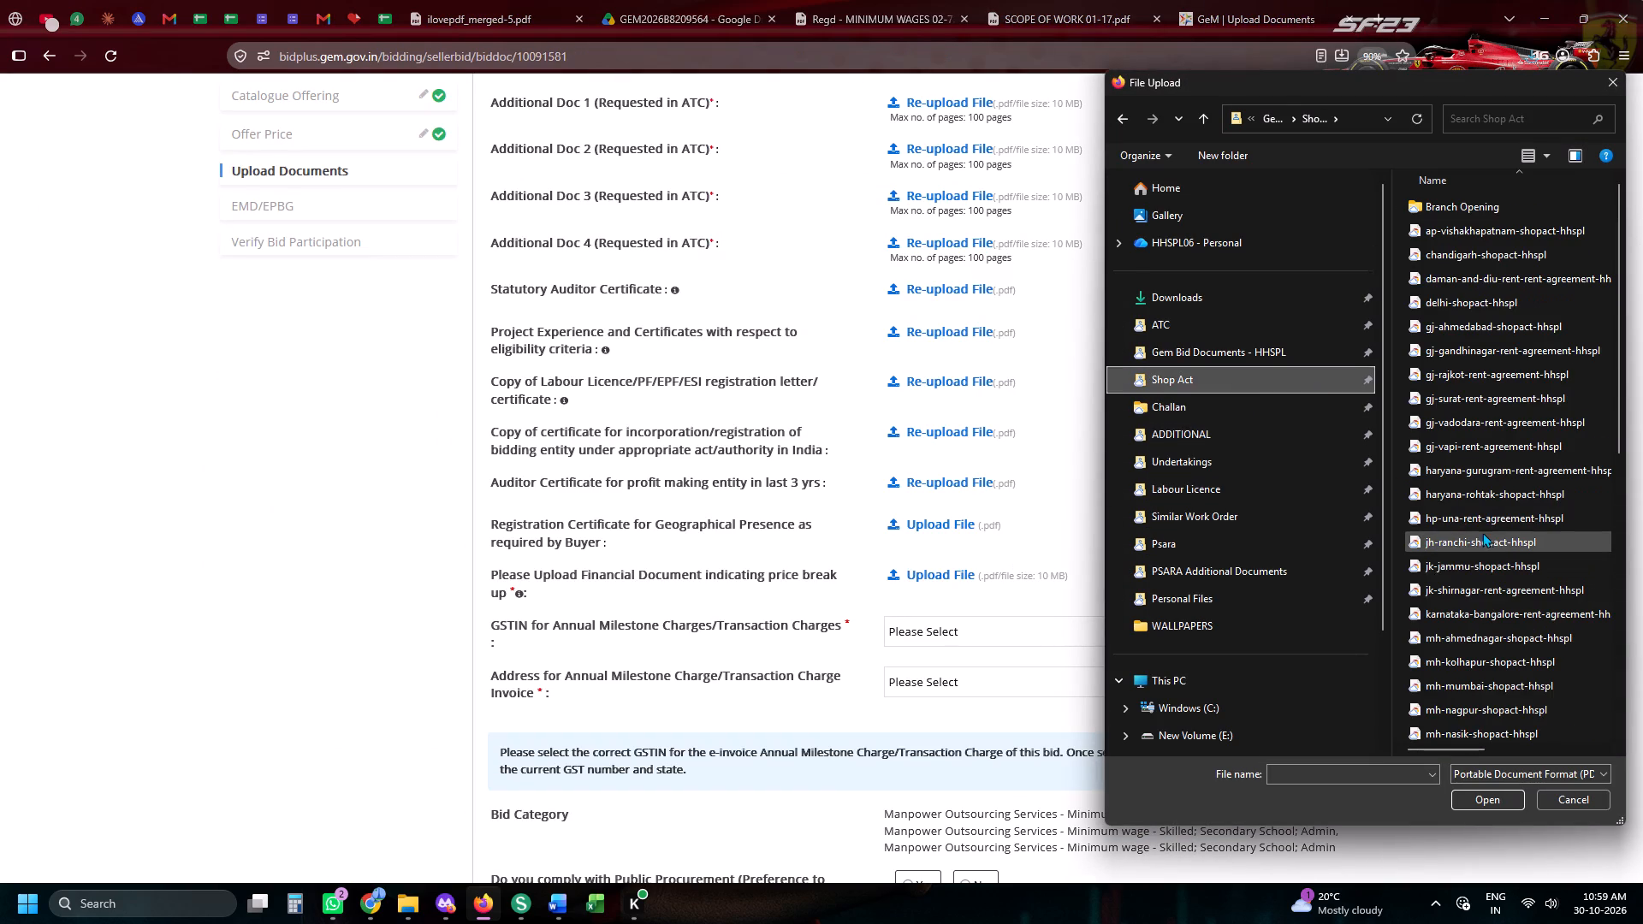
pyautogui.scroll(-2, 1482, 532)
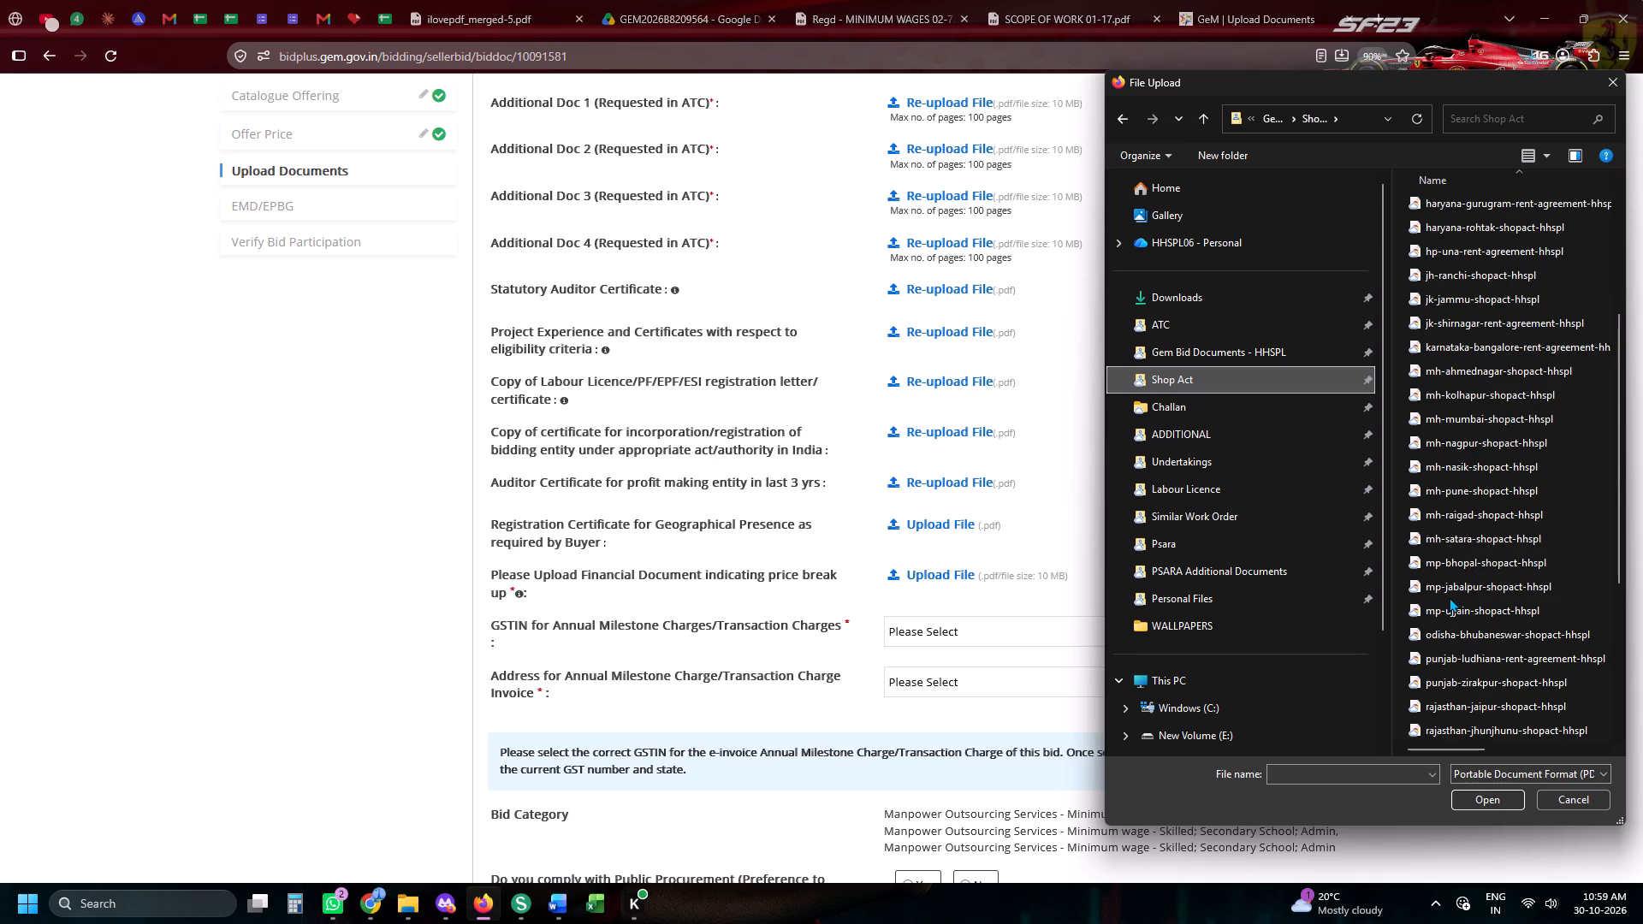
pyautogui.scroll(1, 1461, 569)
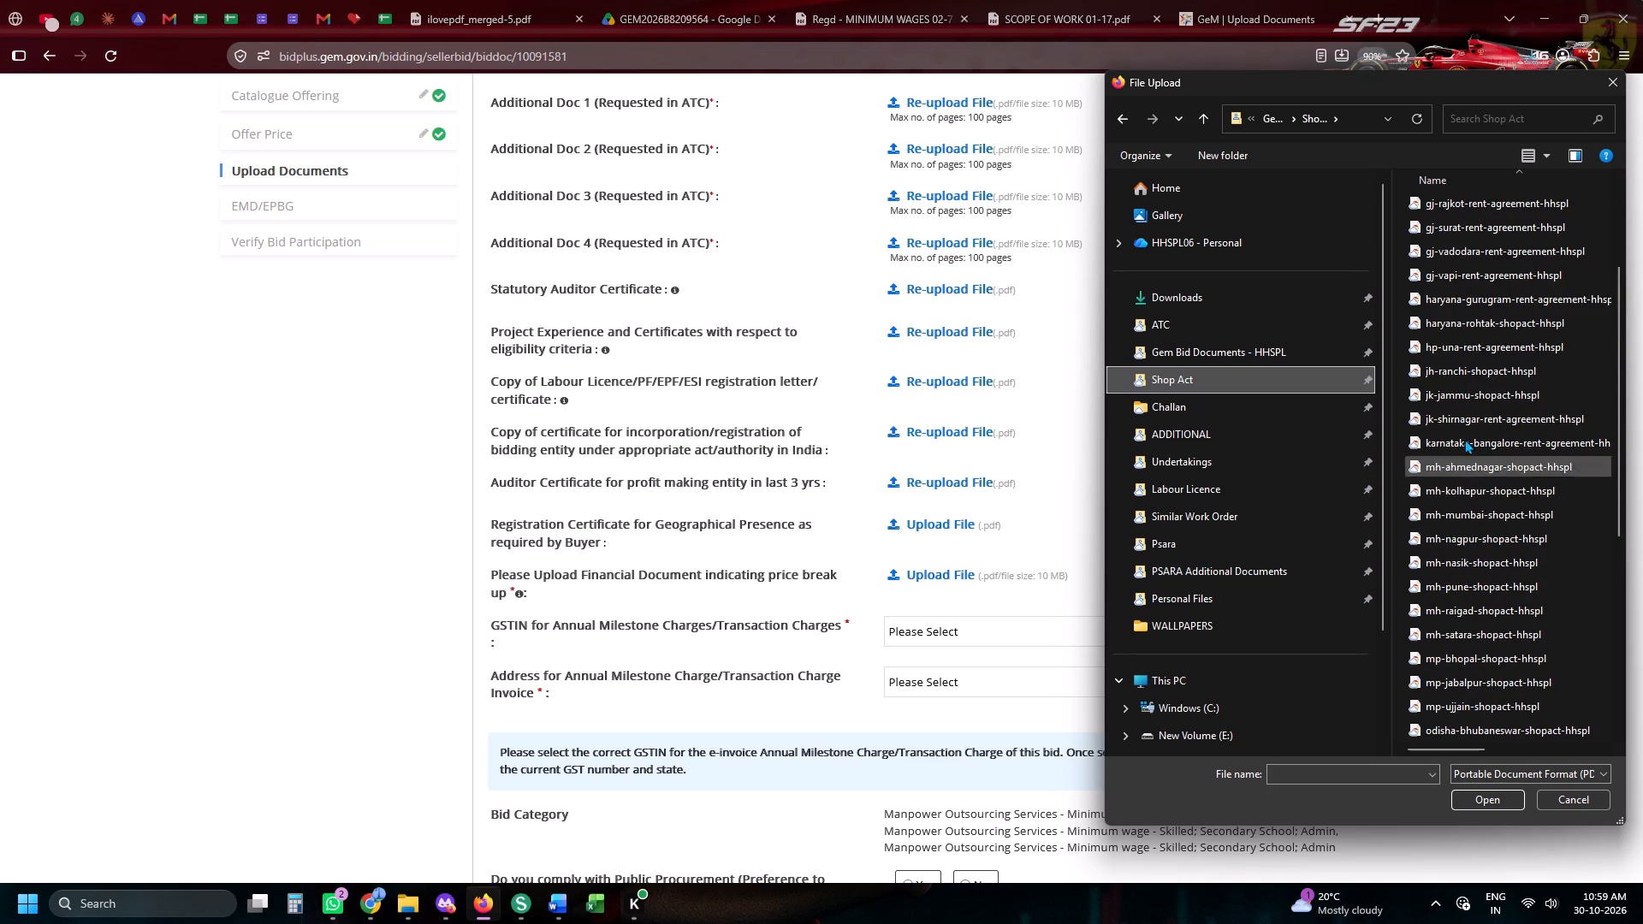
# Upload haryana-gurugram-rent-agreement-hhspl from the Shop Act folder for Registration Certificate for Geographical Presence as required by Buyer.
pyautogui.scroll(1, 1459, 412)
pyautogui.doubleClick(1458, 422)
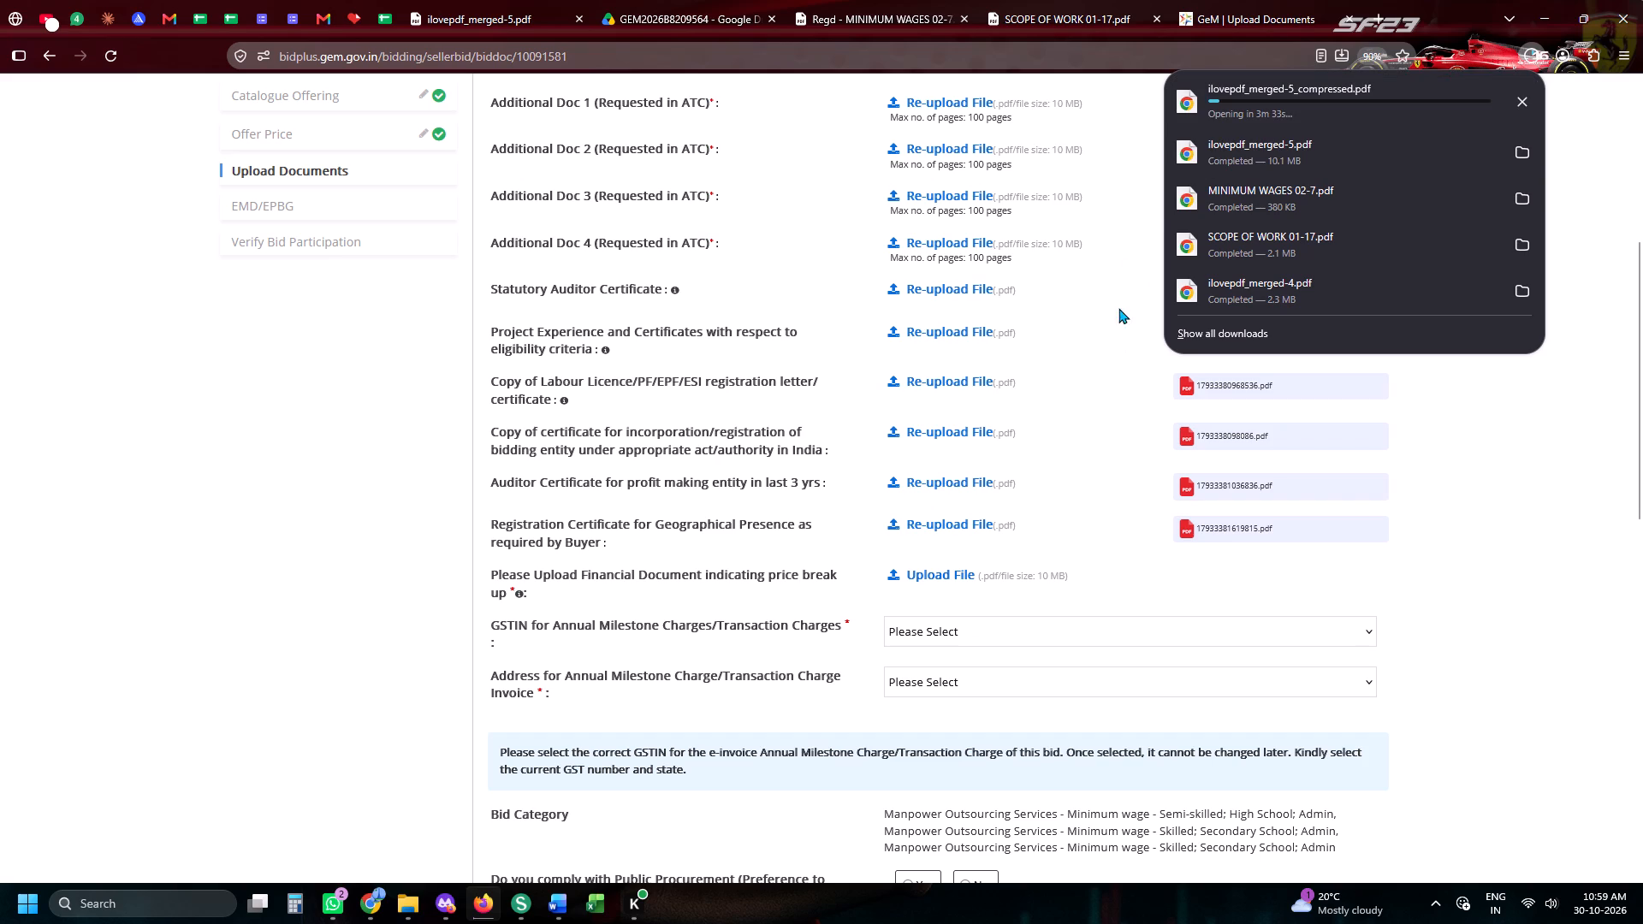
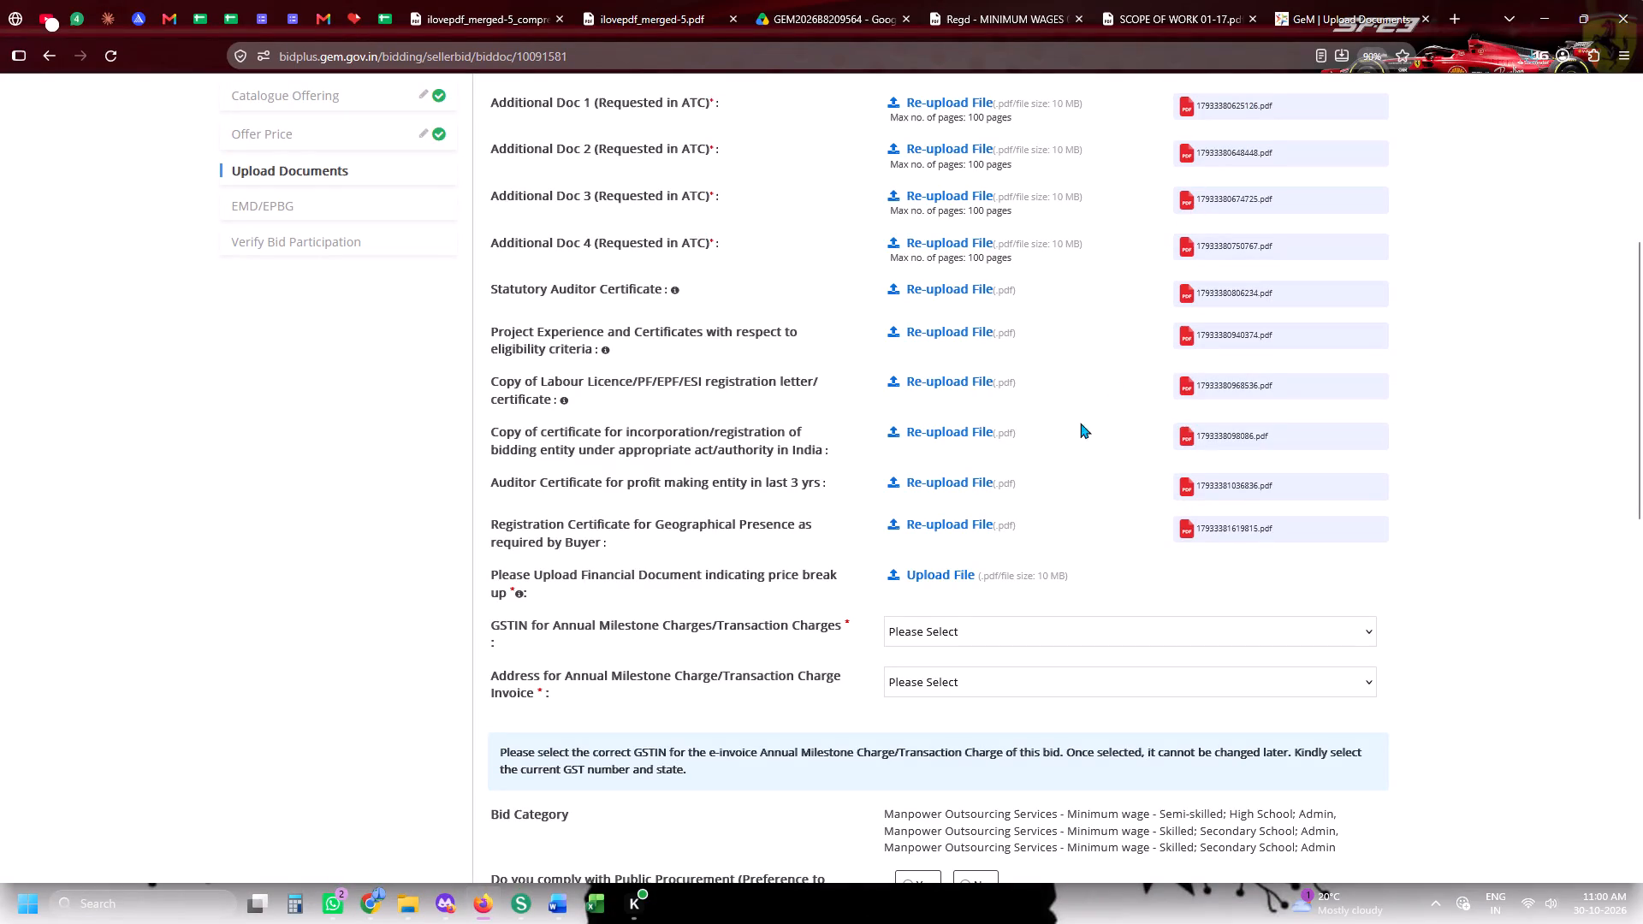
# Copy the bid value of the Gurugram tender GEM/2026/B/8209564 from the Daily Tender Sheet.
pyautogui.click(390, 11)
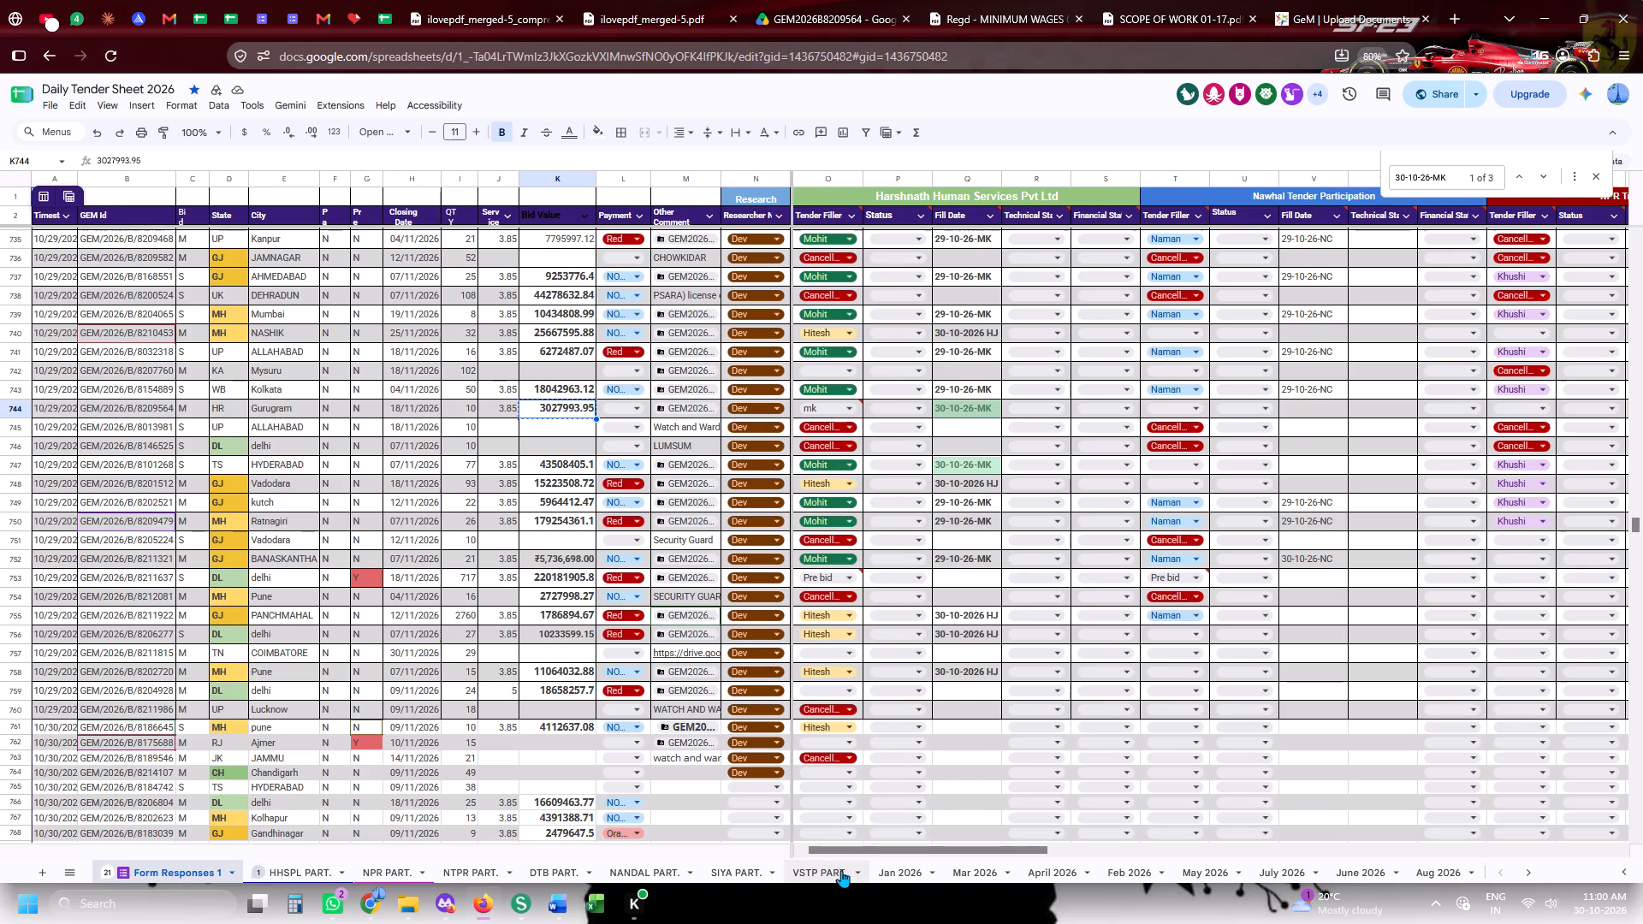
pyautogui.moveTo(850, 849); pyautogui.dragTo(843, 820)
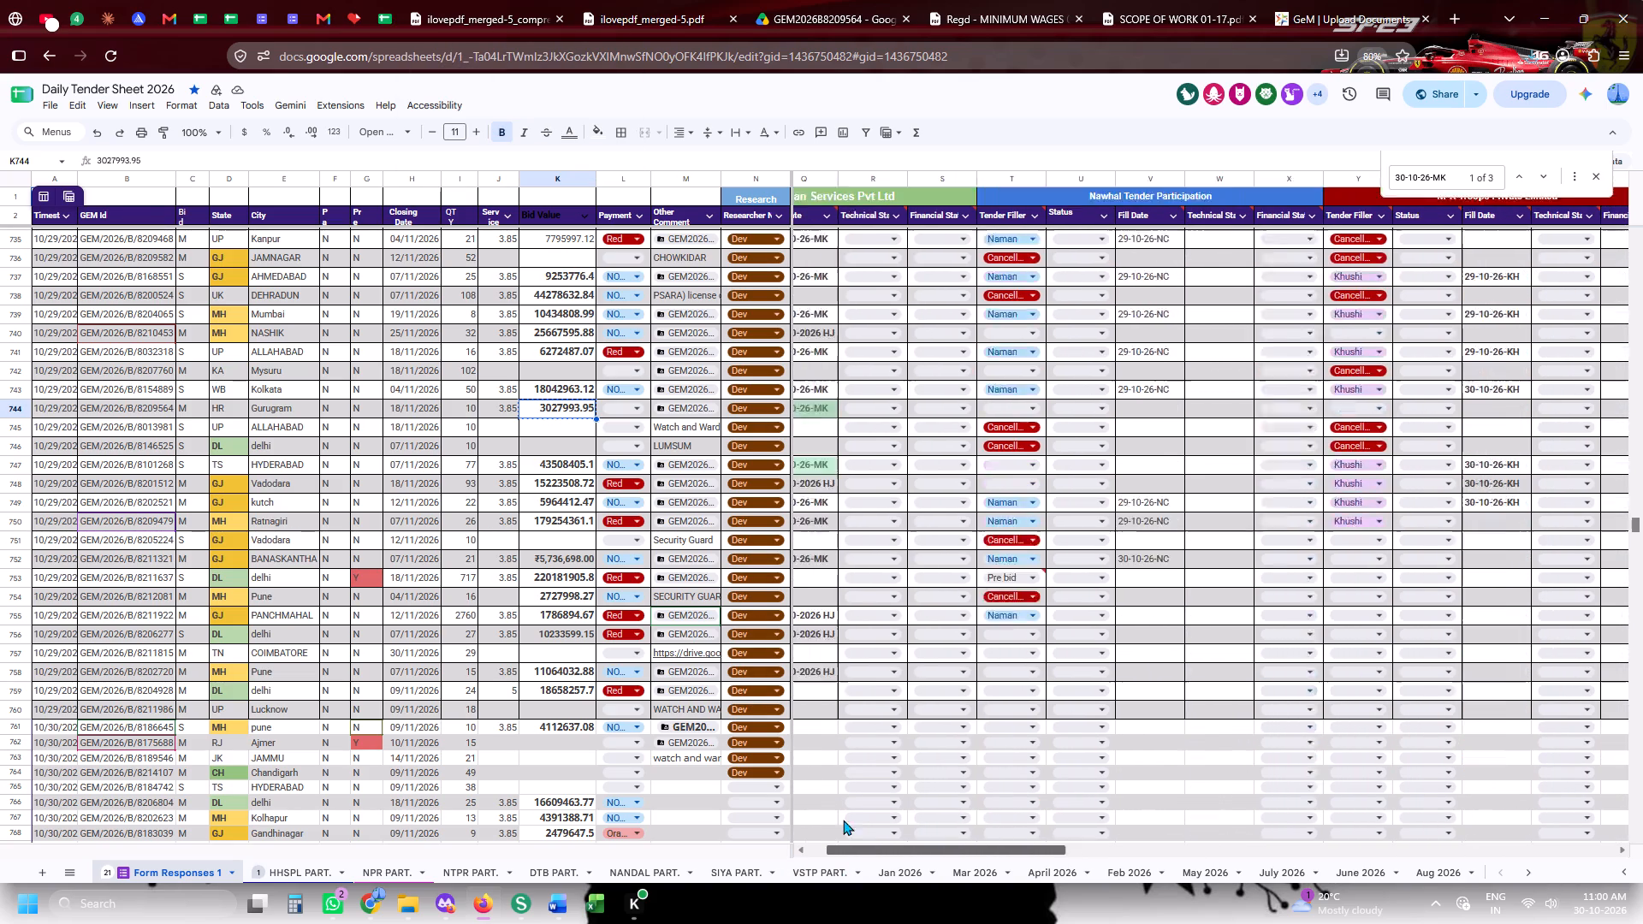
pyautogui.moveTo(843, 820); pyautogui.dragTo(1148, 881)
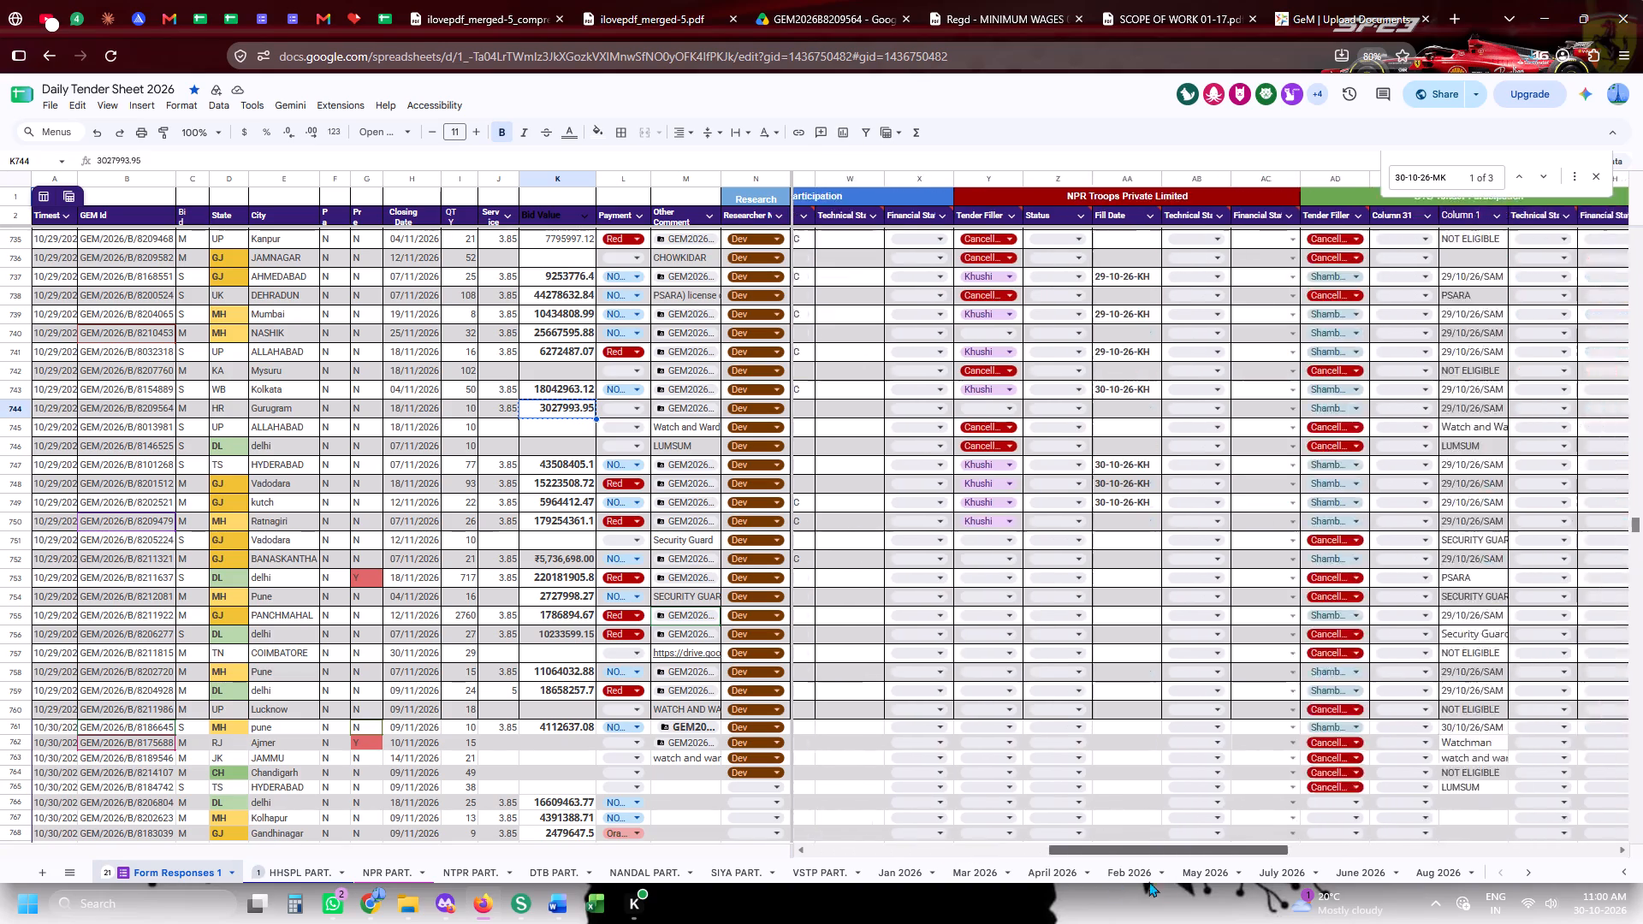
pyautogui.moveTo(1148, 881); pyautogui.dragTo(480, 903)
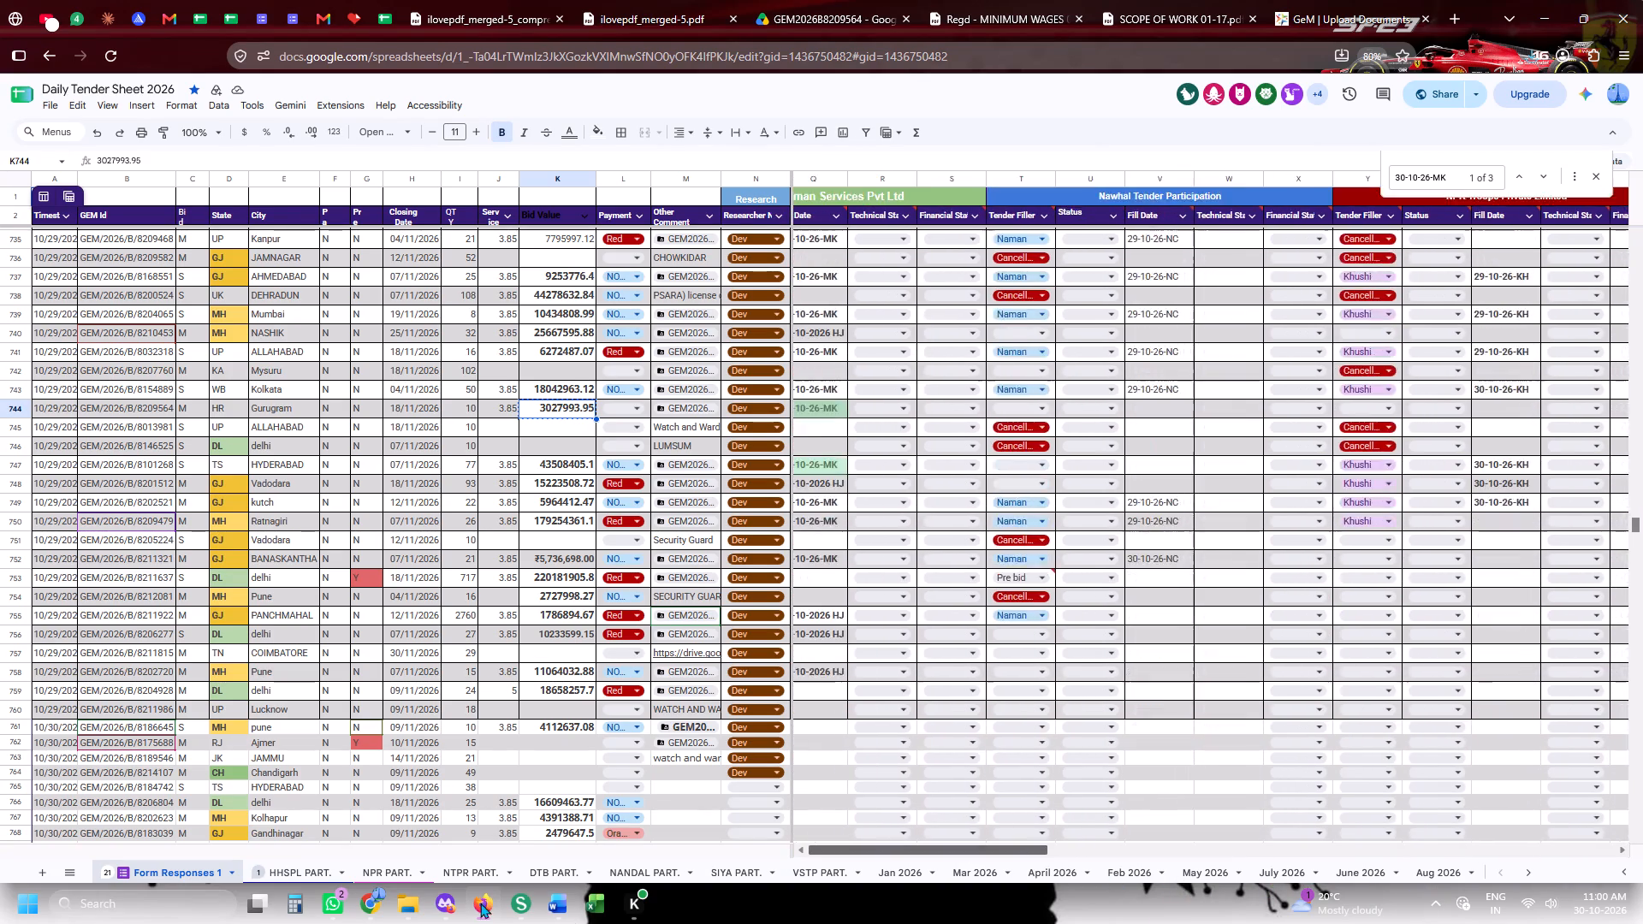
pyautogui.moveTo(480, 903); pyautogui.dragTo(404, 899)
pyautogui.click(545, 410)
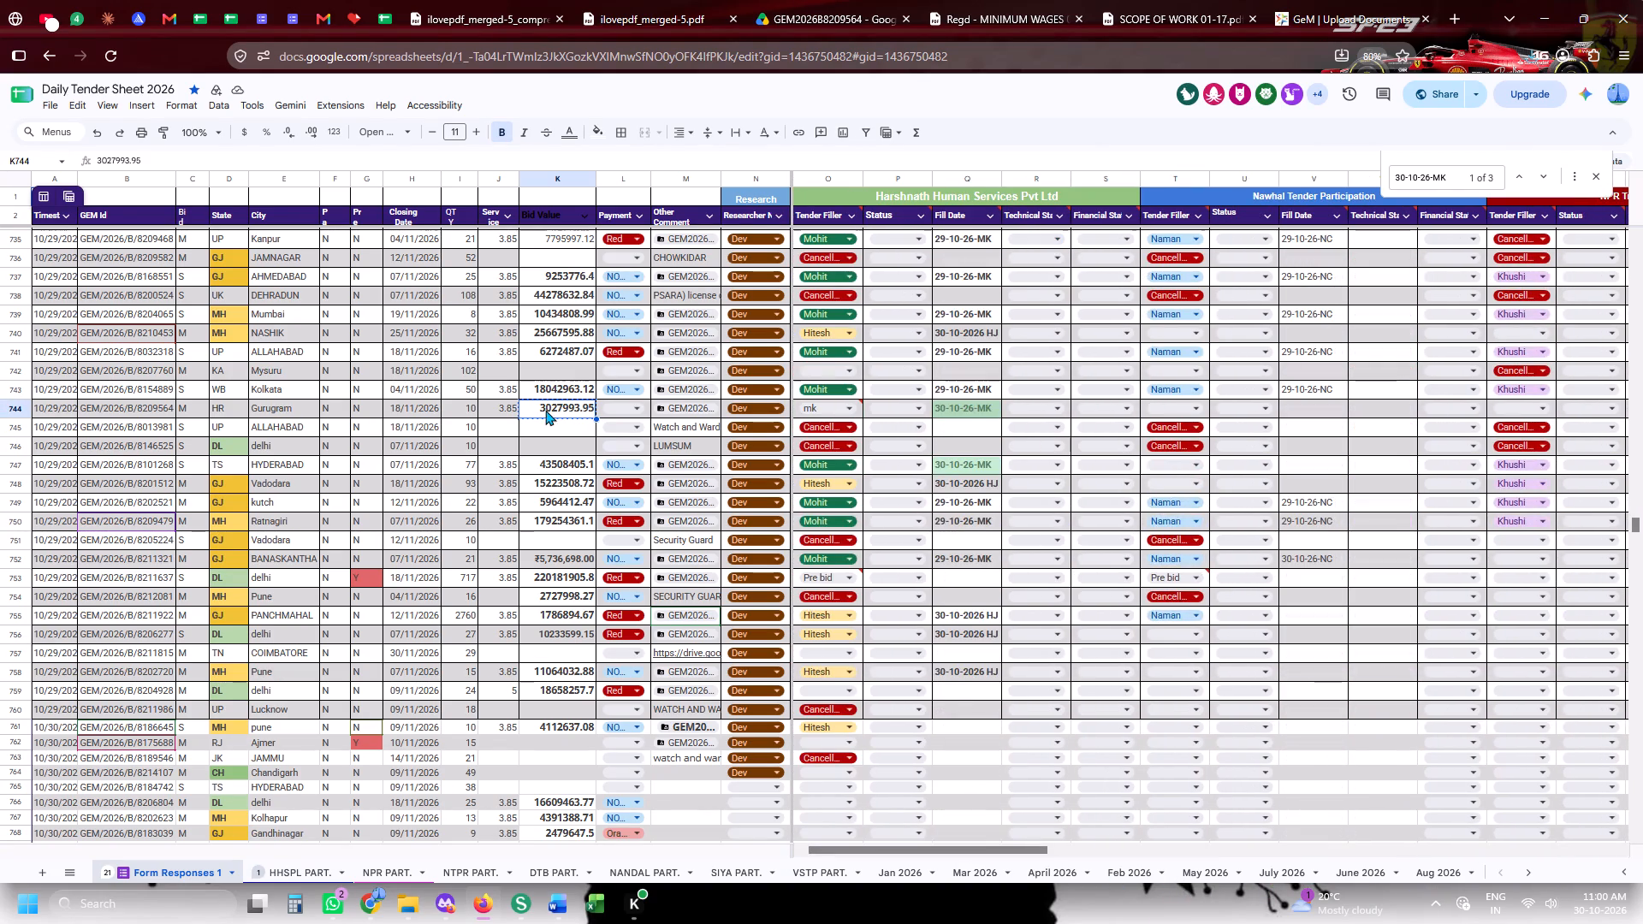
pyautogui.hotkey('ctrl', 'c')
pyautogui.hotkey('ctrl', 'c')
pyautogui.hotkey('ctrl', 'c')
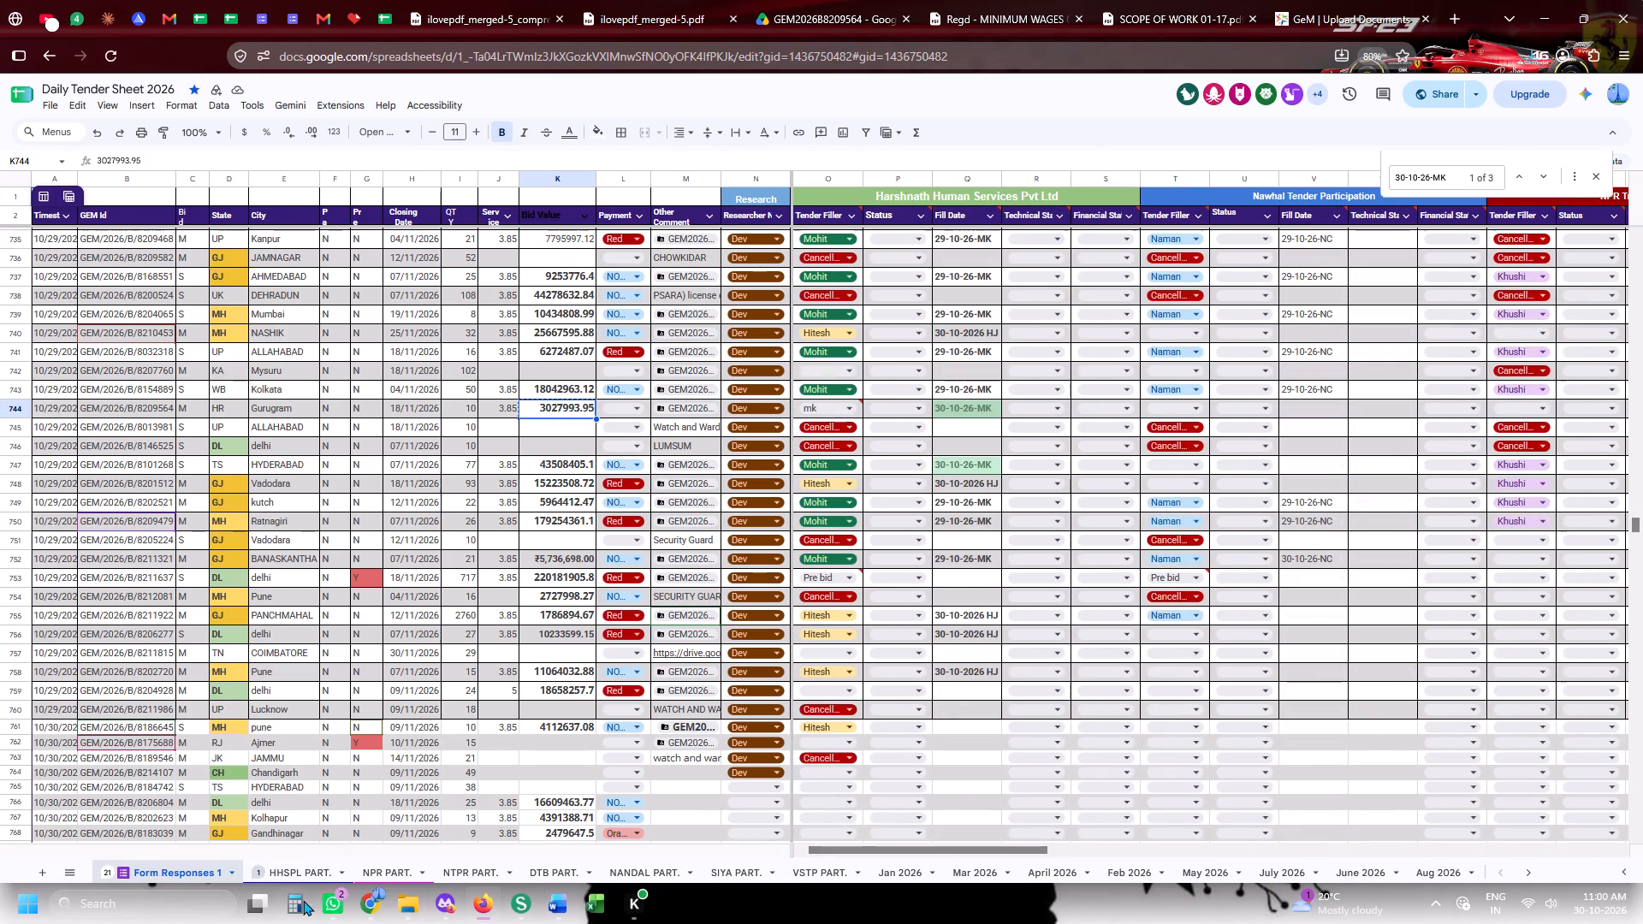
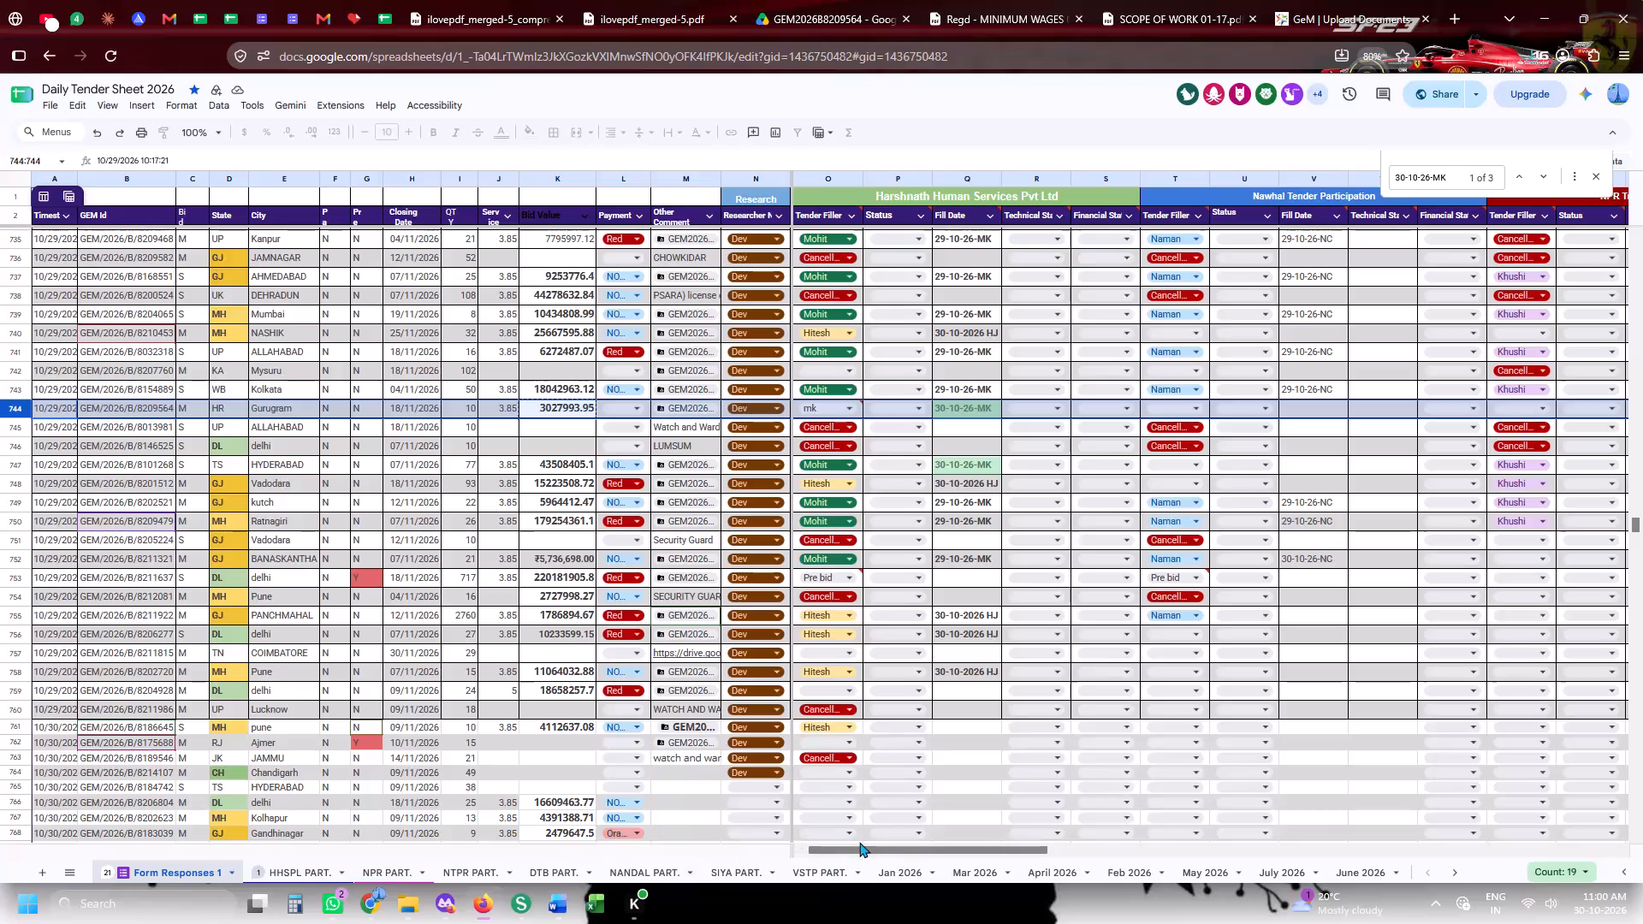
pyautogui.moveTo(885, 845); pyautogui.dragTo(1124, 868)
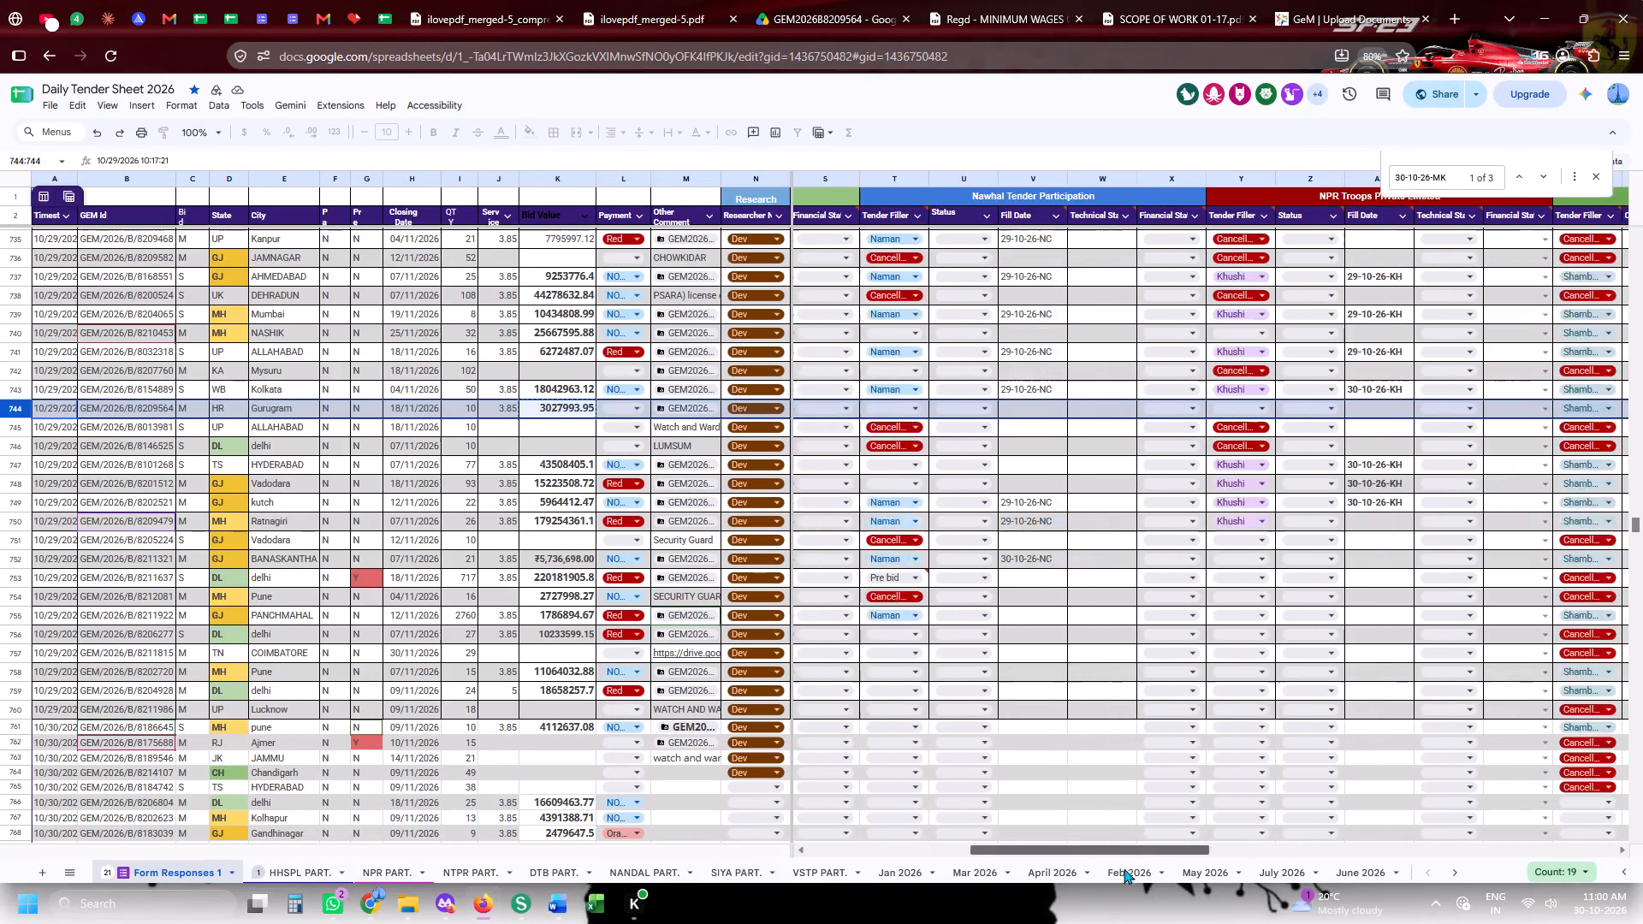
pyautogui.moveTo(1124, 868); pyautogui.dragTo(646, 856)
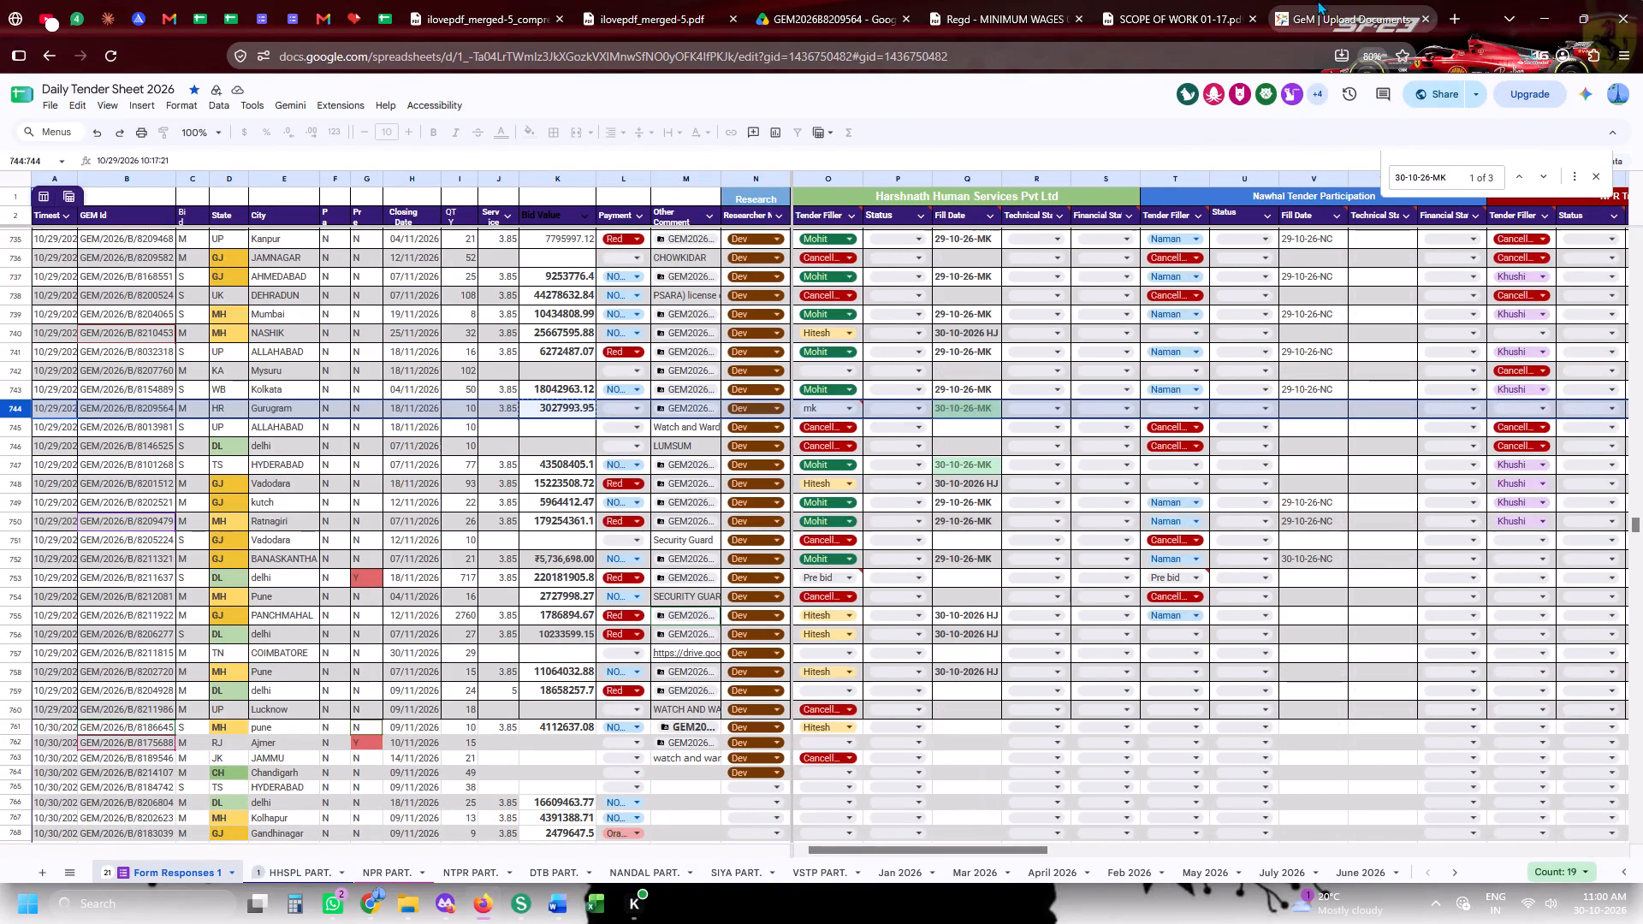
# In the GeM bid form, select the registered GSTIN beginning with 08 and the Jaipur, Rajasthan invoice address for milestone/transaction charges.
pyautogui.click(1396, 0)
pyautogui.click(938, 645)
pyautogui.click(935, 681)
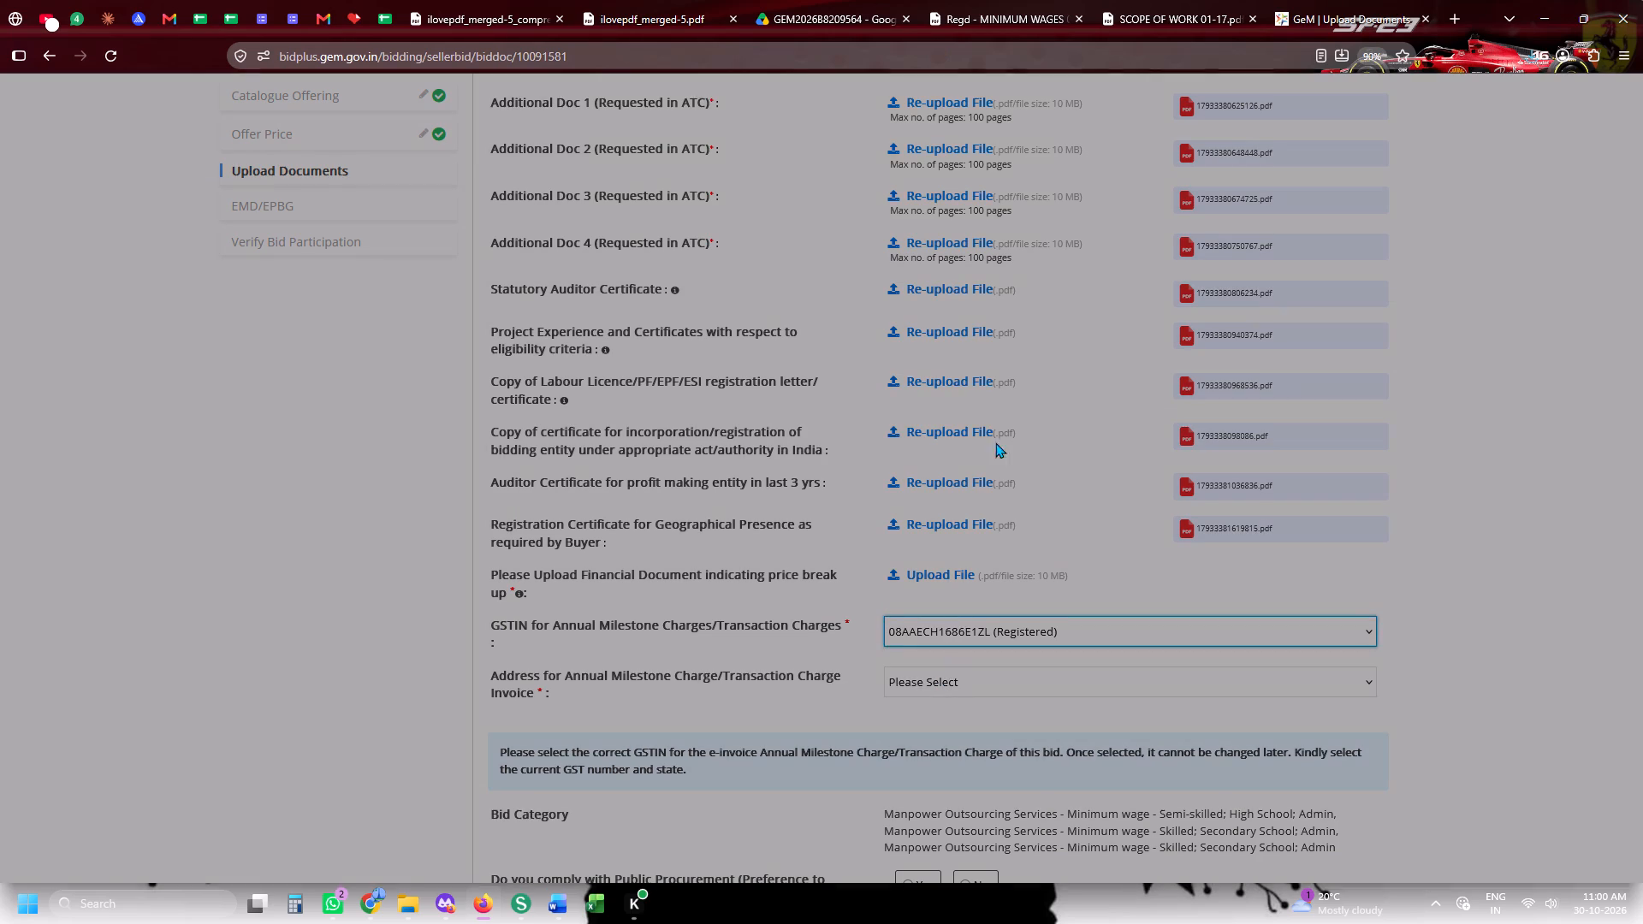
pyautogui.click(1010, 191)
pyautogui.scroll(-4, 954, 343)
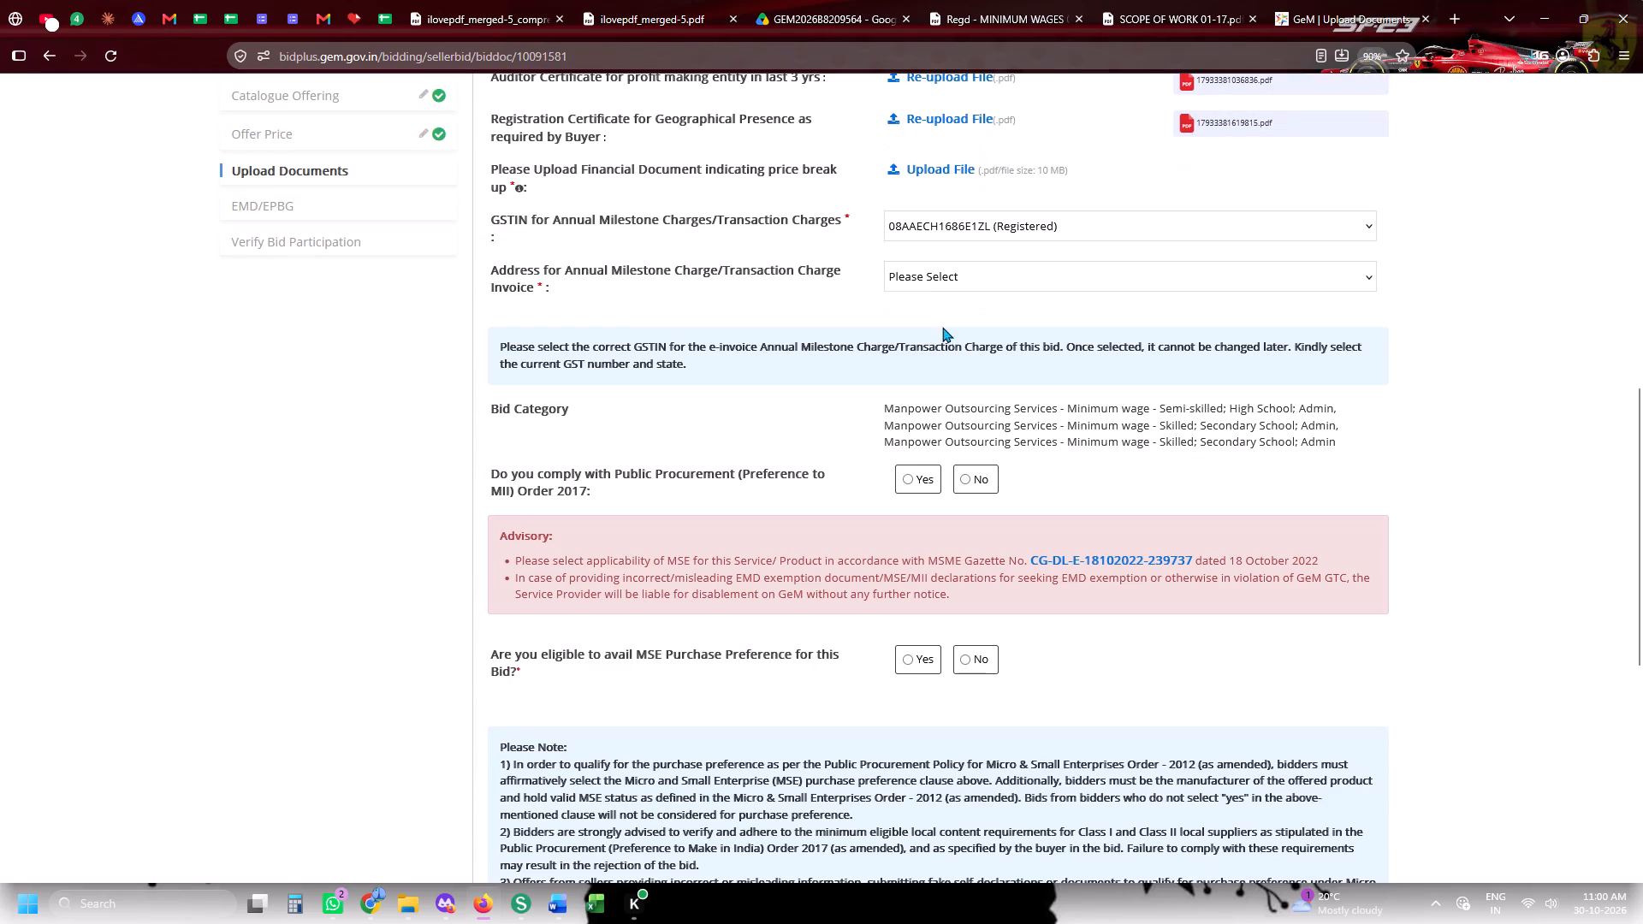
pyautogui.click(931, 256)
pyautogui.click(939, 299)
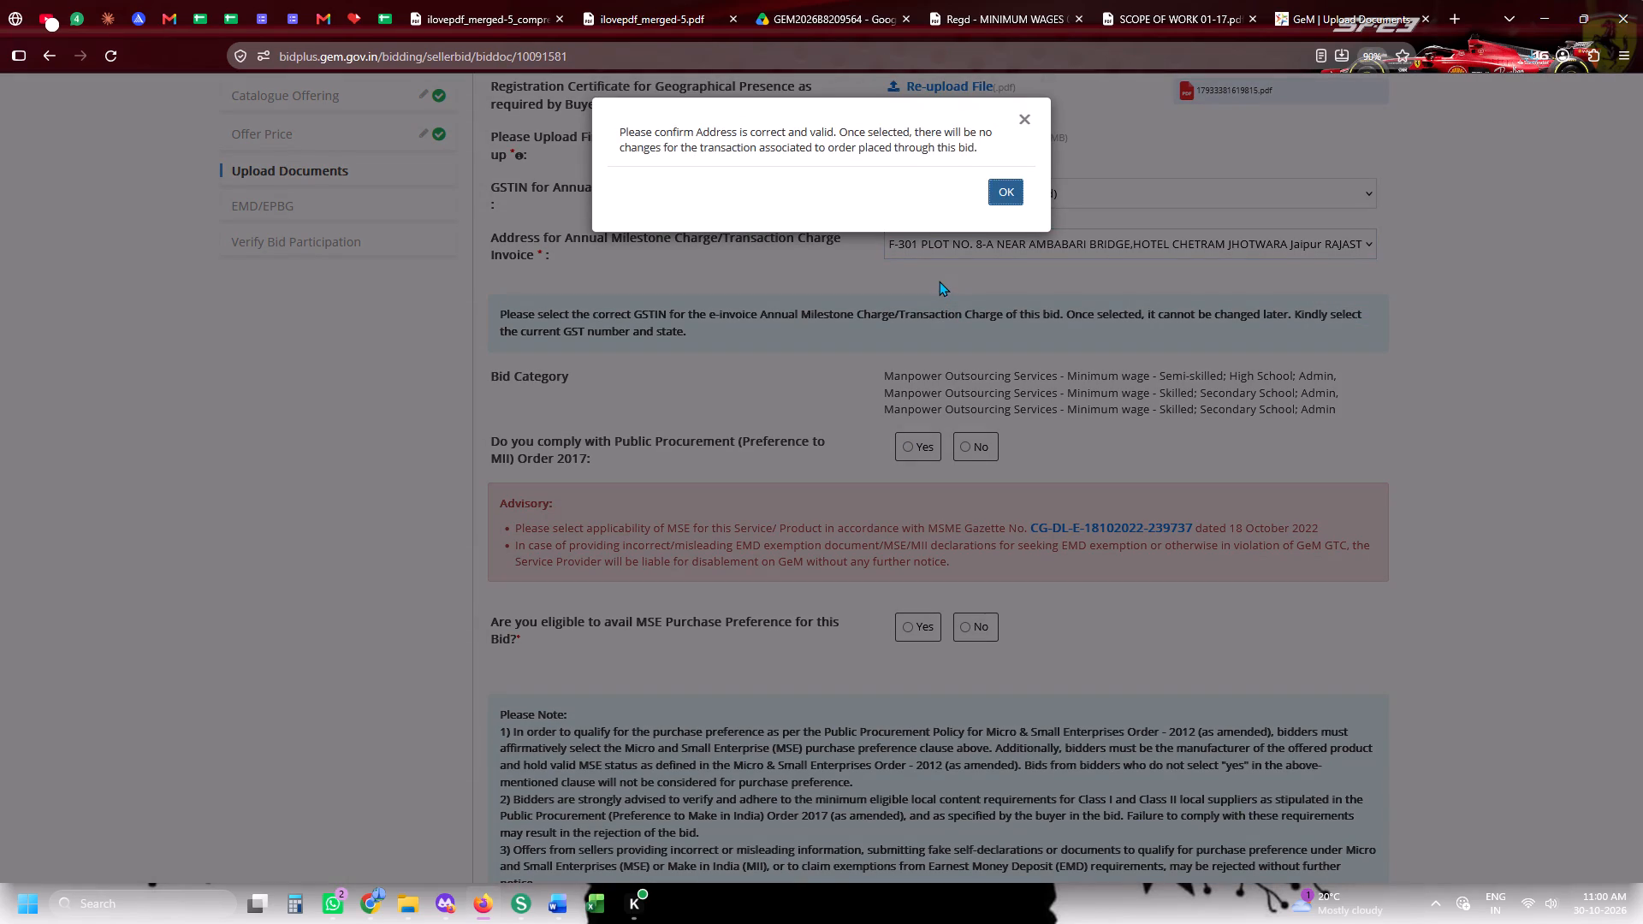
pyautogui.moveTo(1006, 195); pyautogui.dragTo(999, 177)
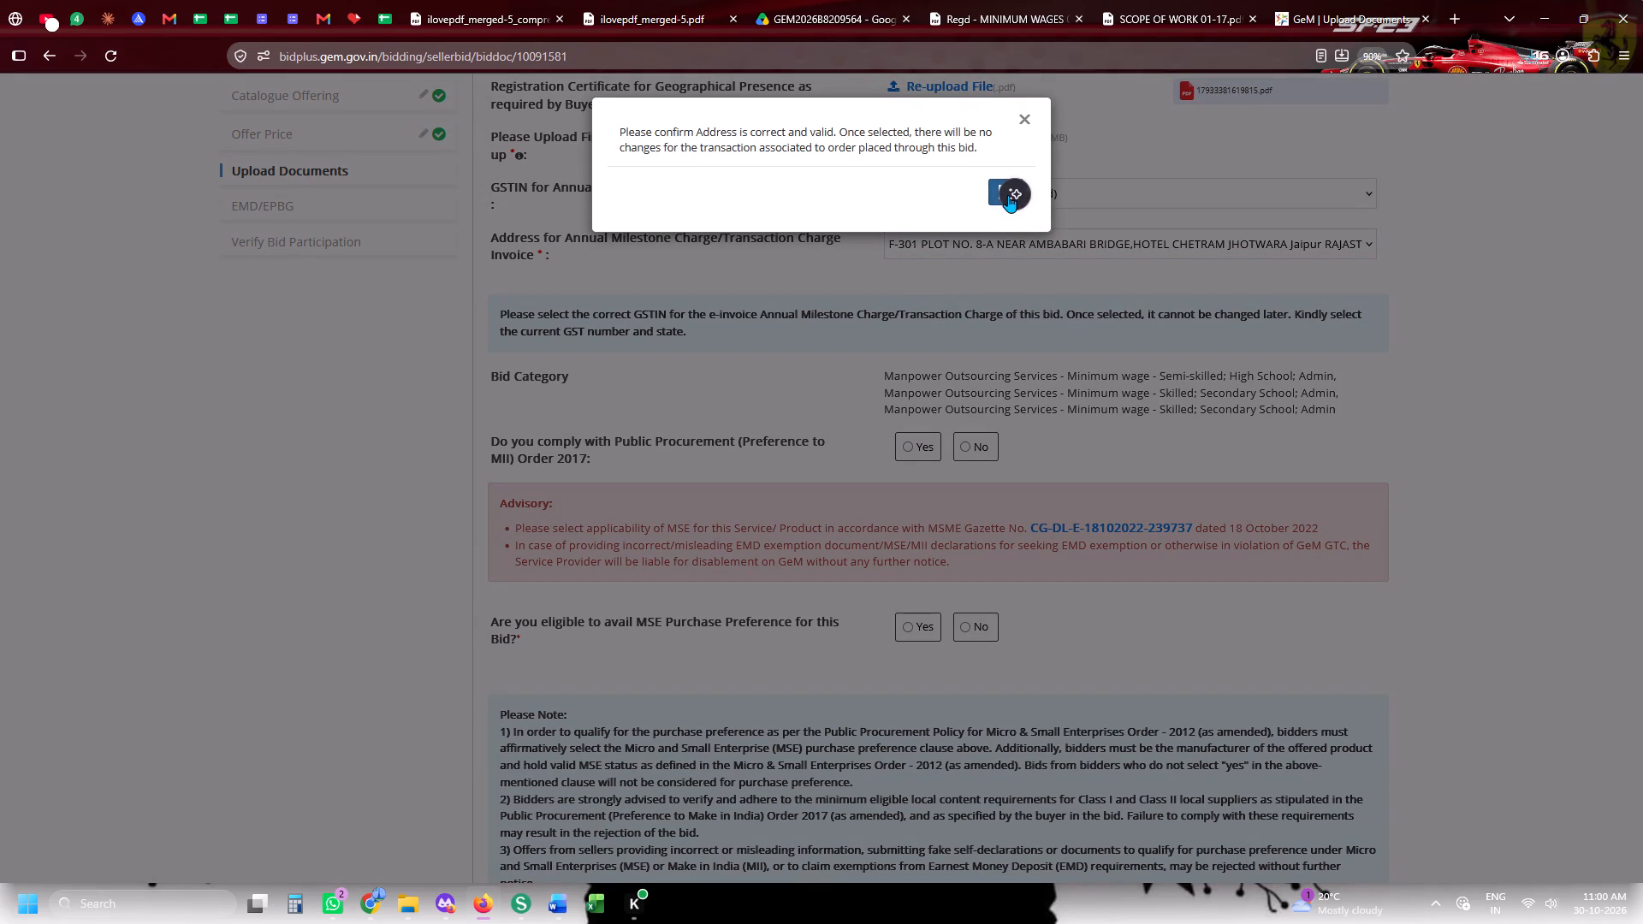
pyautogui.click(1008, 195)
pyautogui.doubleClick(998, 200)
# Upload ilovepdf_merged-5_compressed from the Downloads folder for Certificate (Requested in ATC).
pyautogui.scroll(9, 1045, 325)
pyautogui.scroll(-7, 1045, 325)
pyautogui.scroll(4, 1035, 313)
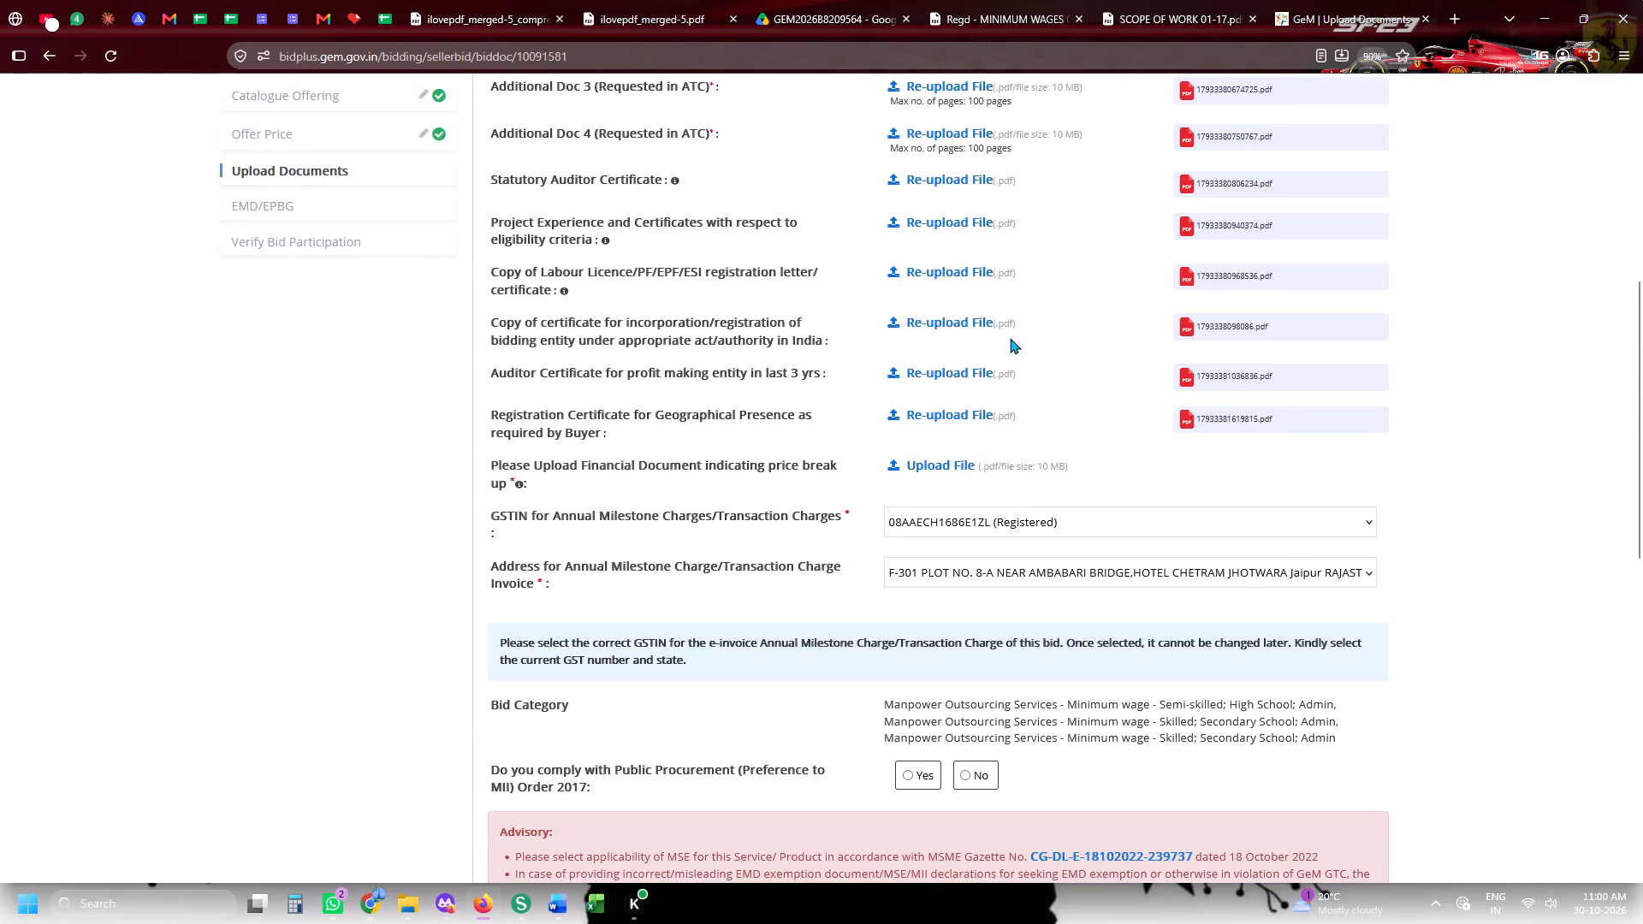
pyautogui.scroll(3, 936, 315)
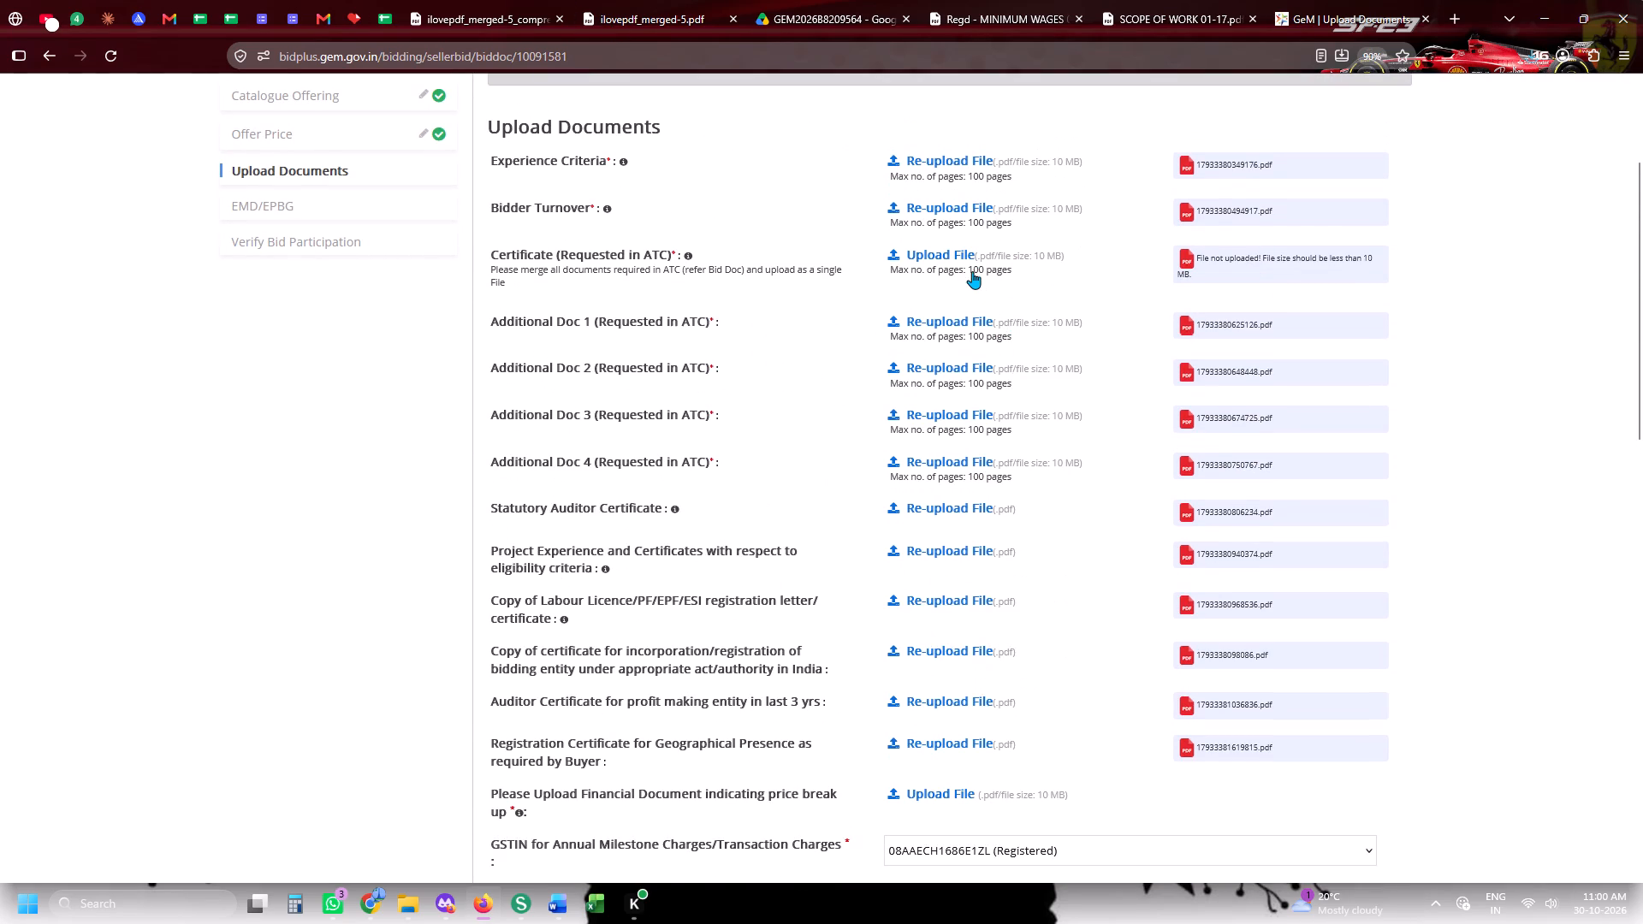
pyautogui.click(971, 268)
pyautogui.scroll(5, 1183, 336)
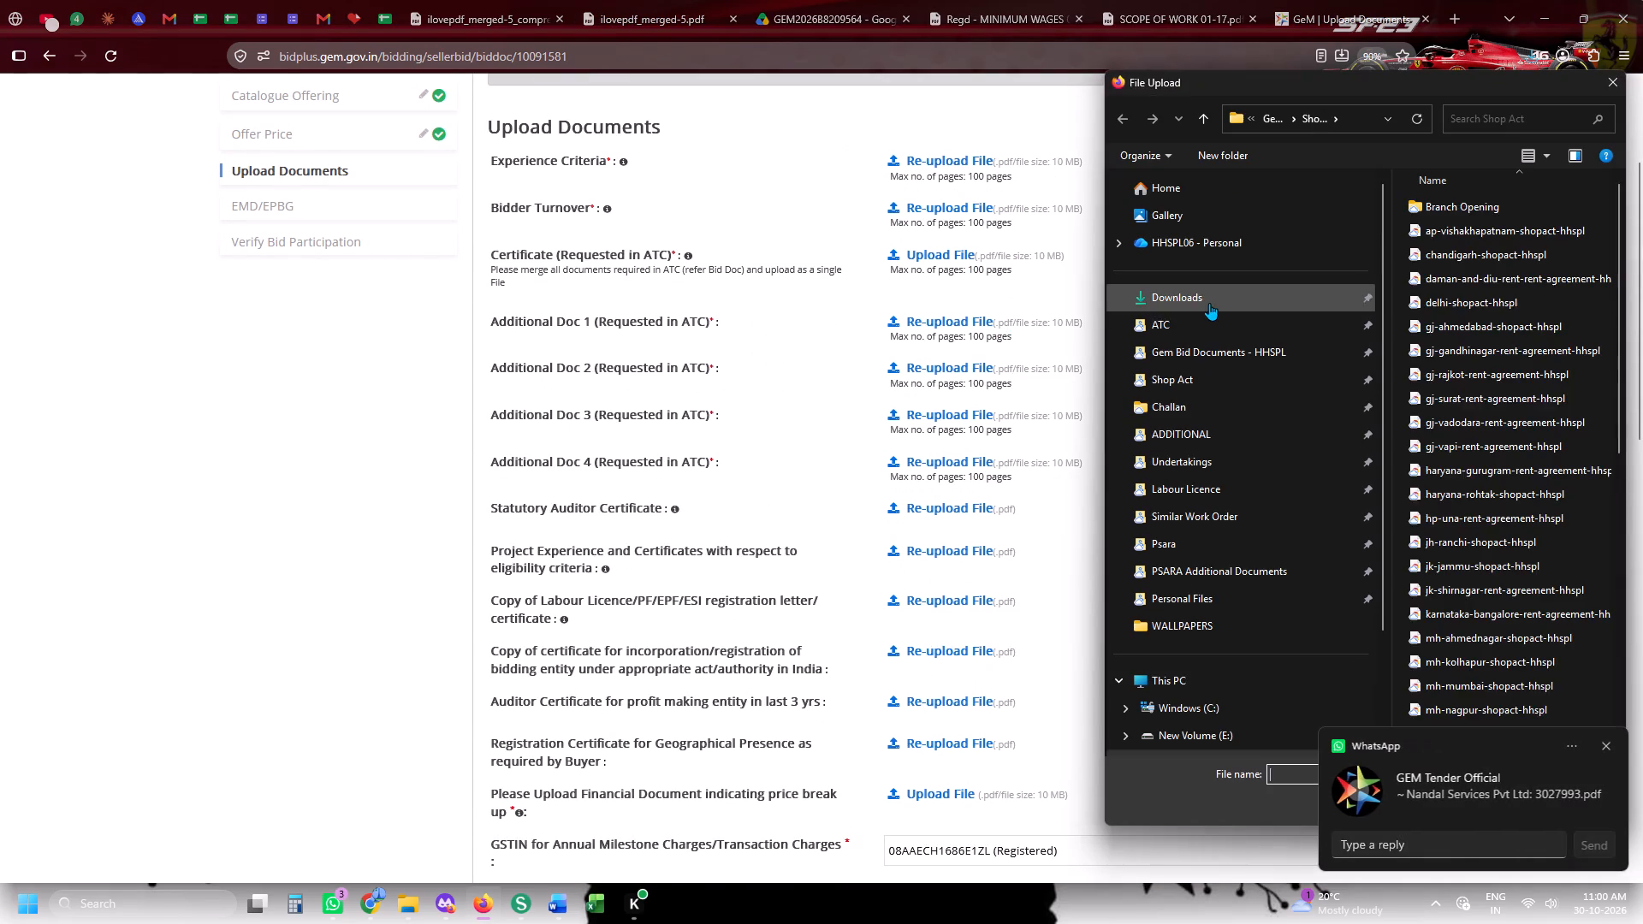
pyautogui.click(1209, 299)
pyautogui.doubleClick(1443, 238)
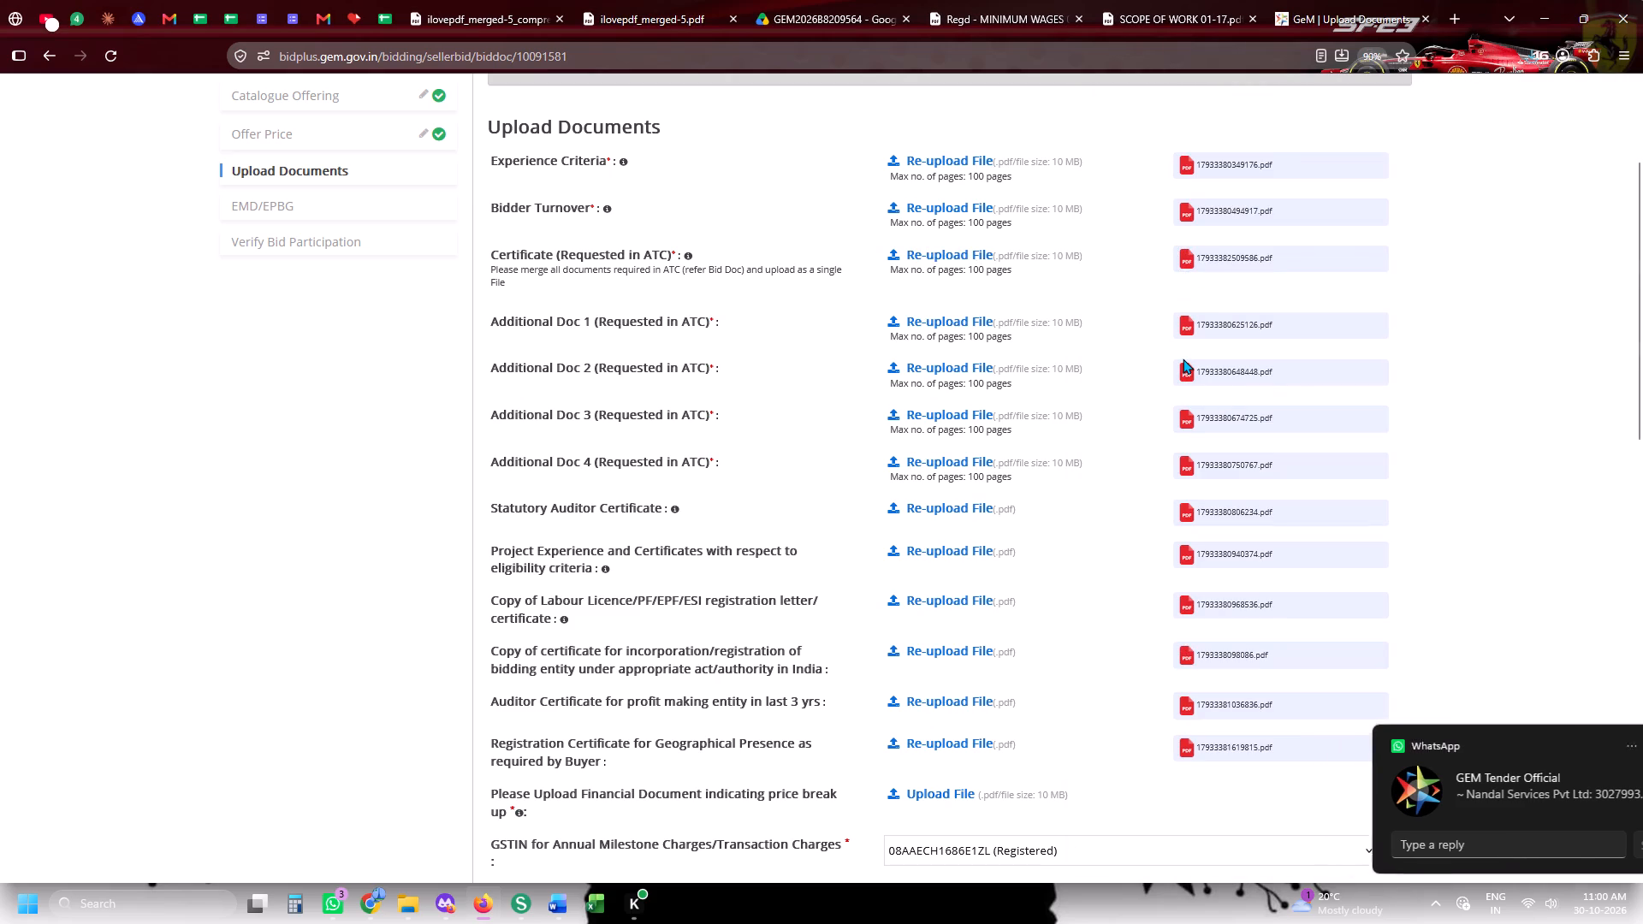
# Answer Yes to complying with the Public Procurement (Preference to MII) Order 2017 and to MSE Purchase Preference eligibility.
pyautogui.scroll(-5, 1183, 358)
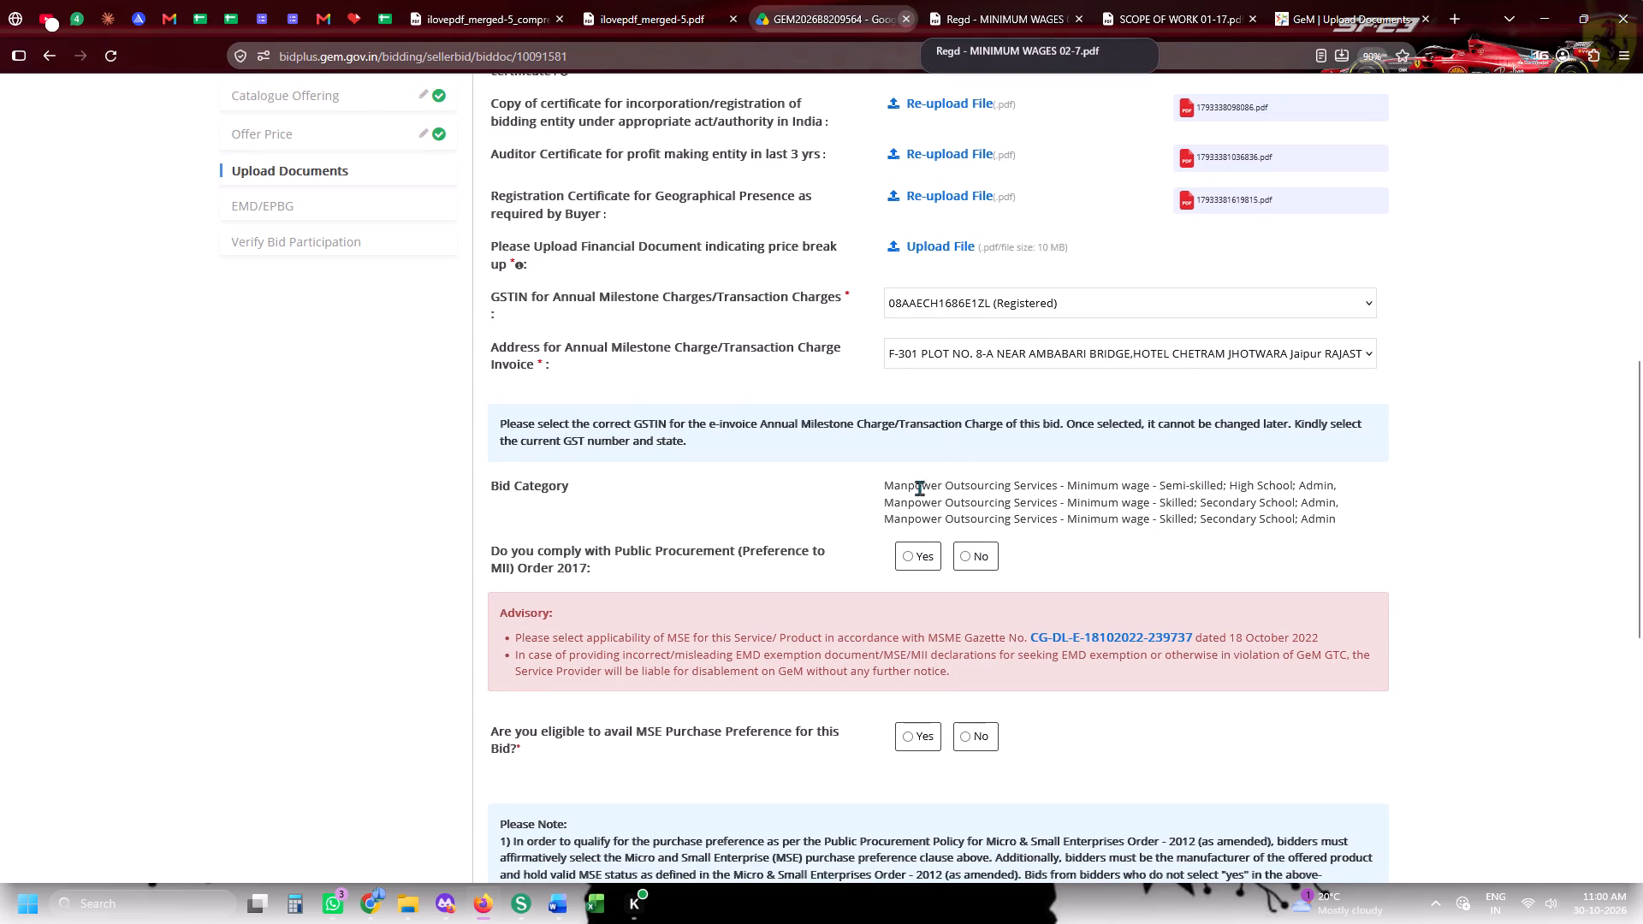
pyautogui.scroll(-1, 926, 495)
pyautogui.click(907, 442)
pyautogui.click(923, 625)
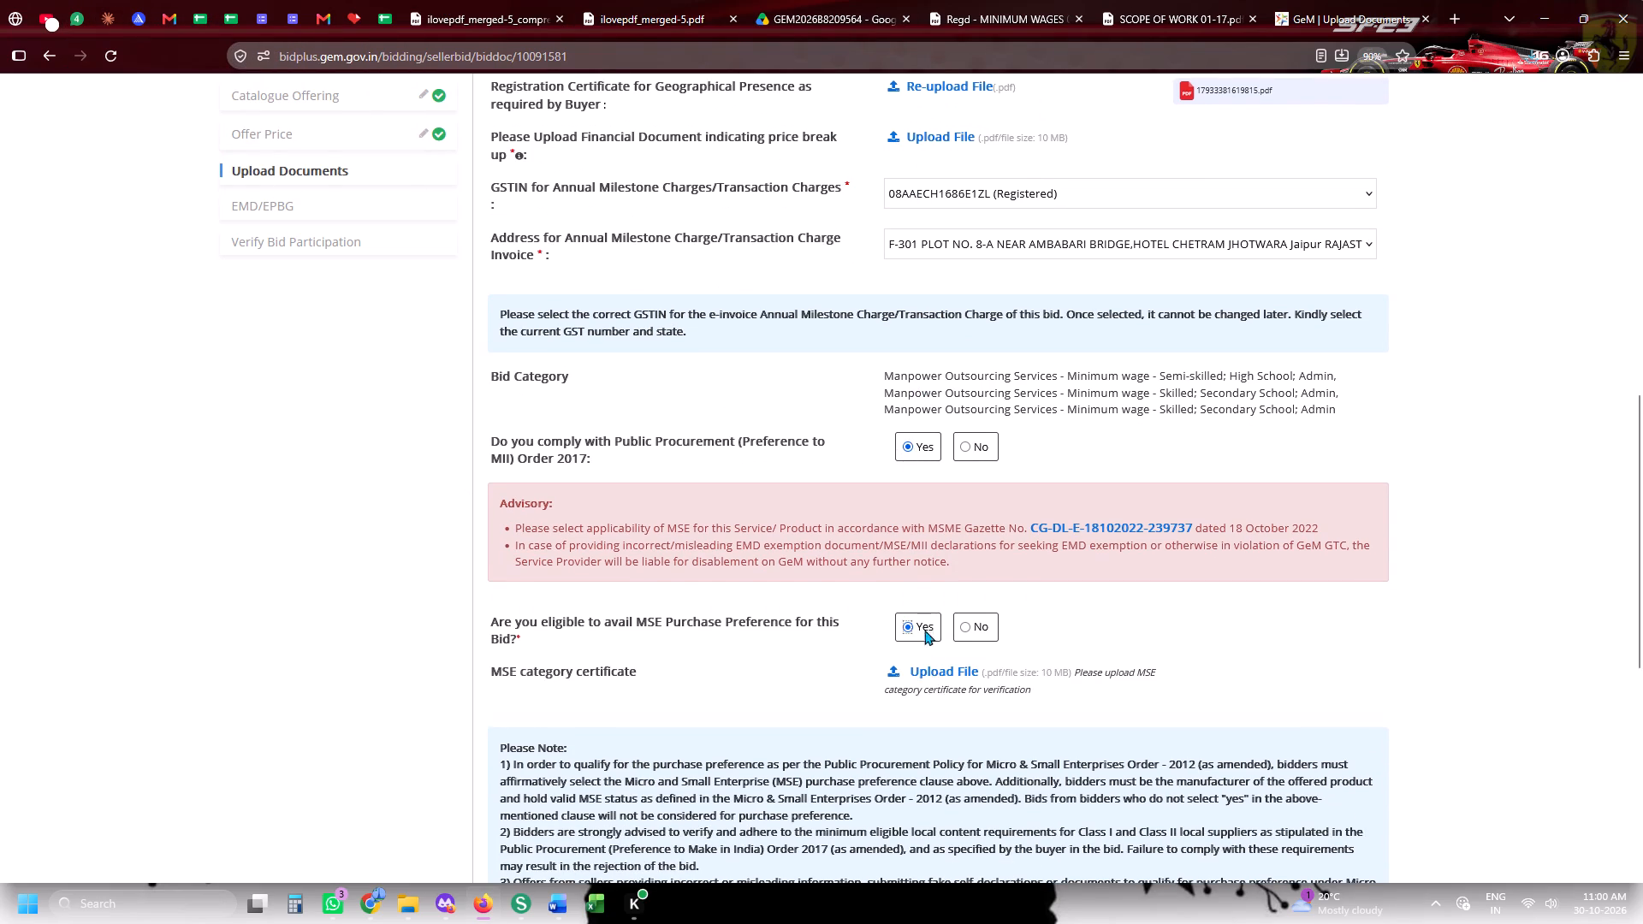
# Upload msme-certificate-hhspl from the Gem Bid Documents - HHSPL folder as the MSE category certificate.
pyautogui.click(936, 676)
pyautogui.scroll(3, 1150, 458)
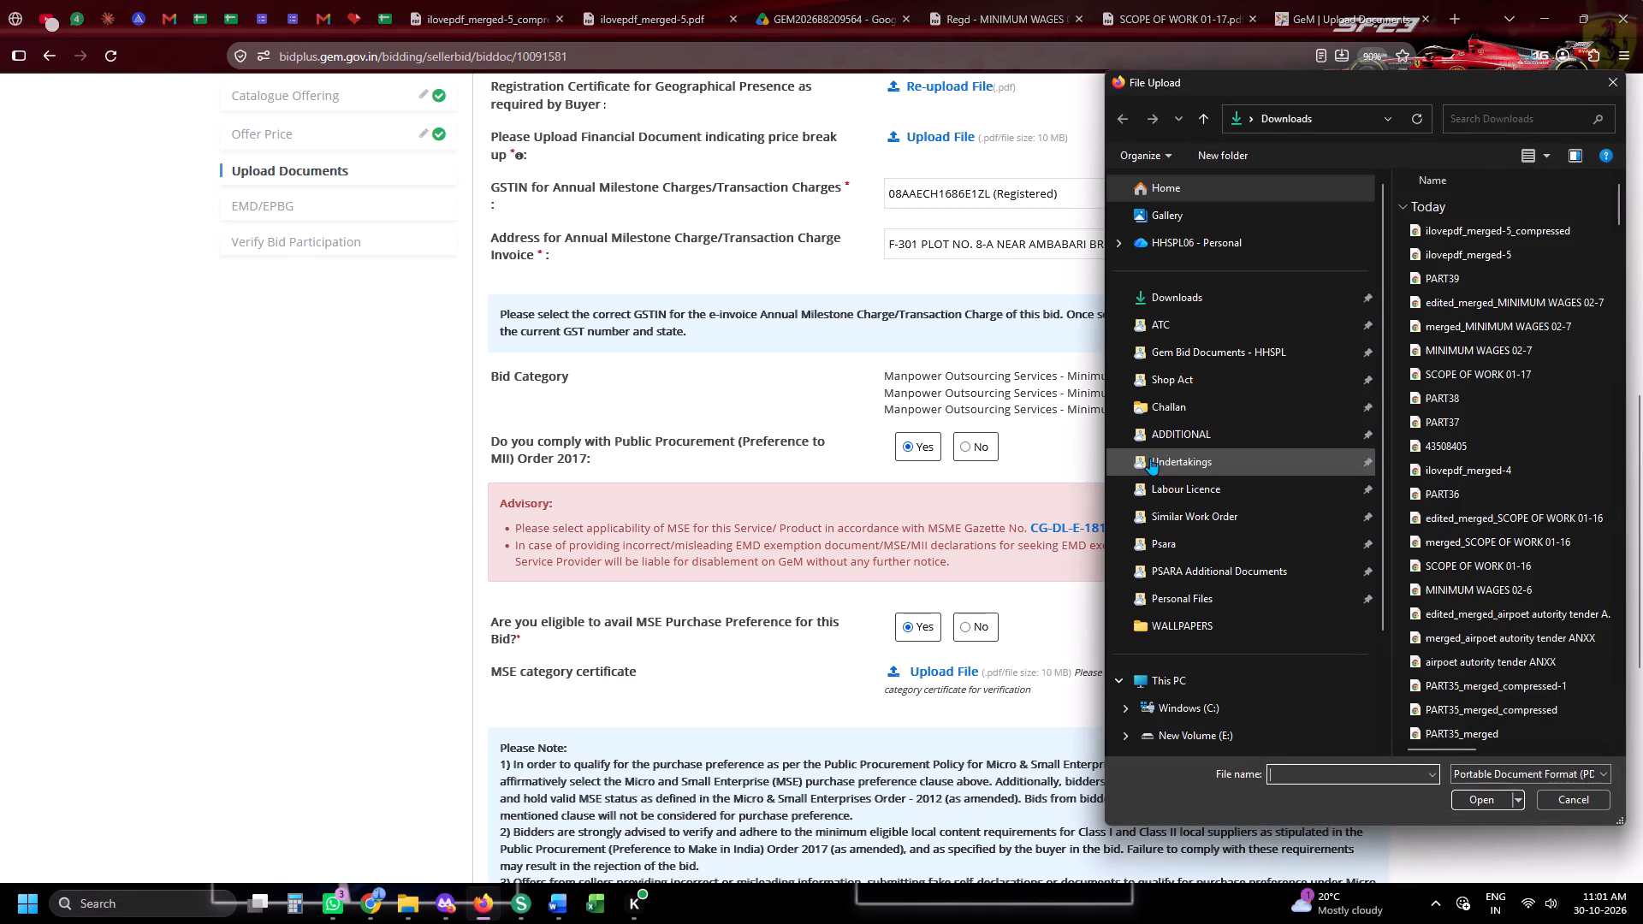
pyautogui.click(1204, 352)
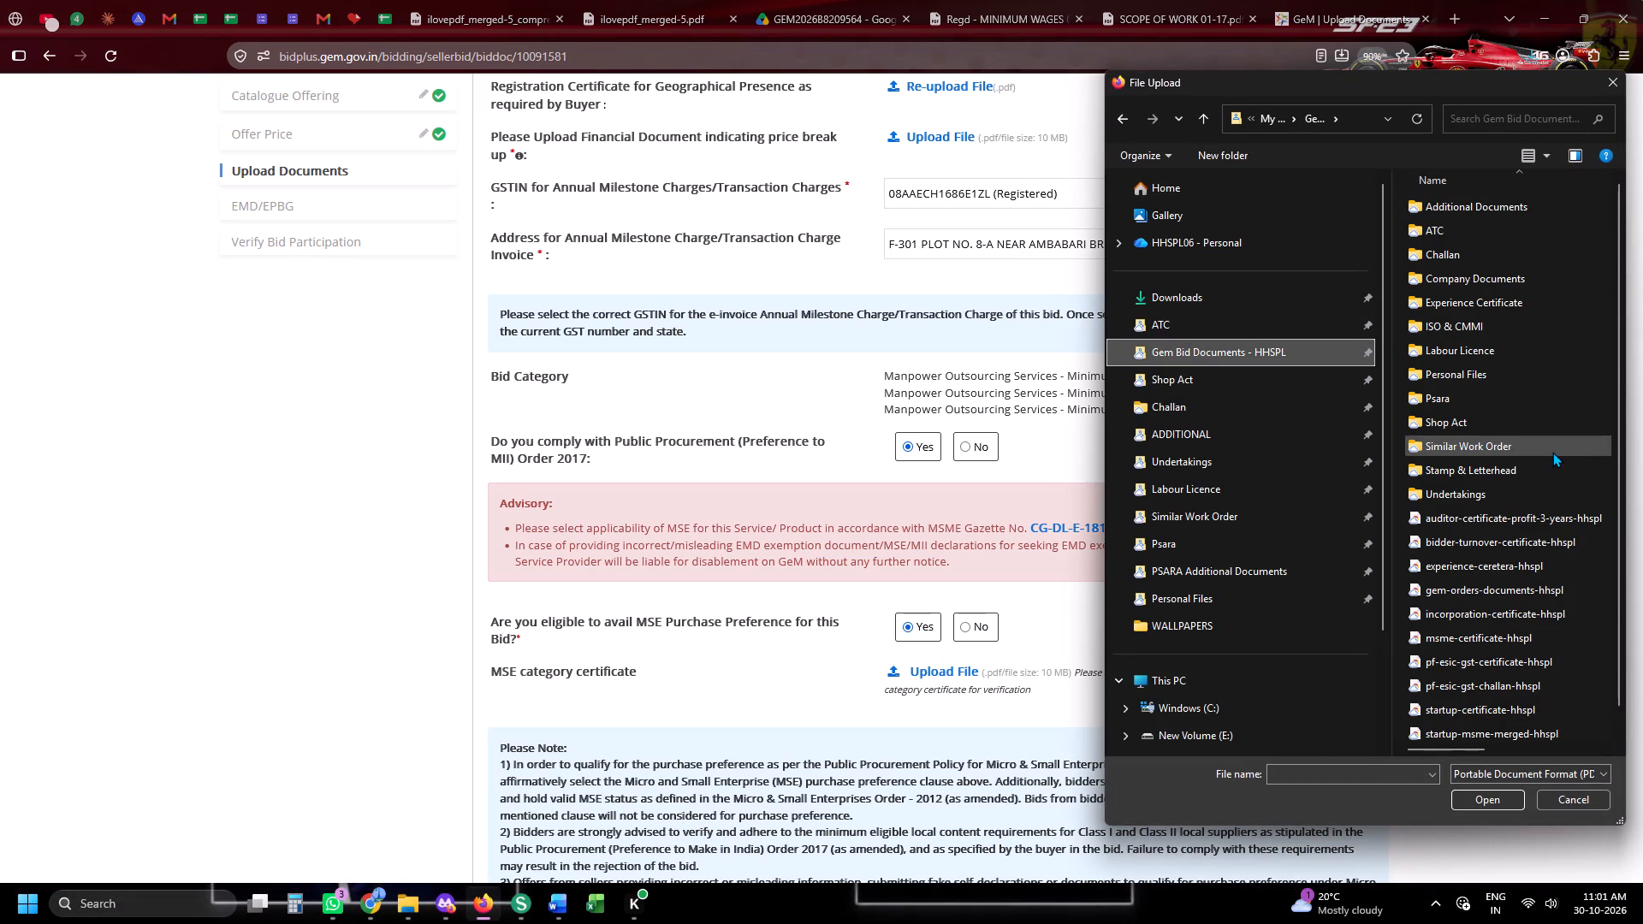